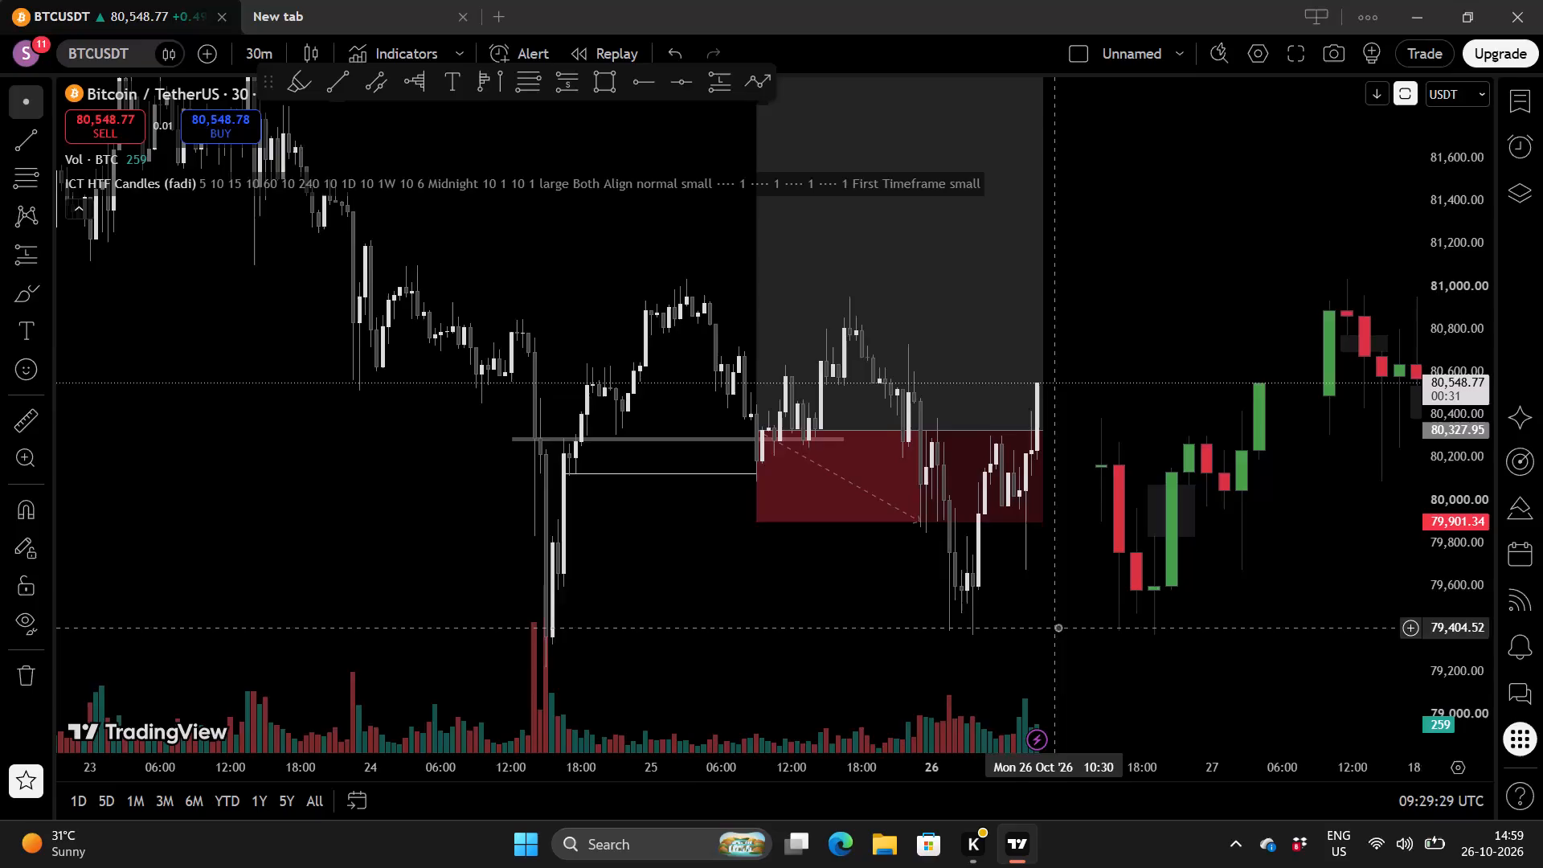
# Switch the BTCUSDT chart to the 3-minute interval.
pyautogui.moveTo(1047, 563); pyautogui.dragTo(1028, 537)
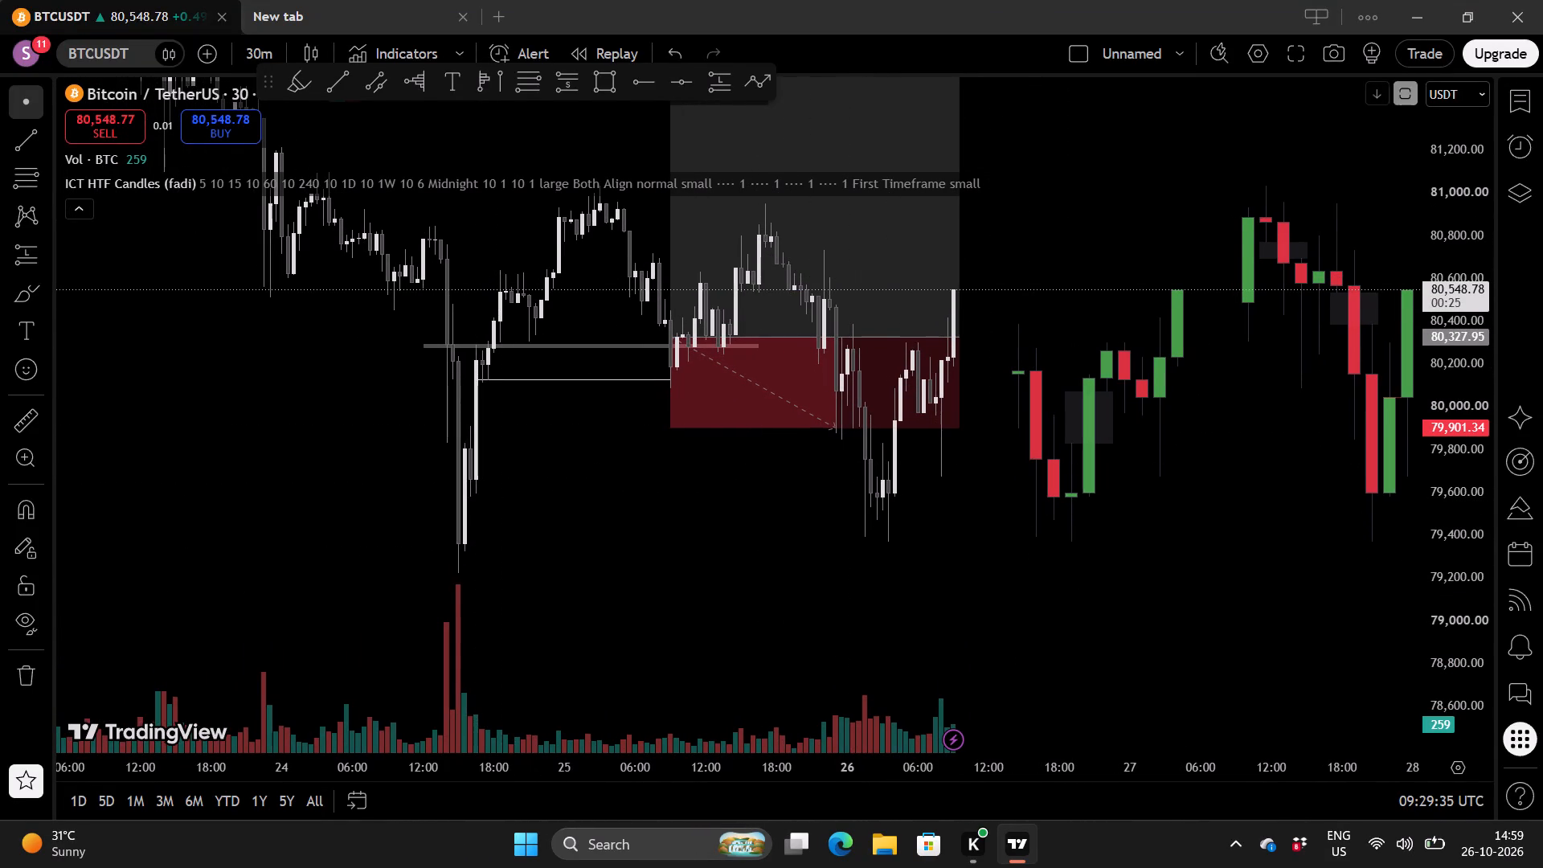
pyautogui.click(258, 59)
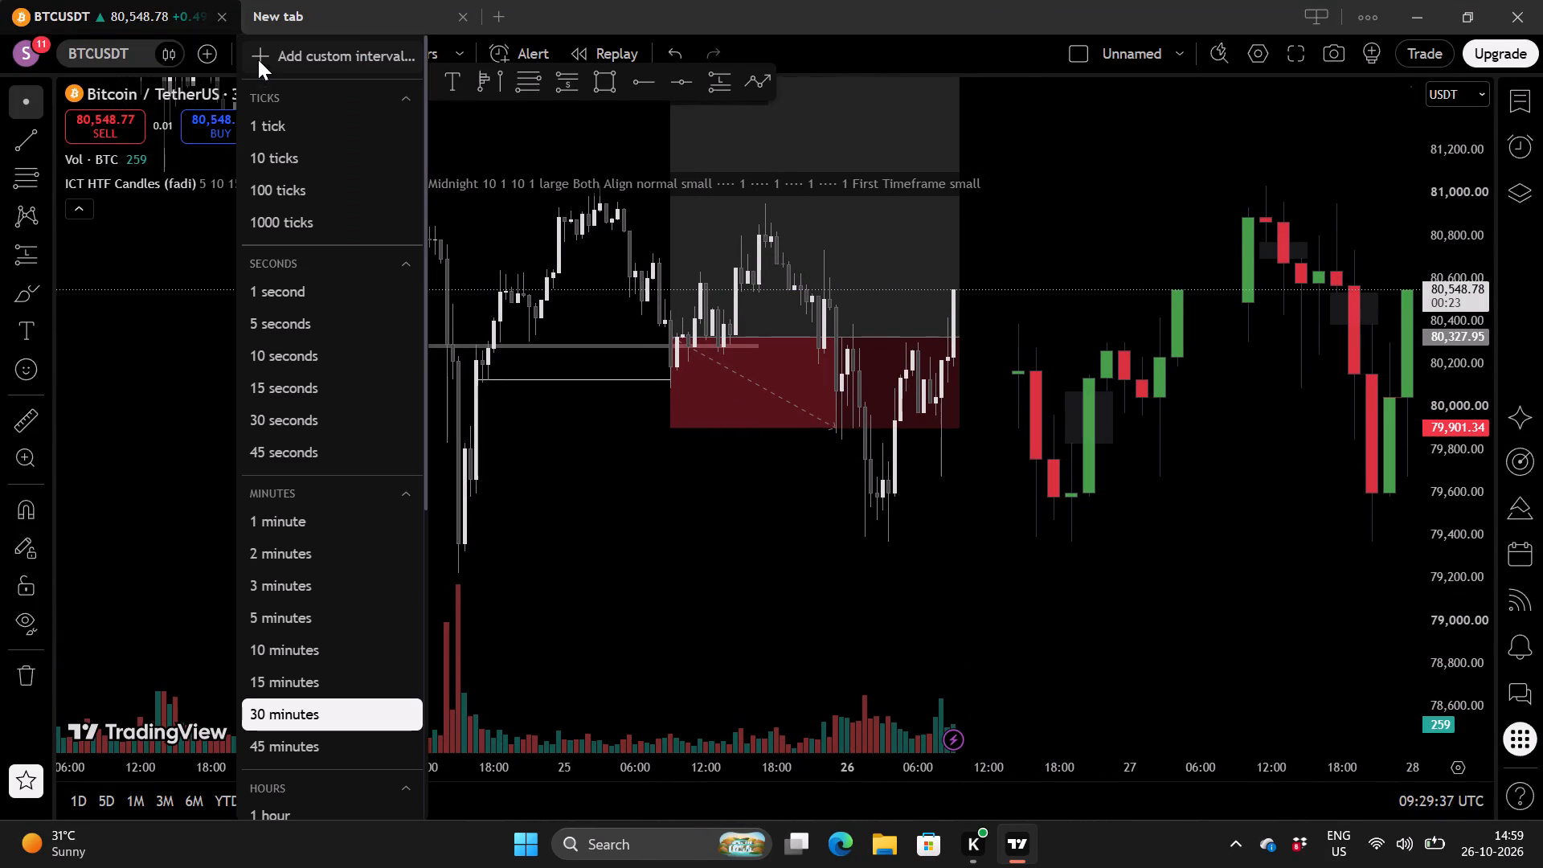
pyautogui.scroll(-1, 361, 398)
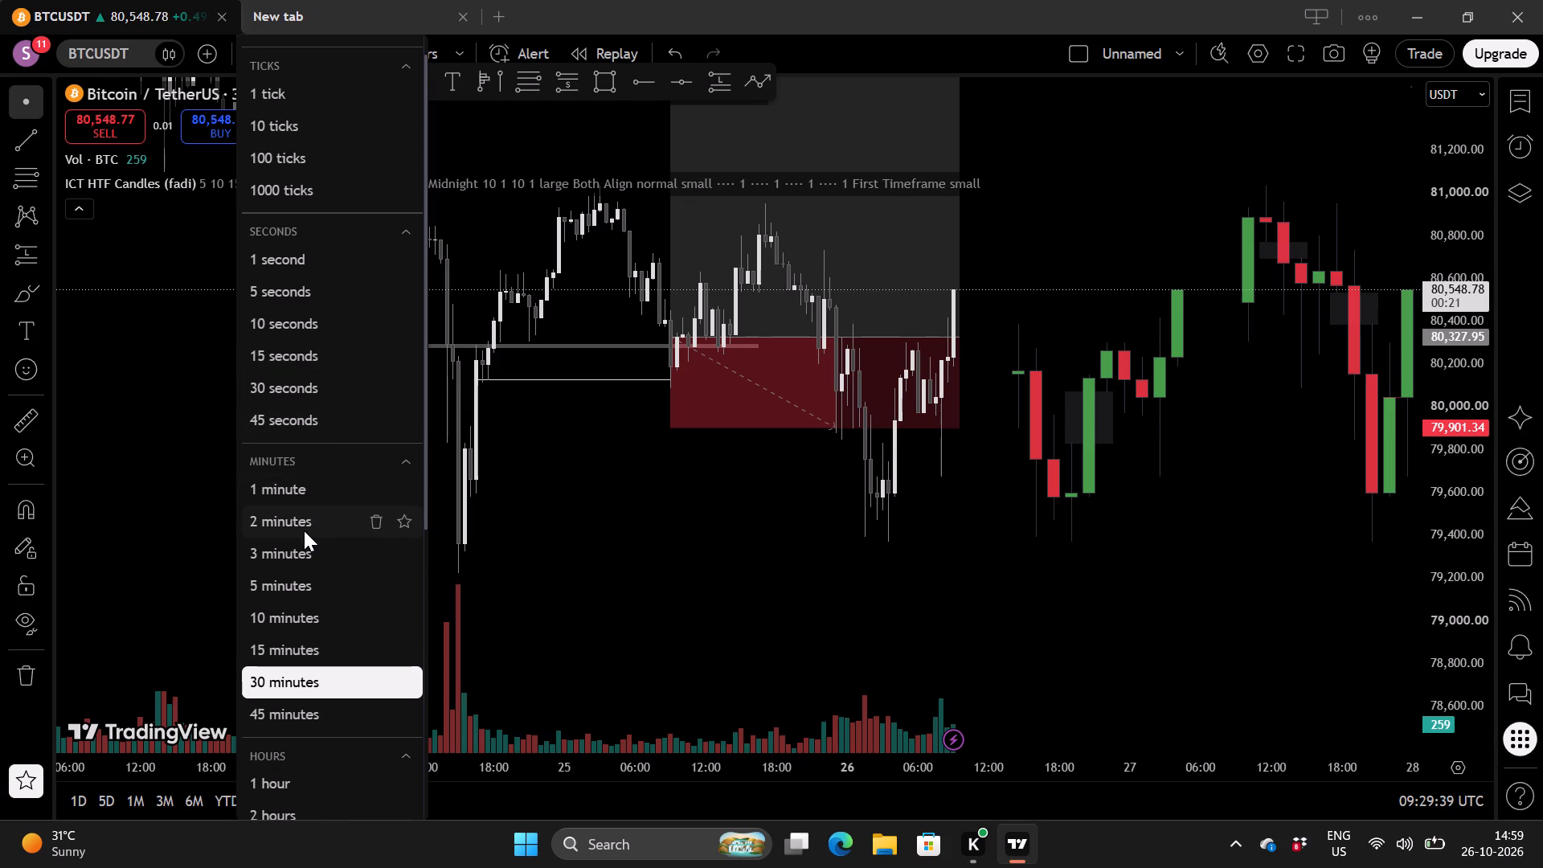
pyautogui.click(300, 553)
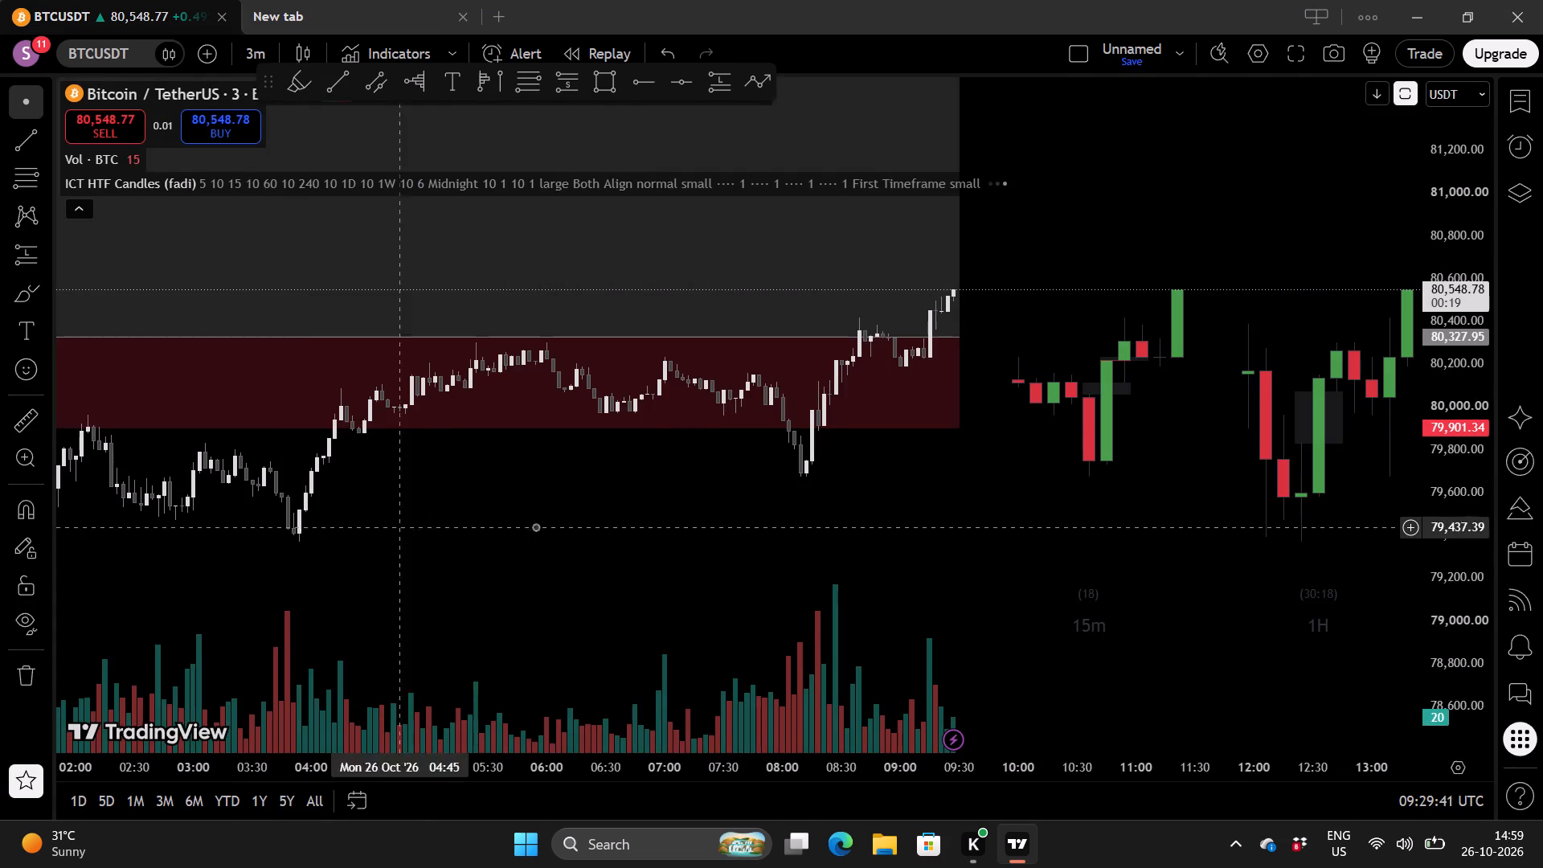
# Examine the 3-minute Bitcoin price action from 24 to 26 October around the existing levels and long position.
pyautogui.scroll(-5, 617, 547)
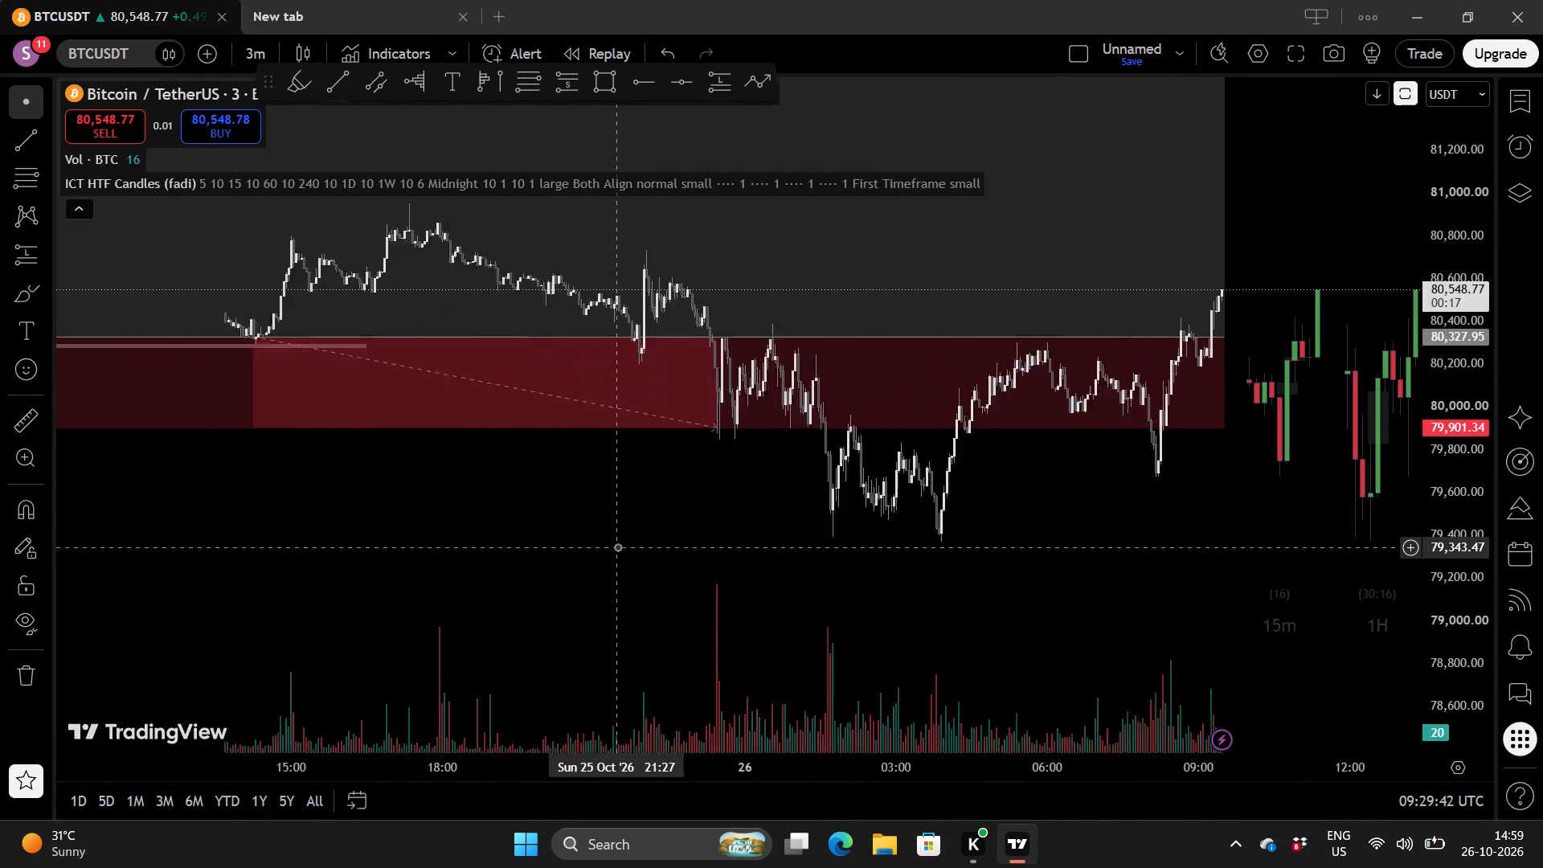
pyautogui.scroll(-4, 617, 547)
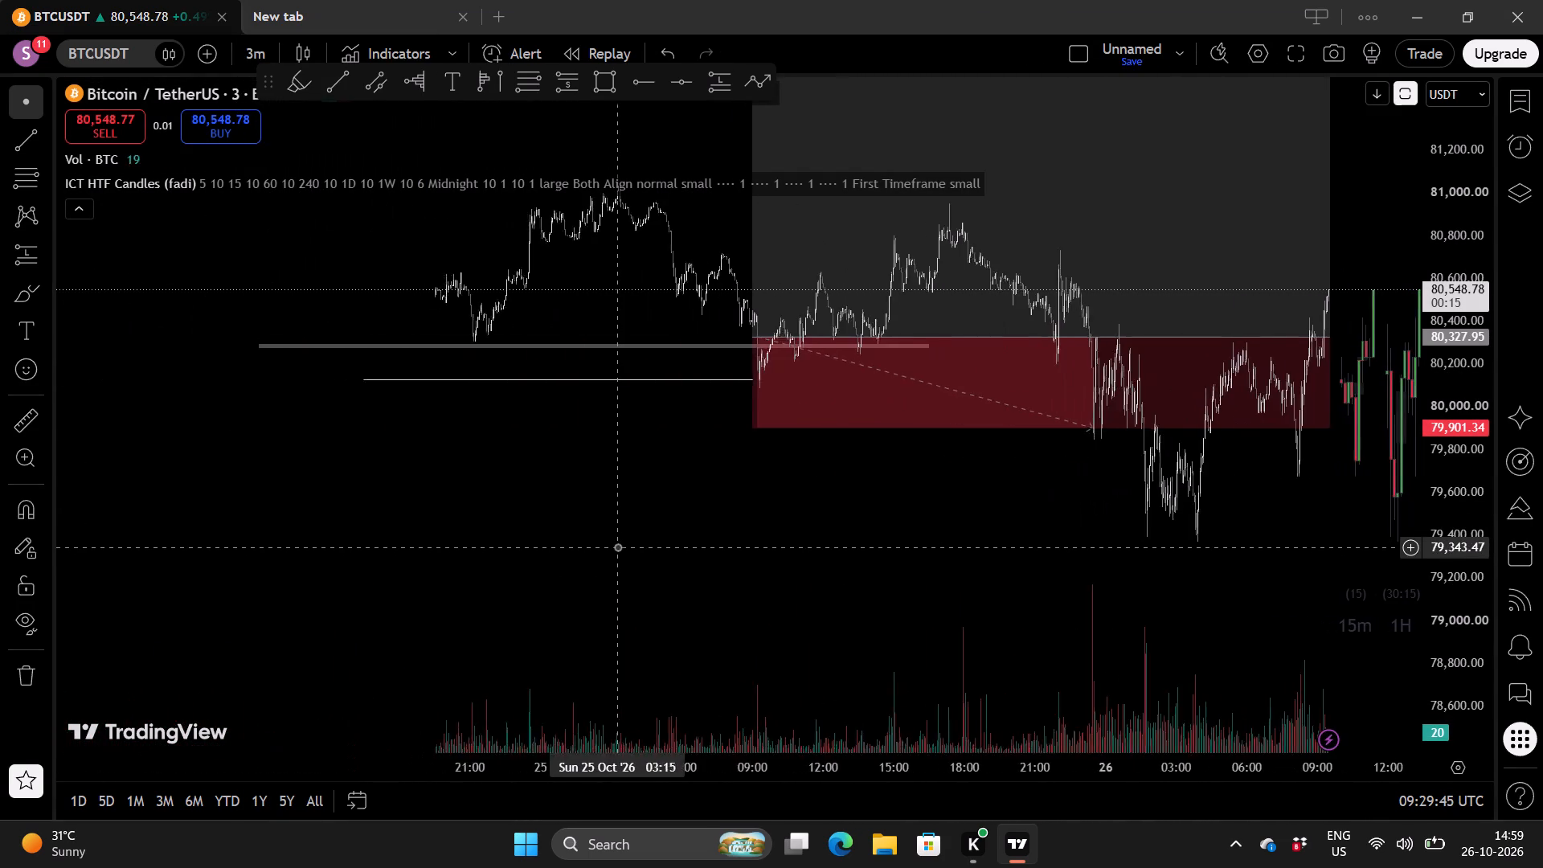
pyautogui.scroll(-1, 617, 547)
pyautogui.scroll(1, 758, 514)
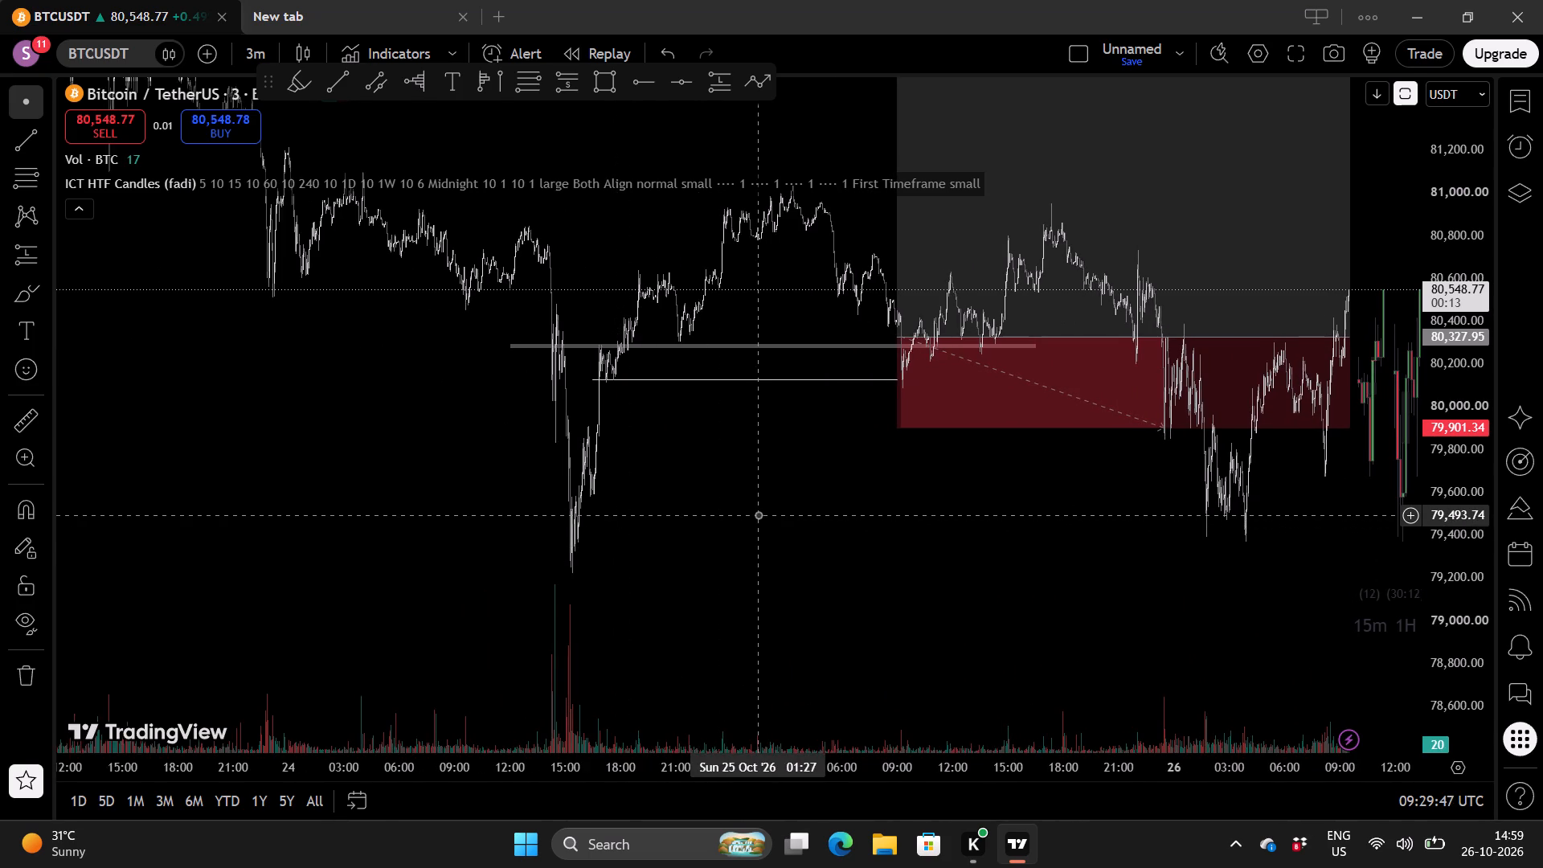
pyautogui.scroll(1, 758, 514)
pyautogui.hscroll(1, 819, 536)
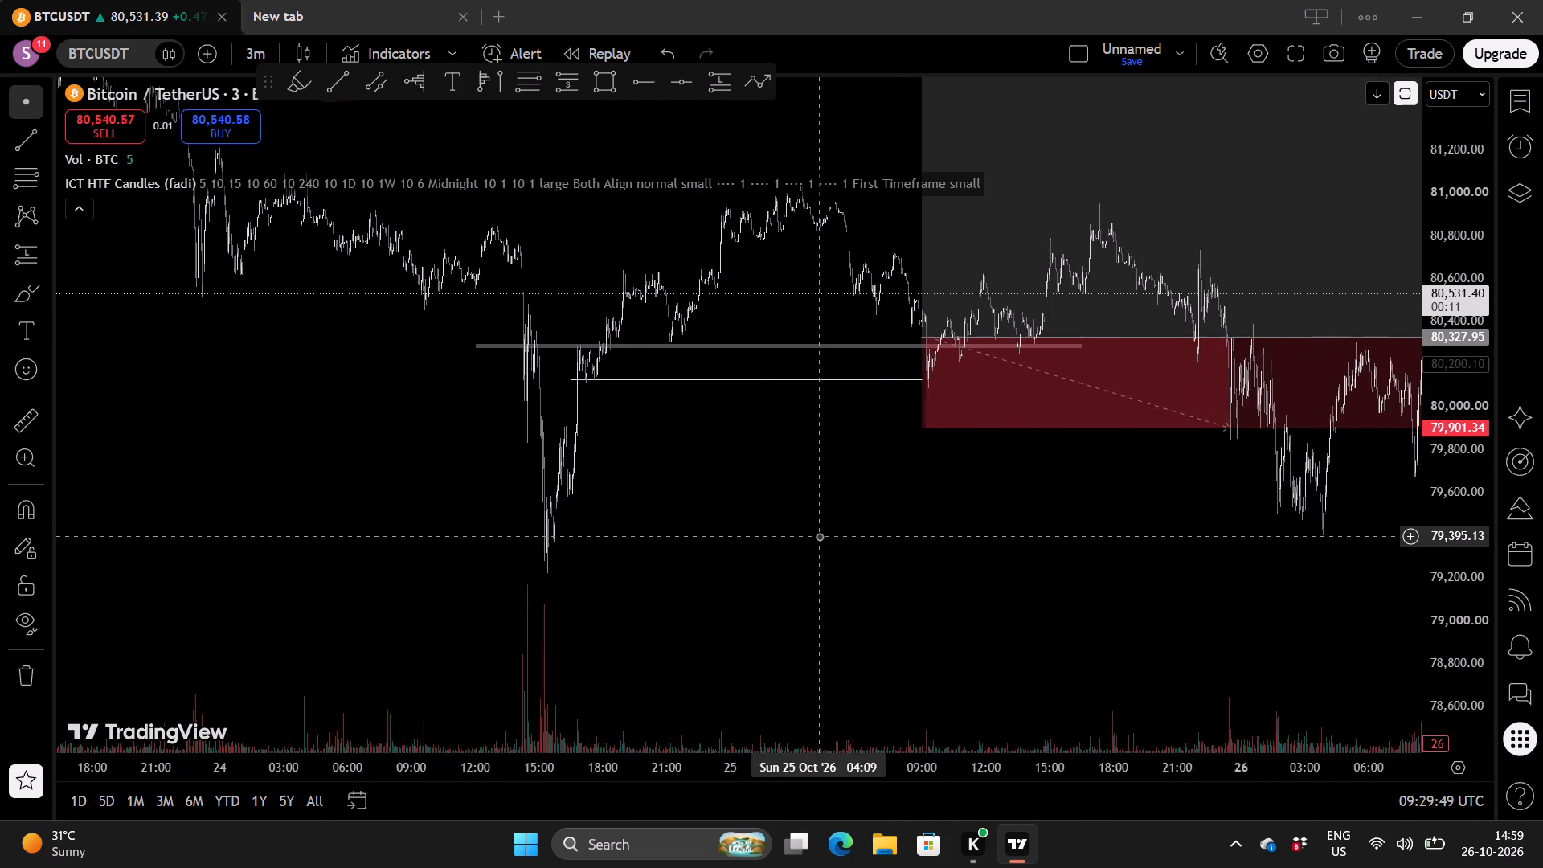
pyautogui.hscroll(1, 819, 536)
pyautogui.scroll(1, 728, 513)
pyautogui.hscroll(1, 728, 513)
pyautogui.scroll(1, 728, 513)
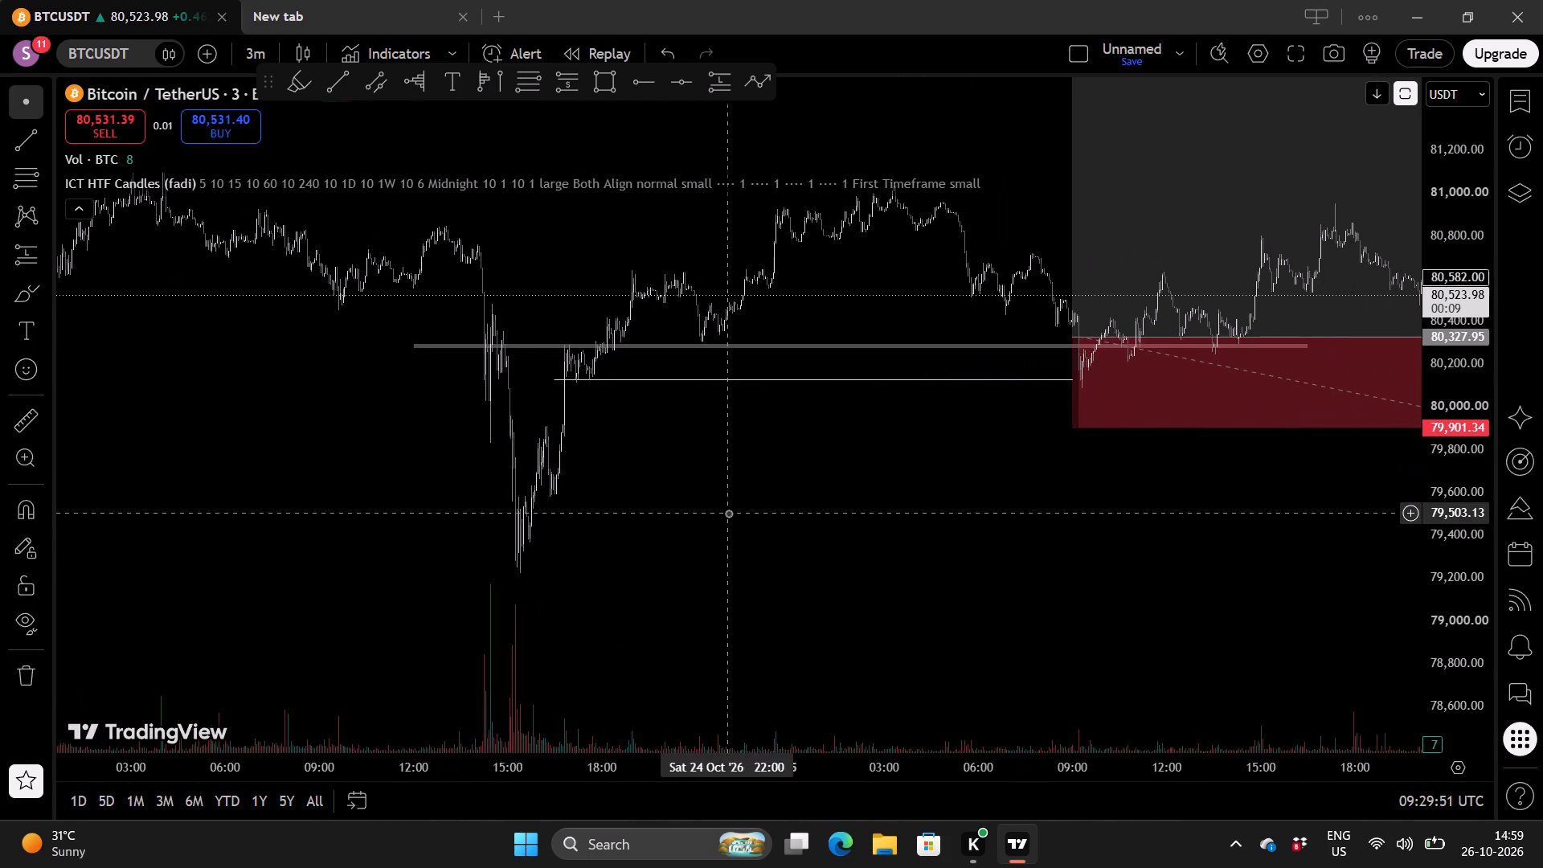
pyautogui.scroll(3, 1455, 507)
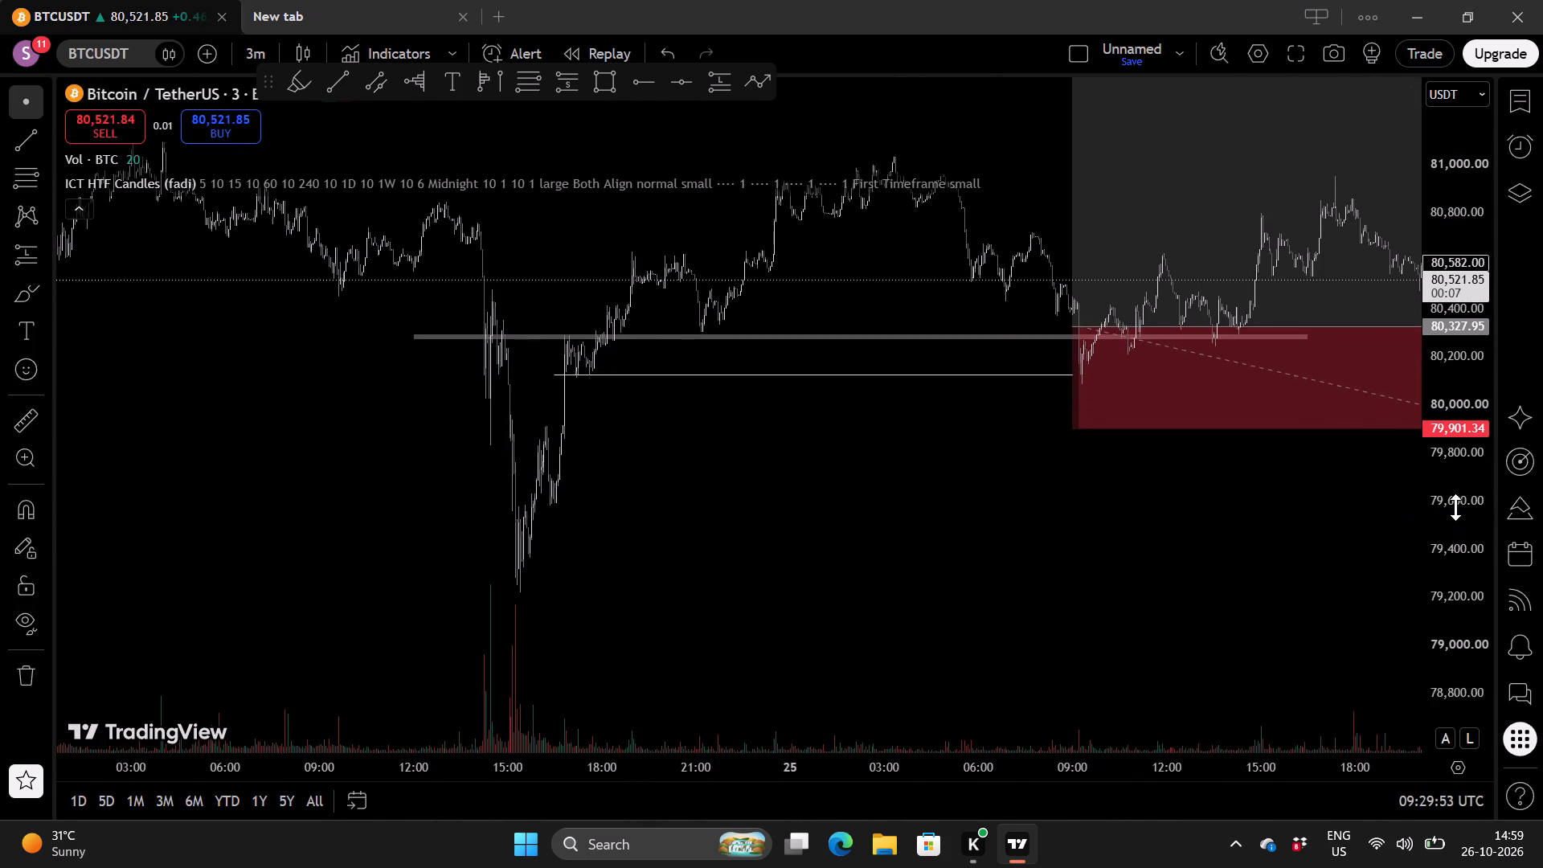
# Draw a rectangle zone at the 24 October low, from about 79,365 to 79,525, spanning about 15:33 to 01:33 on 25 October.
pyautogui.scroll(3, 1455, 507)
pyautogui.hscroll(2, 956, 615)
pyautogui.scroll(4, 956, 615)
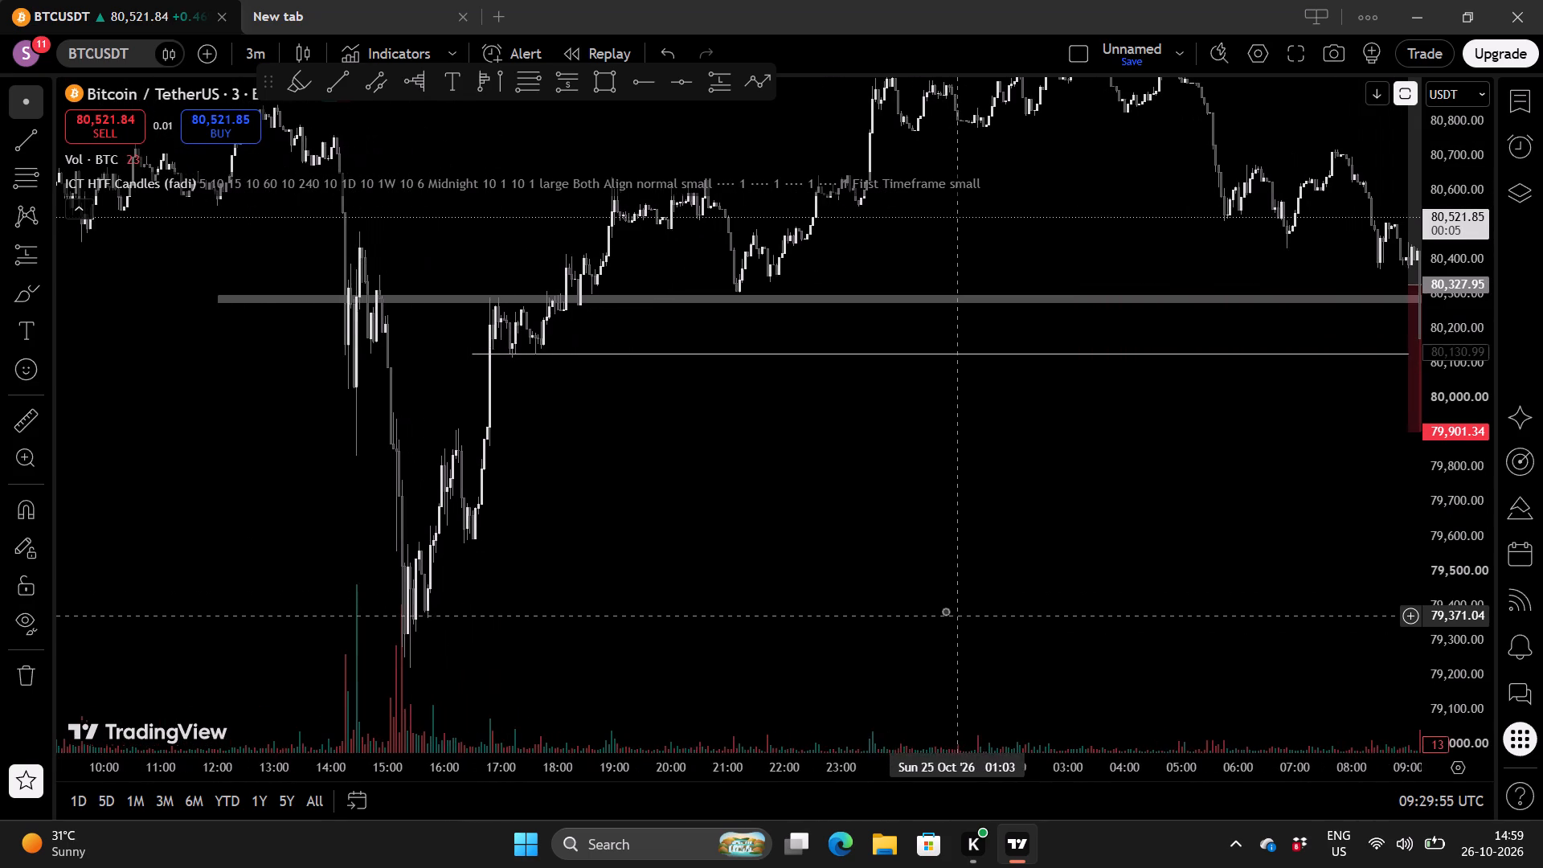
pyautogui.moveTo(736, 569); pyautogui.dragTo(835, 402)
pyautogui.scroll(1, 891, 427)
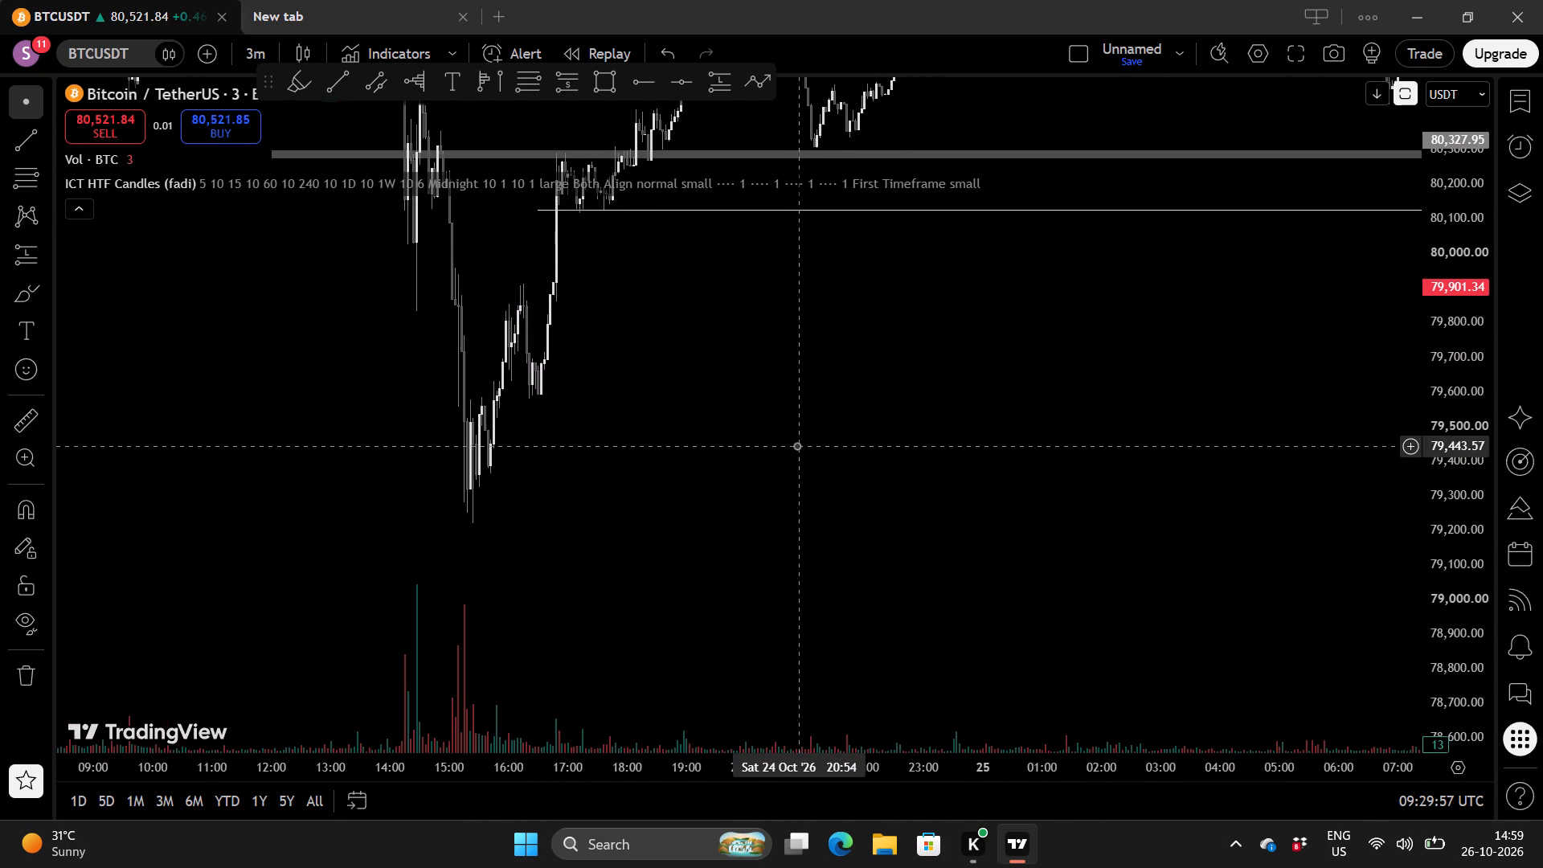
pyautogui.moveTo(796, 445); pyautogui.dragTo(772, 411)
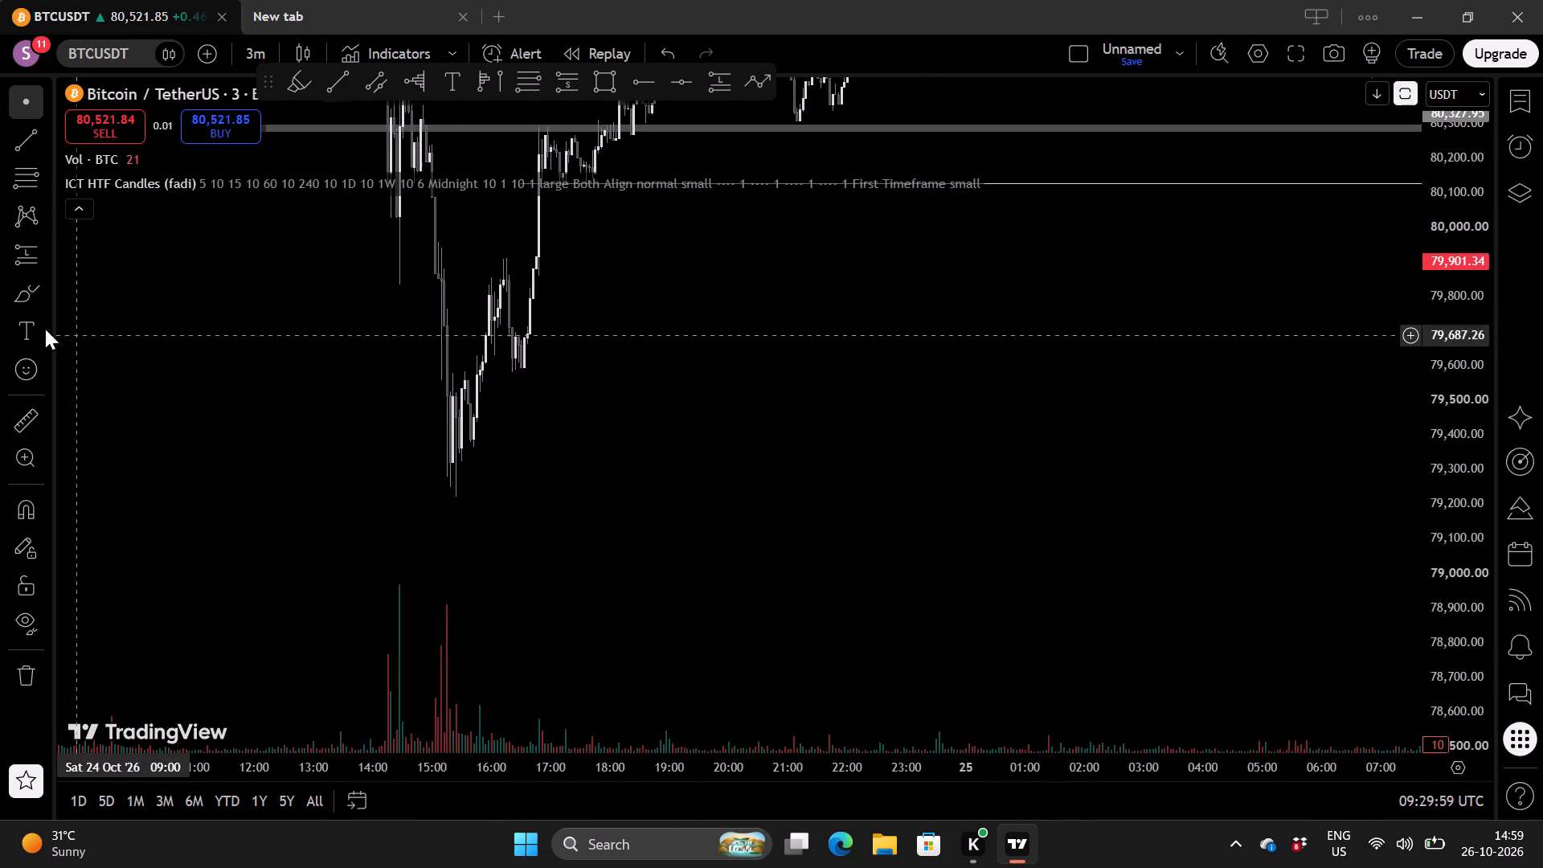
pyautogui.click(47, 283)
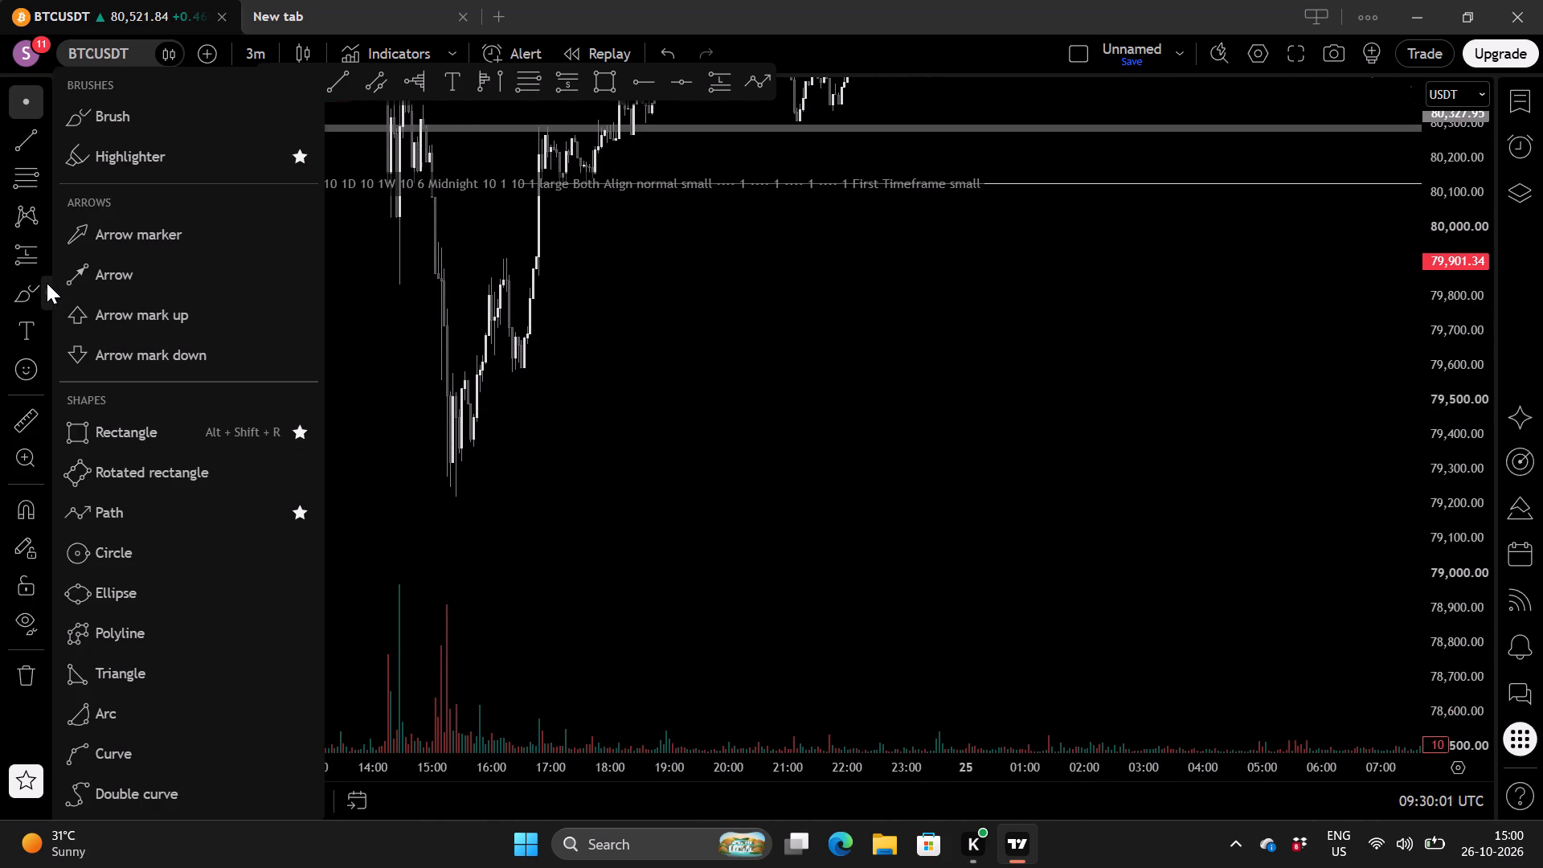
pyautogui.click(100, 431)
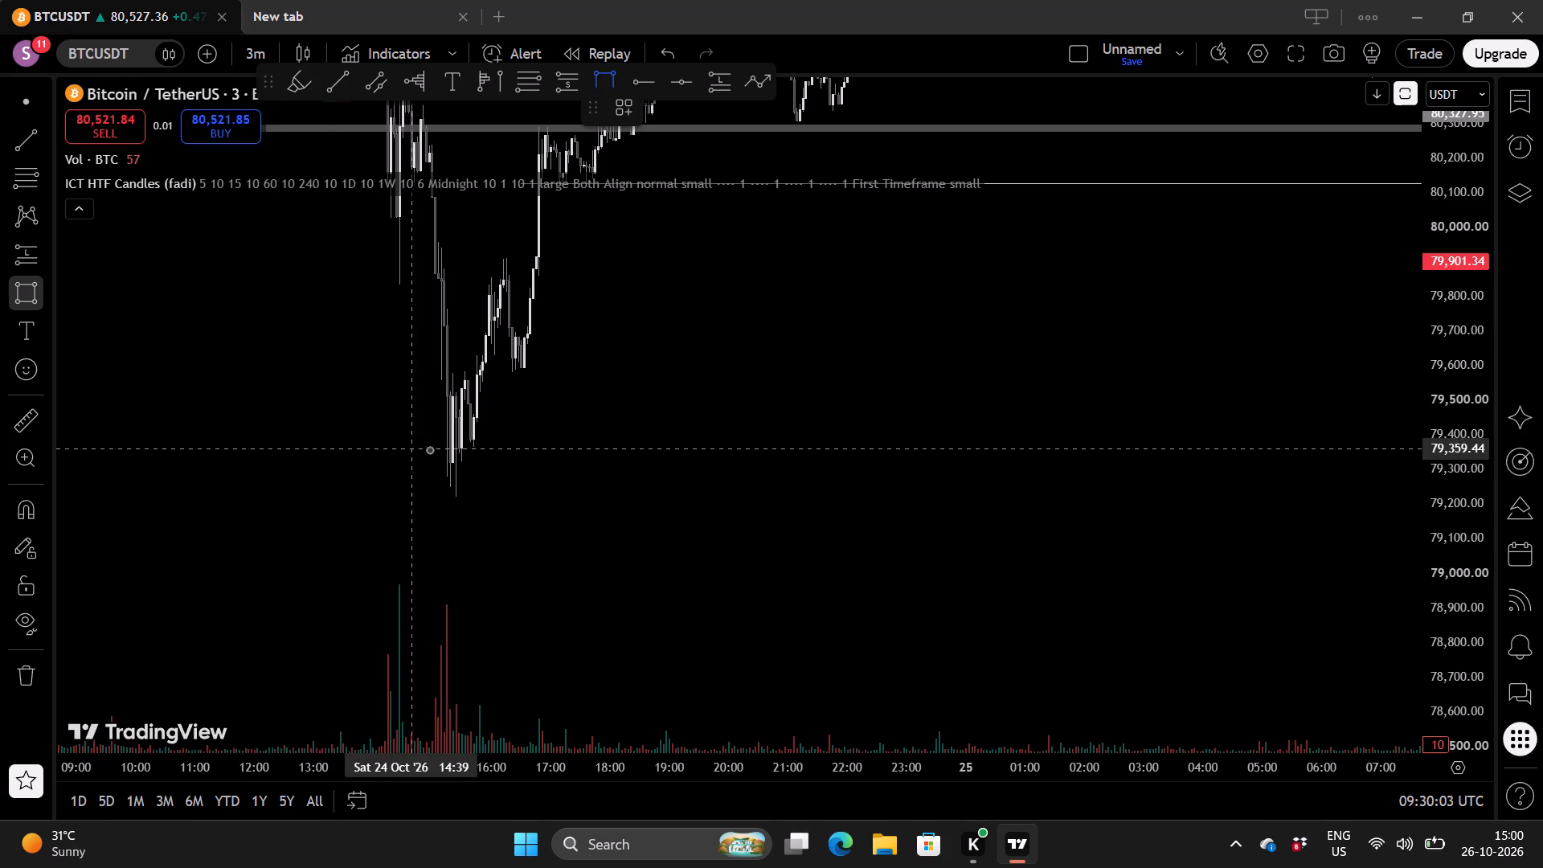
pyautogui.moveTo(465, 447); pyautogui.dragTo(694, 421)
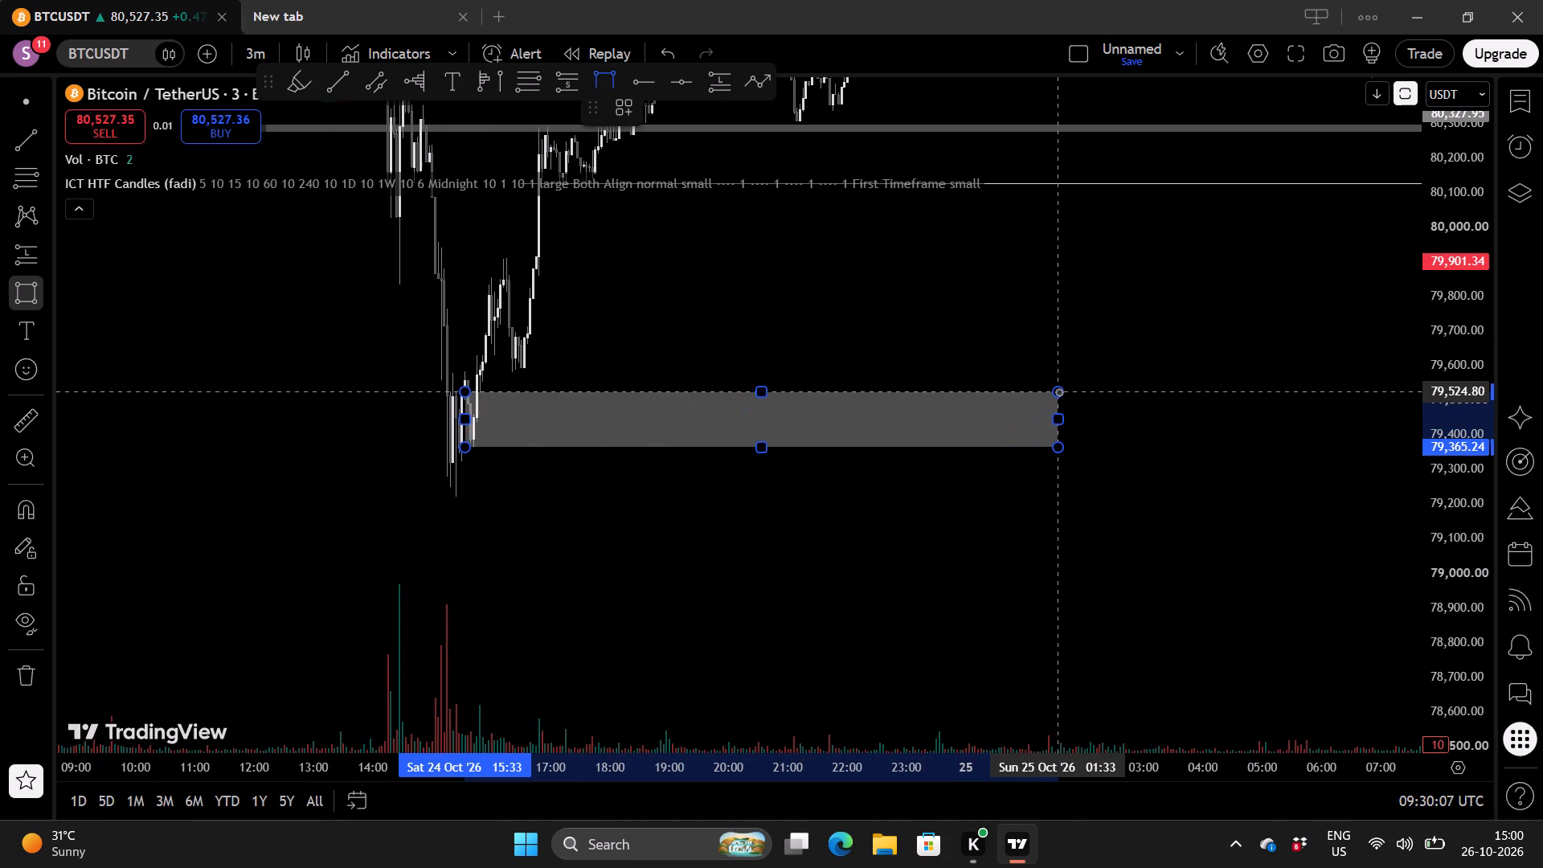
pyautogui.click(1058, 391)
# Extend the new rectangle zone's end forward in time to about 26 October 06:24, keeping its price range.
pyautogui.moveTo(1190, 423); pyautogui.dragTo(645, 285)
pyautogui.scroll(-4, 1071, 387)
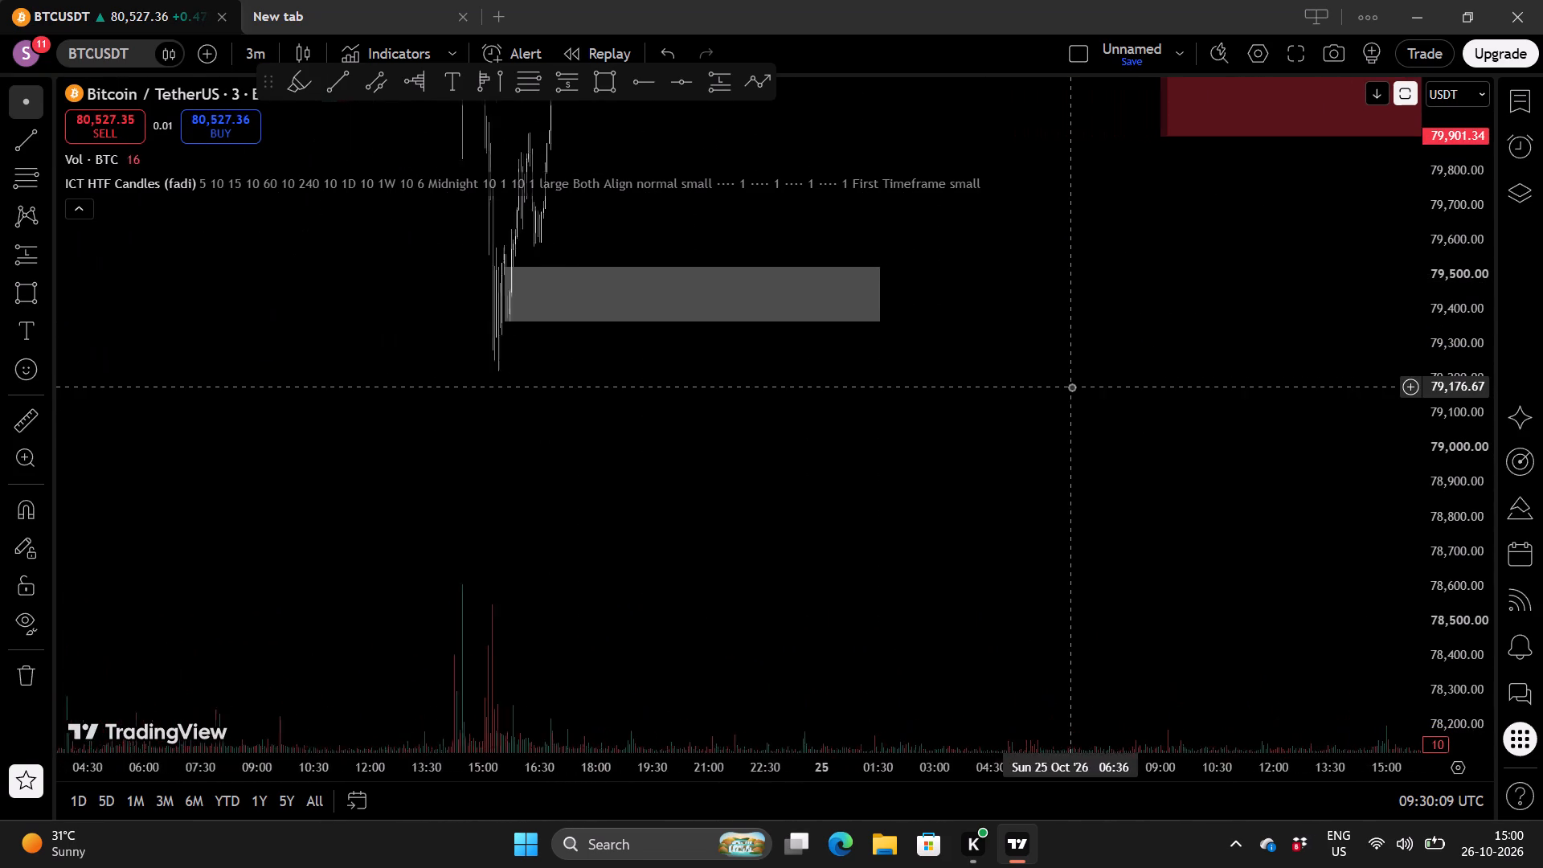
pyautogui.scroll(-8, 1474, 418)
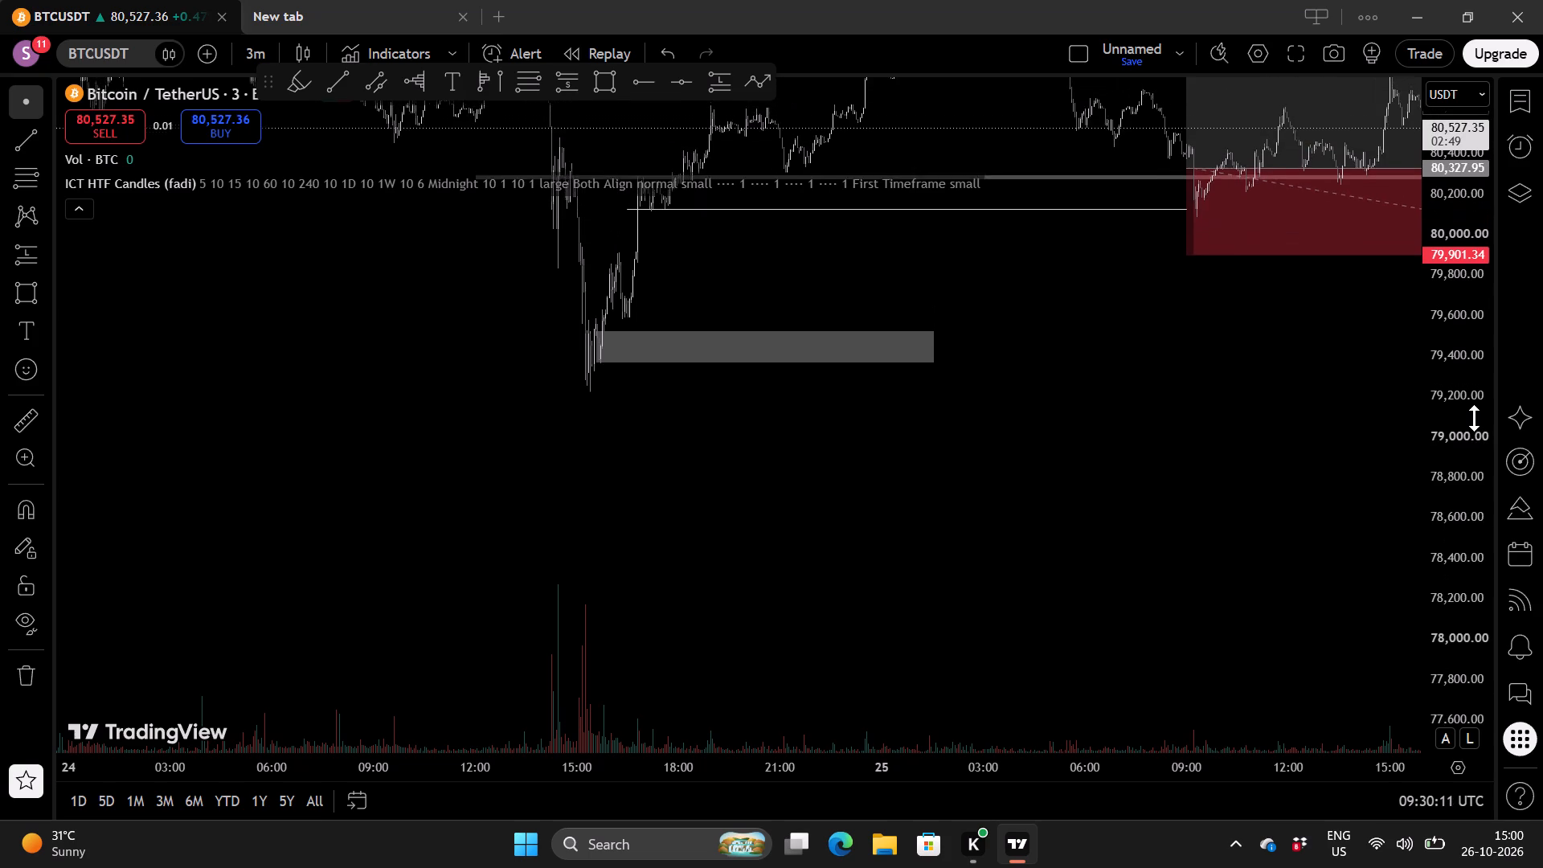
pyautogui.moveTo(1186, 410); pyautogui.dragTo(735, 353)
pyautogui.scroll(-5, 1001, 440)
pyautogui.moveTo(1104, 412); pyautogui.dragTo(874, 451)
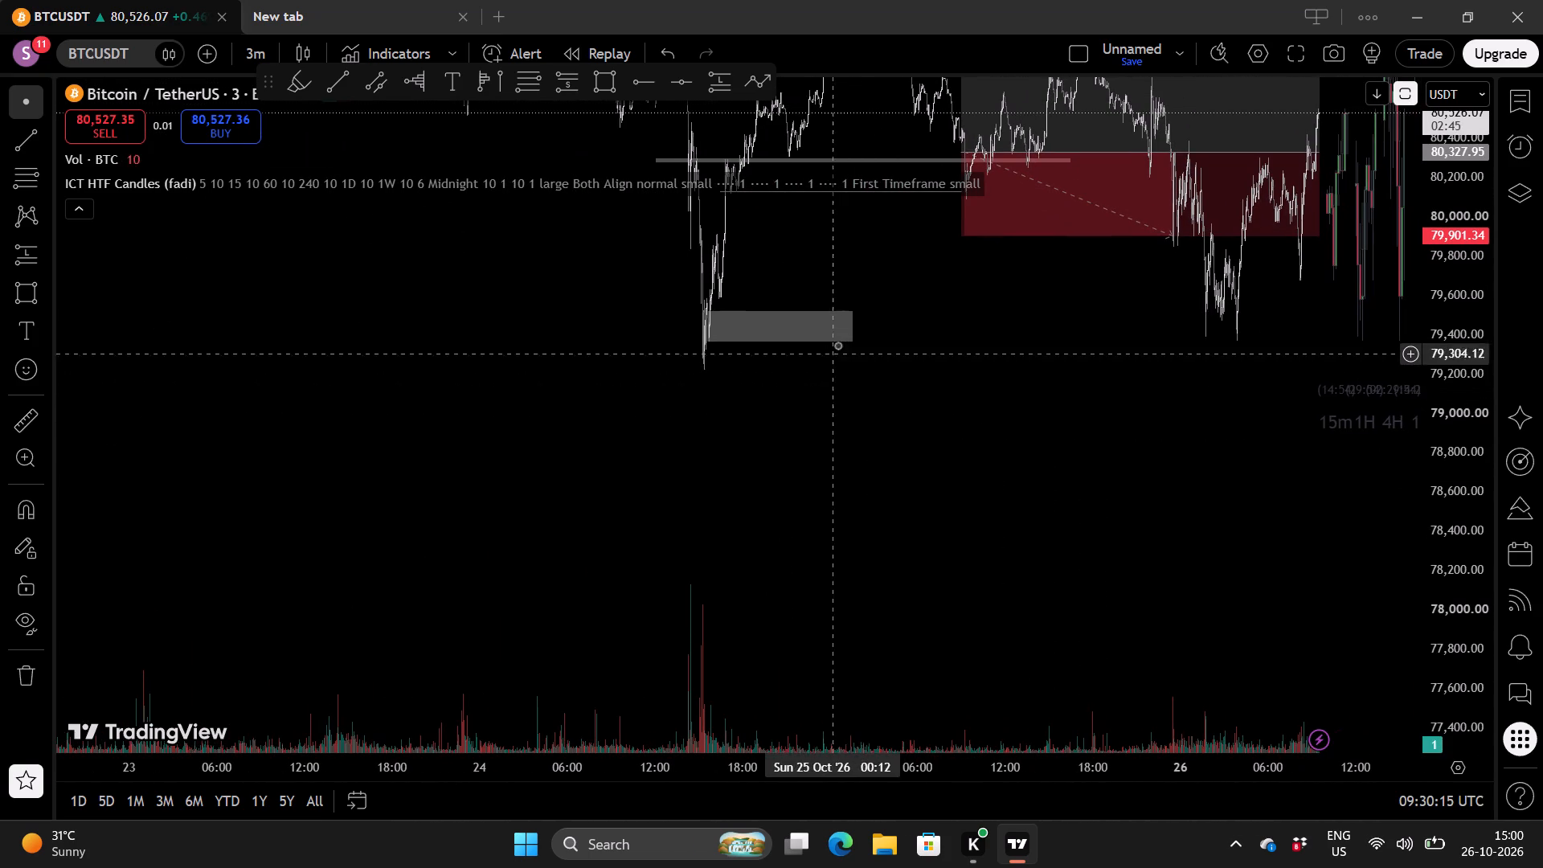
pyautogui.moveTo(852, 325); pyautogui.dragTo(1075, 325)
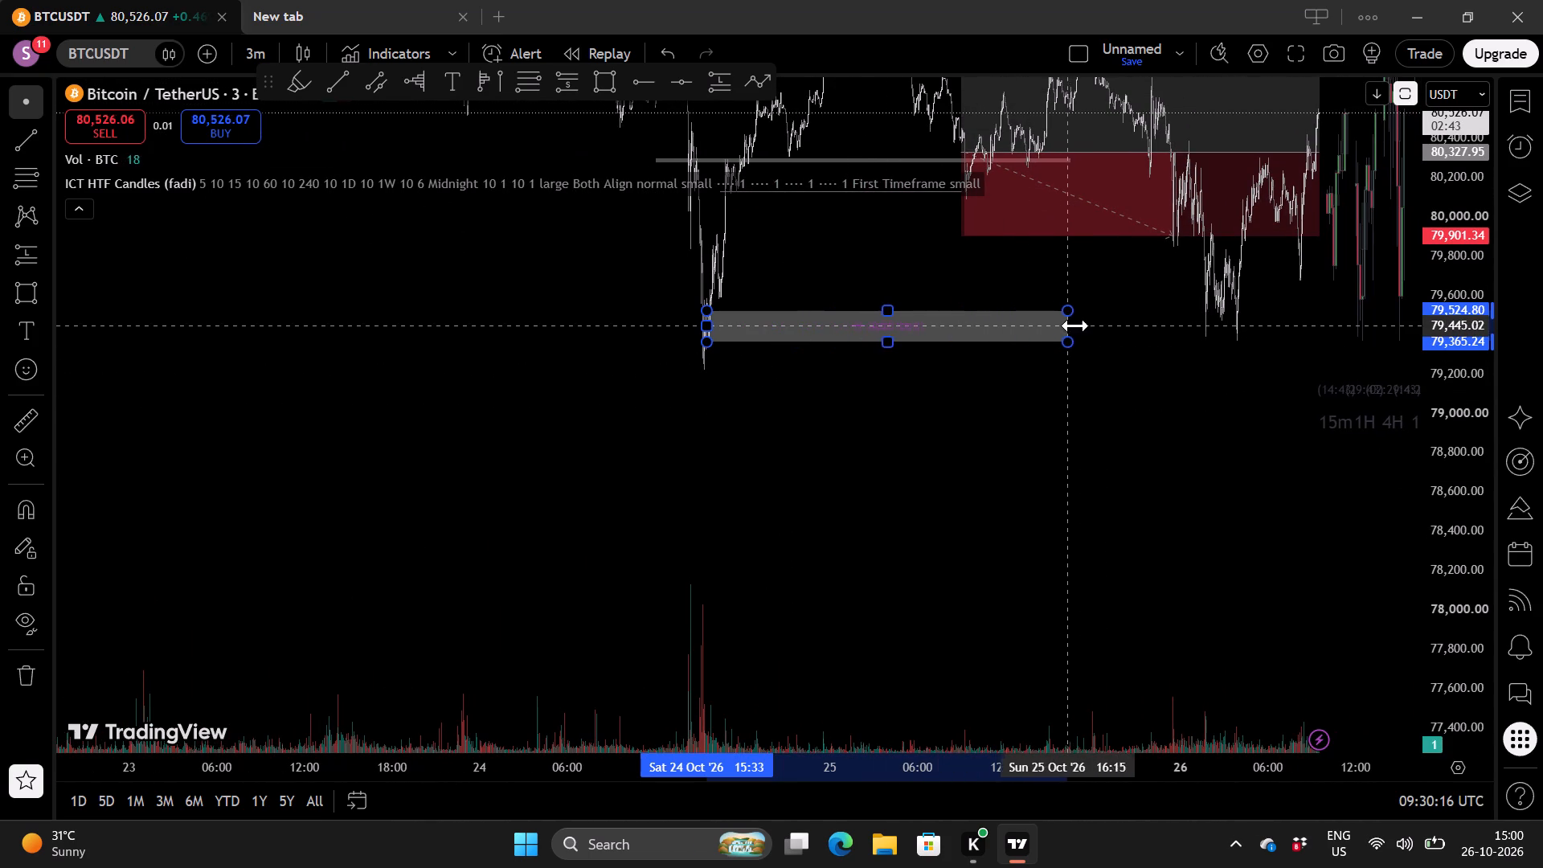
pyautogui.moveTo(1075, 325); pyautogui.dragTo(1366, 328)
pyautogui.moveTo(1367, 326); pyautogui.dragTo(1274, 332)
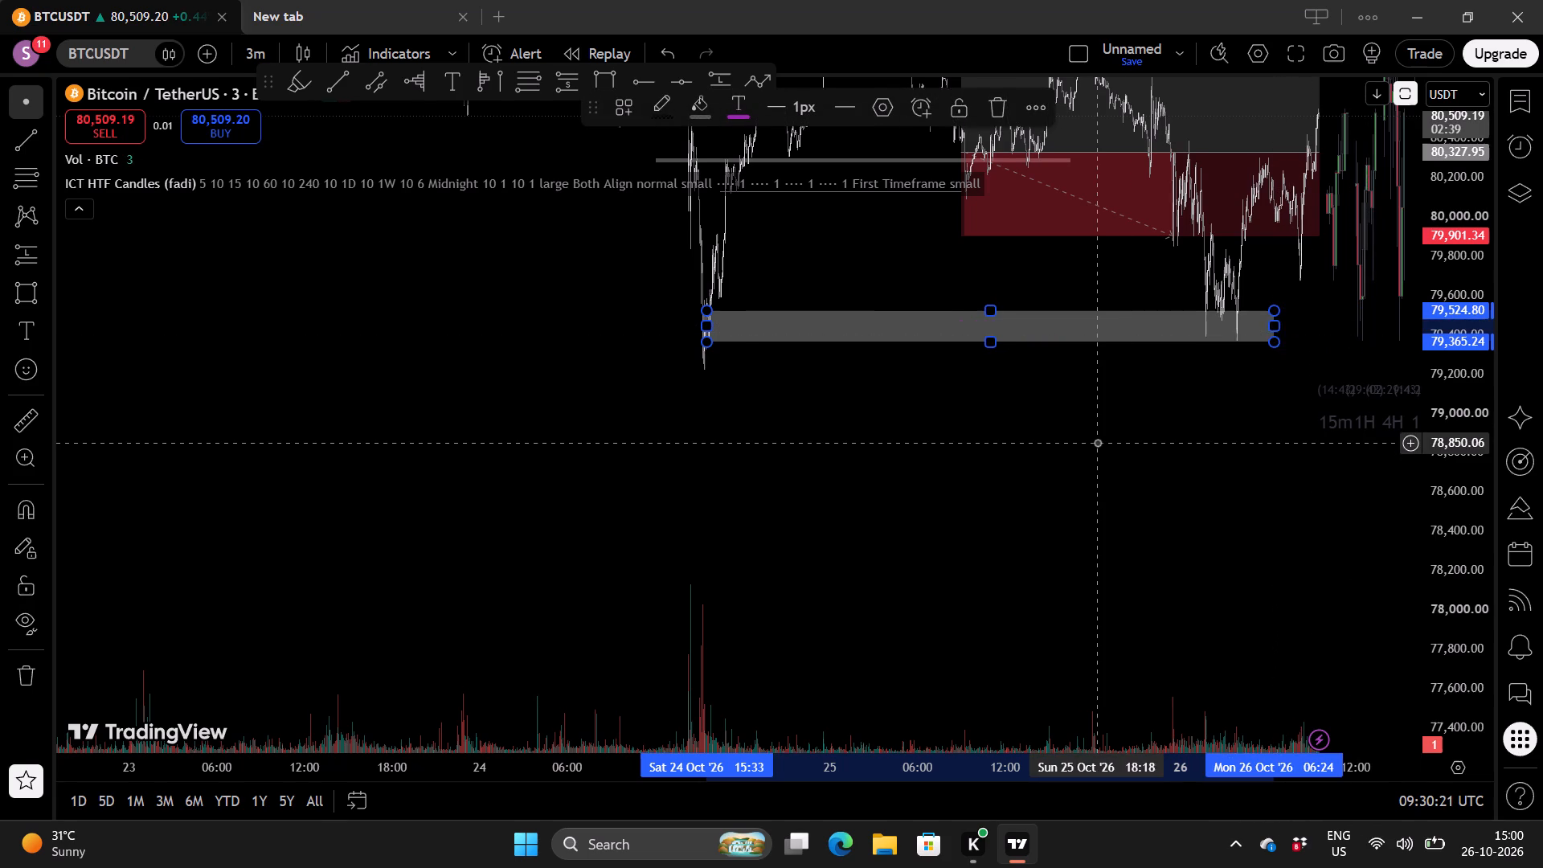
pyautogui.scroll(1, 1097, 442)
pyautogui.click(1054, 445)
# Delete the long position drawing with its entry at 80,327.95 and stop at 79,901.34.
pyautogui.moveTo(1008, 440); pyautogui.dragTo(816, 520)
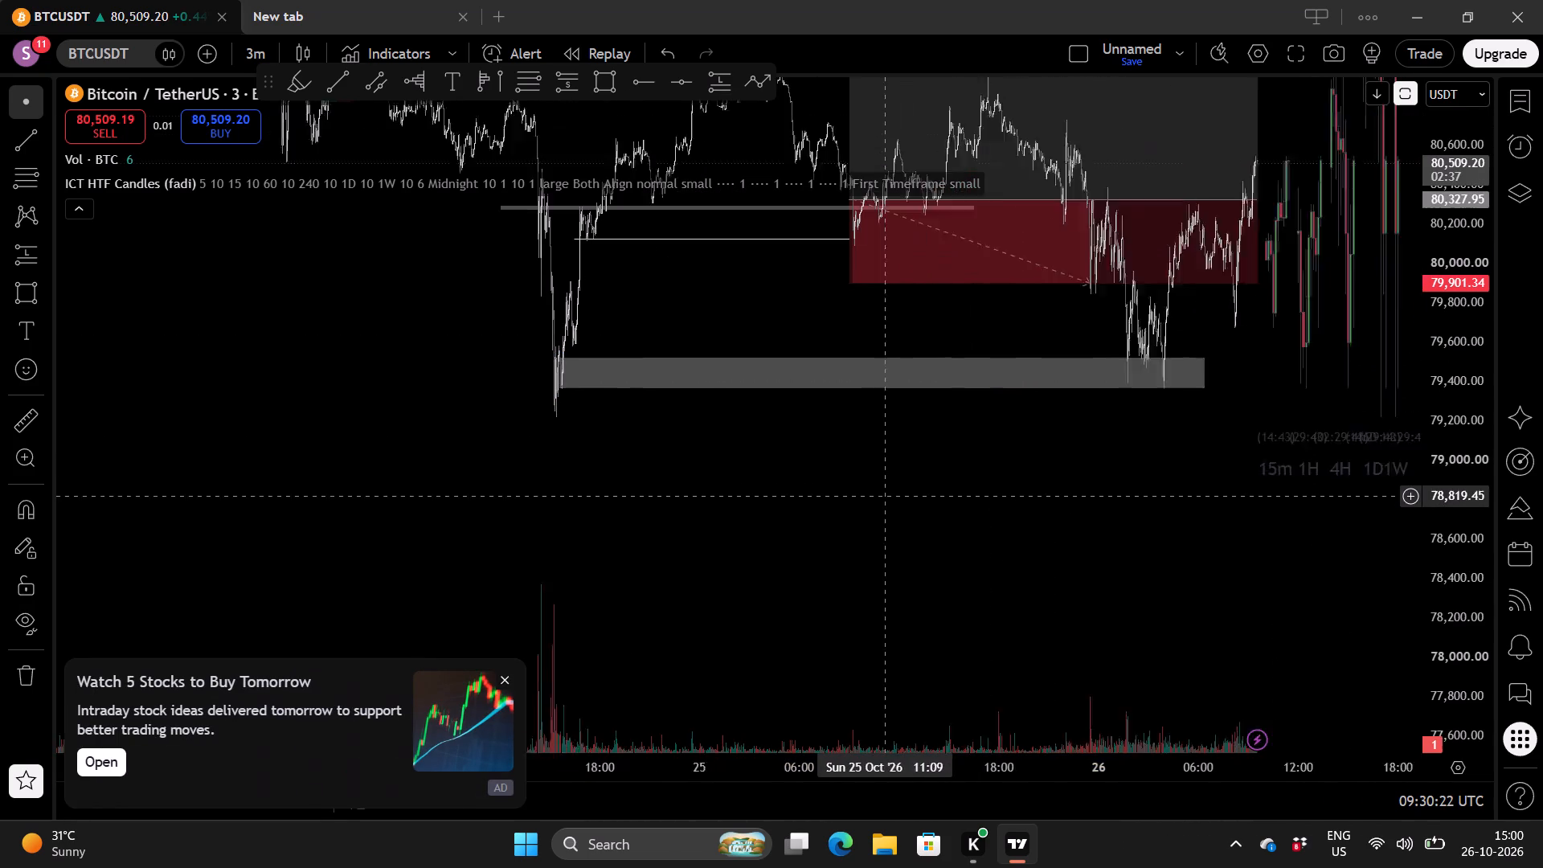
pyautogui.moveTo(816, 520); pyautogui.dragTo(768, 529)
pyautogui.moveTo(1140, 481); pyautogui.dragTo(1007, 537)
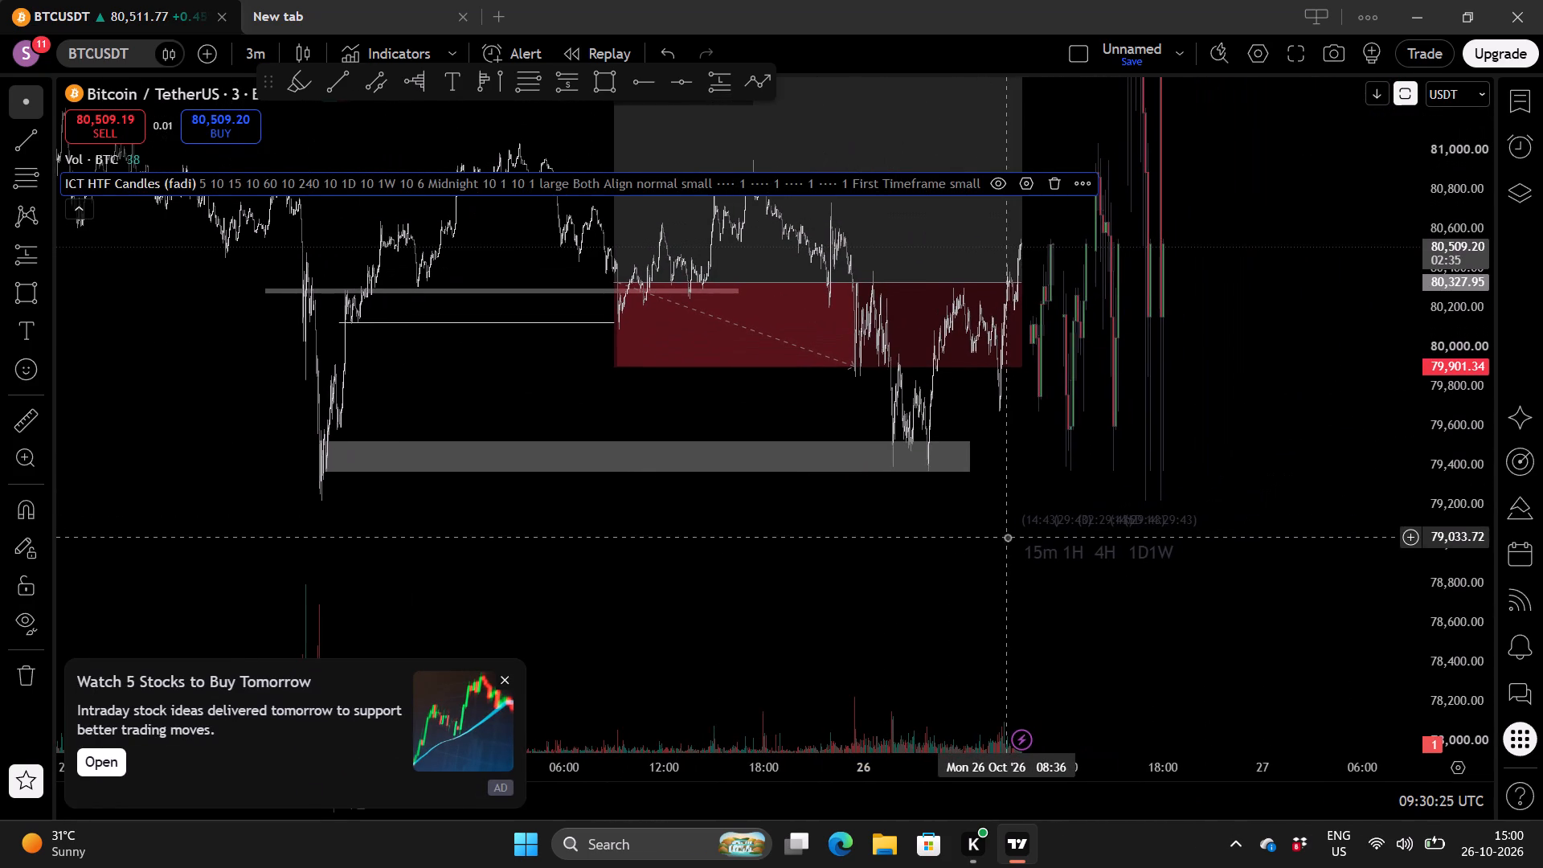
pyautogui.click(957, 264)
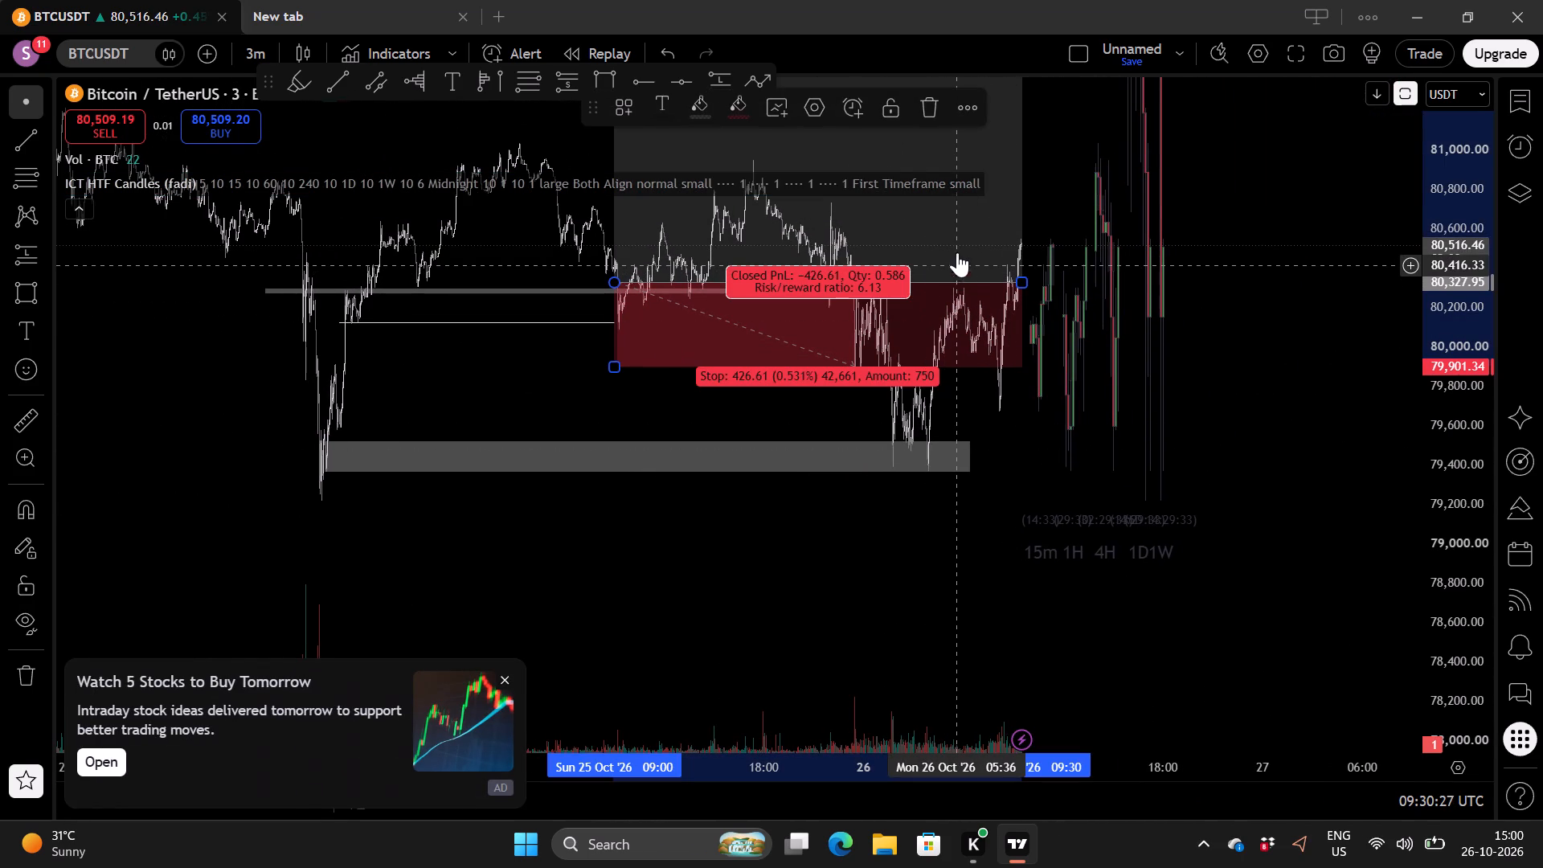
pyautogui.click(923, 106)
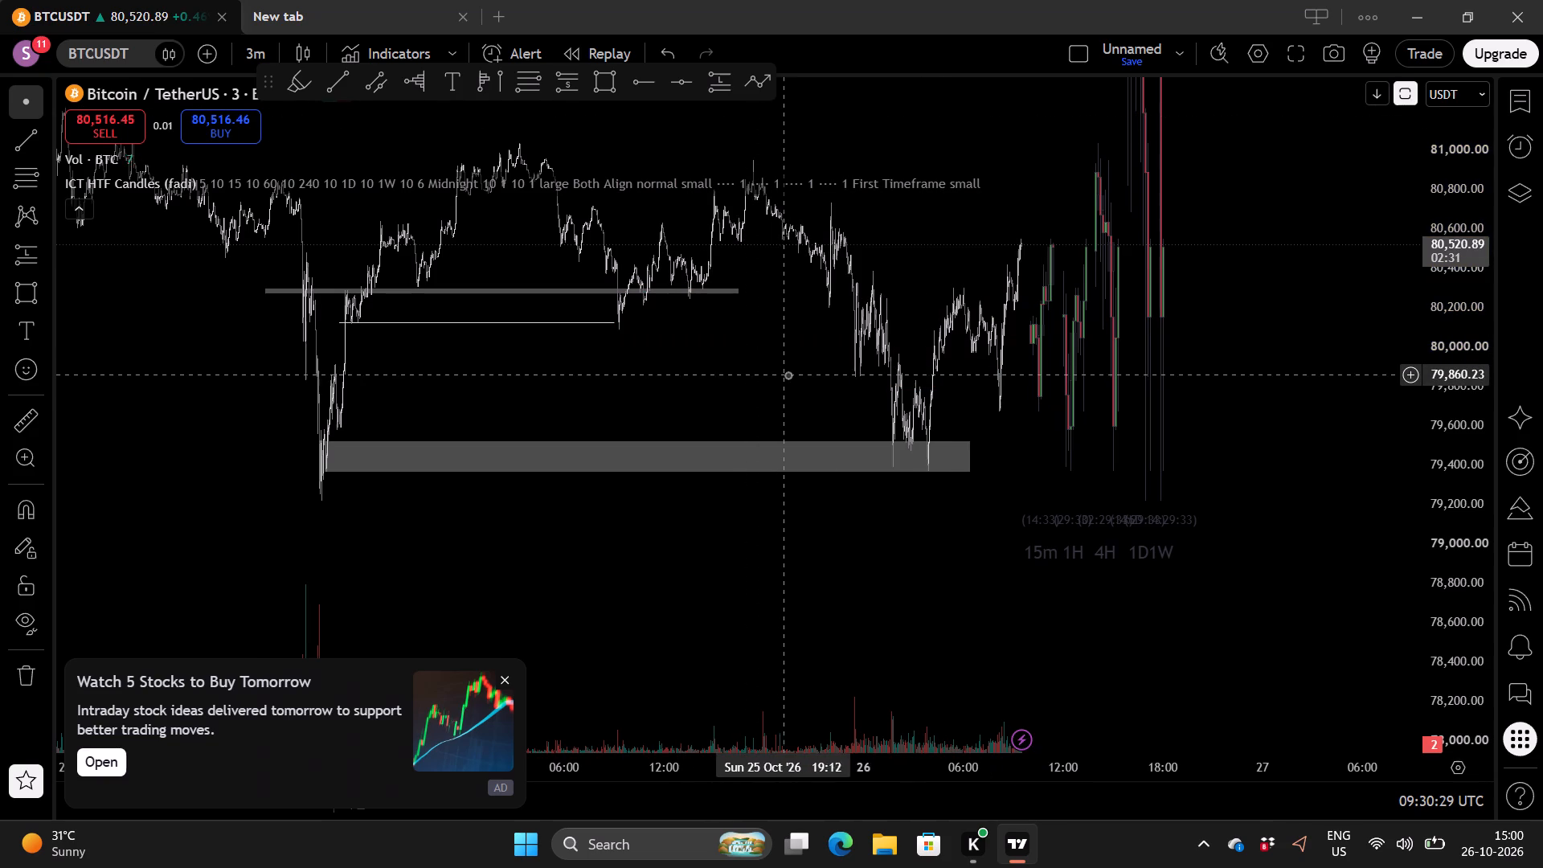
# Examine the Bitcoin sell-off and recovery of 24 and 25 October relative to the new zone and marked levels.
pyautogui.hscroll(2, 788, 375)
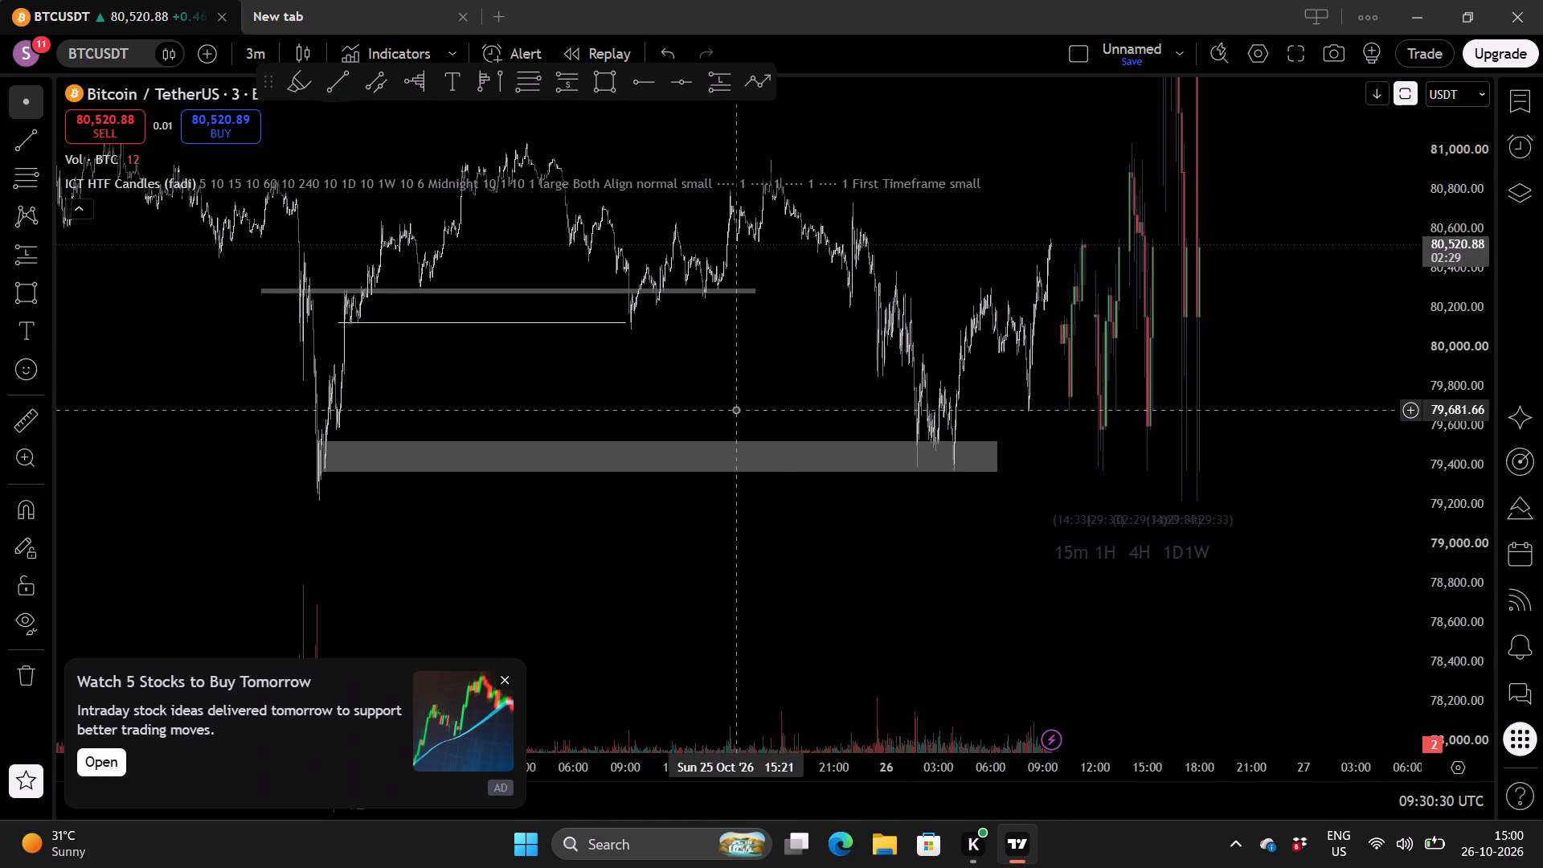
pyautogui.hscroll(7, 791, 405)
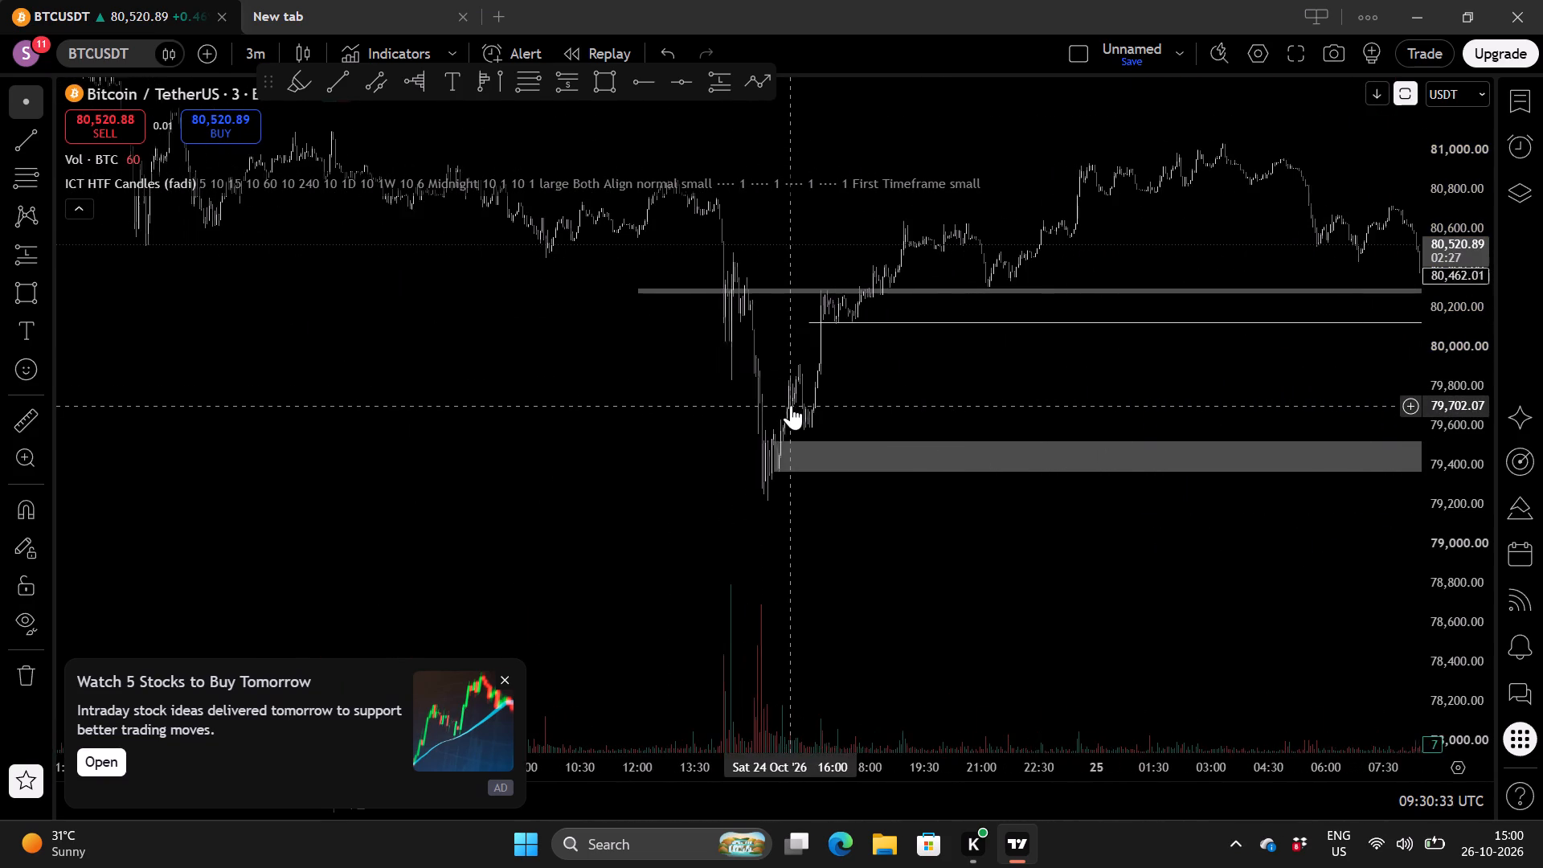
pyautogui.hscroll(1, 791, 405)
pyautogui.scroll(6, 943, 407)
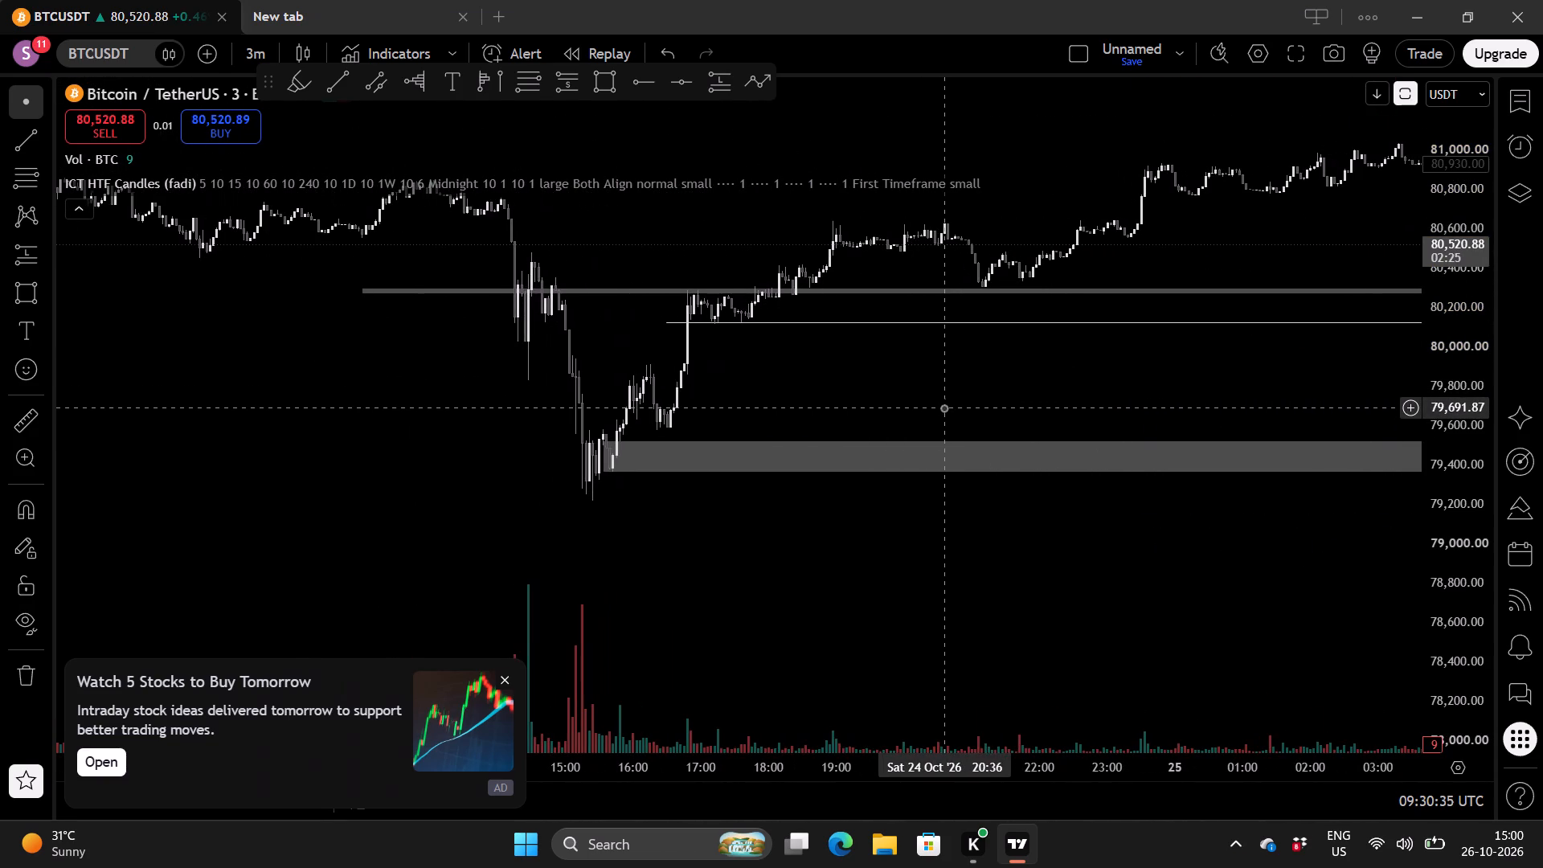
pyautogui.scroll(1, 867, 408)
pyautogui.moveTo(848, 406); pyautogui.dragTo(817, 409)
pyautogui.moveTo(1095, 366); pyautogui.dragTo(675, 411)
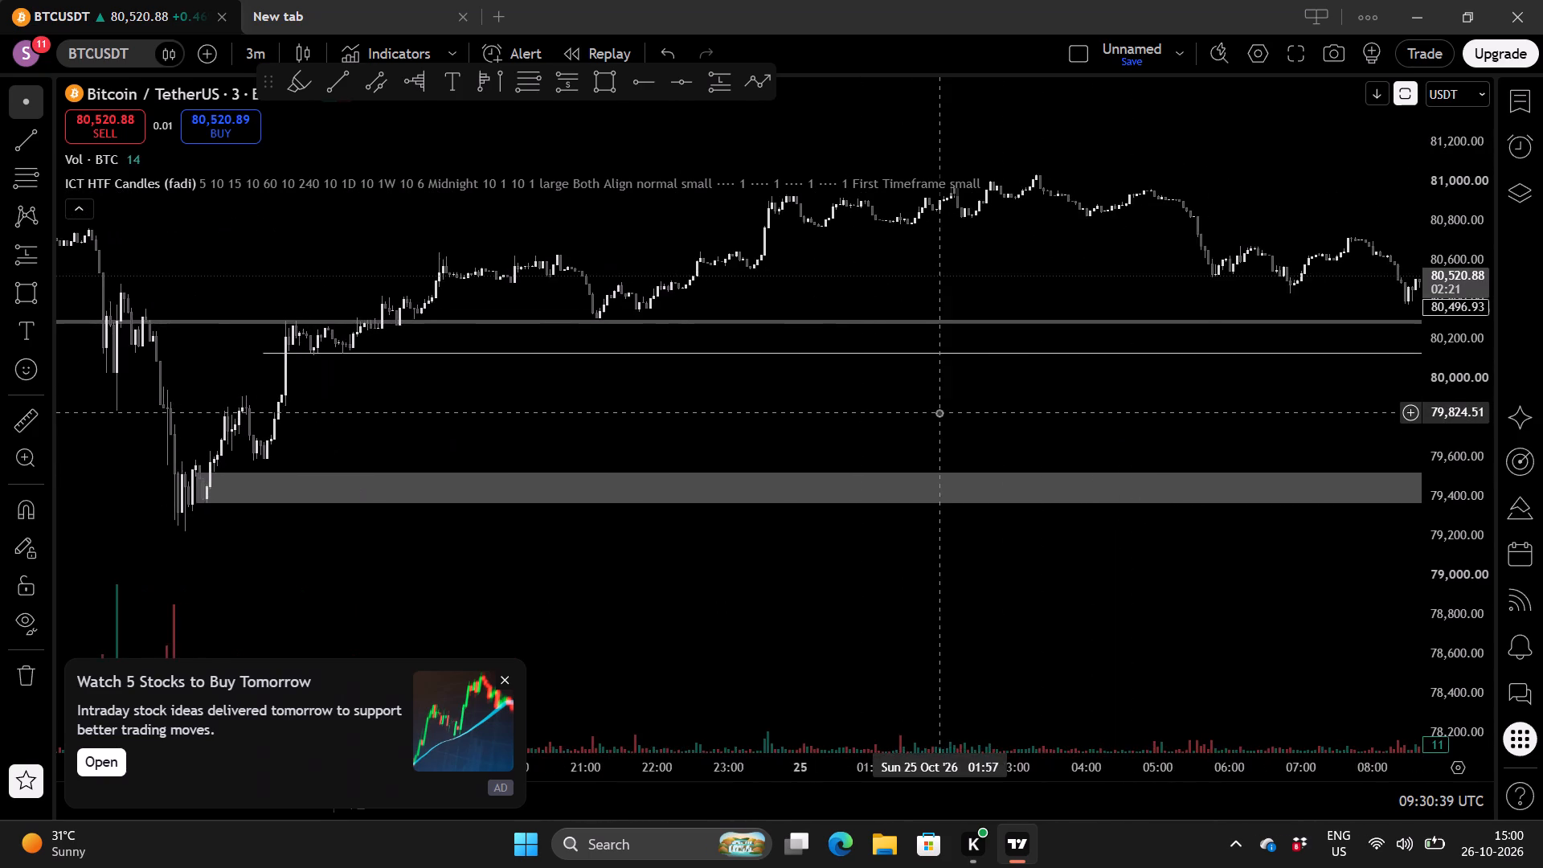
pyautogui.scroll(-4, 939, 412)
# Change the chart symbol to Gold Futures, GC1!.
pyautogui.click(120, 39)
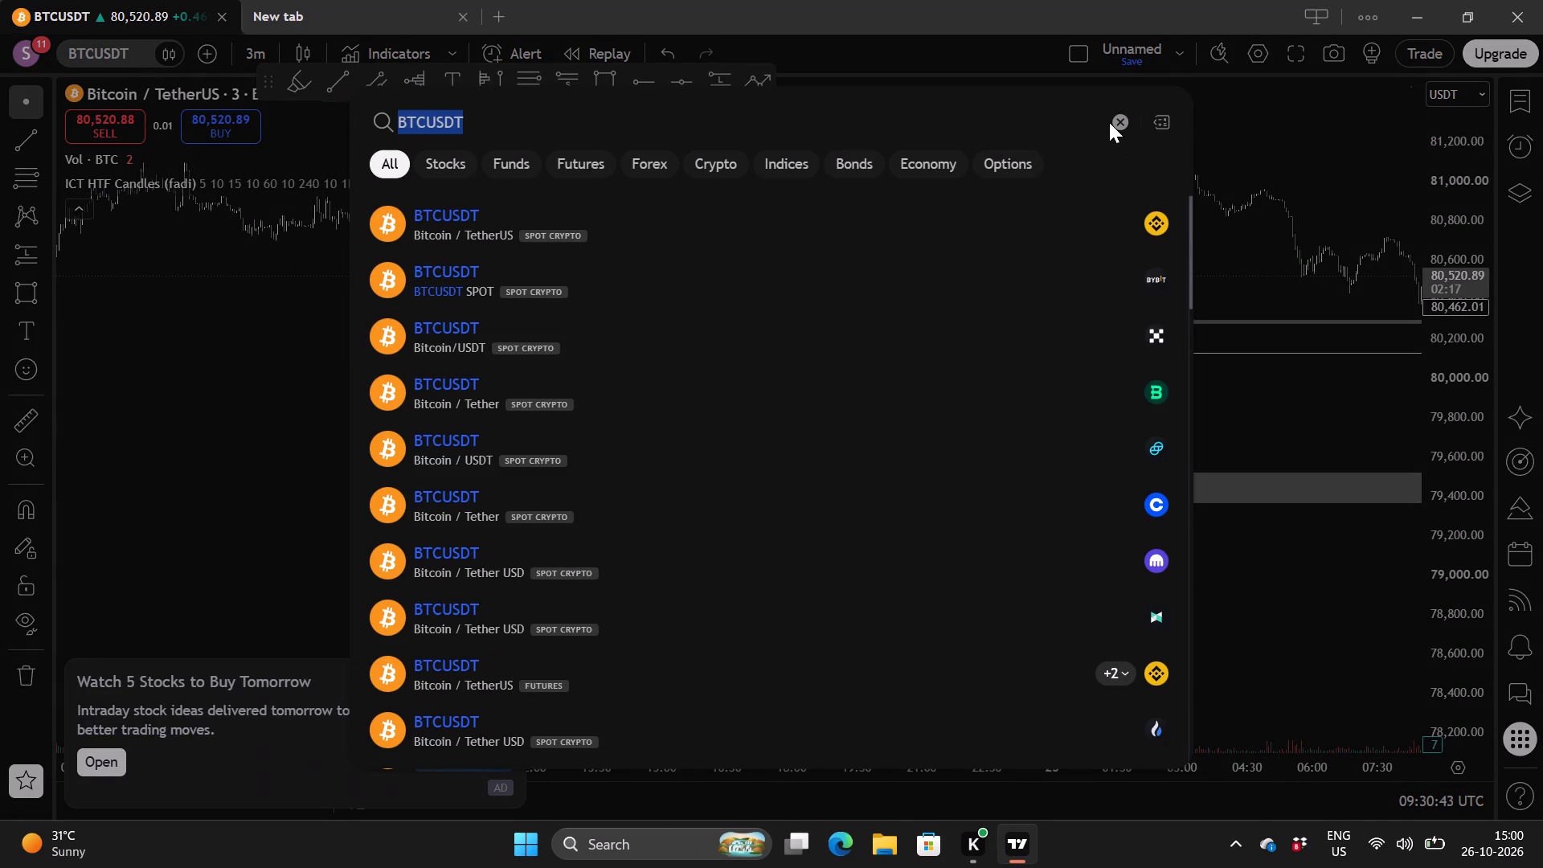
pyautogui.click(1111, 122)
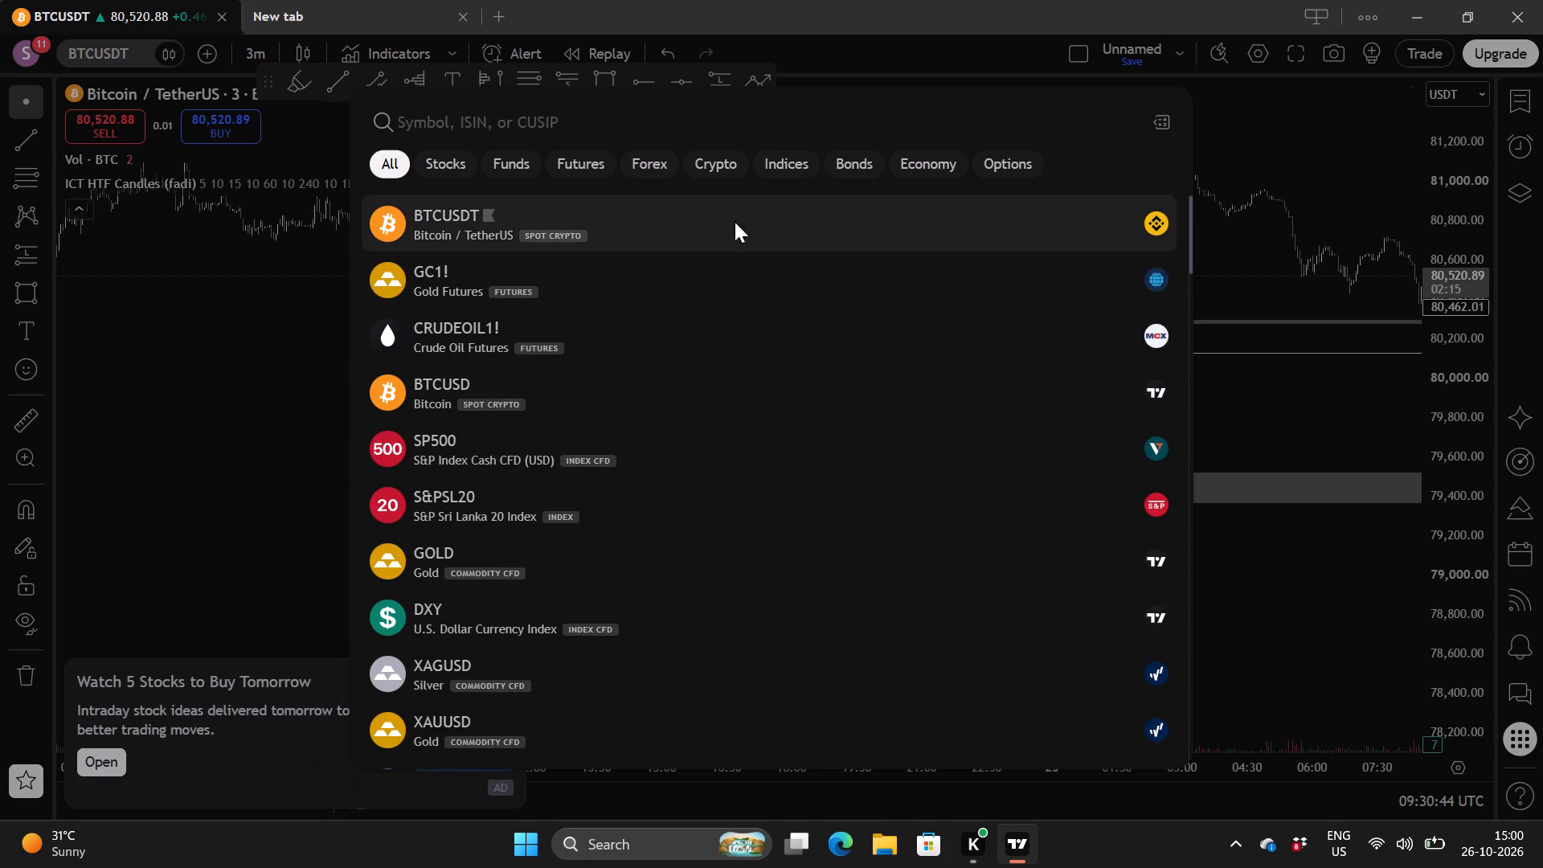
pyautogui.click(665, 285)
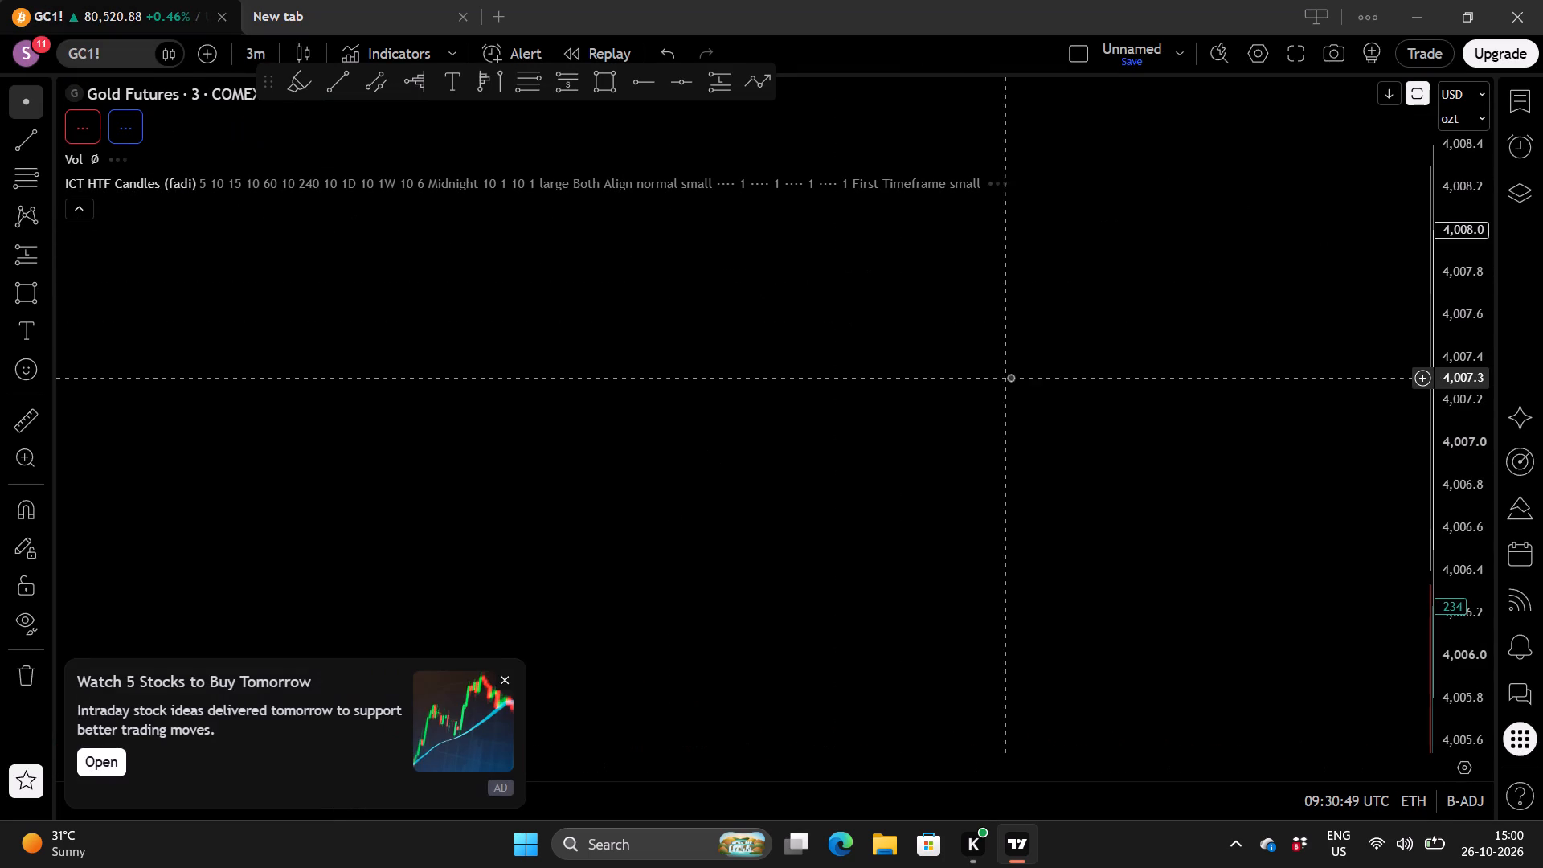
# Delete the long position drawing on the gold chart with its entry at 4,009.9 and stop at 4,004.4.
pyautogui.moveTo(837, 374); pyautogui.dragTo(539, 502)
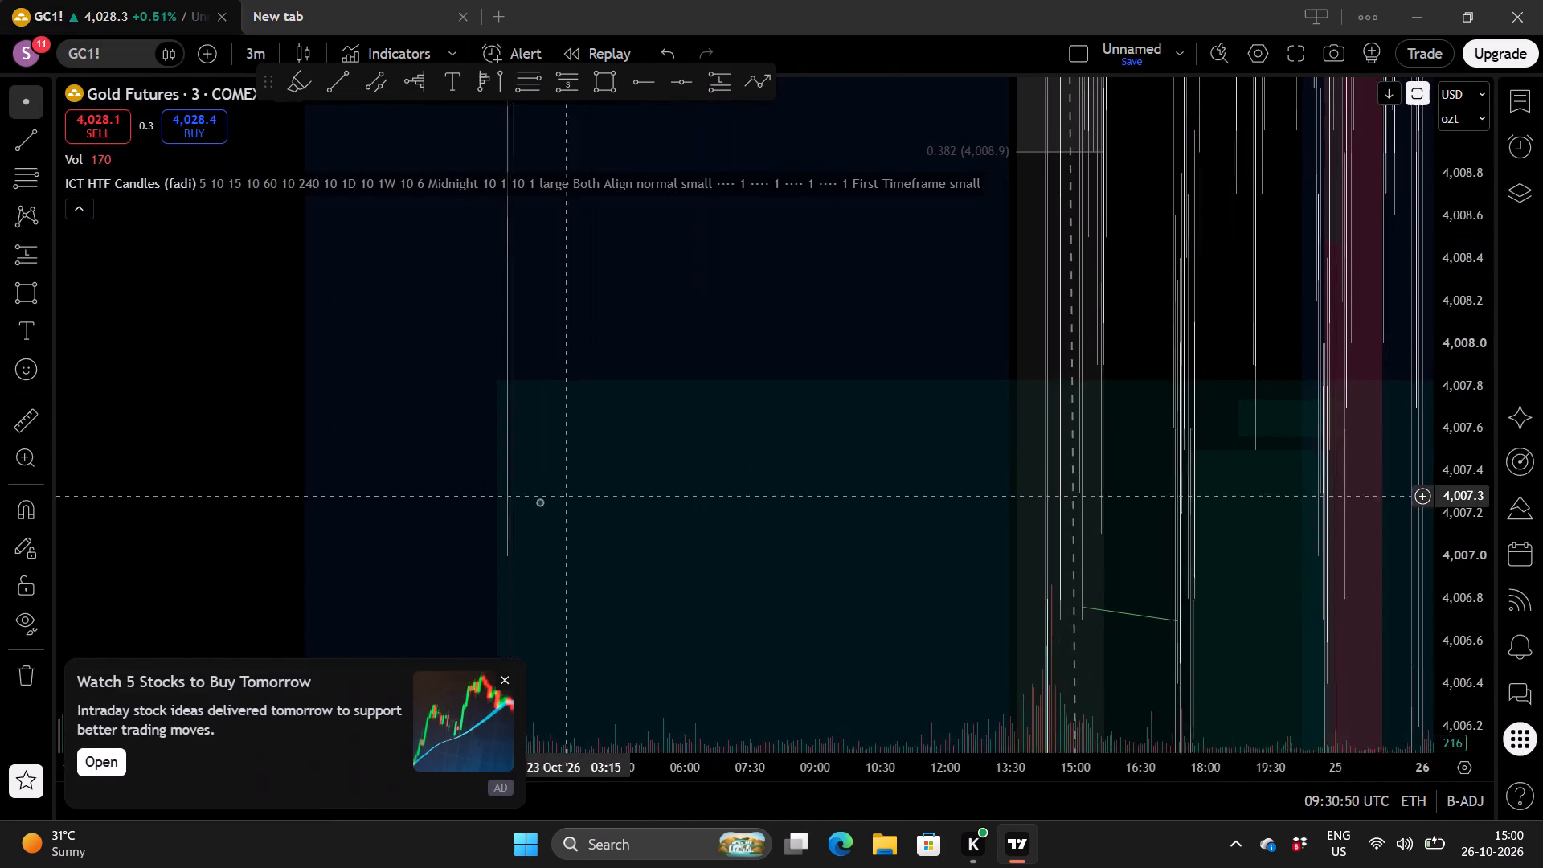
pyautogui.scroll(-8, 1455, 428)
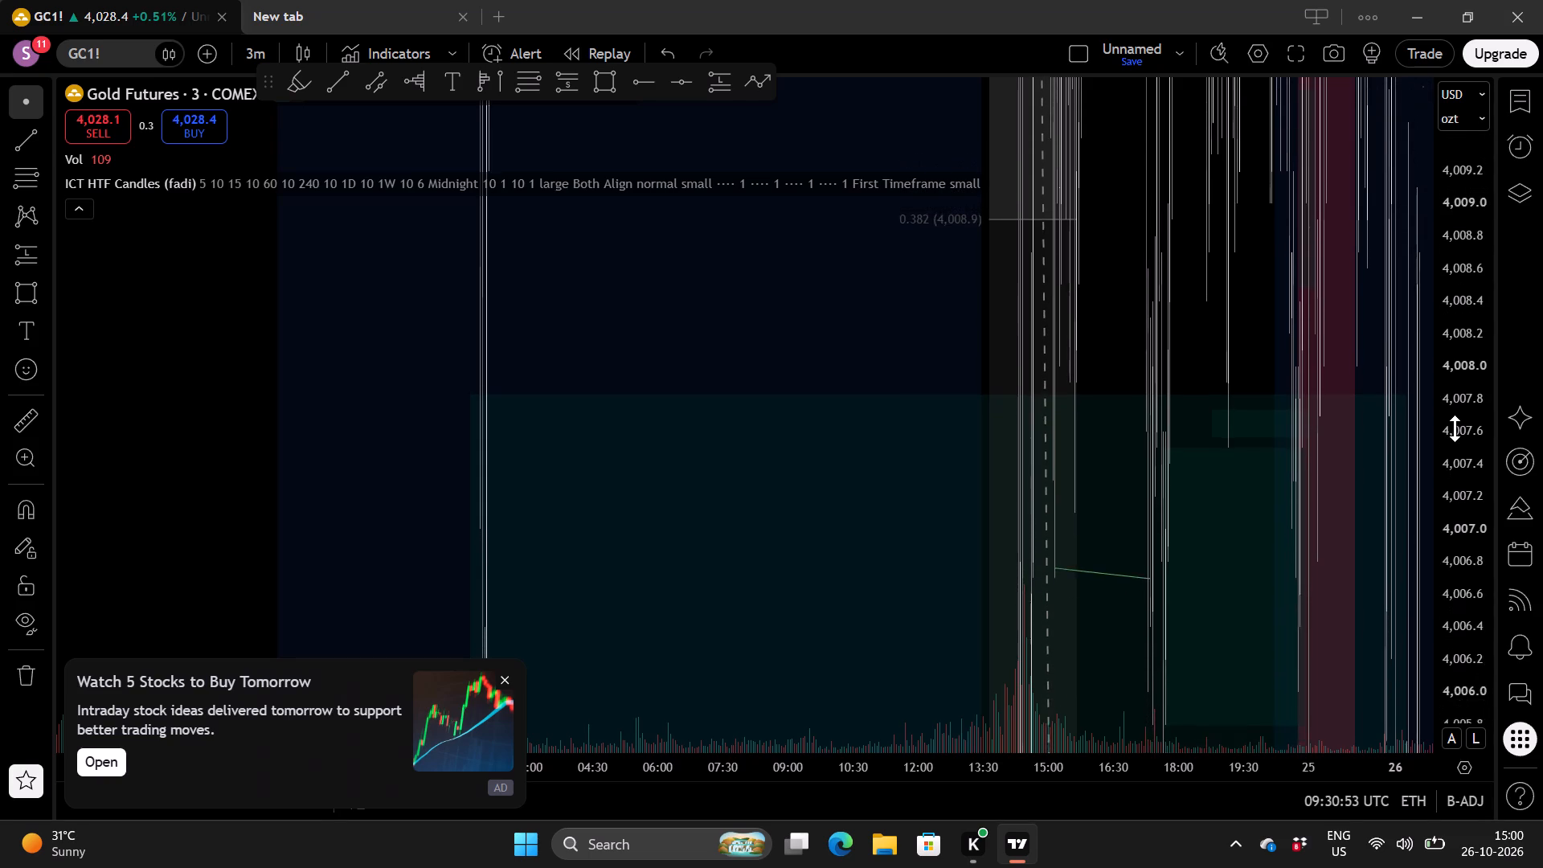
pyautogui.scroll(-8, 1455, 428)
pyautogui.moveTo(1191, 469); pyautogui.dragTo(794, 461)
pyautogui.moveTo(1338, 495); pyautogui.dragTo(1323, 498)
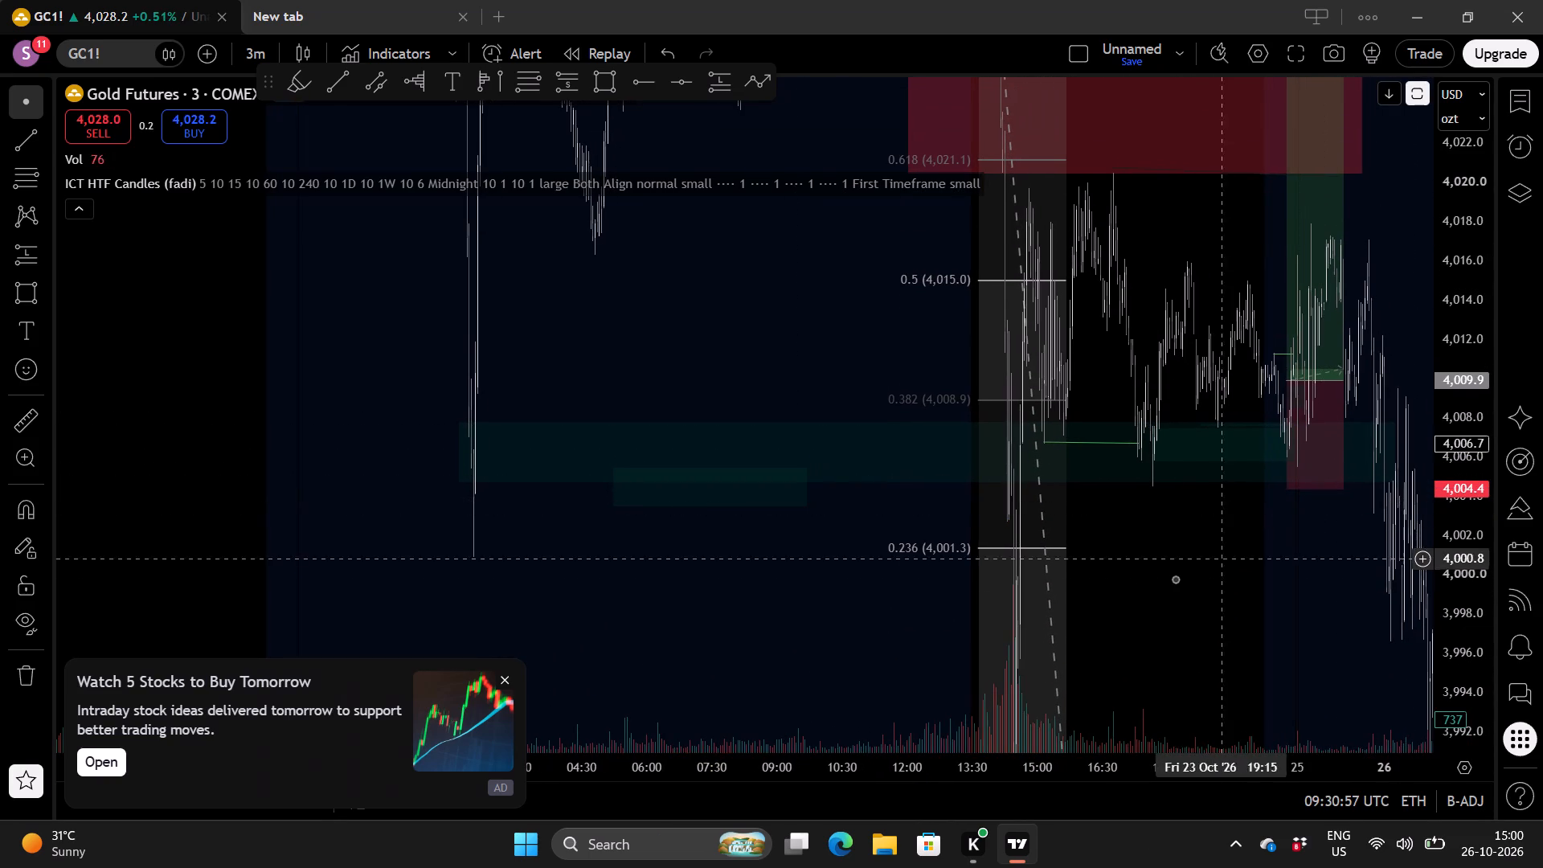
pyautogui.moveTo(1175, 579); pyautogui.dragTo(700, 579)
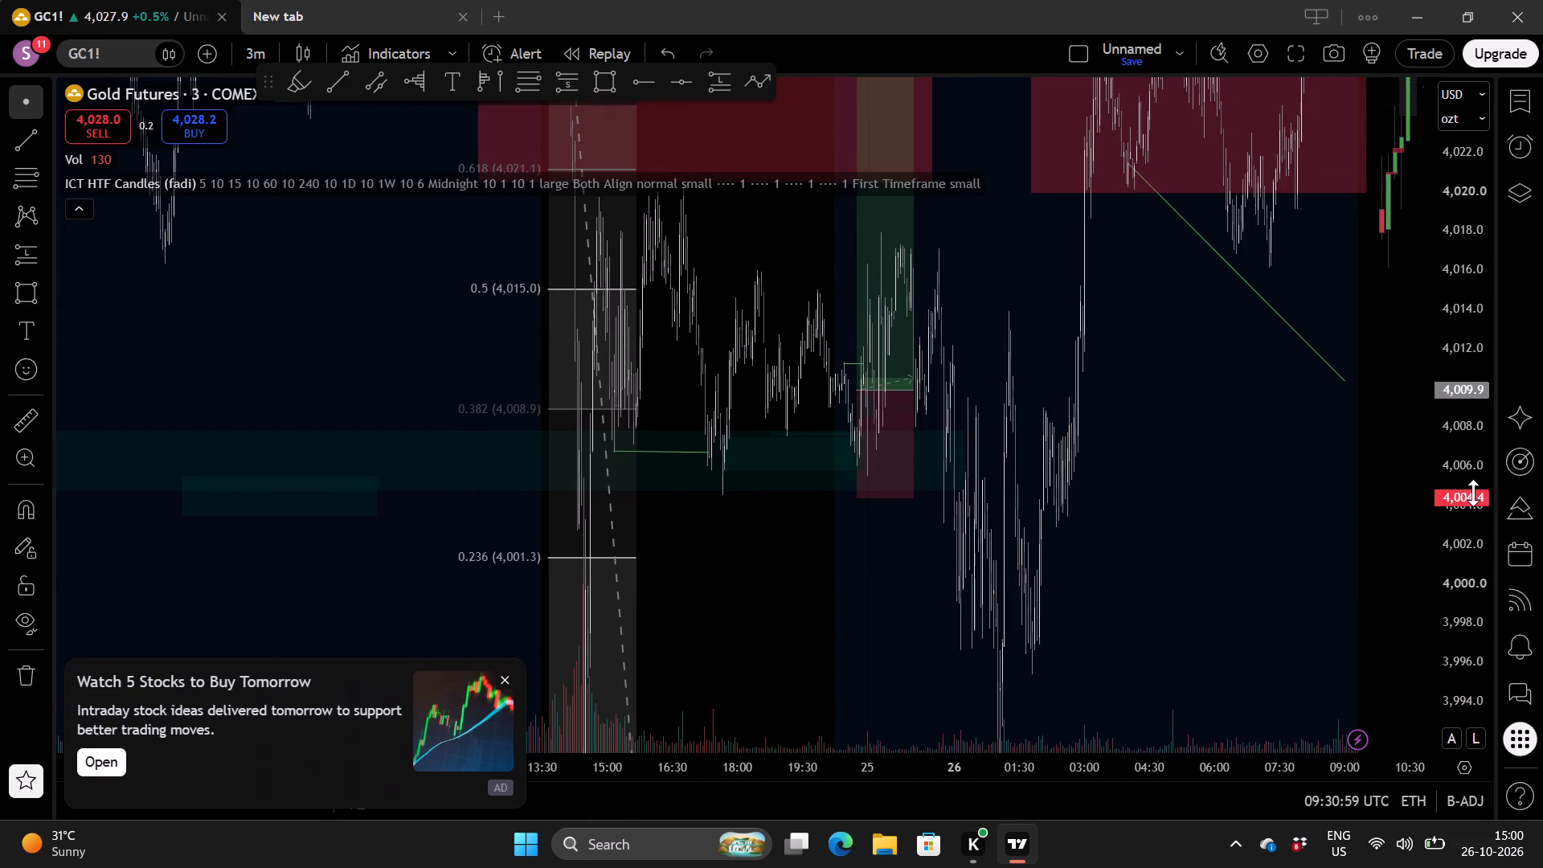
pyautogui.scroll(-8, 1473, 493)
pyautogui.scroll(1, 1464, 461)
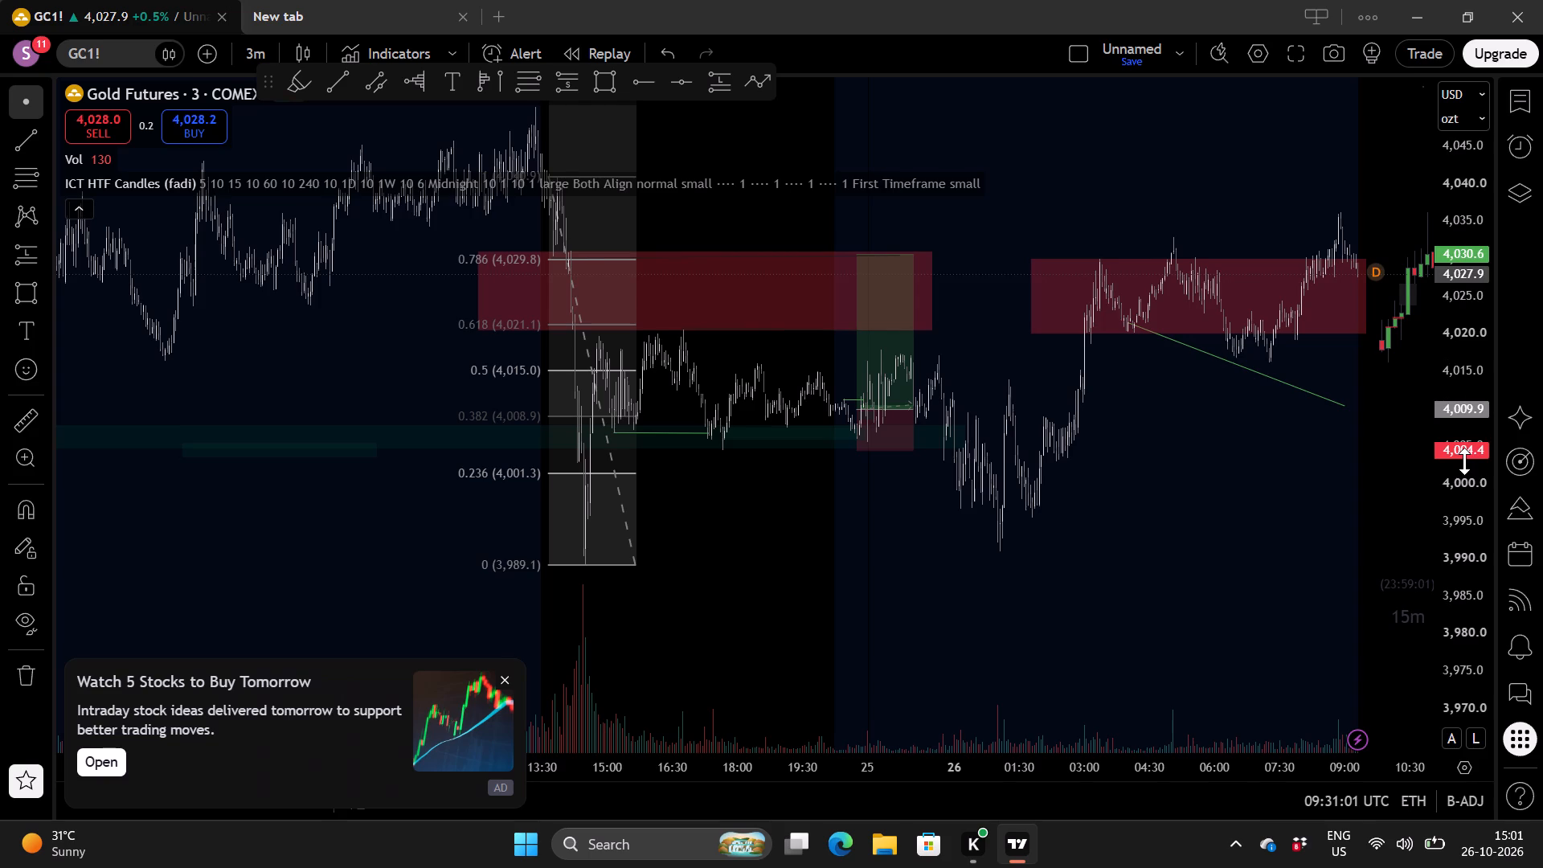
pyautogui.scroll(1, 1464, 461)
pyautogui.scroll(2, 1058, 452)
pyautogui.scroll(1, 984, 382)
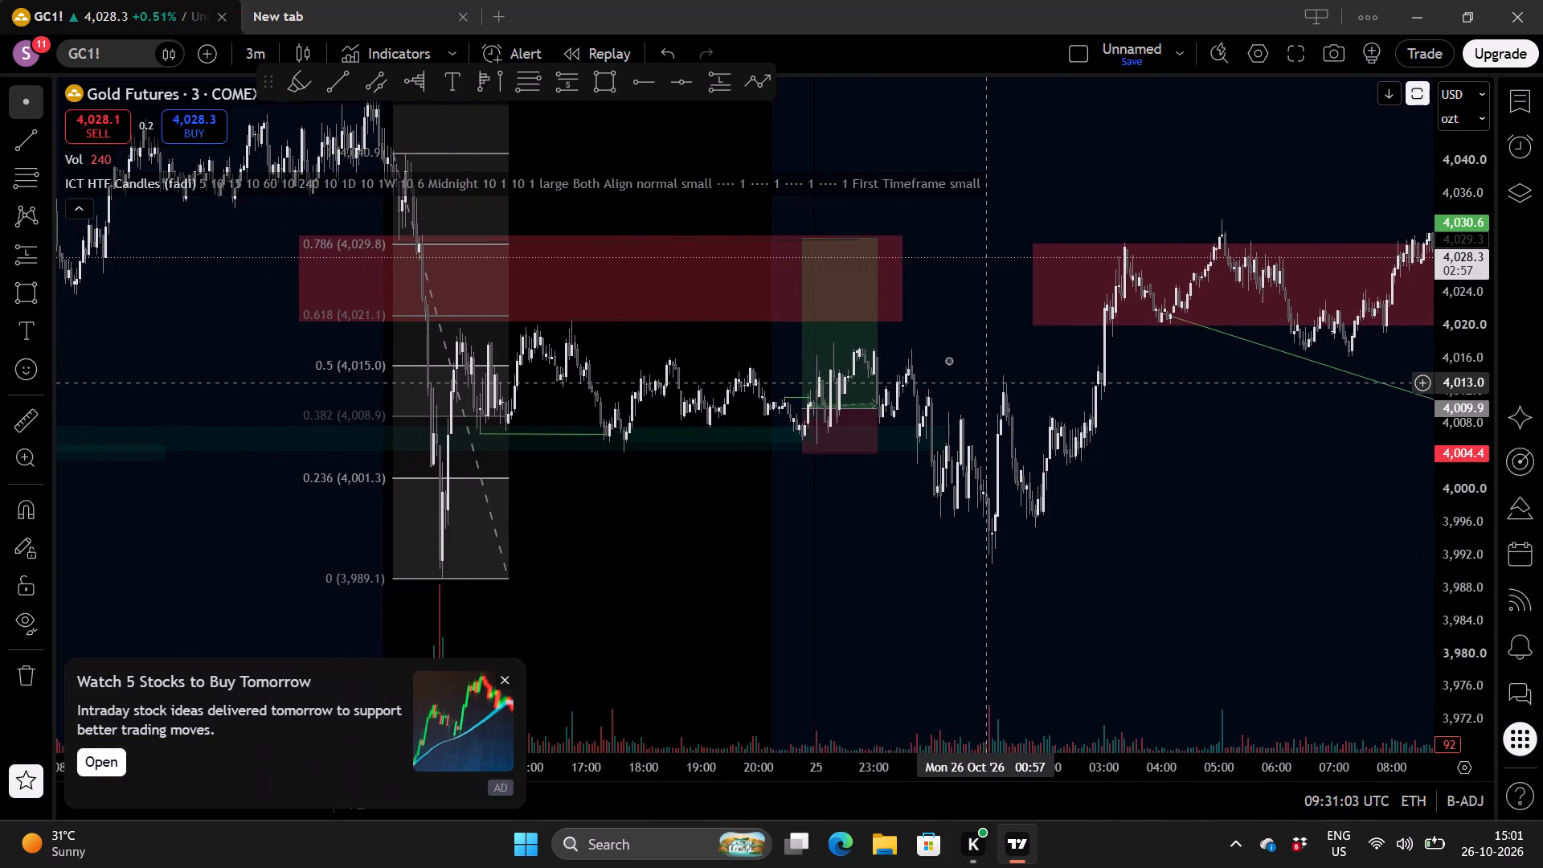
pyautogui.click(851, 340)
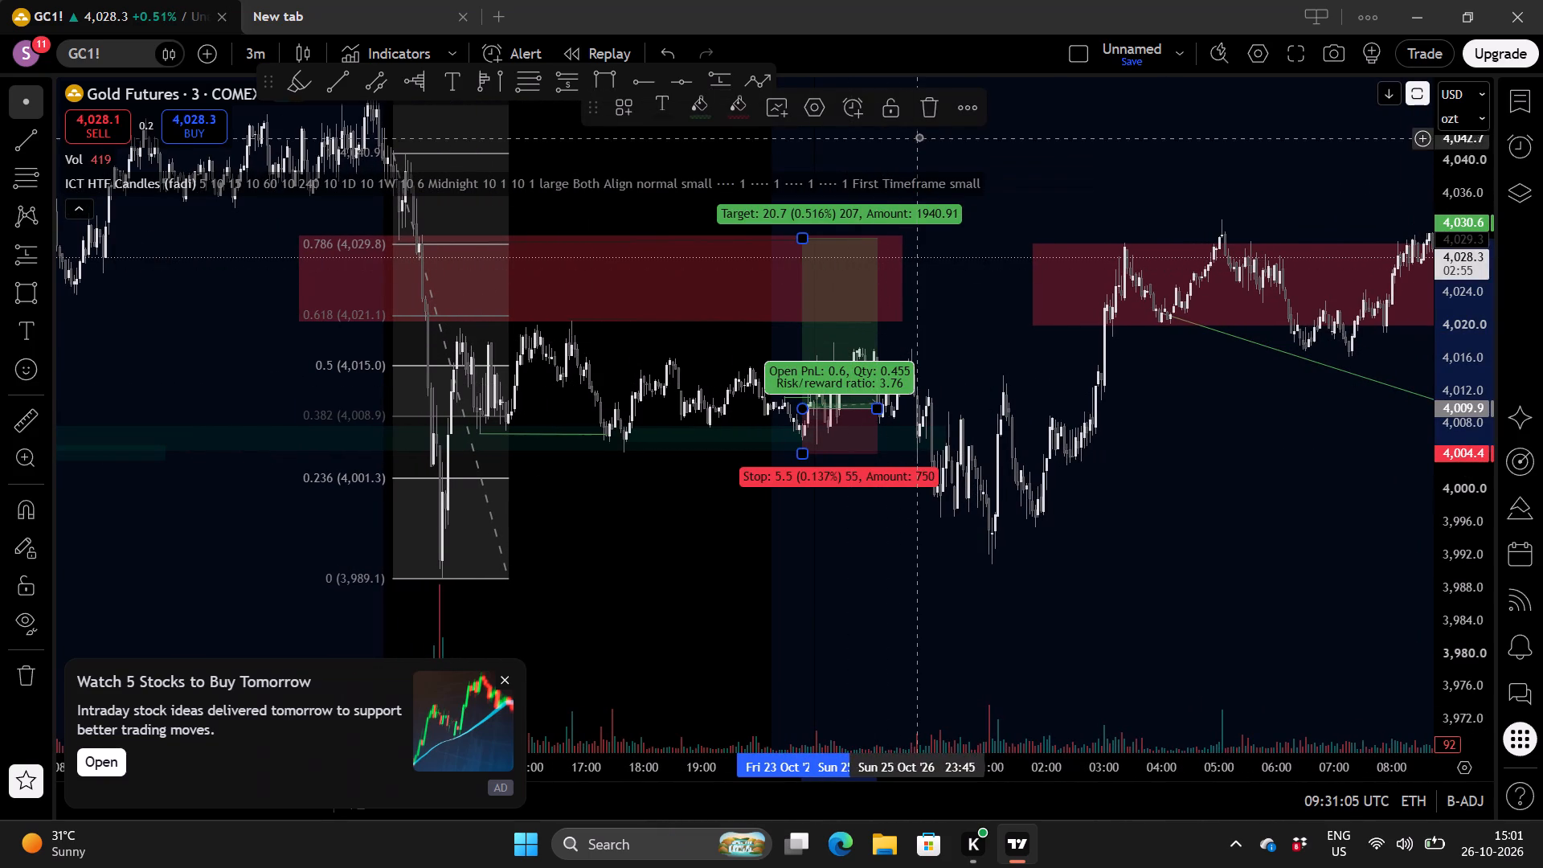
pyautogui.click(930, 107)
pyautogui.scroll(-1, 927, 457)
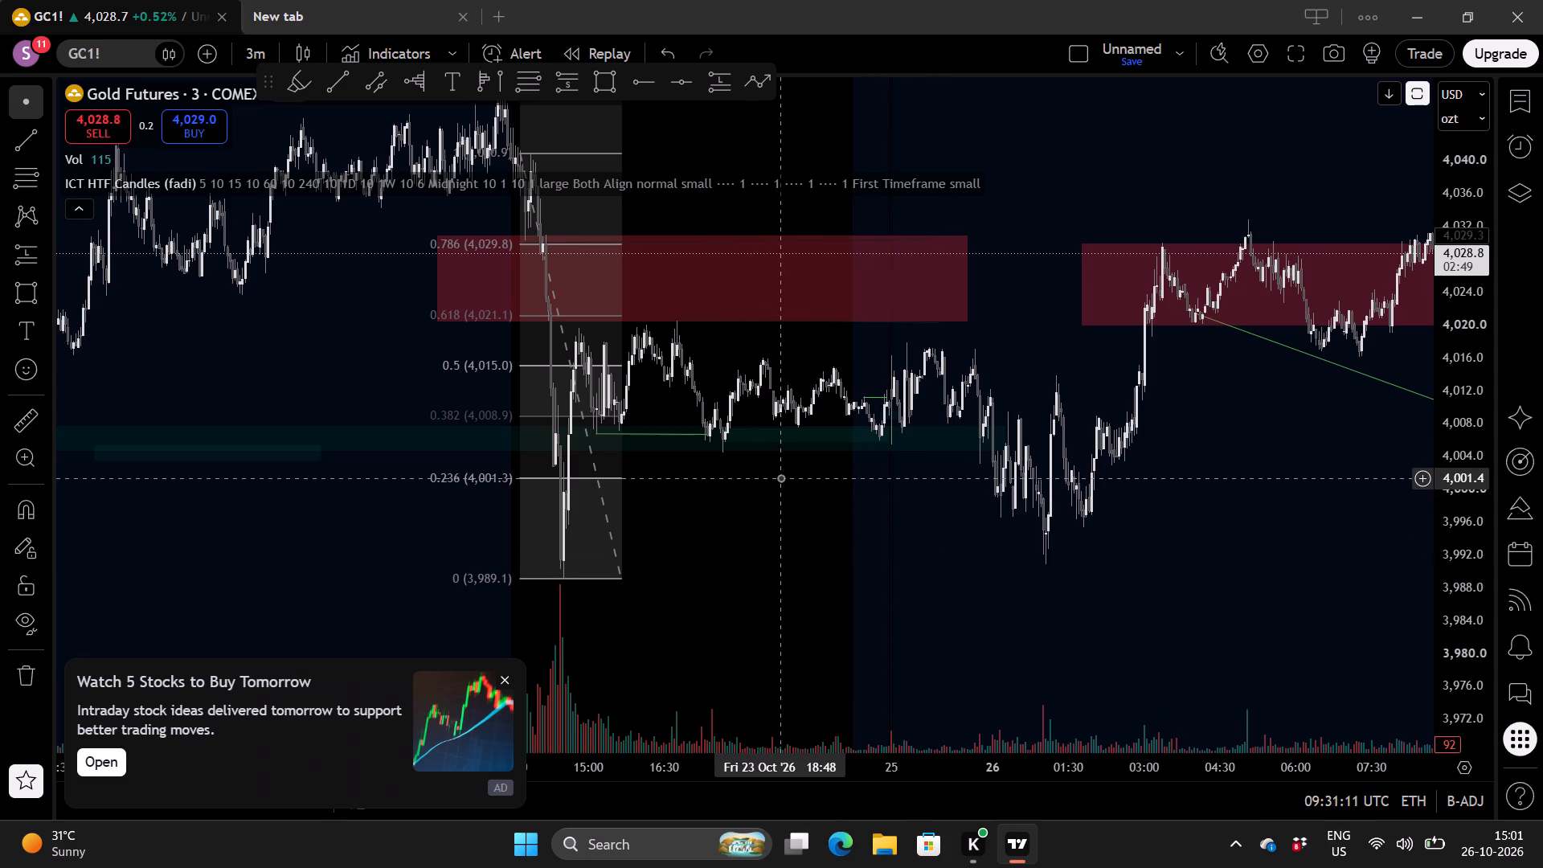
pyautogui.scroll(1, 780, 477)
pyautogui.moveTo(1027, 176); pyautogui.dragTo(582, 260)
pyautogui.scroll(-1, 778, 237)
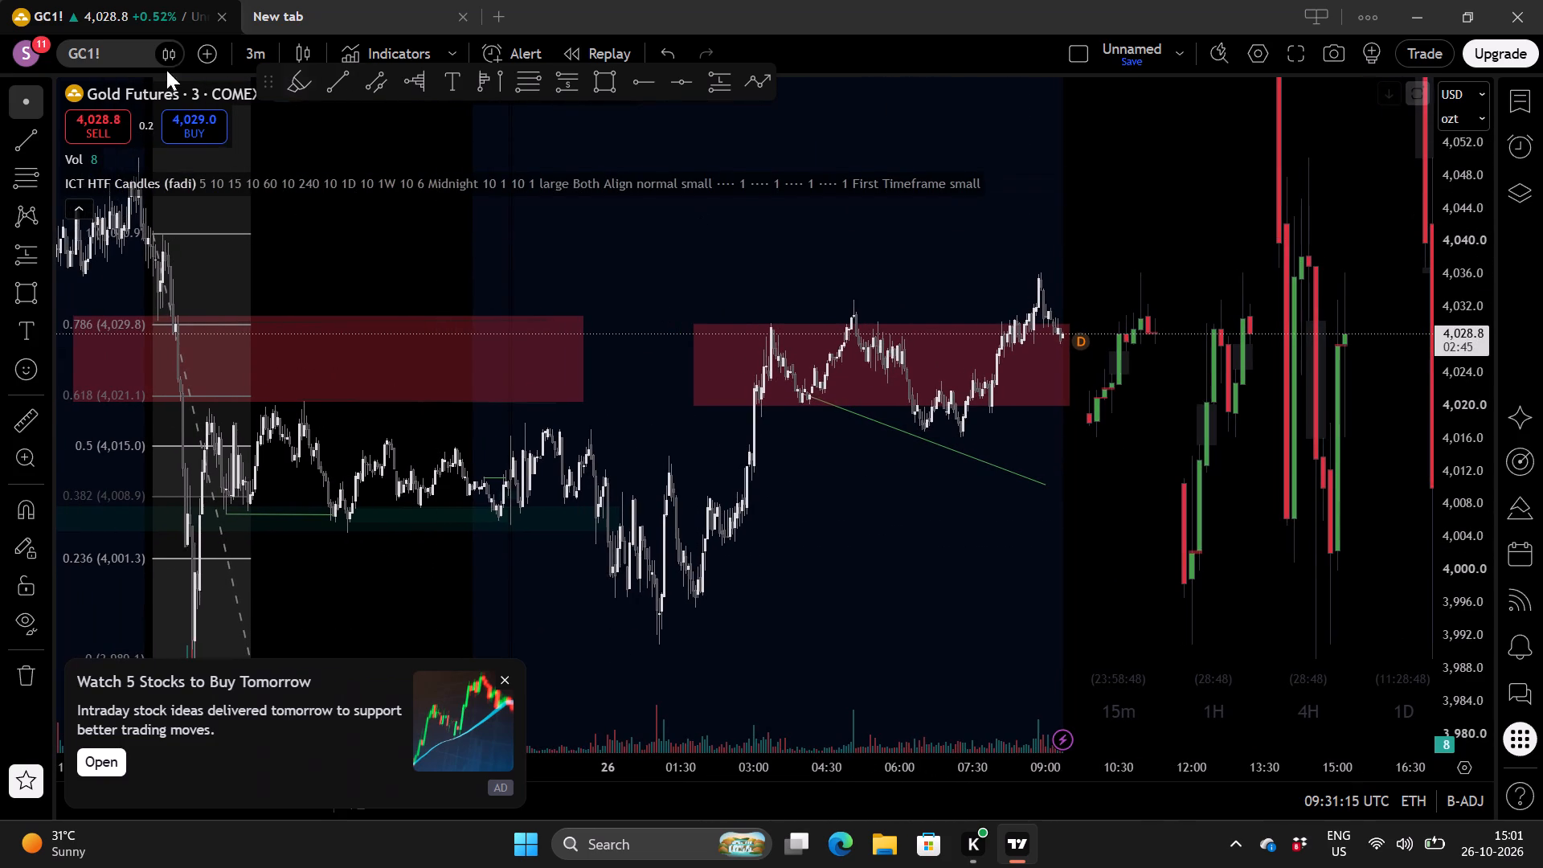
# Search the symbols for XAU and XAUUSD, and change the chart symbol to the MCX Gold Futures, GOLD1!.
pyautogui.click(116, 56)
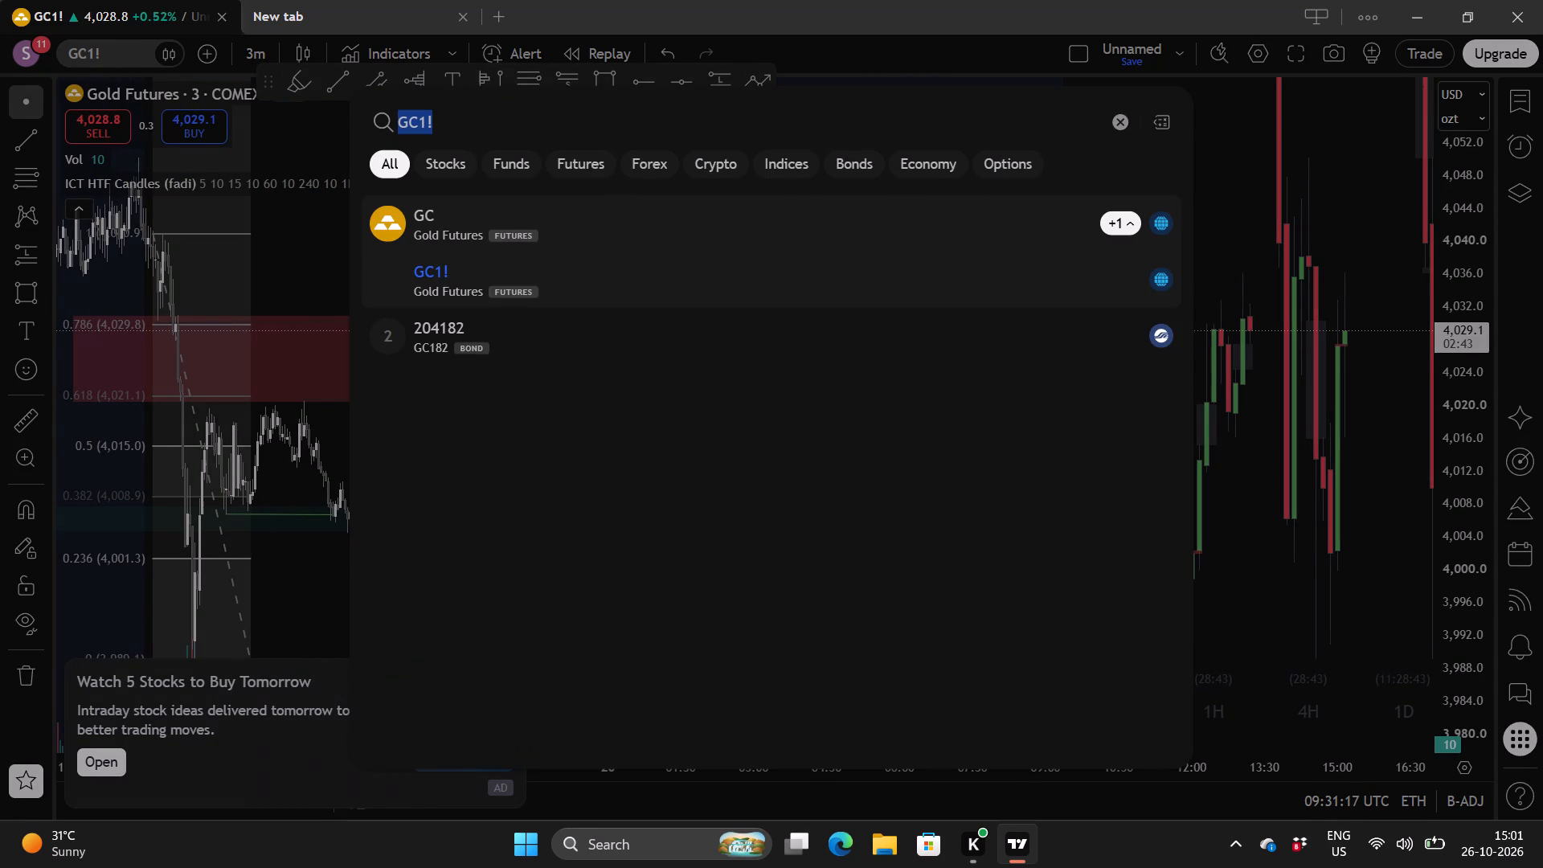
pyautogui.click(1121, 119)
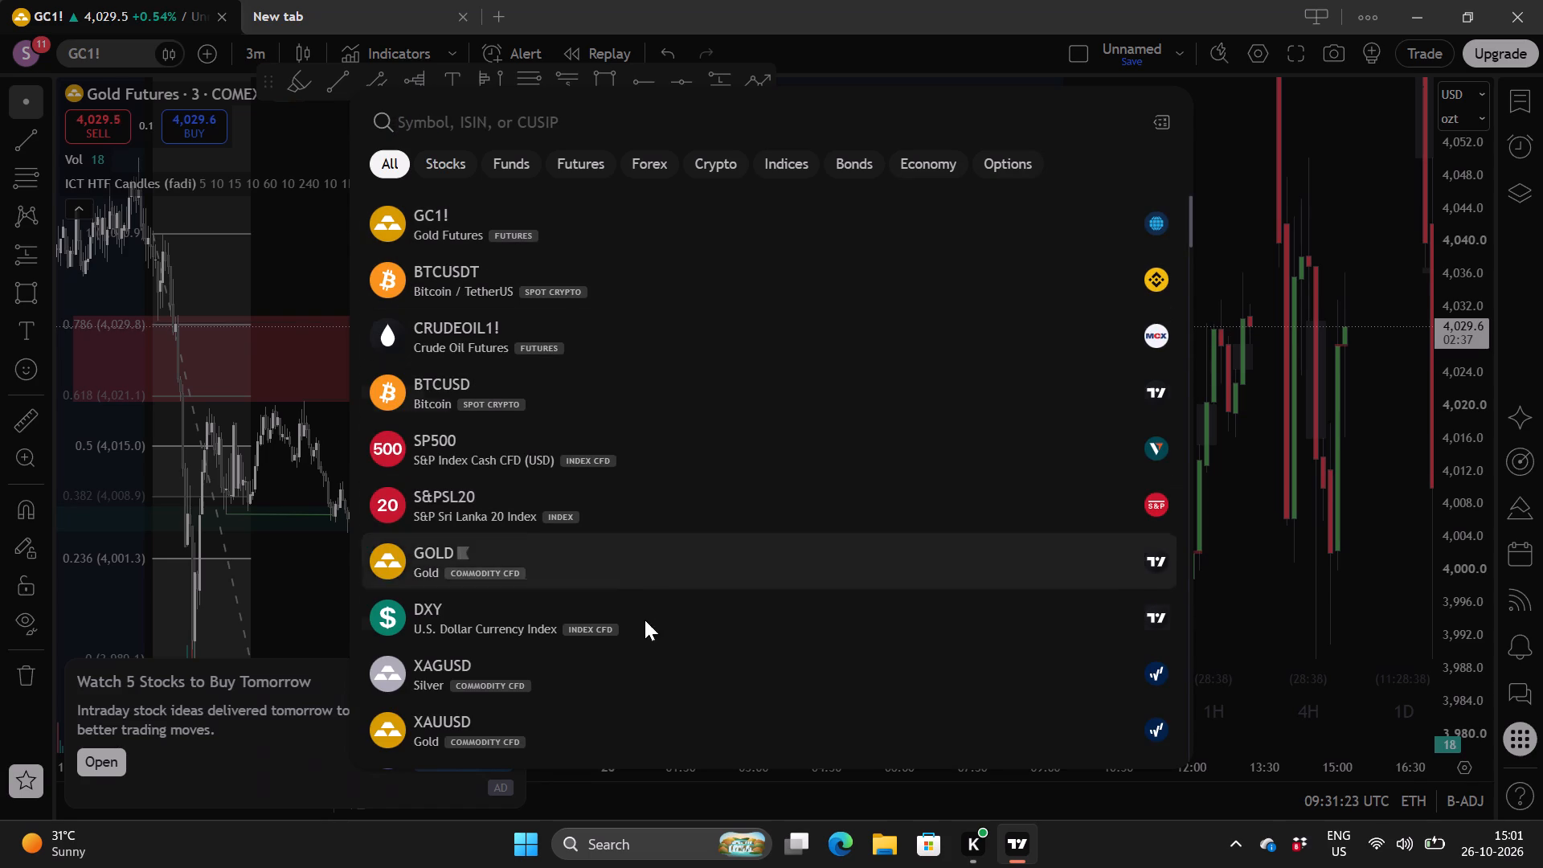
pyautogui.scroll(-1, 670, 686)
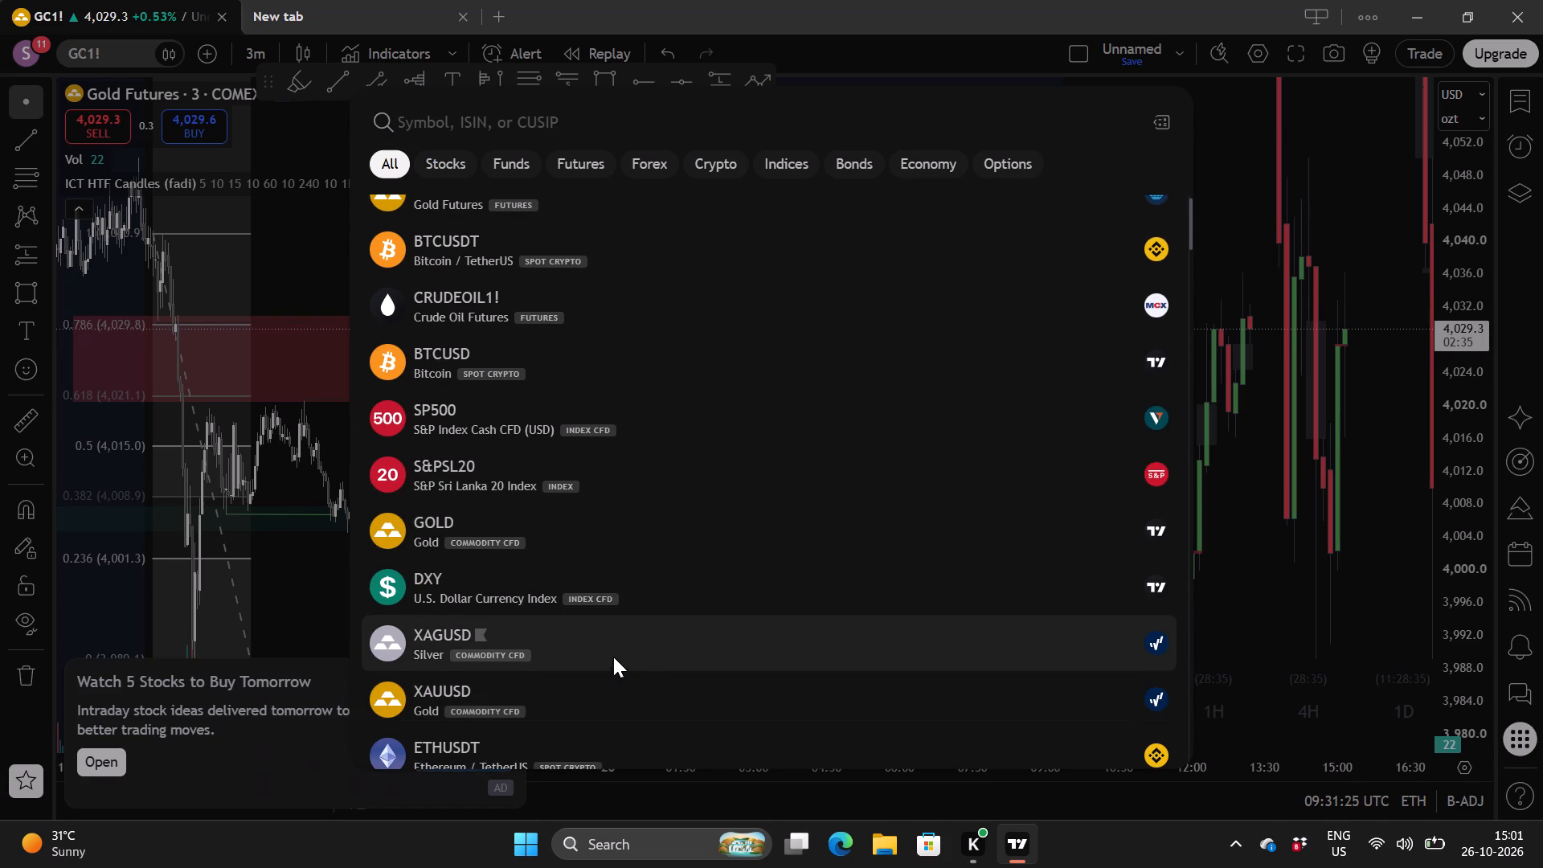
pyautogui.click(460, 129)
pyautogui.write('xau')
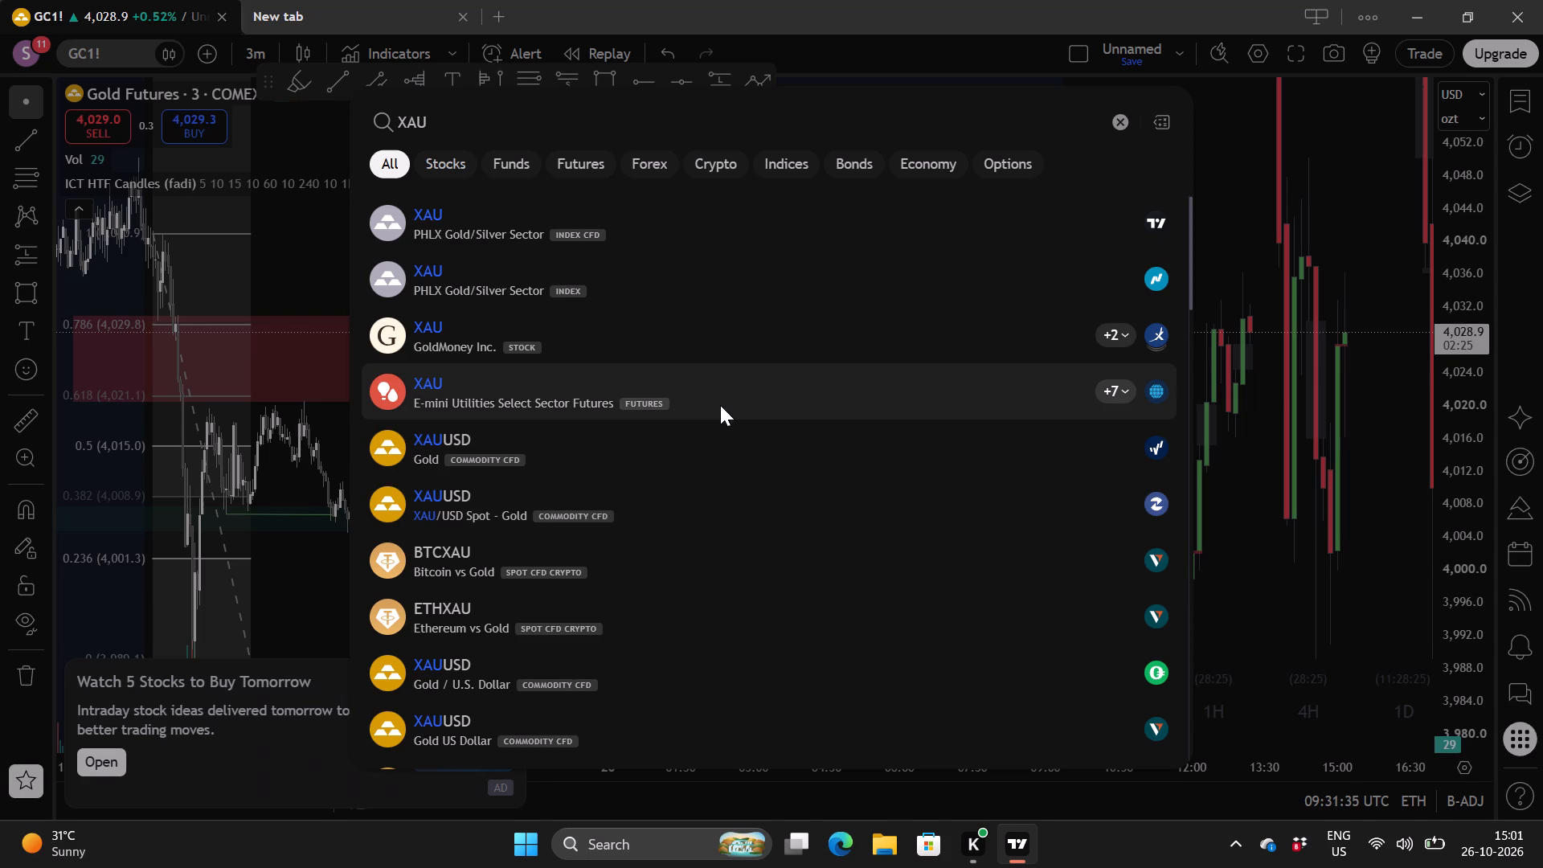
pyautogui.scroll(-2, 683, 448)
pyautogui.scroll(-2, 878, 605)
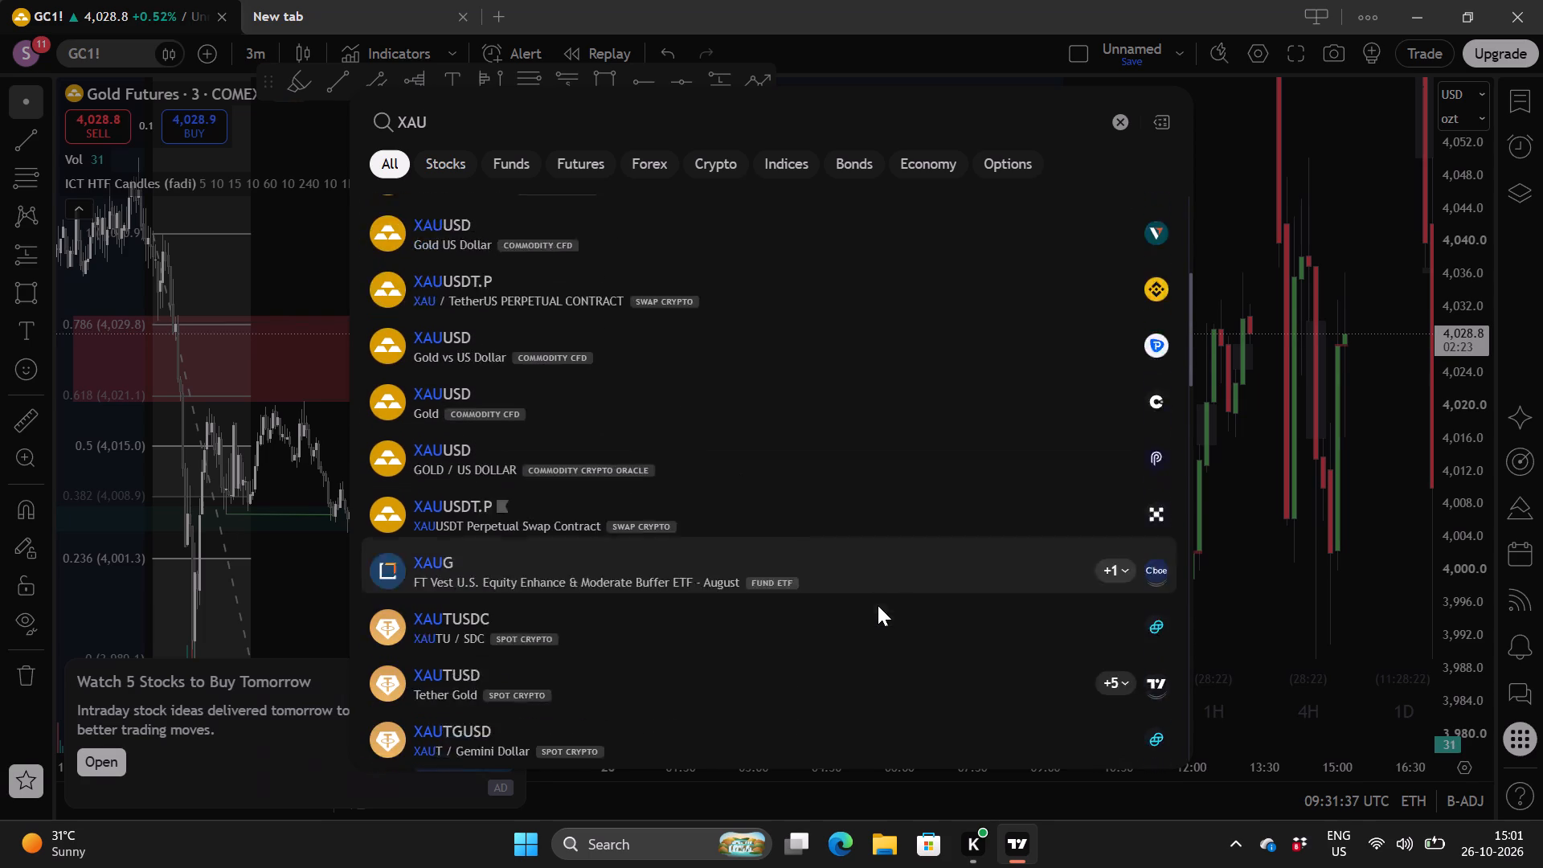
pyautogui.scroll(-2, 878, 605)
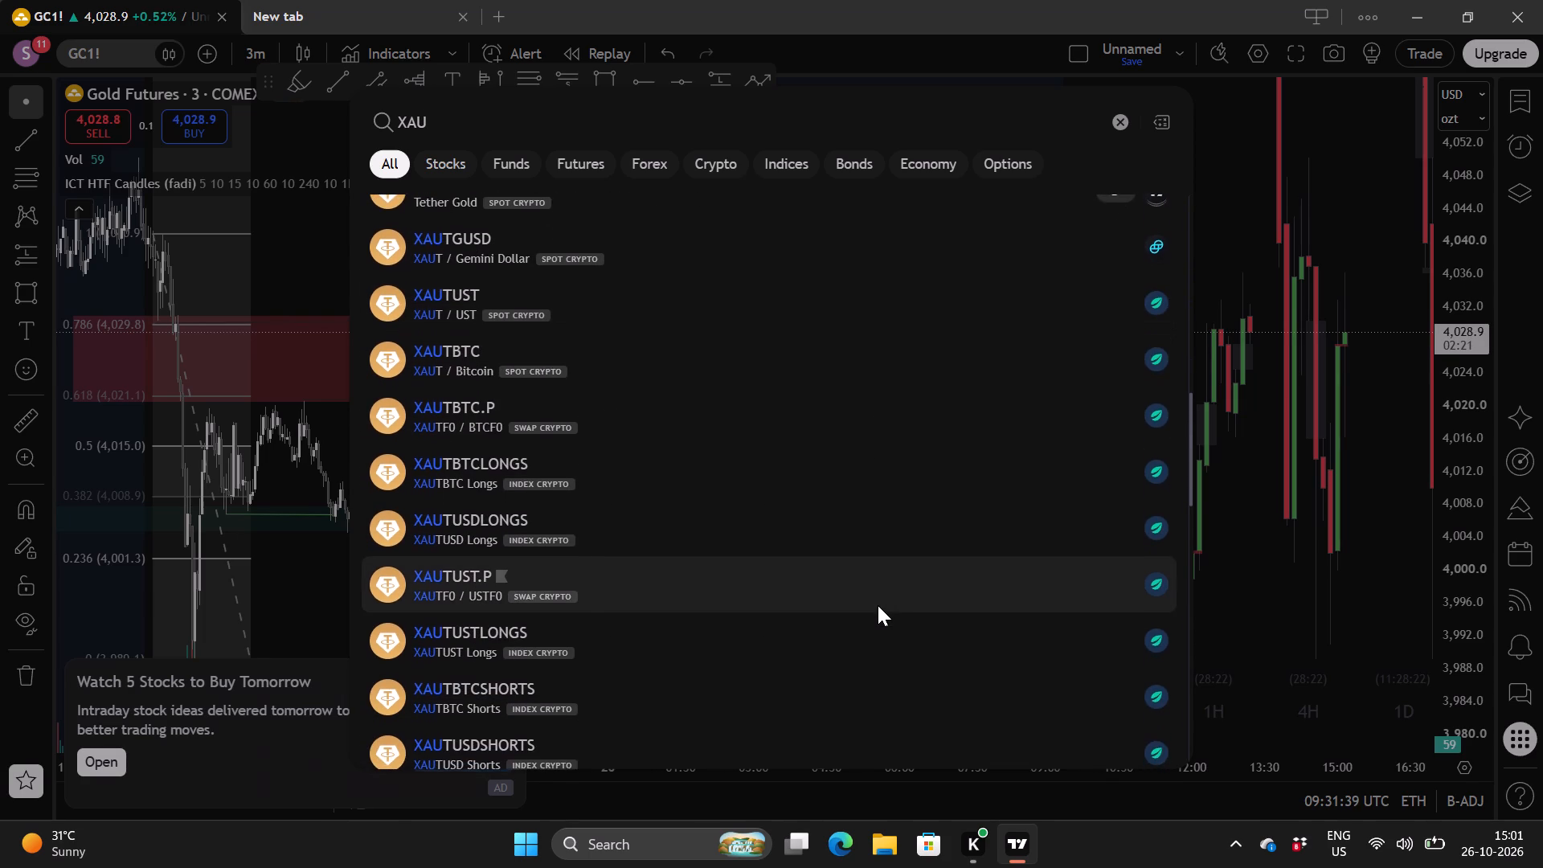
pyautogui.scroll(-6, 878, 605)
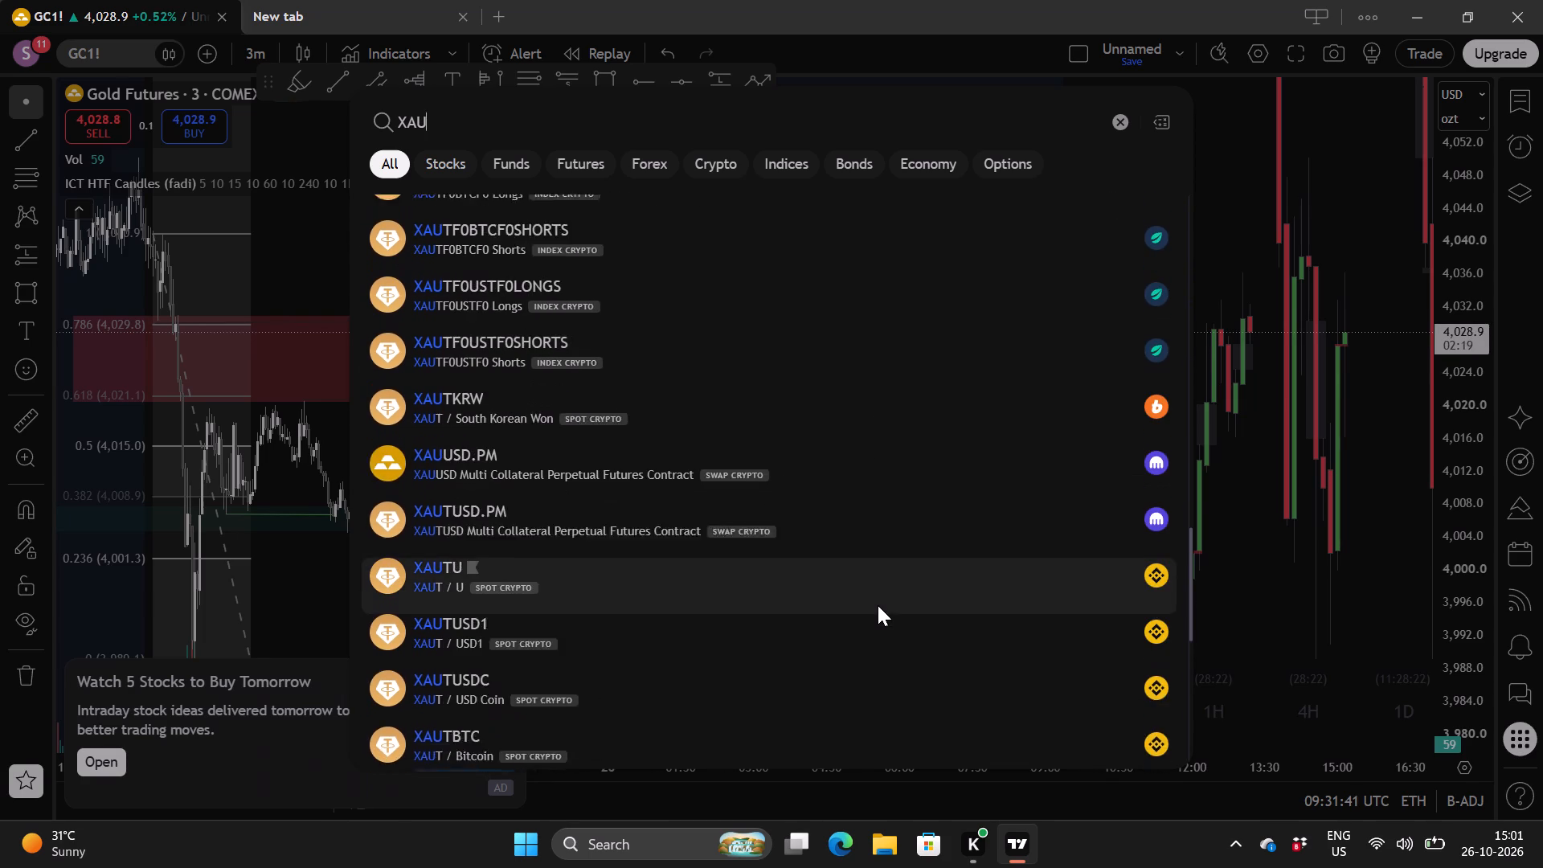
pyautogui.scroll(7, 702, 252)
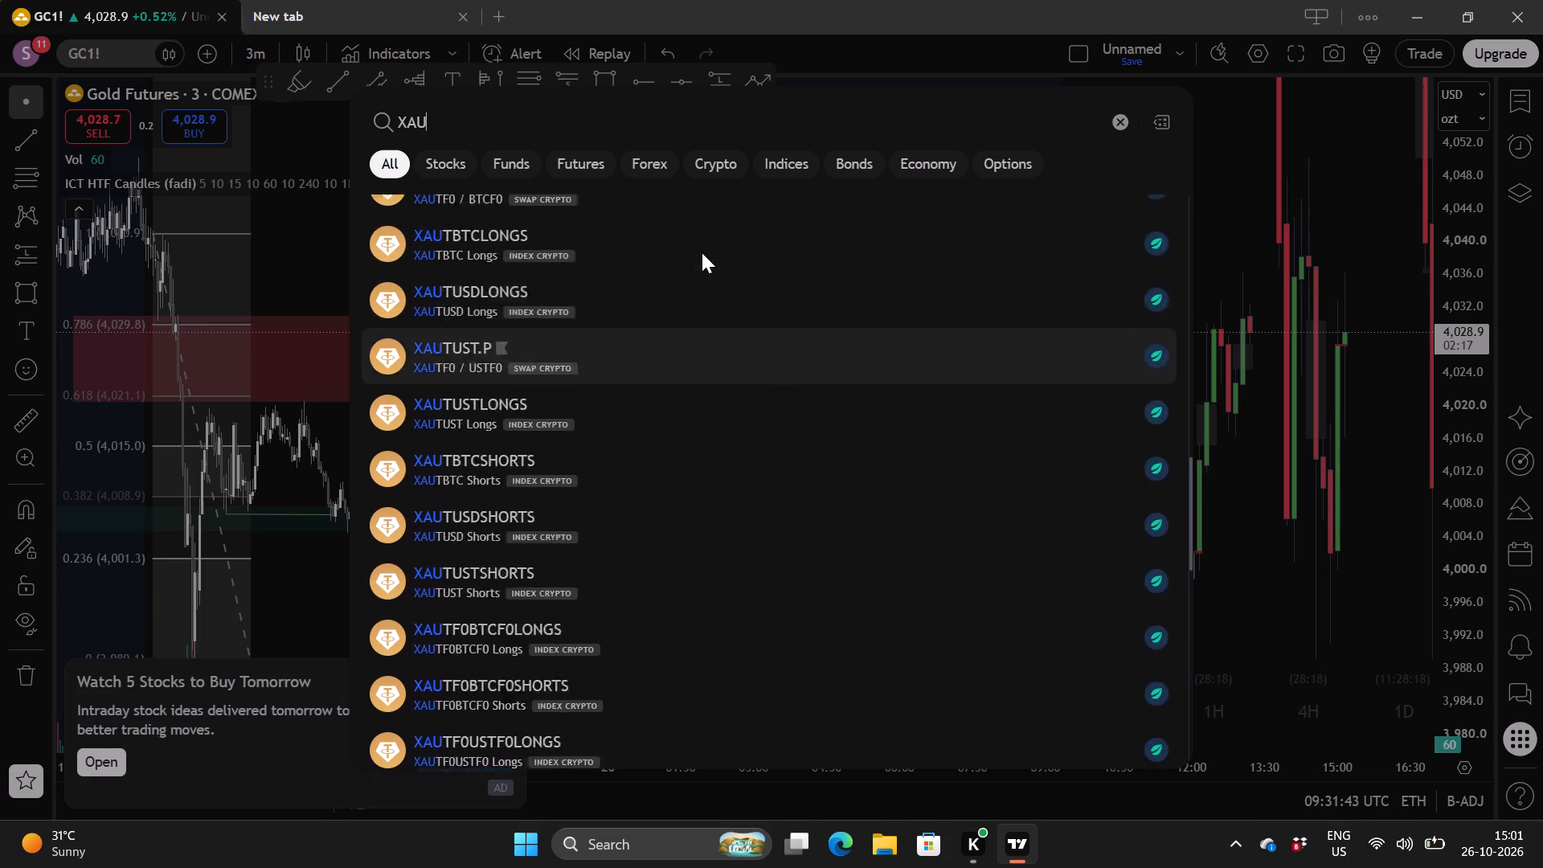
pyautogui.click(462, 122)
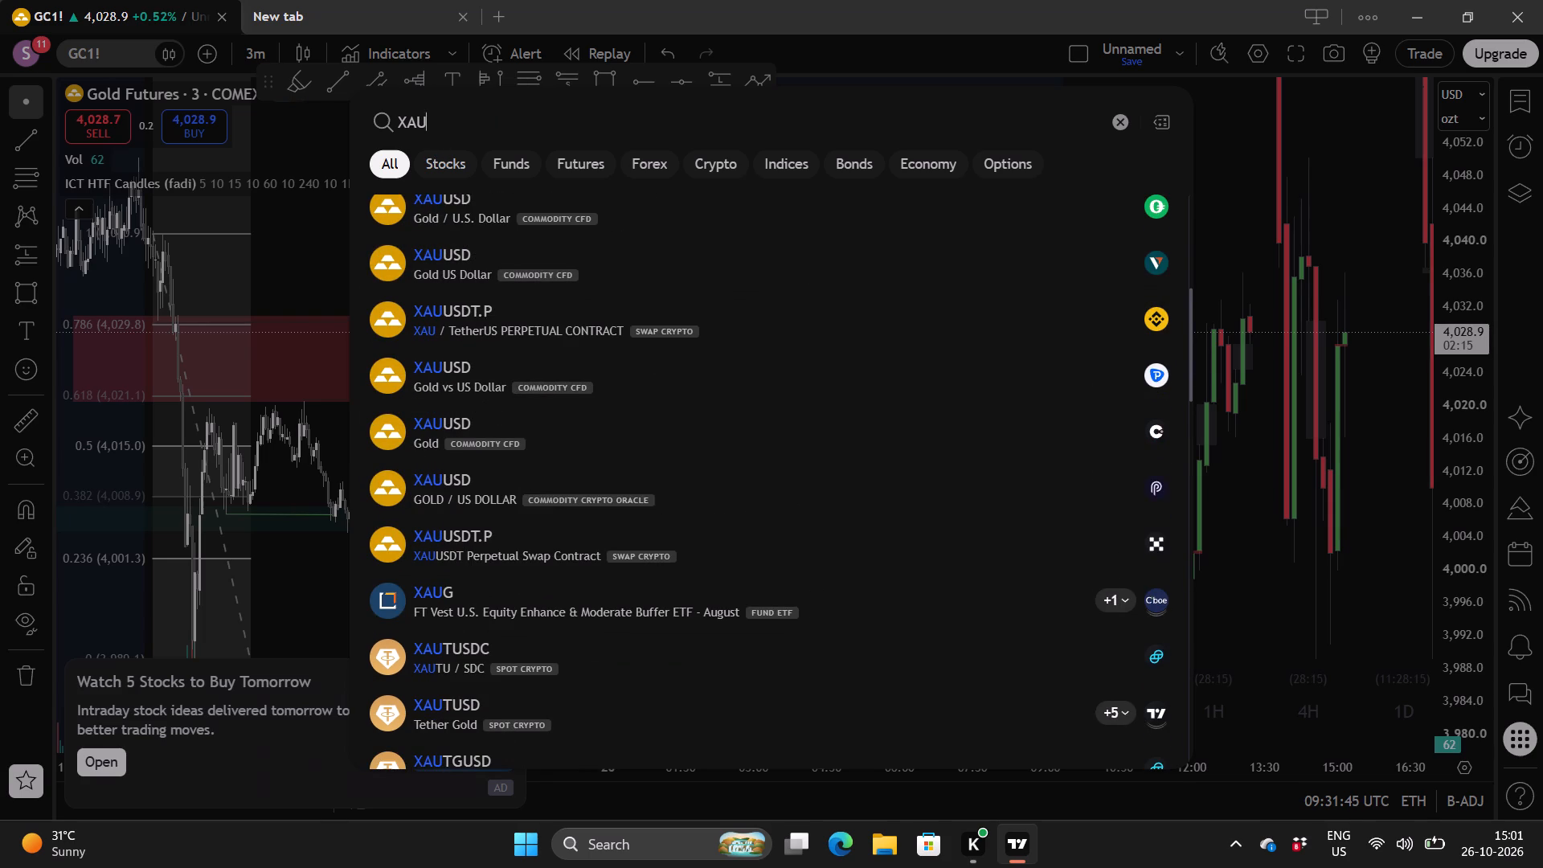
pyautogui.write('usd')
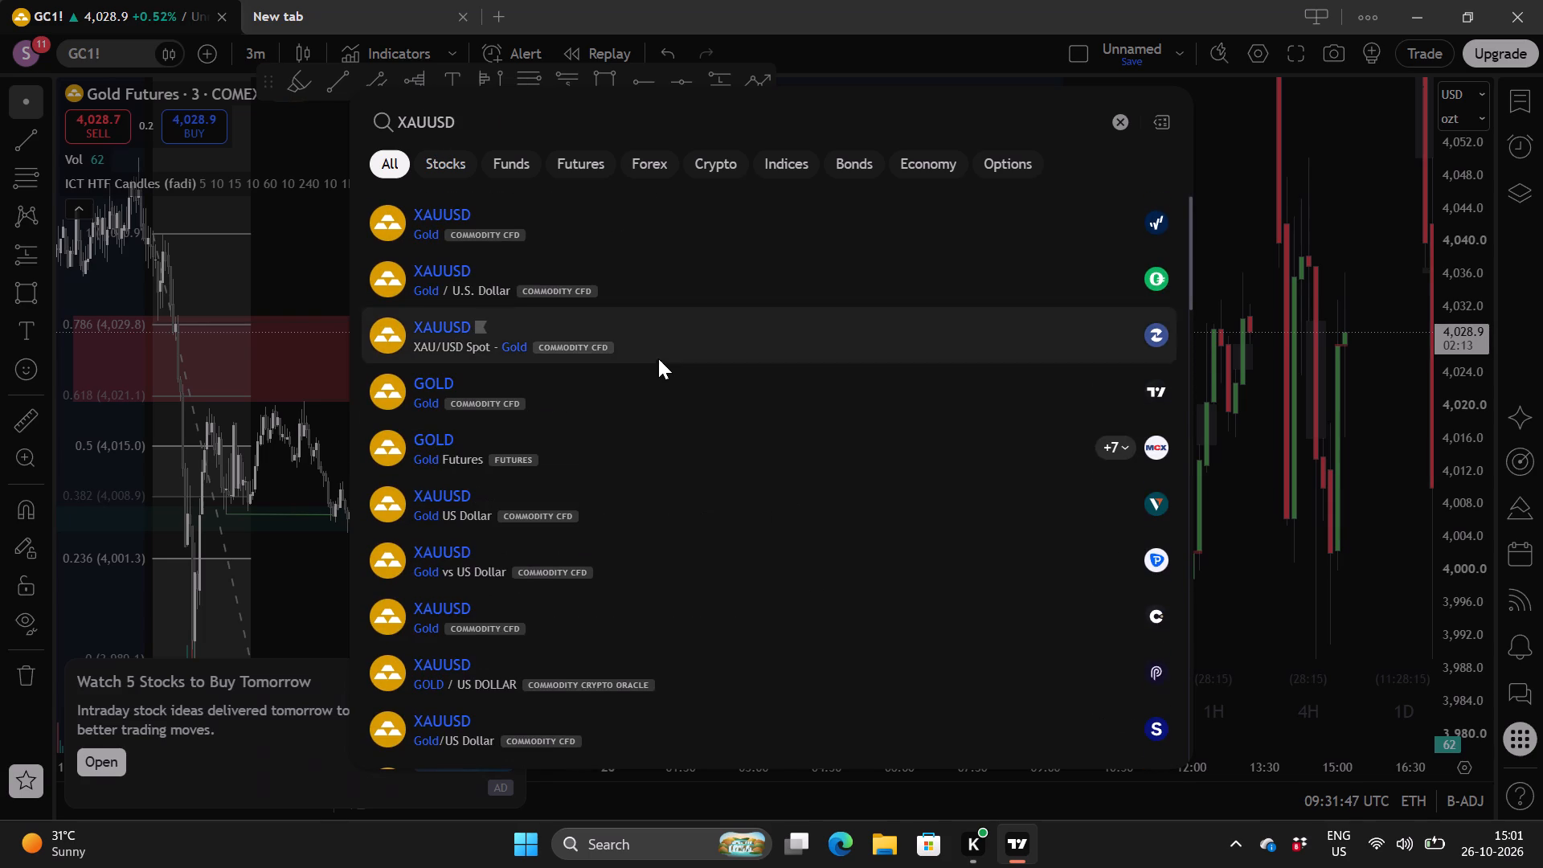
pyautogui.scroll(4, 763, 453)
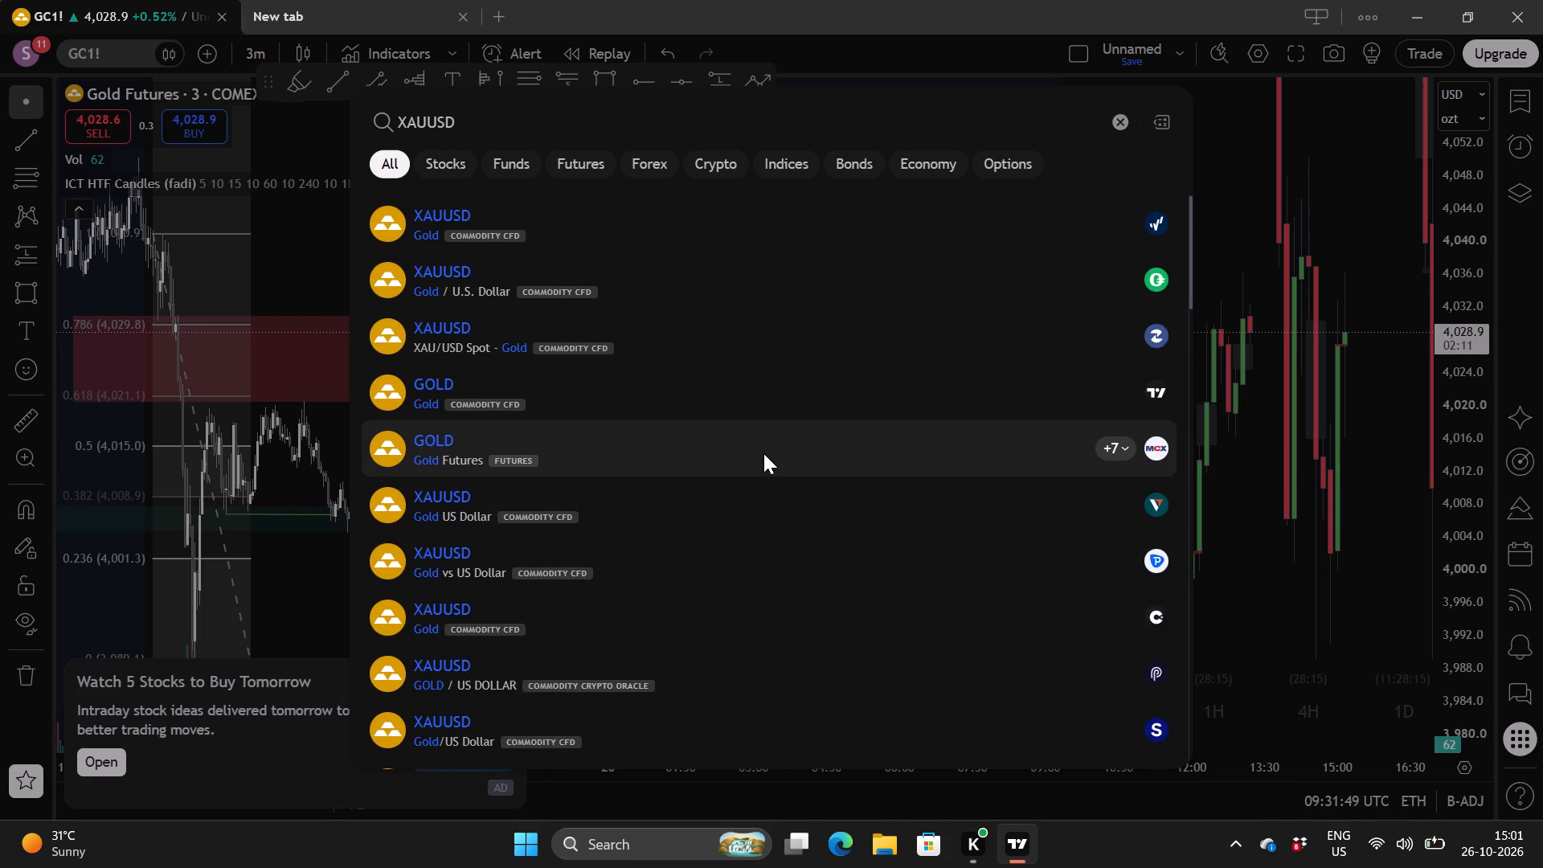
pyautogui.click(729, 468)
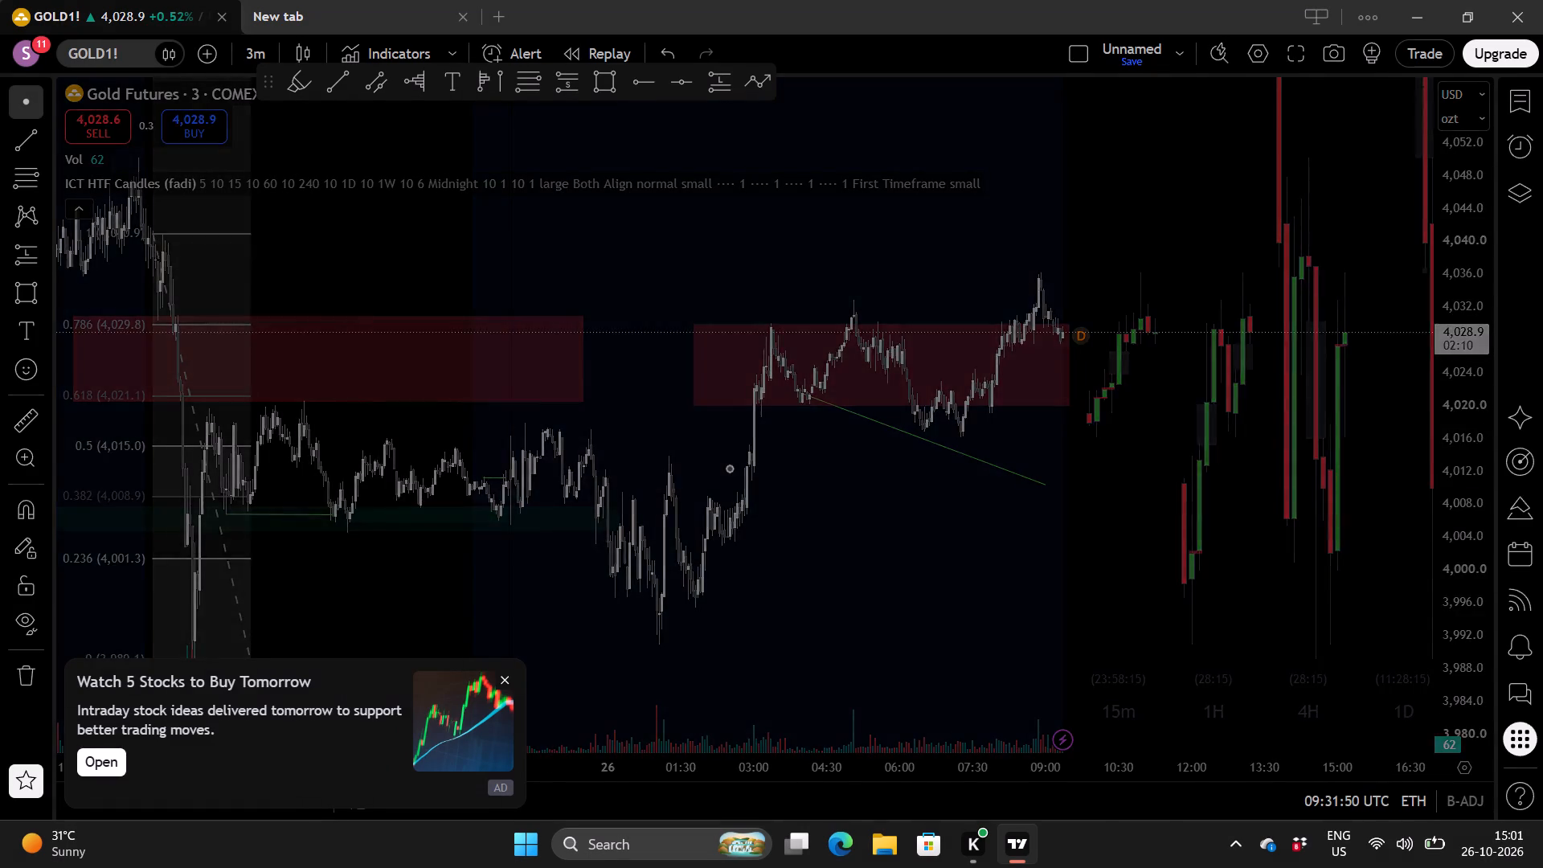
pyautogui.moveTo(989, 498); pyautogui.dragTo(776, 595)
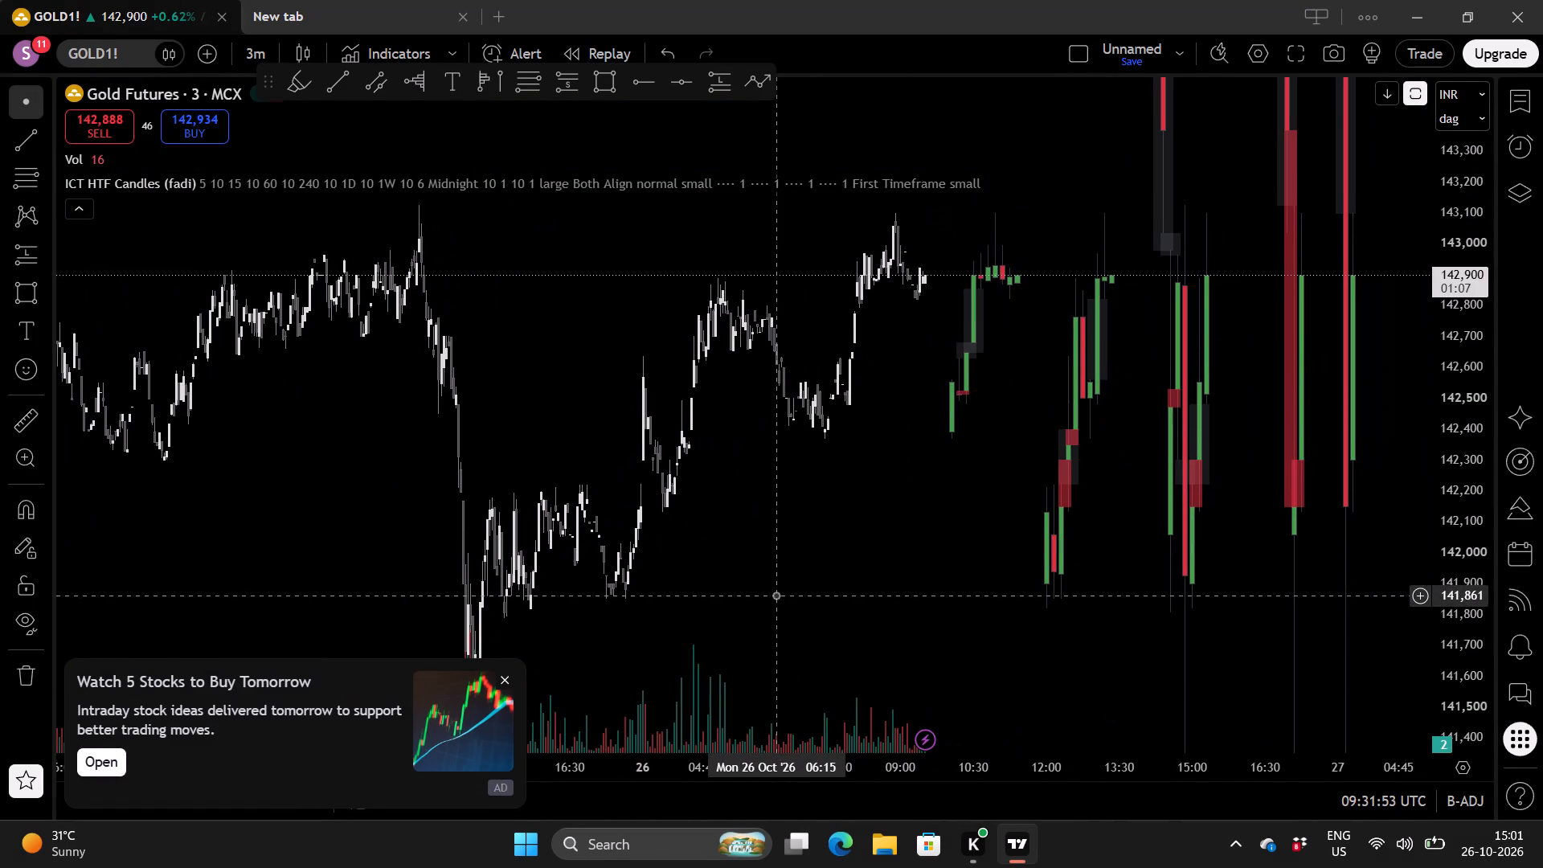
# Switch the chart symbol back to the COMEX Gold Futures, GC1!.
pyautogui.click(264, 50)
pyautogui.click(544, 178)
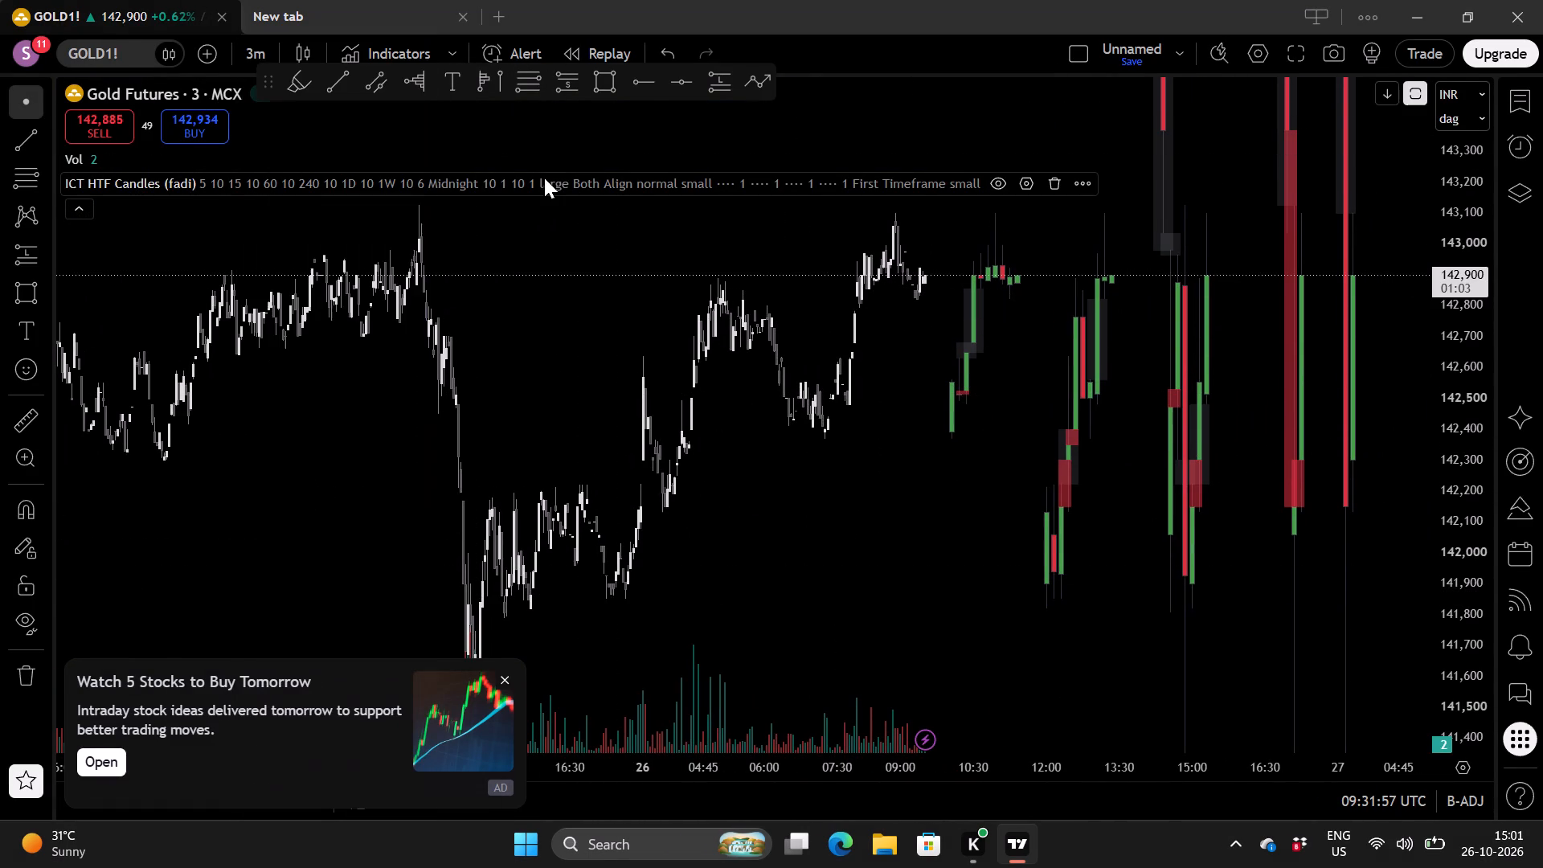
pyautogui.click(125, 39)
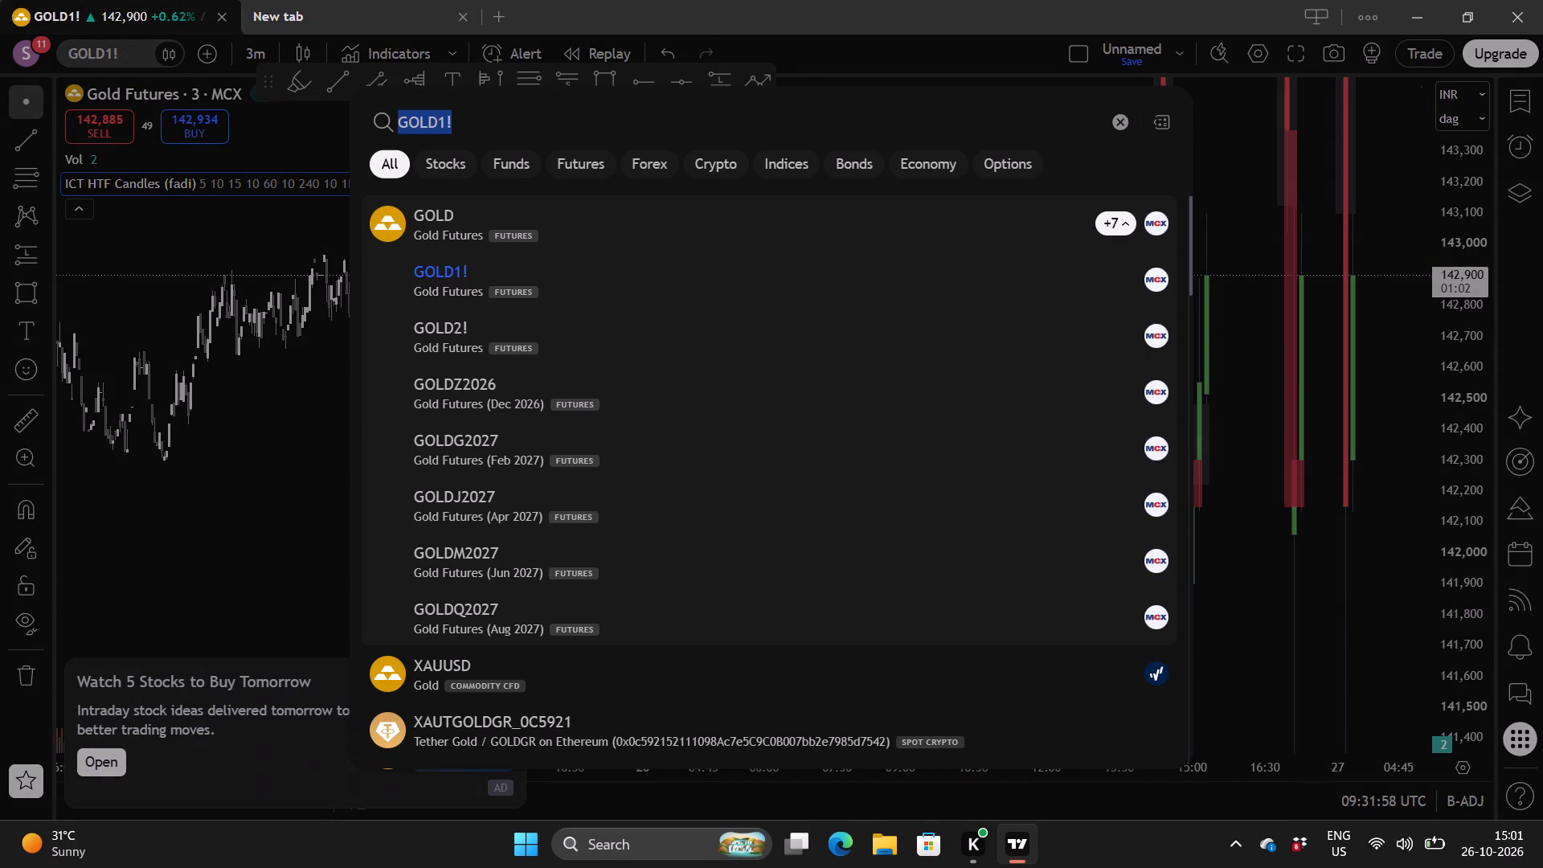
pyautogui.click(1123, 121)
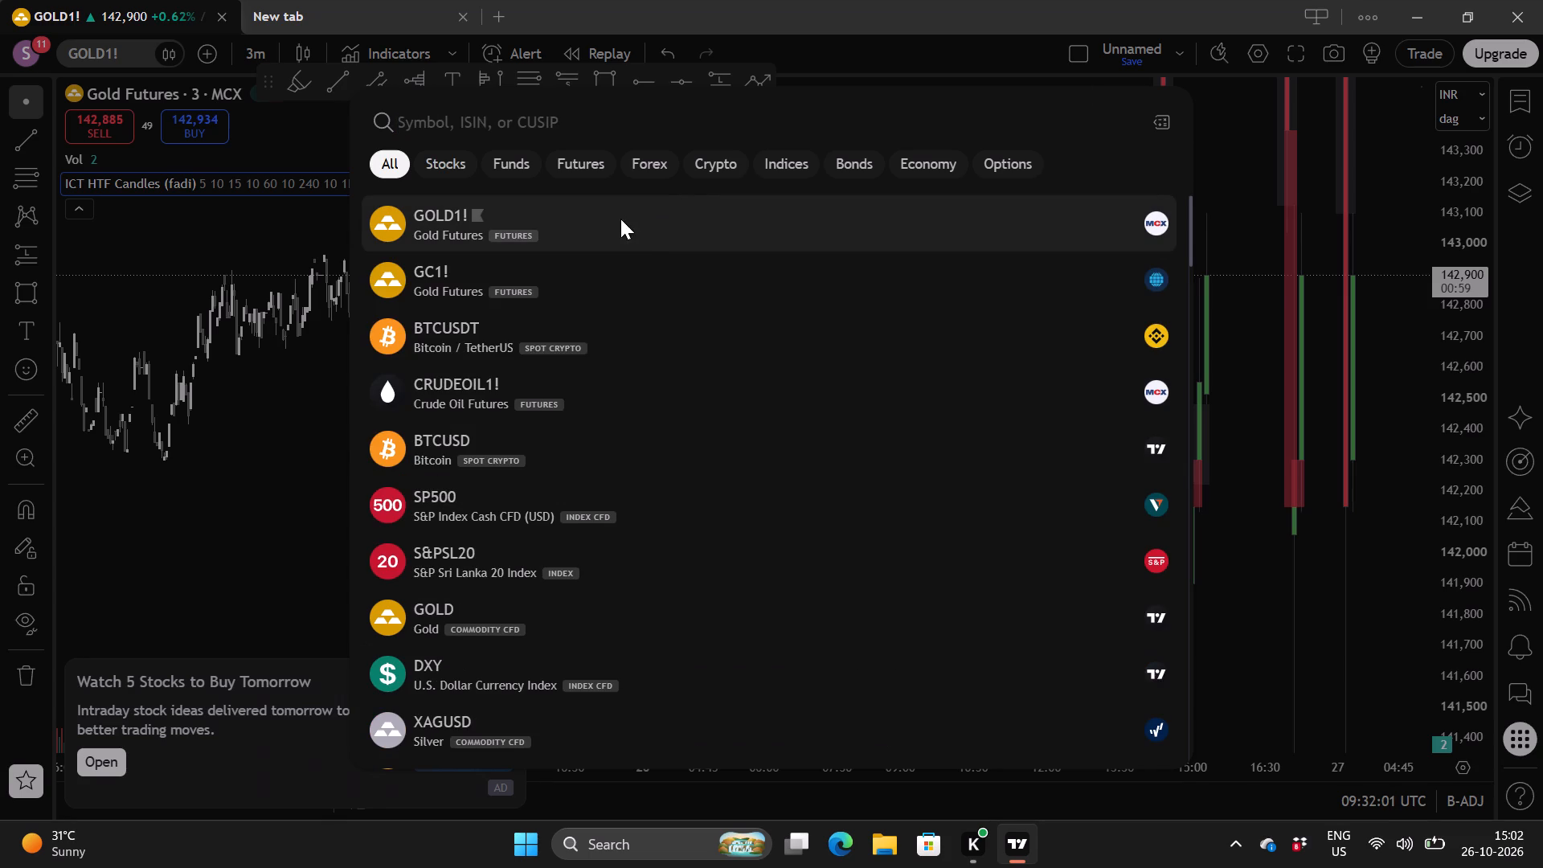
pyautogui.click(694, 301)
# Examine the gold price action of 23 to 26 October against the red zones, Fibonacci levels and higher-timeframe candles.
pyautogui.moveTo(985, 435); pyautogui.dragTo(779, 174)
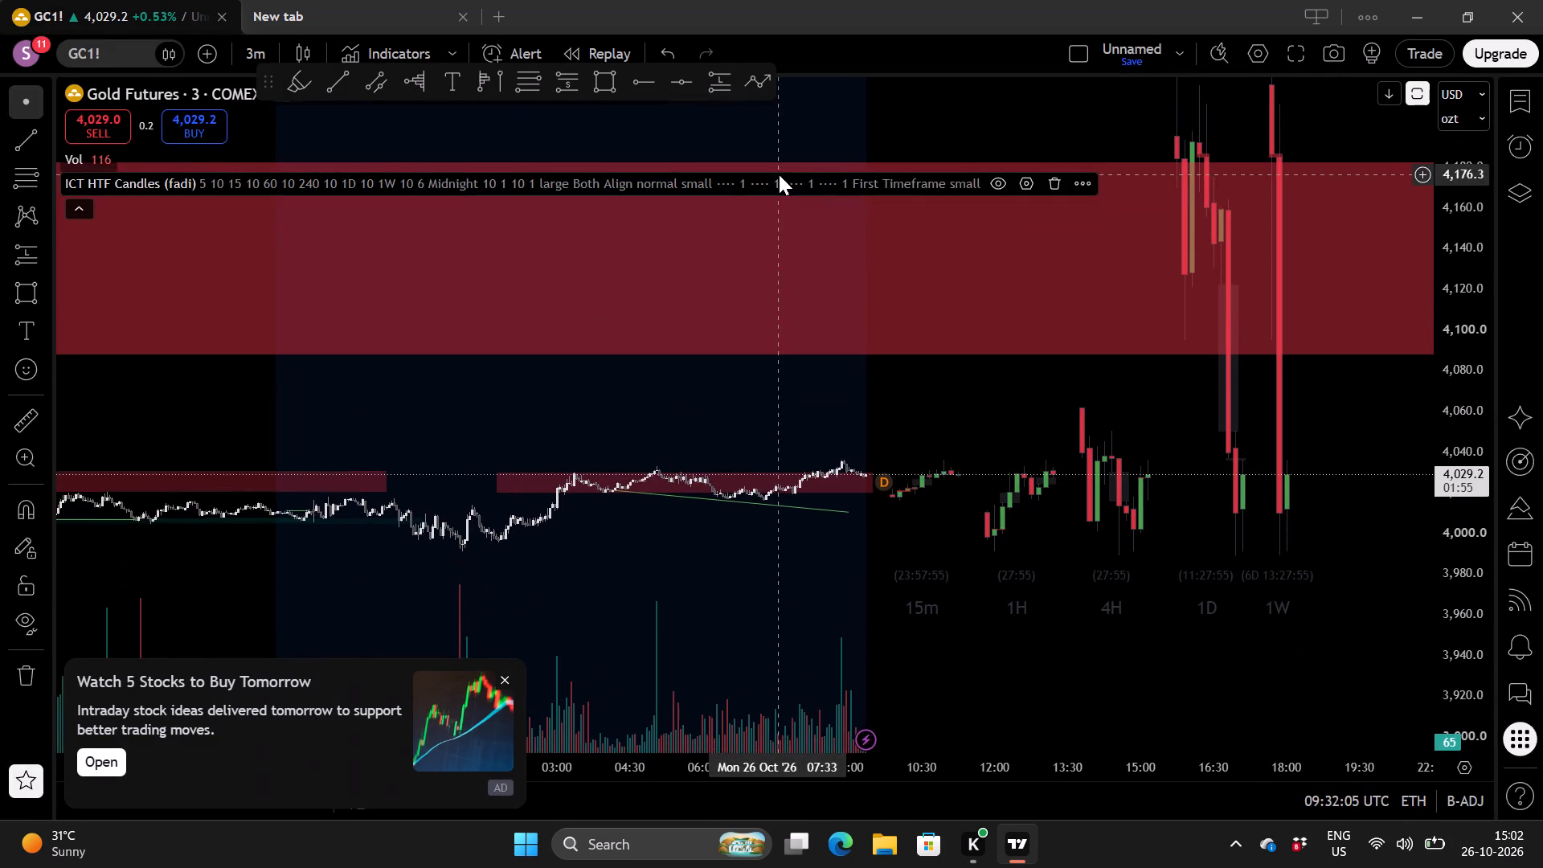
pyautogui.scroll(-3, 857, 382)
pyautogui.scroll(5, 1461, 536)
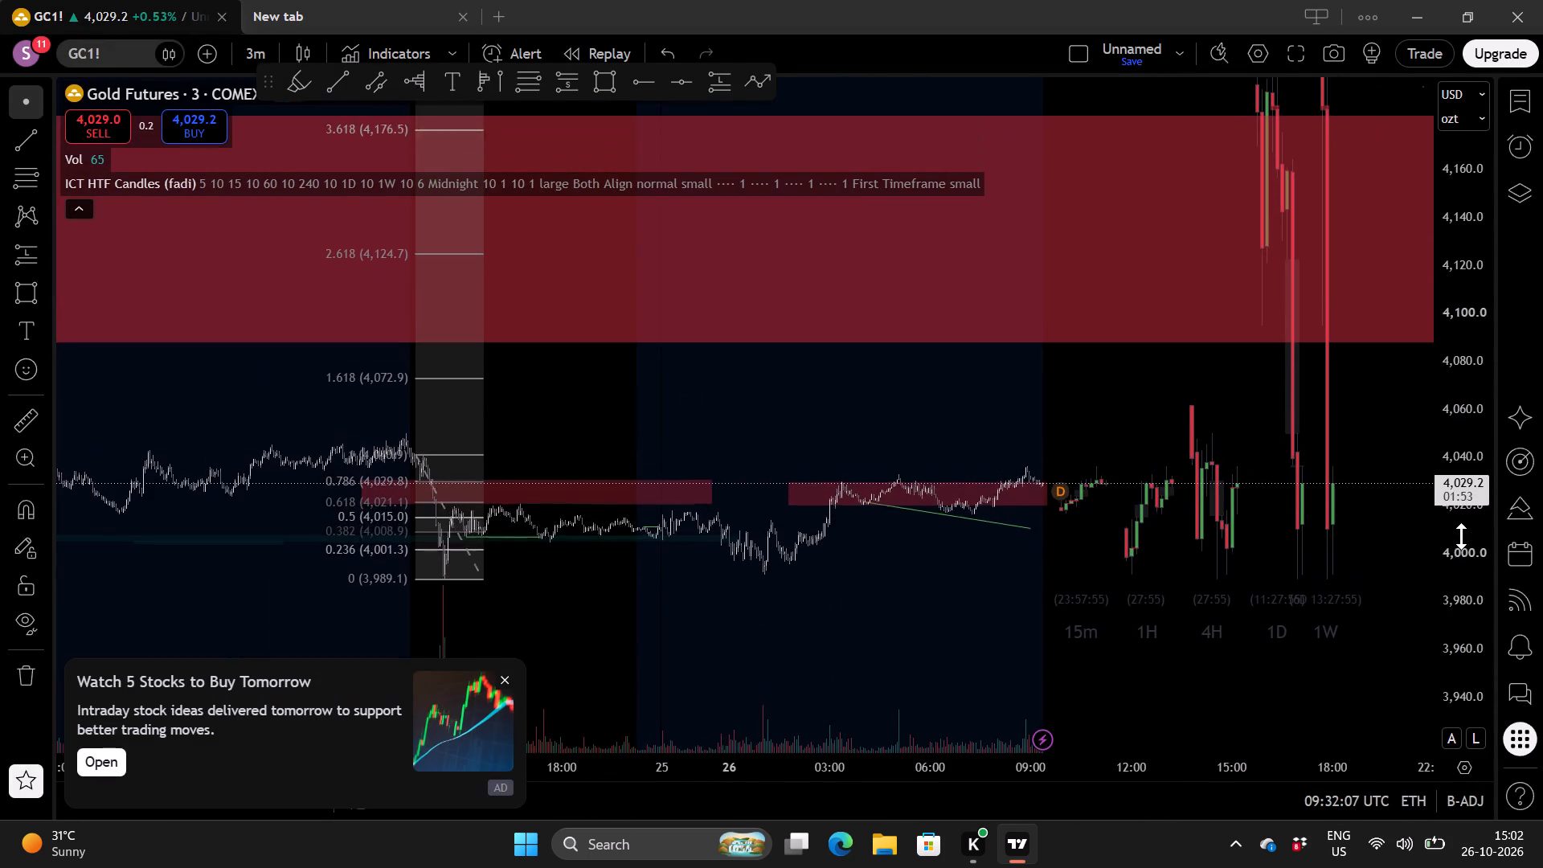
pyautogui.scroll(6, 1461, 536)
pyautogui.moveTo(1075, 502); pyautogui.dragTo(938, 317)
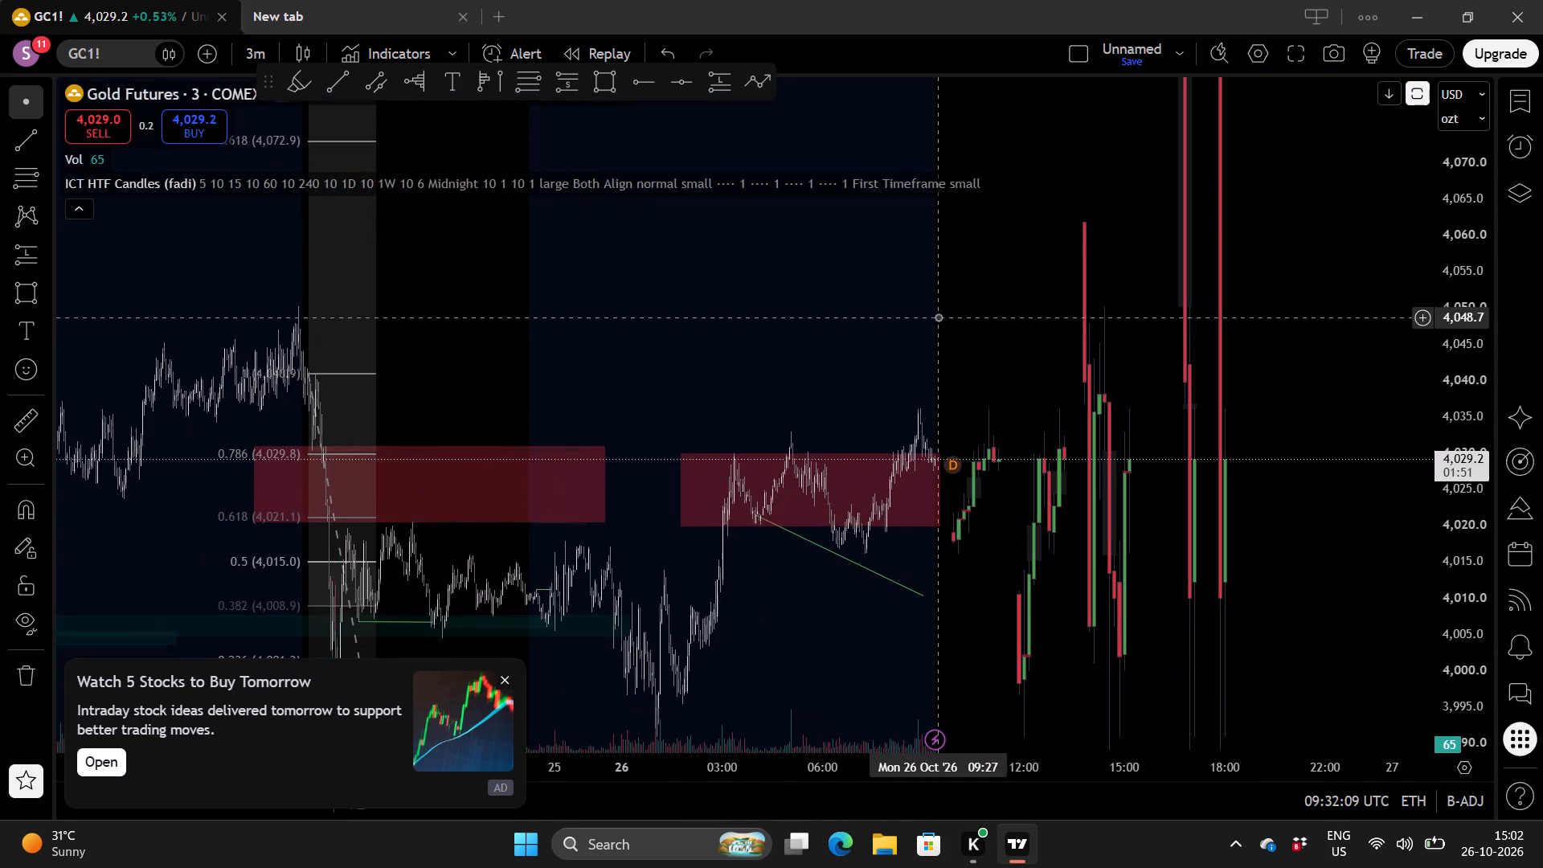
pyautogui.scroll(4, 953, 348)
pyautogui.moveTo(899, 352); pyautogui.dragTo(928, 231)
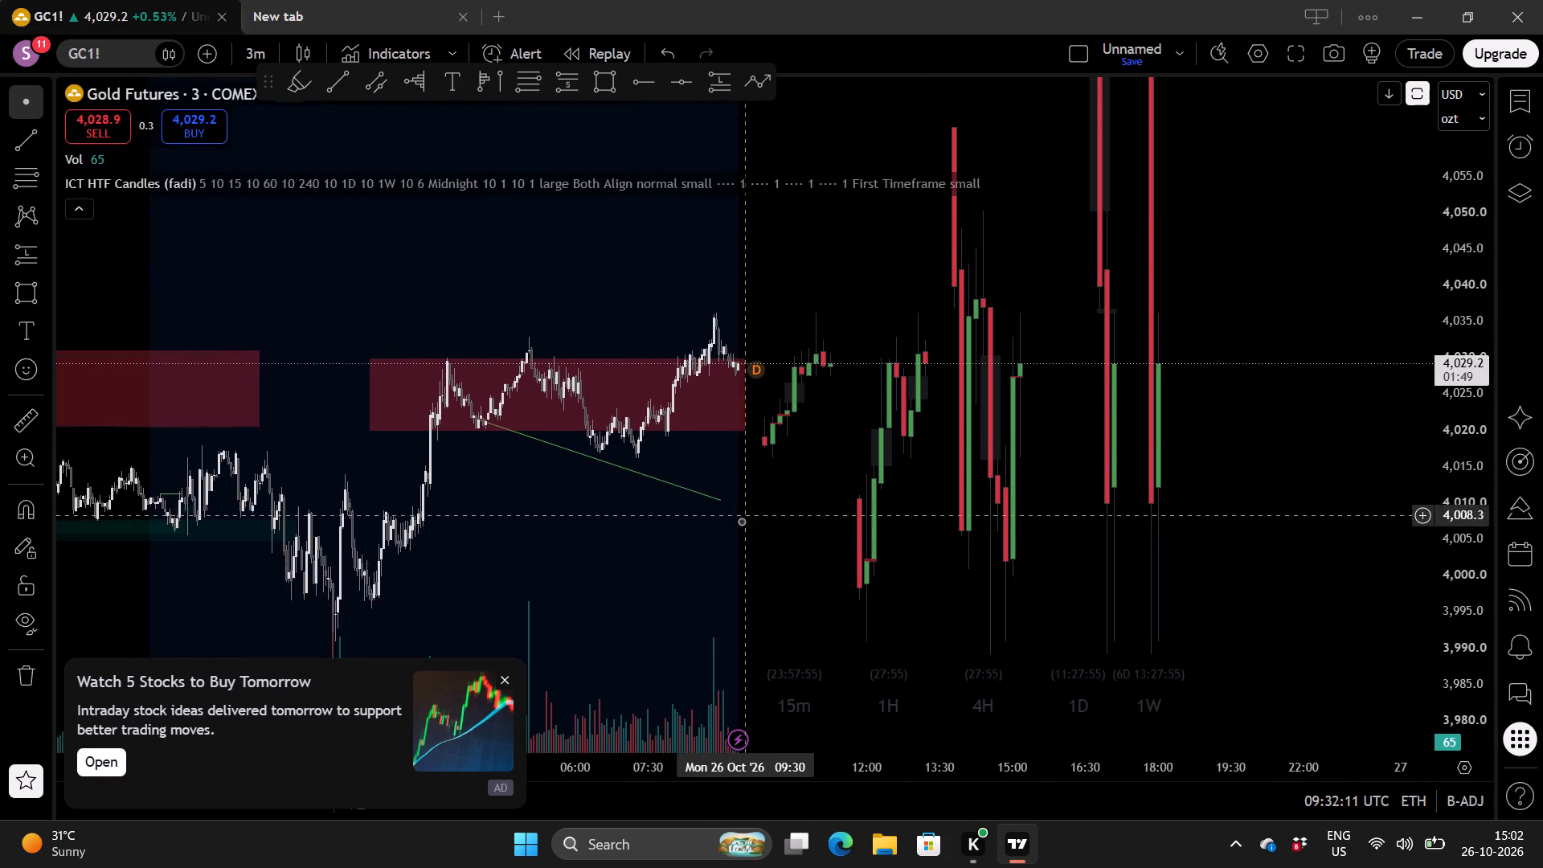
pyautogui.scroll(1, 741, 521)
pyautogui.scroll(1, 845, 314)
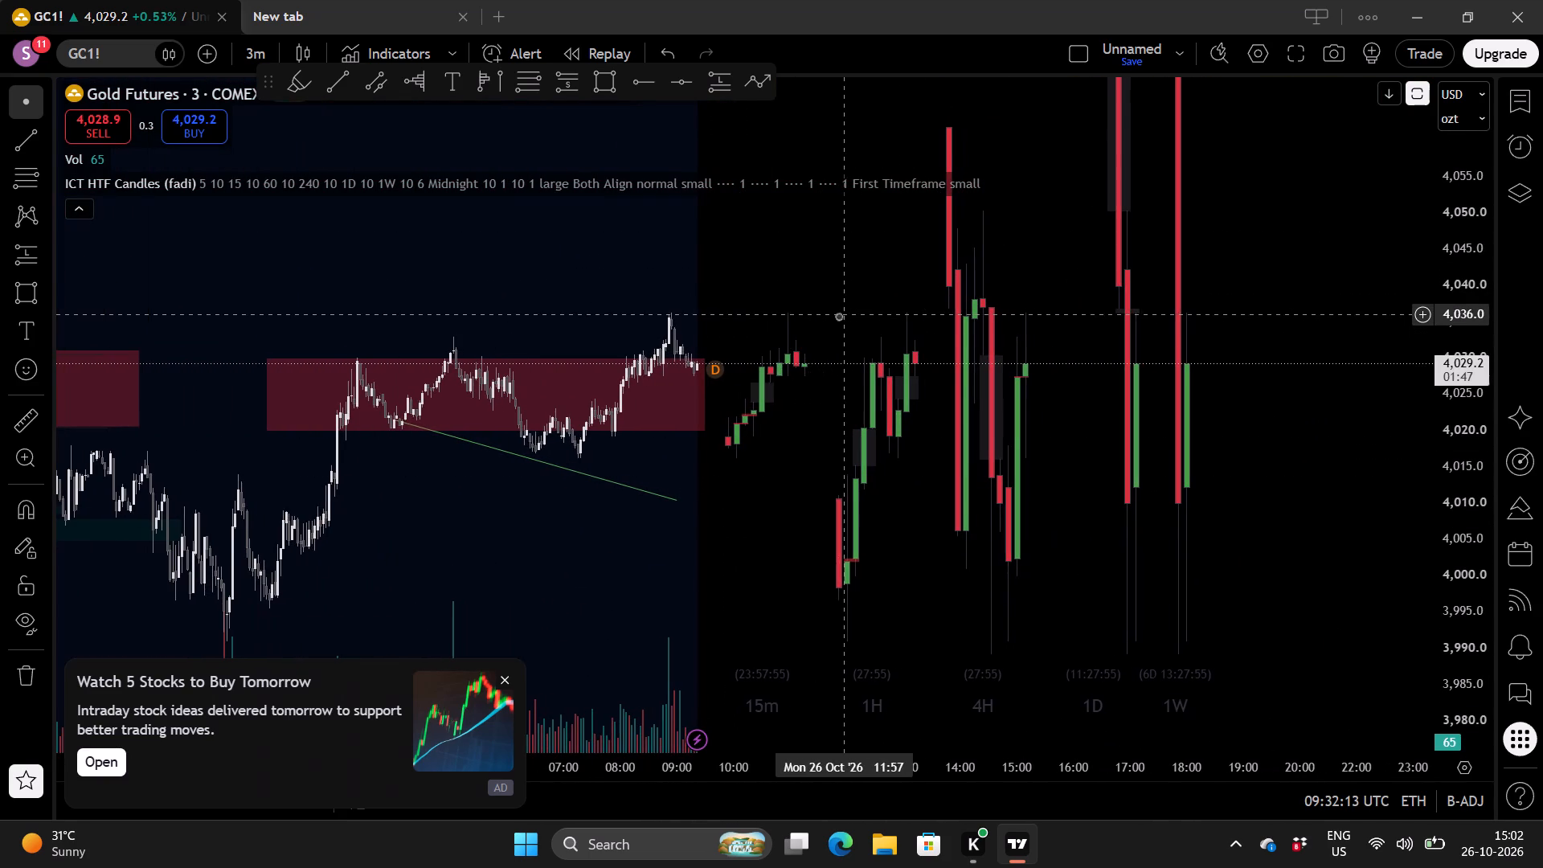
pyautogui.scroll(-3, 699, 505)
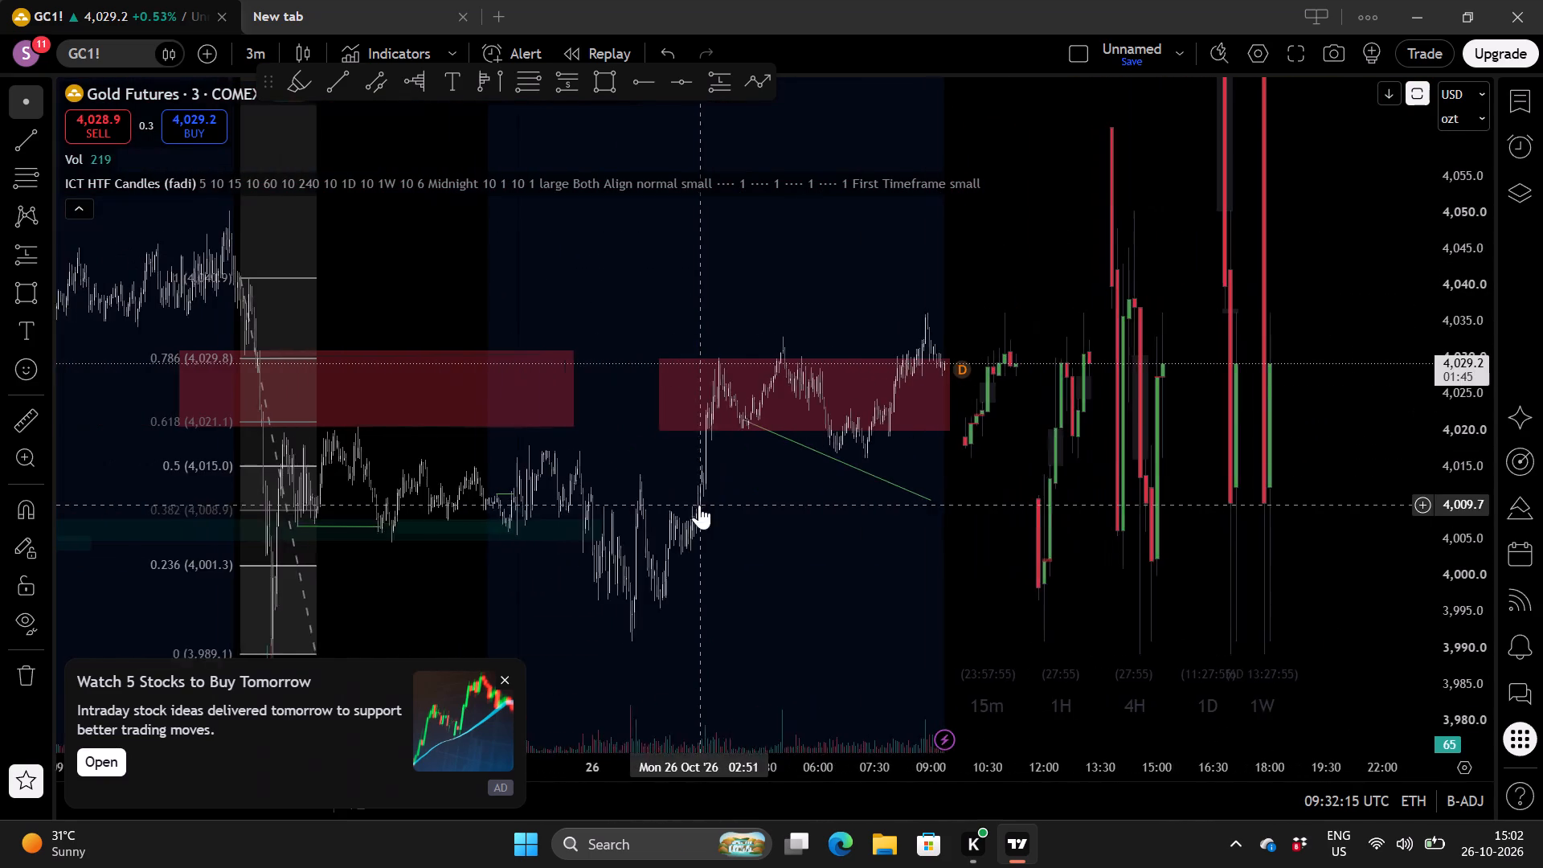
pyautogui.scroll(-1, 699, 505)
pyautogui.moveTo(894, 285); pyautogui.dragTo(830, 186)
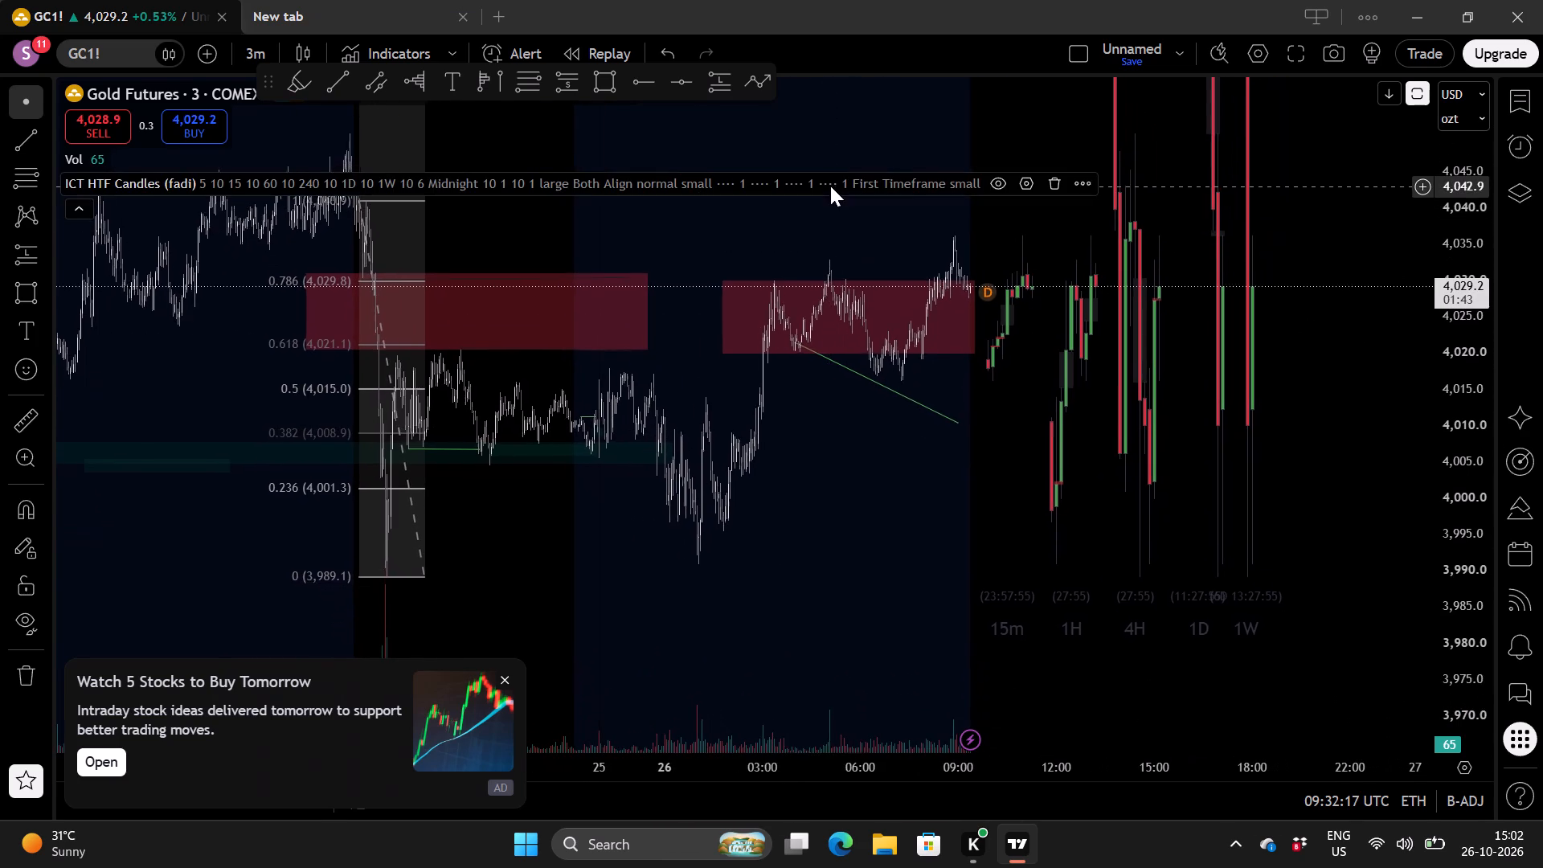
pyautogui.scroll(5, 814, 438)
pyautogui.scroll(1, 672, 405)
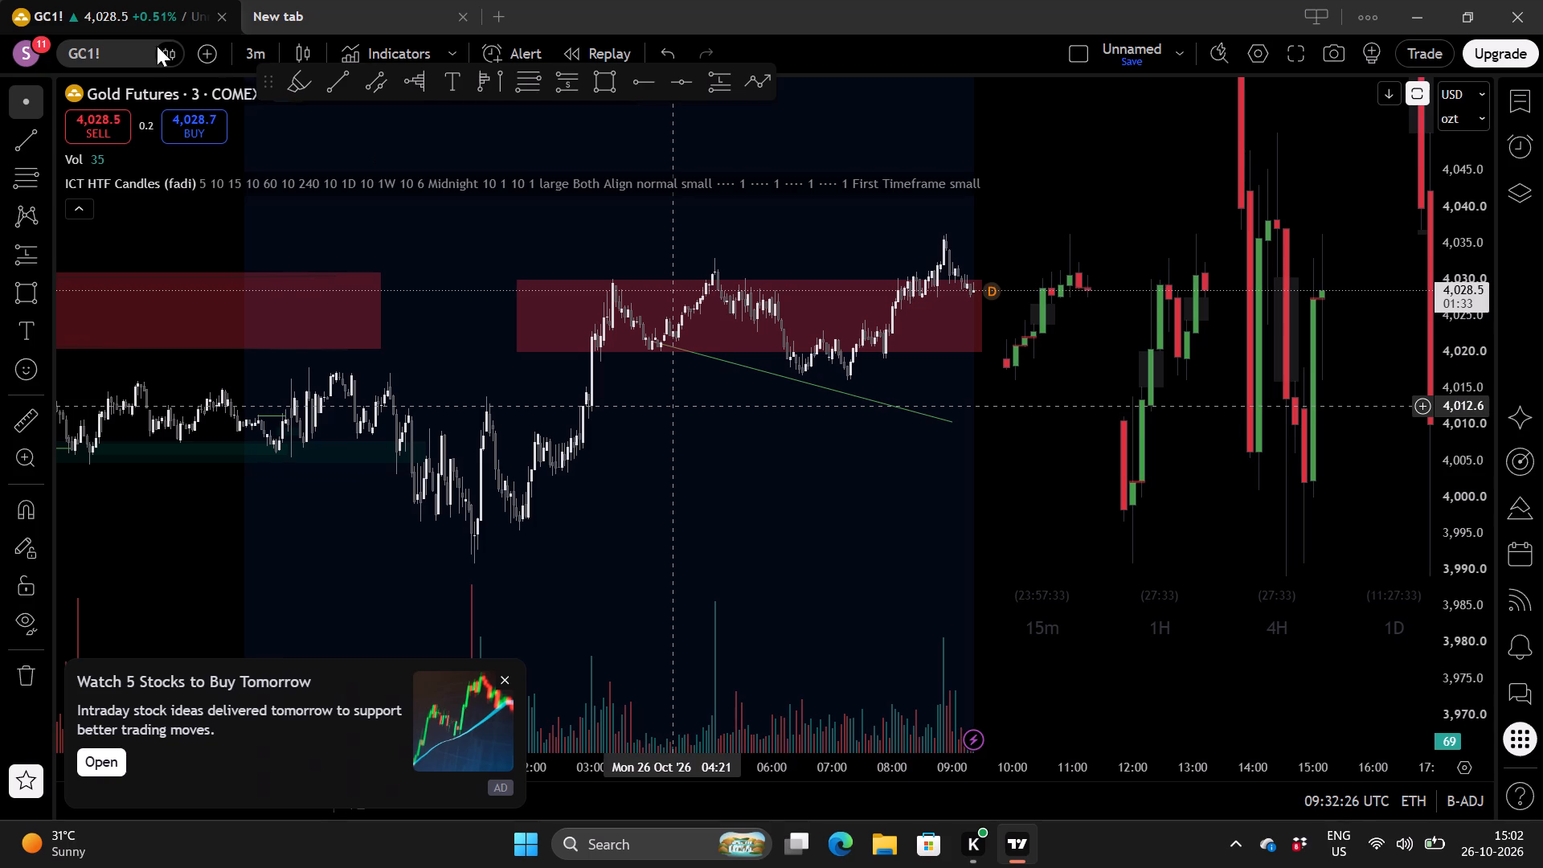
# Change the gold chart's interval to 15 minutes.
pyautogui.click(256, 51)
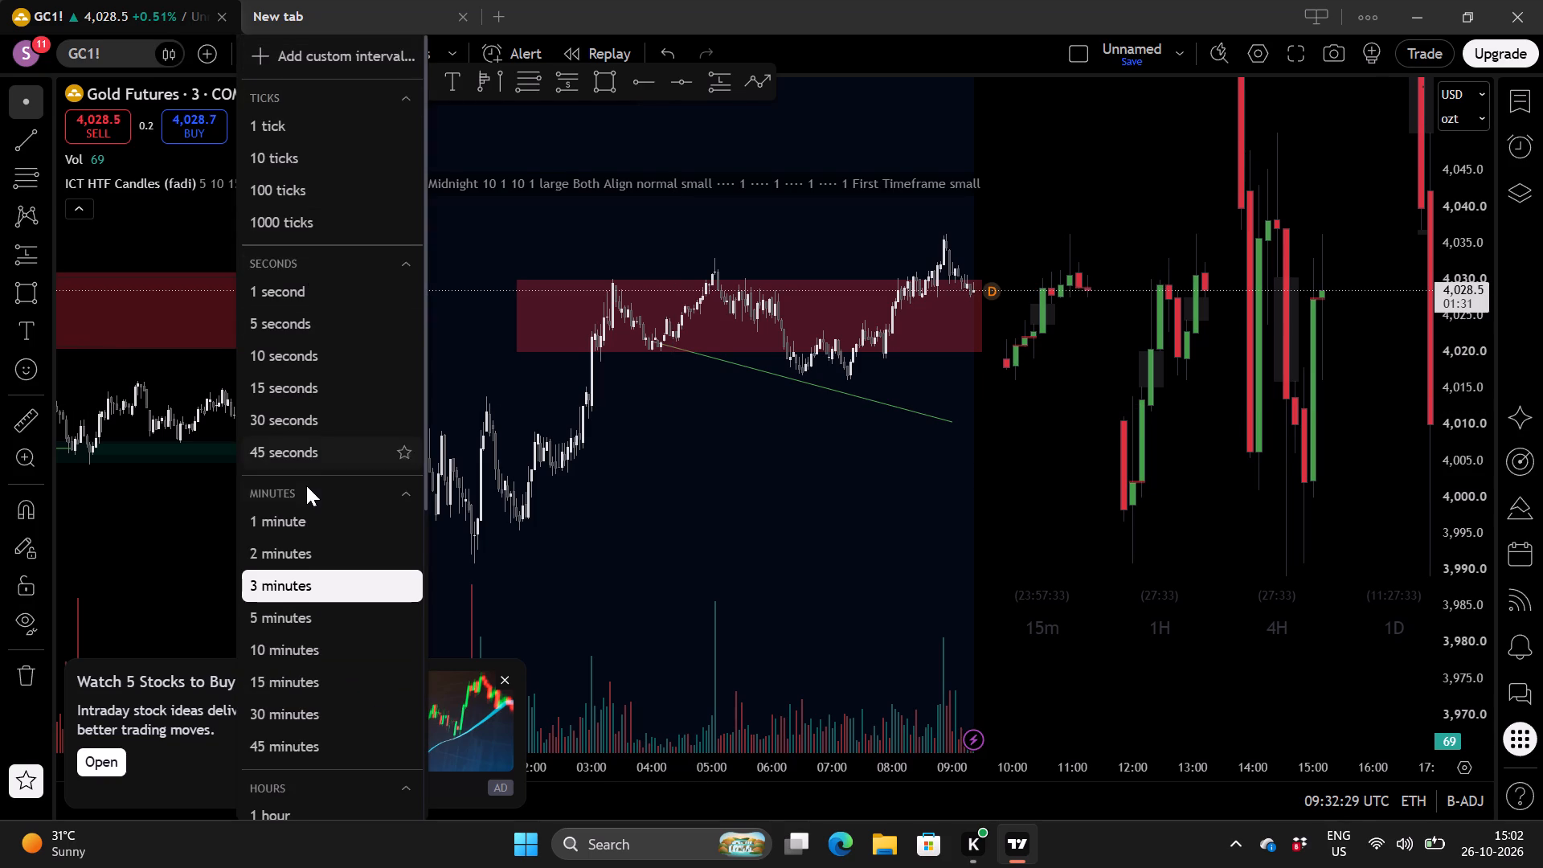
pyautogui.scroll(-1, 306, 485)
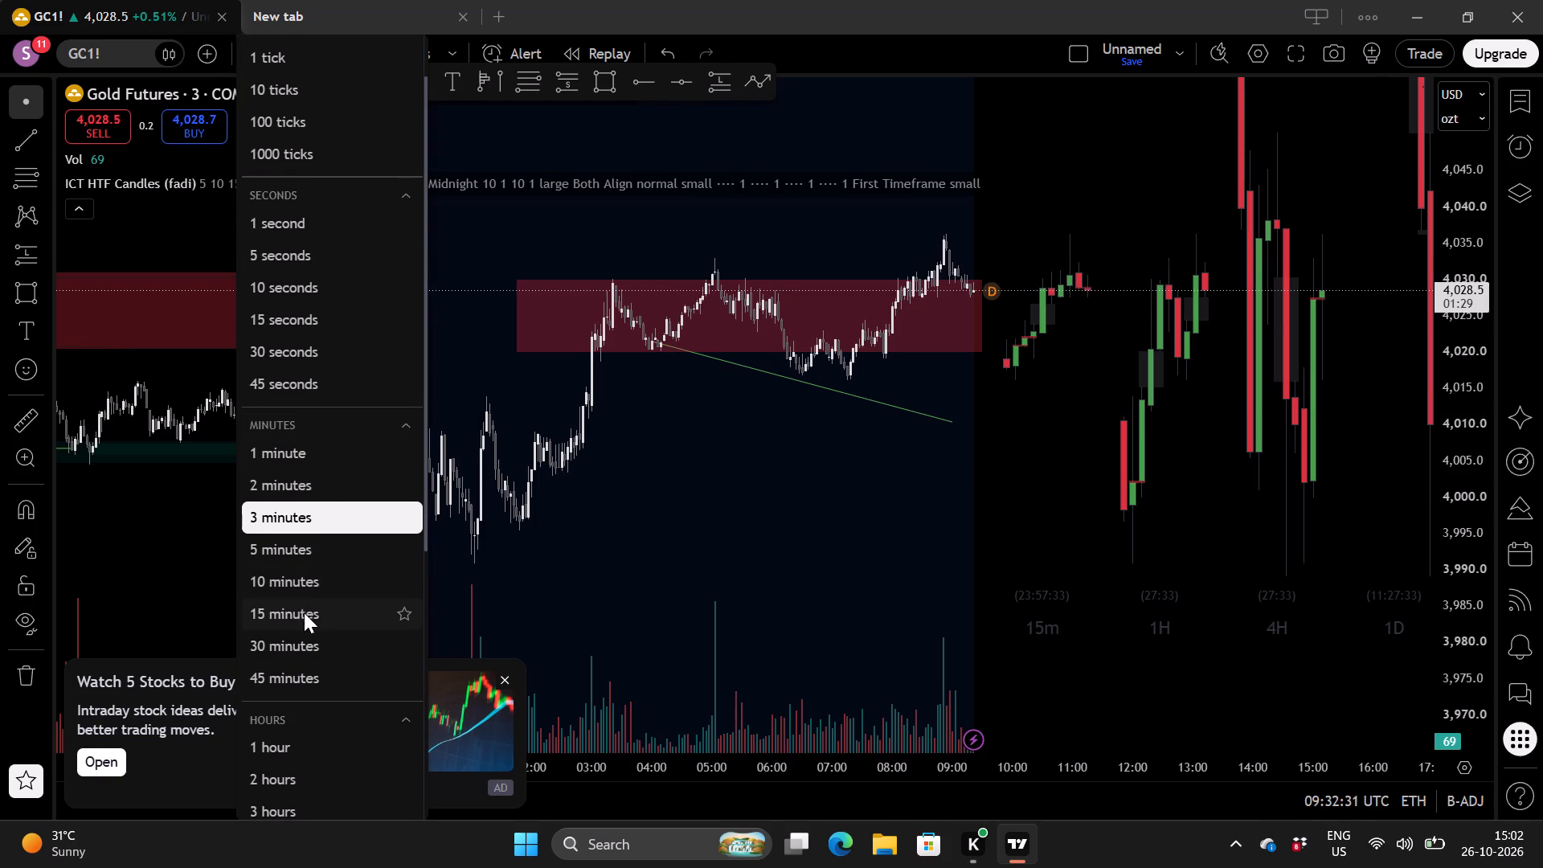
pyautogui.click(304, 612)
pyautogui.scroll(1, 852, 531)
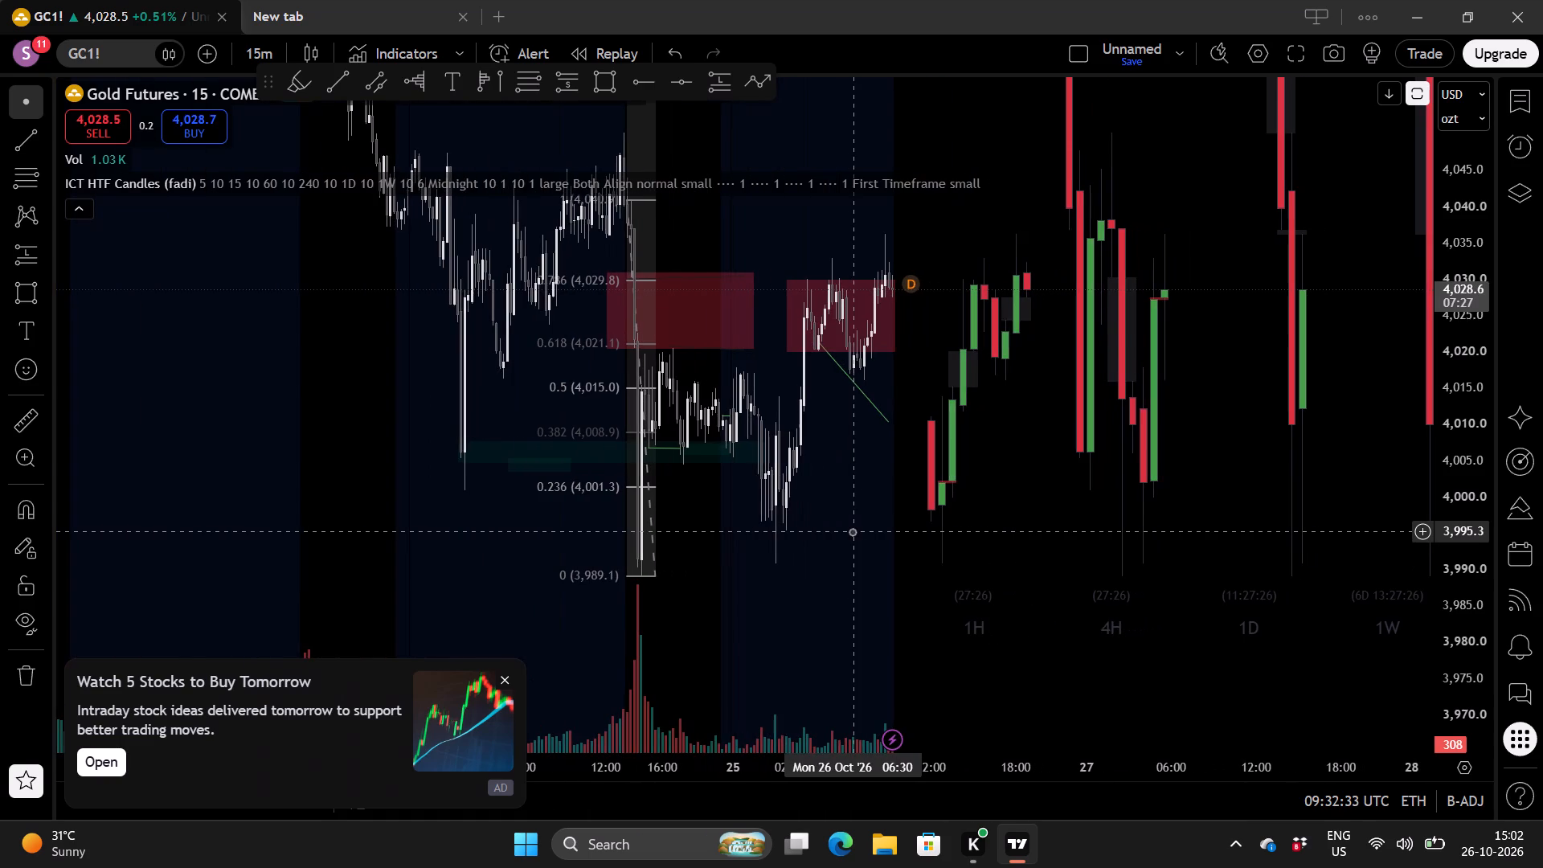
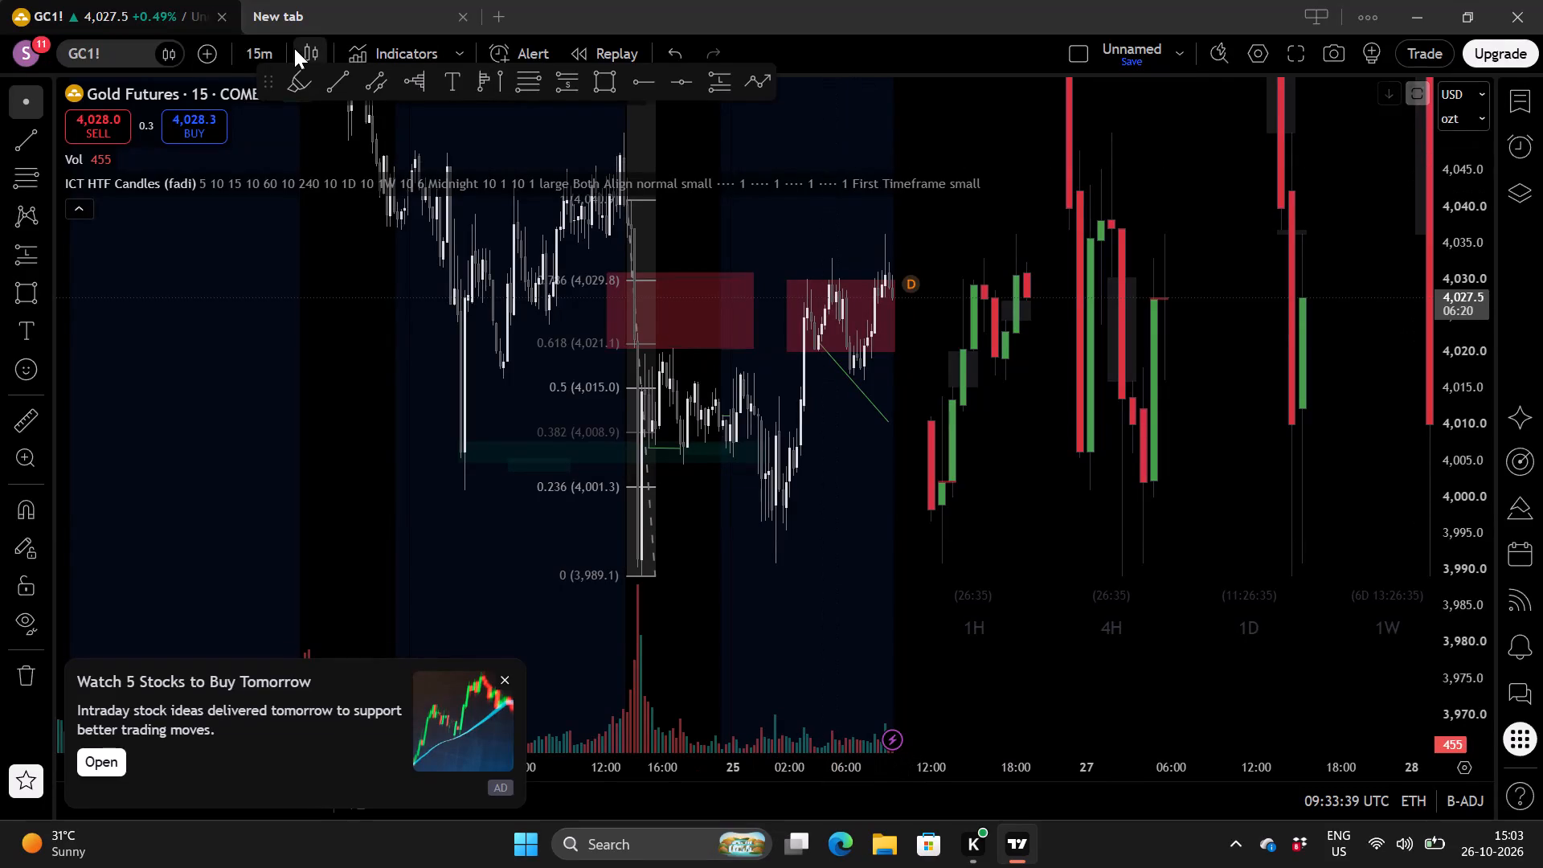
# Change the gold futures chart's interval to 1 minute.
pyautogui.click(244, 45)
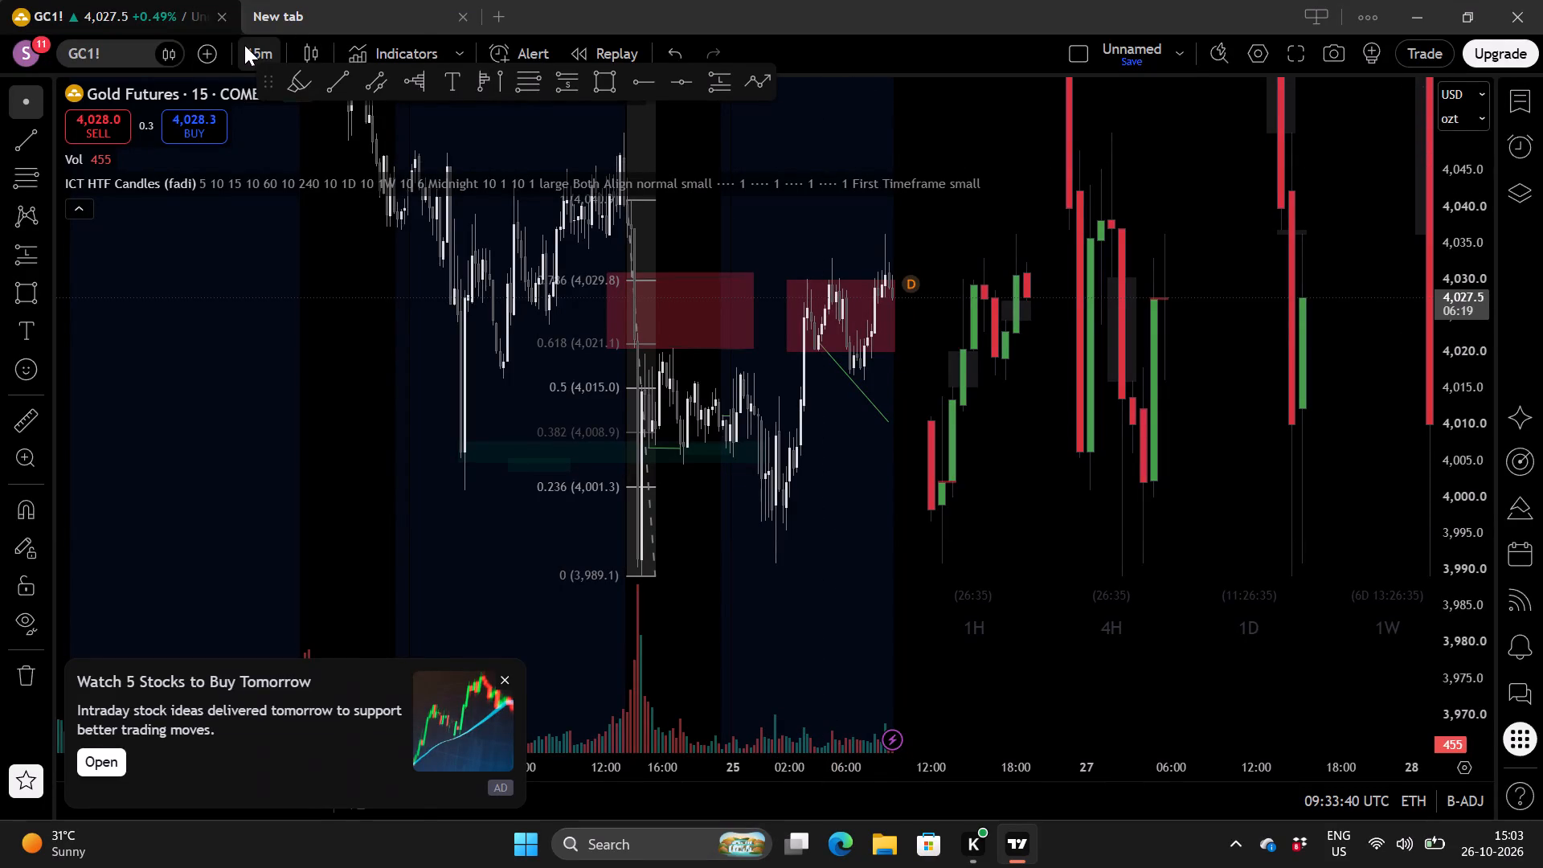
pyautogui.click(302, 526)
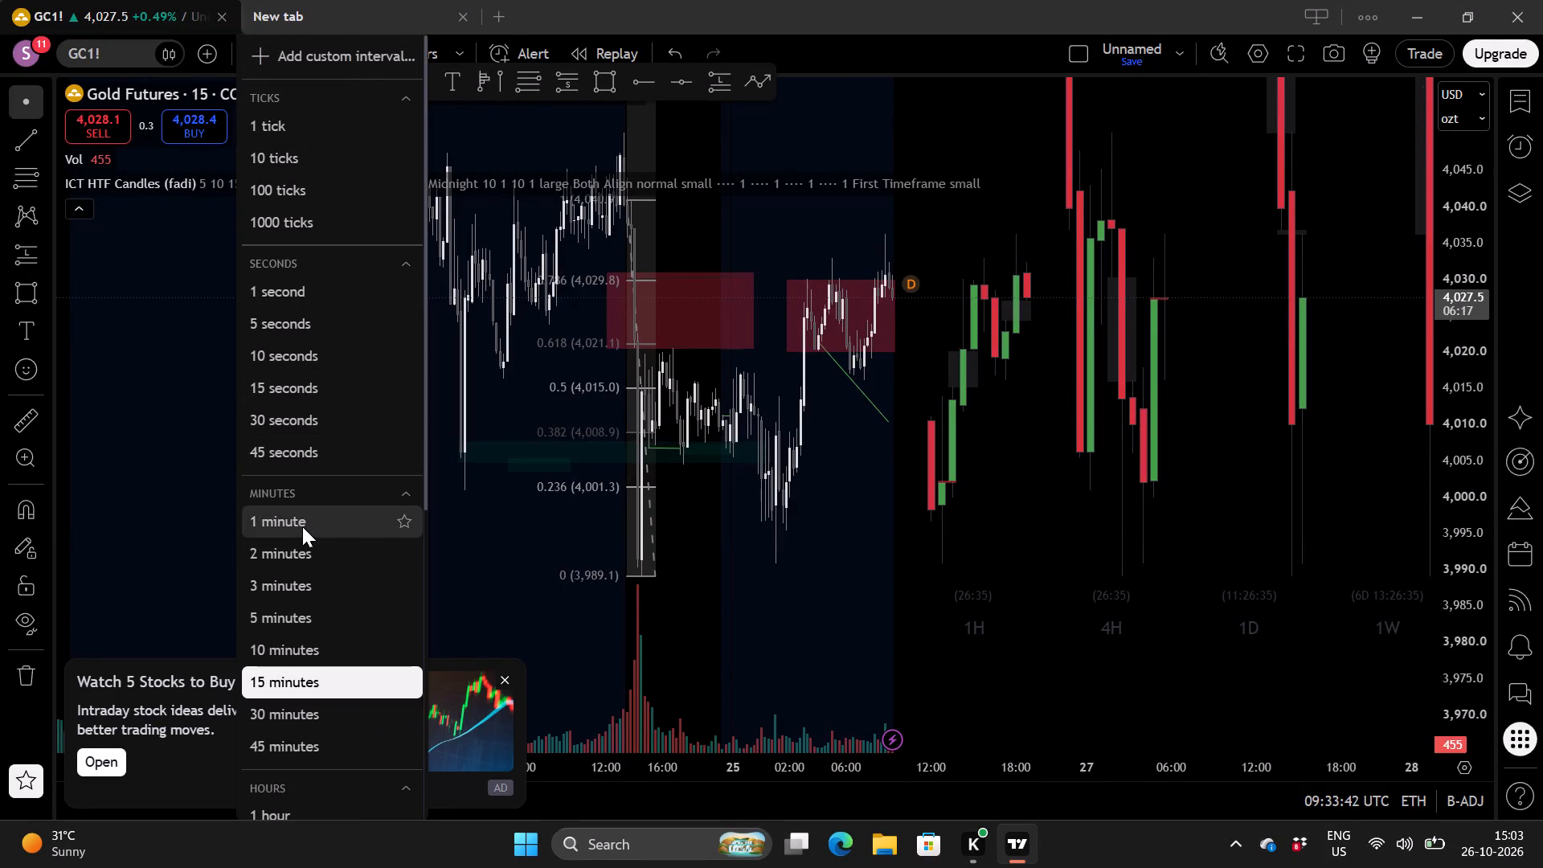
pyautogui.scroll(-1, 712, 496)
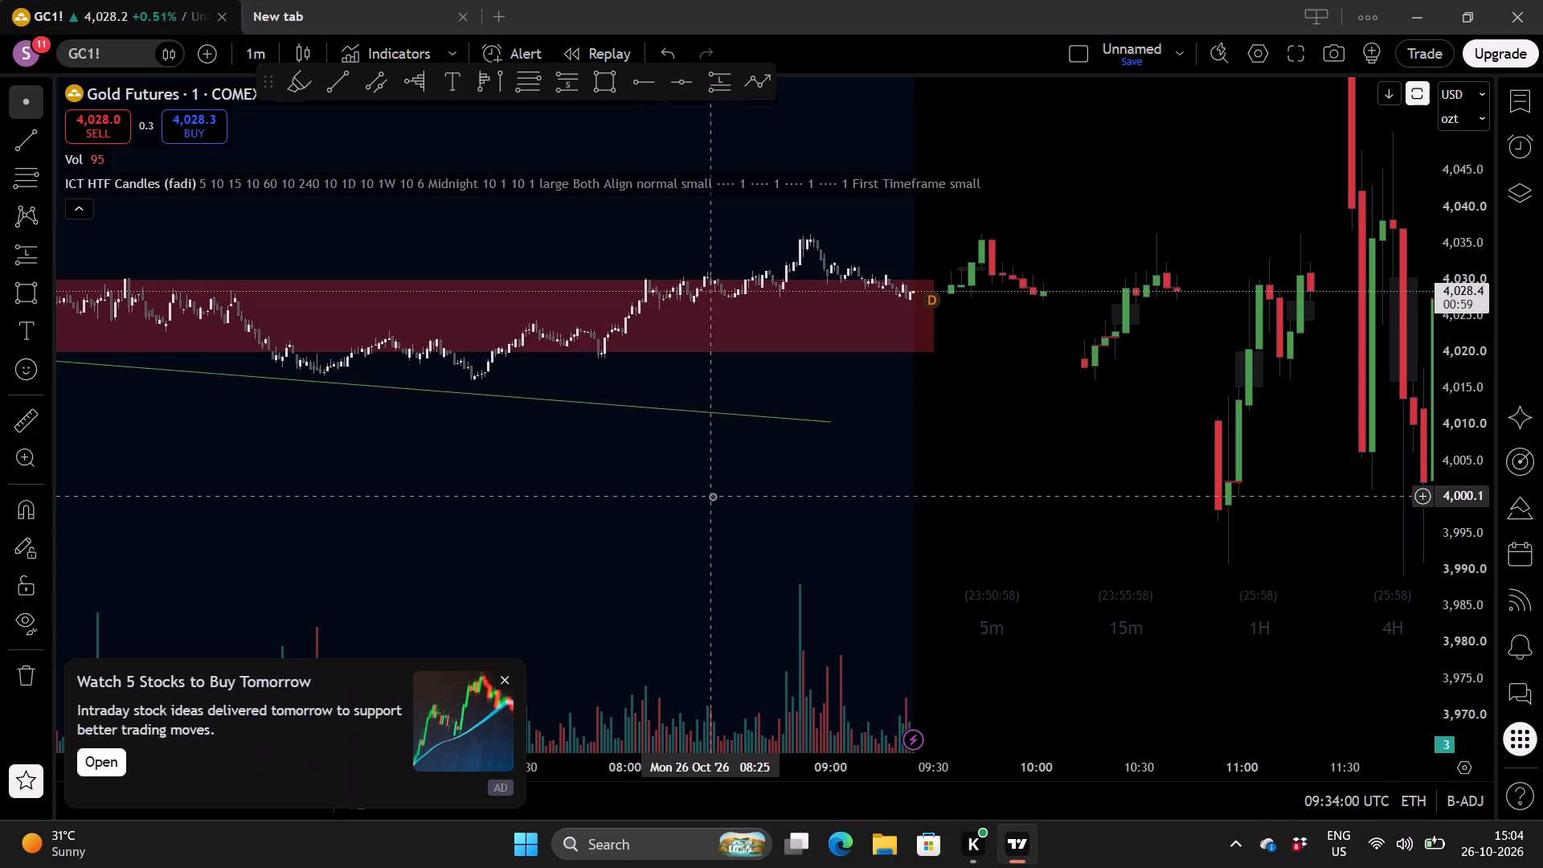
# Search the symbols for XAU, XAUUSD and XAUUSD OND, and look through the XAUUSD matches.
pyautogui.click(109, 43)
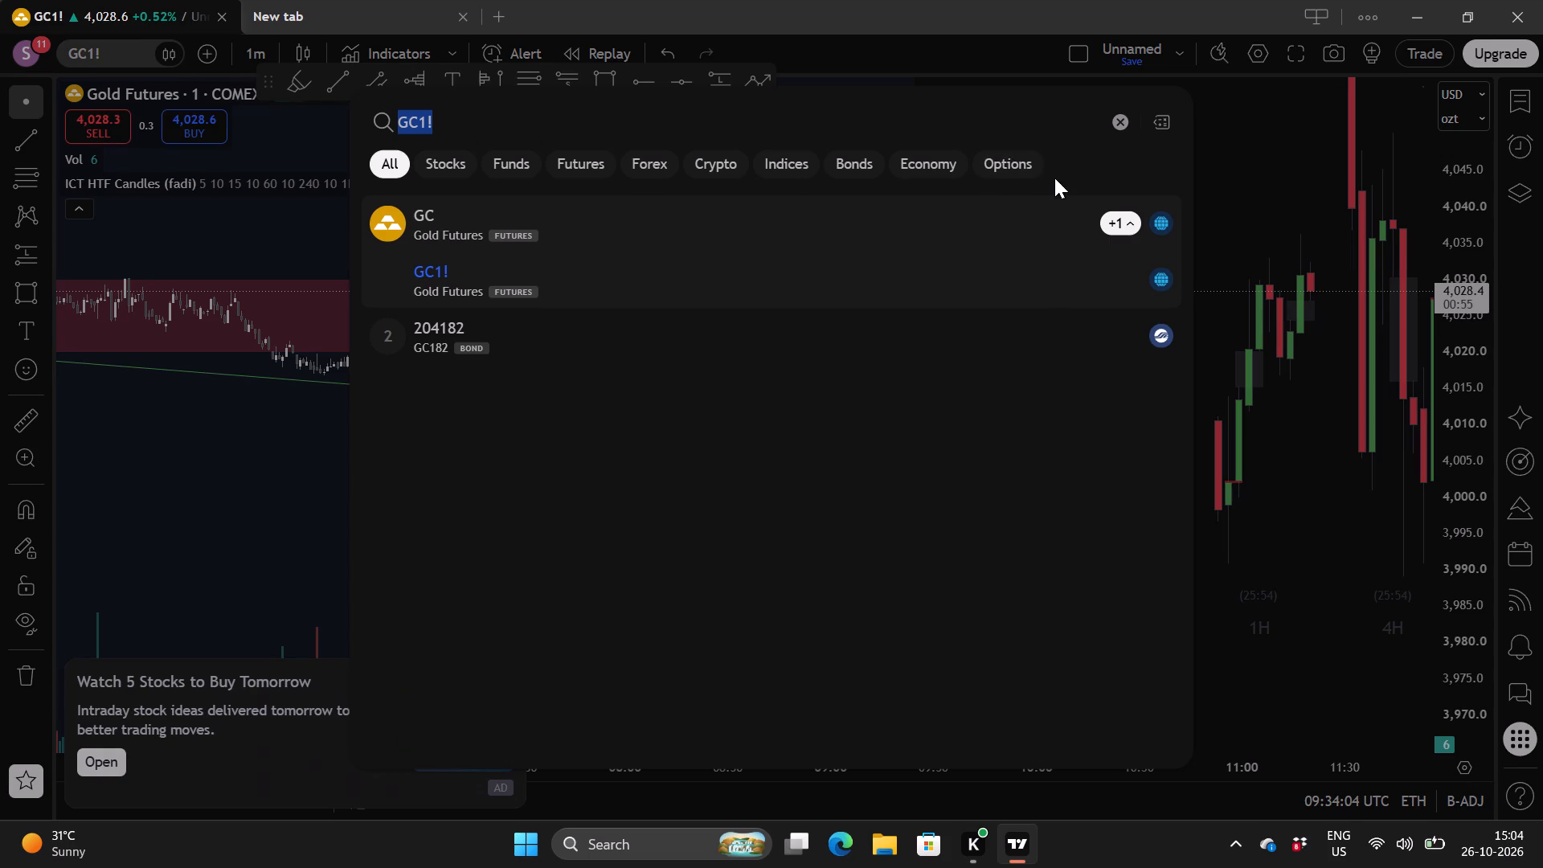
pyautogui.click(1119, 116)
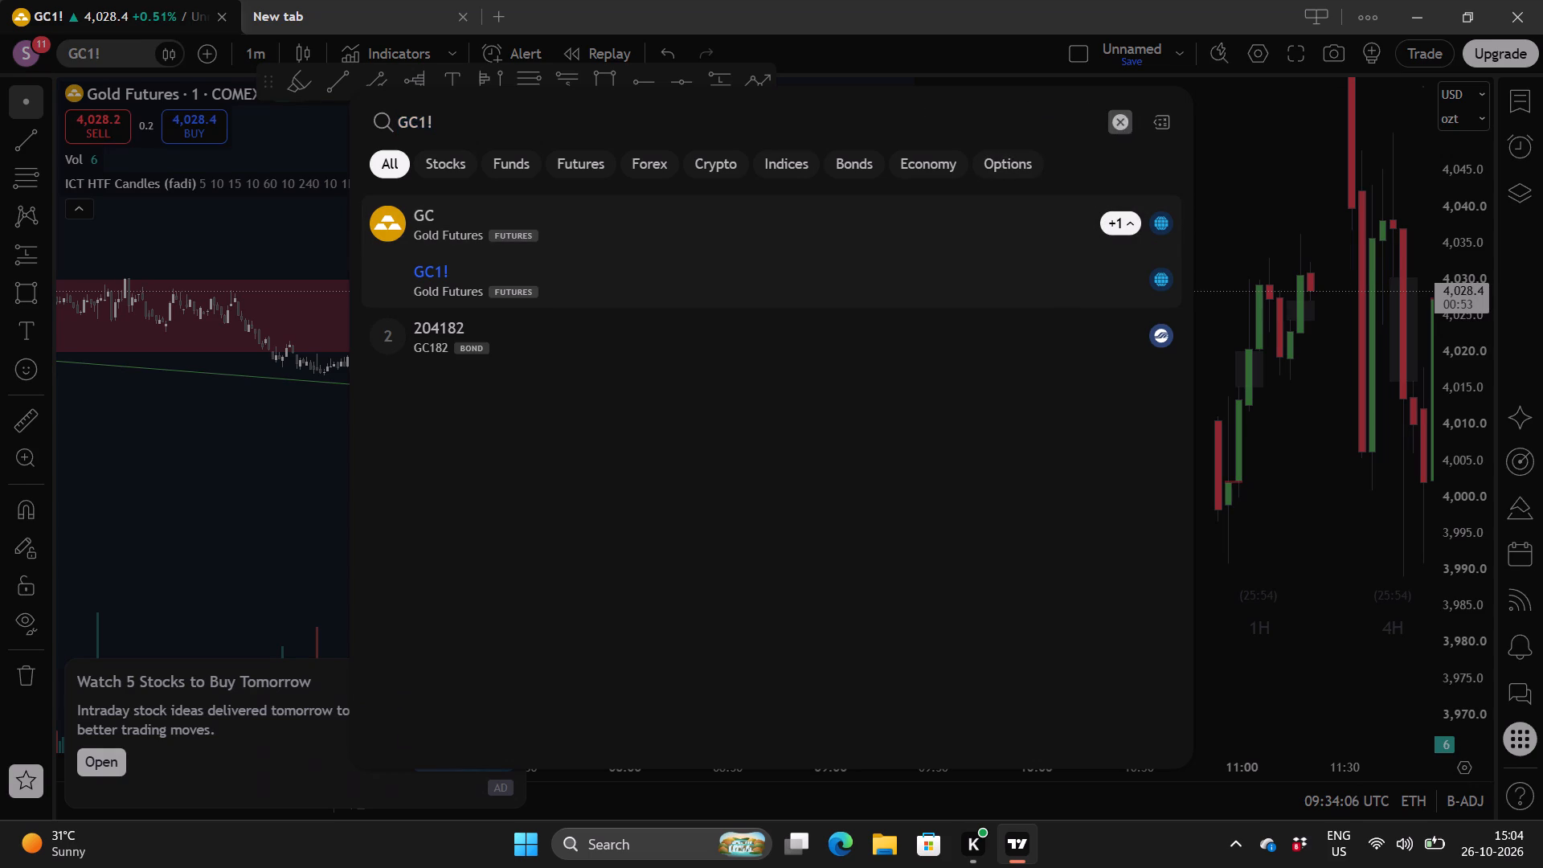
pyautogui.click(684, 117)
pyautogui.write('xau')
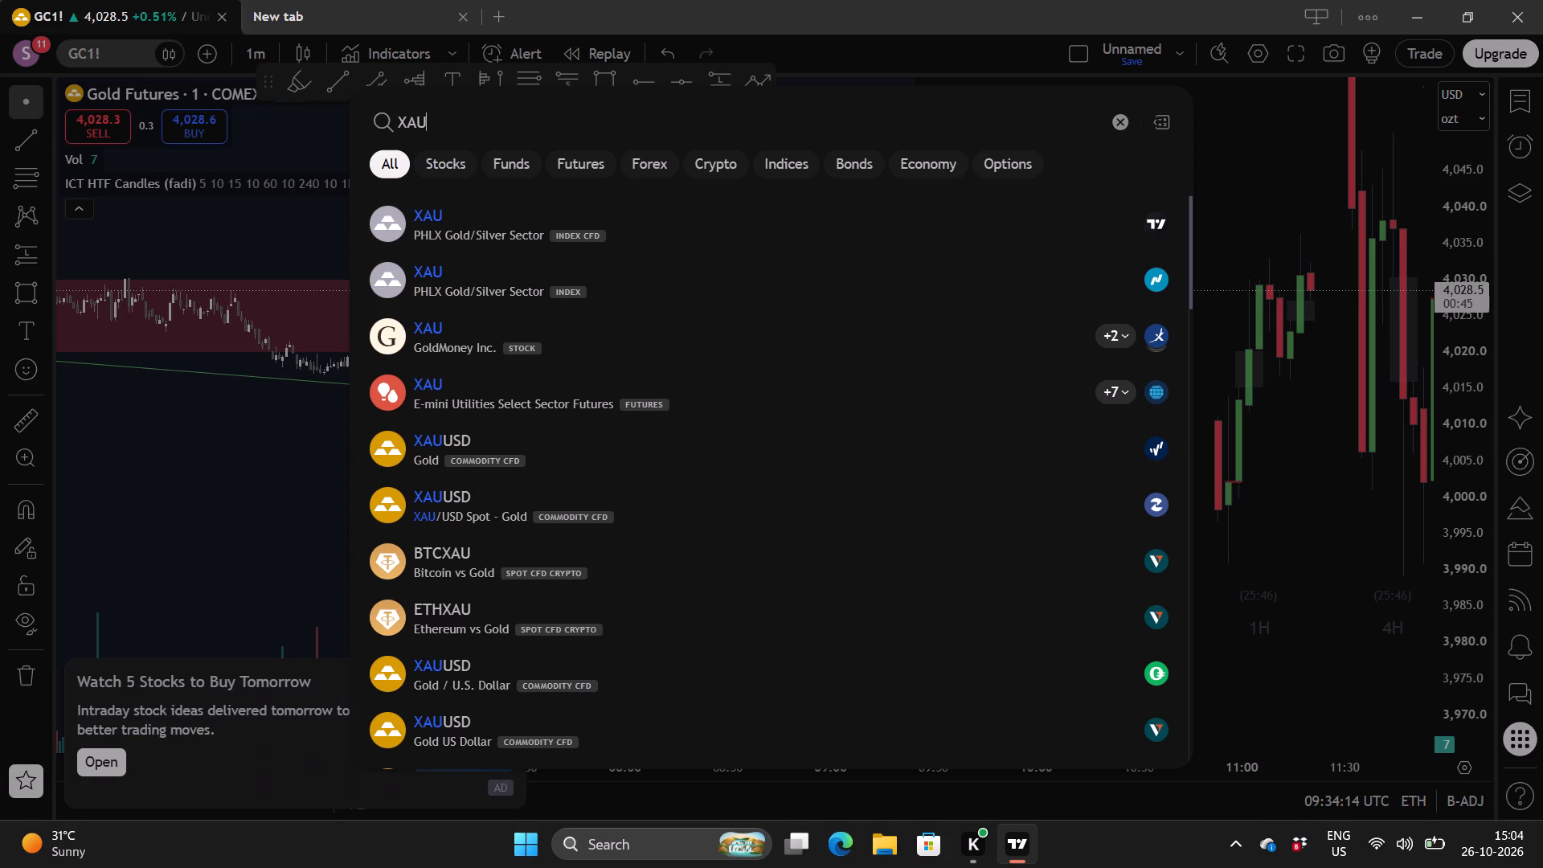
pyautogui.write('usd')
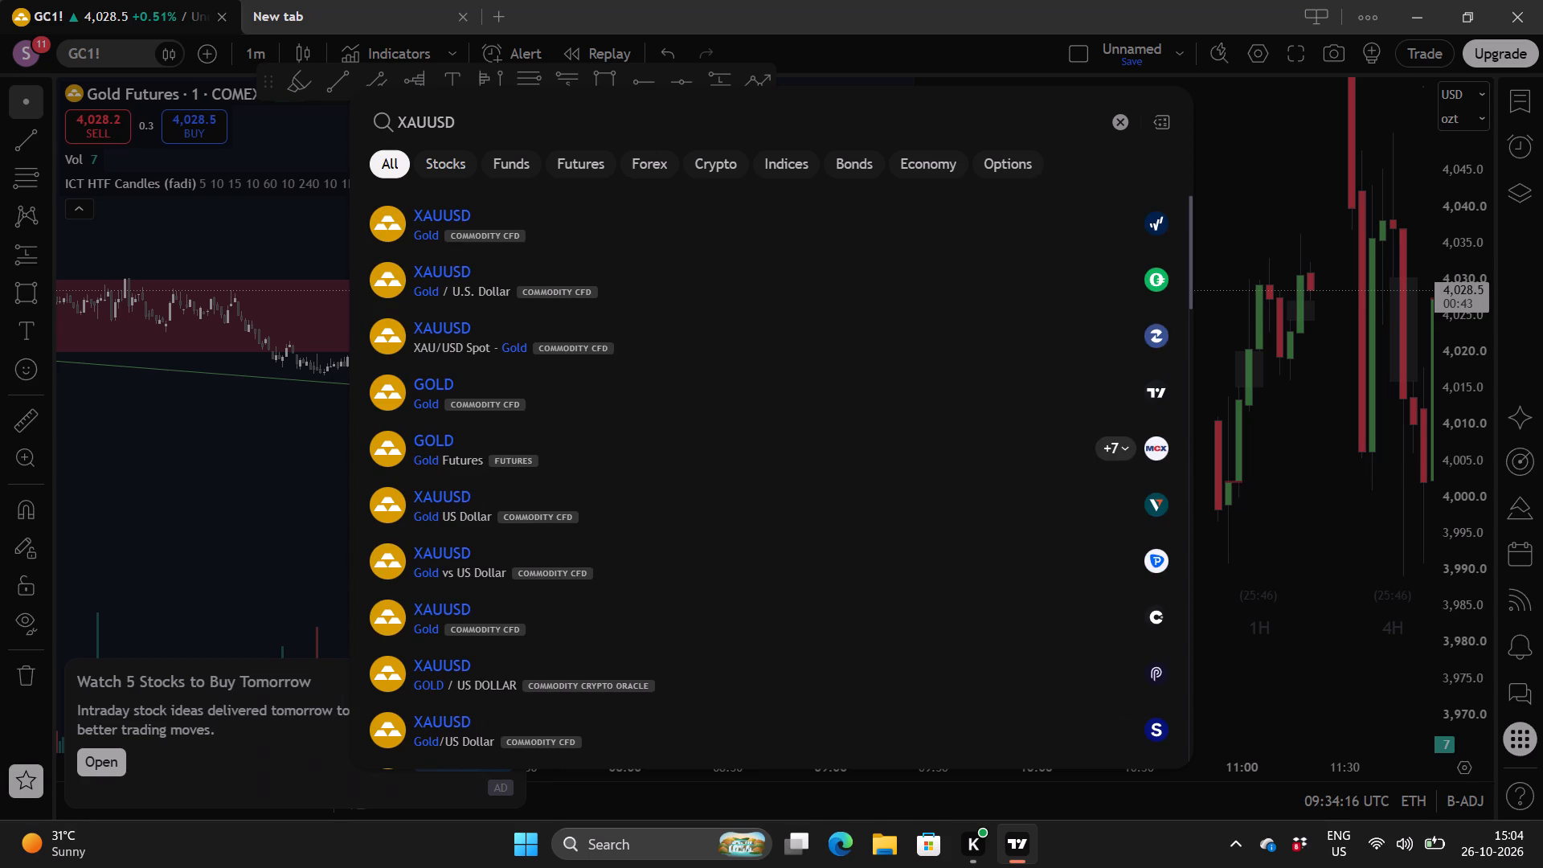
pyautogui.press('space')
pyautogui.write('ond')
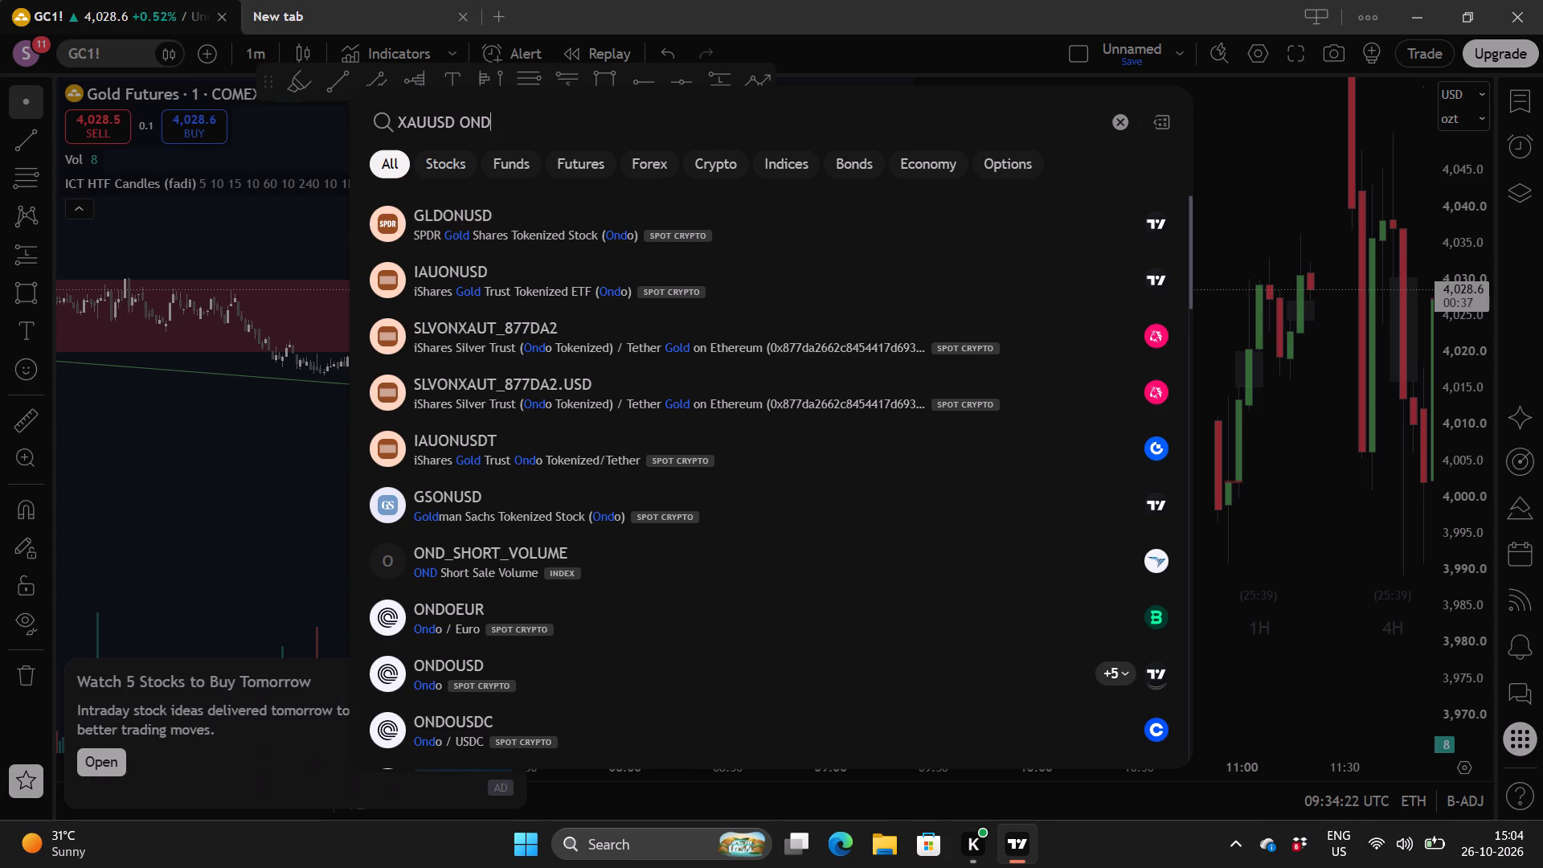
pyautogui.press('BackSpace')
pyautogui.press('BackSpace')
pyautogui.press('BackSpace')
pyautogui.press('BackSpace')
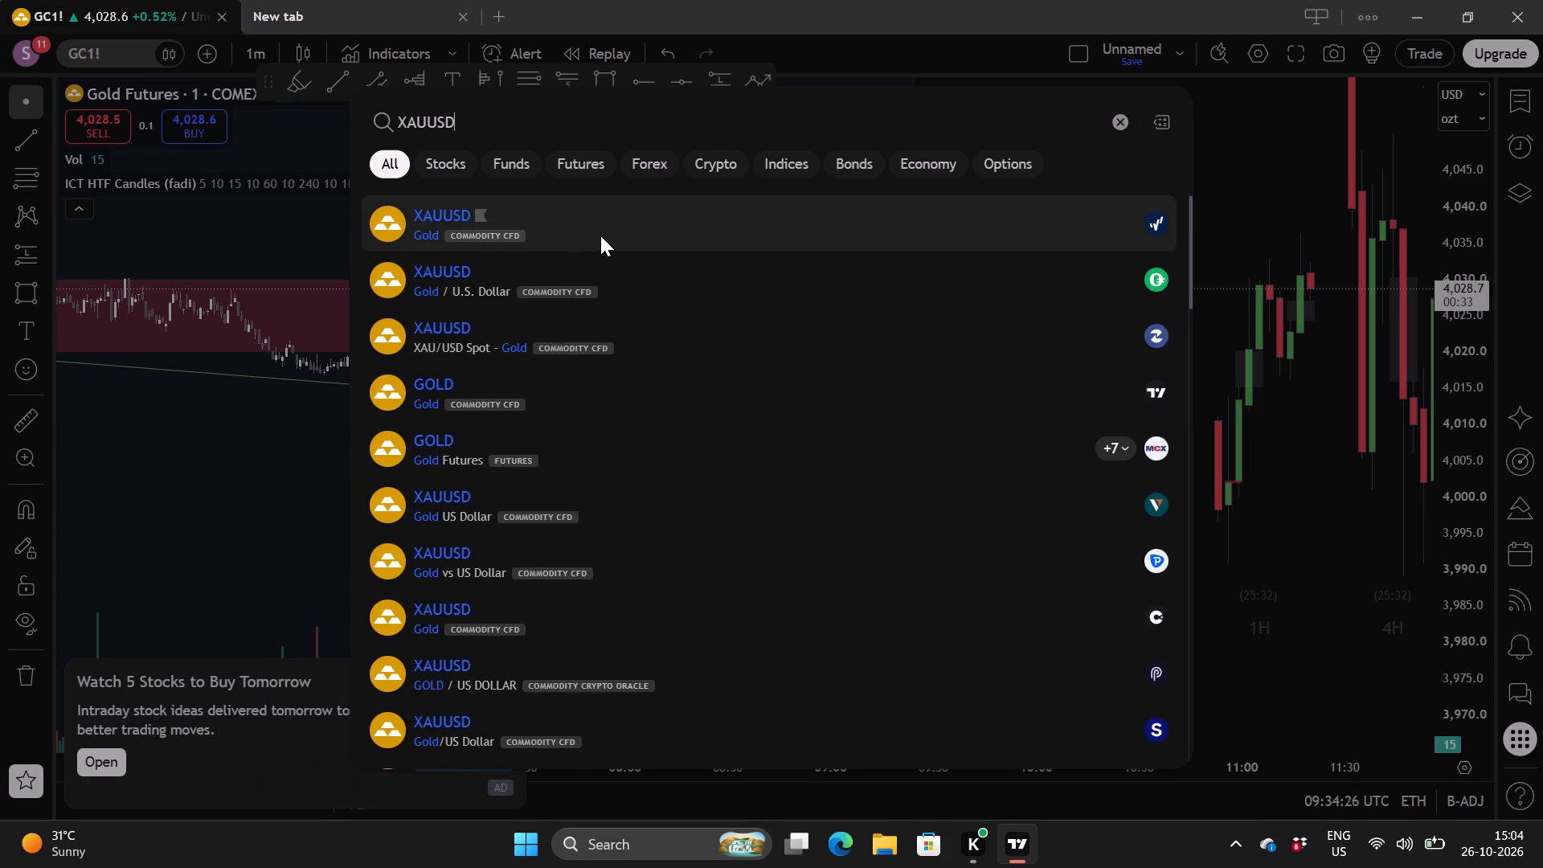
pyautogui.scroll(-1, 700, 435)
pyautogui.scroll(-1, 755, 526)
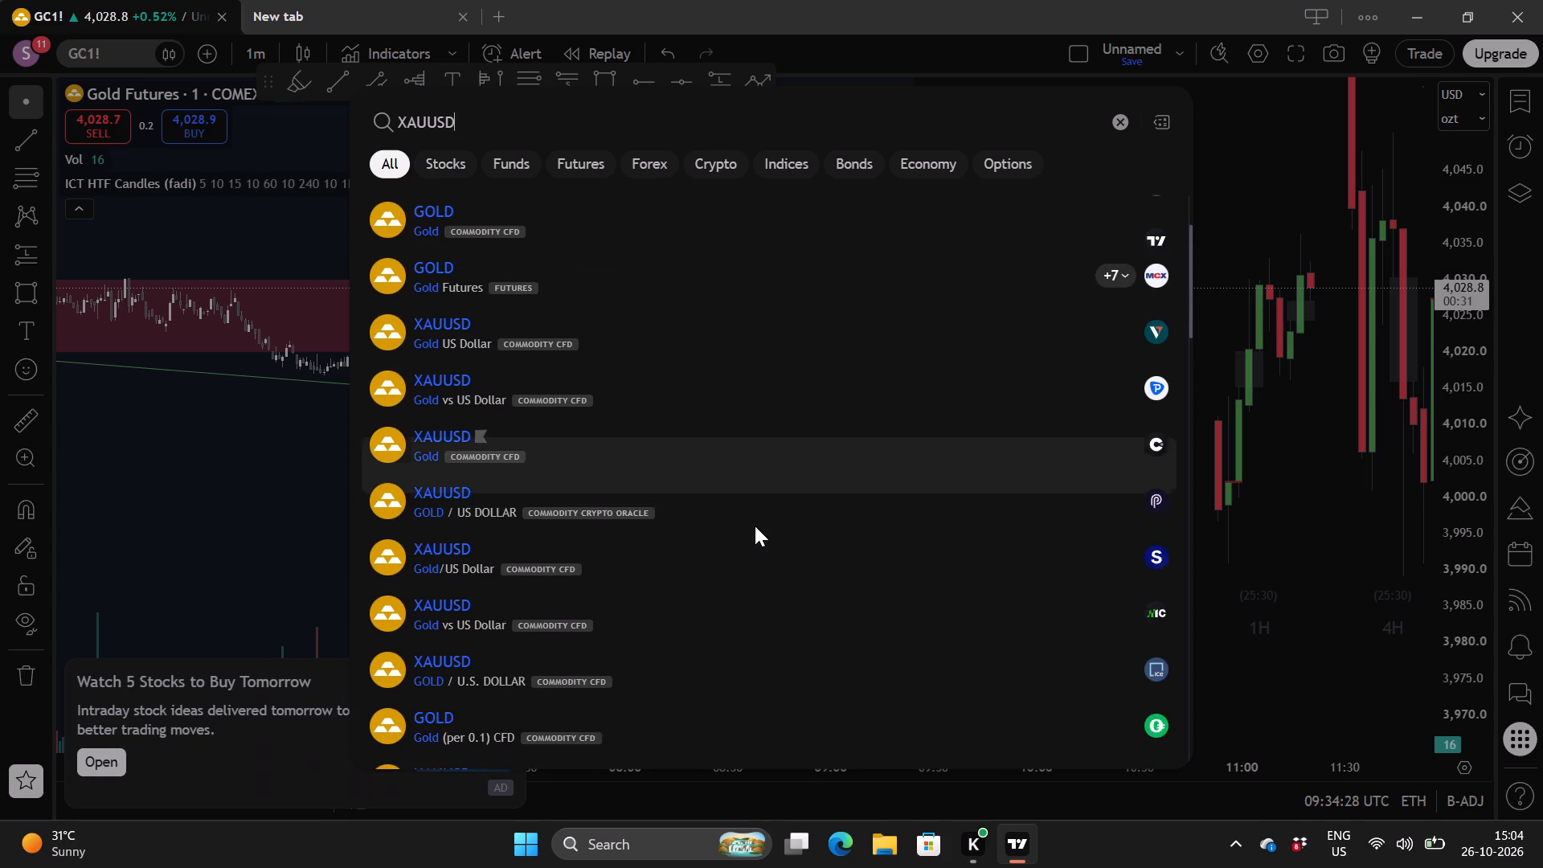
pyautogui.scroll(-4, 755, 526)
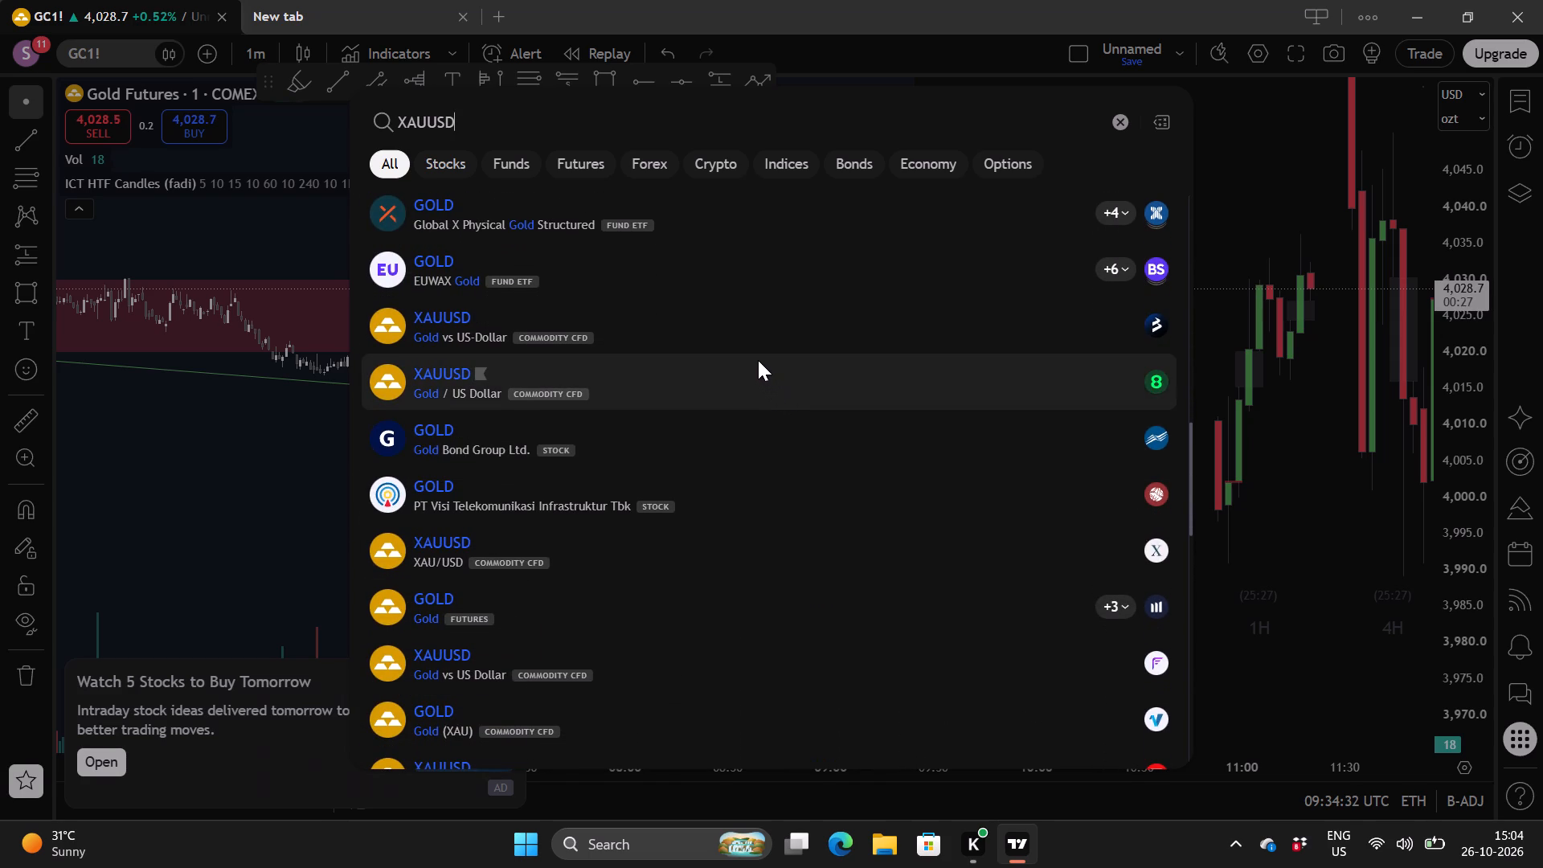
pyautogui.scroll(9, 758, 360)
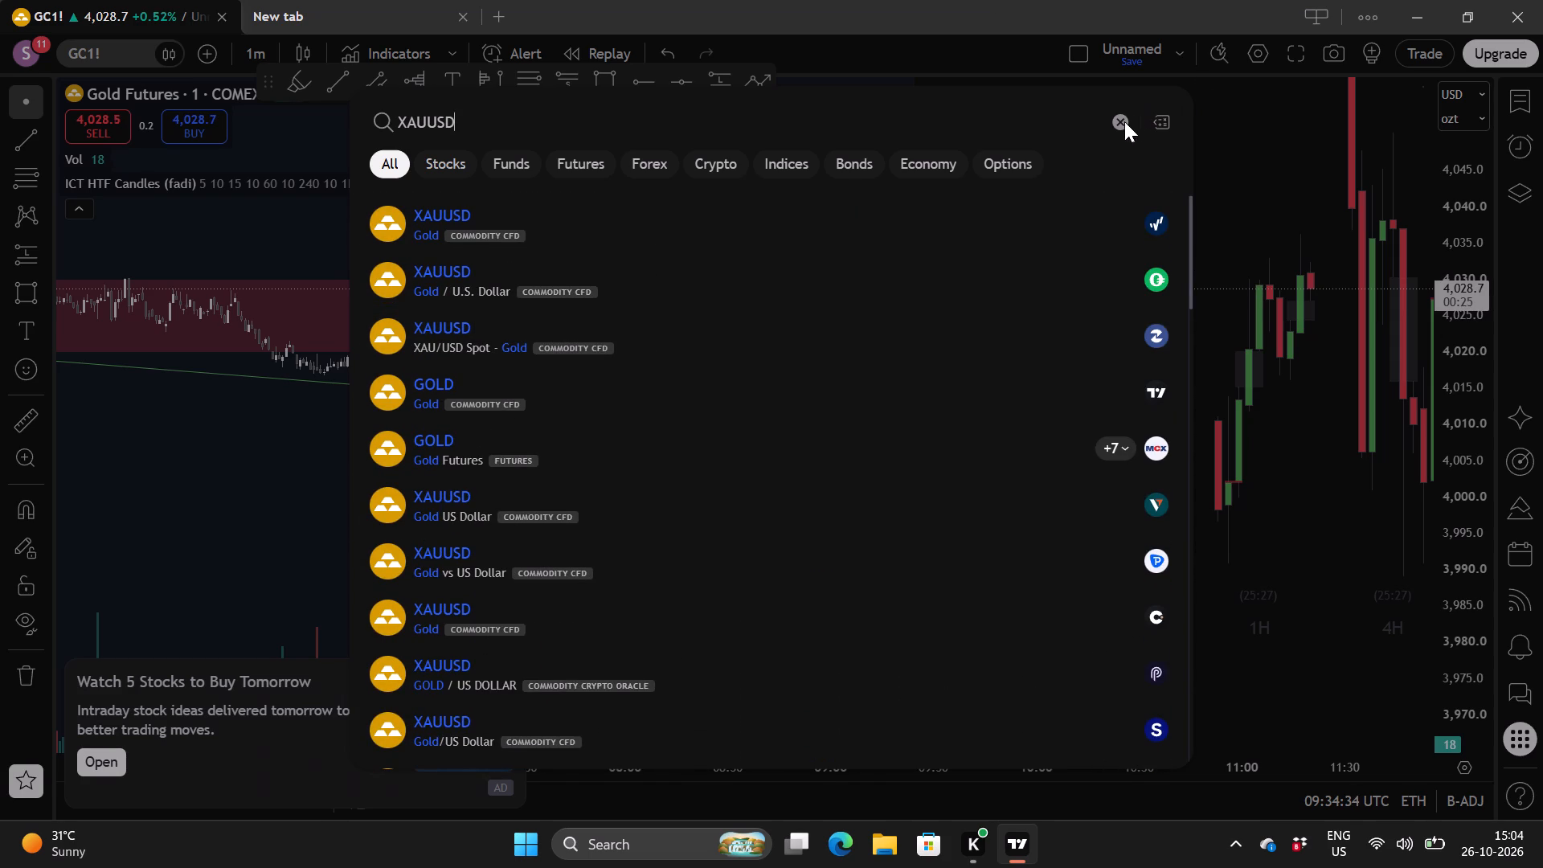
# Clear the symbol search and change the chart symbol to the TVC Gold commodity CFD, GOLD.
pyautogui.click(1116, 122)
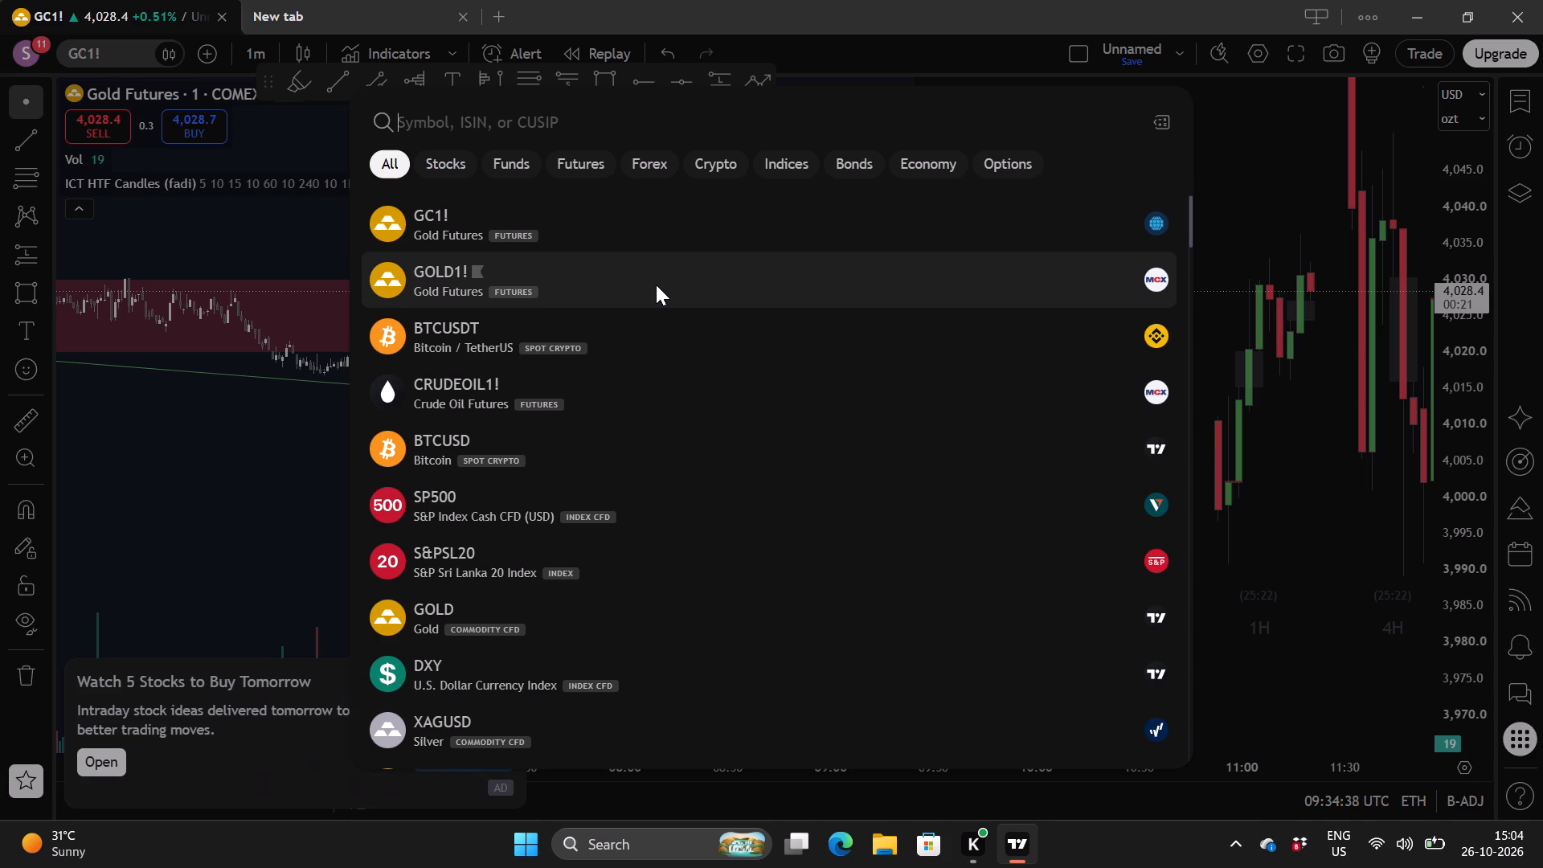
pyautogui.scroll(-1, 665, 390)
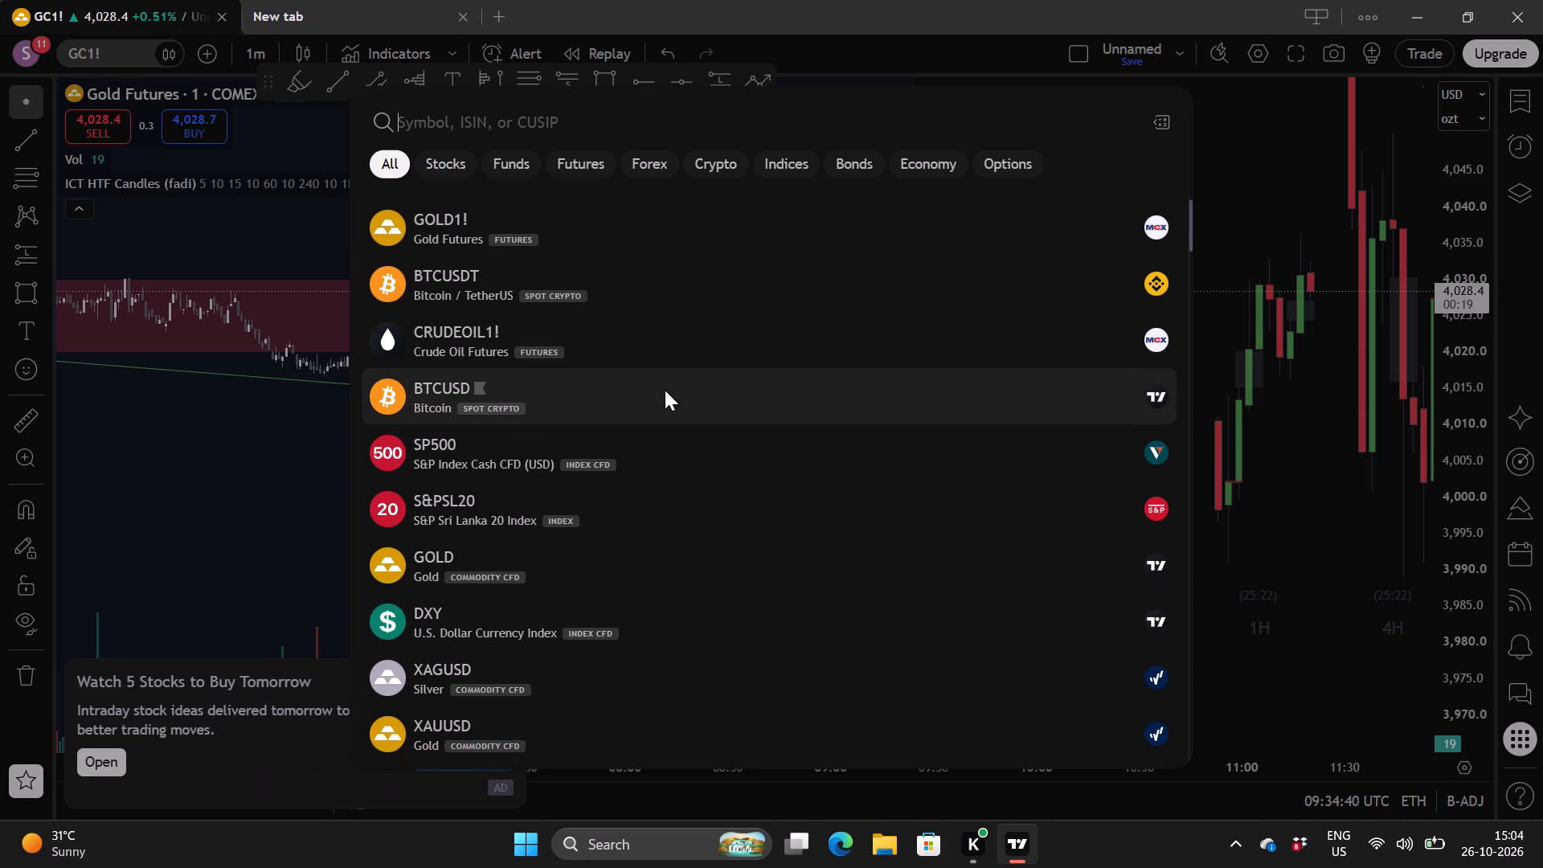
pyautogui.click(653, 579)
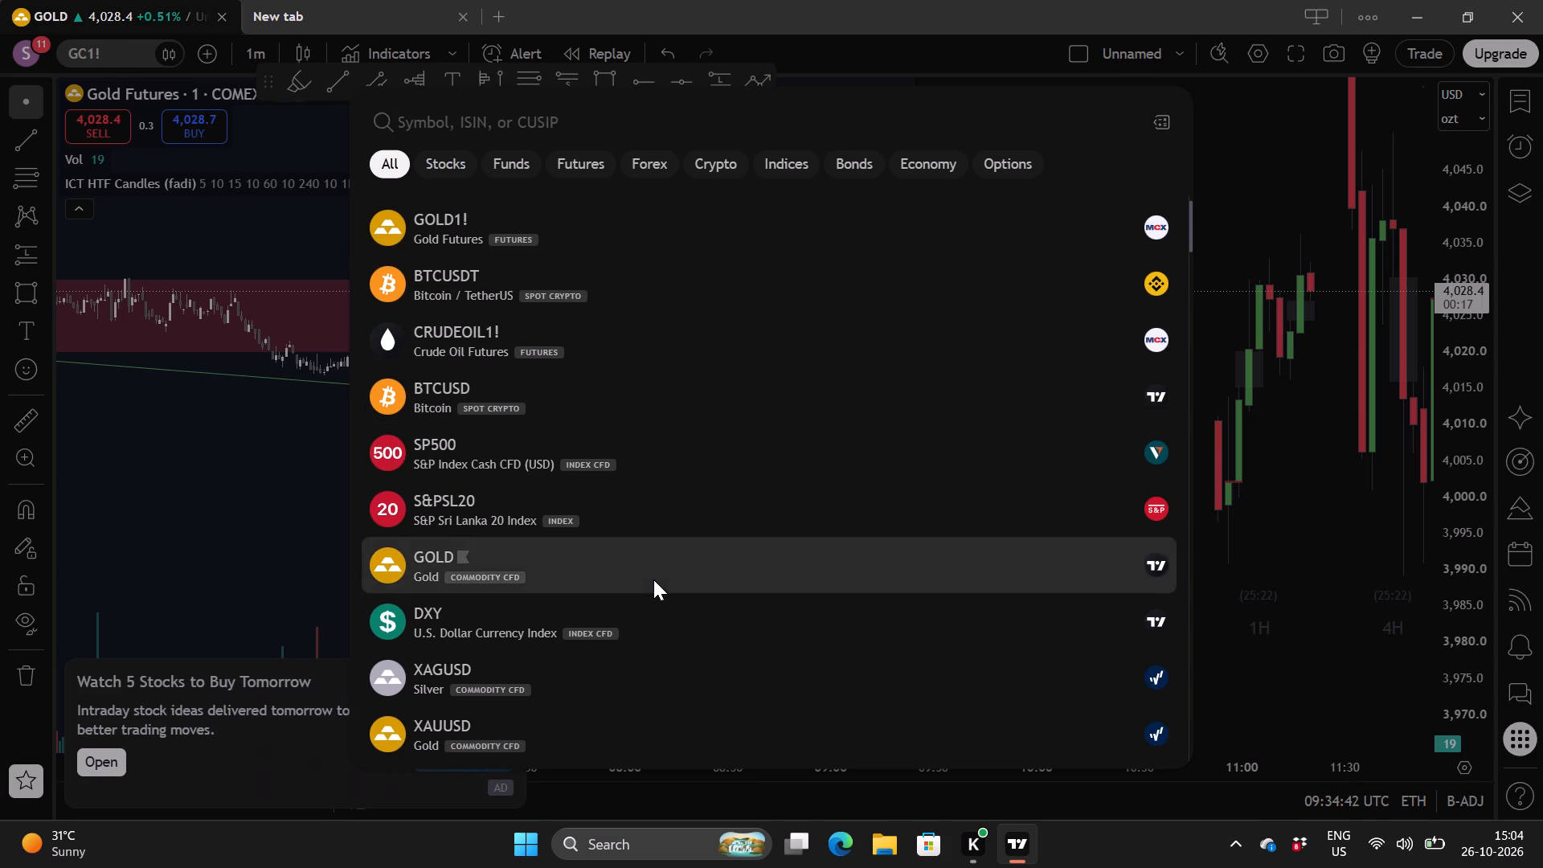
# Examine the 1-minute gold price action of the morning of 26 October and the adjoining higher-timeframe candles.
pyautogui.scroll(2, 805, 457)
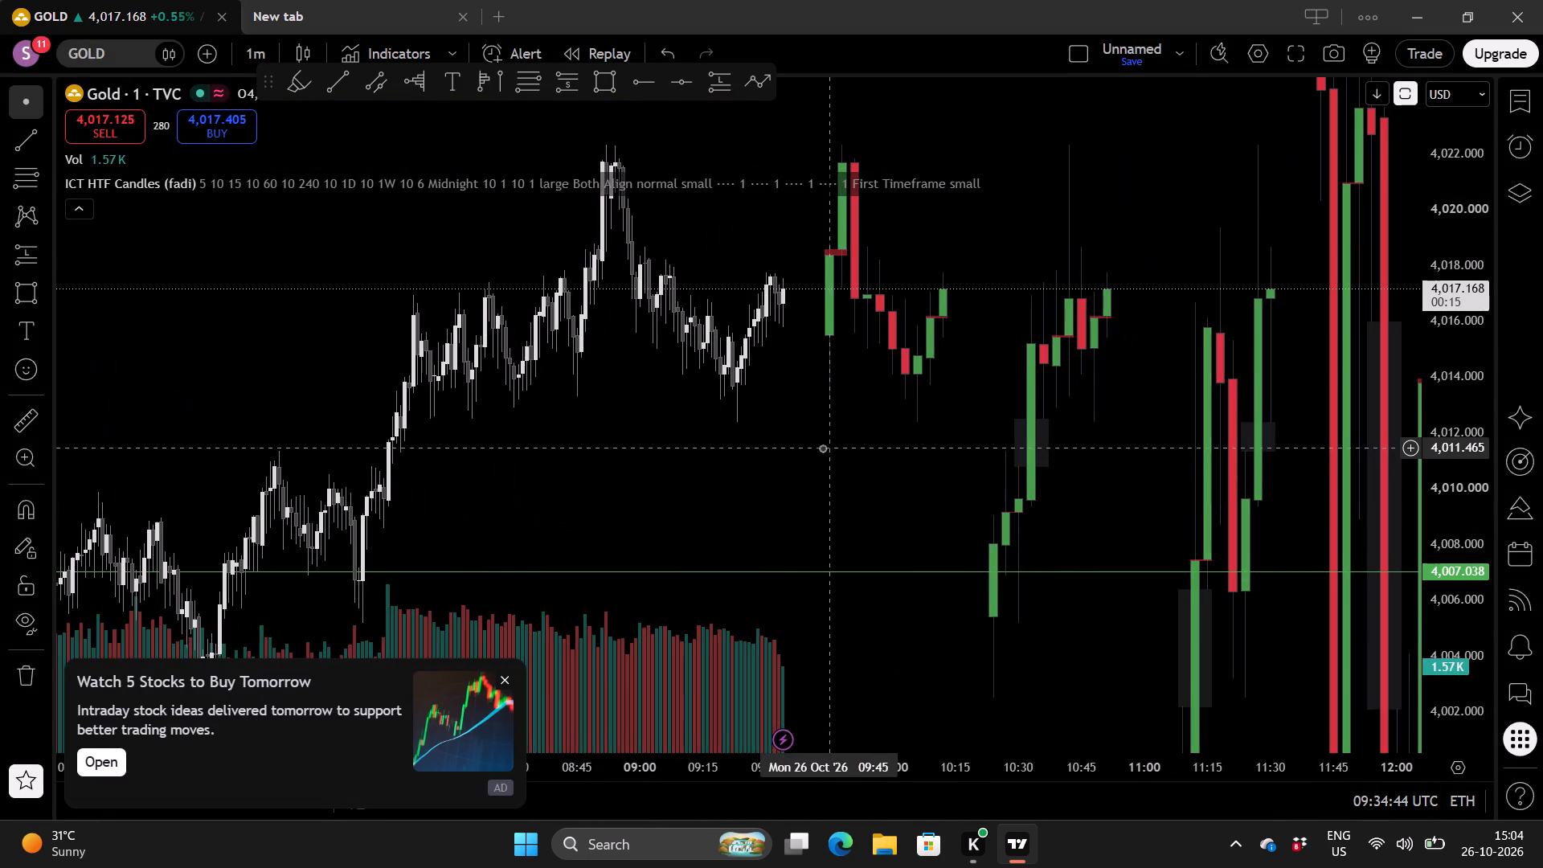
pyautogui.hscroll(1, 822, 448)
pyautogui.scroll(1, 795, 448)
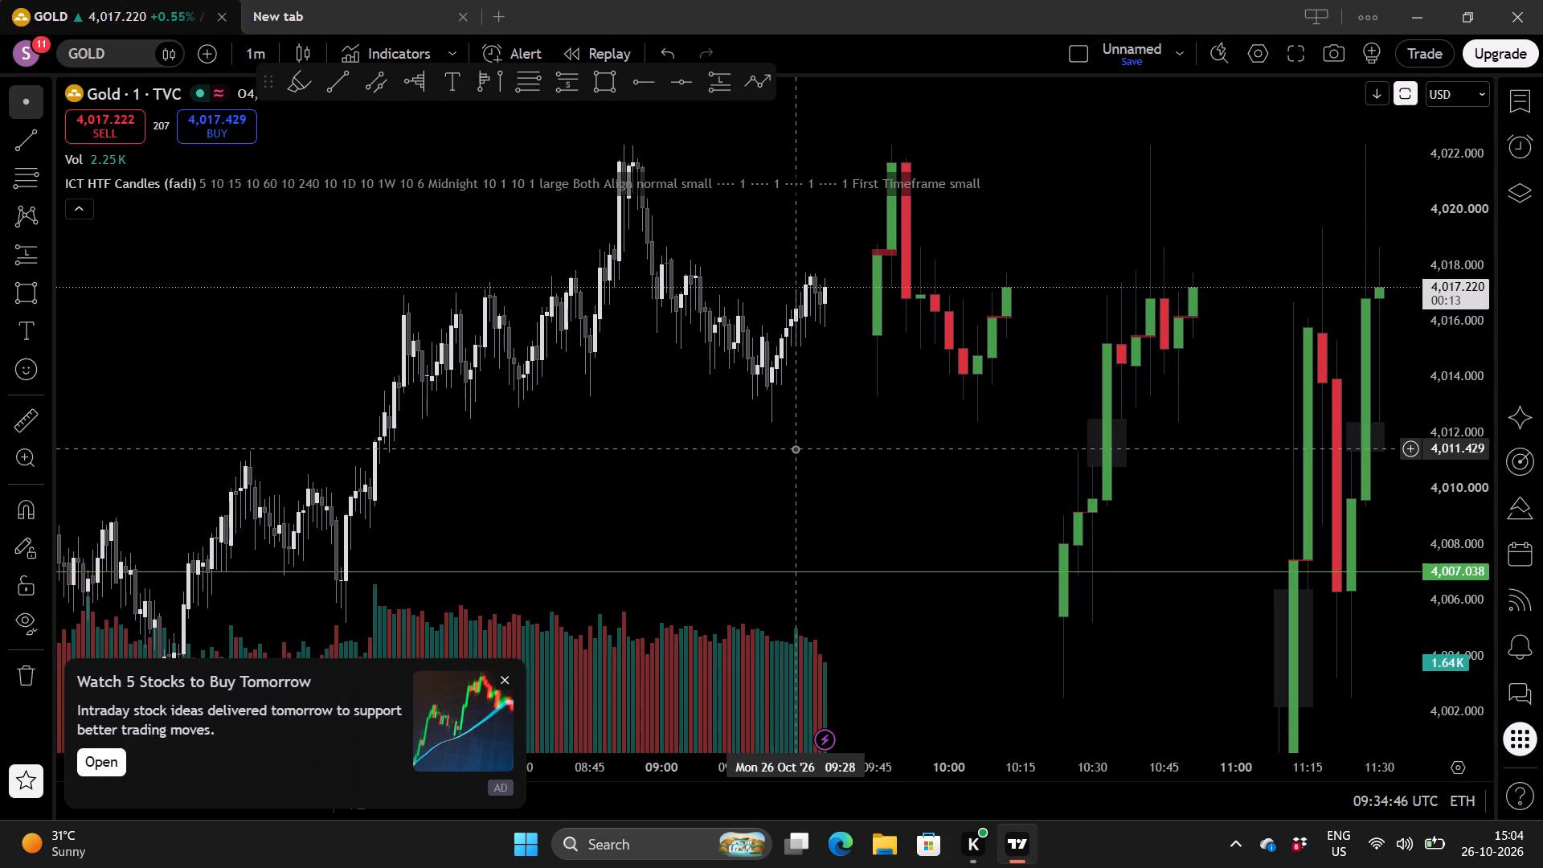
pyautogui.scroll(2, 795, 448)
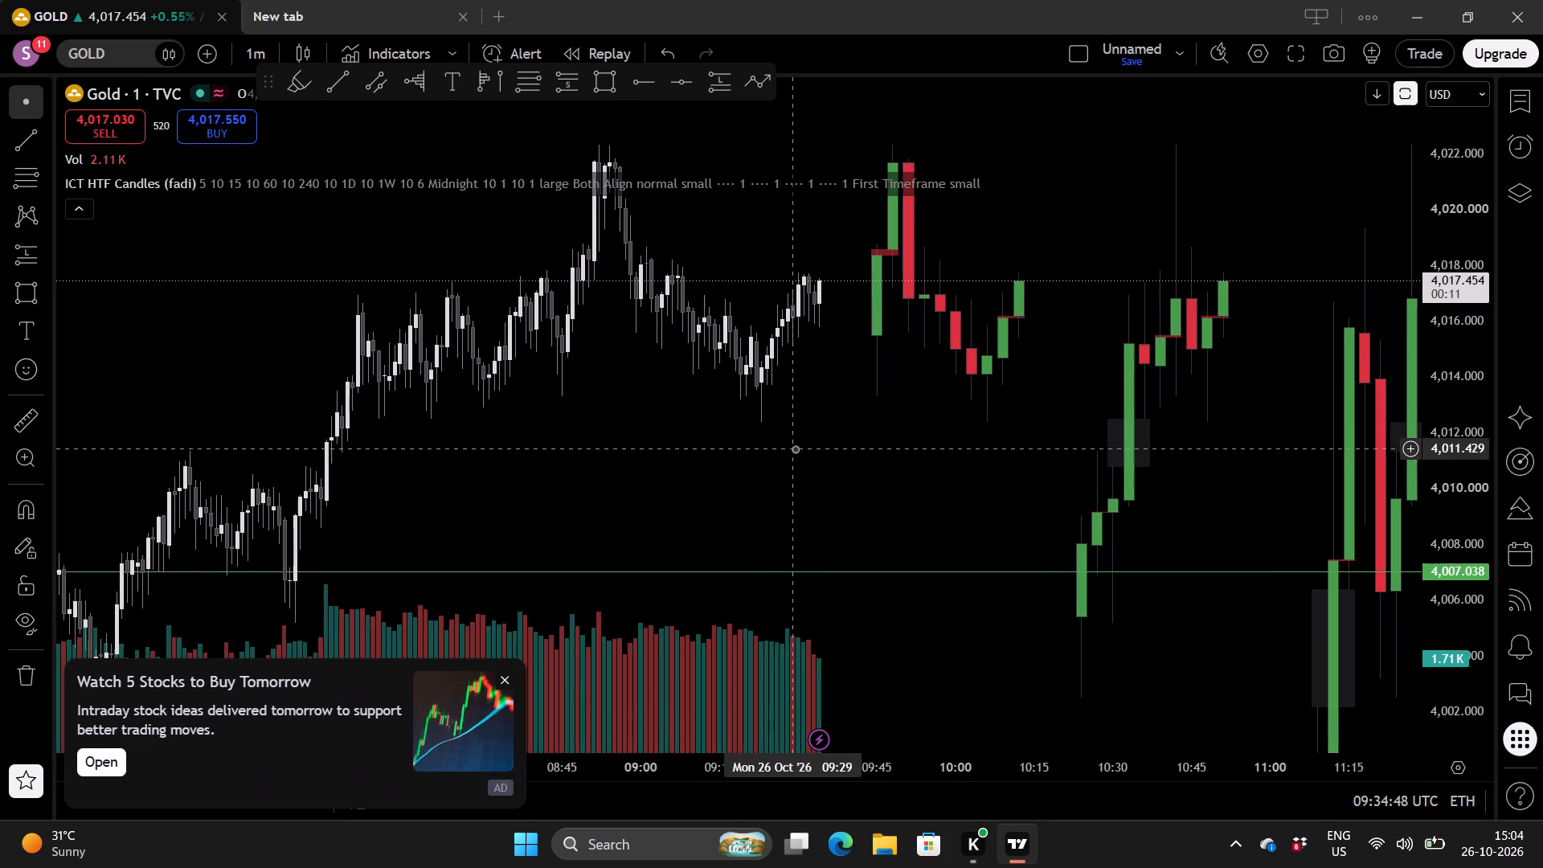
pyautogui.scroll(1, 825, 440)
pyautogui.hscroll(1, 762, 451)
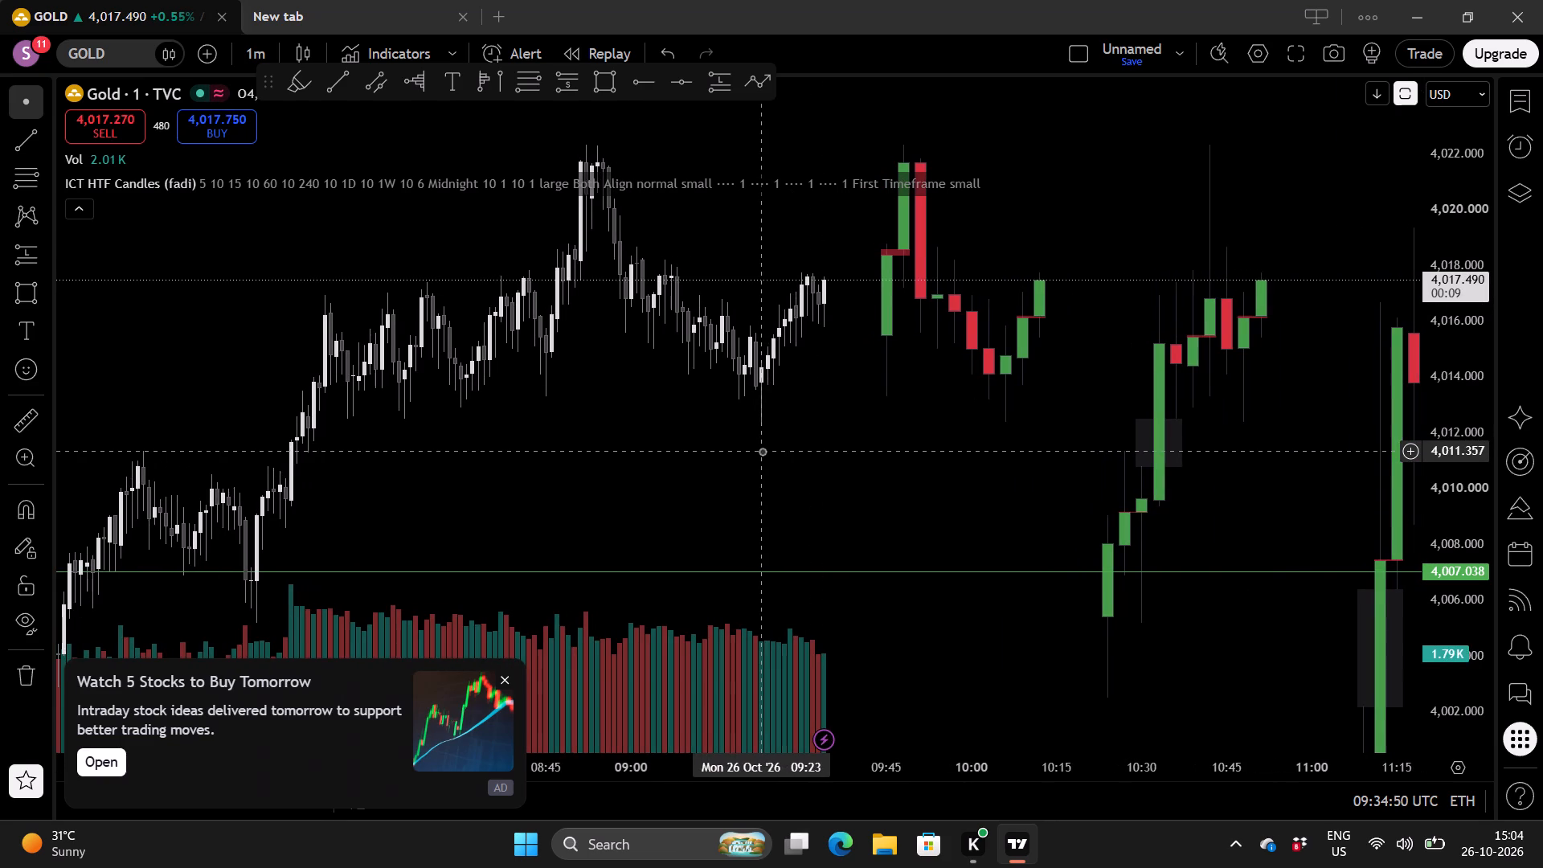
pyautogui.scroll(-3, 762, 451)
pyautogui.hscroll(1, 804, 458)
pyautogui.moveTo(765, 465); pyautogui.dragTo(858, 301)
pyautogui.scroll(-1, 617, 313)
pyautogui.scroll(1, 617, 313)
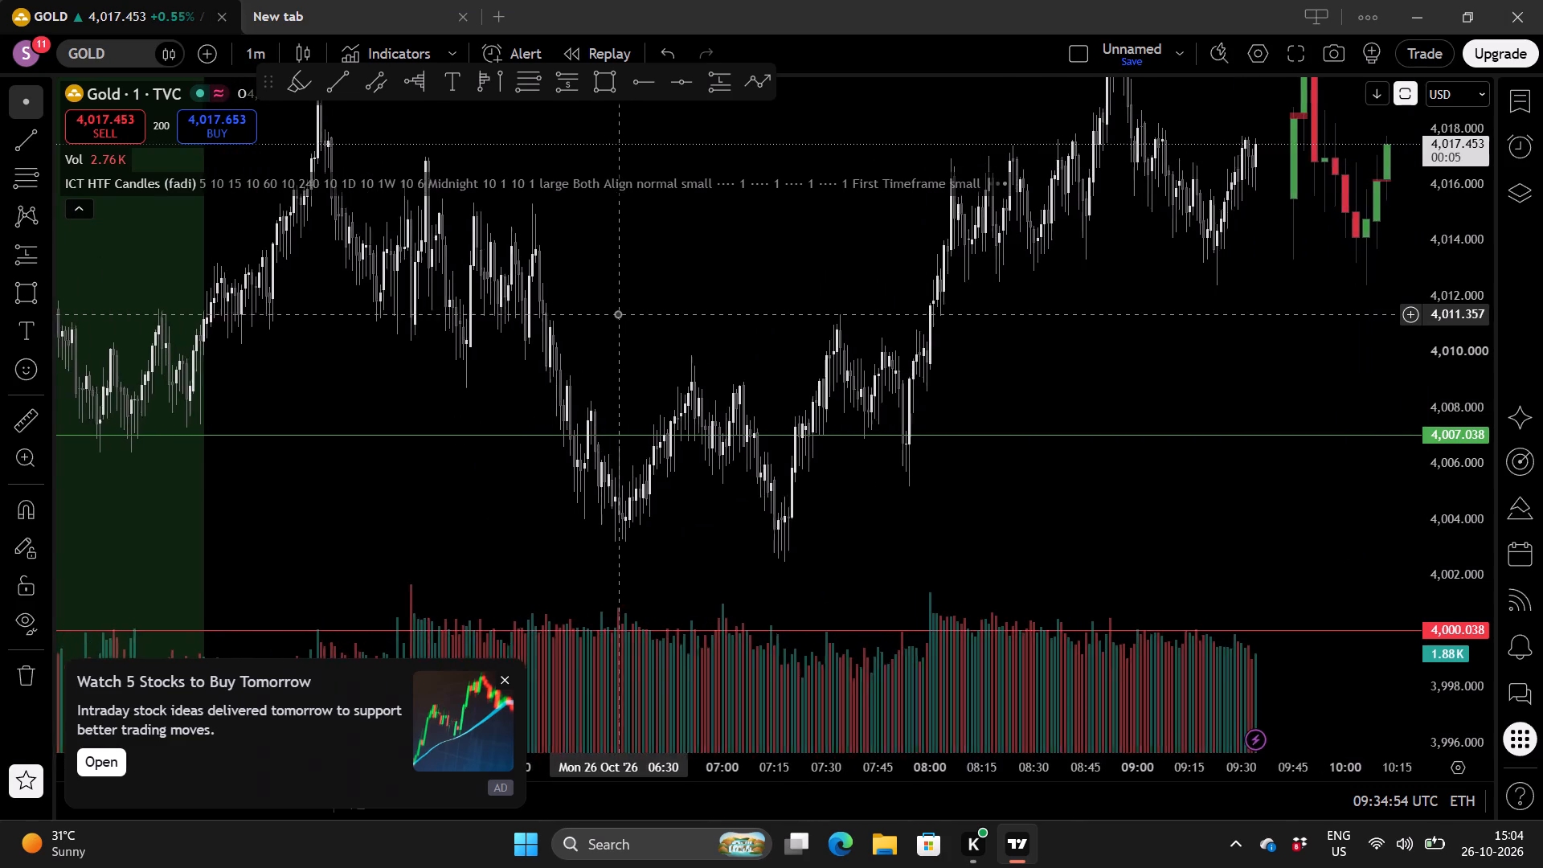
pyautogui.scroll(2, 617, 313)
pyautogui.moveTo(1032, 380); pyautogui.dragTo(763, 455)
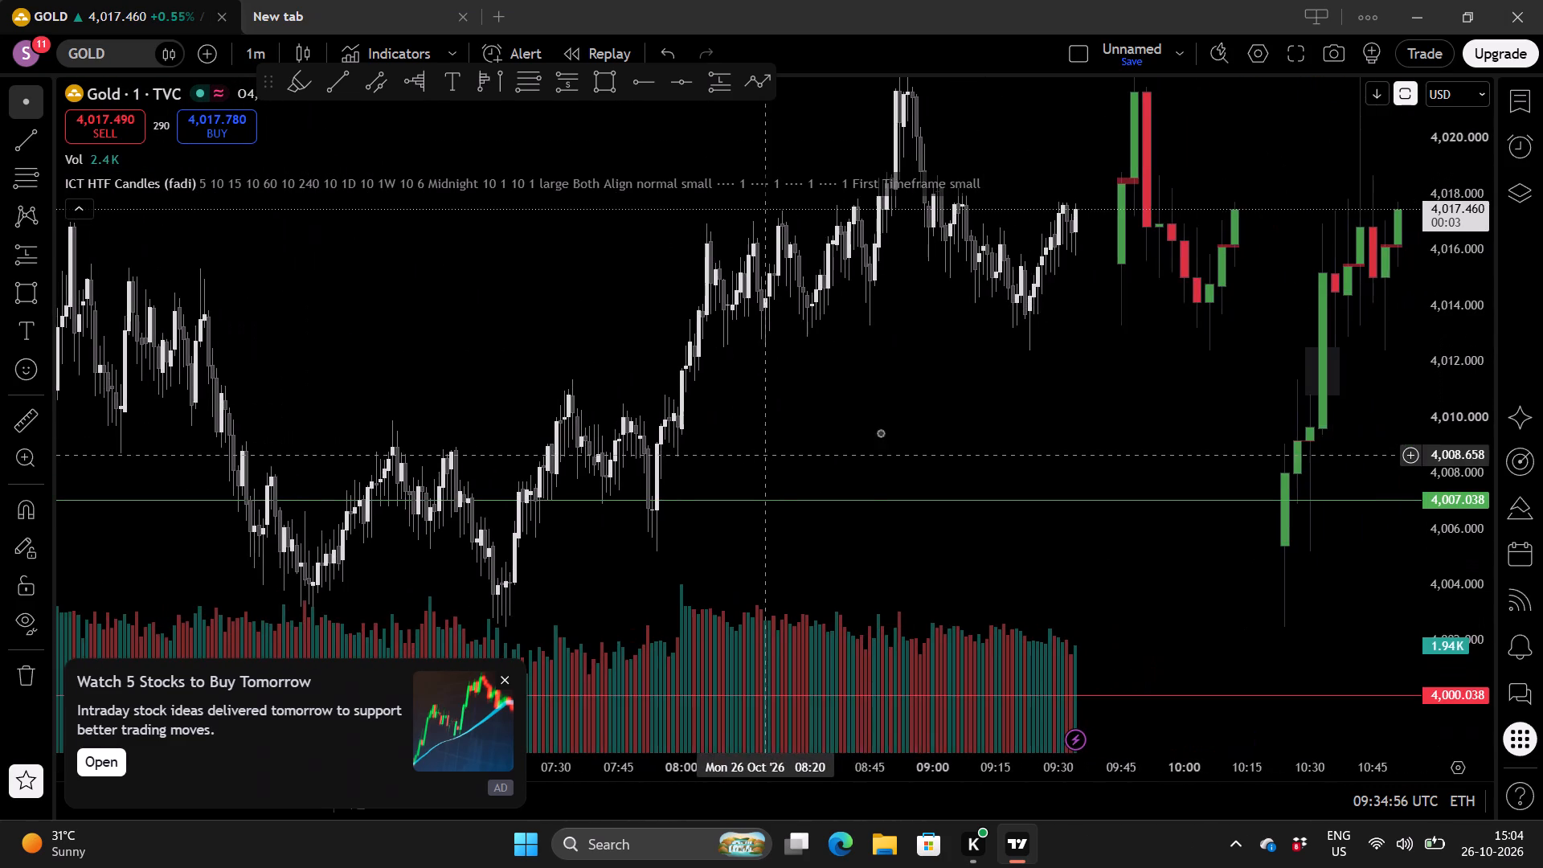
pyautogui.scroll(1, 892, 432)
pyautogui.moveTo(873, 432); pyautogui.dragTo(641, 451)
pyautogui.scroll(1, 787, 446)
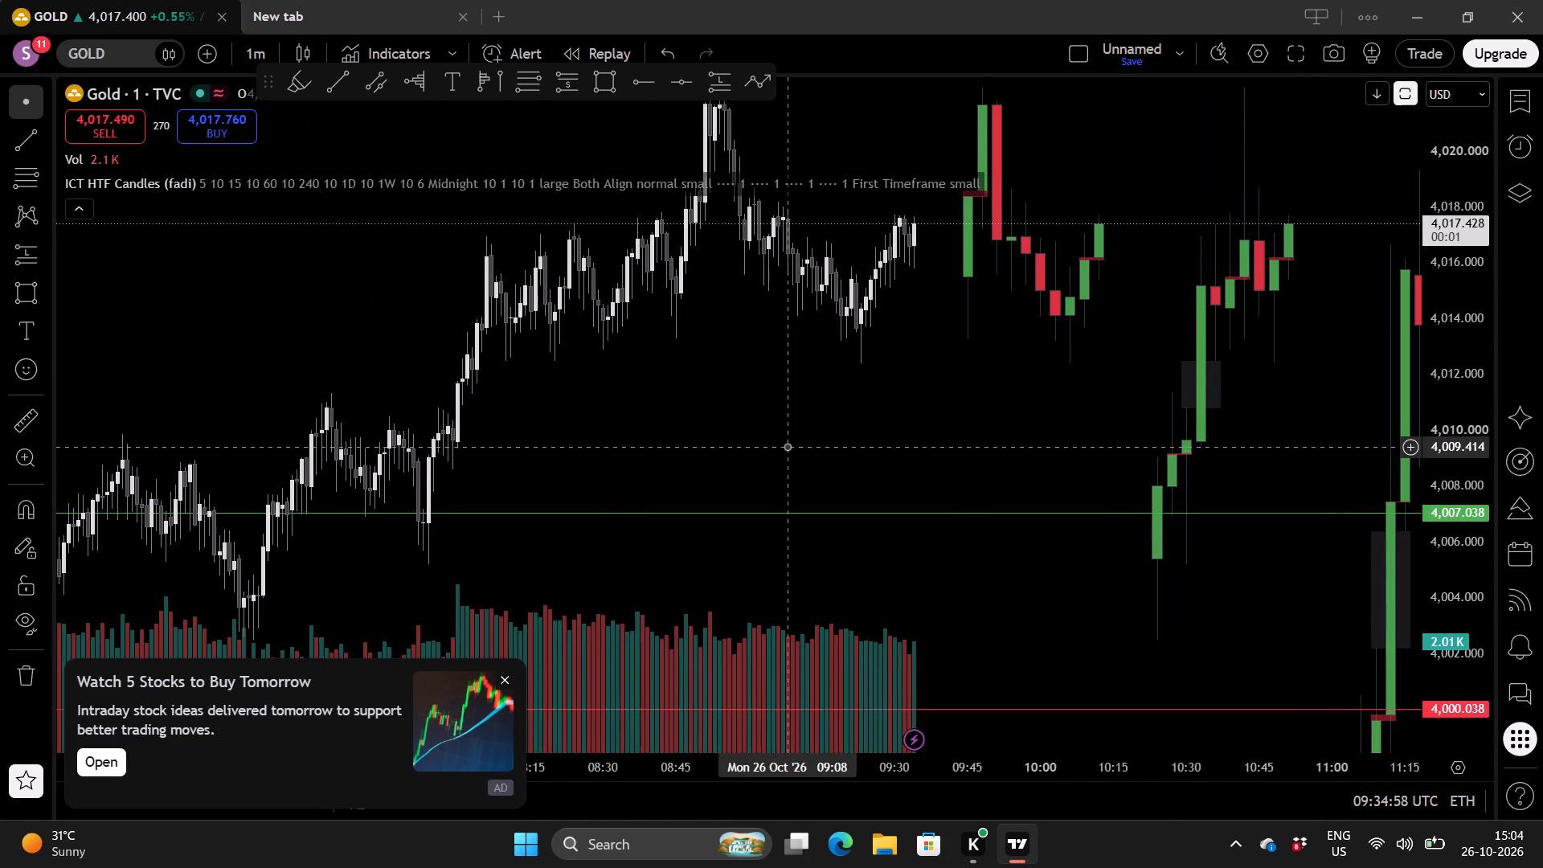
pyautogui.scroll(3, 1441, 341)
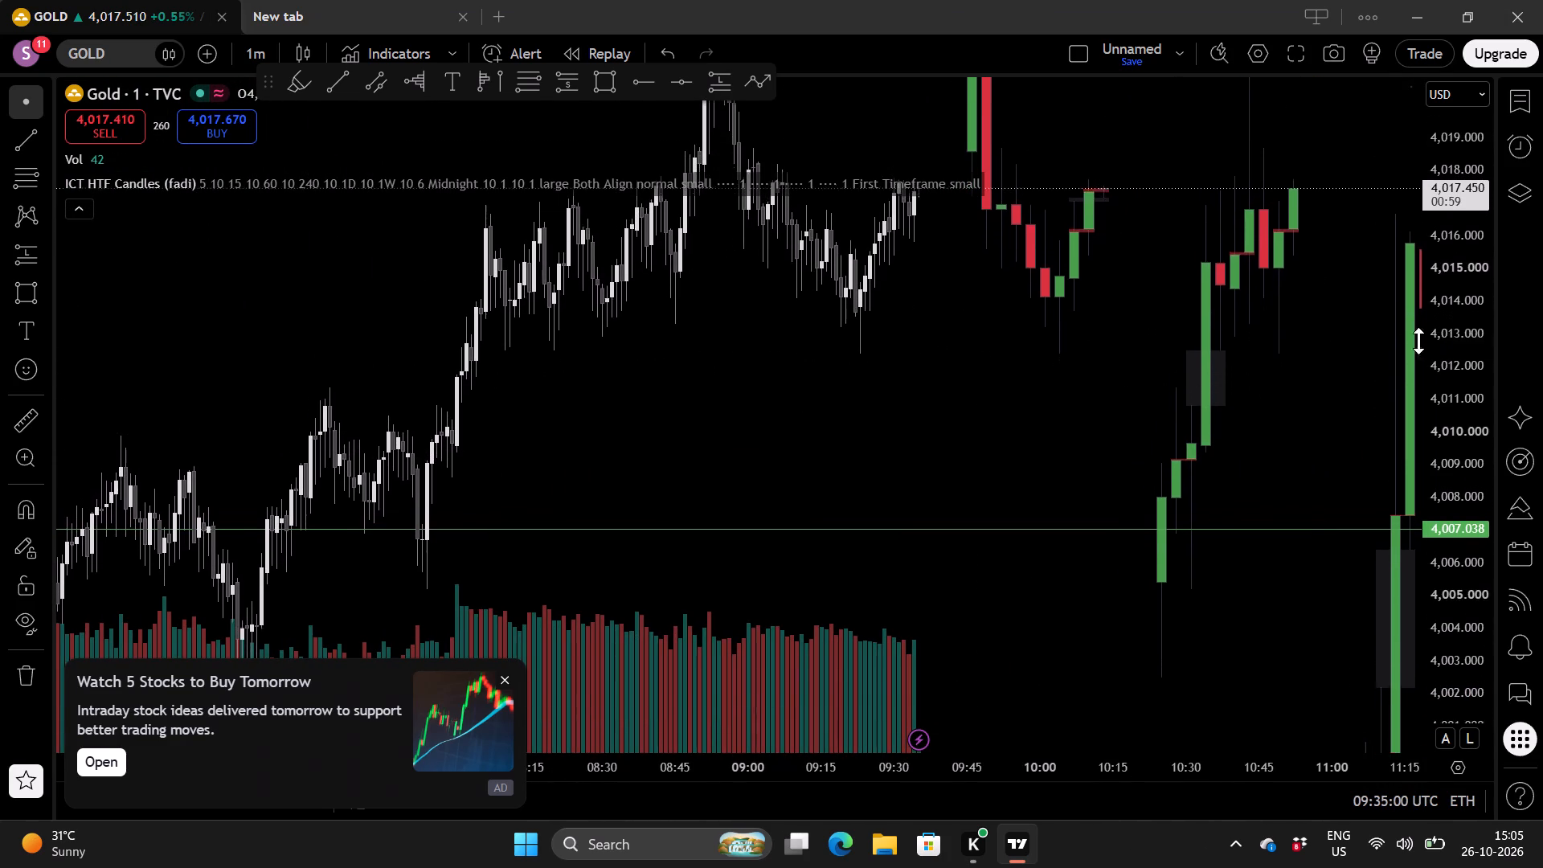
pyautogui.moveTo(805, 423); pyautogui.dragTo(728, 577)
pyautogui.hscroll(1, 837, 492)
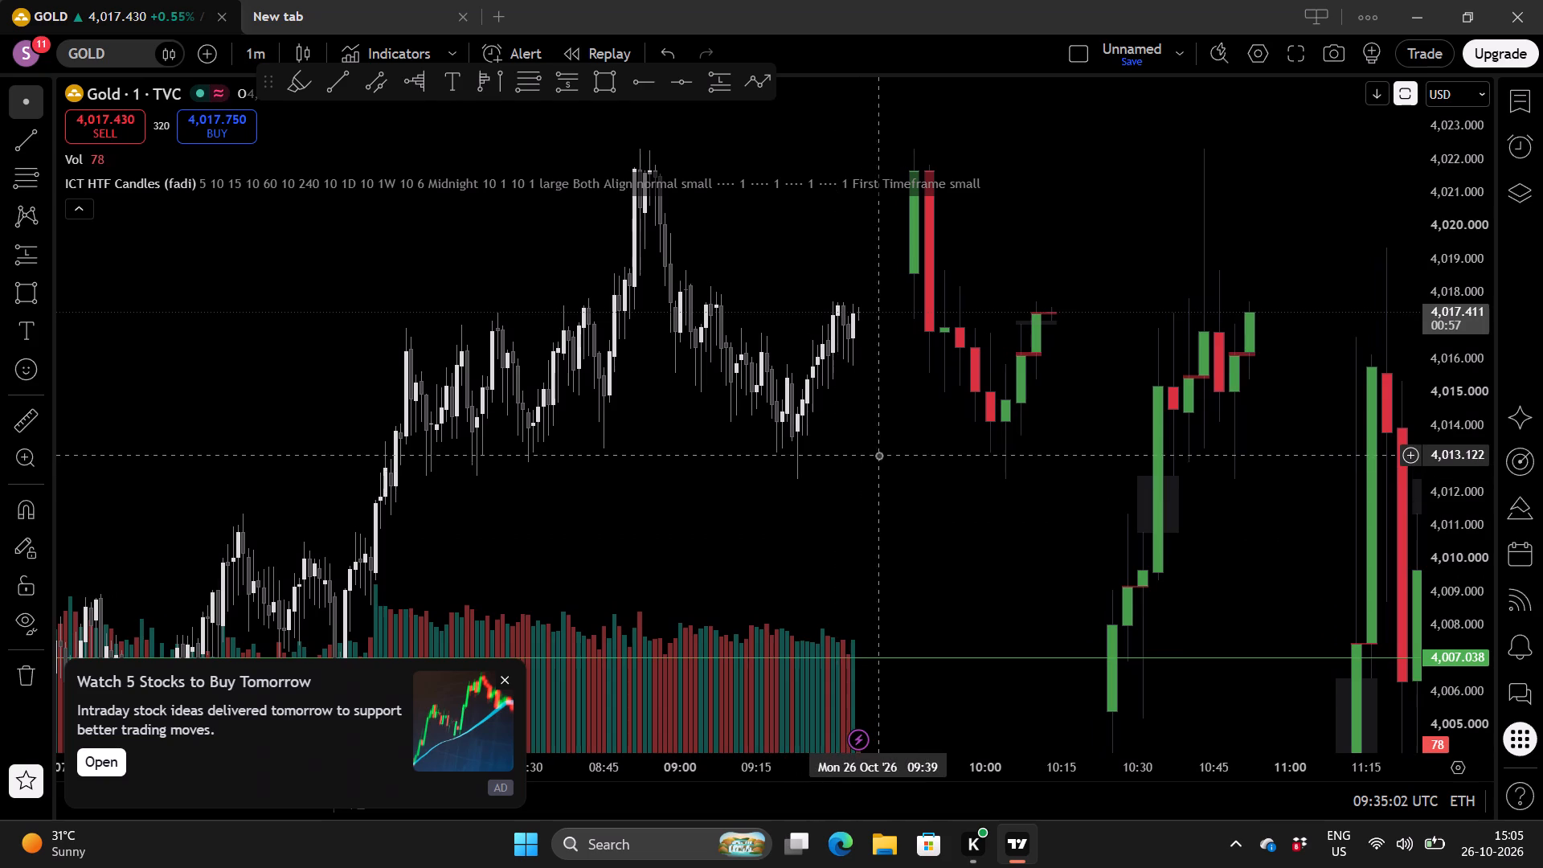
pyautogui.scroll(1, 878, 455)
pyautogui.moveTo(857, 448); pyautogui.dragTo(853, 557)
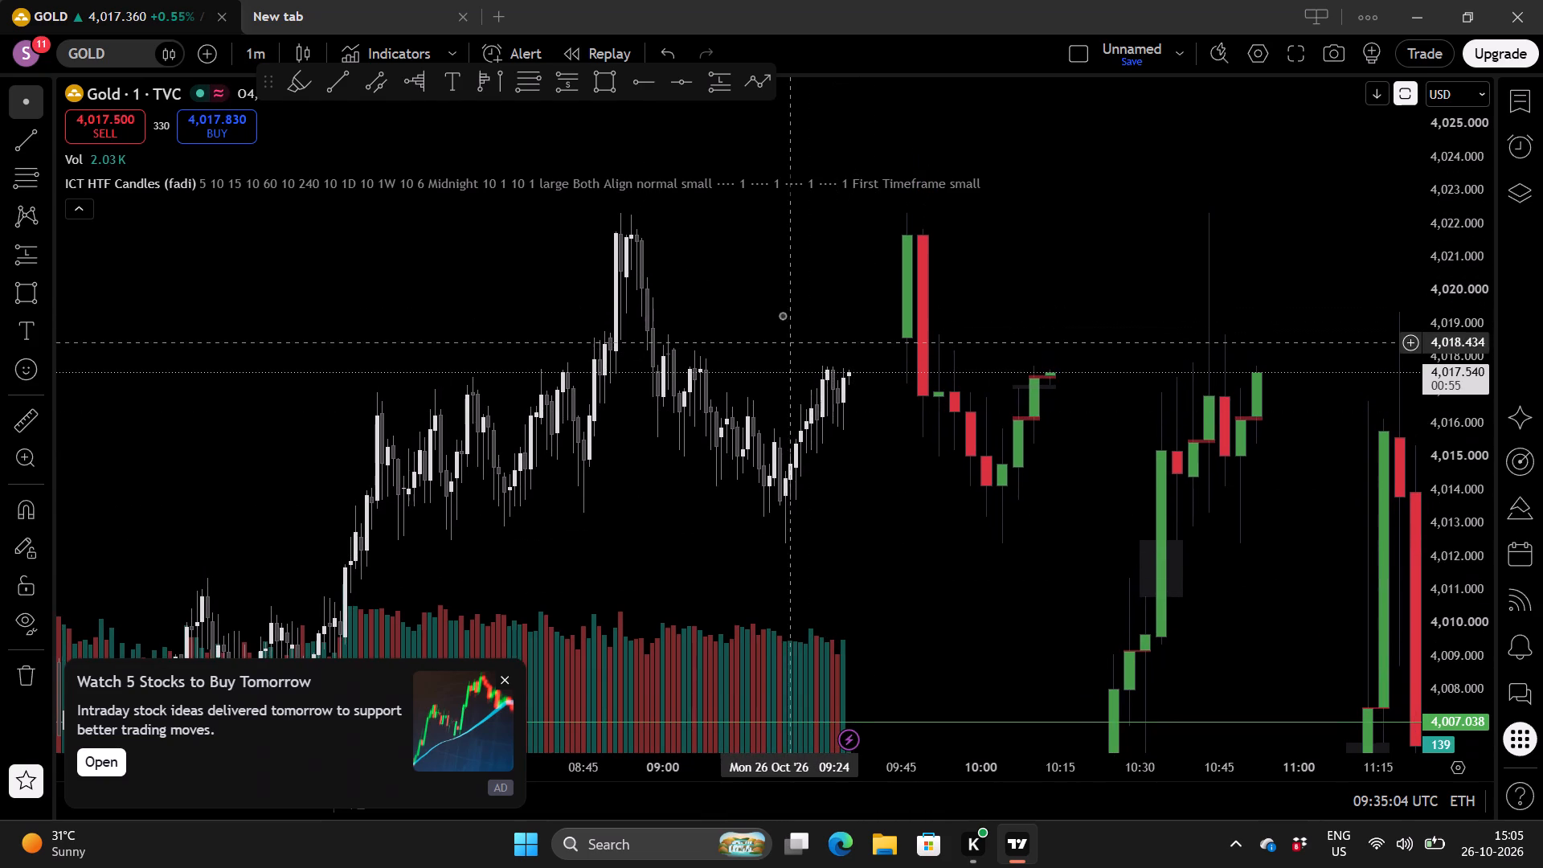
pyautogui.moveTo(780, 309); pyautogui.dragTo(731, 359)
pyautogui.scroll(1, 824, 328)
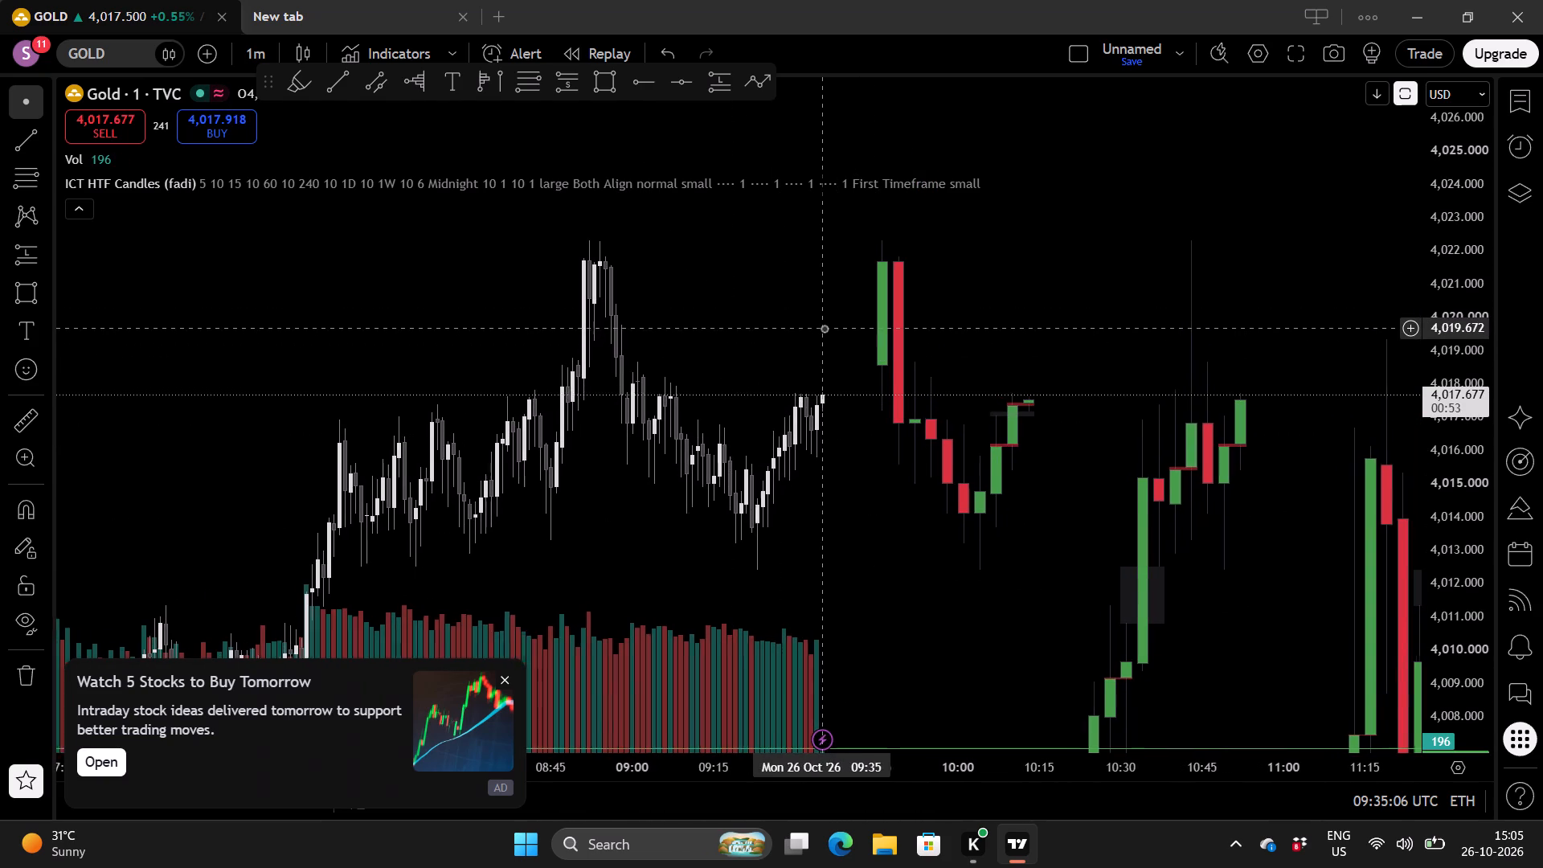
pyautogui.scroll(1, 870, 477)
pyautogui.moveTo(745, 354); pyautogui.dragTo(840, 123)
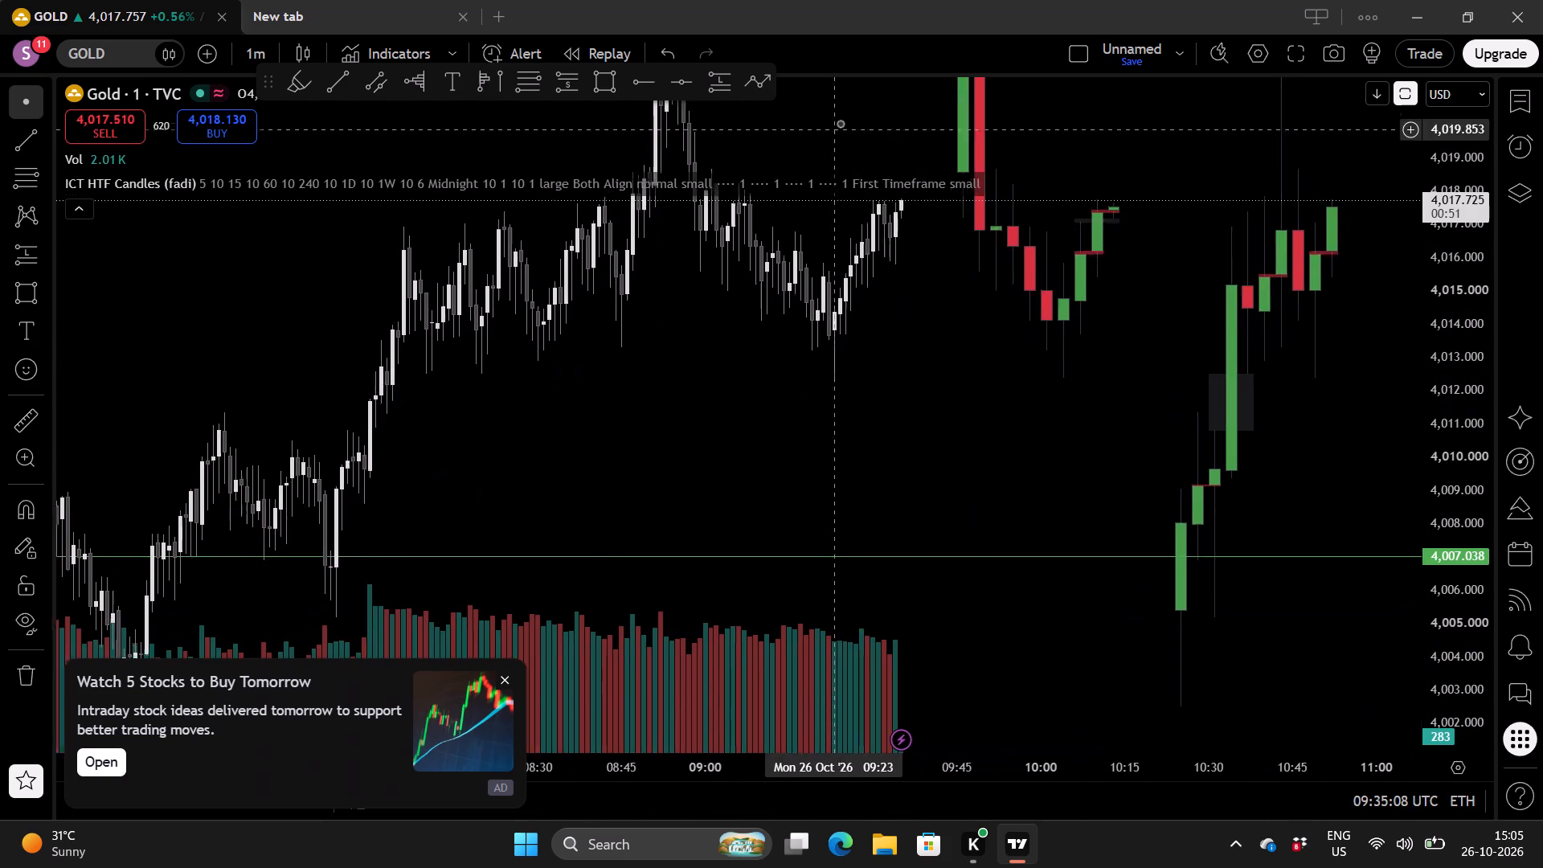
# Examine the earlier 26 October gold price action around the 4,007.038 and 4,000.038 lines and the old long position drawing.
pyautogui.scroll(-2, 669, 449)
pyautogui.moveTo(929, 435); pyautogui.dragTo(960, 224)
pyautogui.scroll(-4, 673, 489)
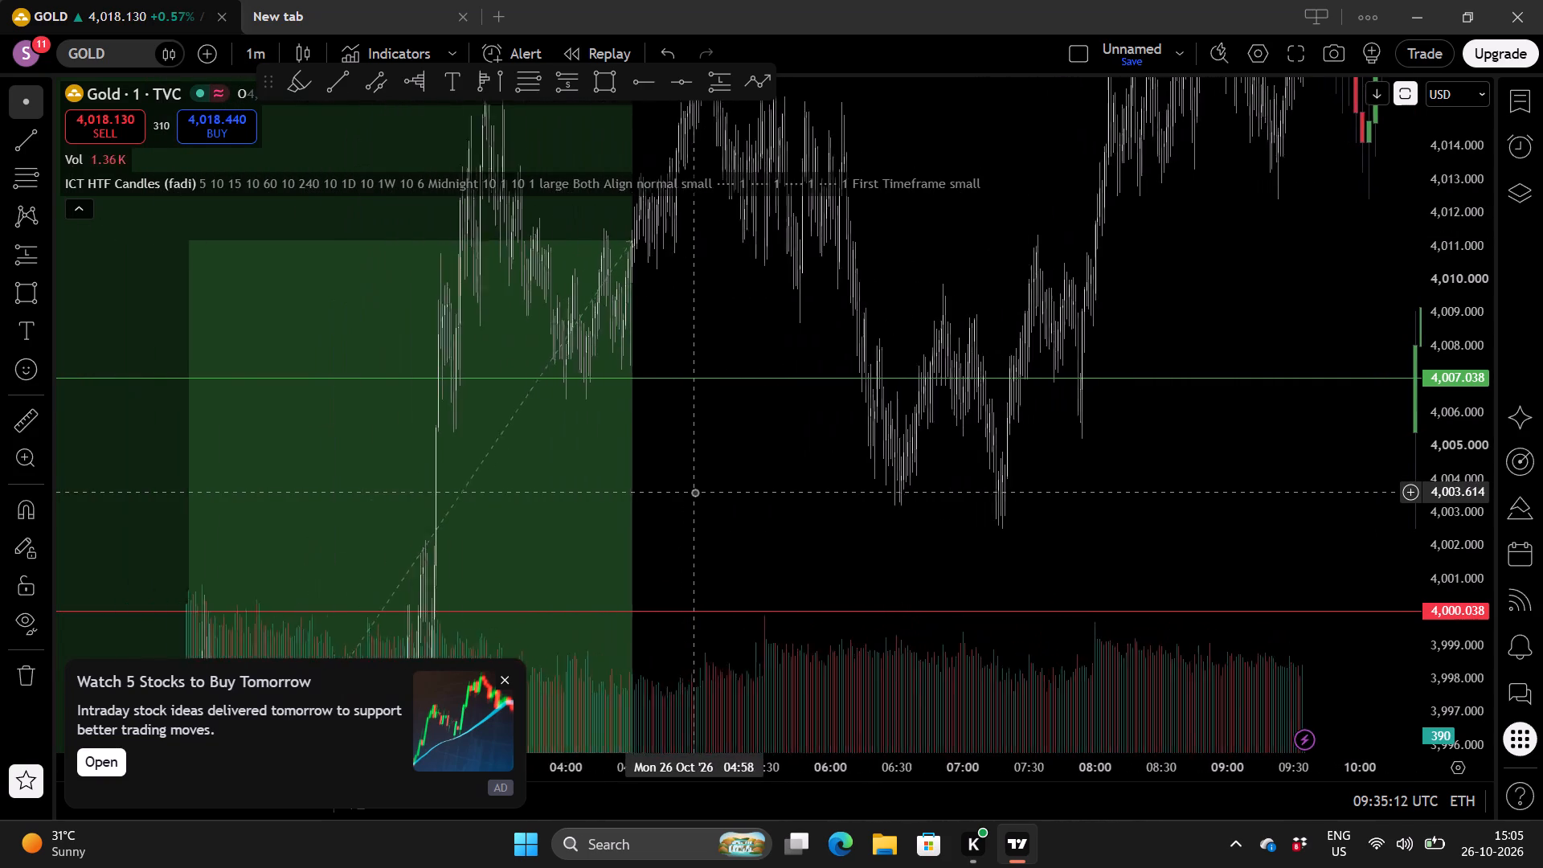
pyautogui.moveTo(781, 525); pyautogui.dragTo(808, 348)
pyautogui.scroll(1, 843, 362)
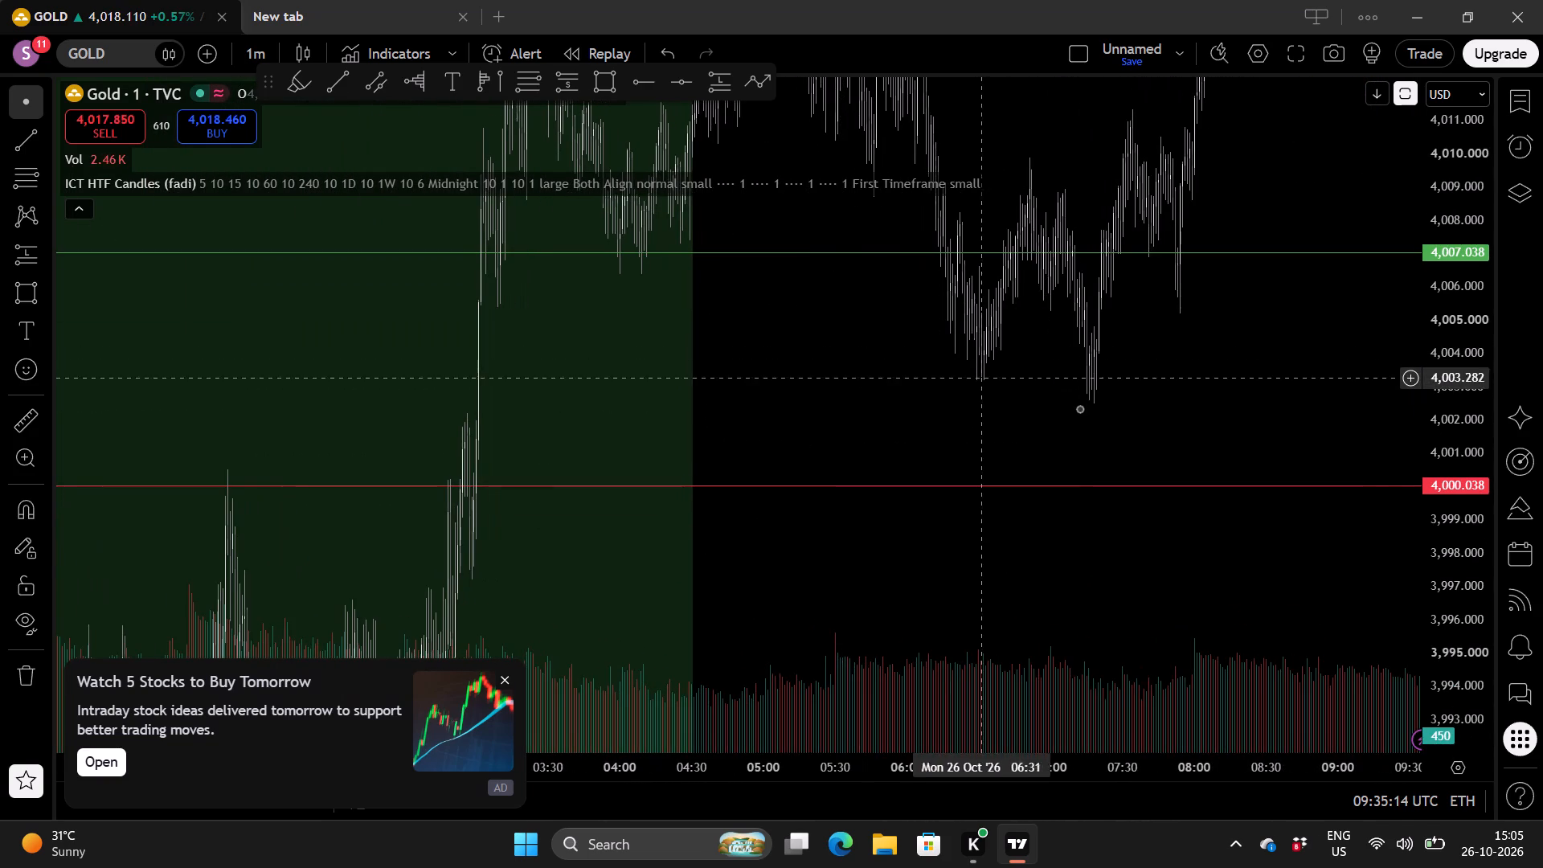
pyautogui.scroll(-5, 1455, 444)
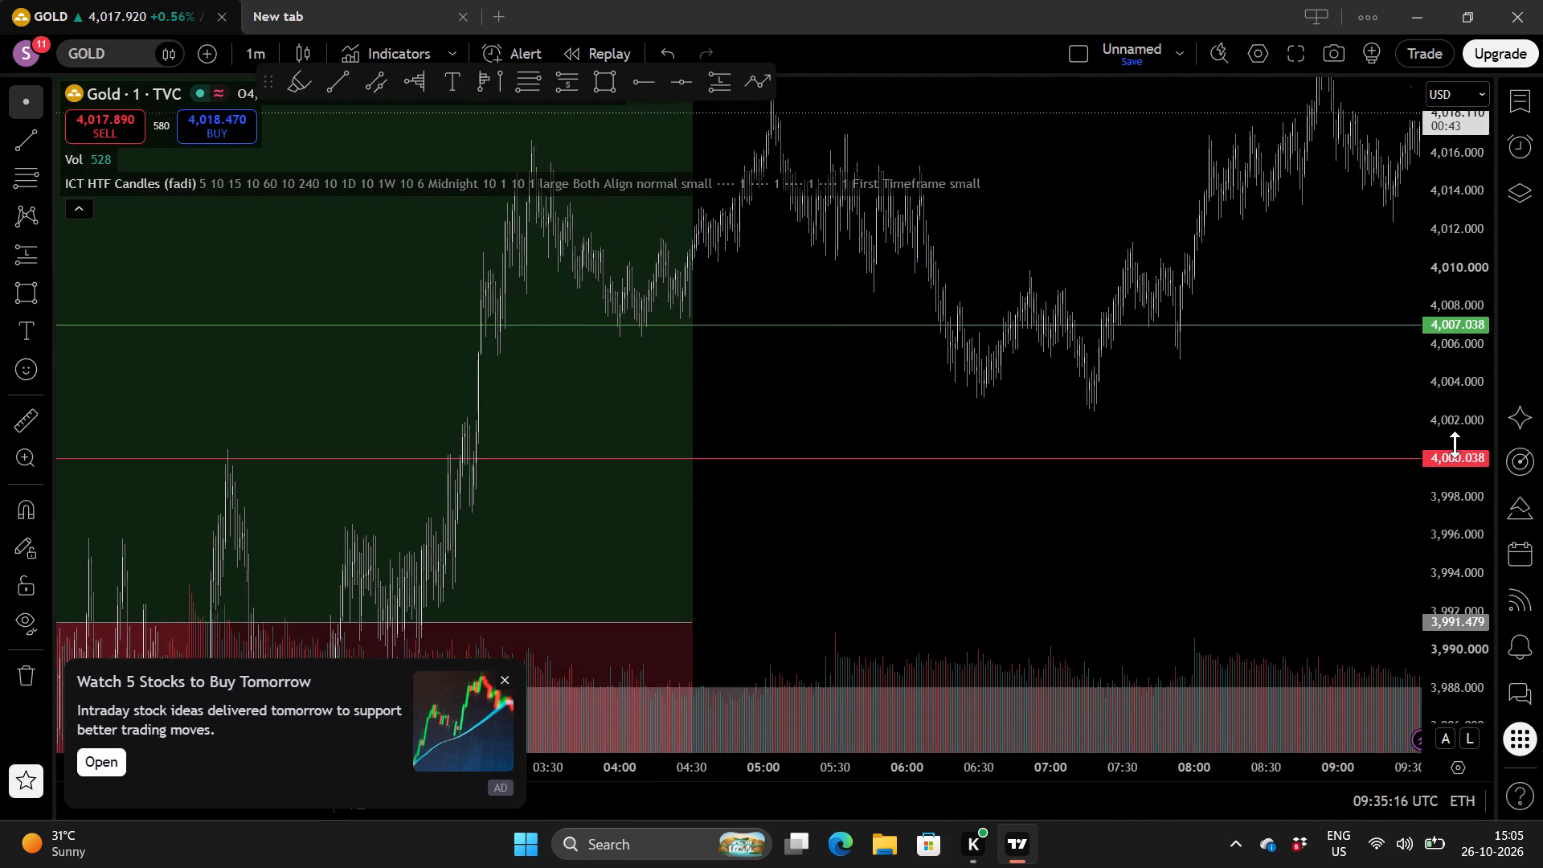
pyautogui.scroll(2, 885, 359)
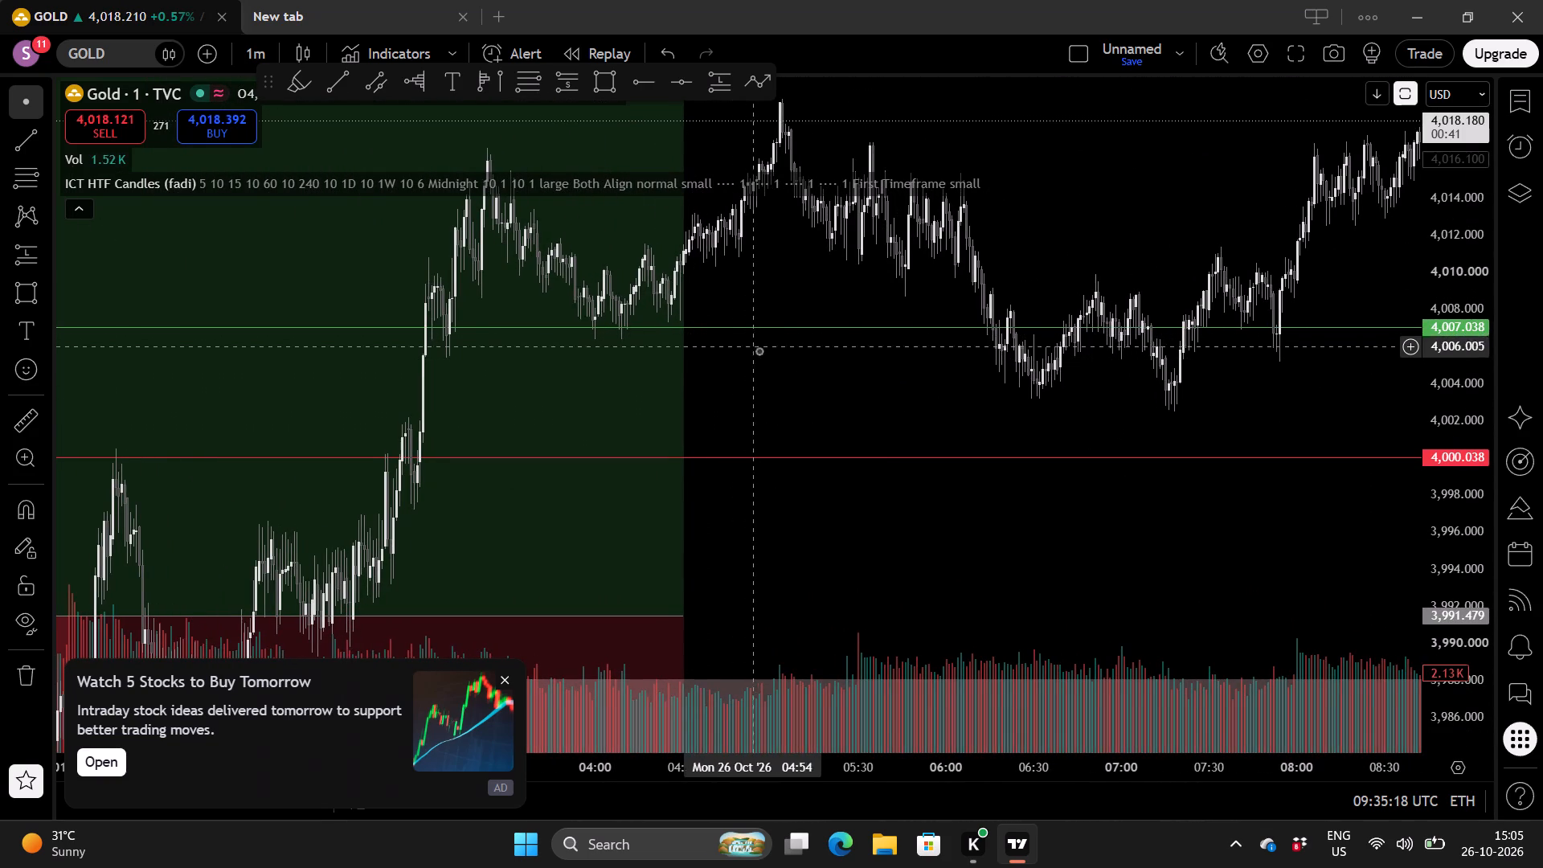
pyautogui.moveTo(794, 399); pyautogui.dragTo(804, 360)
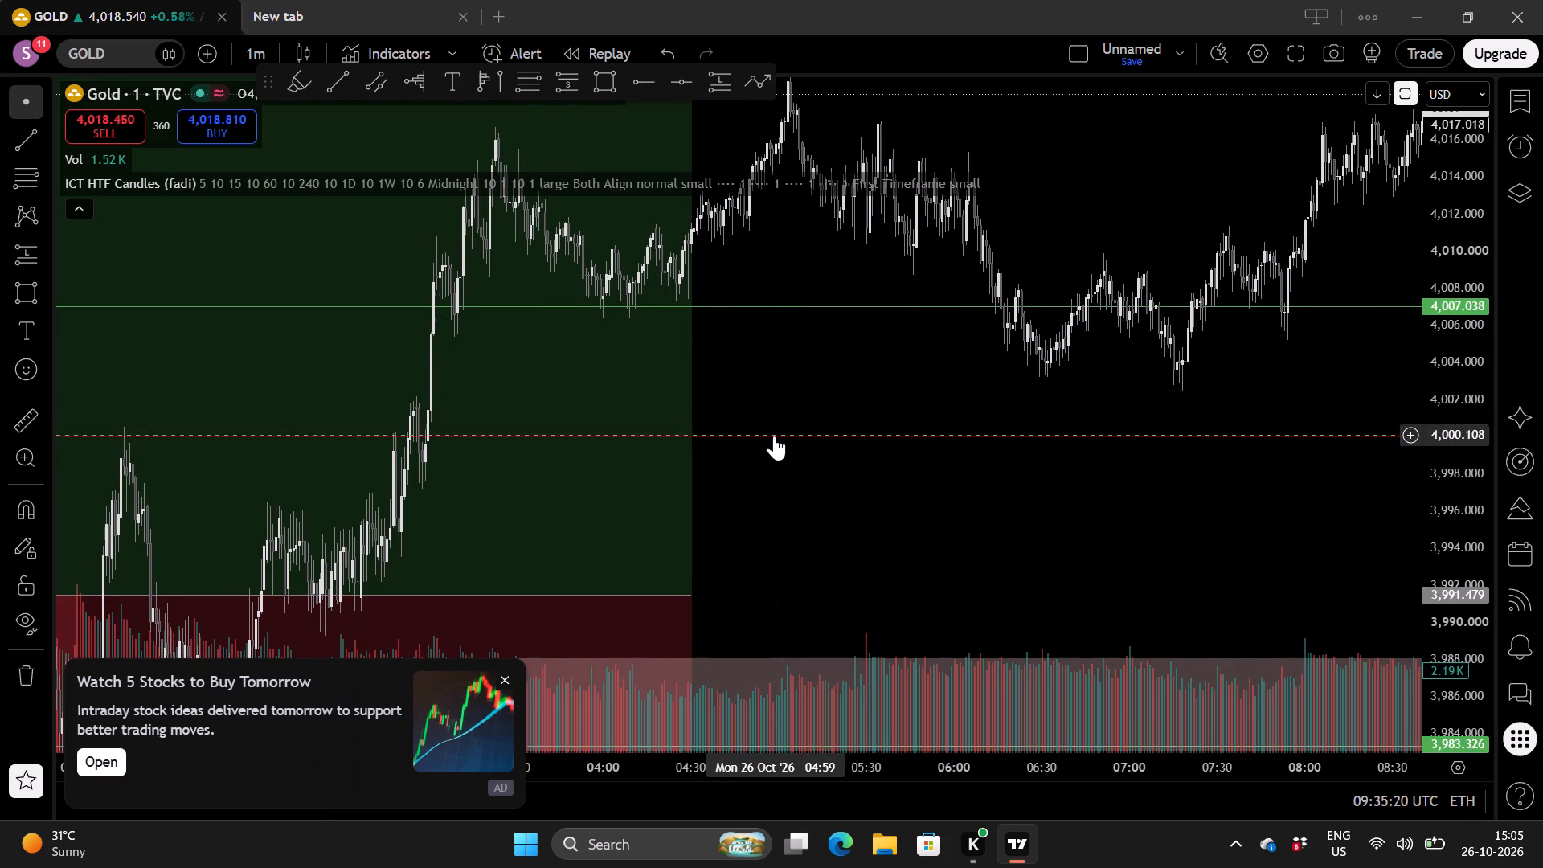
pyautogui.moveTo(803, 402); pyautogui.dragTo(805, 397)
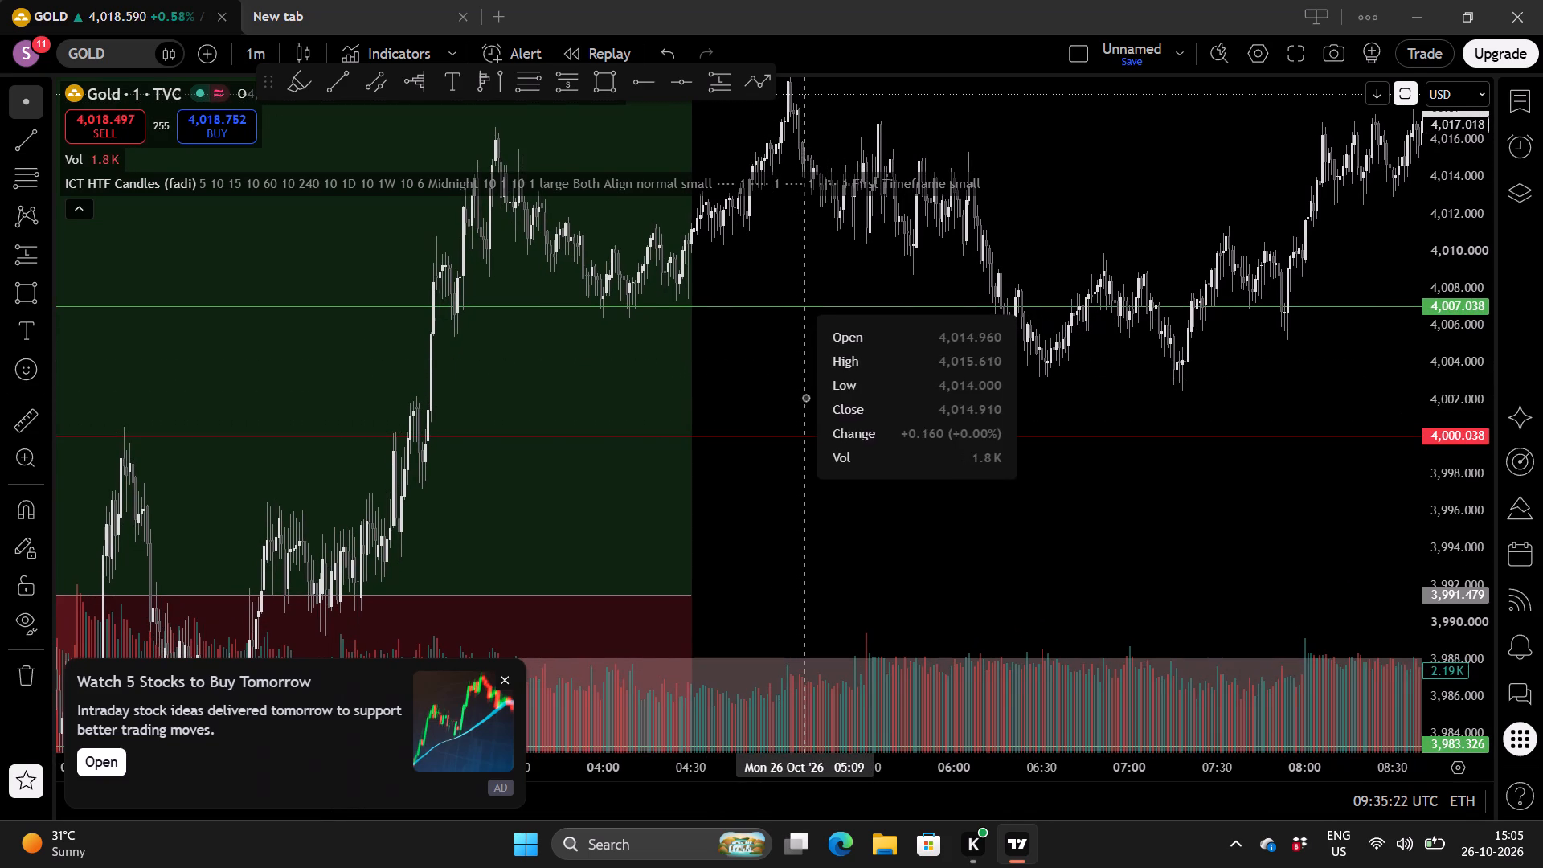
pyautogui.moveTo(805, 397); pyautogui.dragTo(764, 379)
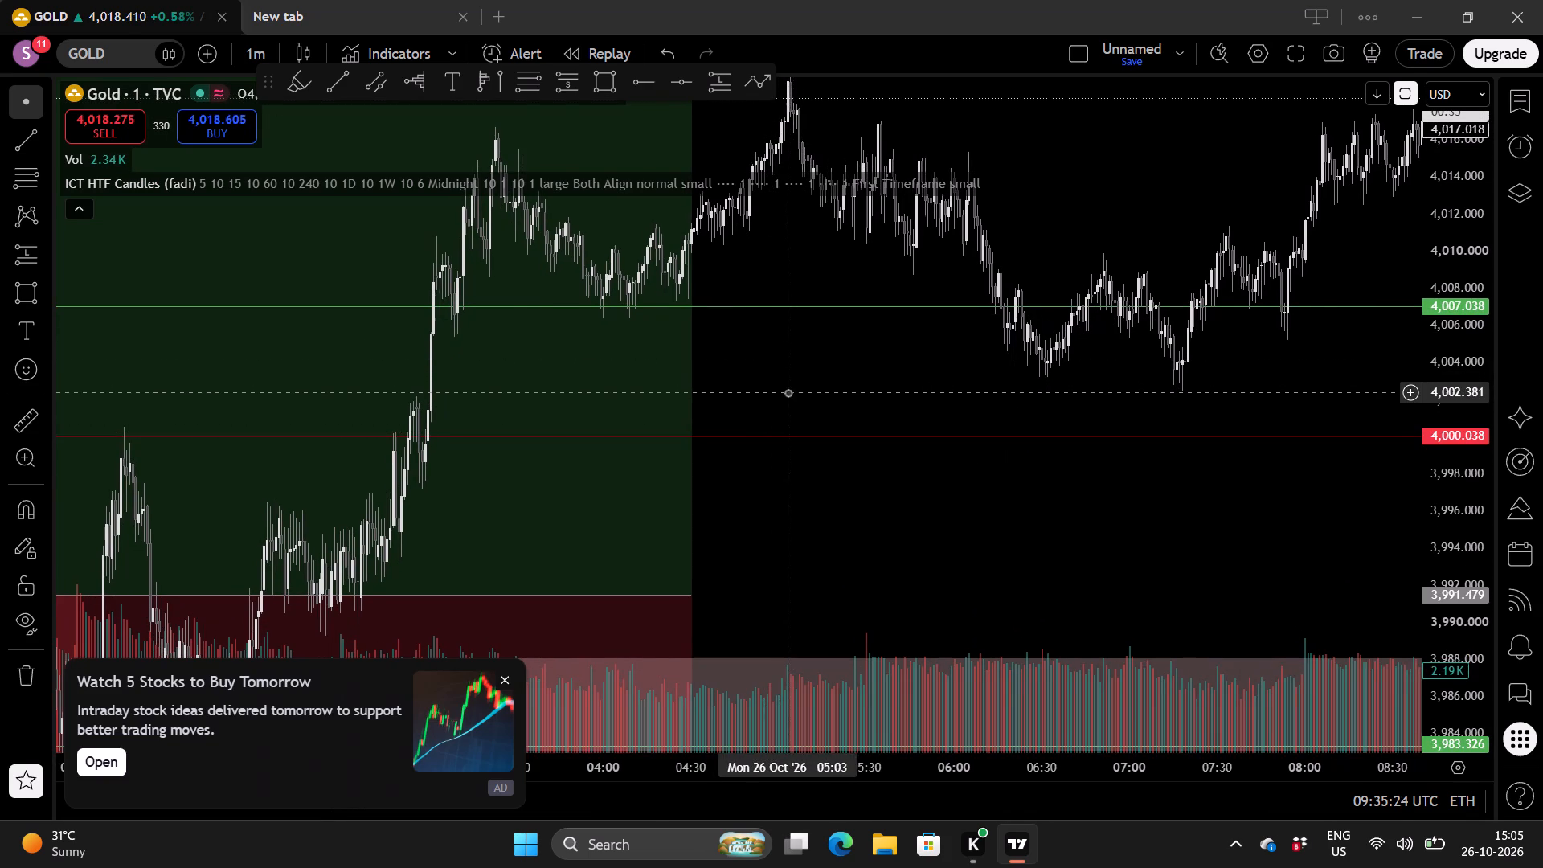
# Move the long position drawing back in time, ending near 00:45 on 26 October with its entry at about 3,989.3.
pyautogui.scroll(-2, 788, 392)
pyautogui.moveTo(873, 399); pyautogui.dragTo(387, 440)
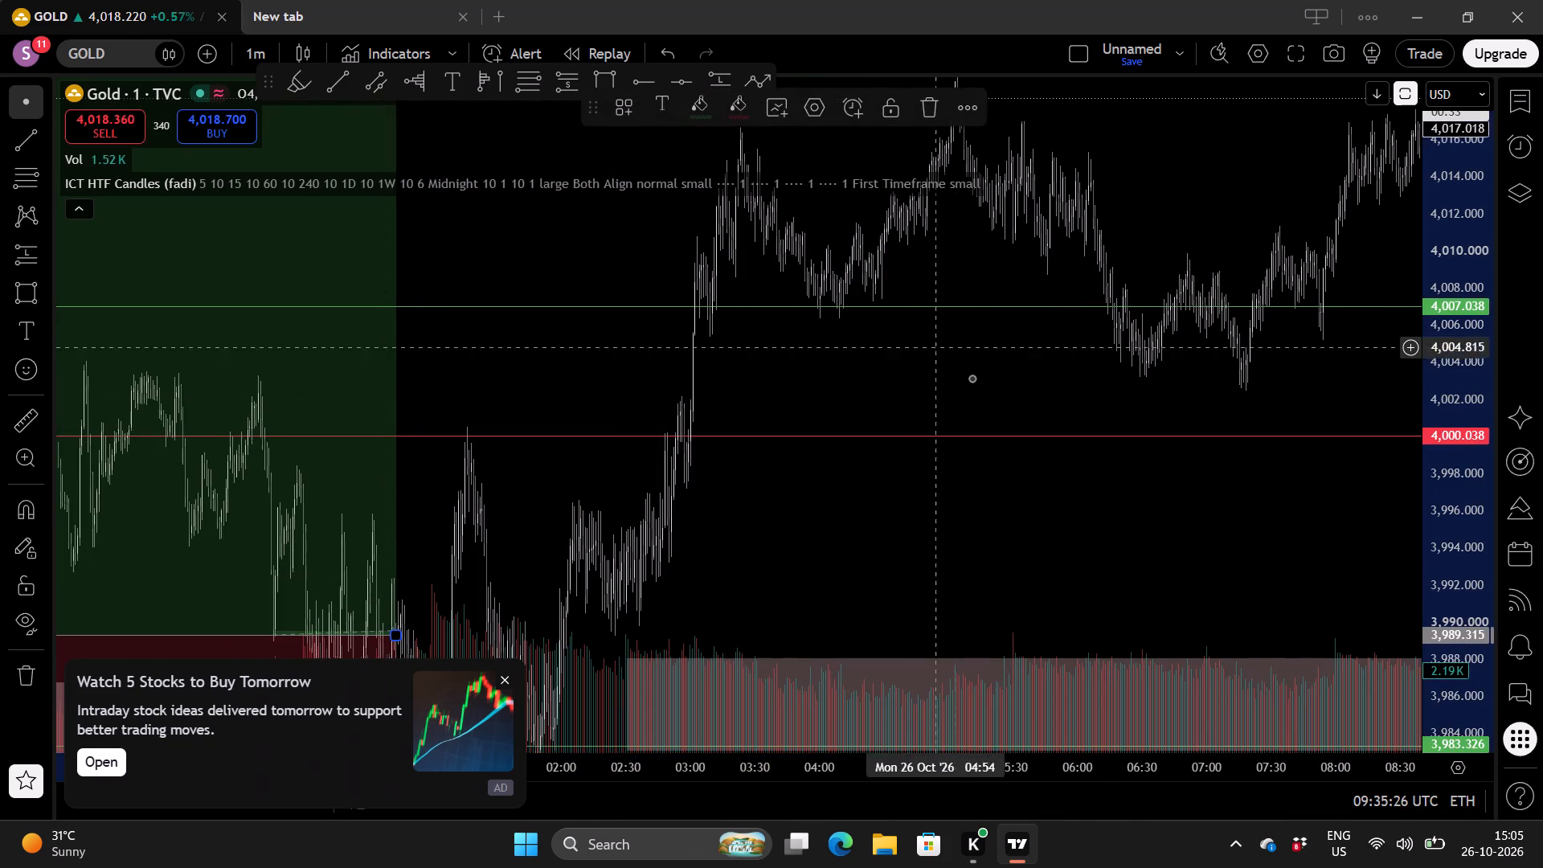
# Examine the 1-minute gold price action leading into 26 October against the long position drawing, the trendline and the marked price zones.
pyautogui.moveTo(976, 383); pyautogui.dragTo(450, 436)
pyautogui.scroll(-5, 874, 383)
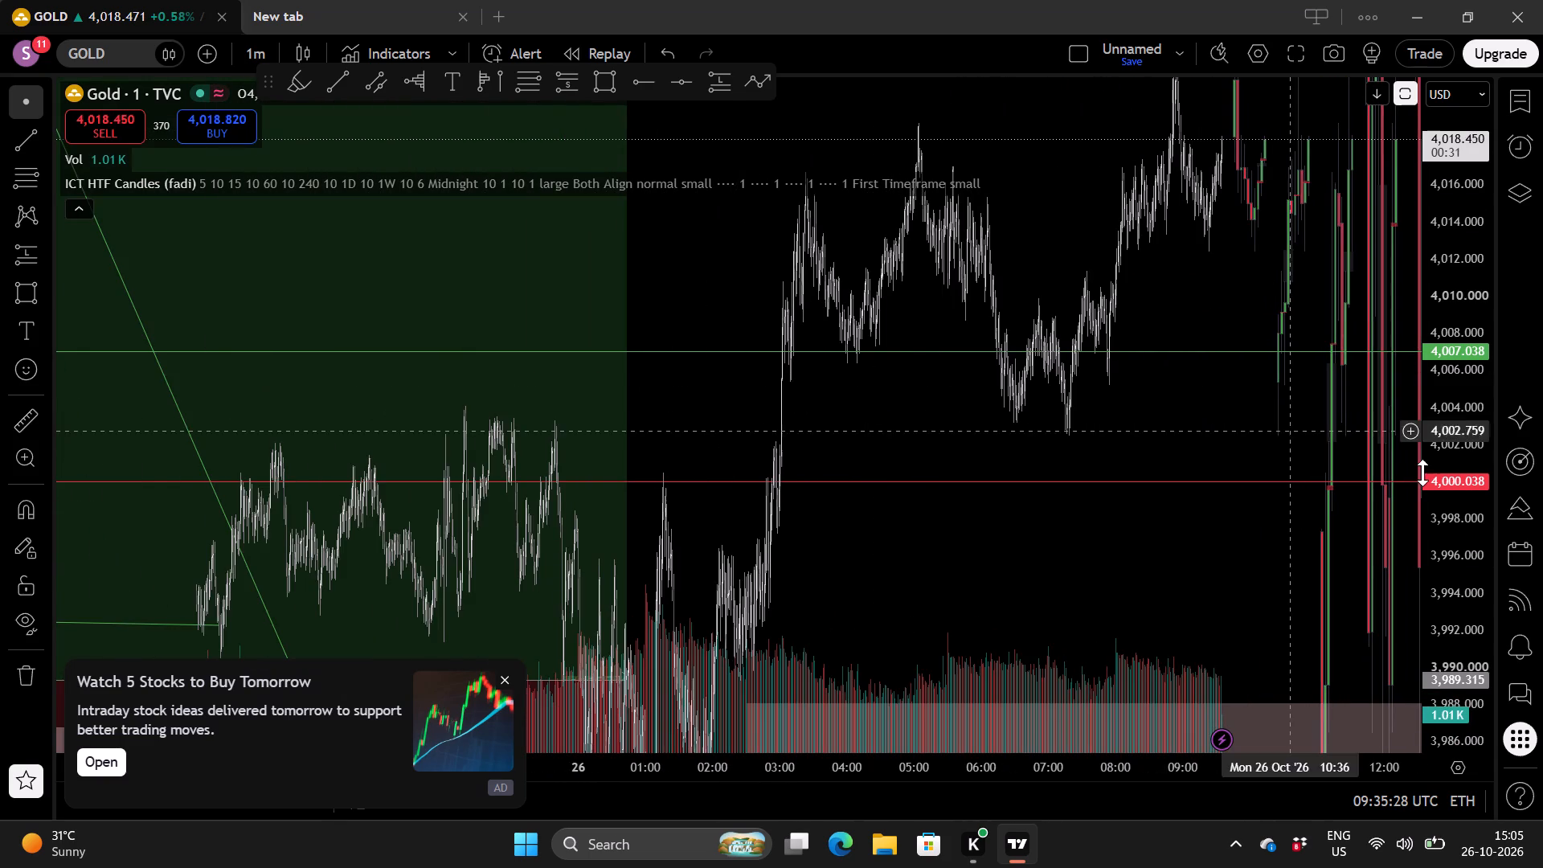
pyautogui.scroll(-7, 1479, 476)
pyautogui.scroll(-3, 969, 370)
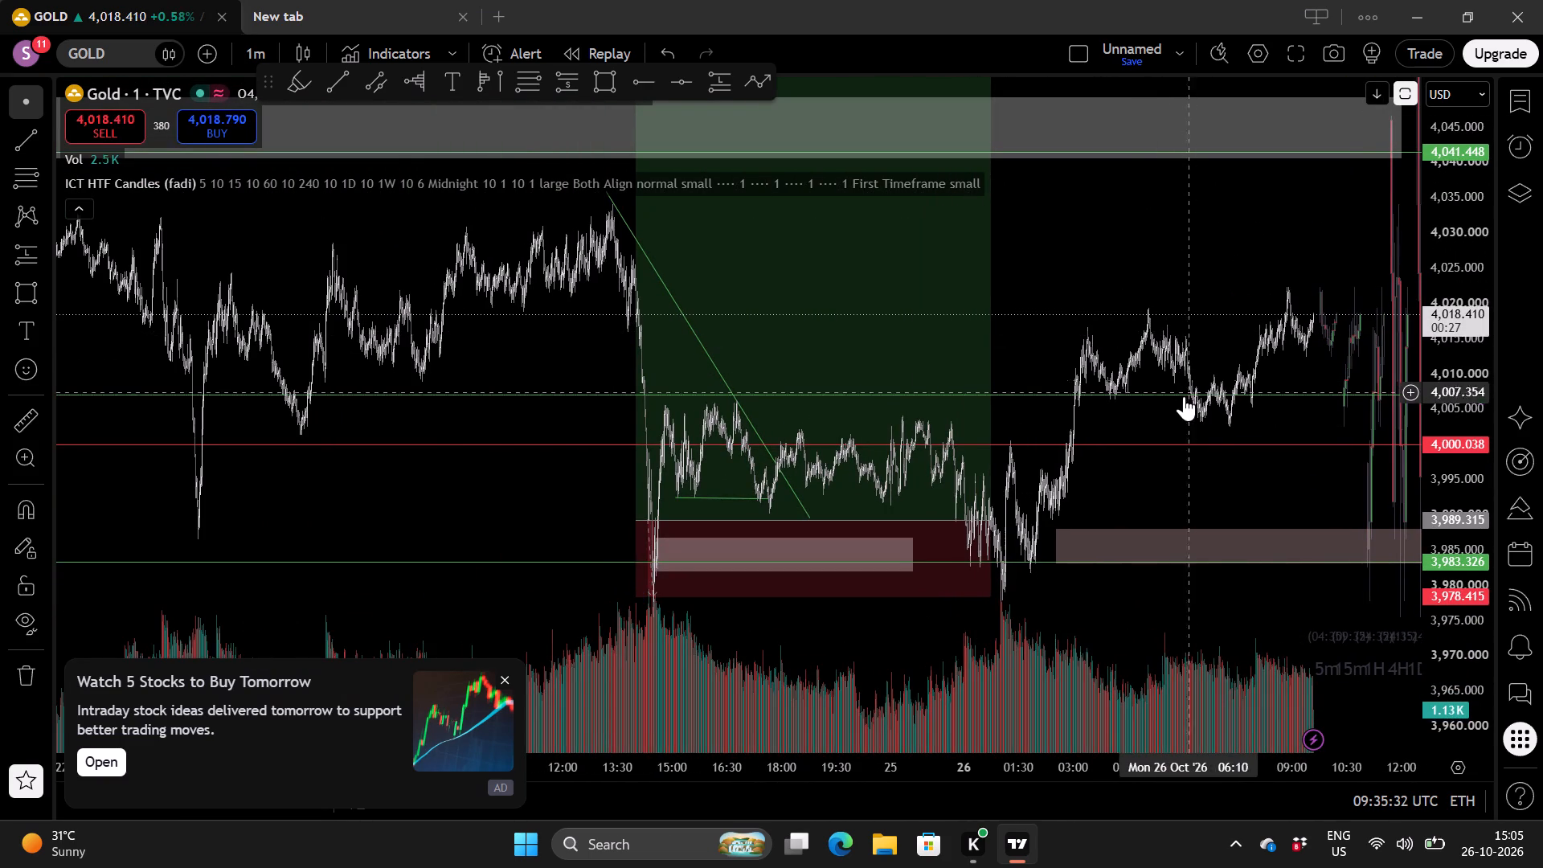
pyautogui.moveTo(1220, 387); pyautogui.dragTo(1195, 269)
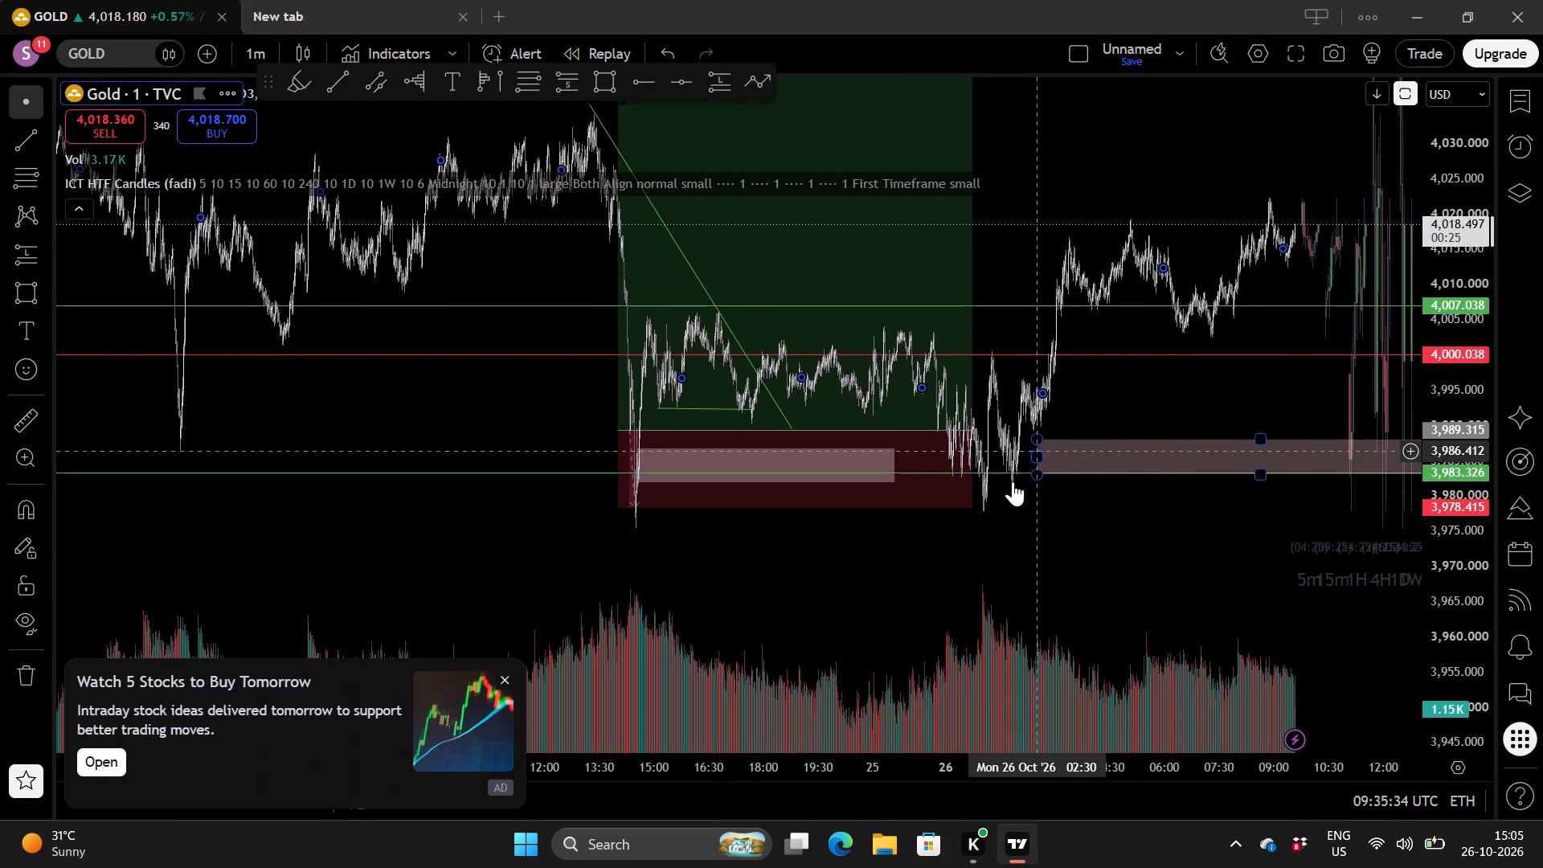
pyautogui.moveTo(1182, 370); pyautogui.dragTo(942, 508)
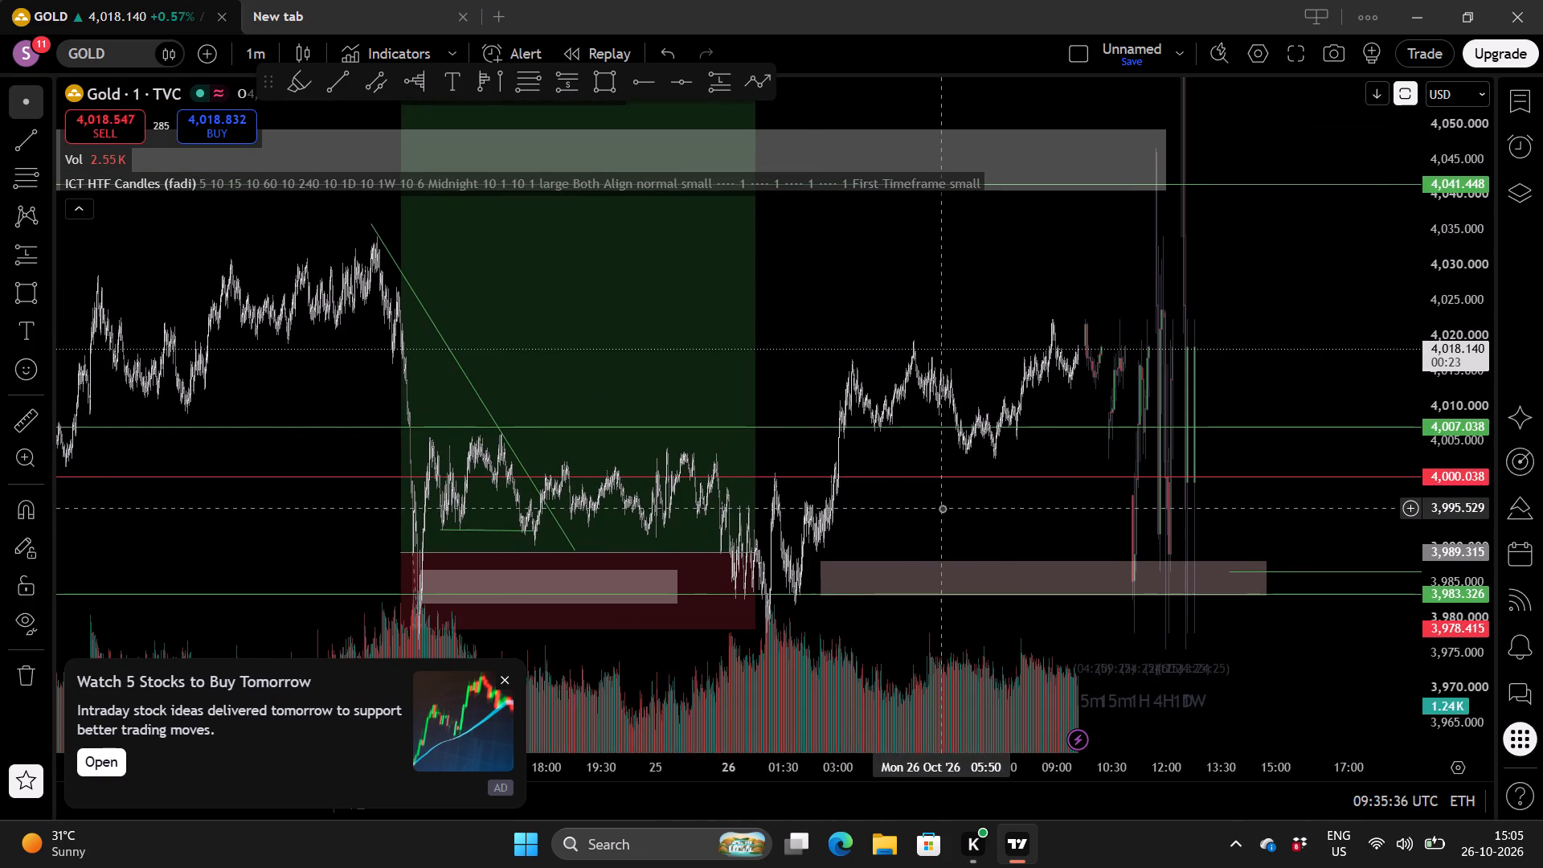
pyautogui.scroll(-1, 942, 508)
pyautogui.moveTo(977, 325); pyautogui.dragTo(896, 442)
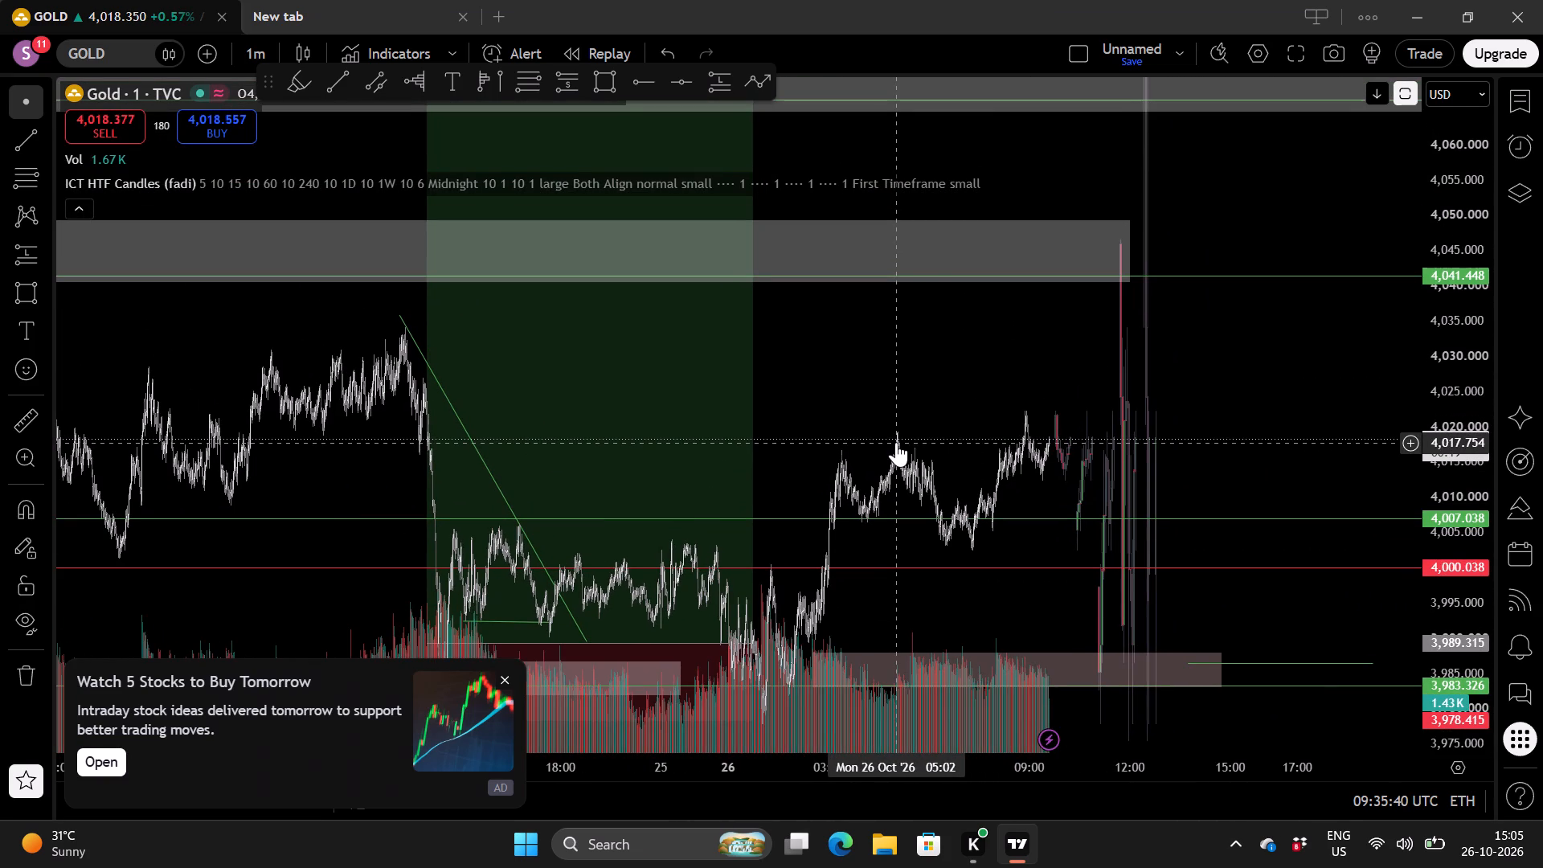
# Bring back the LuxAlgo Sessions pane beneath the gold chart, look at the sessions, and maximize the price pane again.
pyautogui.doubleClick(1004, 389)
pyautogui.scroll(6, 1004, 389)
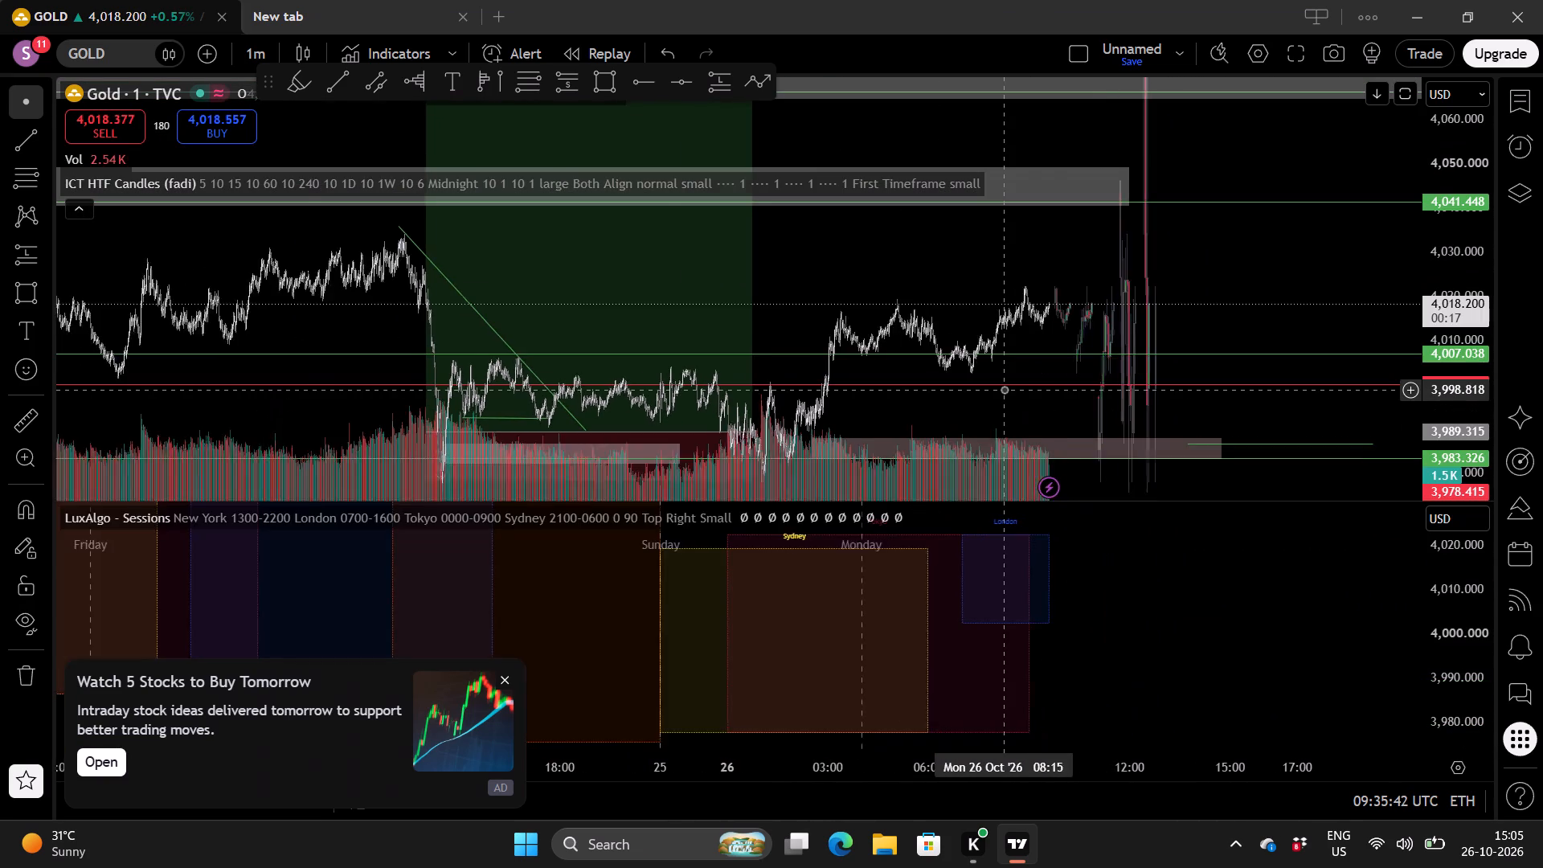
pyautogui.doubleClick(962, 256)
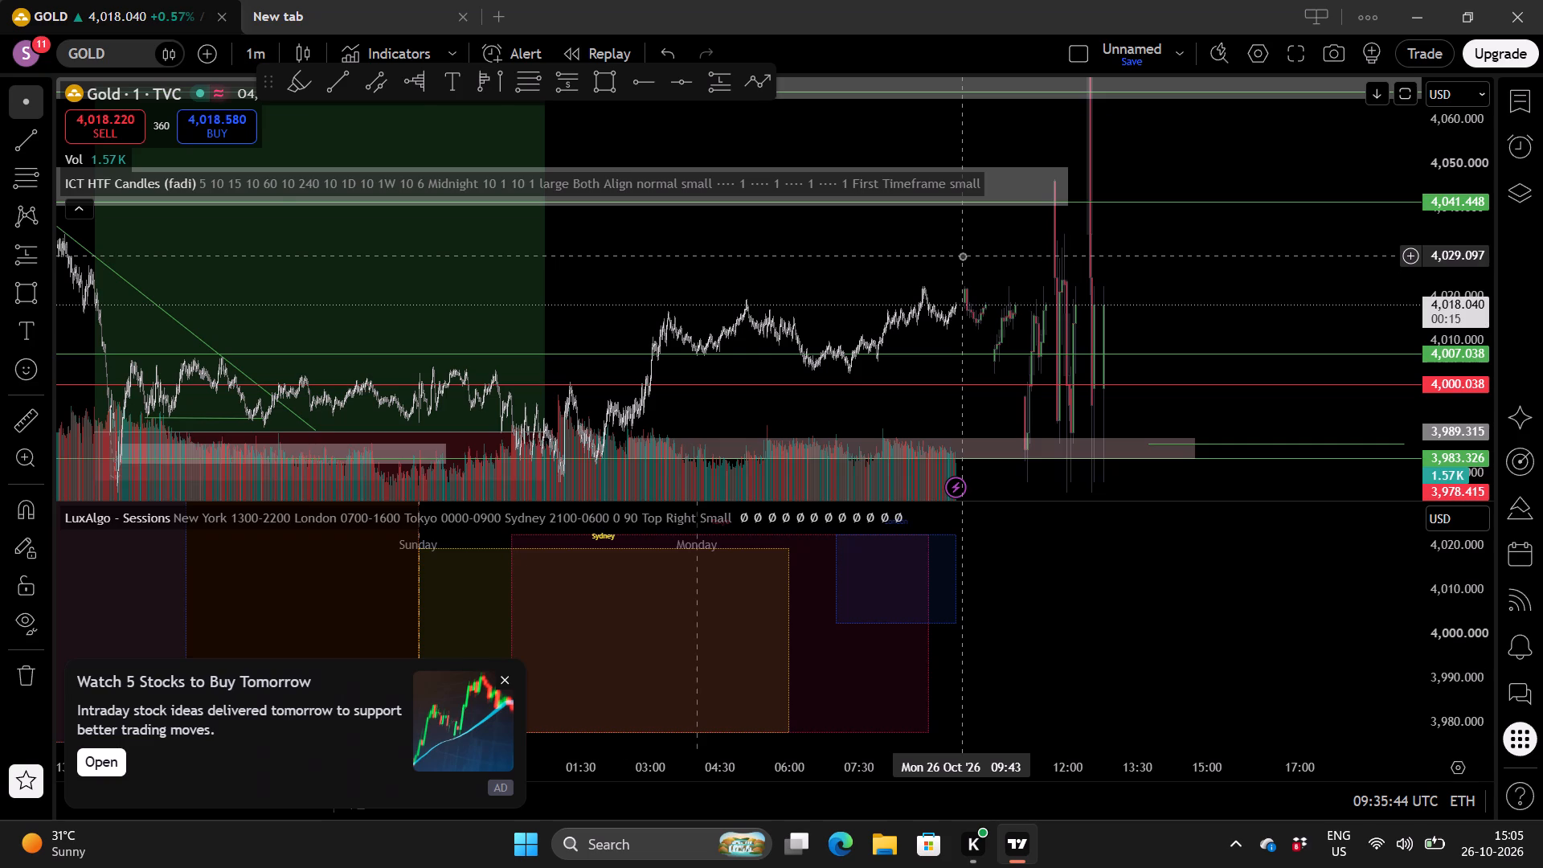
# Dismiss the stock-ideas advertisement covering the lower part of the gold chart.
pyautogui.moveTo(969, 305); pyautogui.dragTo(983, 143)
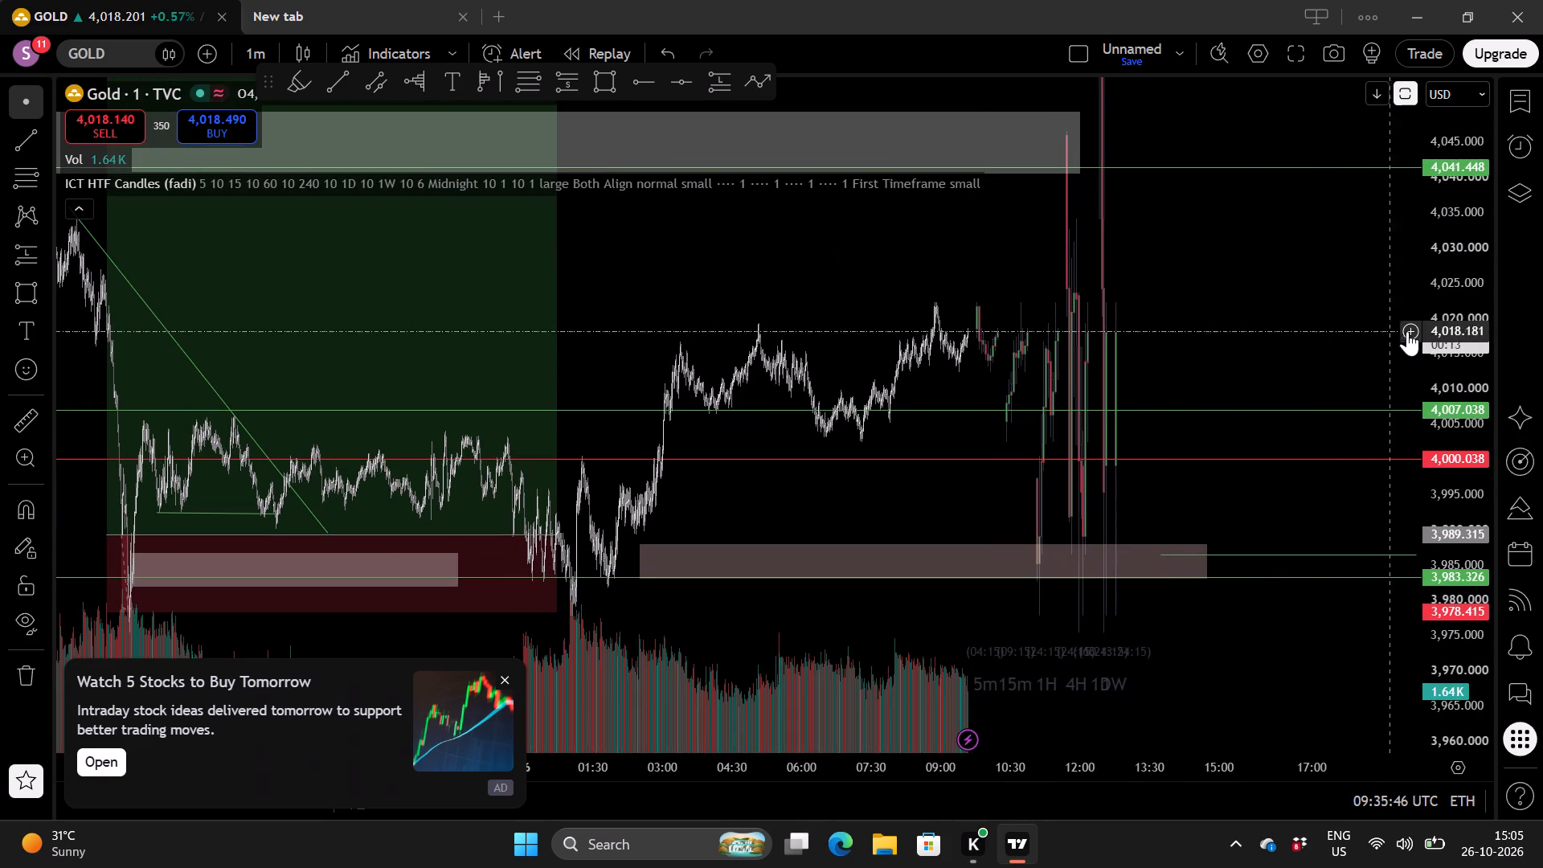
pyautogui.scroll(5, 1435, 342)
pyautogui.scroll(2, 1181, 309)
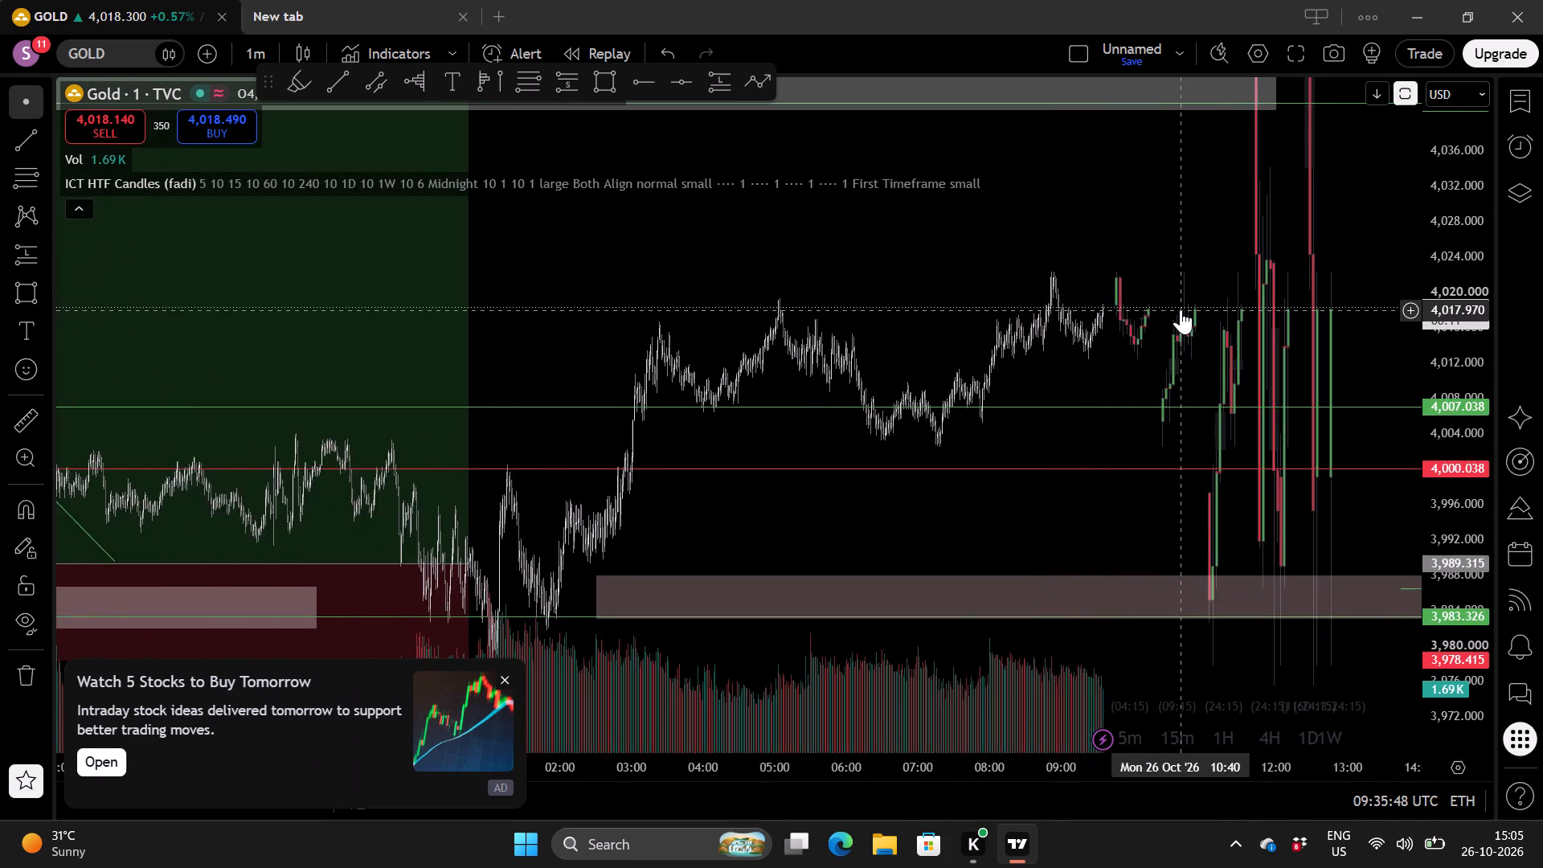
pyautogui.scroll(2, 1181, 309)
pyautogui.click(501, 682)
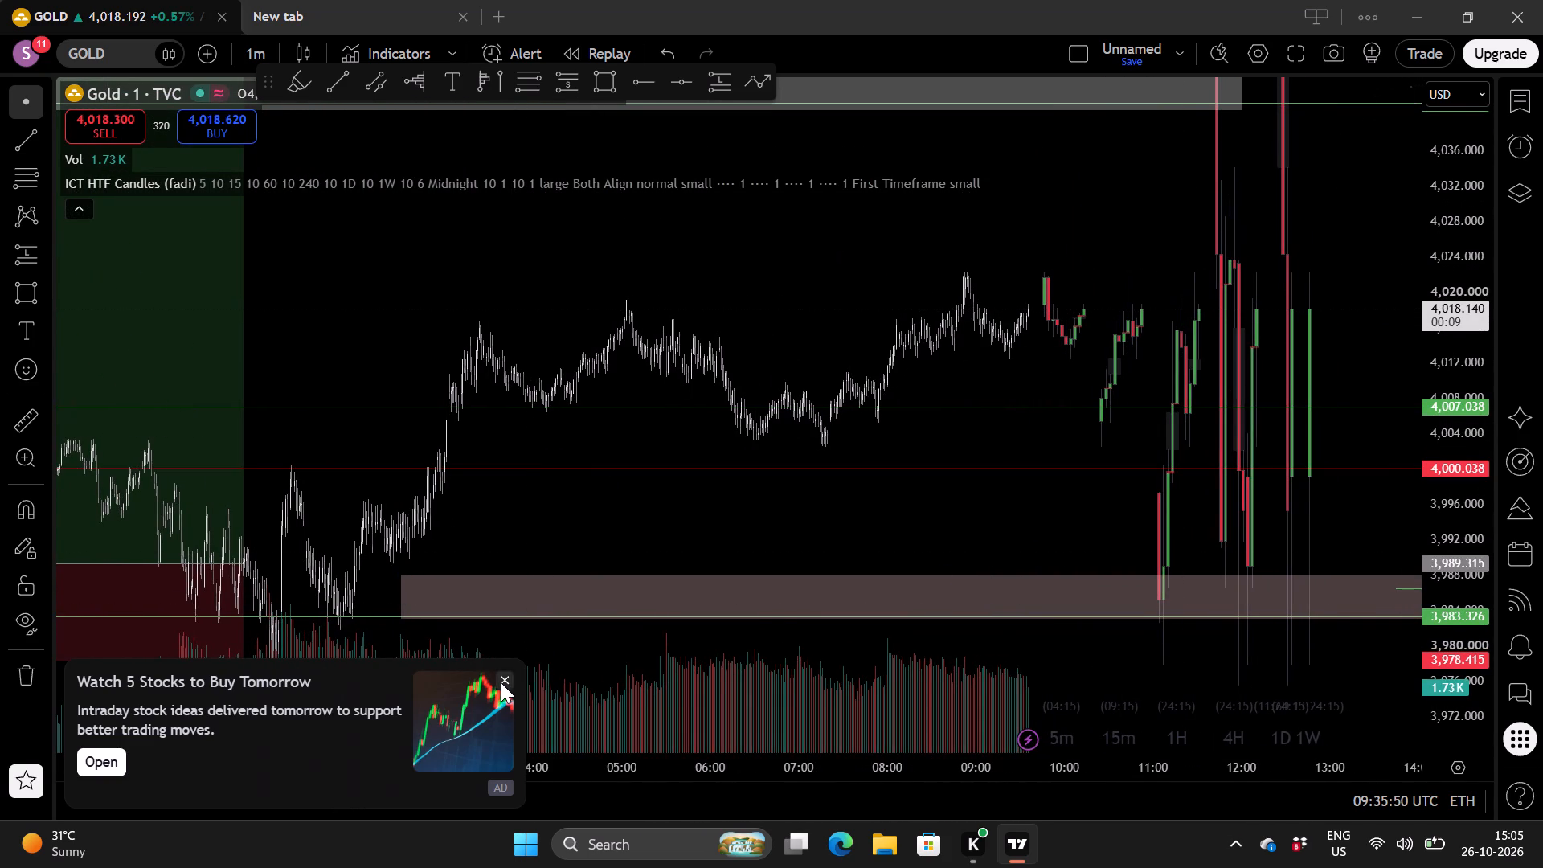
# Examine the 26 October morning gold price action up close, alongside the adjoining 5m to 1W candles and the 4,007.038 and 4,000.038 lines.
pyautogui.moveTo(984, 261); pyautogui.dragTo(841, 277)
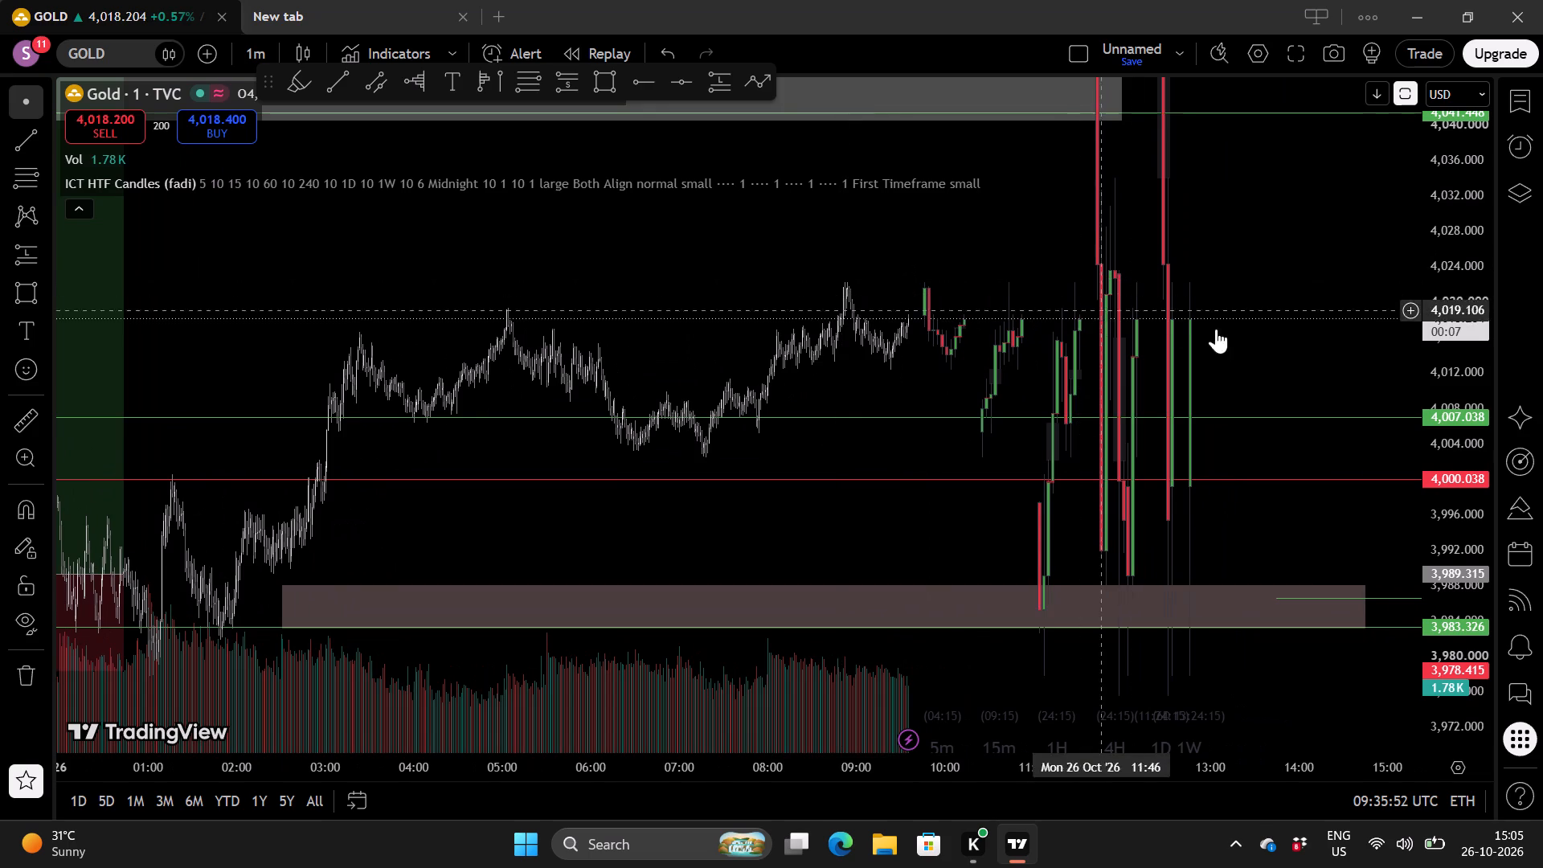
pyautogui.scroll(10, 1447, 345)
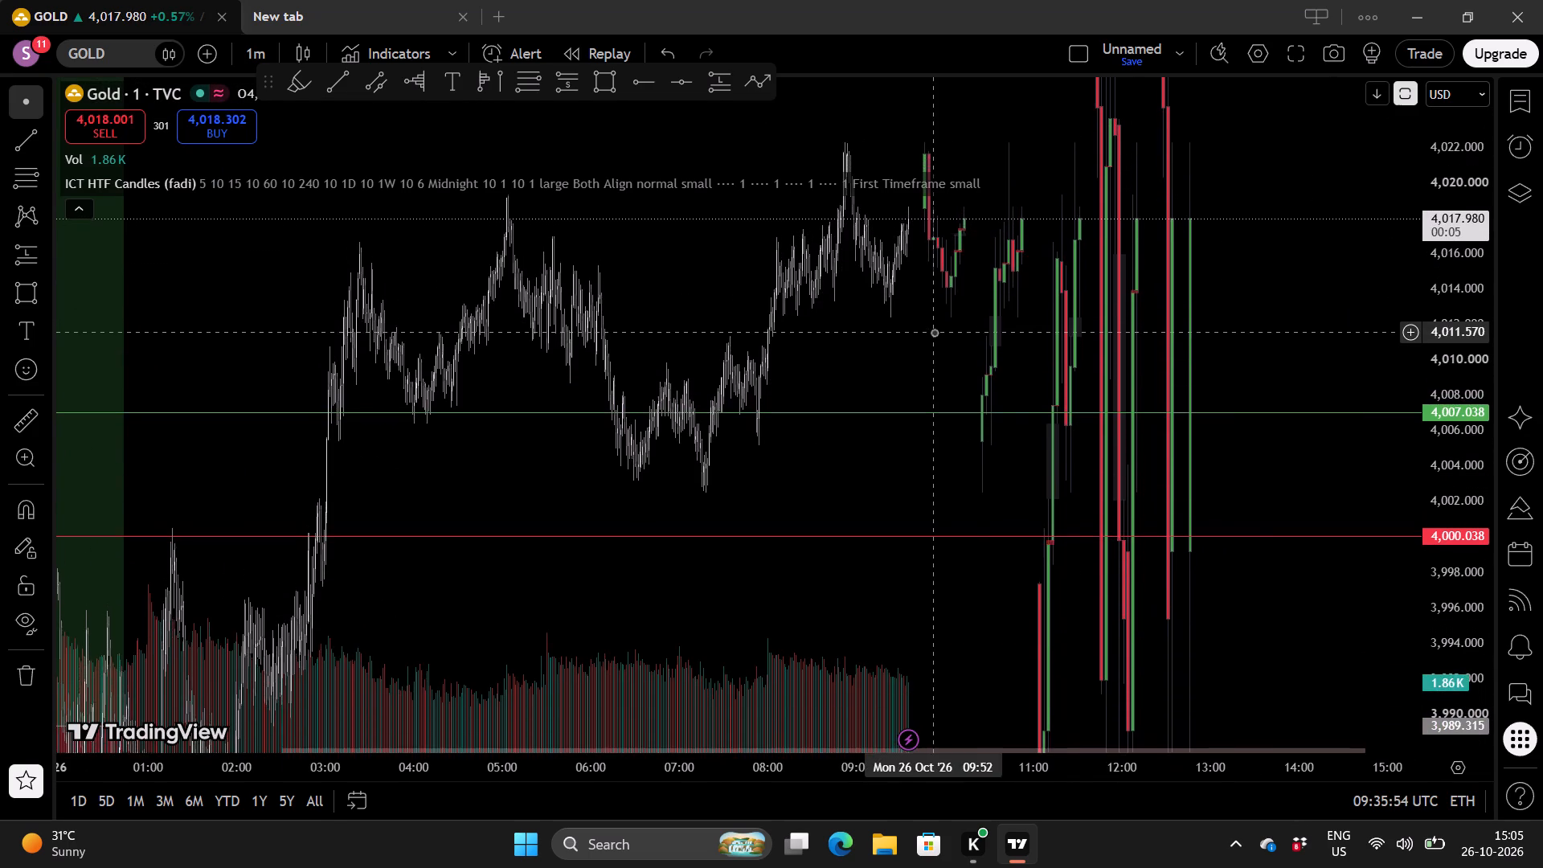
pyautogui.scroll(5, 934, 332)
pyautogui.moveTo(735, 348); pyautogui.dragTo(772, 530)
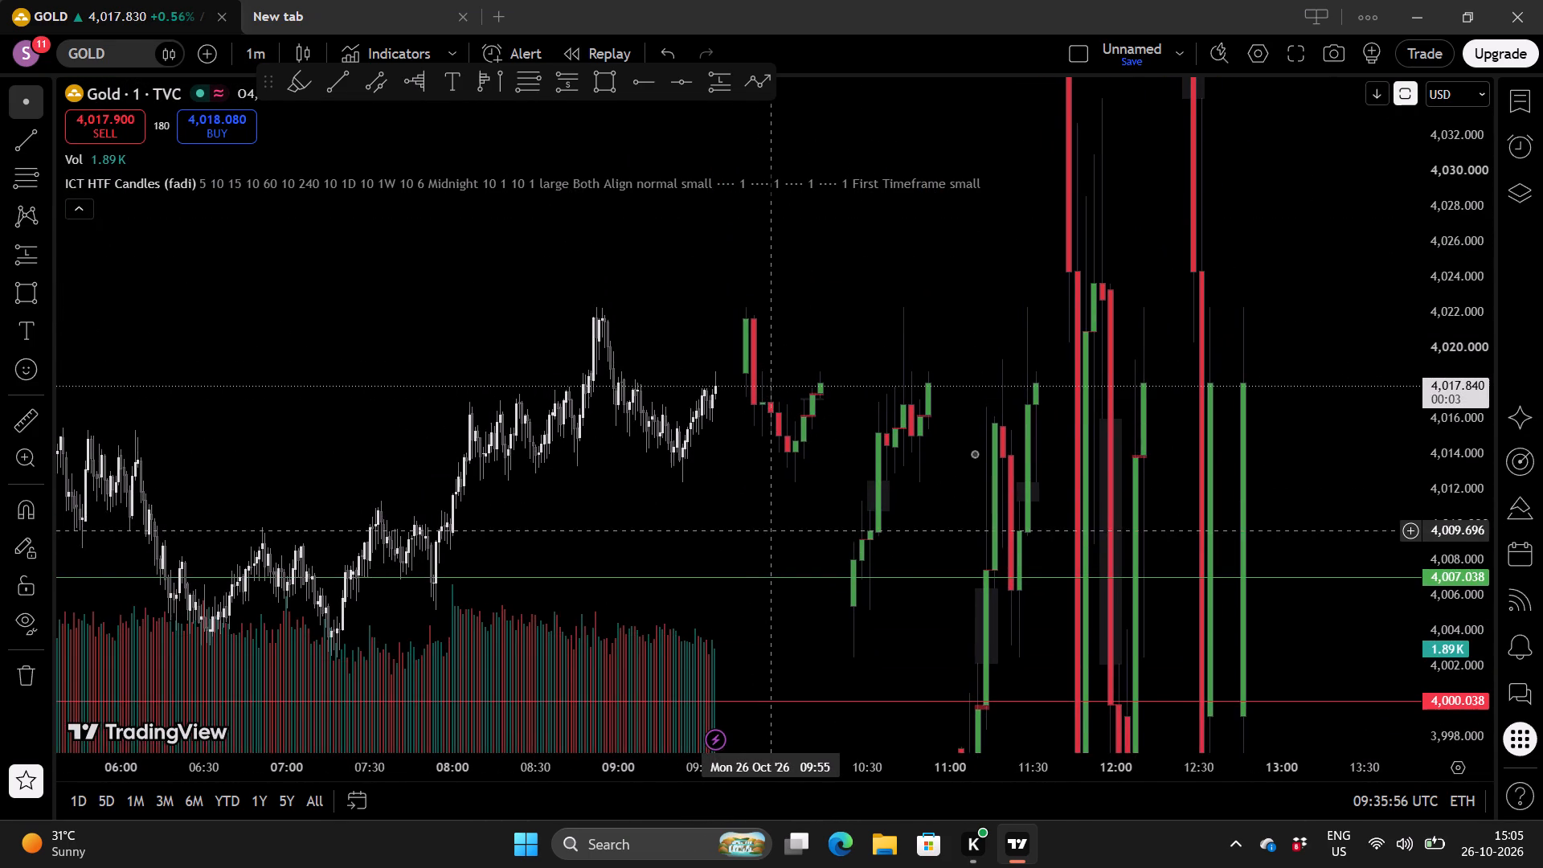
pyautogui.scroll(1, 1070, 432)
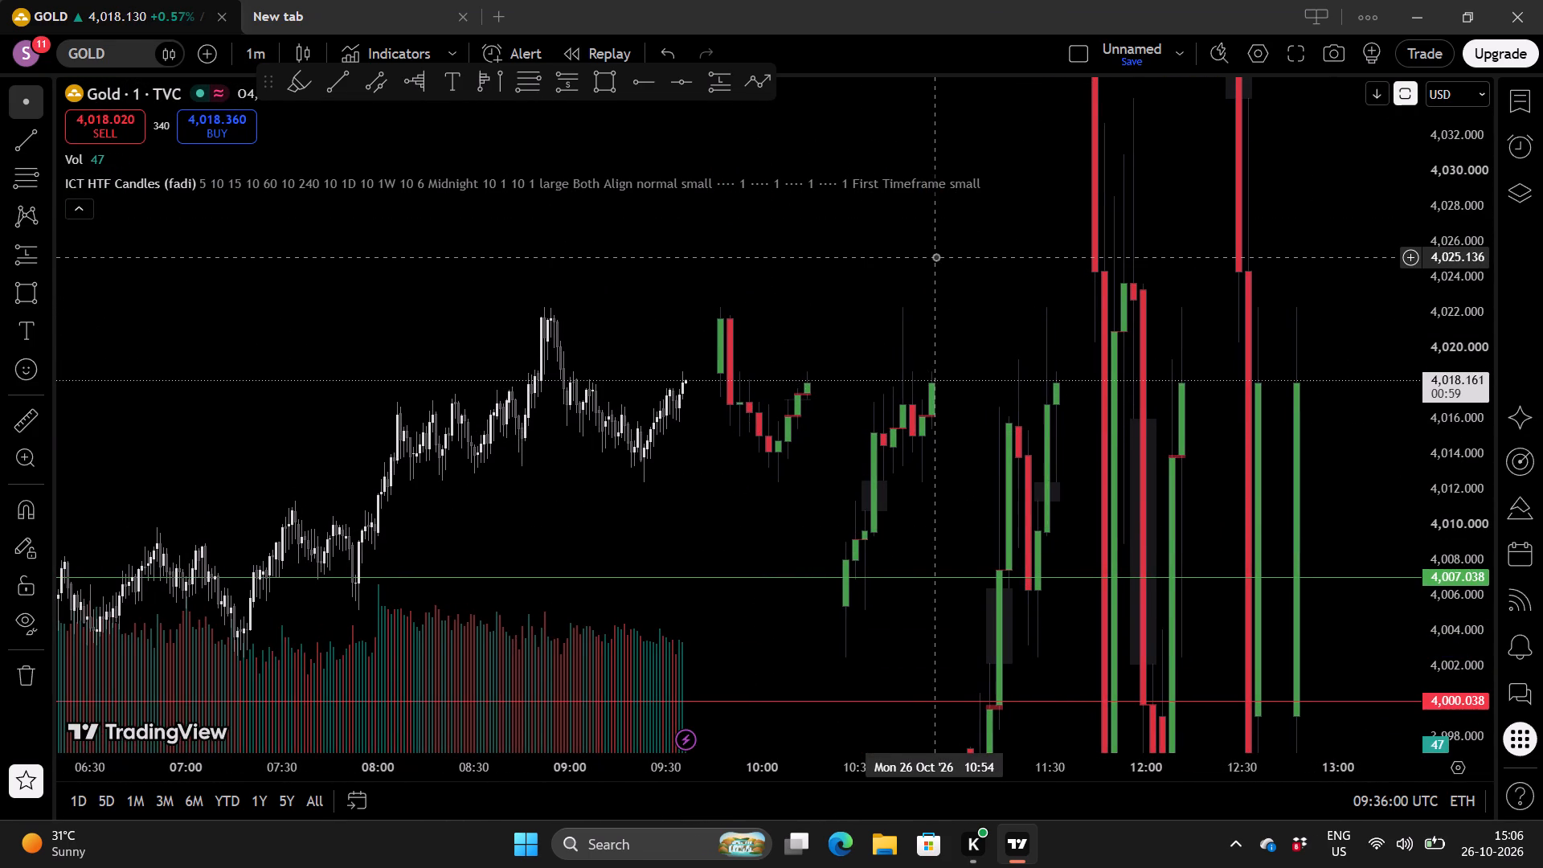
pyautogui.hscroll(2, 935, 256)
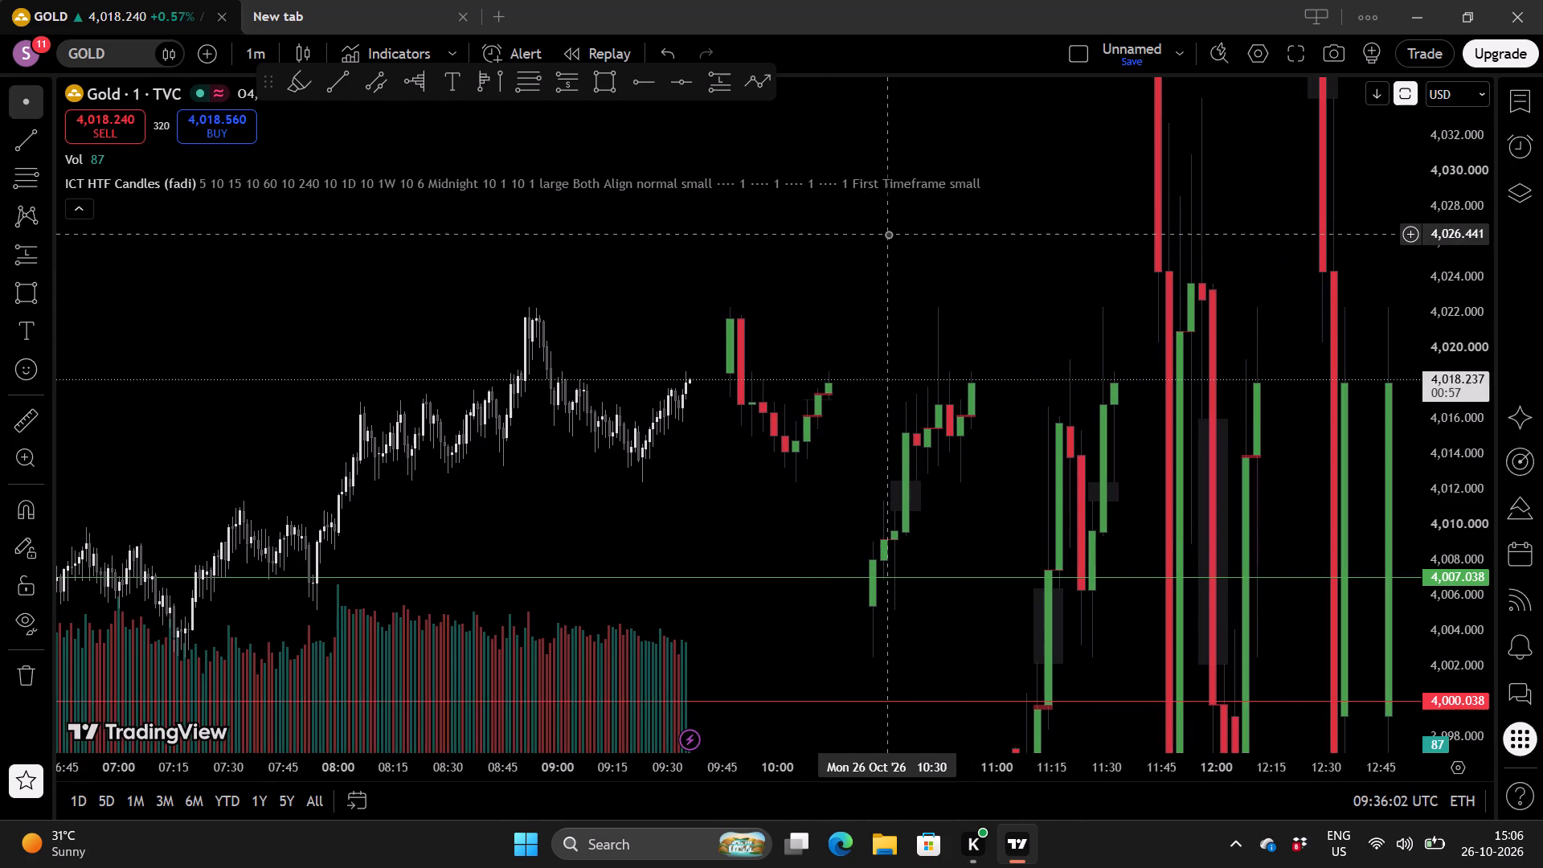
pyautogui.moveTo(1013, 248); pyautogui.dragTo(876, 133)
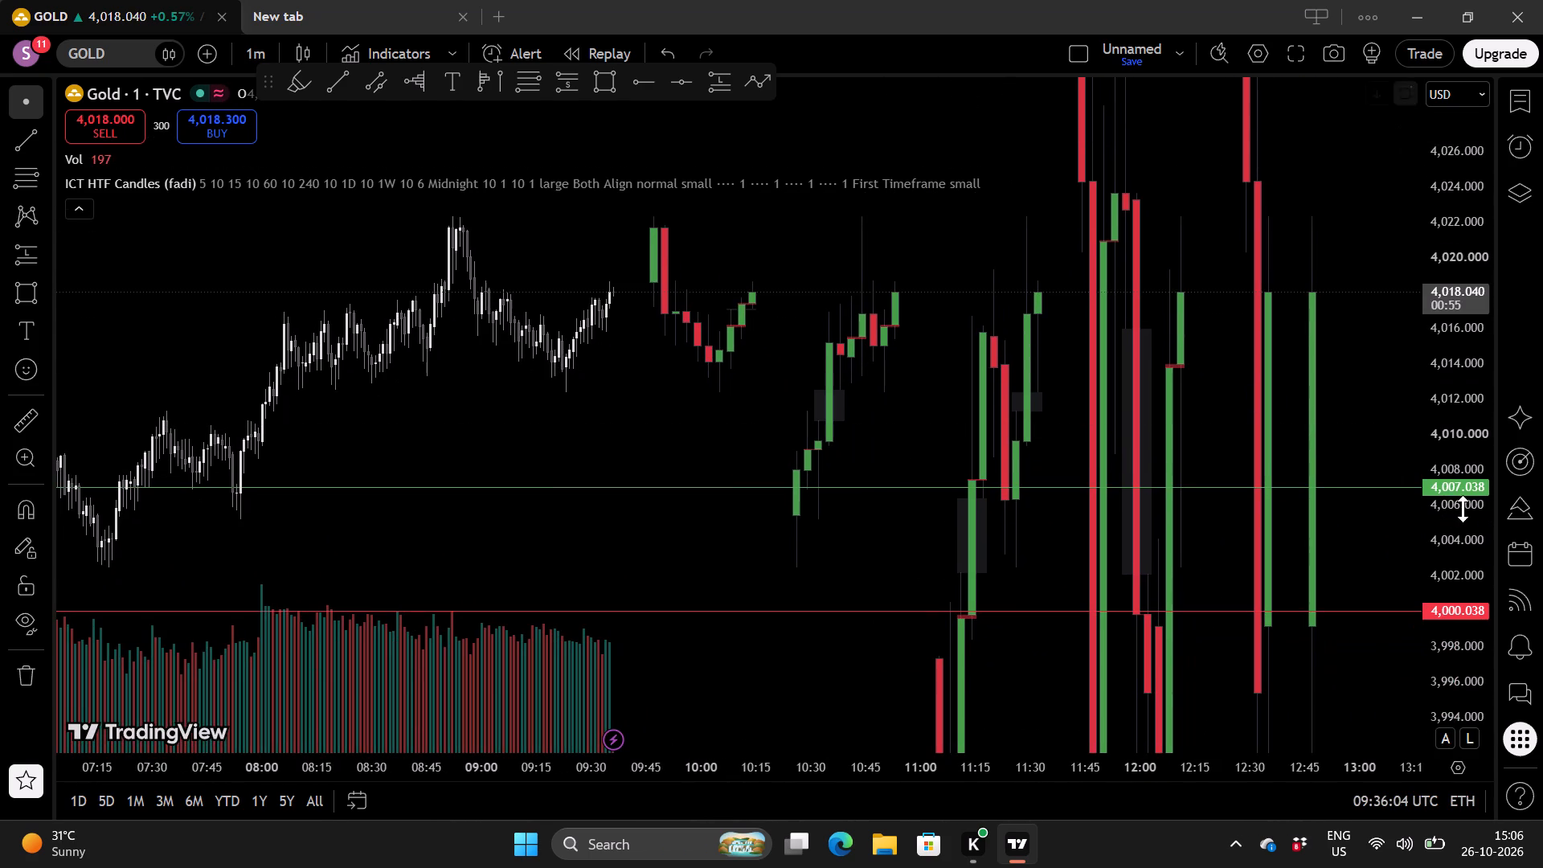
# Examine the higher-timeframe gold candles on a wider price range, against the zones around the 4,041.448 and 3,983.326 lines.
pyautogui.scroll(-9, 1463, 509)
pyautogui.scroll(-1, 1108, 495)
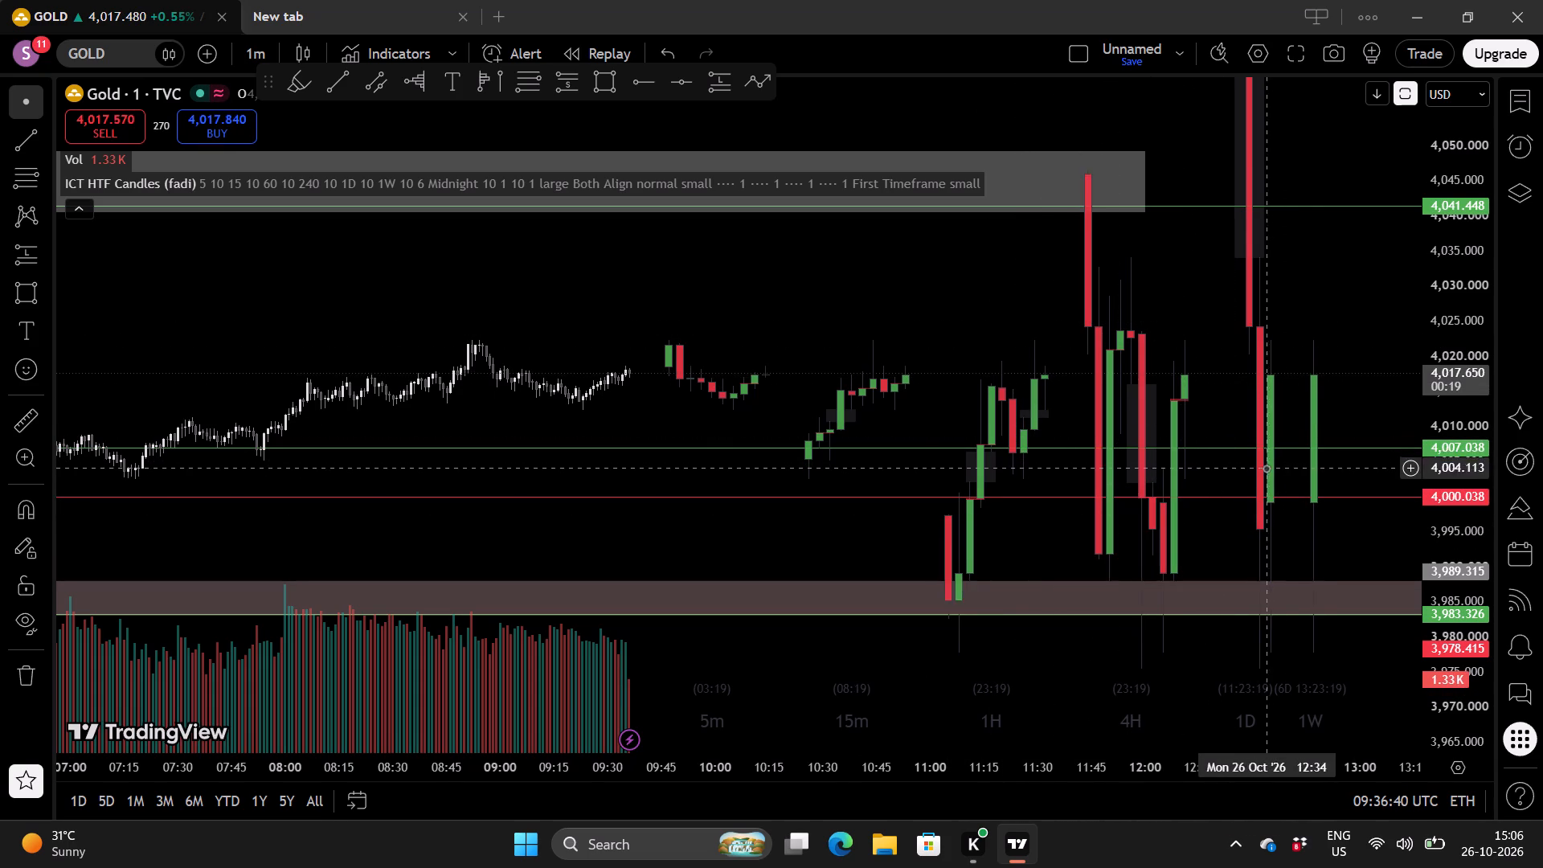
pyautogui.scroll(-3, 1452, 490)
pyautogui.moveTo(882, 297); pyautogui.dragTo(966, 325)
pyautogui.scroll(3, 1463, 420)
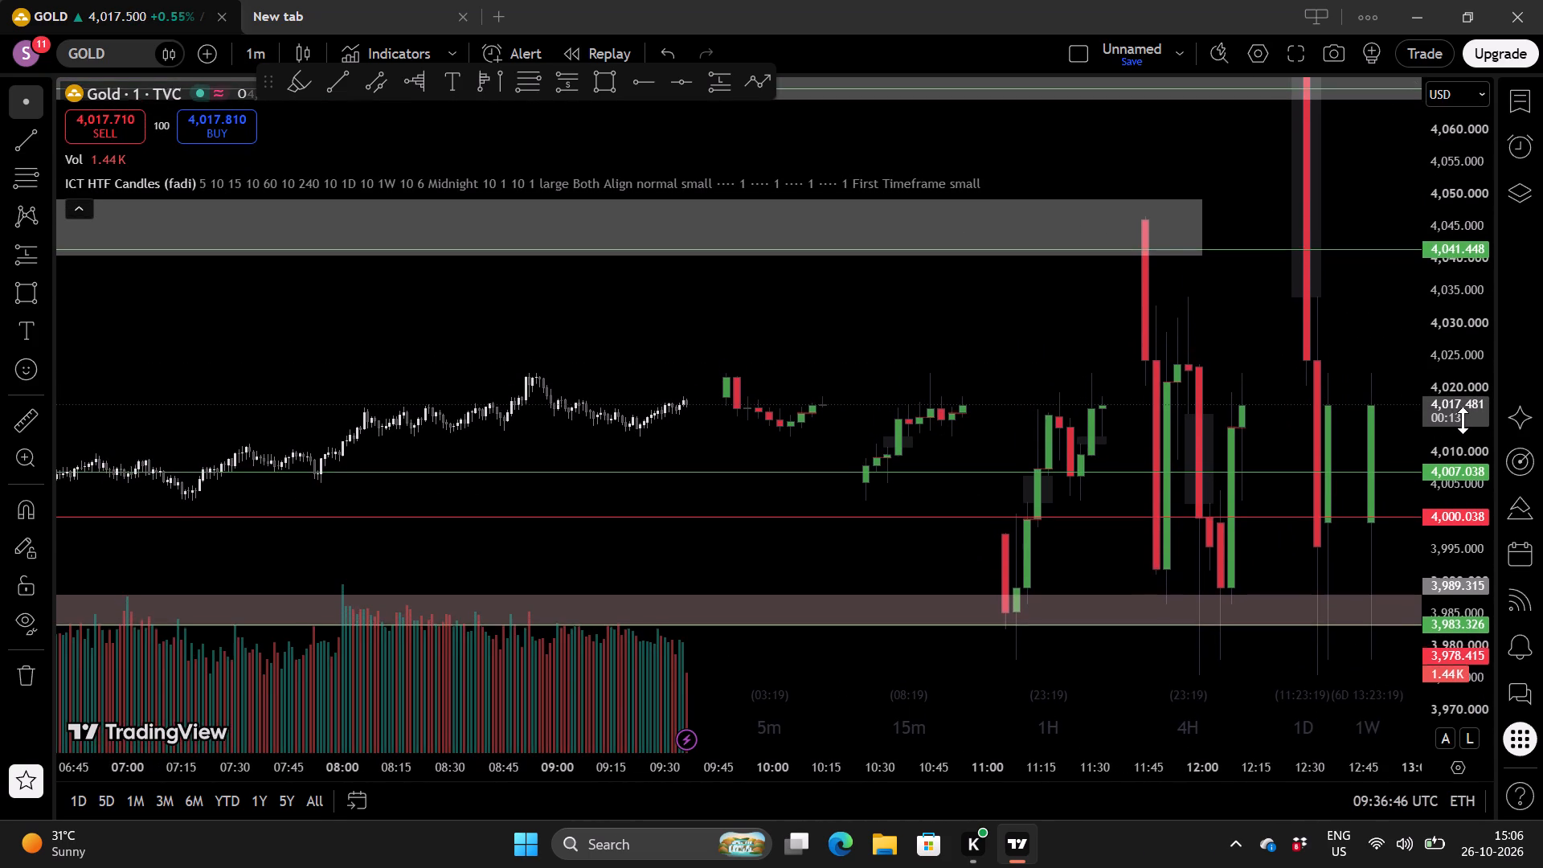
pyautogui.scroll(-1, 786, 318)
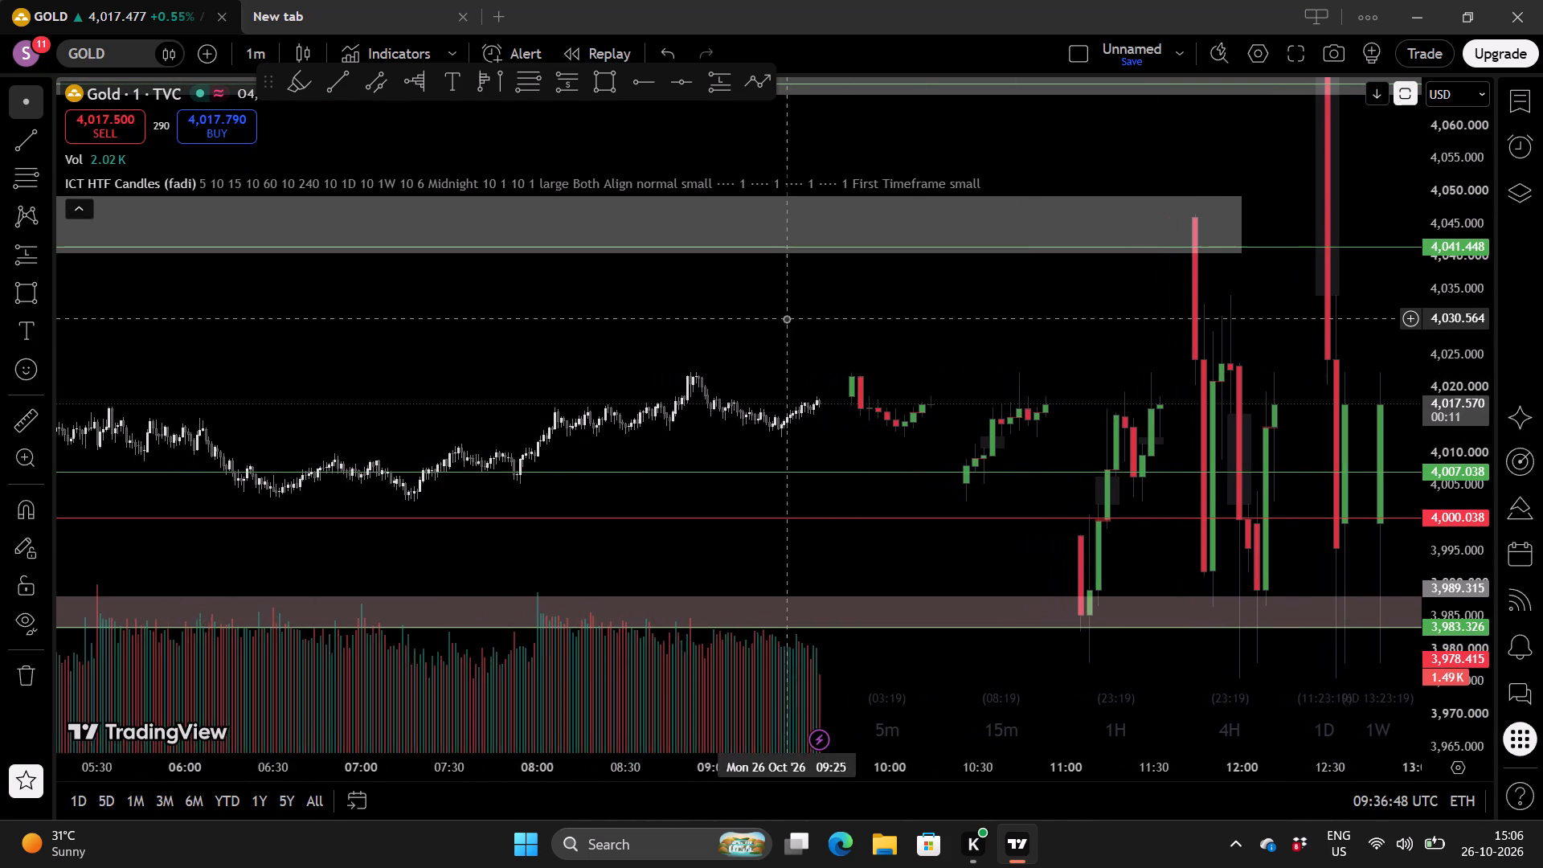
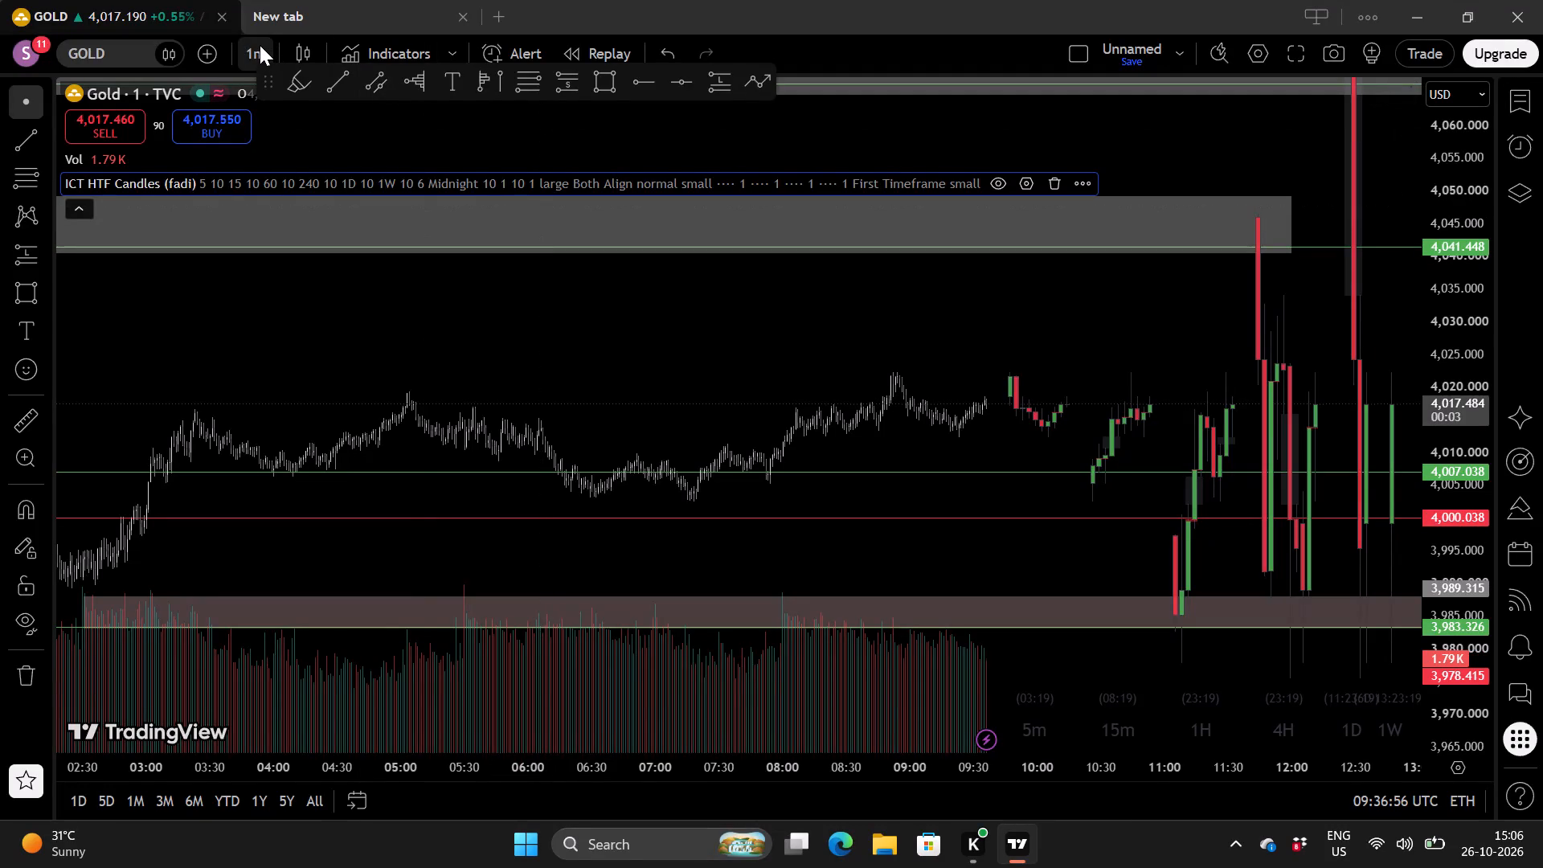
# Switch the gold chart to the 5-minute interval and view the latest sessions beside the higher-timeframe candles.
pyautogui.click(260, 45)
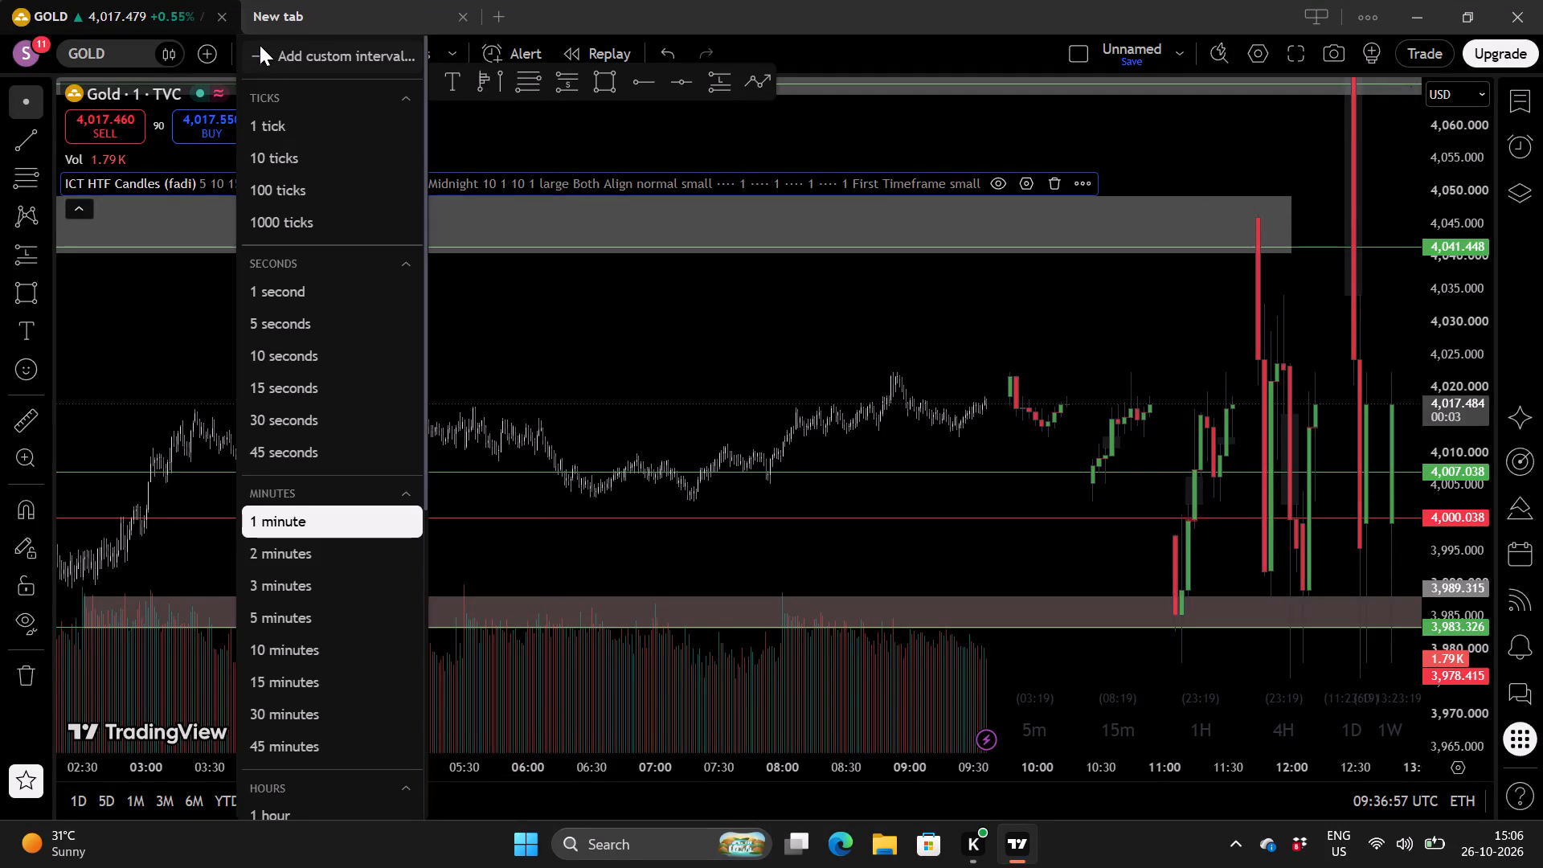
pyautogui.scroll(-1, 307, 317)
pyautogui.click(297, 465)
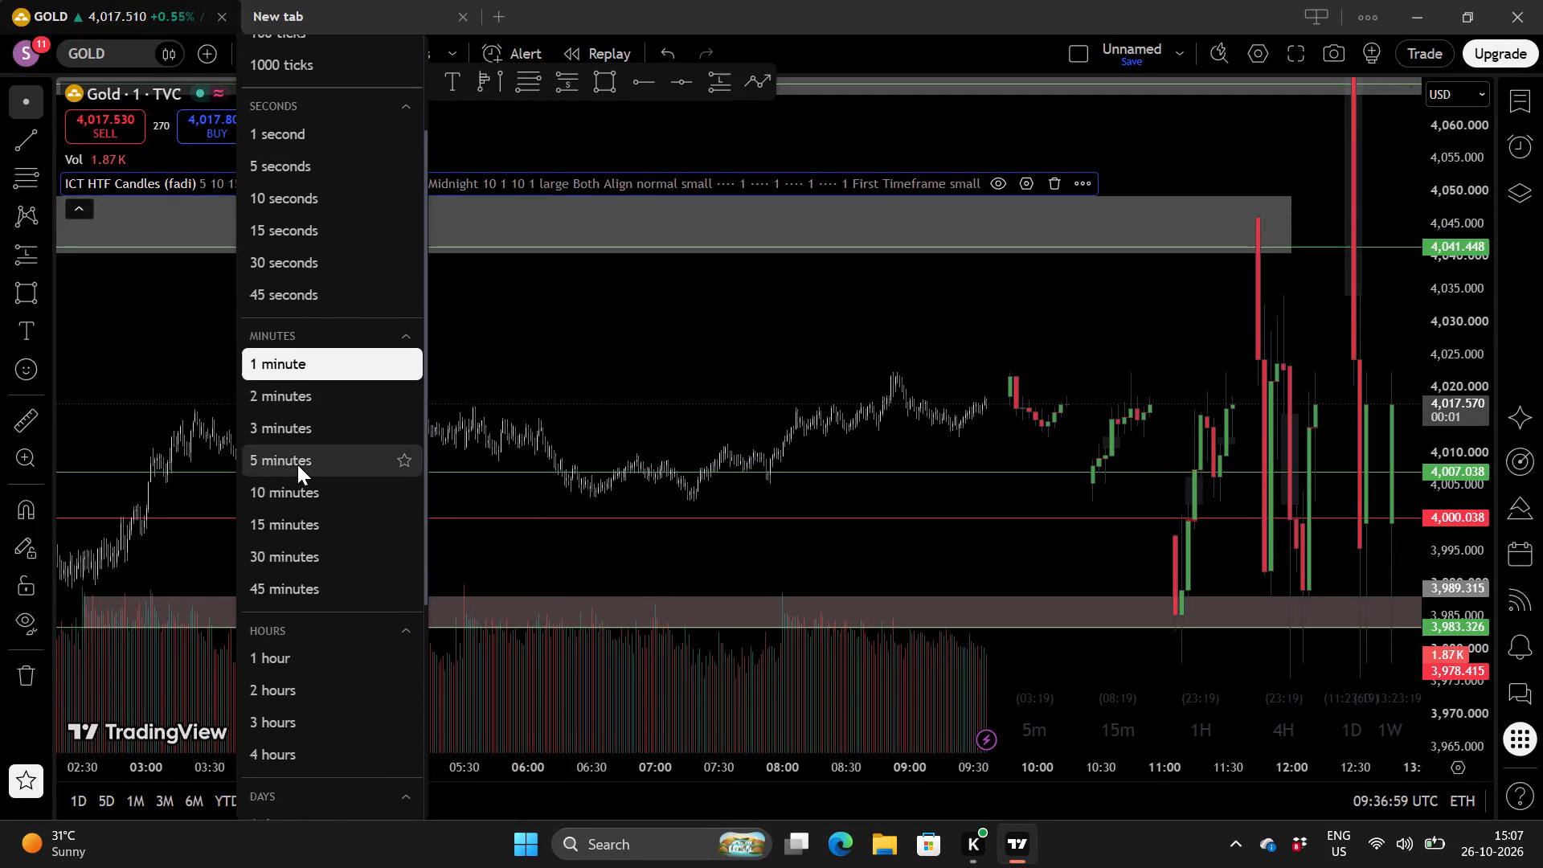
pyautogui.scroll(2, 1051, 452)
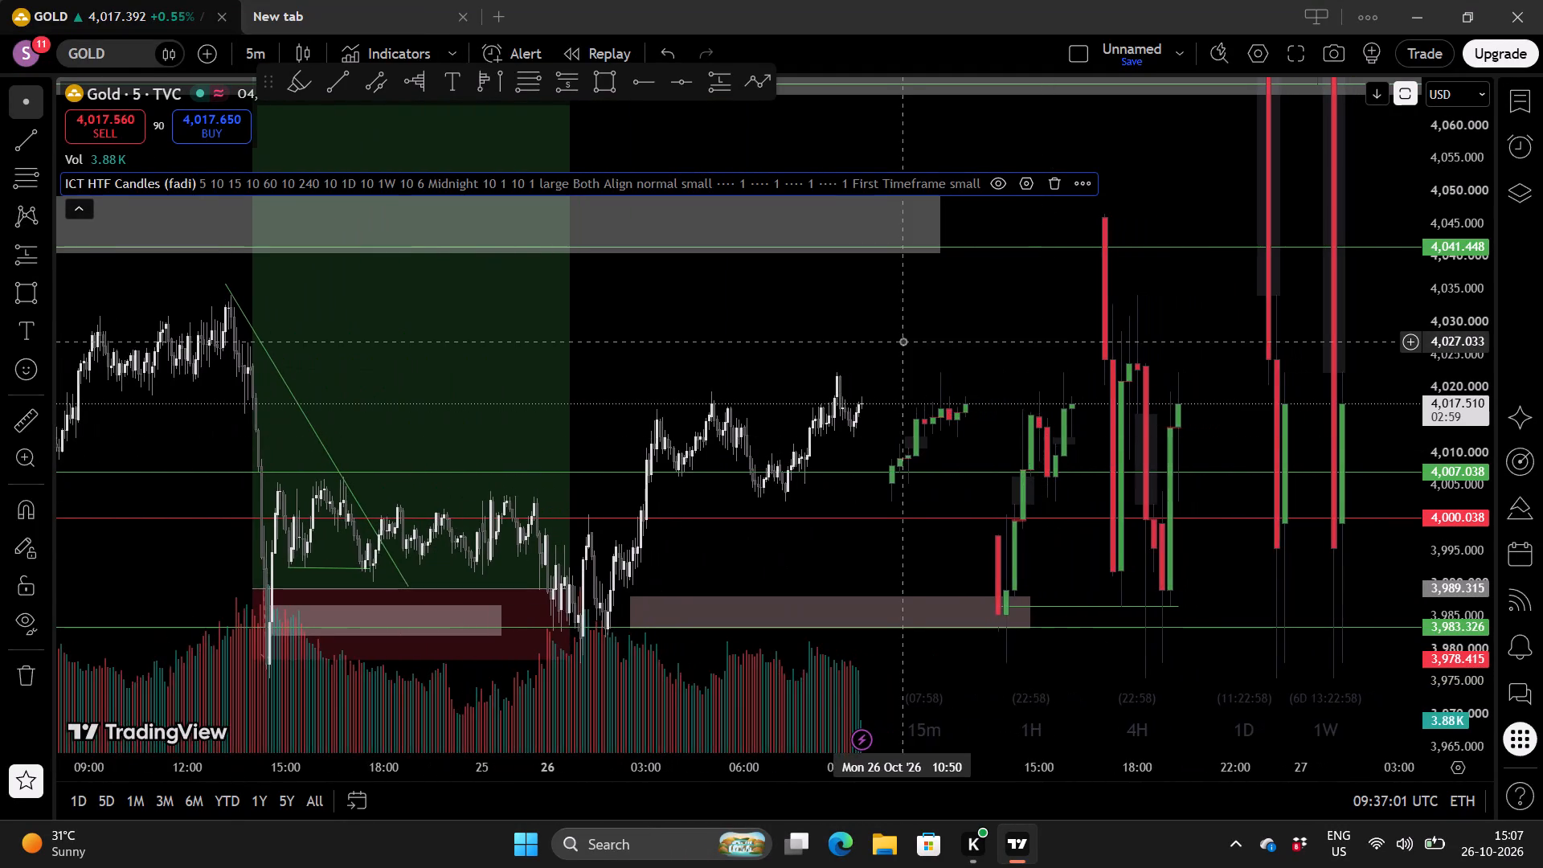
pyautogui.scroll(2, 902, 341)
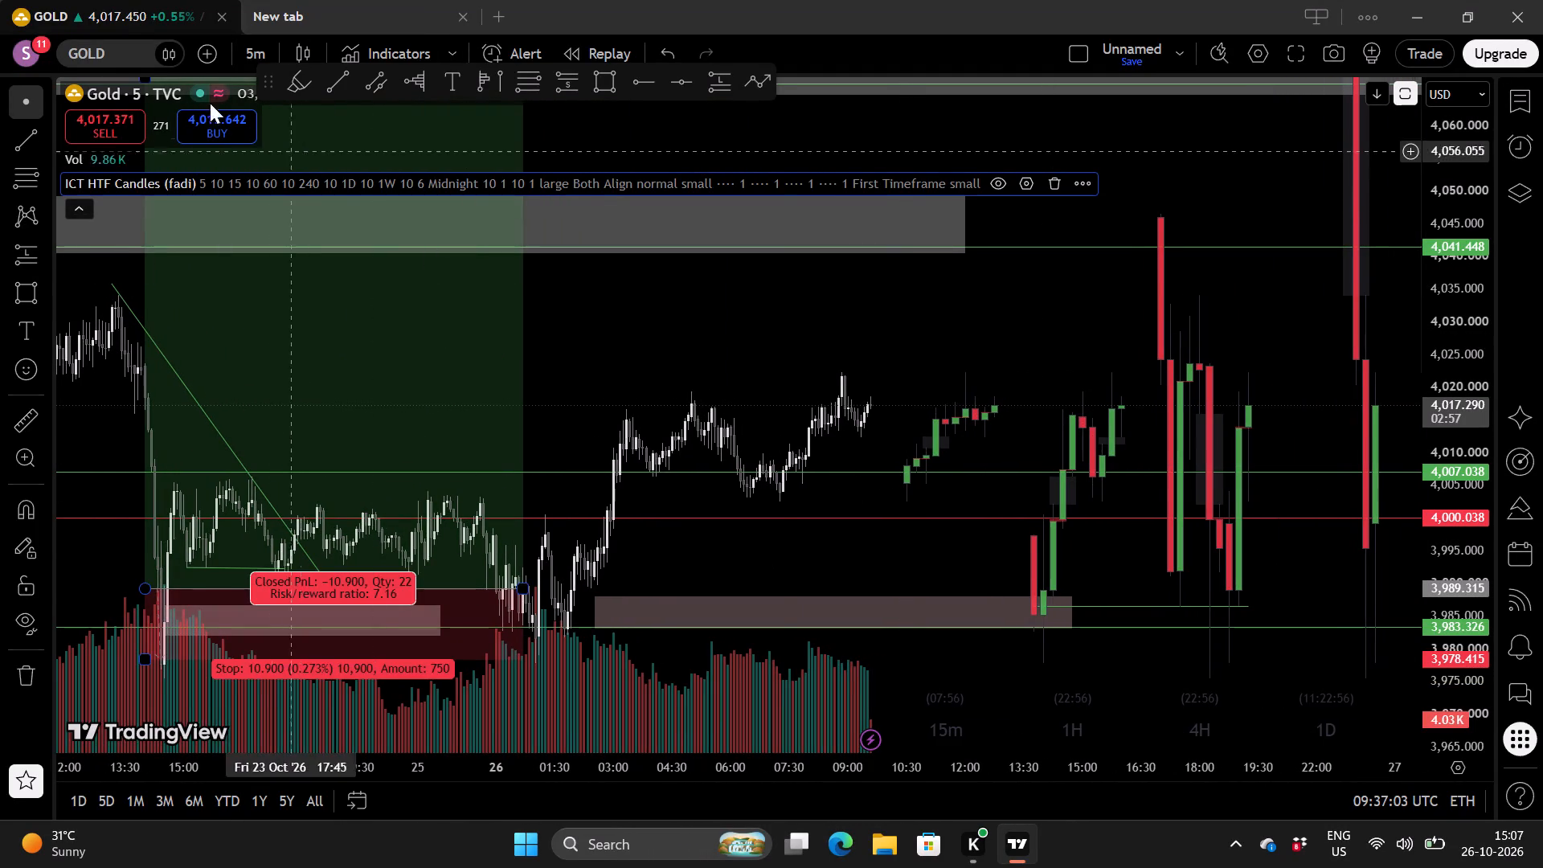
# Open the symbol search, restrict it to Forex, and search for XAU in place of GOLD.
pyautogui.click(116, 50)
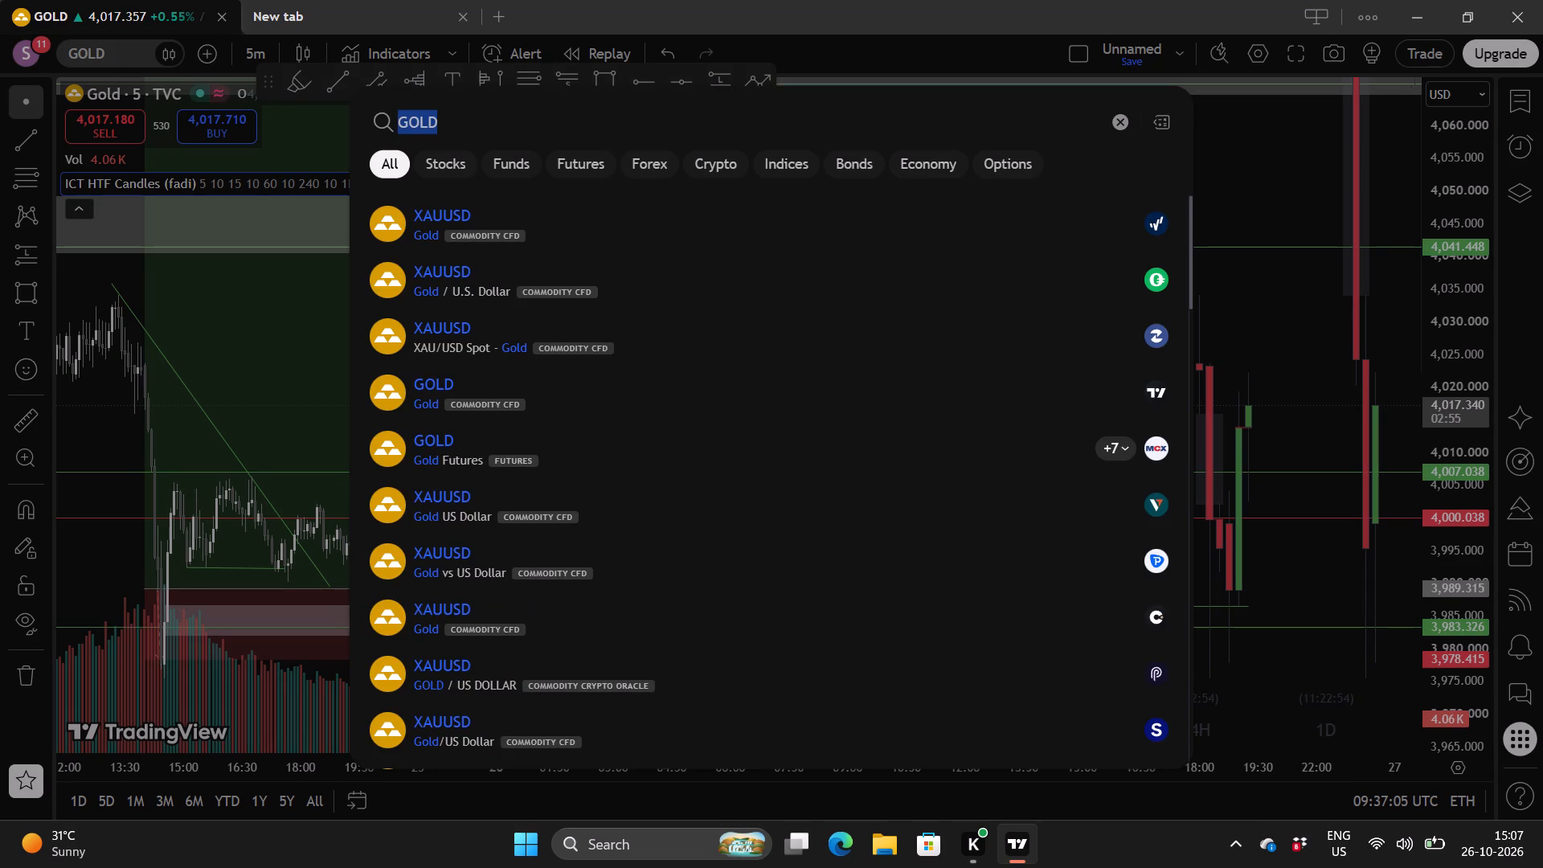
pyautogui.click(642, 161)
pyautogui.click(571, 130)
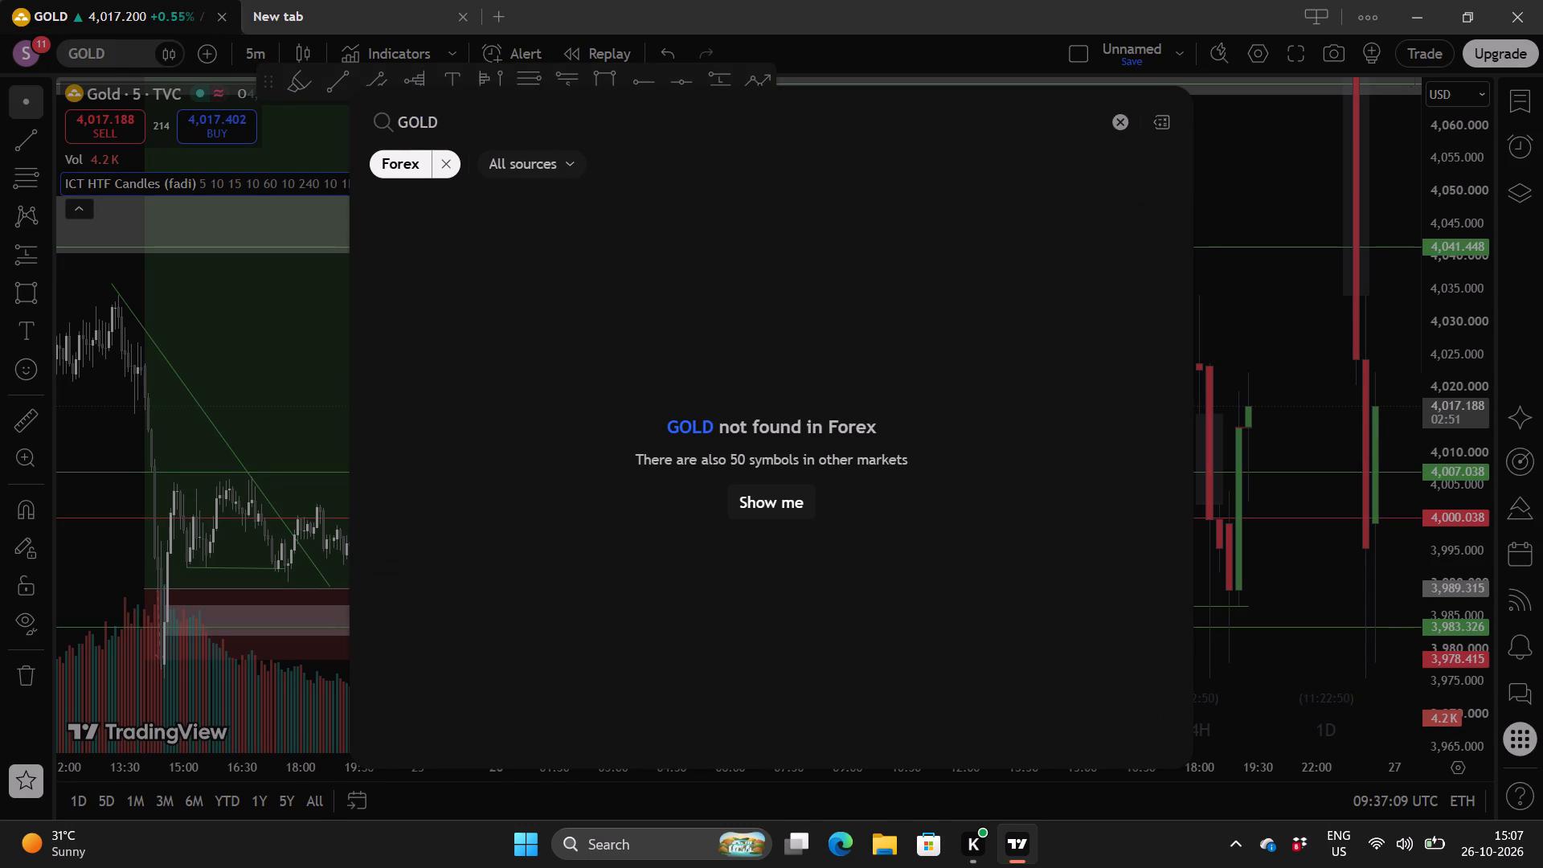
pyautogui.press('BackSpace')
pyautogui.press('BackSpace')
pyautogui.press('BackSpace')
pyautogui.press('BackSpace')
pyautogui.press('BackSpace')
pyautogui.press('BackSpace')
pyautogui.press('BackSpace')
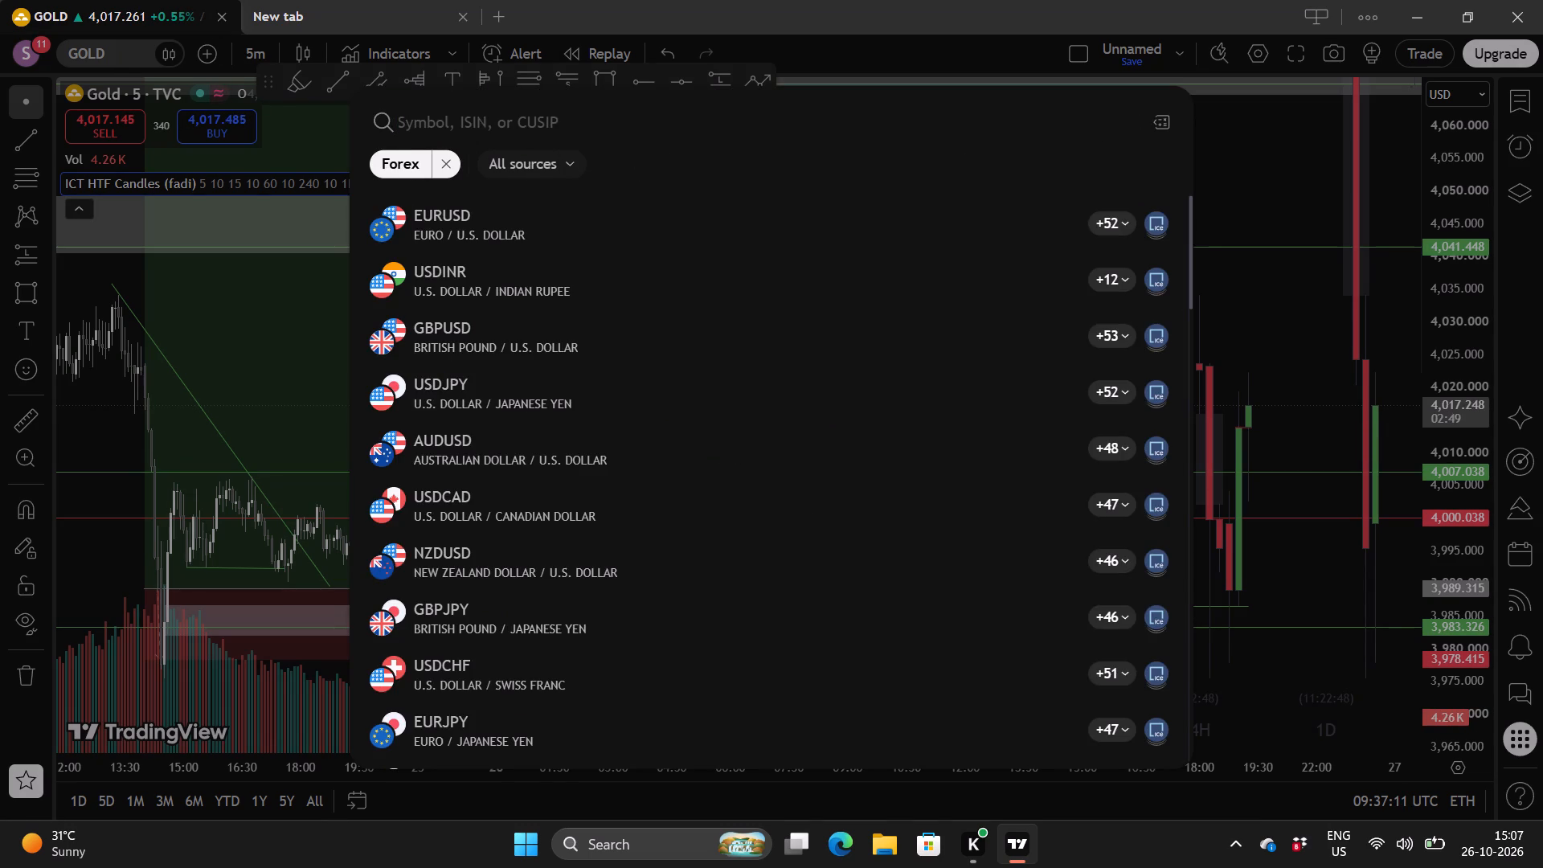
pyautogui.write('xau')
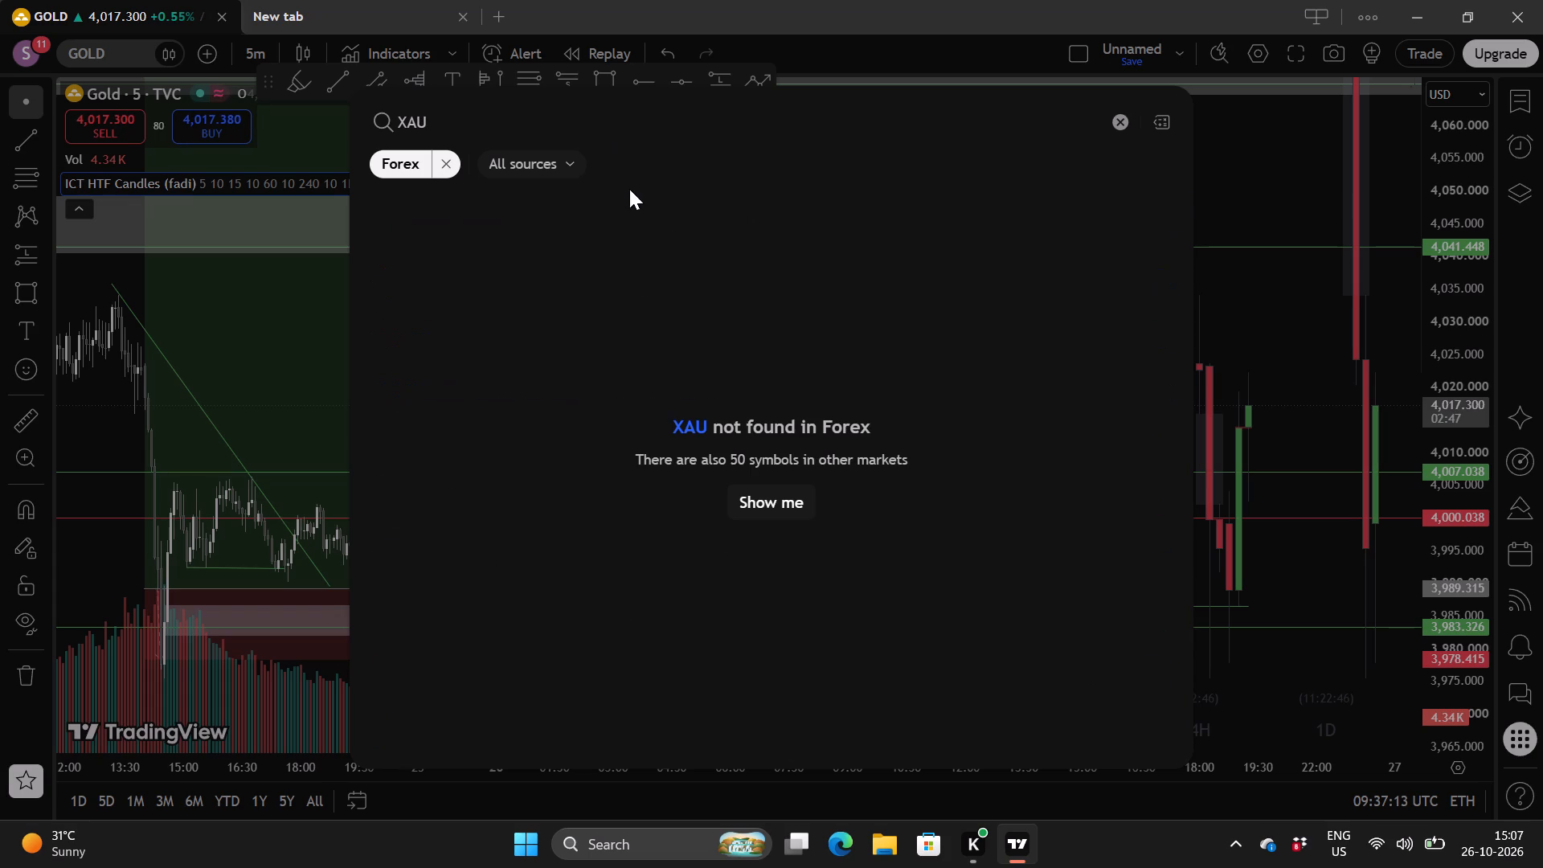
# Remove the Forex filter and look through the XAU symbols across all markets.
pyautogui.click(441, 161)
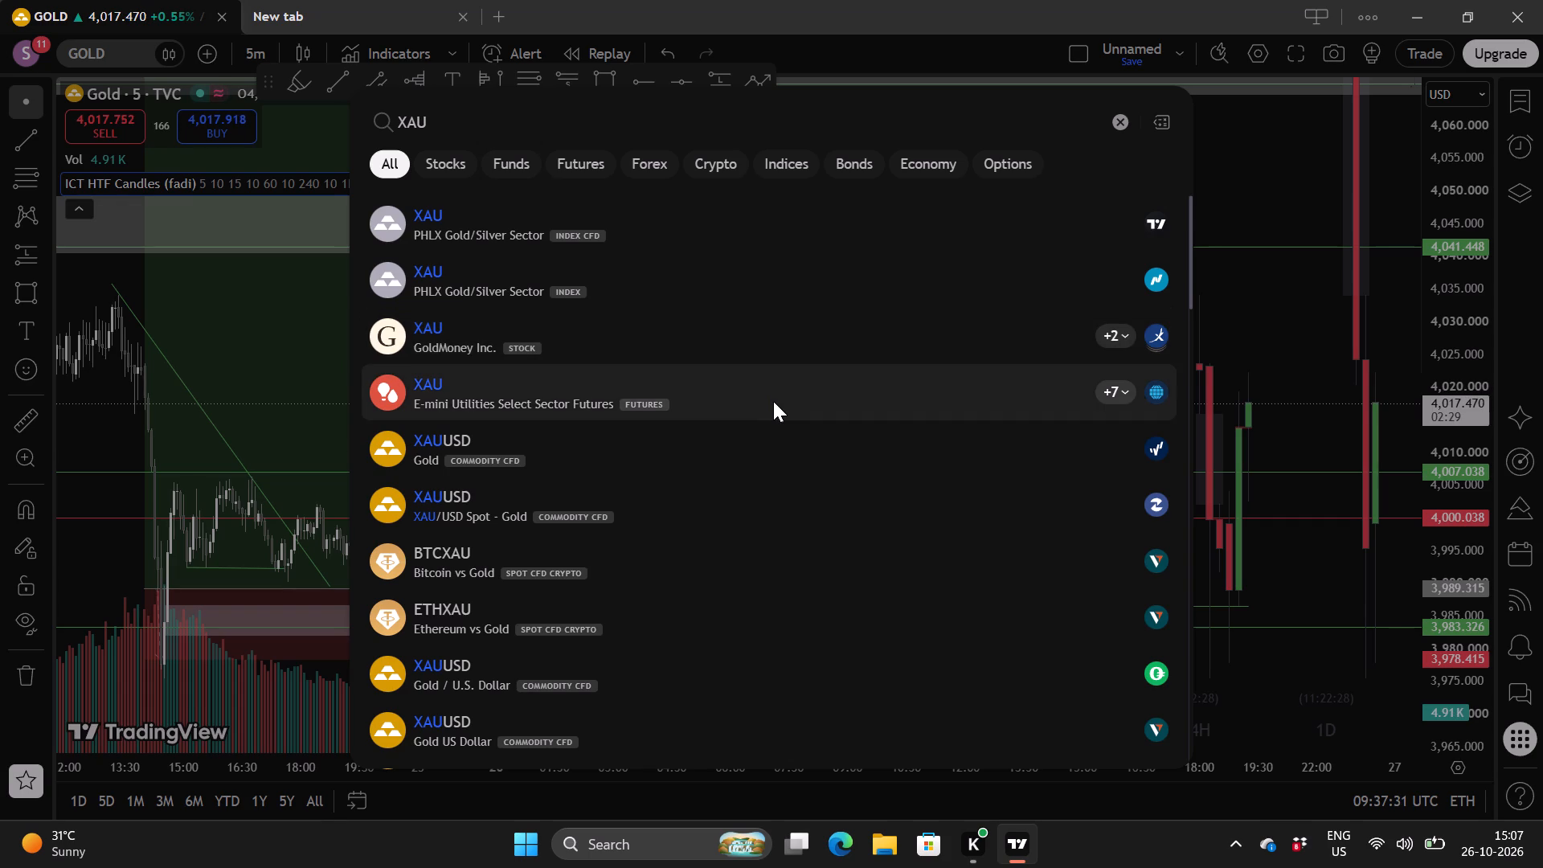
pyautogui.scroll(-2, 773, 401)
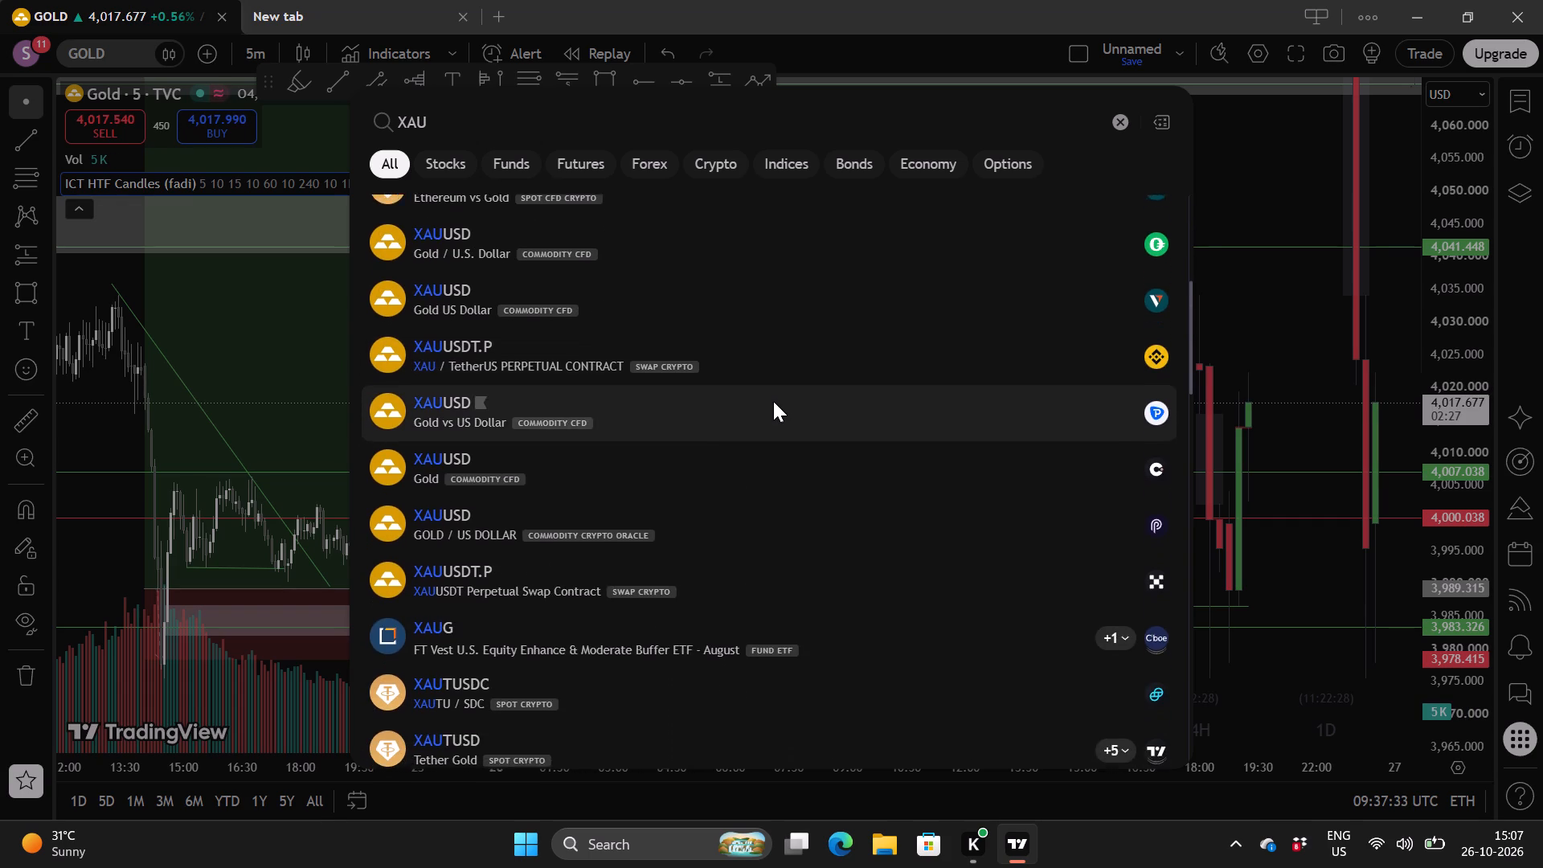
pyautogui.scroll(-3, 773, 401)
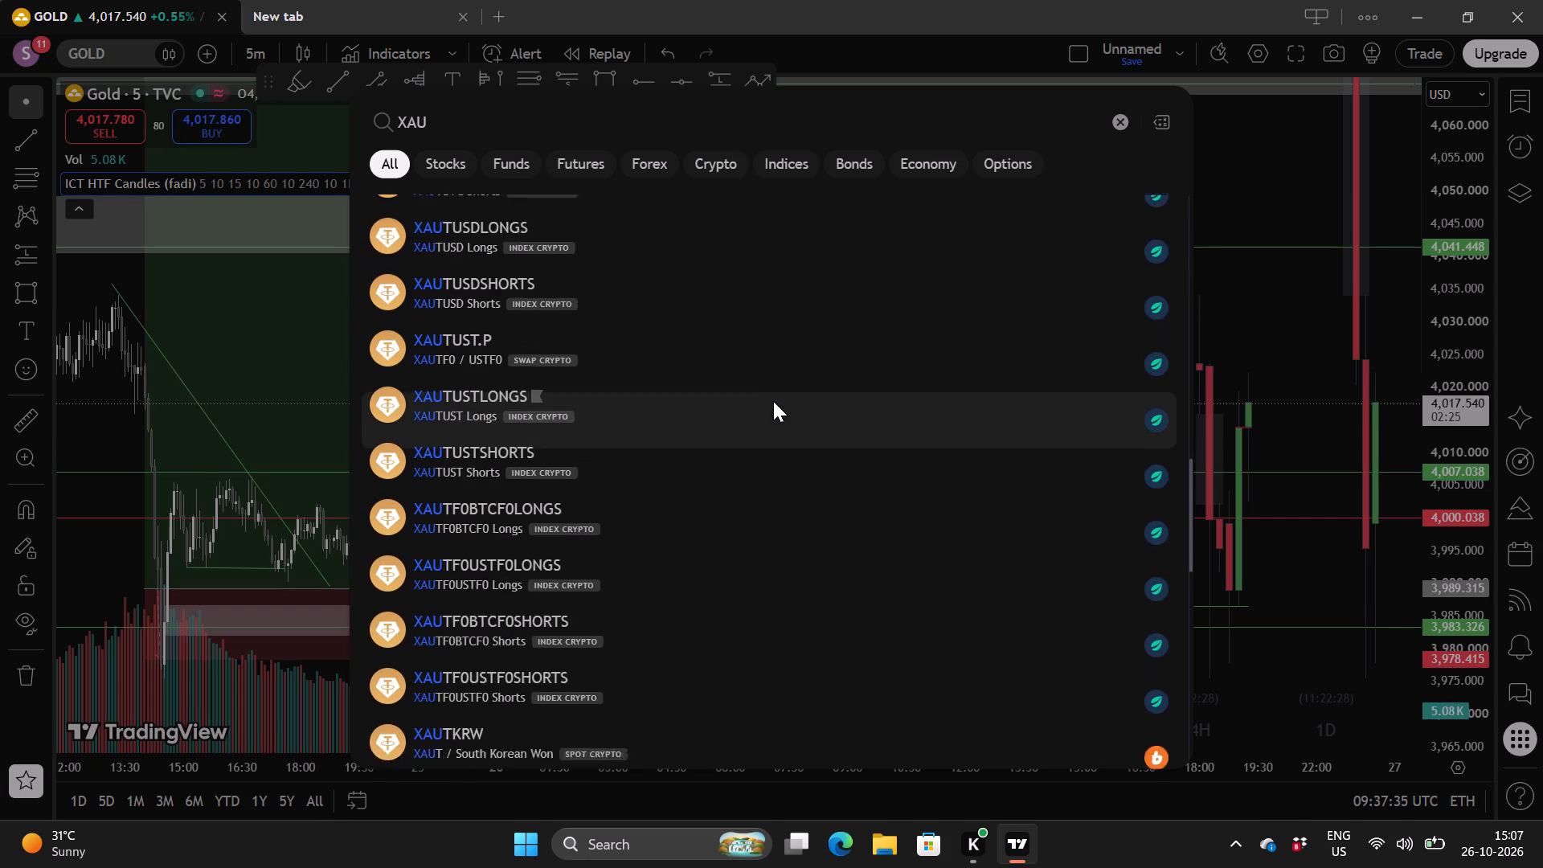
# Search the symbols for ONDO across all markets and look through the listed pairs and contracts.
pyautogui.click(492, 113)
pyautogui.press('BackSpace')
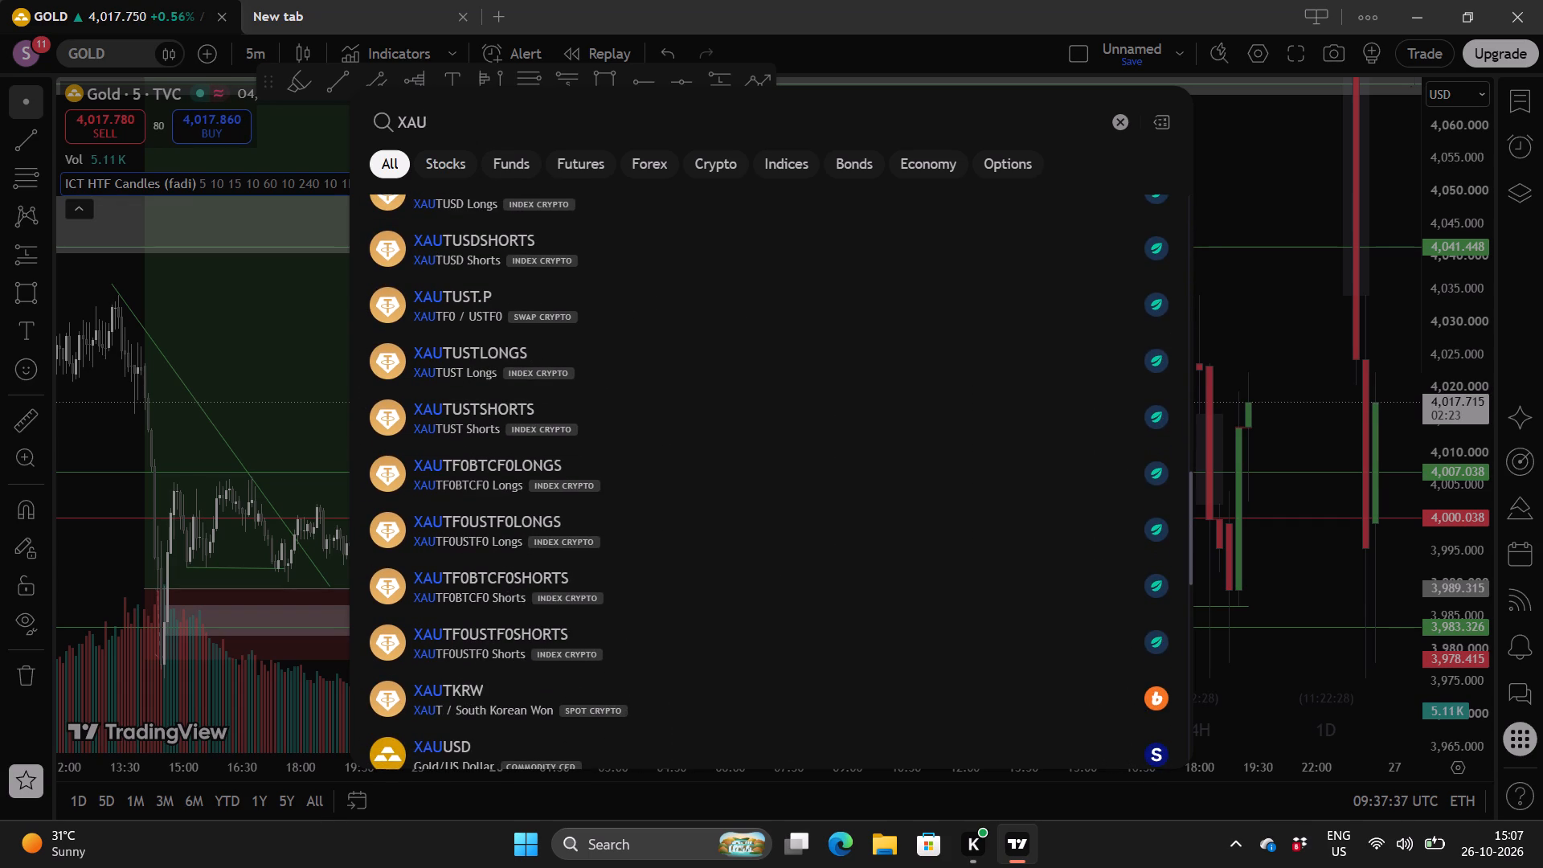
pyautogui.press('BackSpace')
pyautogui.press('BackSpace')
pyautogui.press('BackSpace')
pyautogui.press('BackSpace')
pyautogui.press('BackSpace')
pyautogui.press('BackSpace')
pyautogui.write('ond')
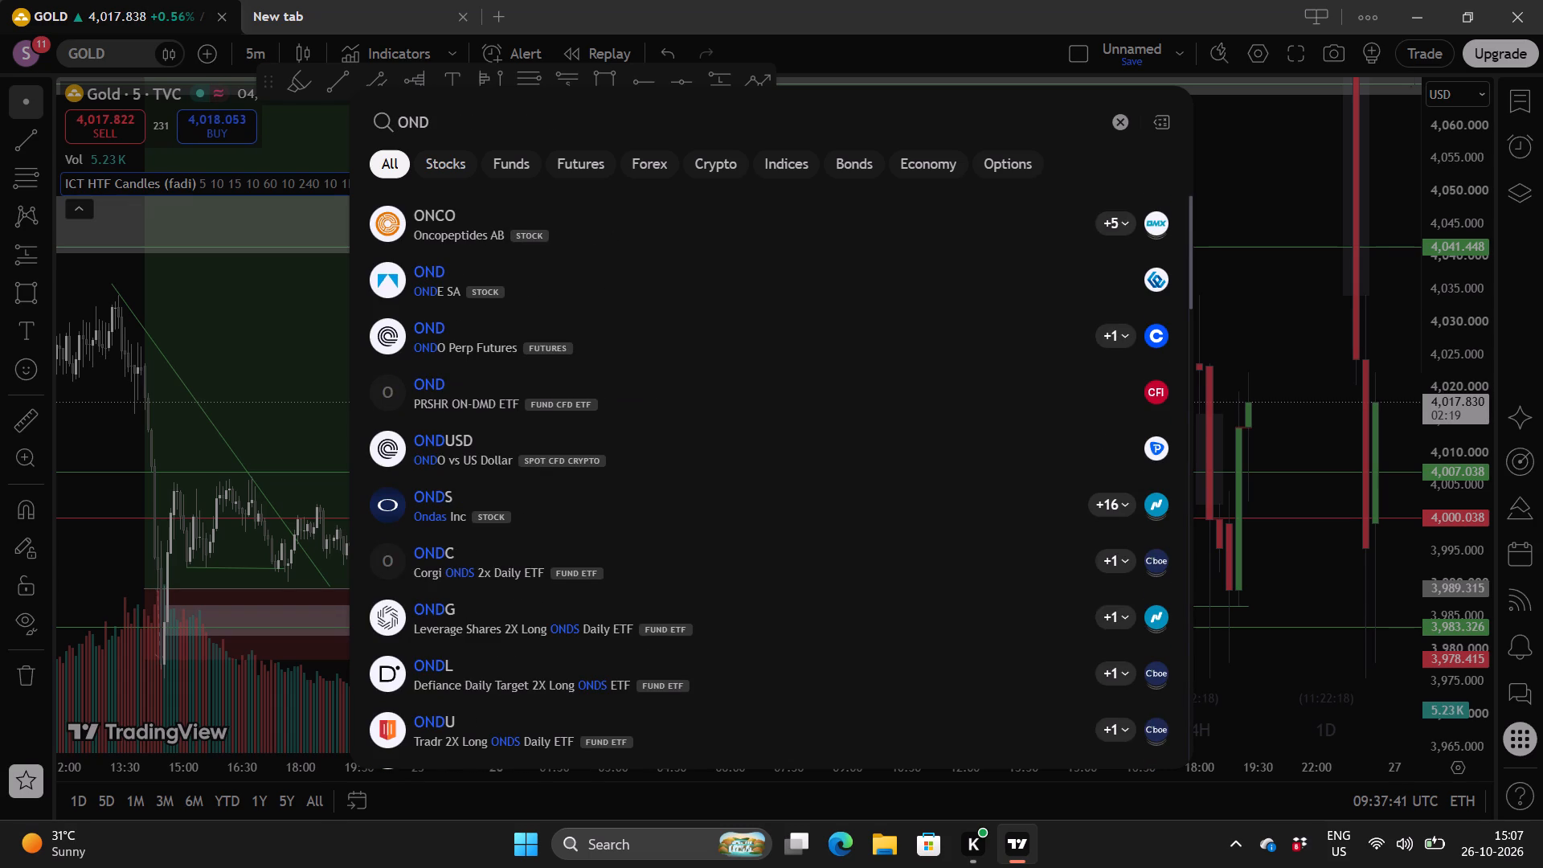
pyautogui.press('o')
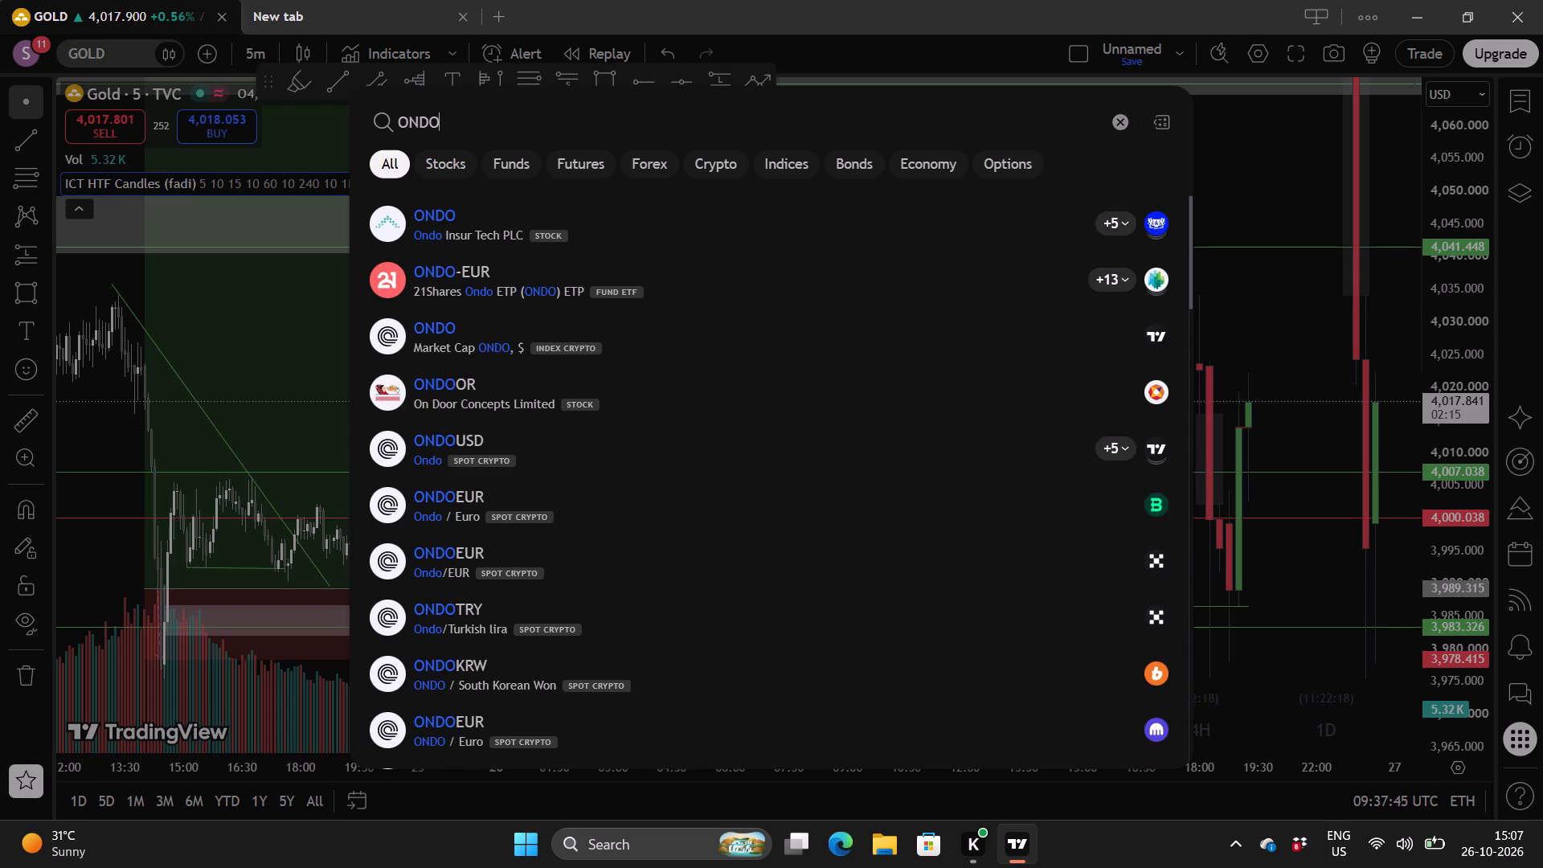
pyautogui.scroll(-3, 578, 439)
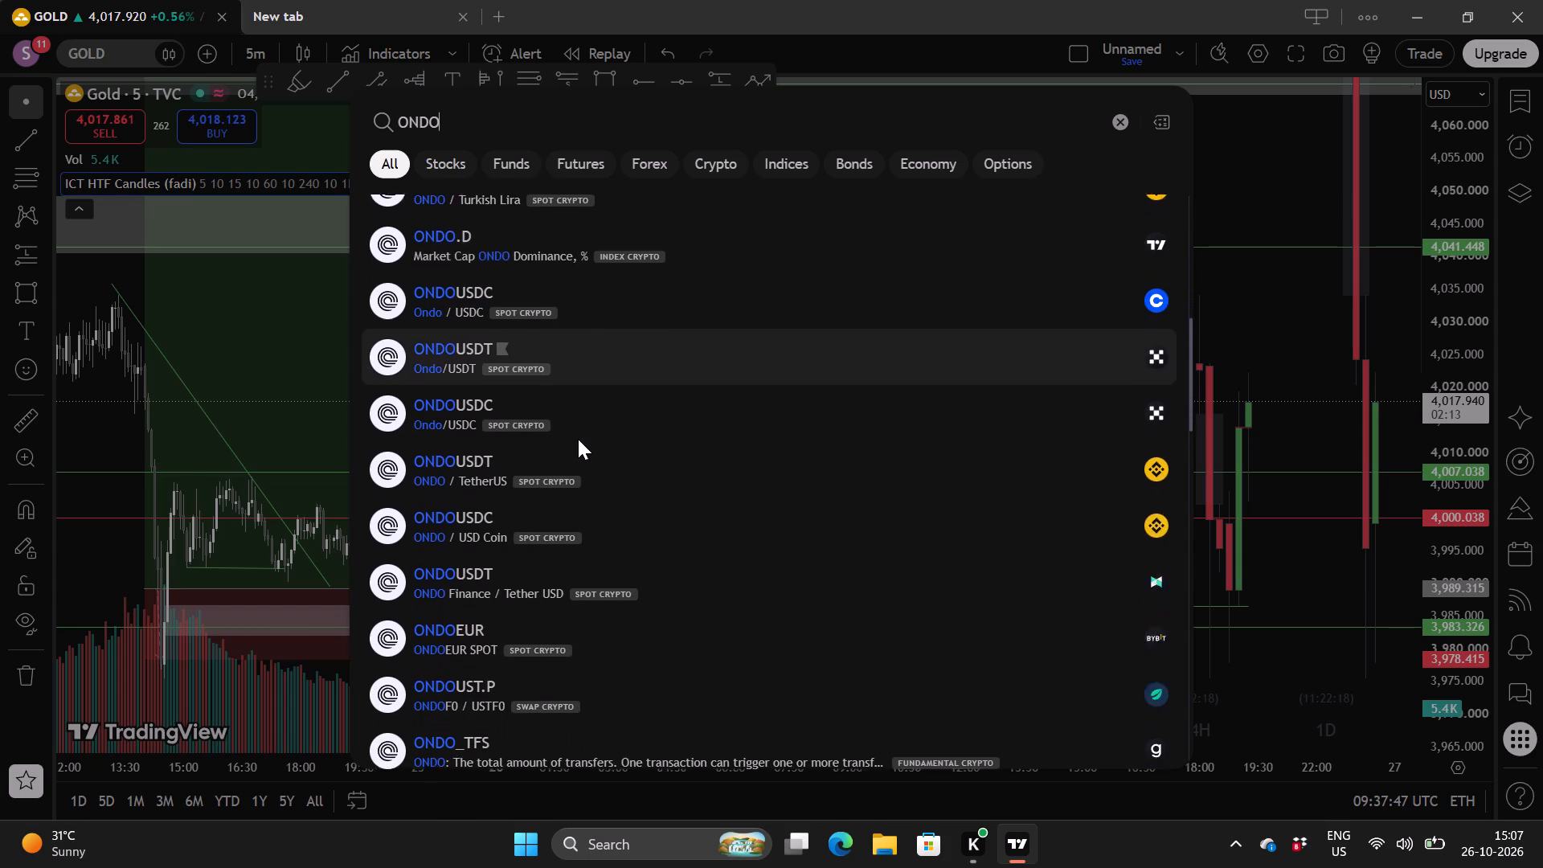
pyautogui.scroll(-2, 578, 439)
pyautogui.scroll(5, 578, 439)
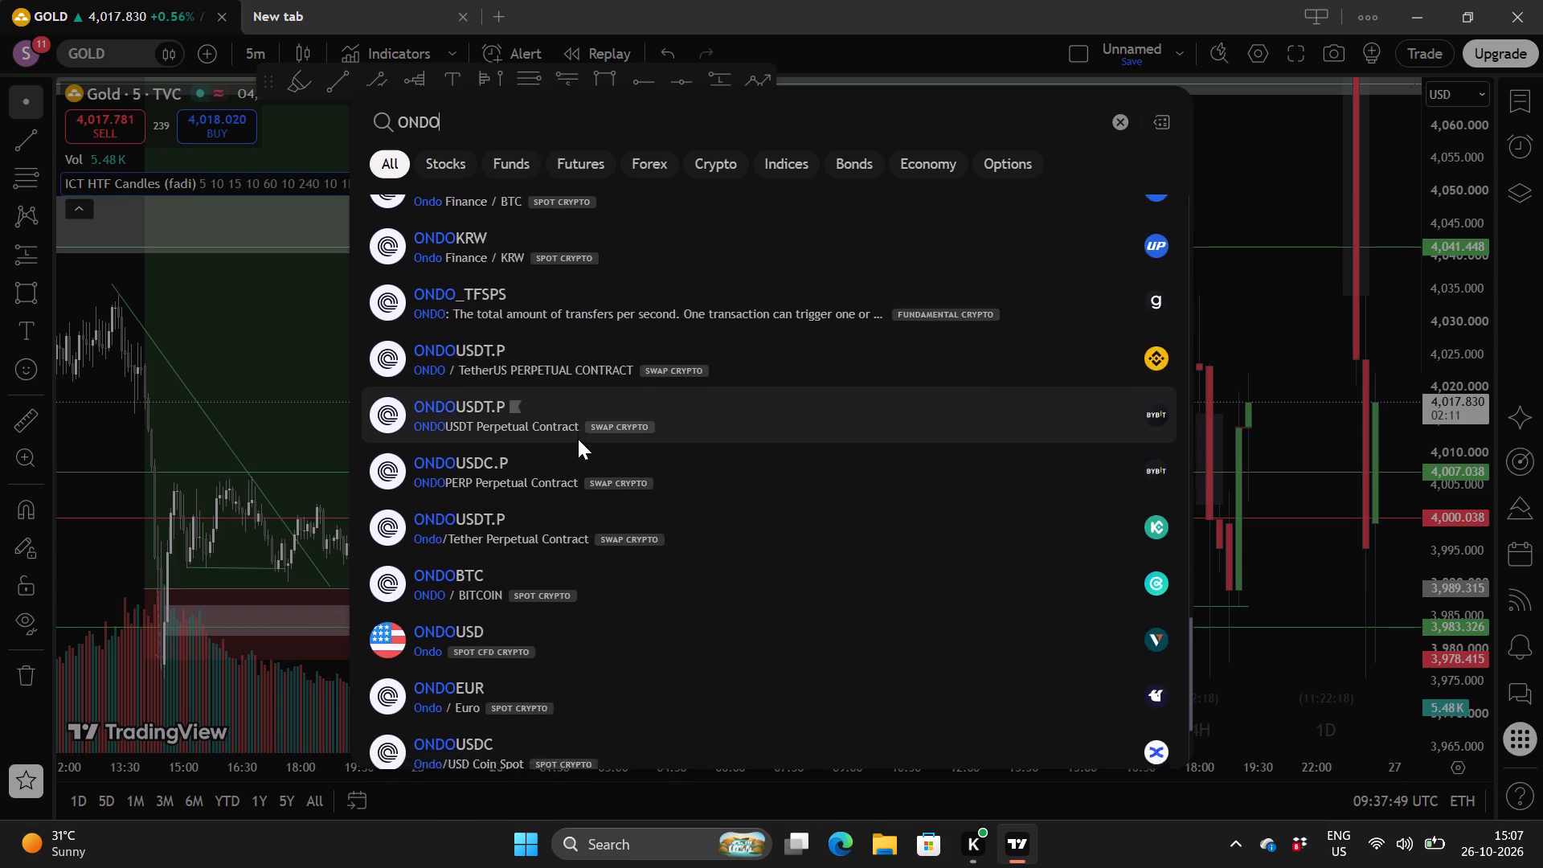
pyautogui.scroll(3, 578, 439)
# Replace the ONDO query with a symbol search for XAUUSD.
pyautogui.press('BackSpace')
pyautogui.press('BackSpace')
pyautogui.press('BackSpace')
pyautogui.press('BackSpace')
pyautogui.press('BackSpace')
pyautogui.press('BackSpace')
pyautogui.press('BackSpace')
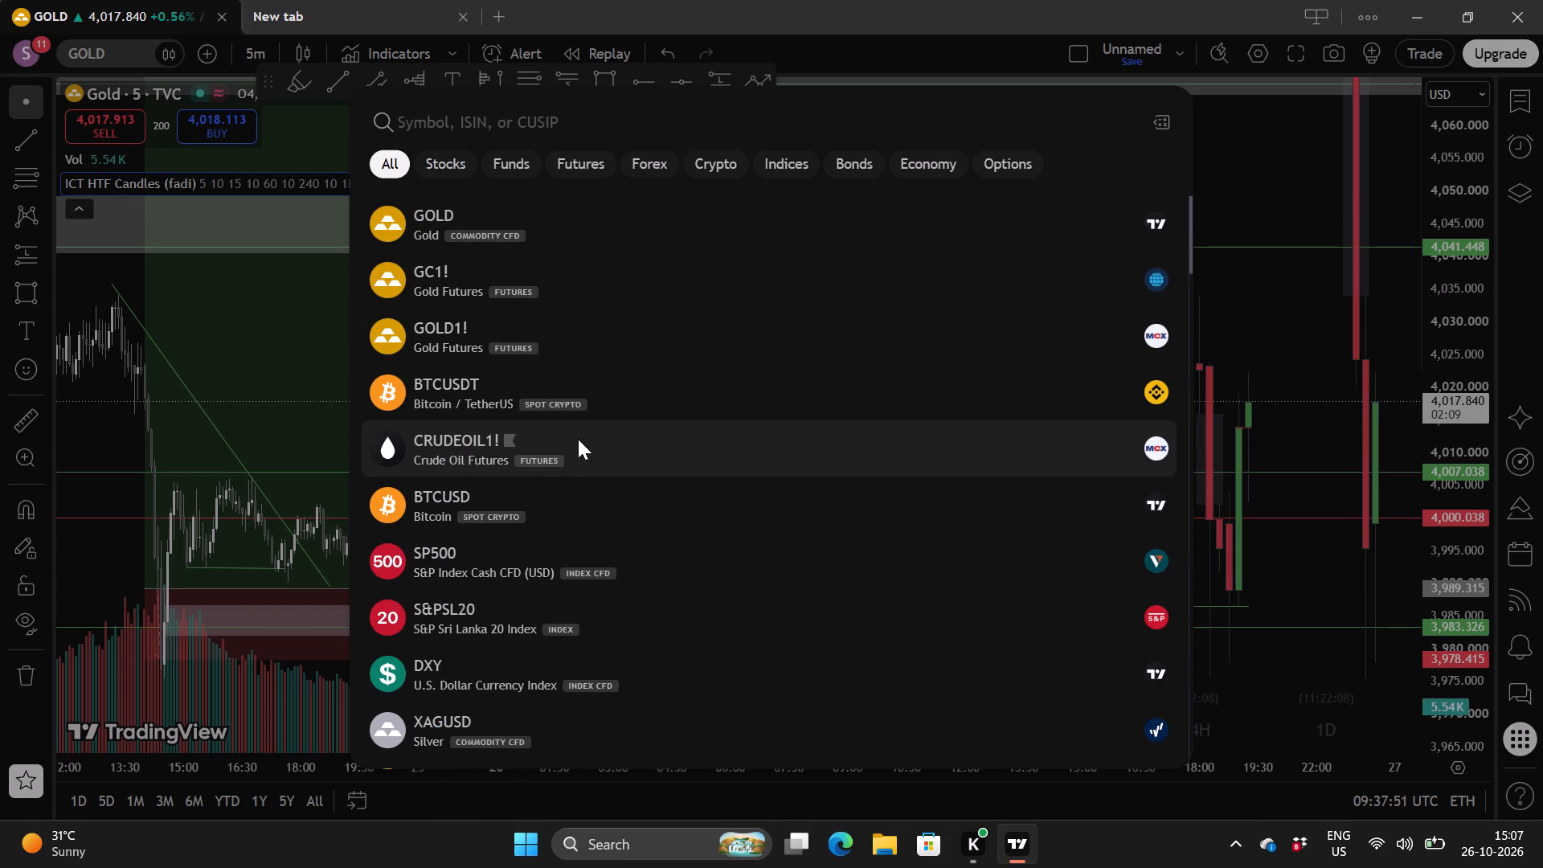
pyautogui.write('xau')
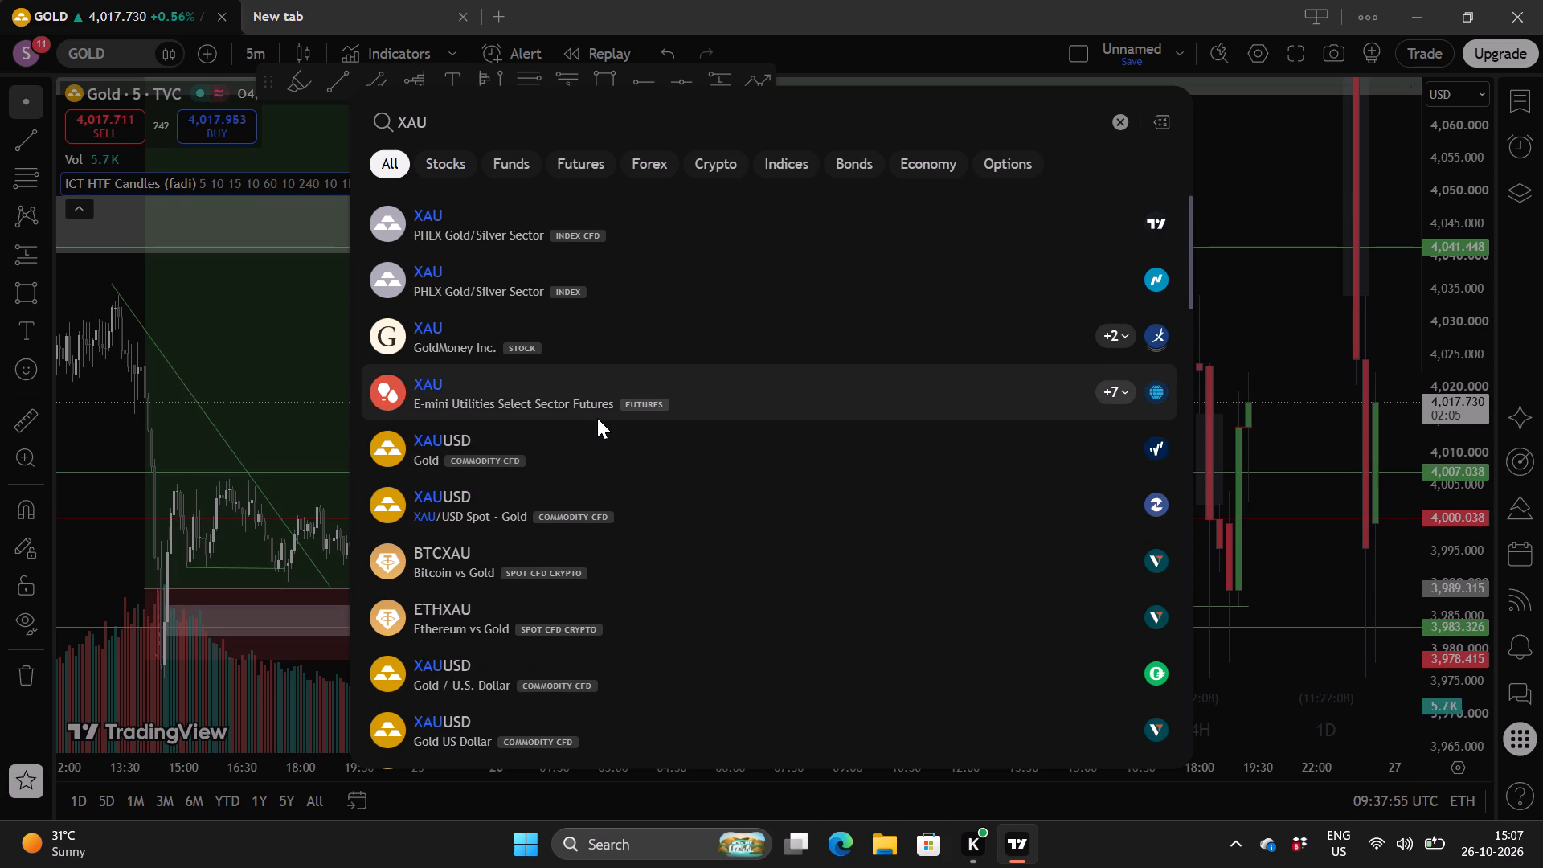
pyautogui.write('usd')
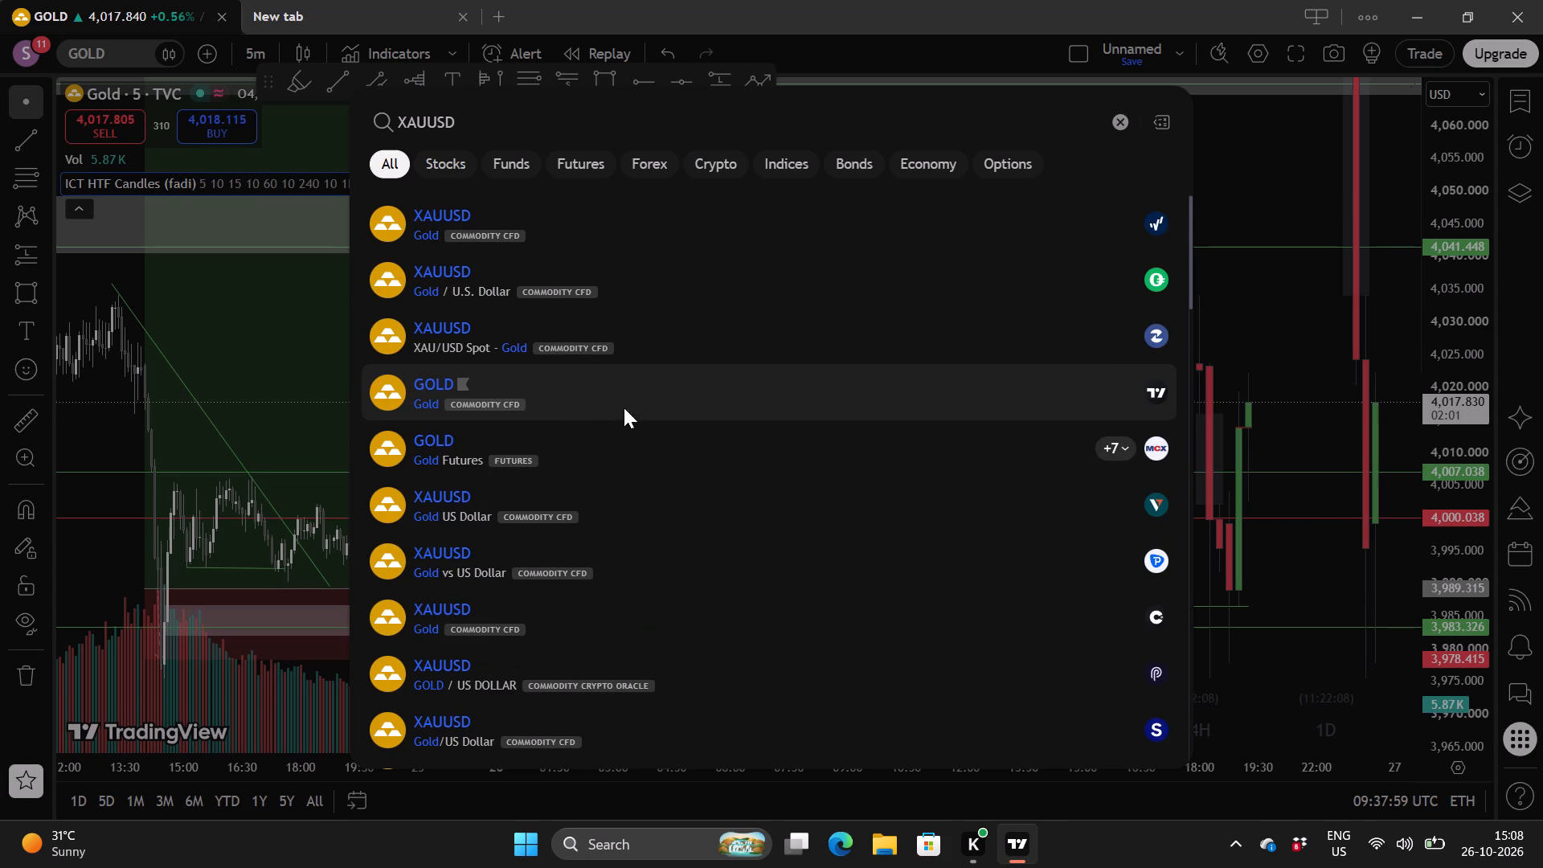
# Look down the full XAUUSD result list, covering the brokers' gold CFDs, futures, funds and indices.
pyautogui.scroll(2, 644, 452)
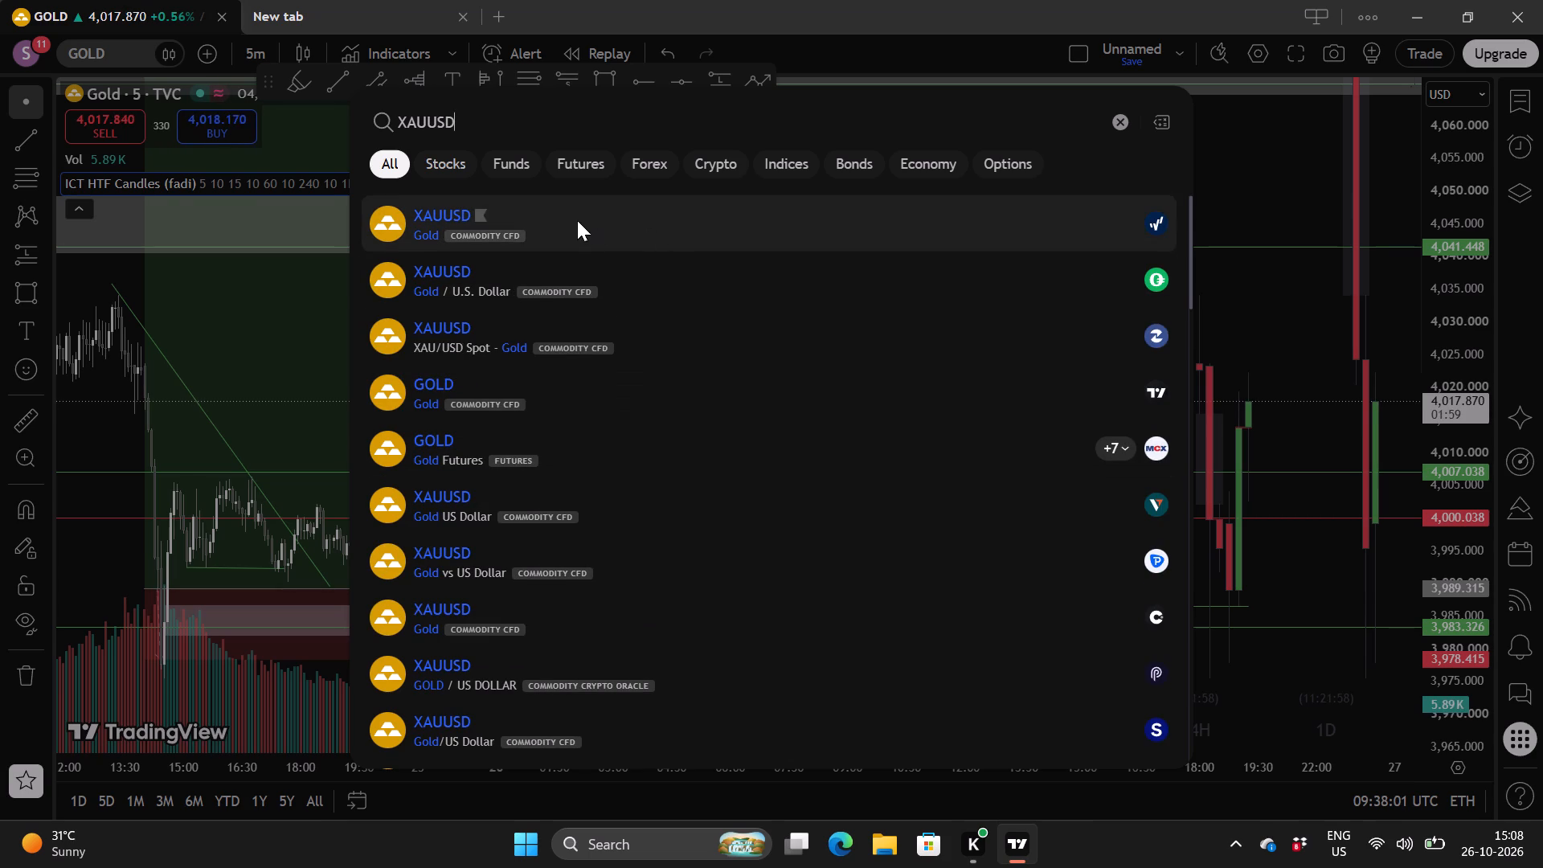
pyautogui.scroll(-3, 671, 316)
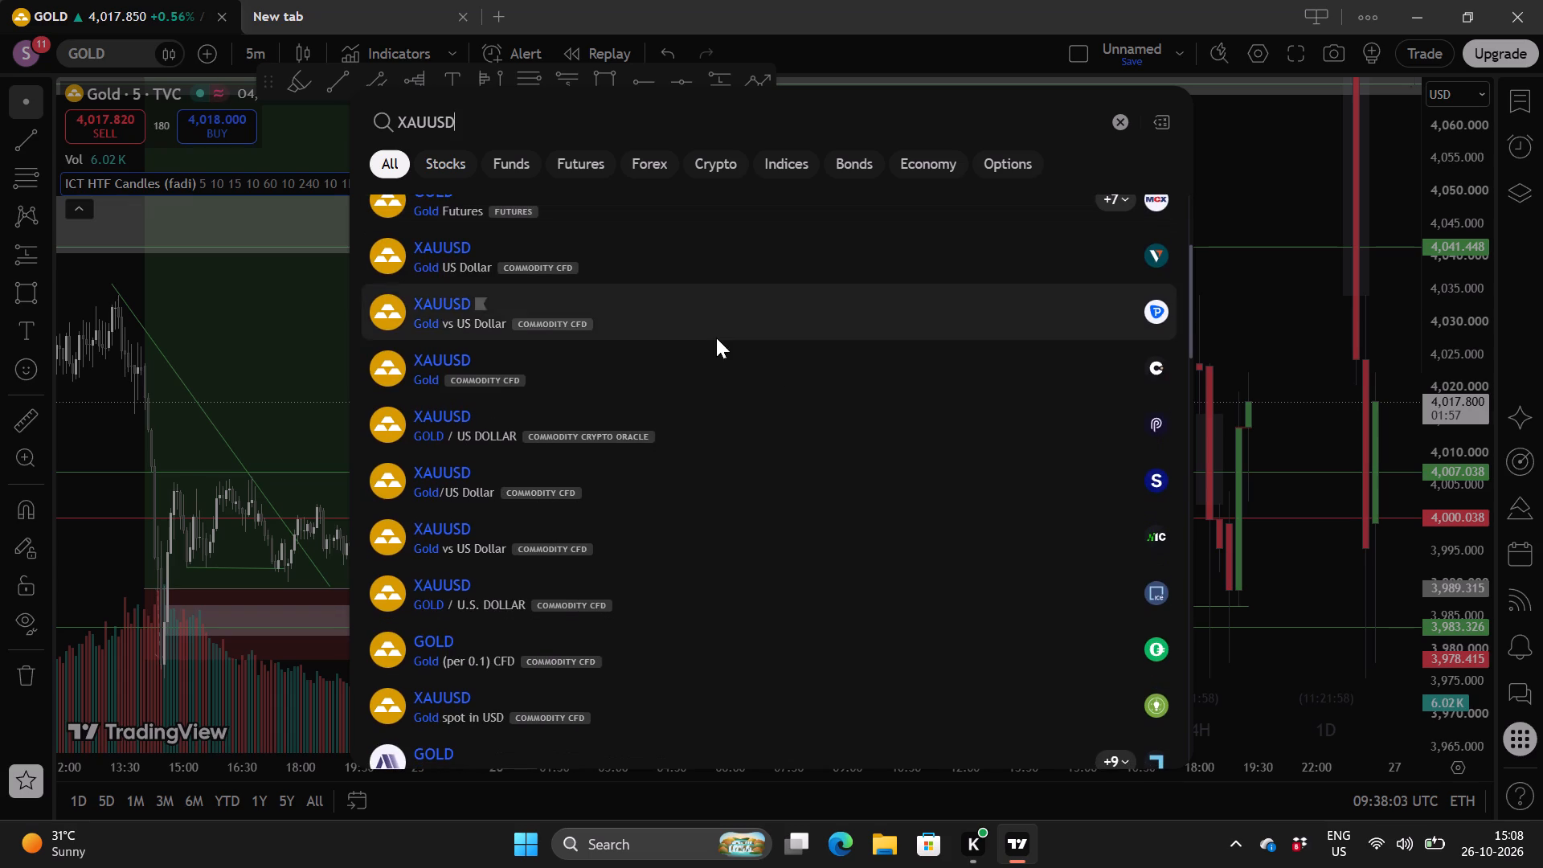
pyautogui.scroll(-2, 778, 382)
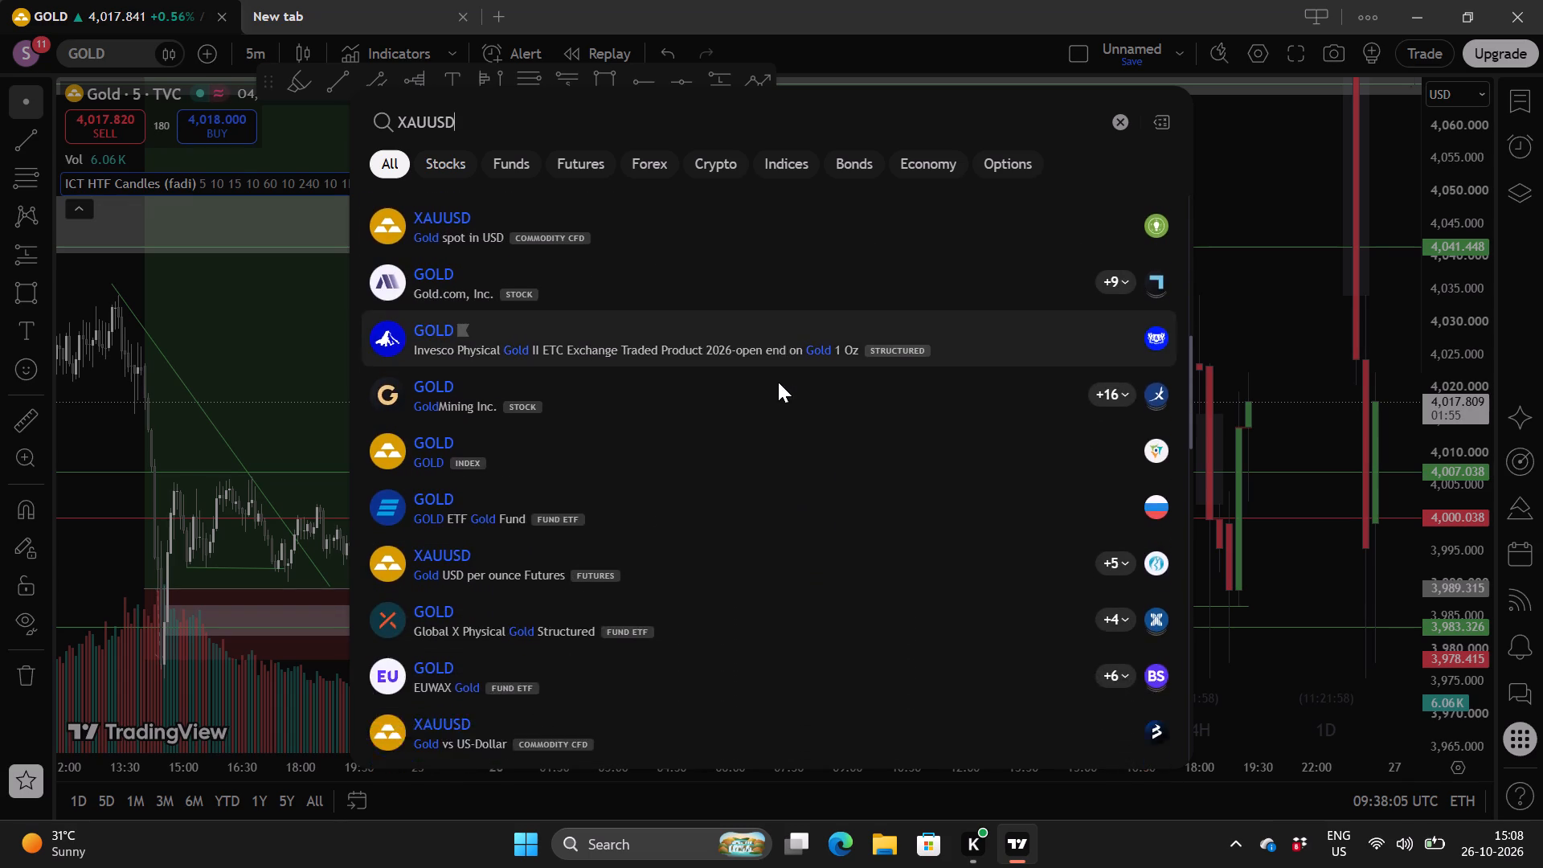
pyautogui.scroll(-2, 778, 382)
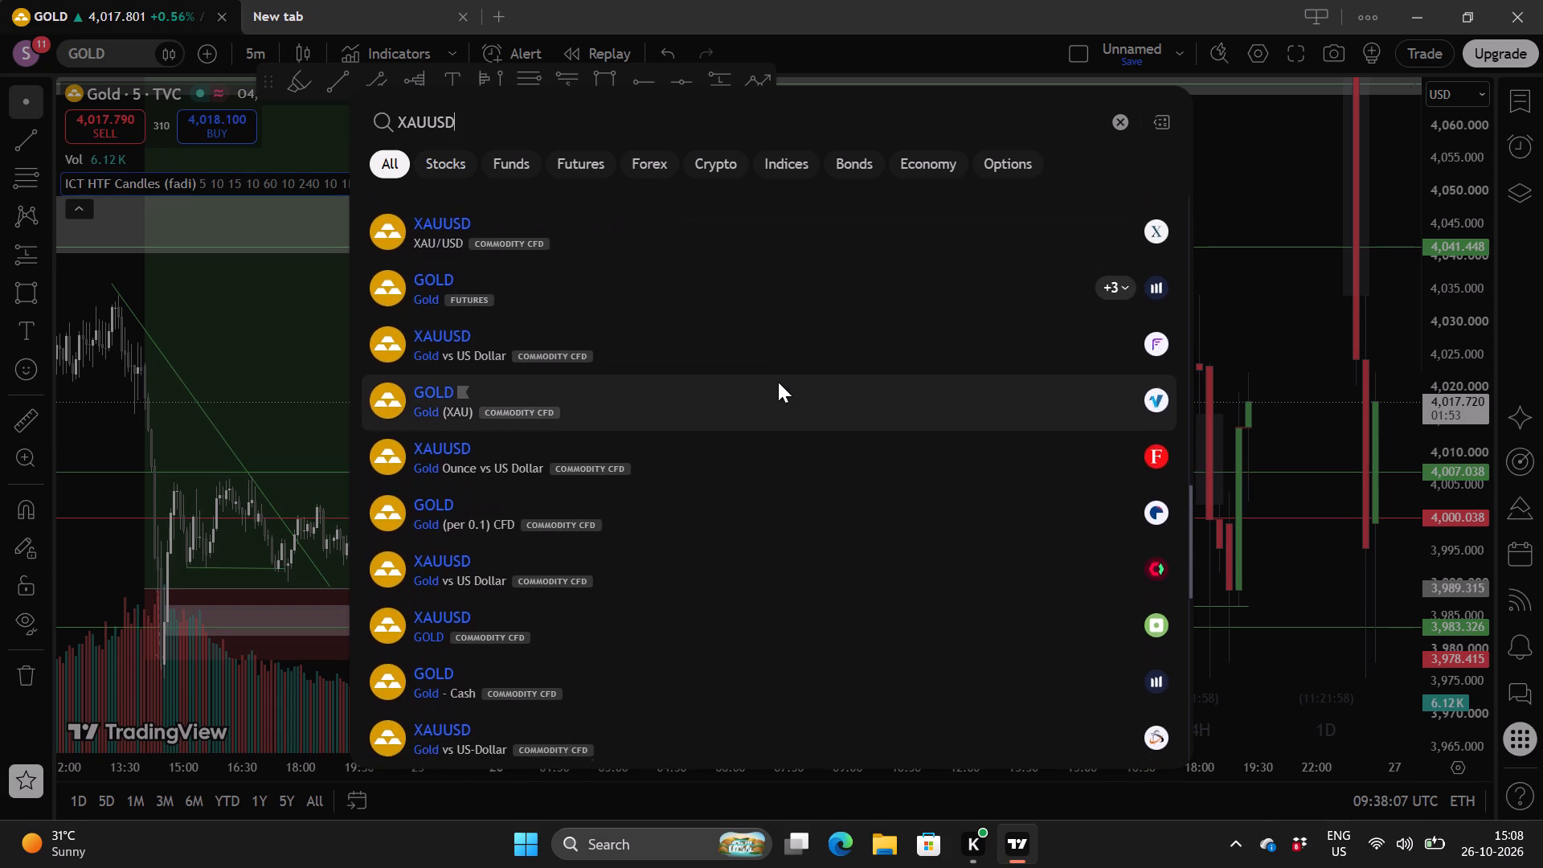
pyautogui.scroll(-2, 778, 382)
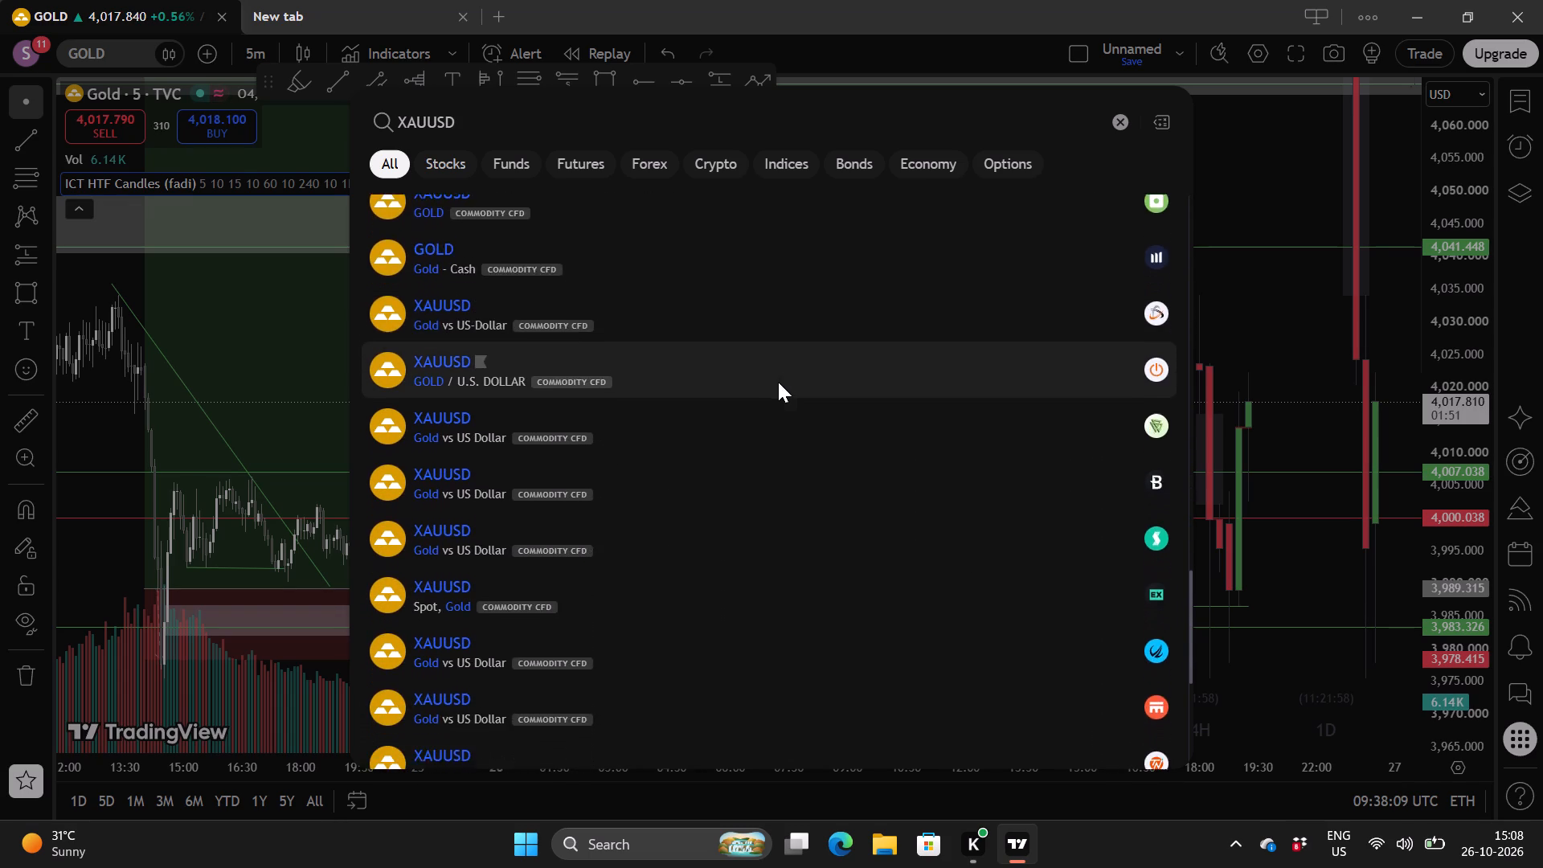
pyautogui.scroll(-1, 778, 382)
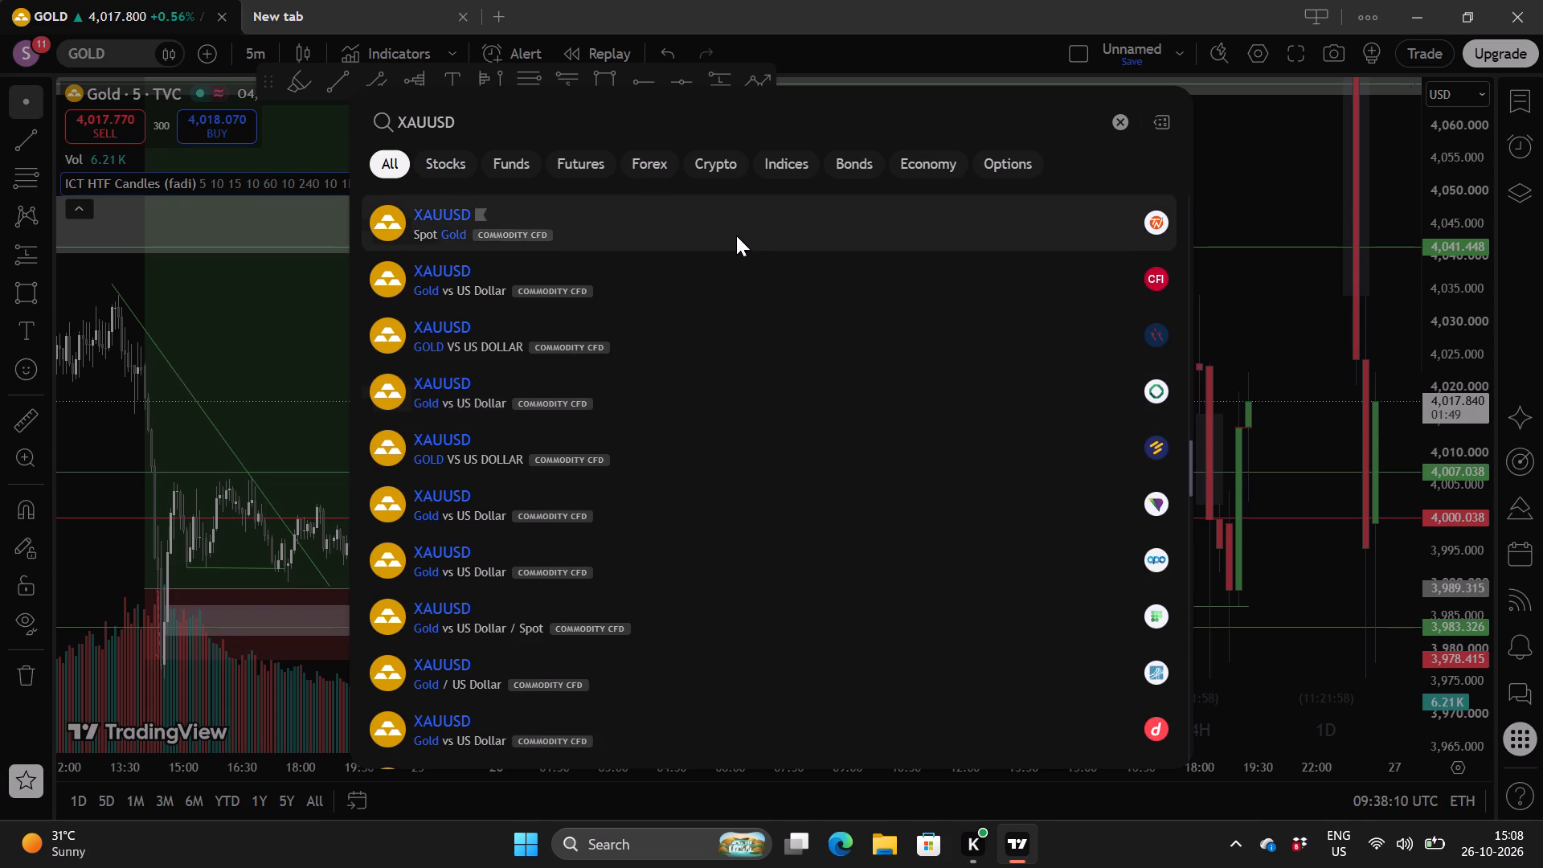
pyautogui.scroll(-1, 736, 235)
pyautogui.scroll(-1, 786, 465)
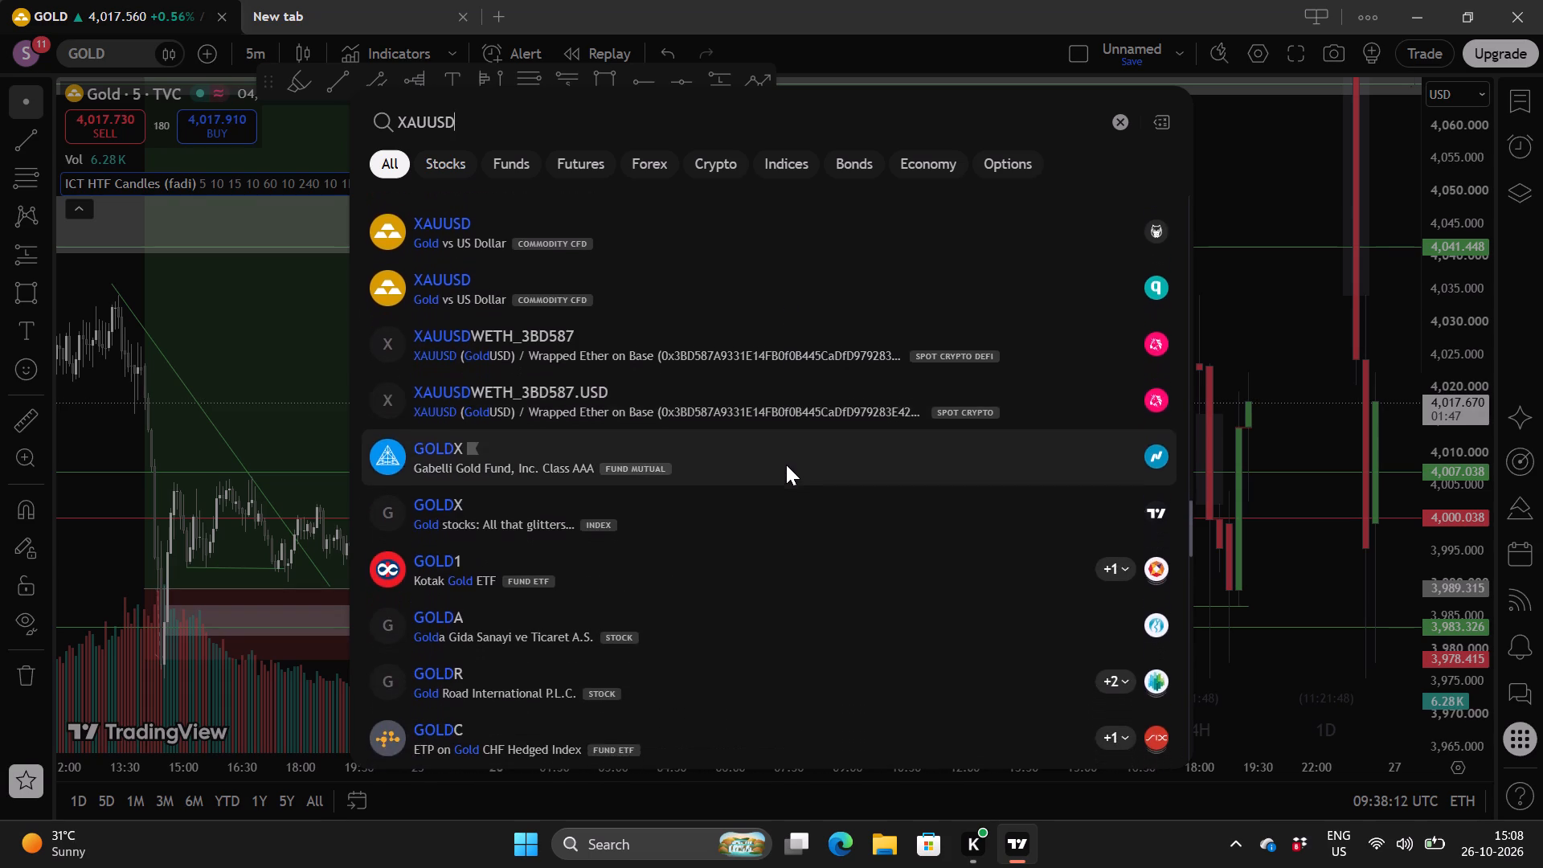
pyautogui.scroll(-2, 786, 465)
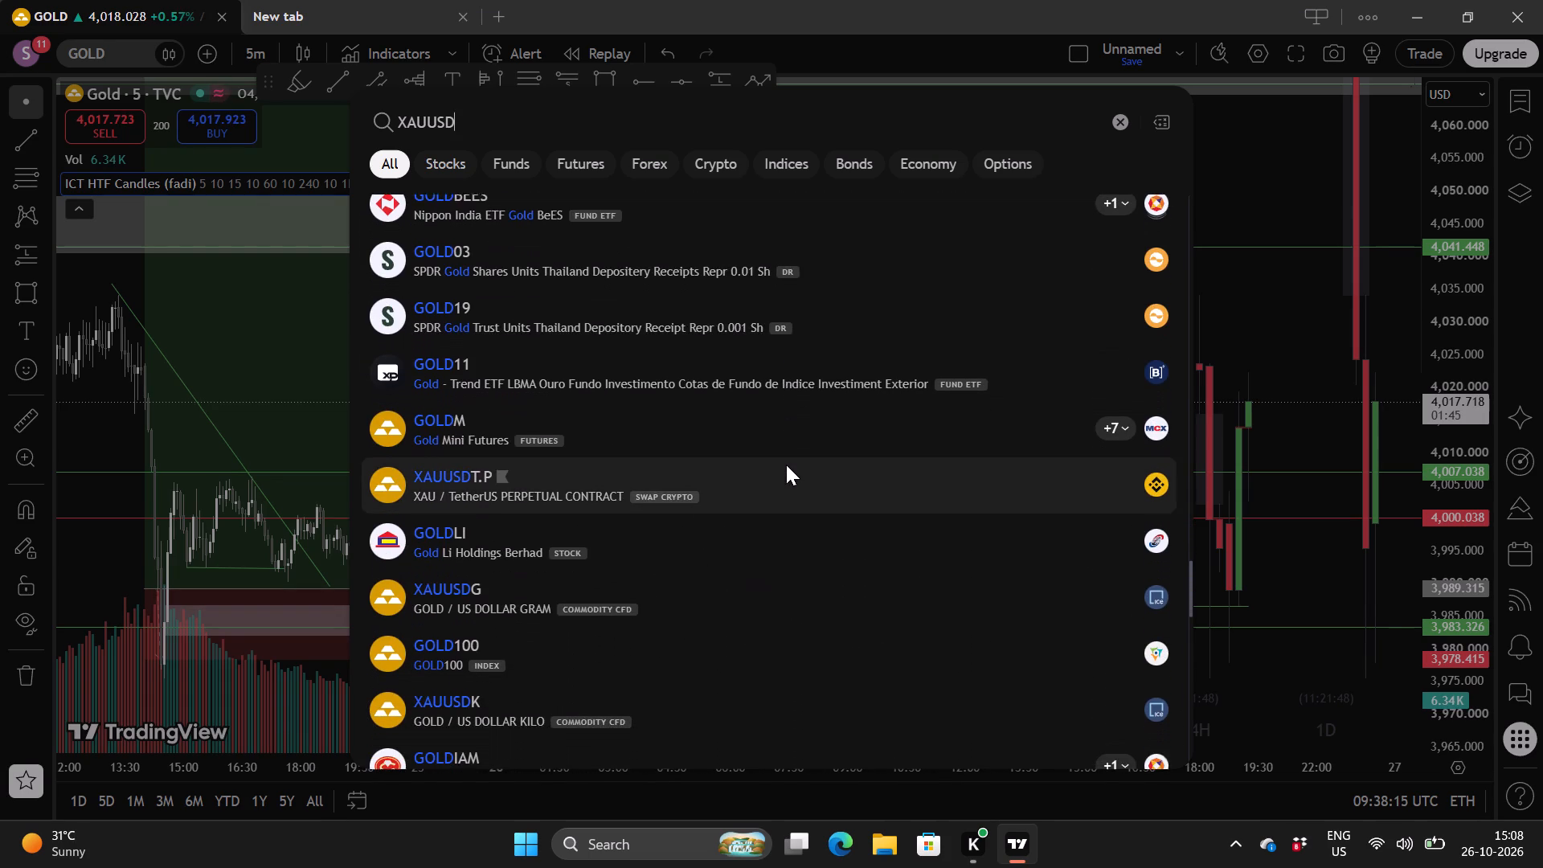
pyautogui.scroll(-1, 786, 465)
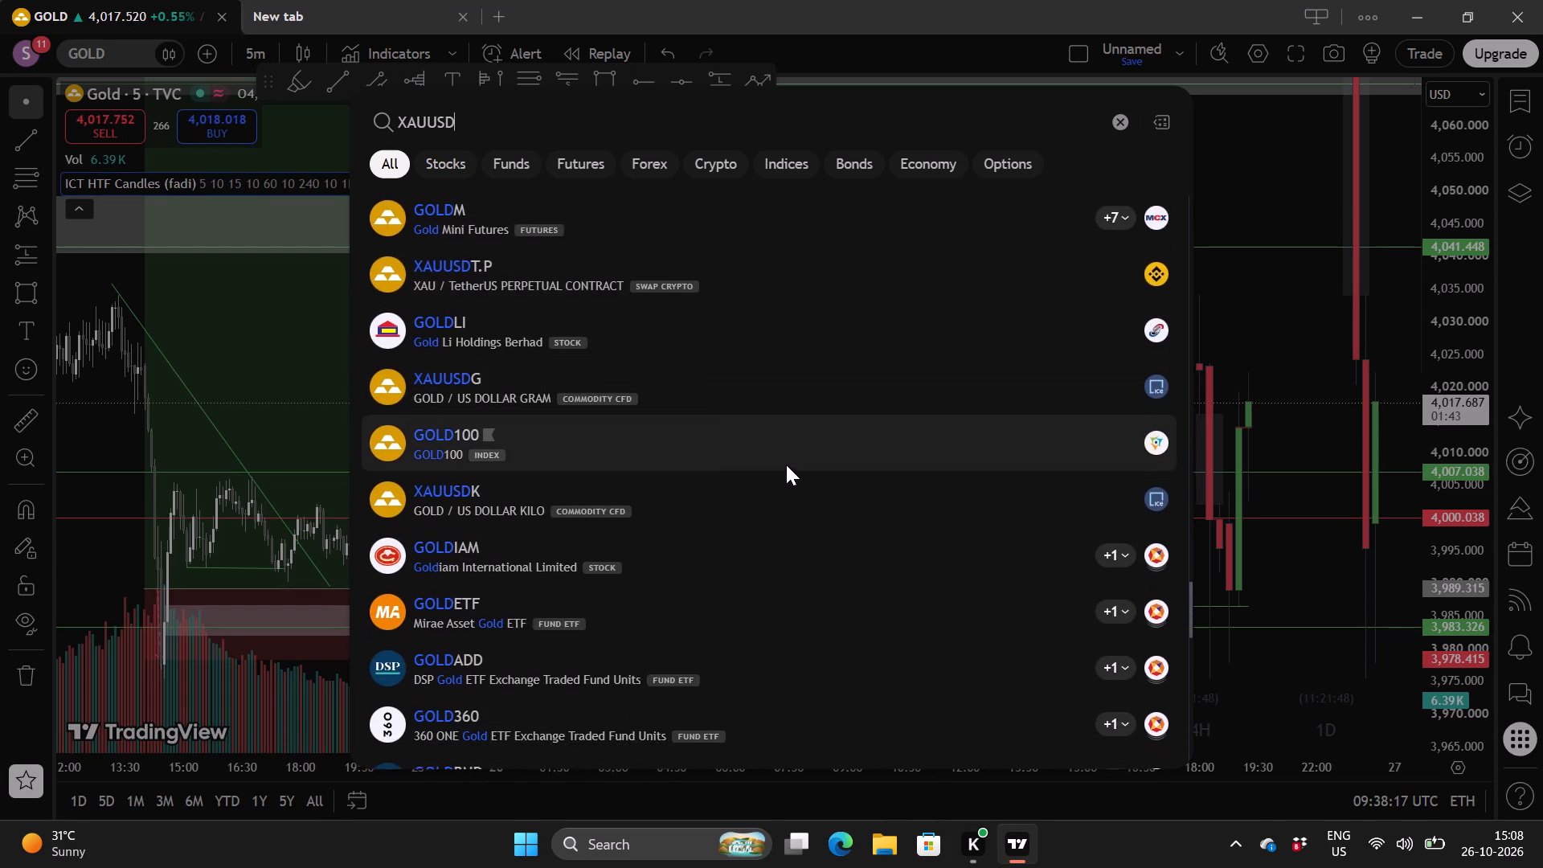
pyautogui.scroll(-2, 786, 465)
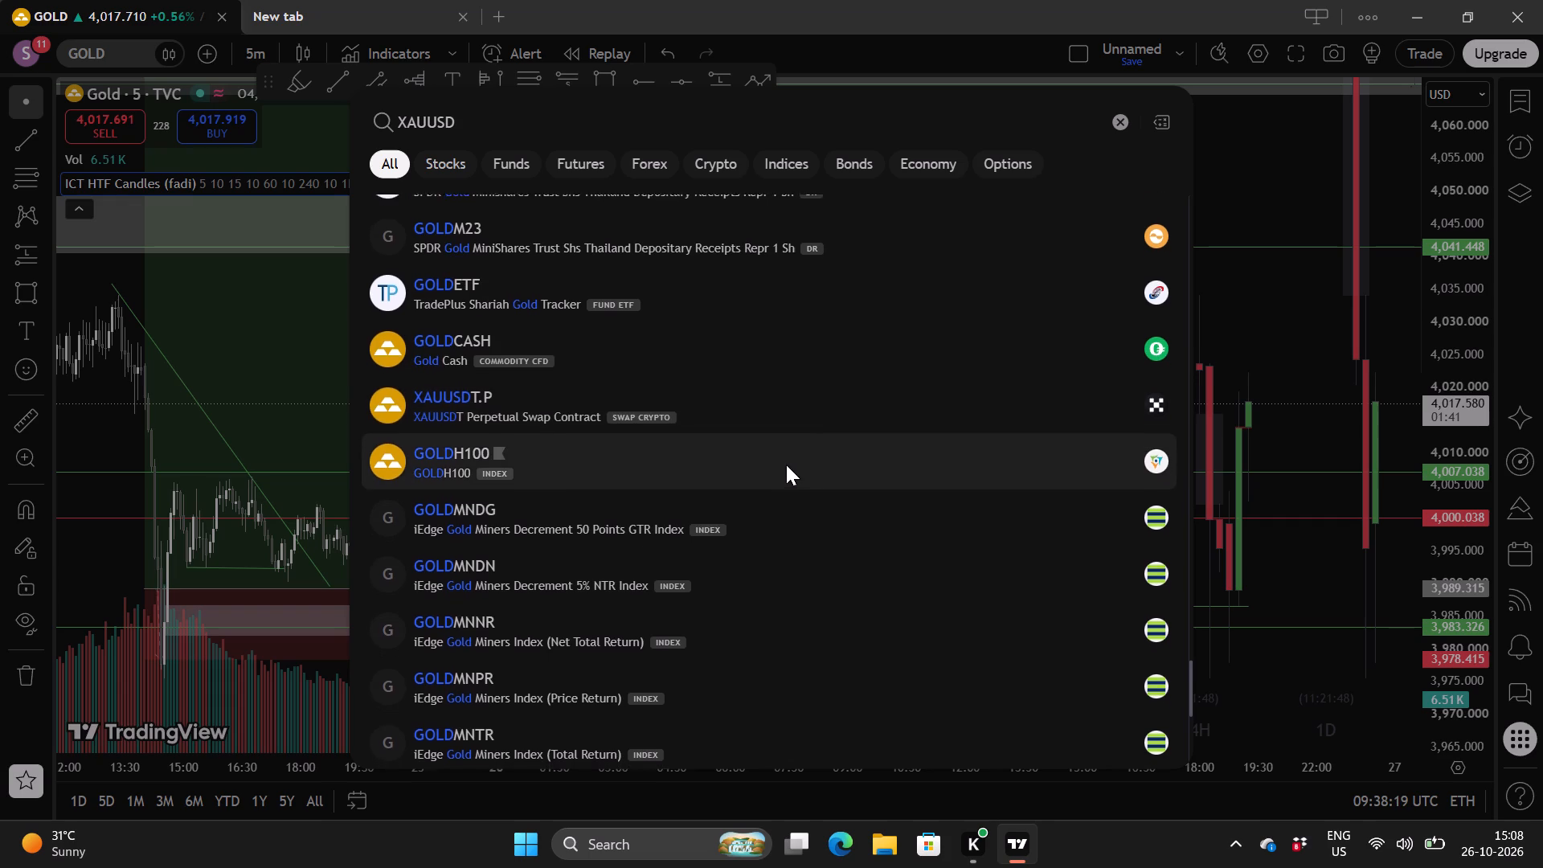
pyautogui.scroll(-3, 786, 465)
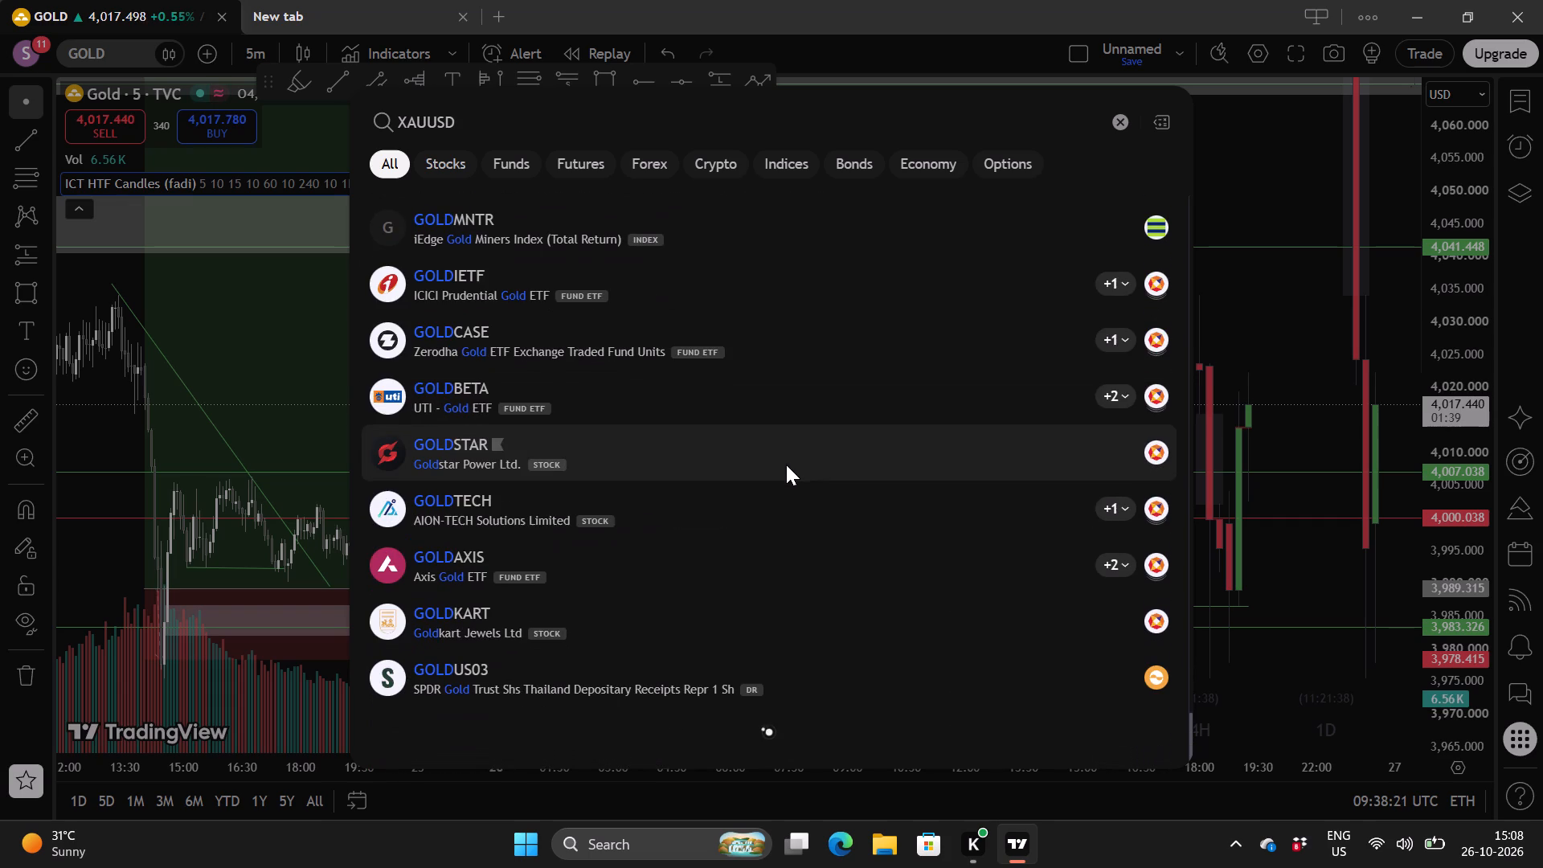
pyautogui.scroll(-1, 786, 465)
# Return through the XAUUSD results to the broker gold CFDs and load the Gold Spot / U.S. Dollar listing on the chart.
pyautogui.scroll(7, 786, 465)
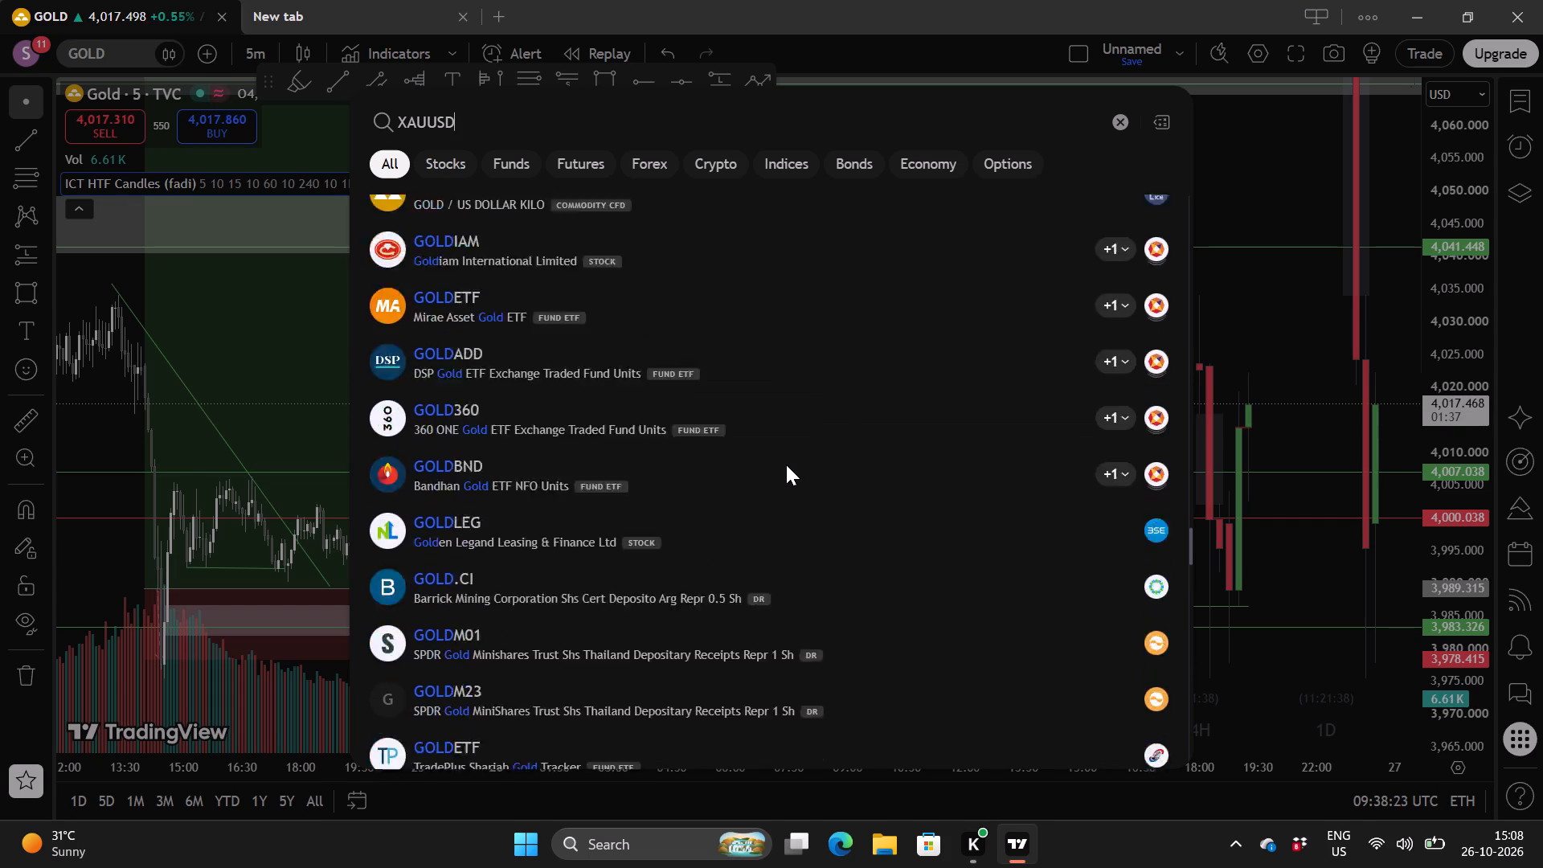
pyautogui.scroll(20, 786, 465)
pyautogui.scroll(9, 786, 465)
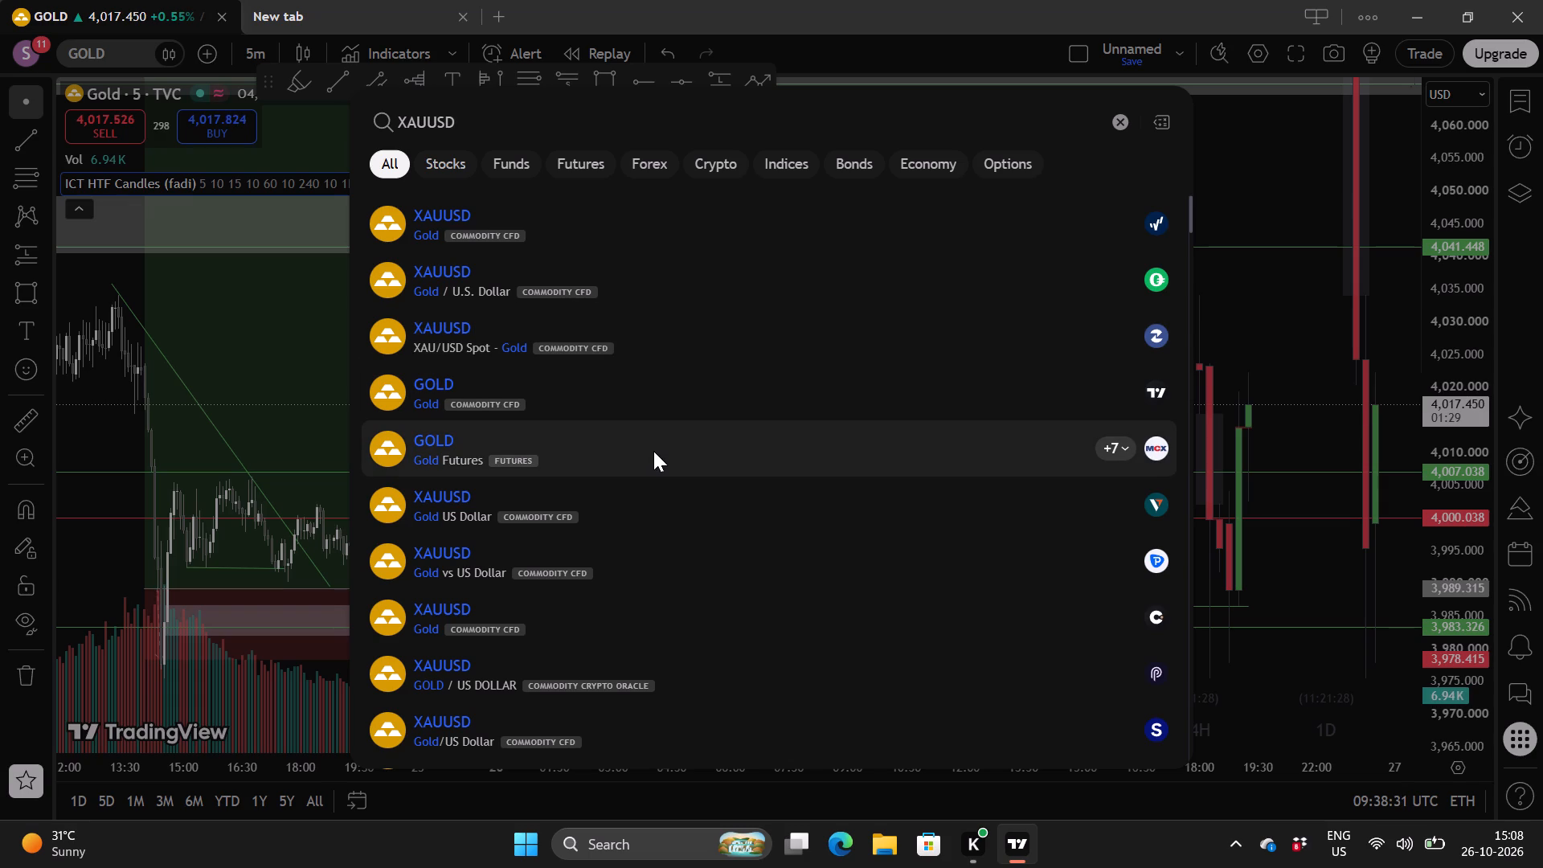
pyautogui.scroll(-1, 725, 515)
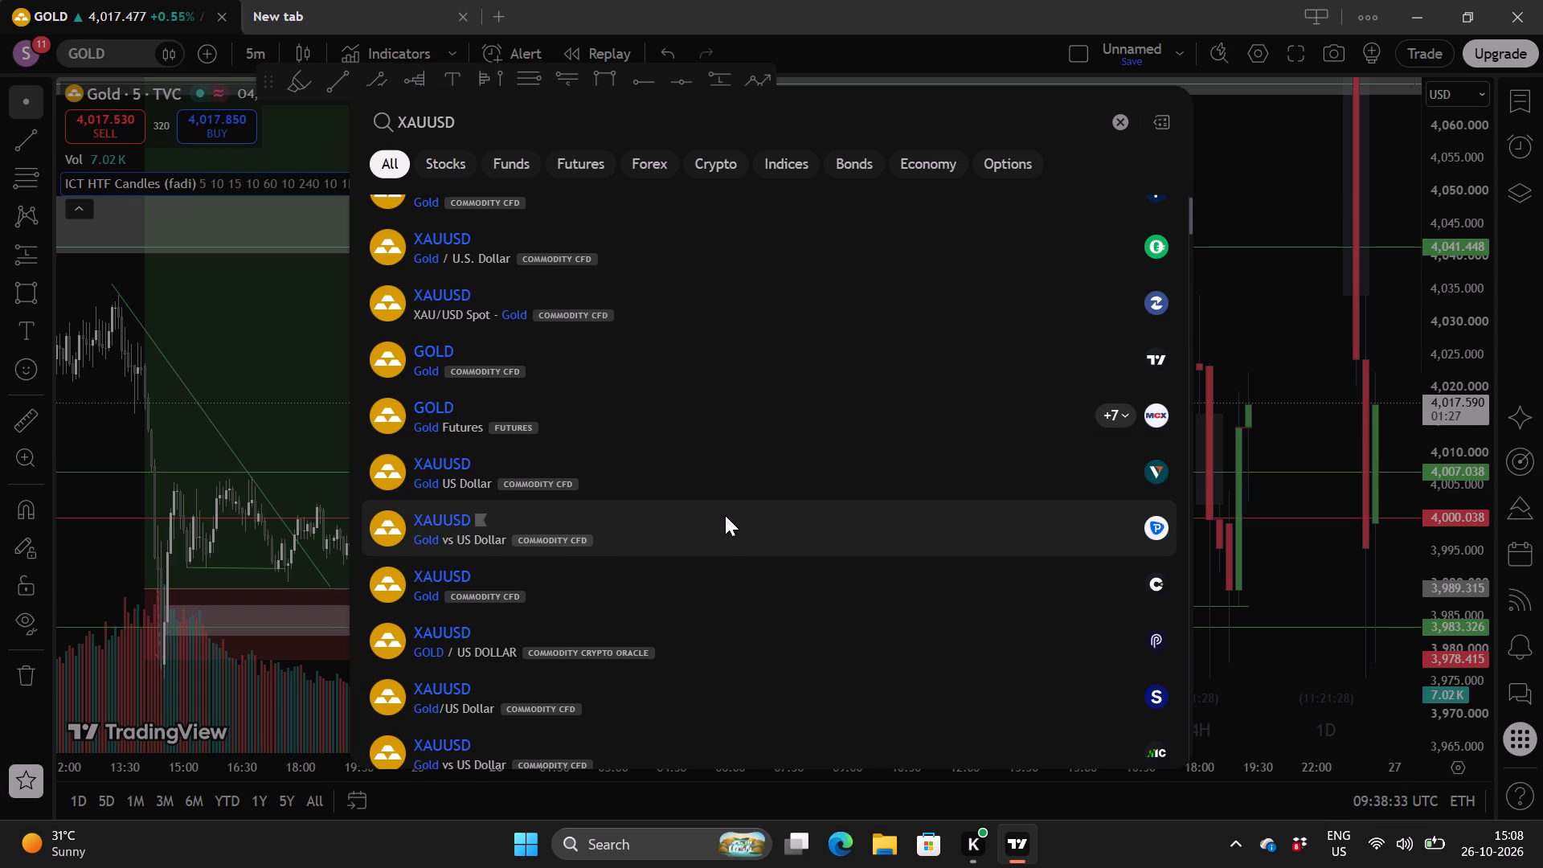
pyautogui.scroll(-1, 725, 515)
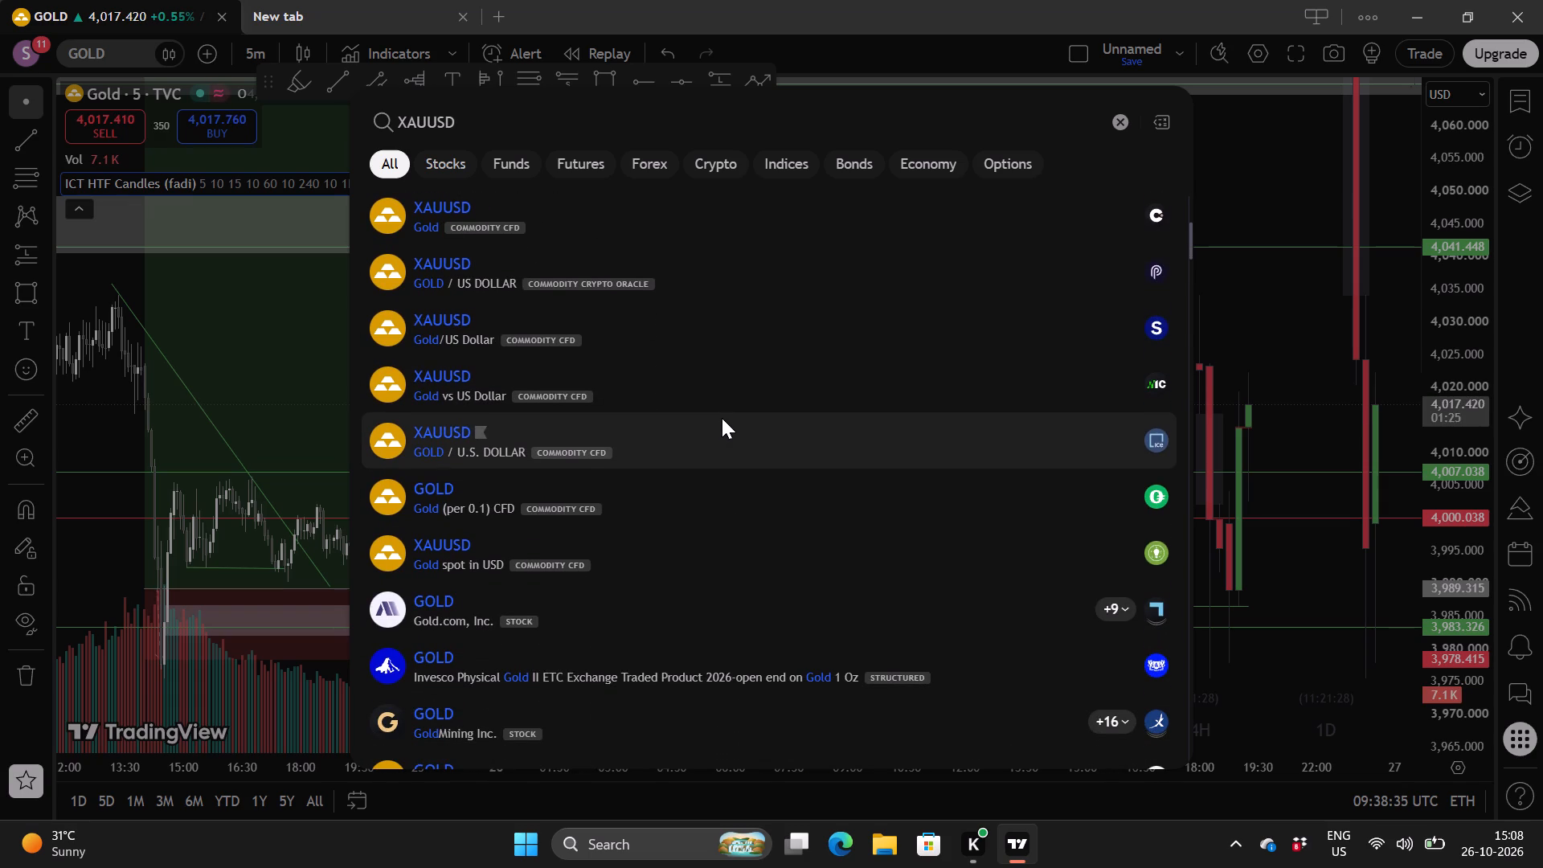
pyautogui.scroll(7, 722, 418)
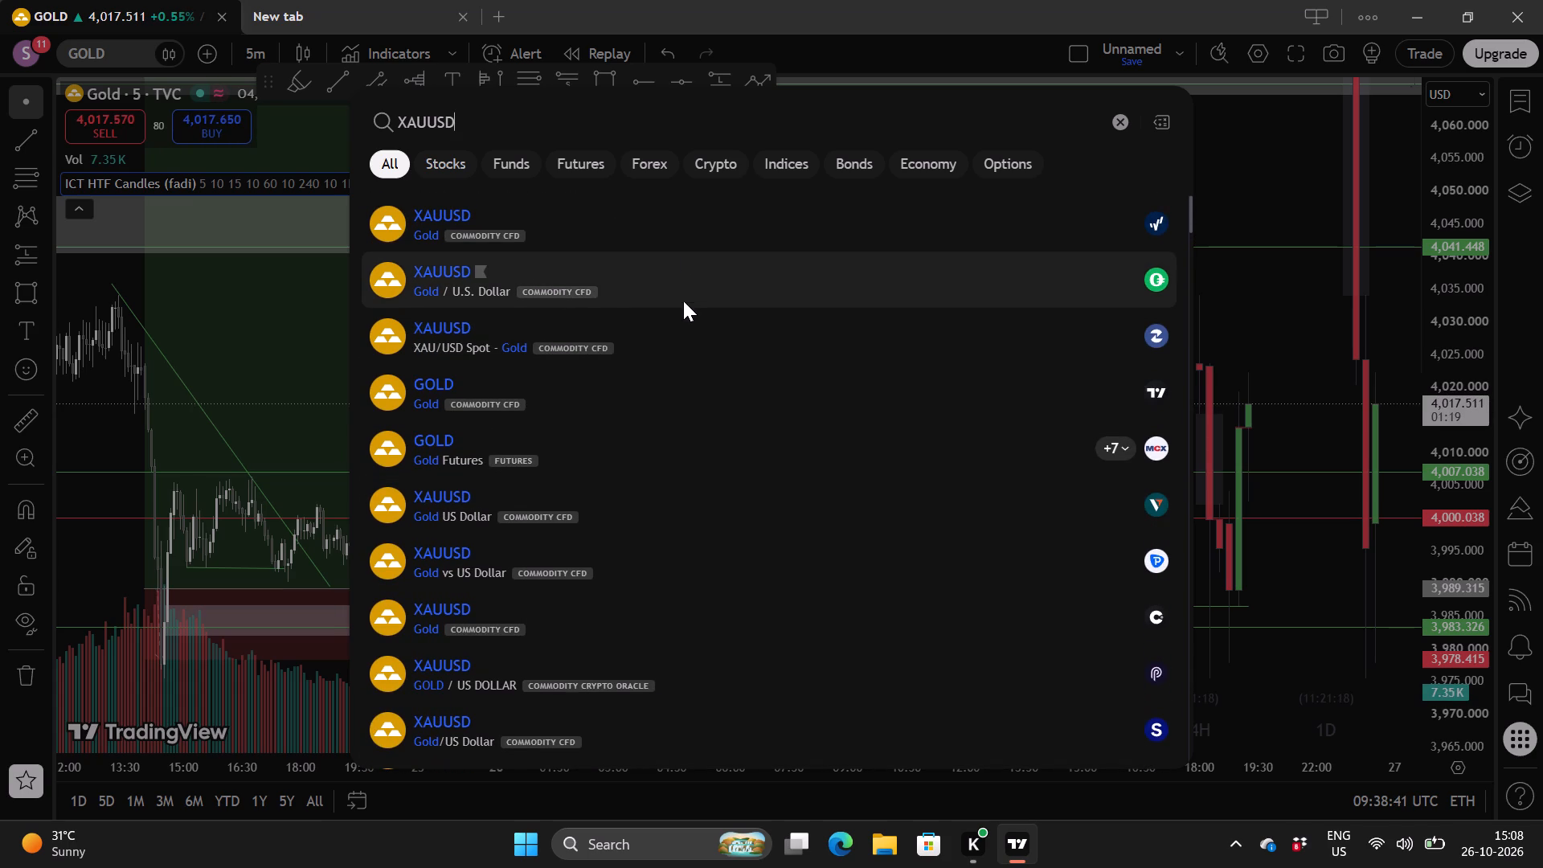
pyautogui.click(691, 510)
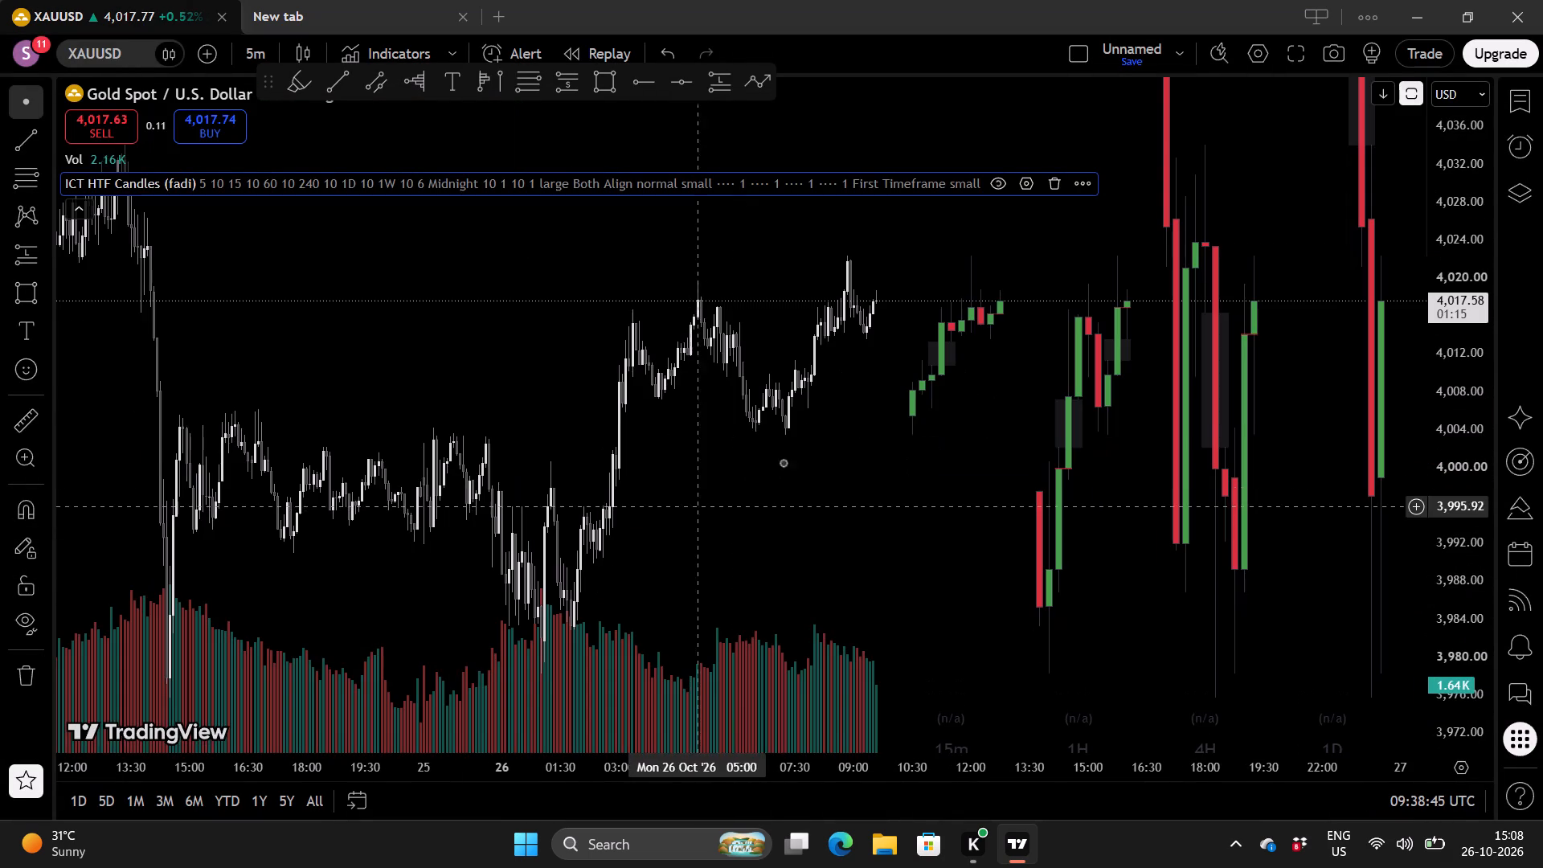
# Examine the 5-minute XAUUSD price action from 23 to 26 October, focusing on the most recent swings.
pyautogui.scroll(1, 908, 432)
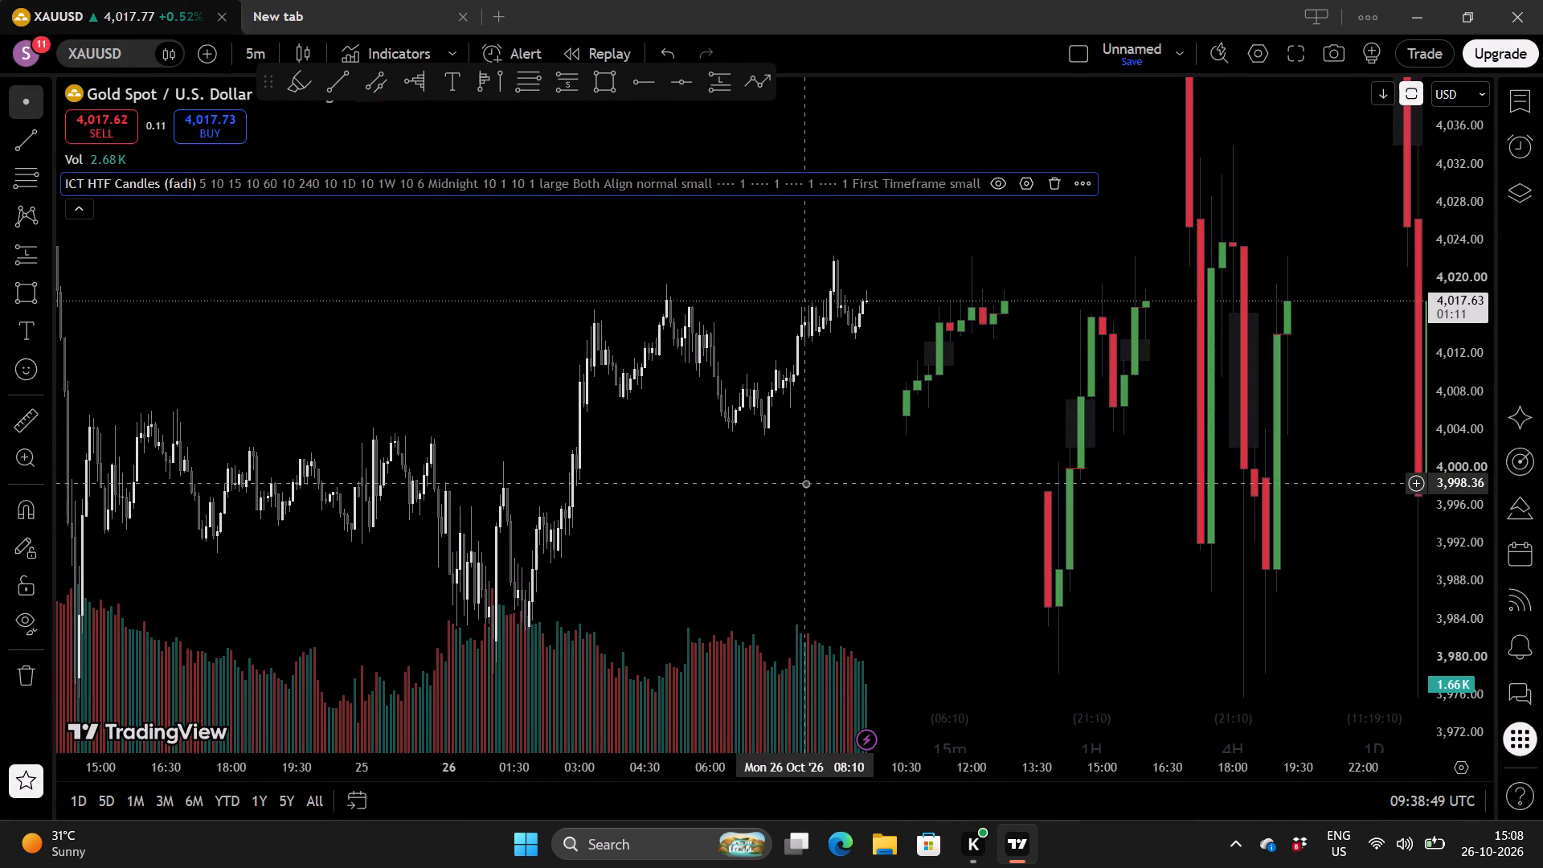
pyautogui.scroll(-2, 805, 483)
pyautogui.moveTo(682, 351); pyautogui.dragTo(591, 359)
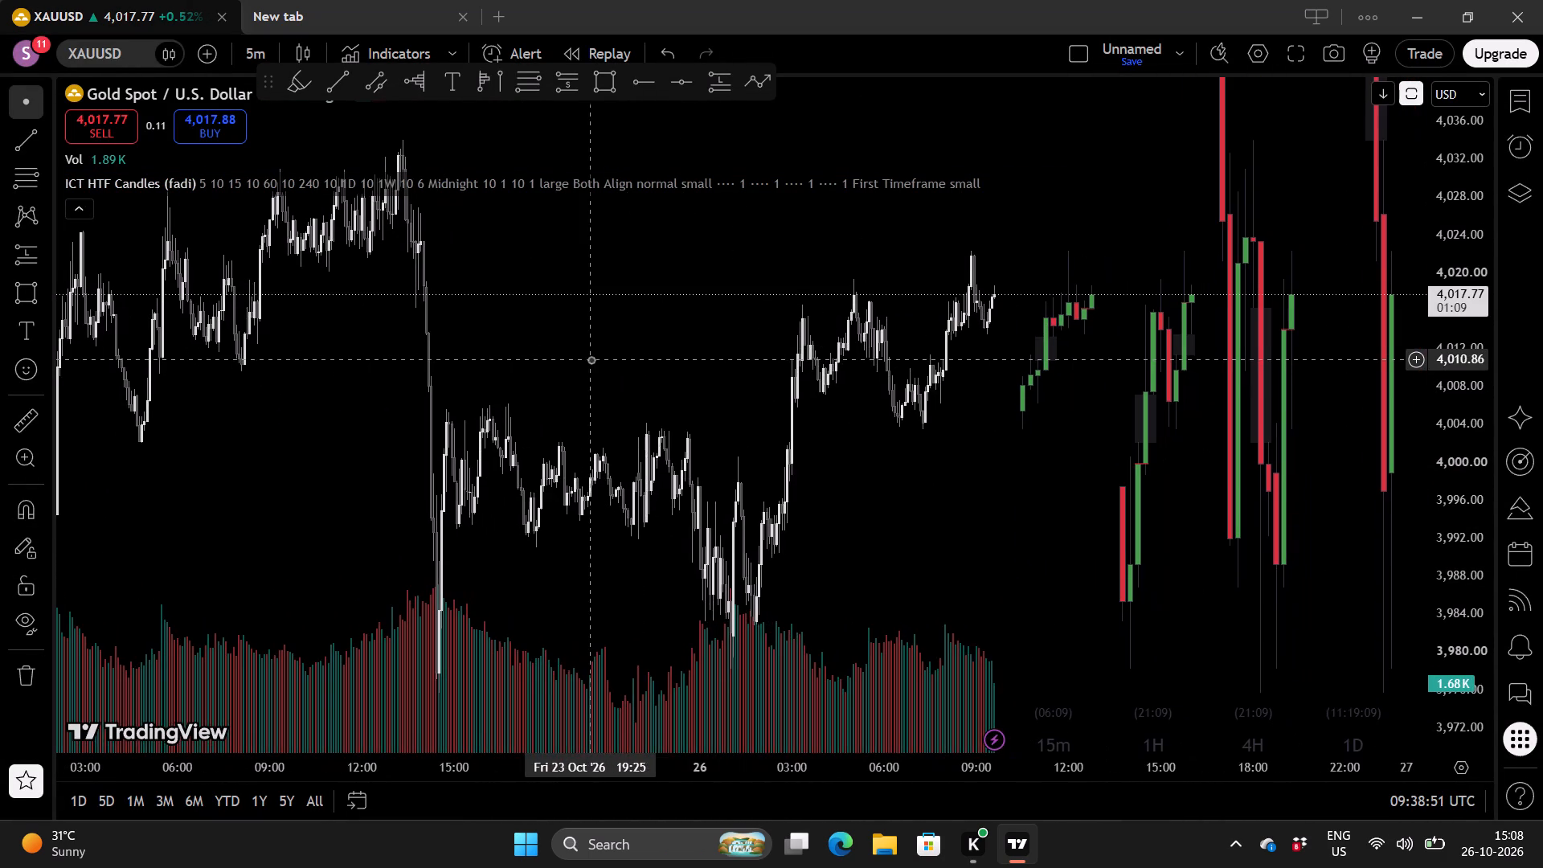
pyautogui.scroll(2, 937, 469)
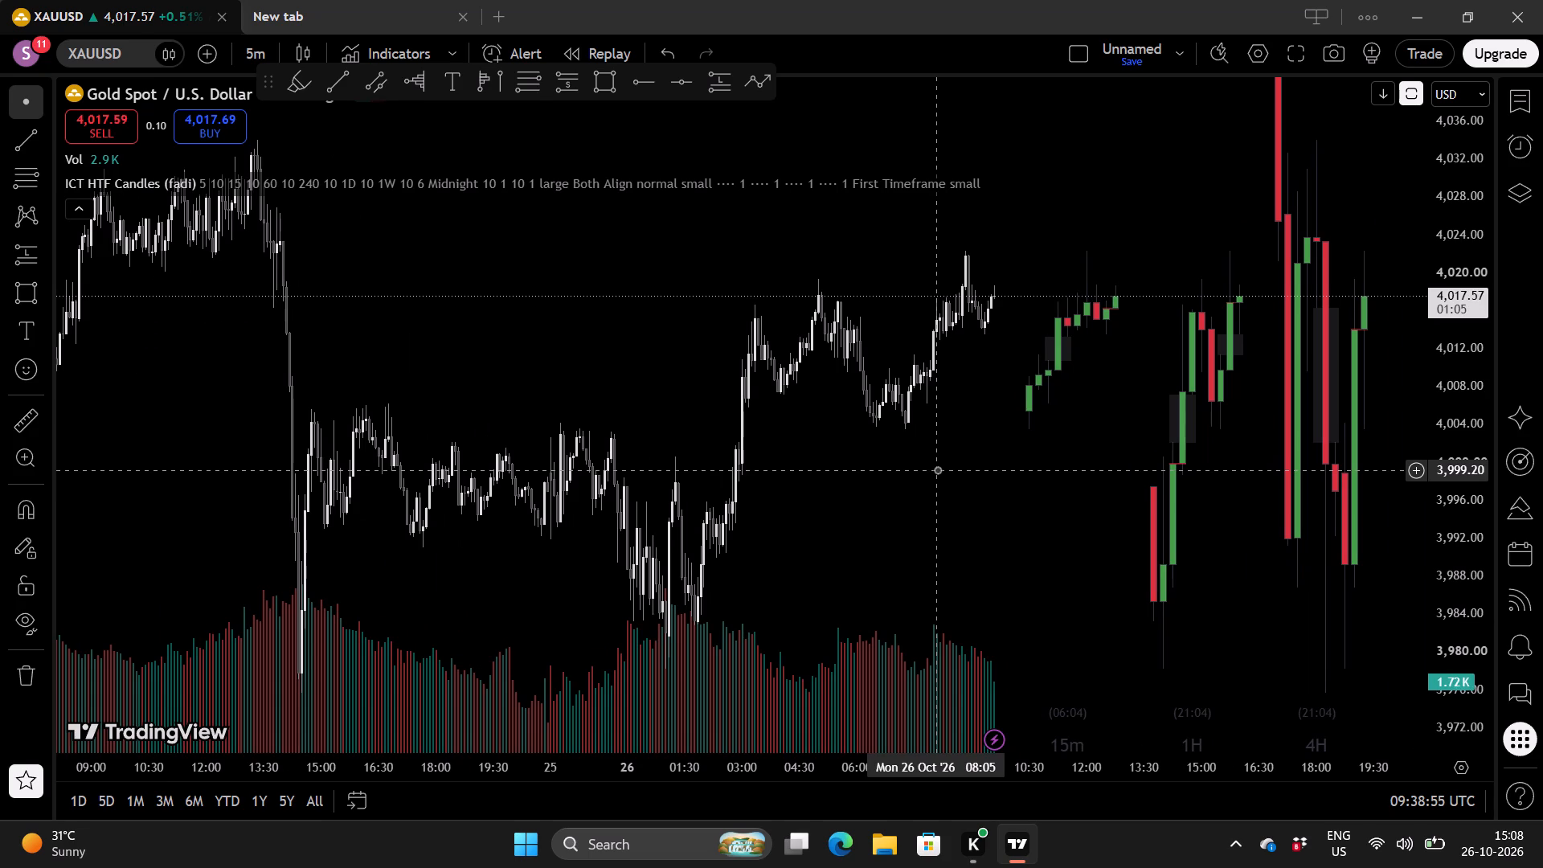
pyautogui.moveTo(628, 312); pyautogui.dragTo(645, 390)
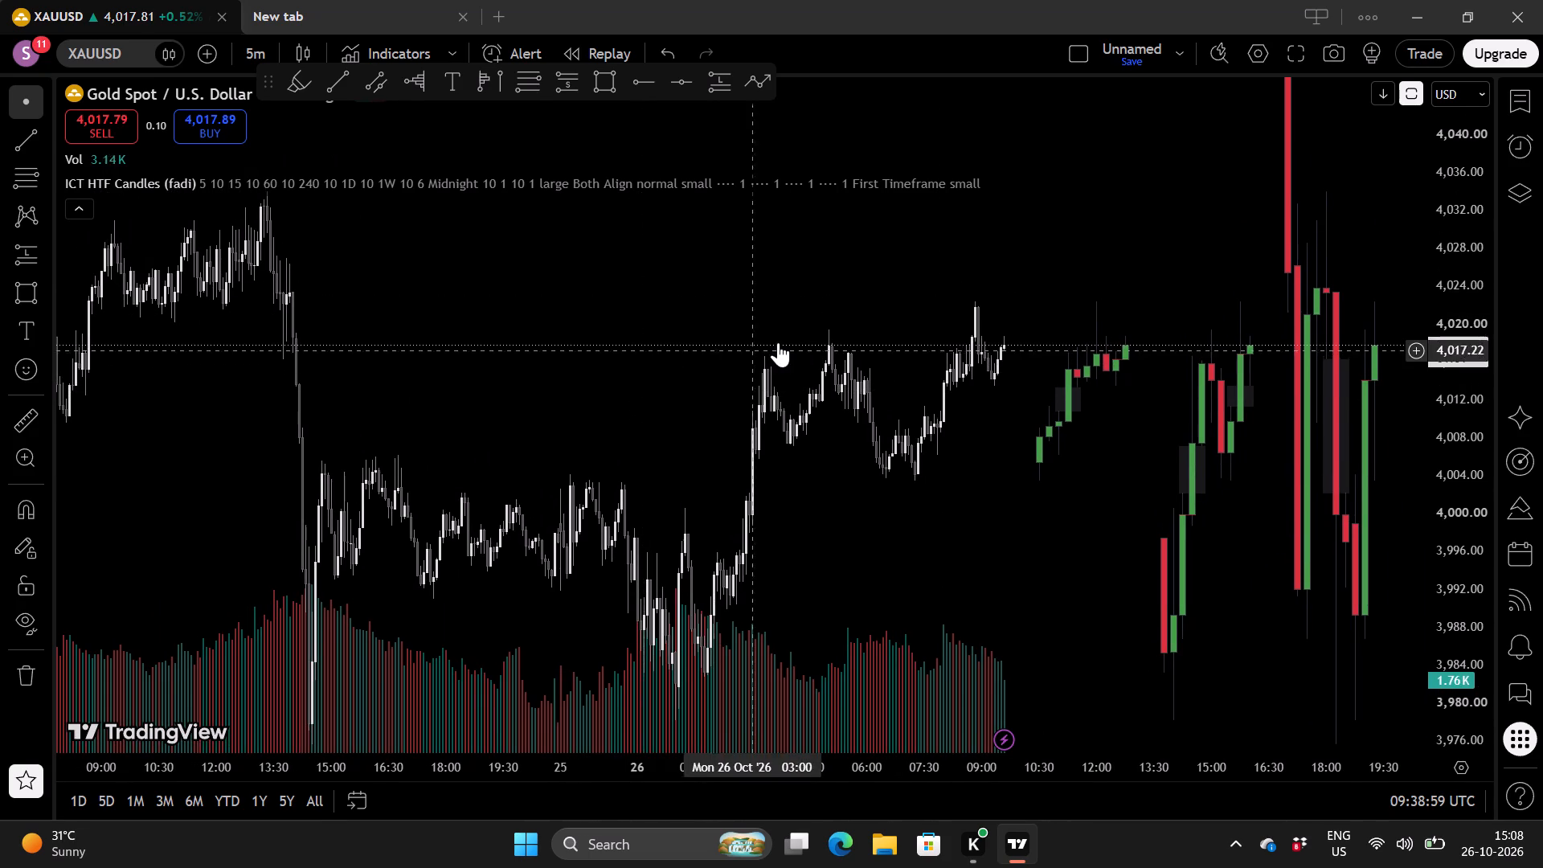
pyautogui.scroll(1, 778, 342)
pyautogui.moveTo(993, 319); pyautogui.dragTo(853, 271)
pyautogui.scroll(1, 947, 296)
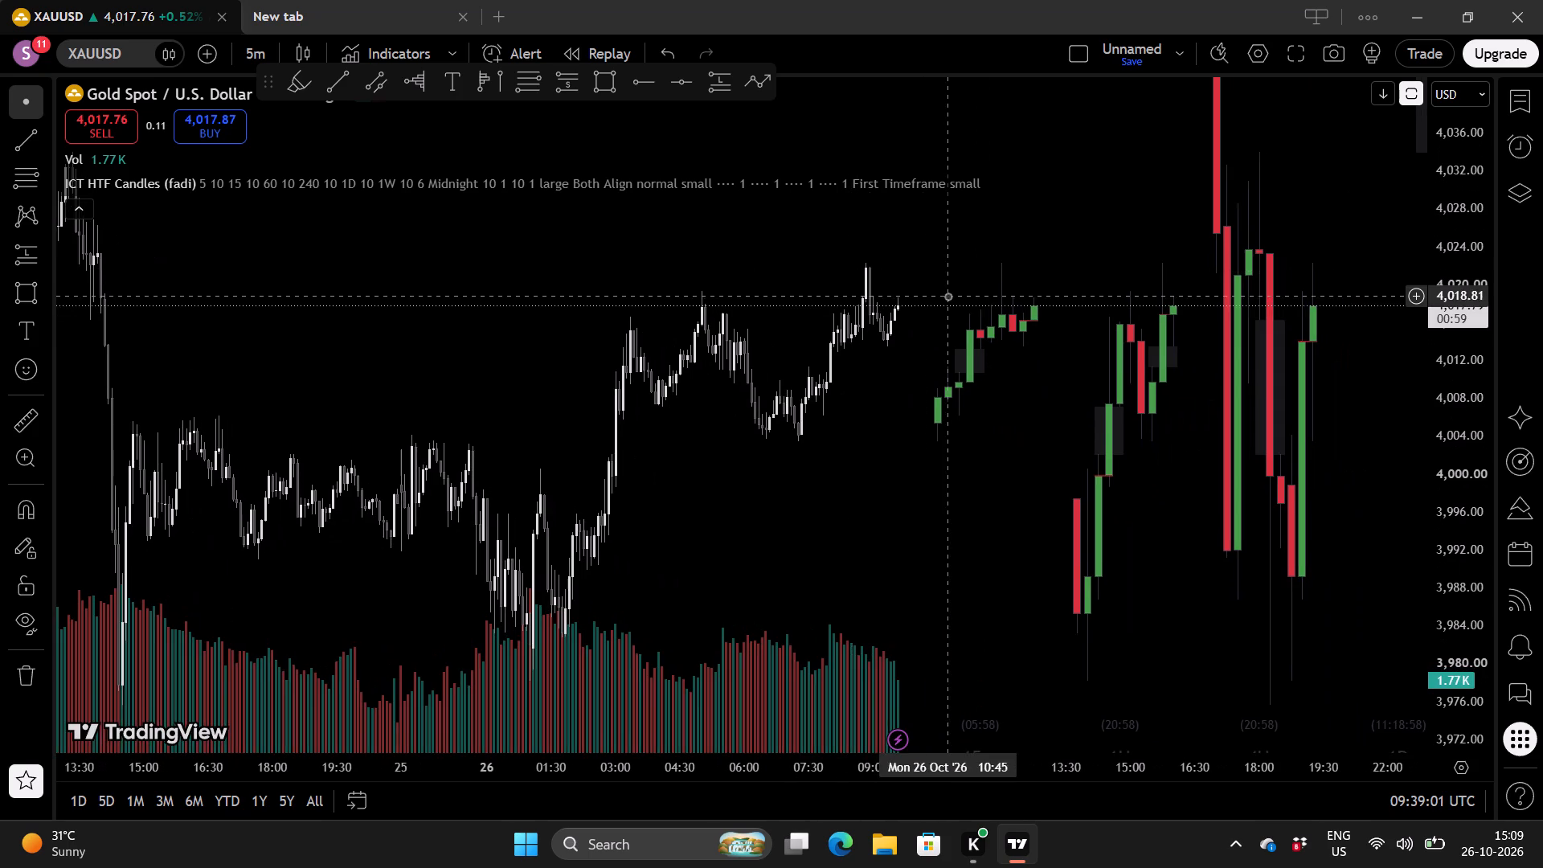
pyautogui.scroll(1, 947, 296)
pyautogui.scroll(7, 1462, 374)
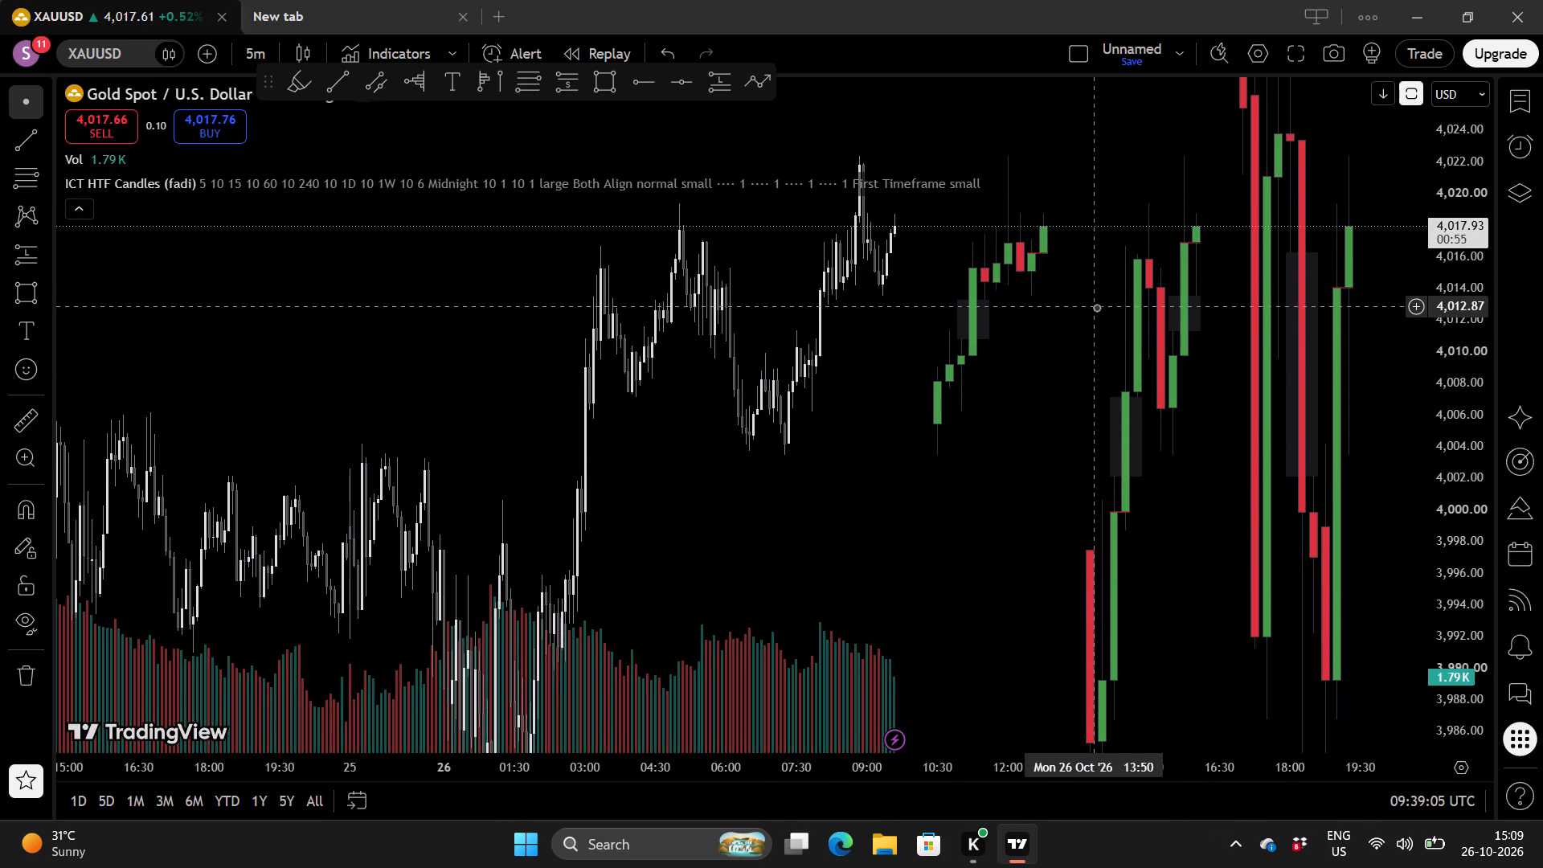
pyautogui.hscroll(1, 767, 346)
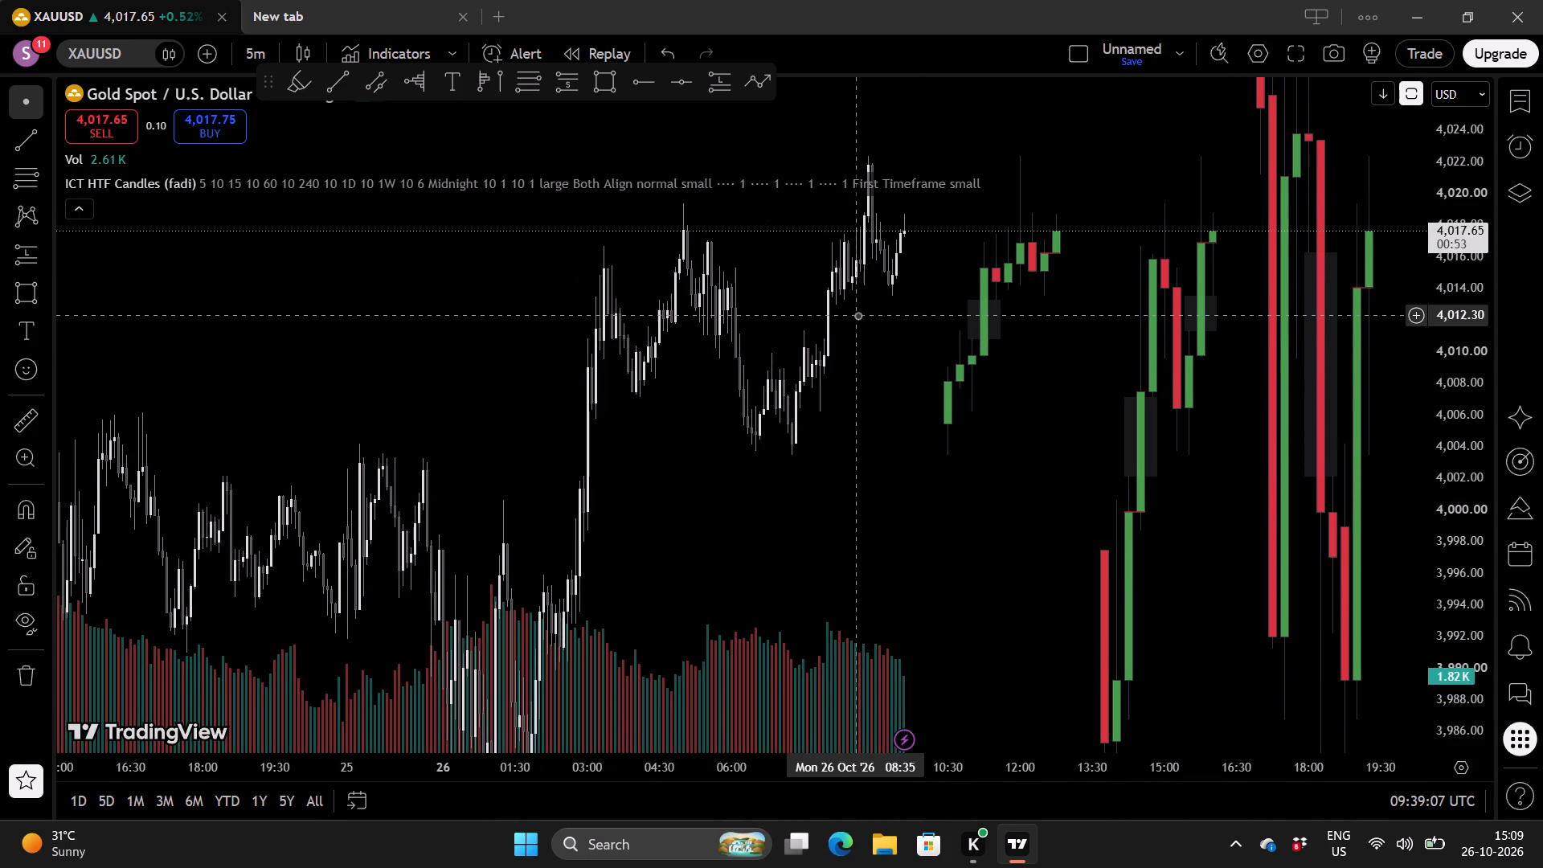
pyautogui.moveTo(766, 329); pyautogui.dragTo(625, 335)
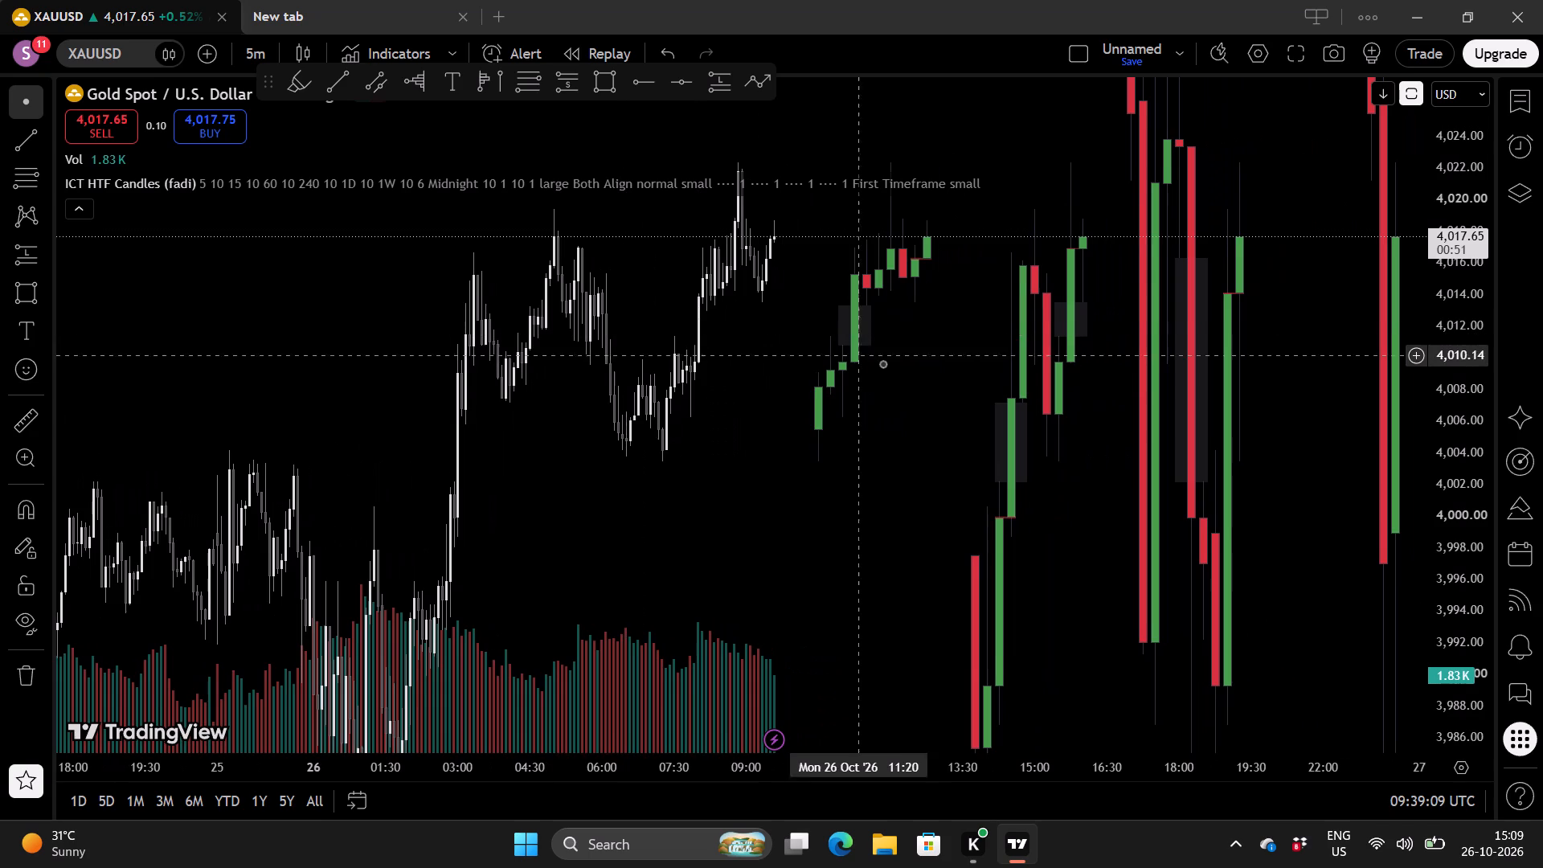
pyautogui.hscroll(1, 882, 363)
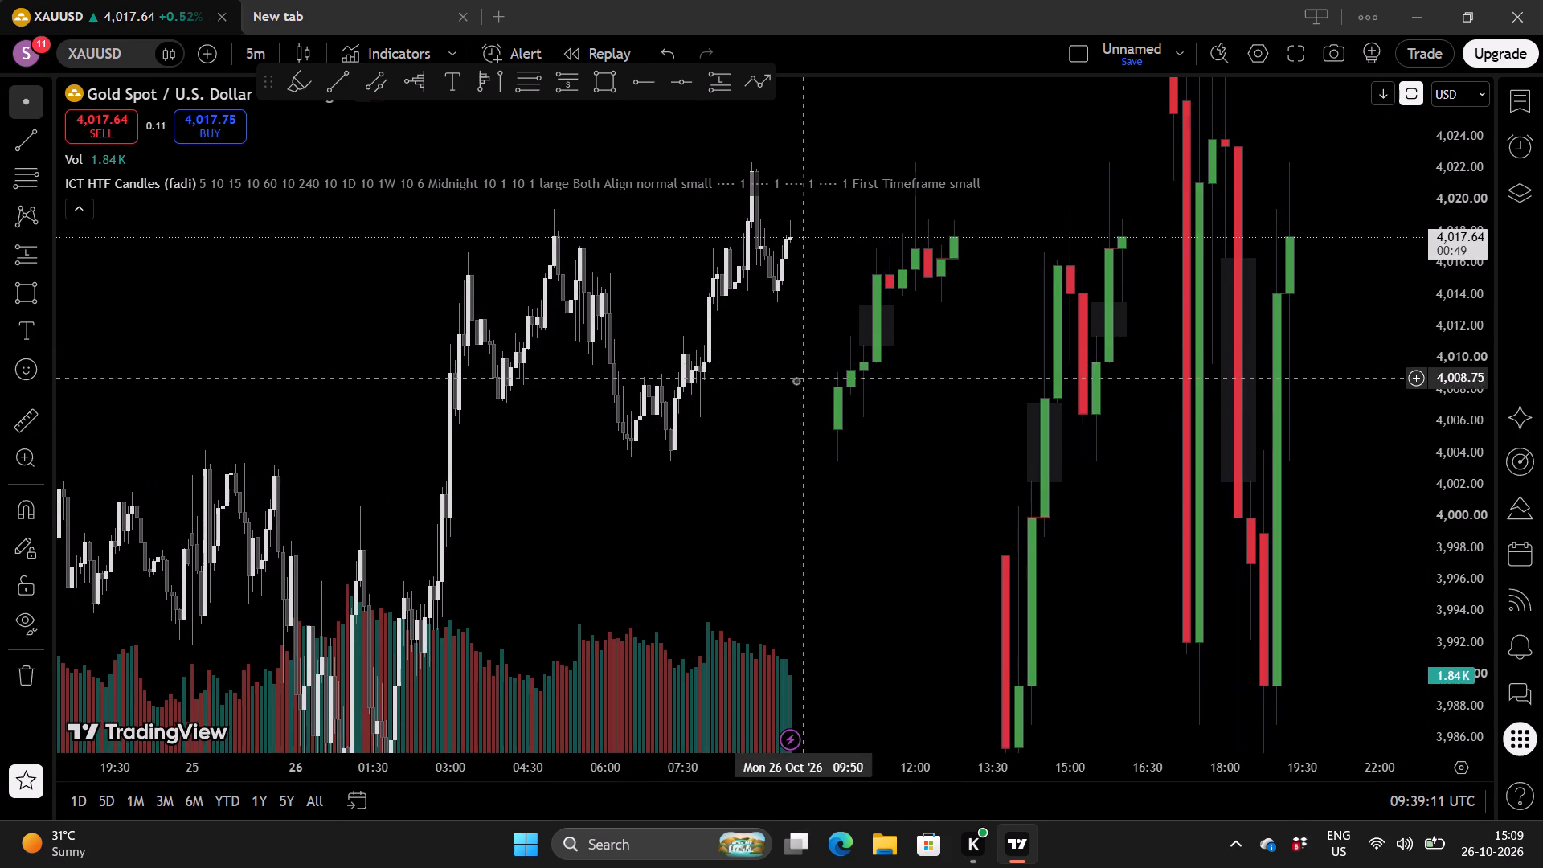
pyautogui.moveTo(776, 396); pyautogui.dragTo(731, 368)
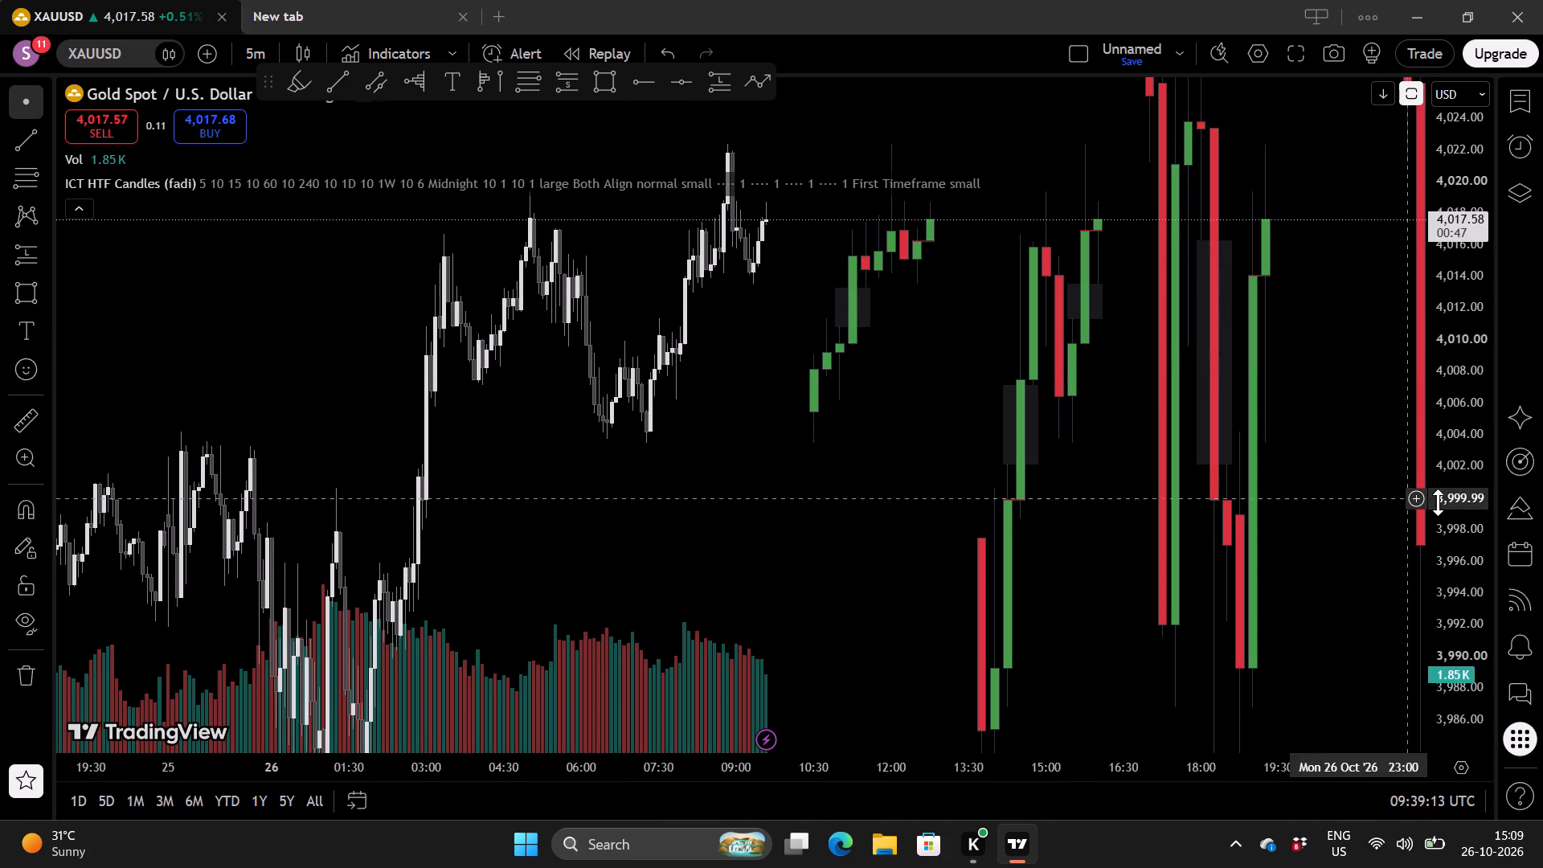
# Examine the 15m, 1H, 4H, 1D and 1W higher-timeframe candles beside the latest price over a wider price range.
pyautogui.scroll(-6, 1477, 506)
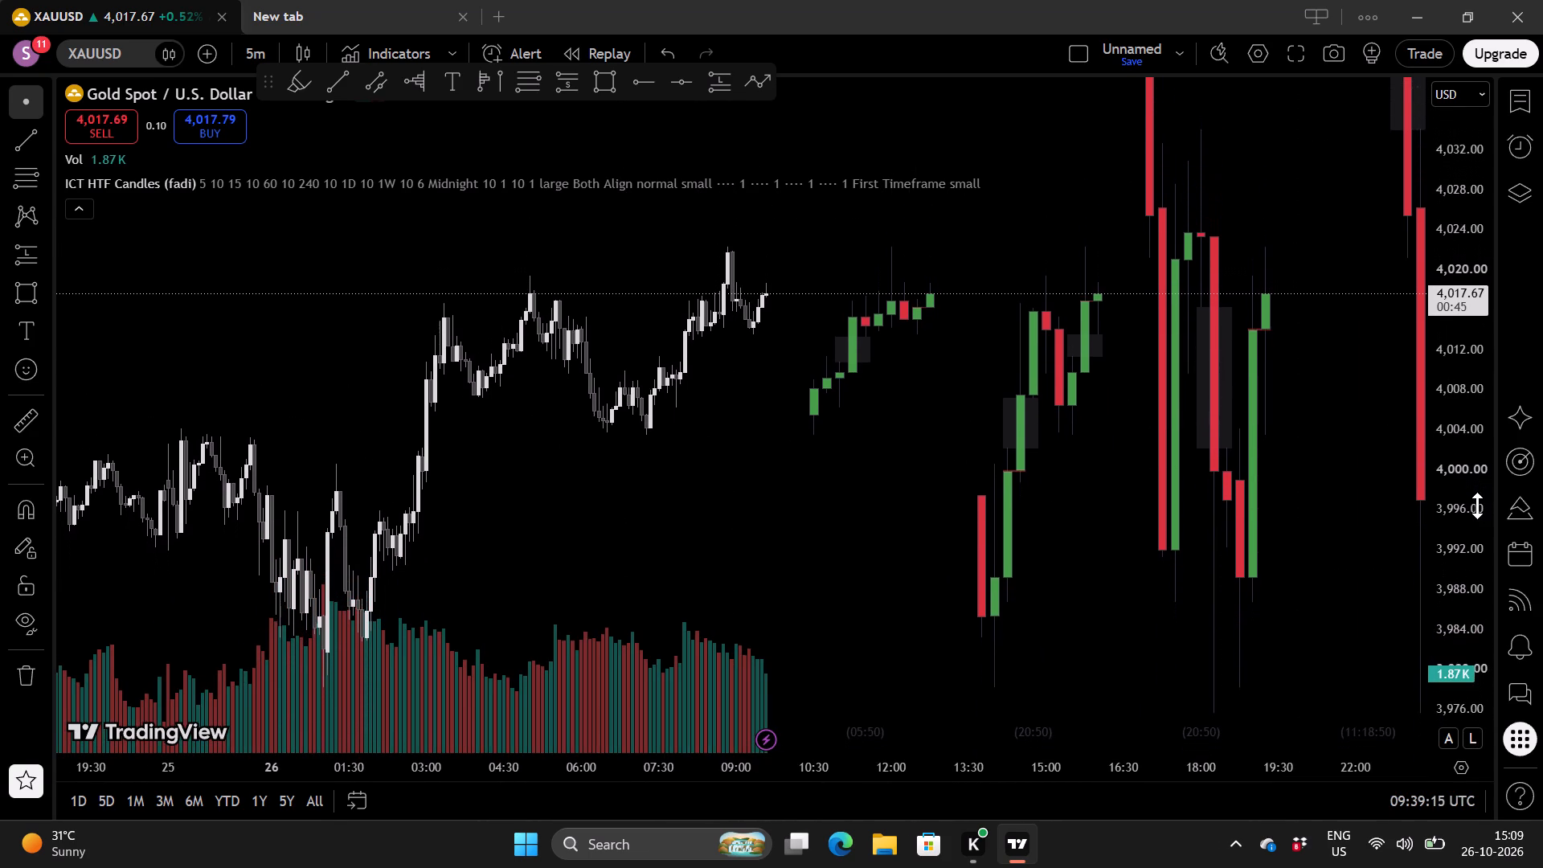
pyautogui.scroll(-2, 1477, 506)
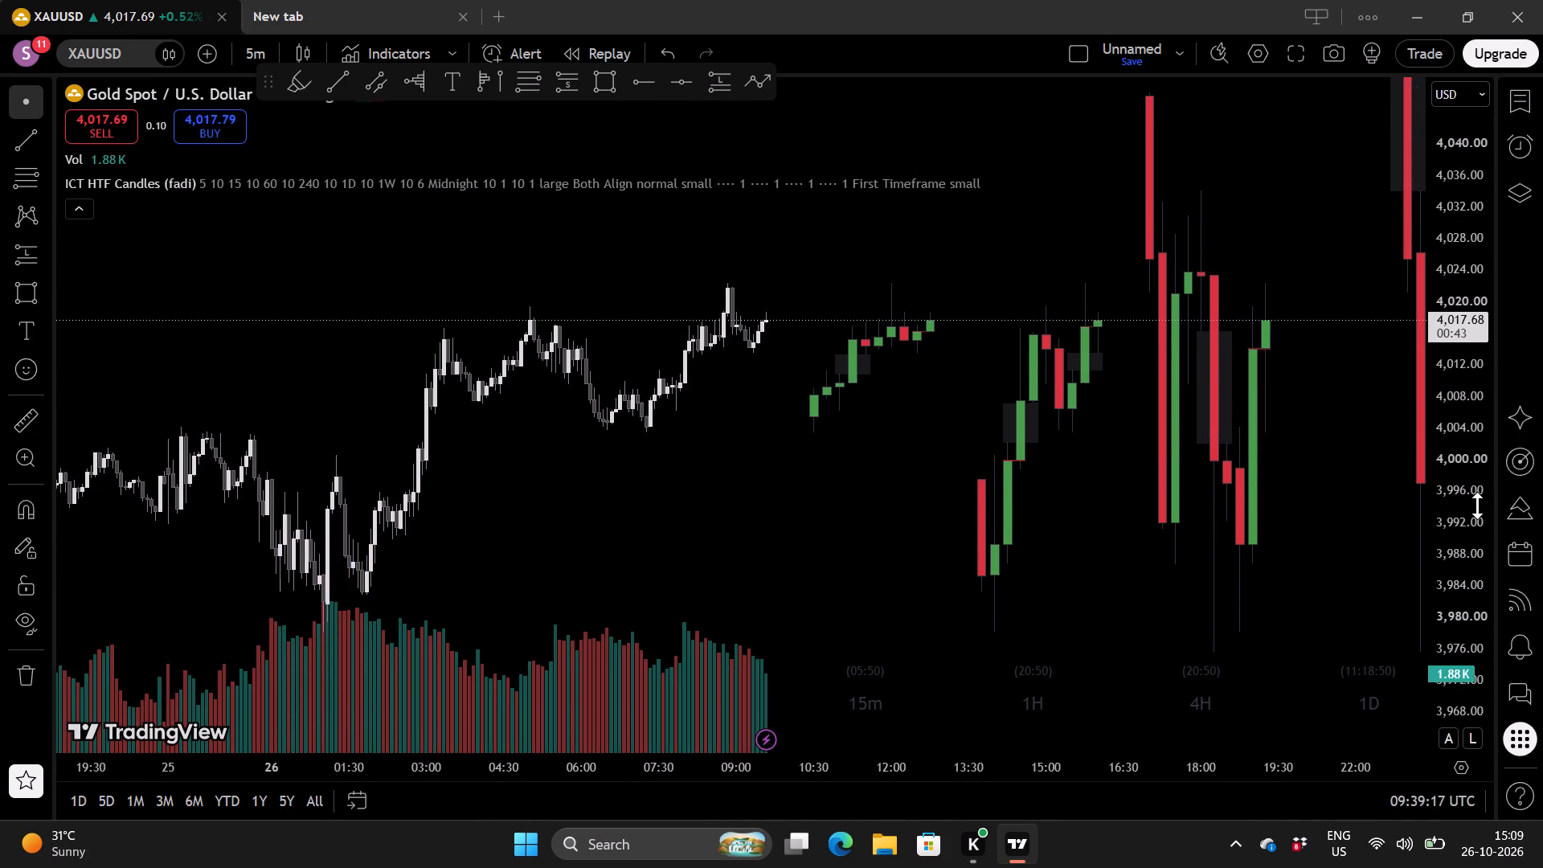
pyautogui.scroll(-1, 1477, 506)
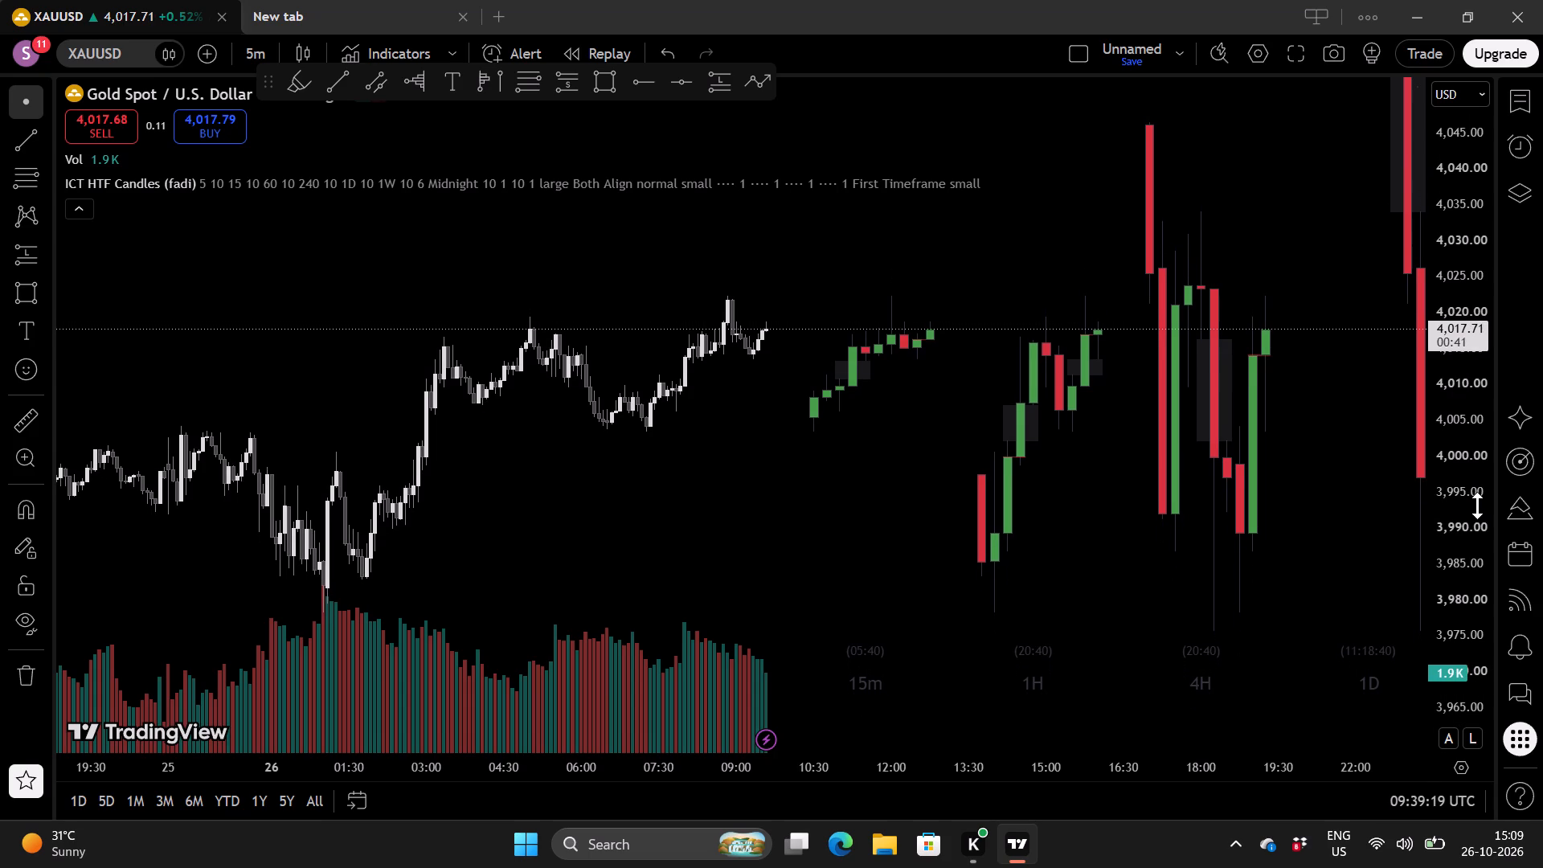
pyautogui.scroll(-1, 1477, 506)
pyautogui.moveTo(1324, 512); pyautogui.dragTo(1058, 514)
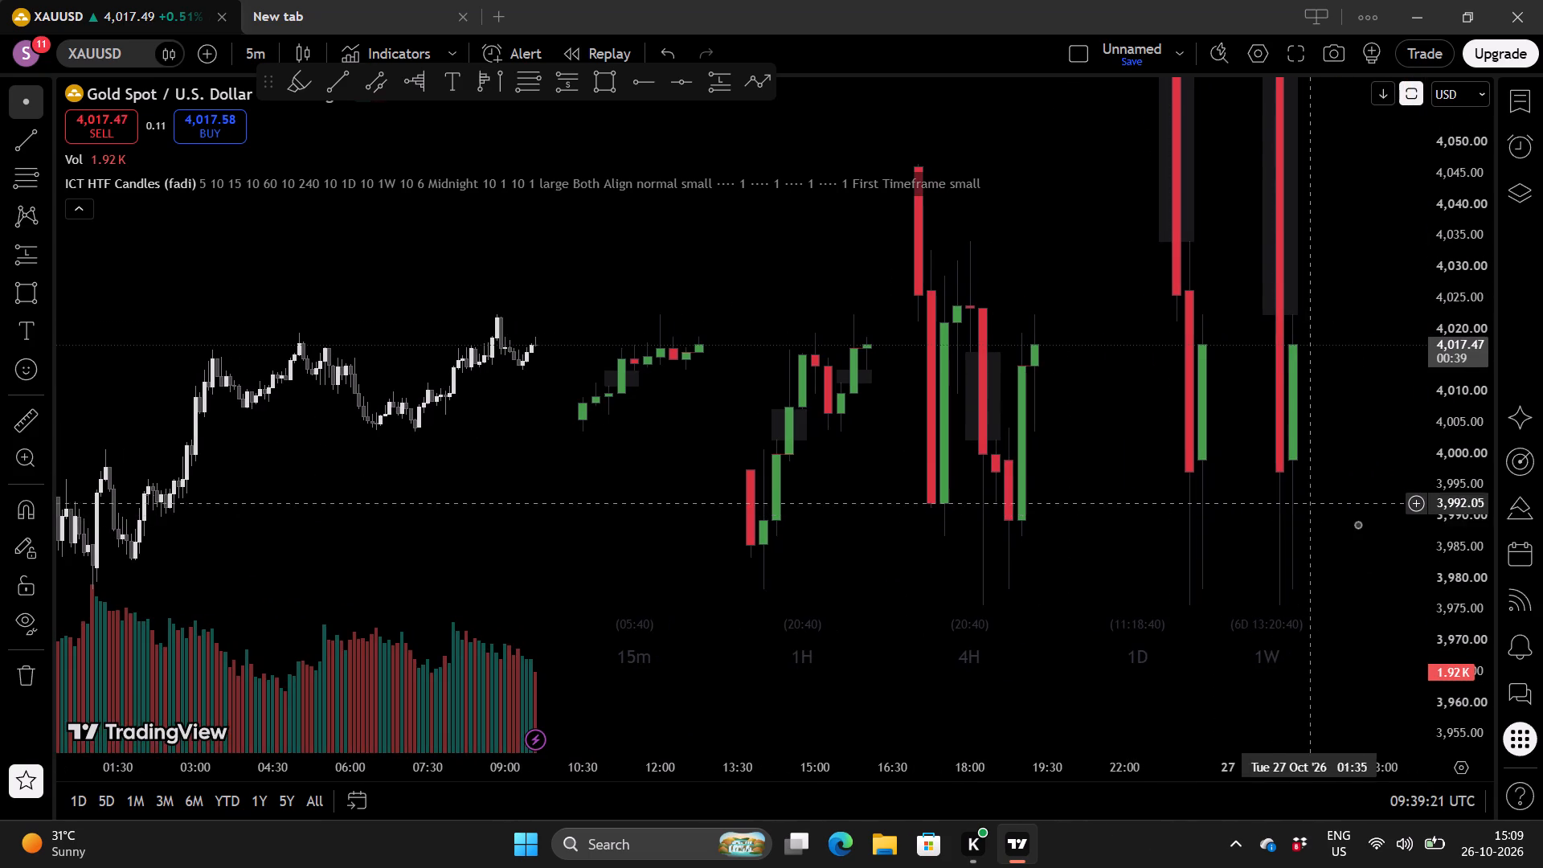
pyautogui.scroll(-2, 1498, 493)
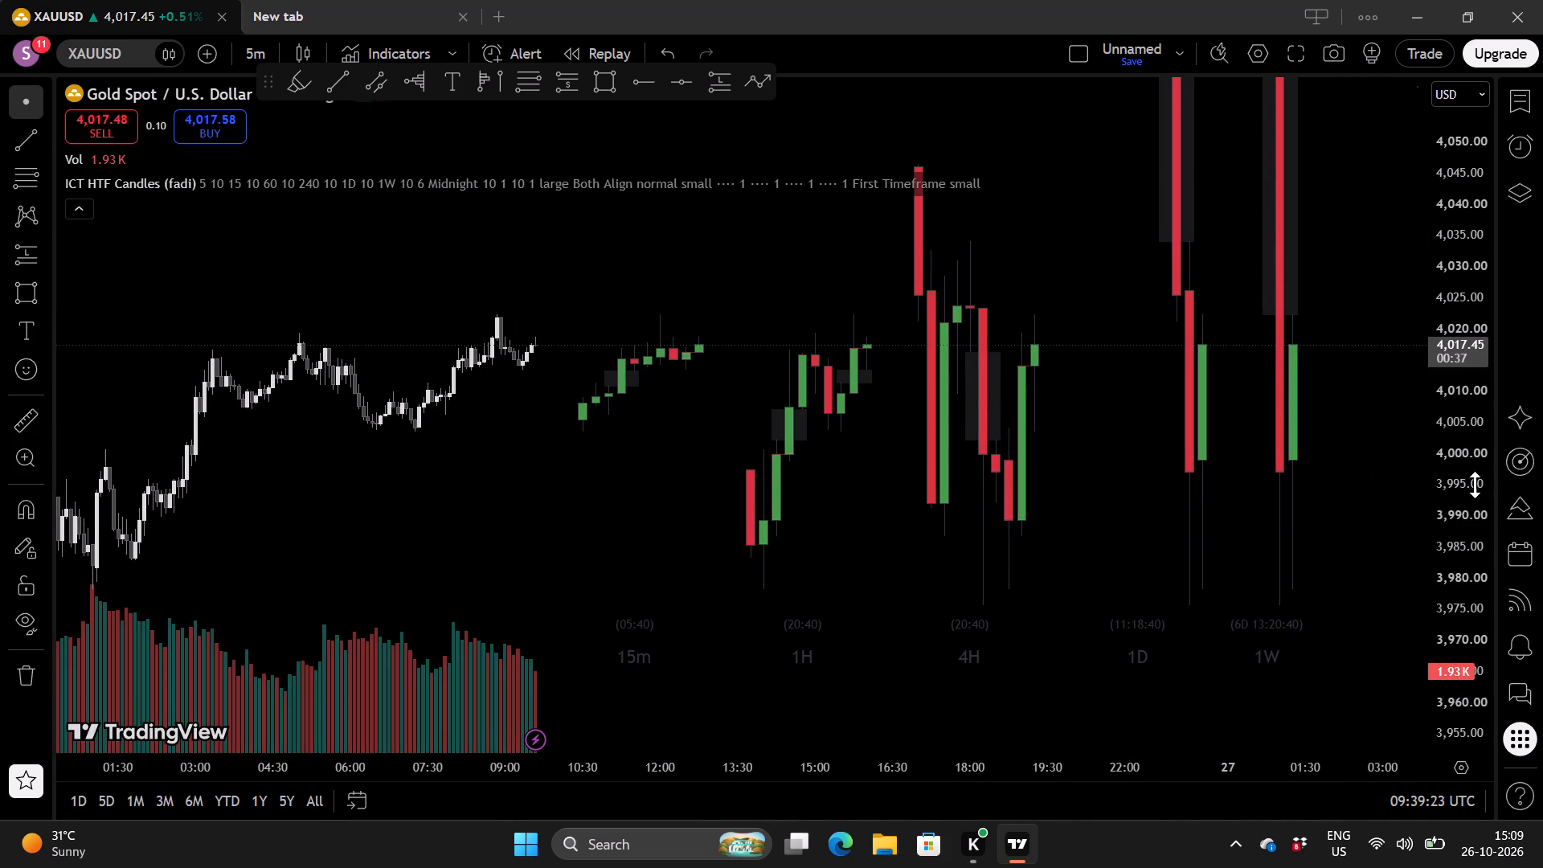
pyautogui.scroll(-5, 1459, 477)
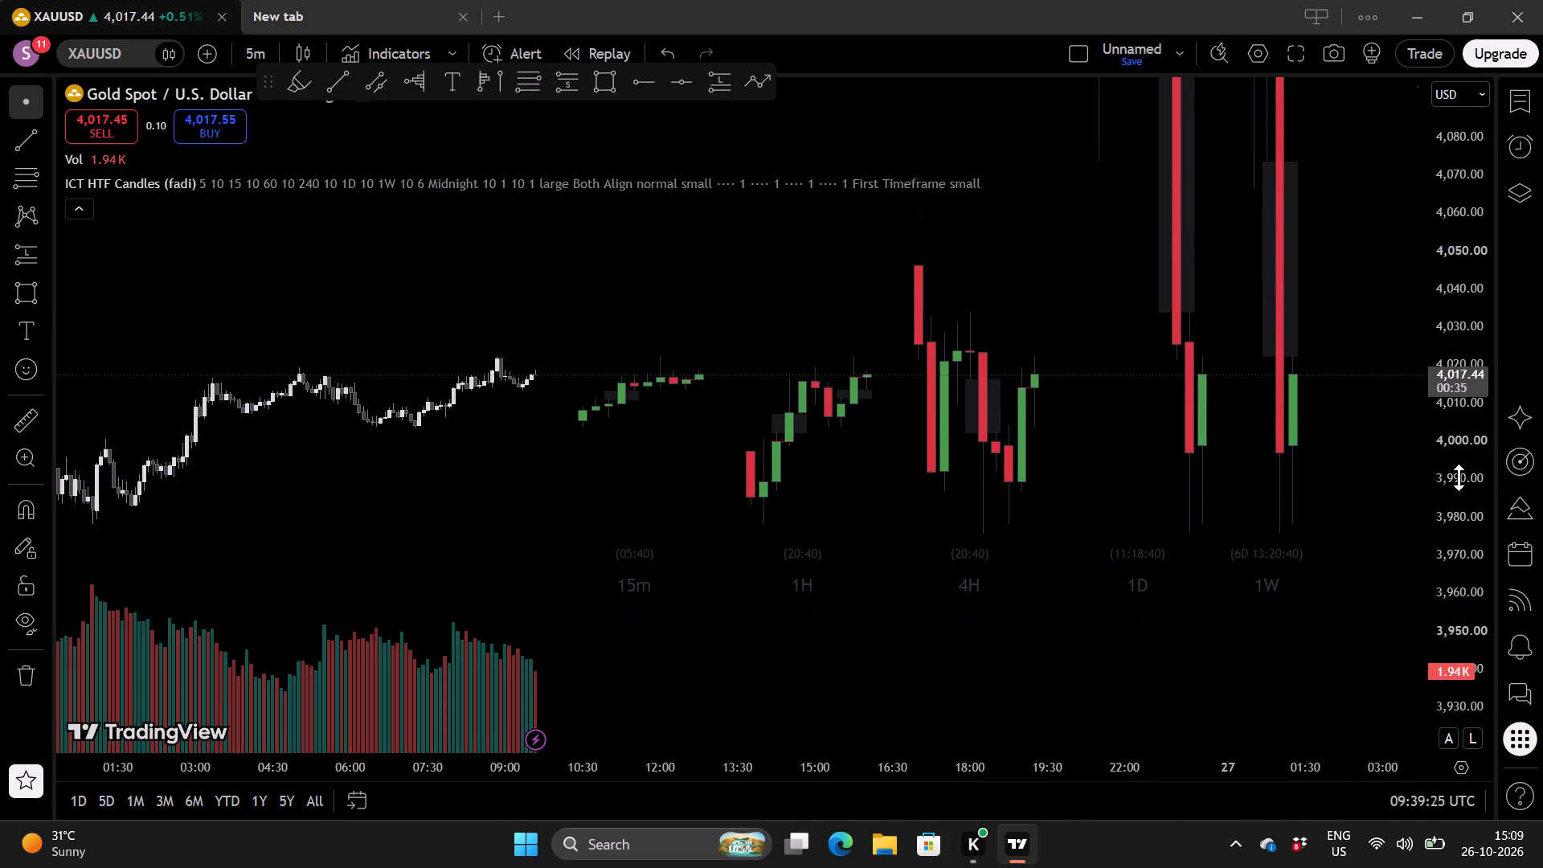
pyautogui.scroll(-2, 1459, 477)
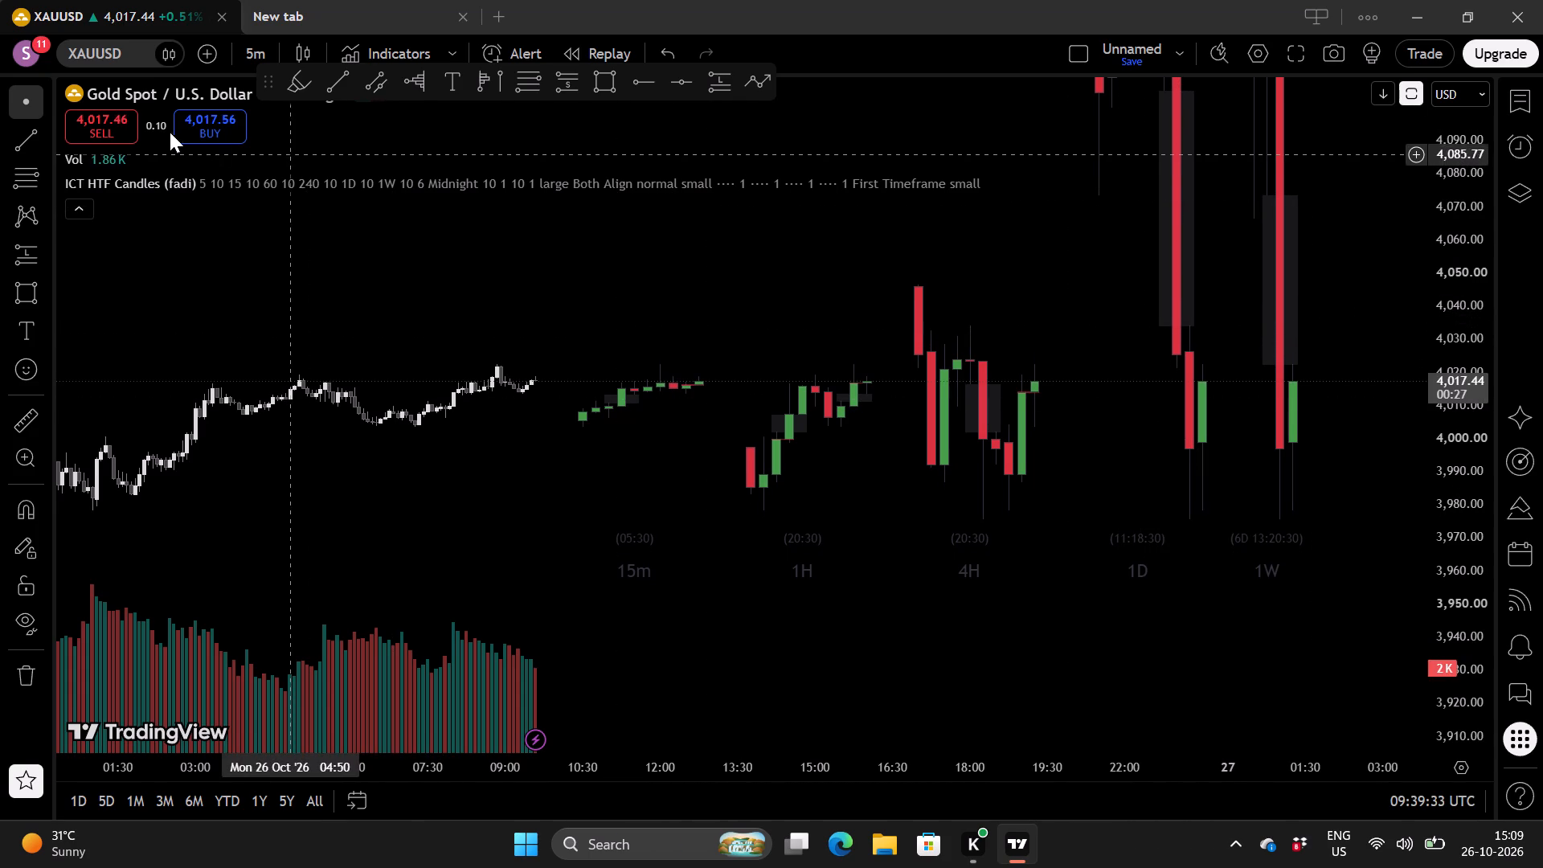
# Draw a horizontal trend line at 4,034.50 from the swing high at 13:05 on 23 Oct to about 12:25 on 26 Oct.
pyautogui.click(27, 145)
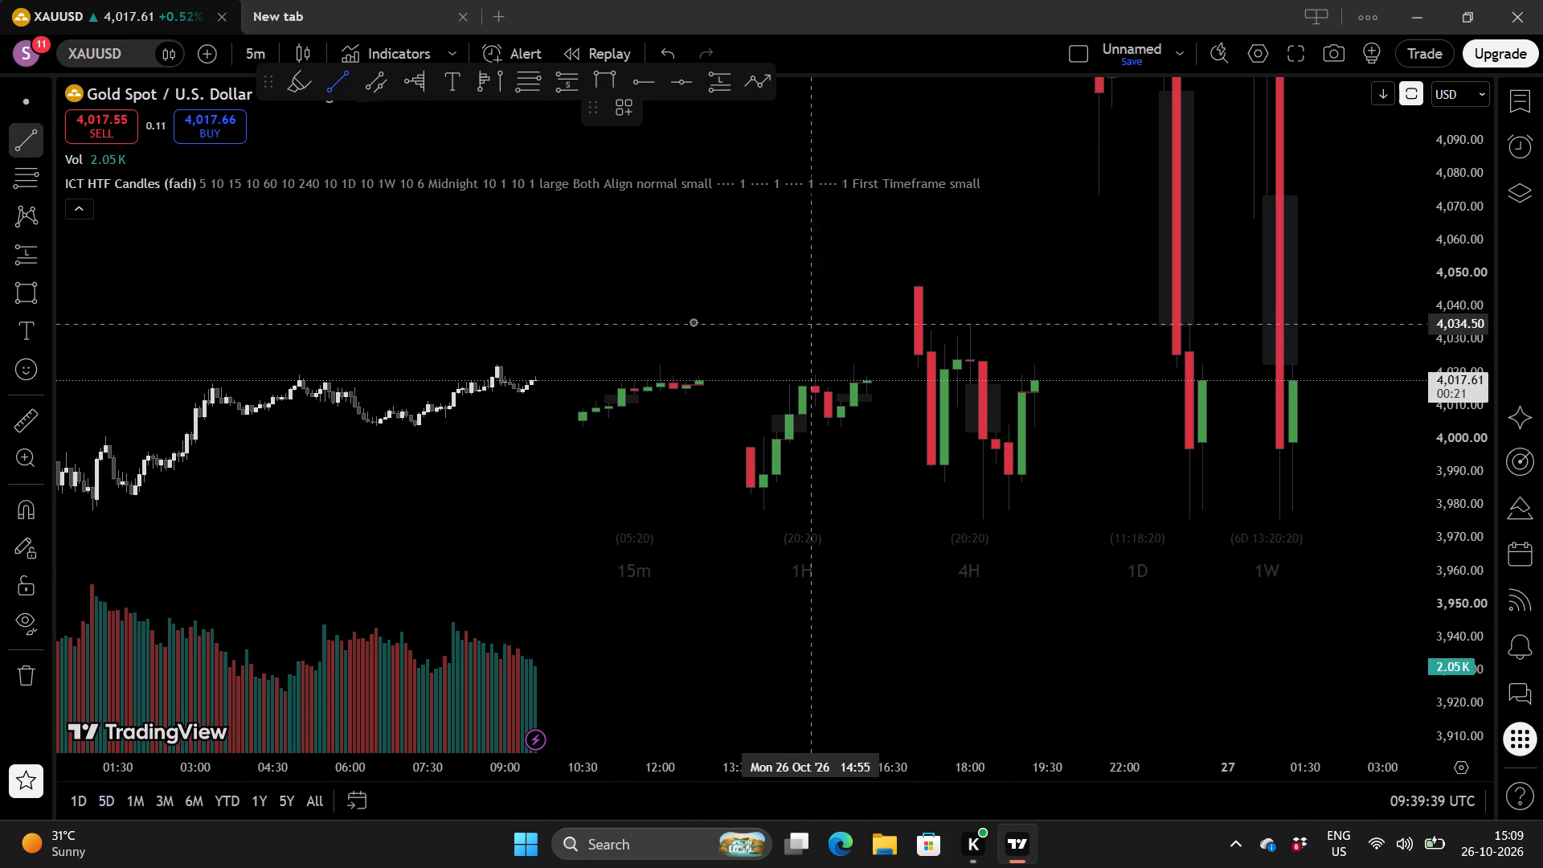
pyautogui.scroll(-4, 691, 321)
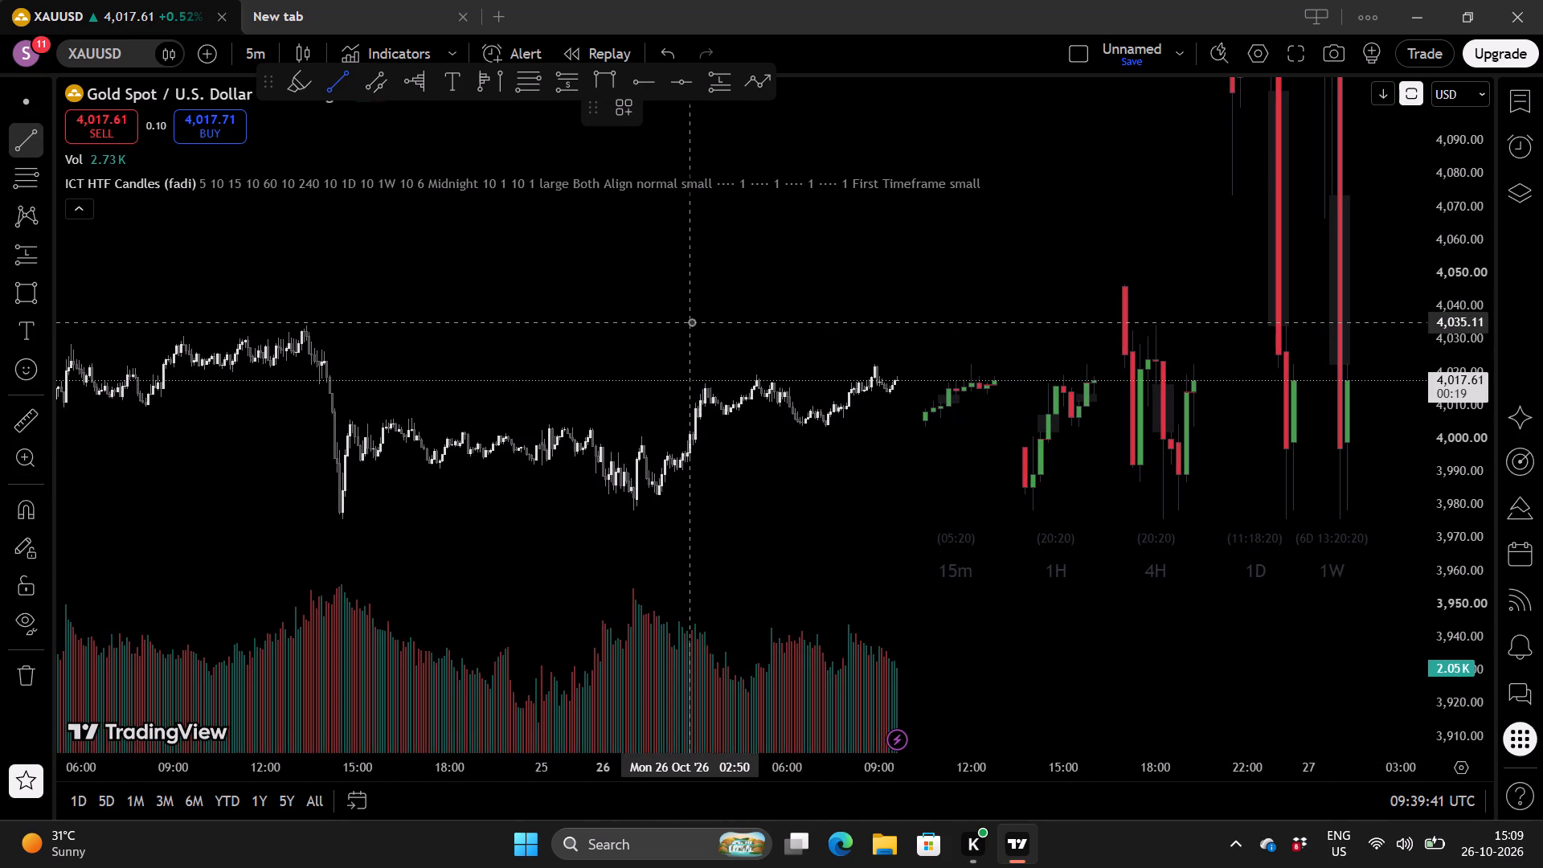
pyautogui.scroll(-1, 691, 321)
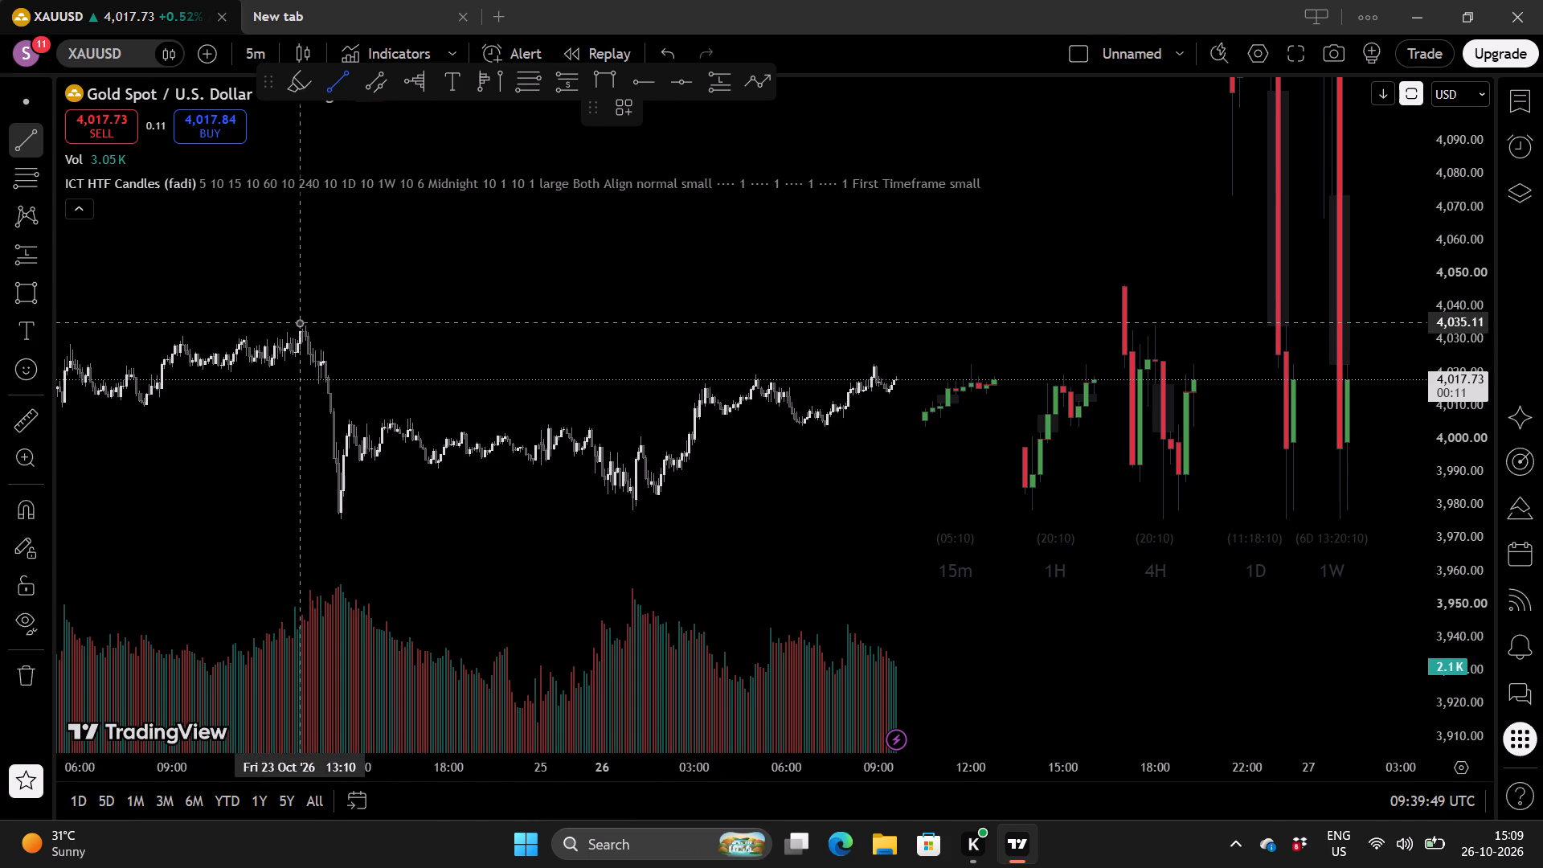
pyautogui.moveTo(298, 324); pyautogui.dragTo(859, 327)
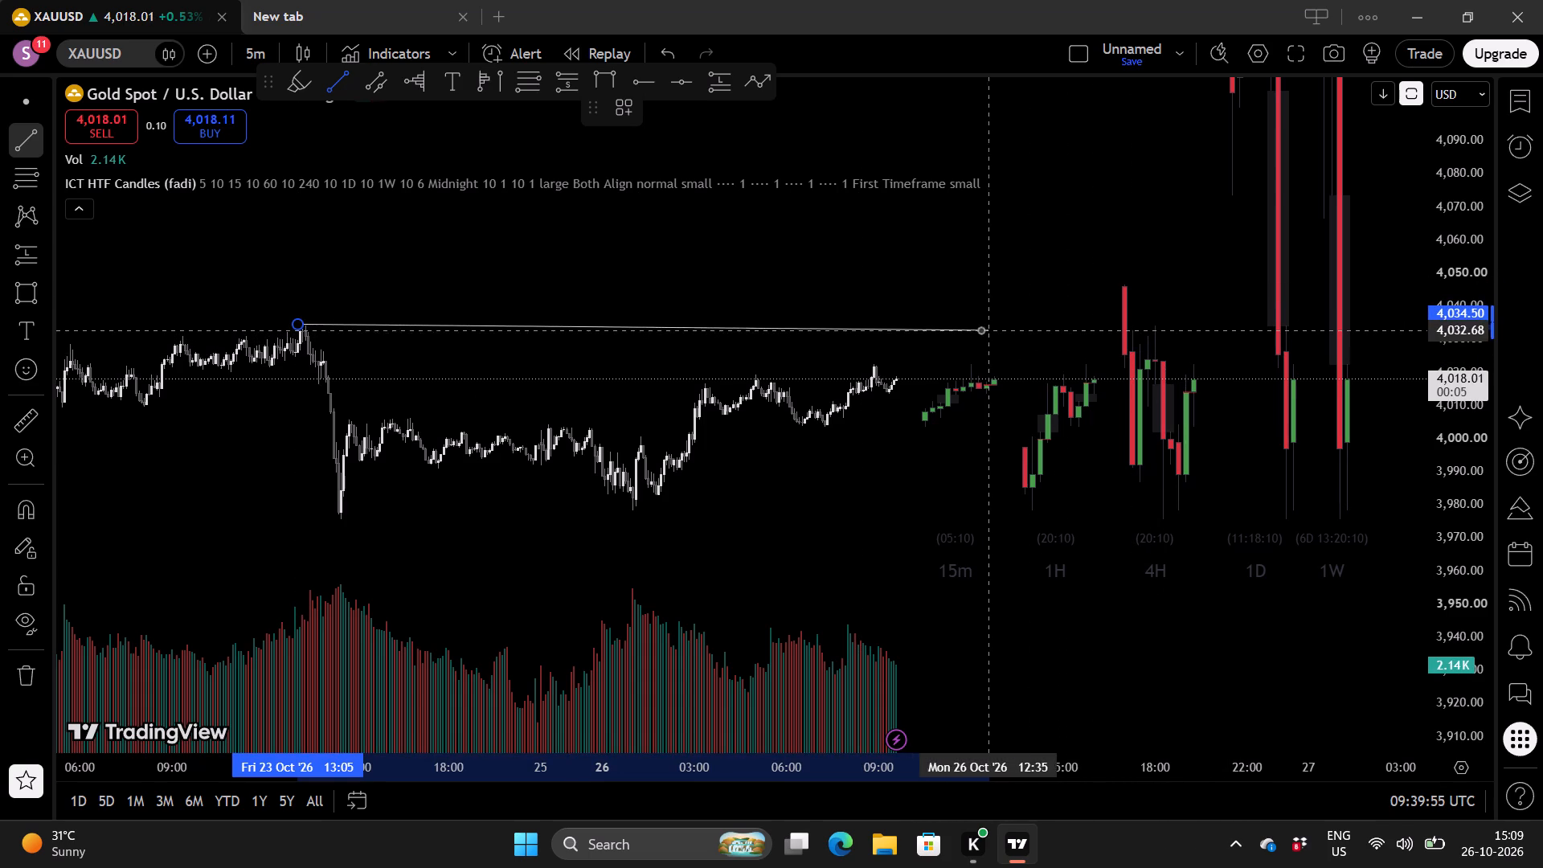
pyautogui.click(985, 324)
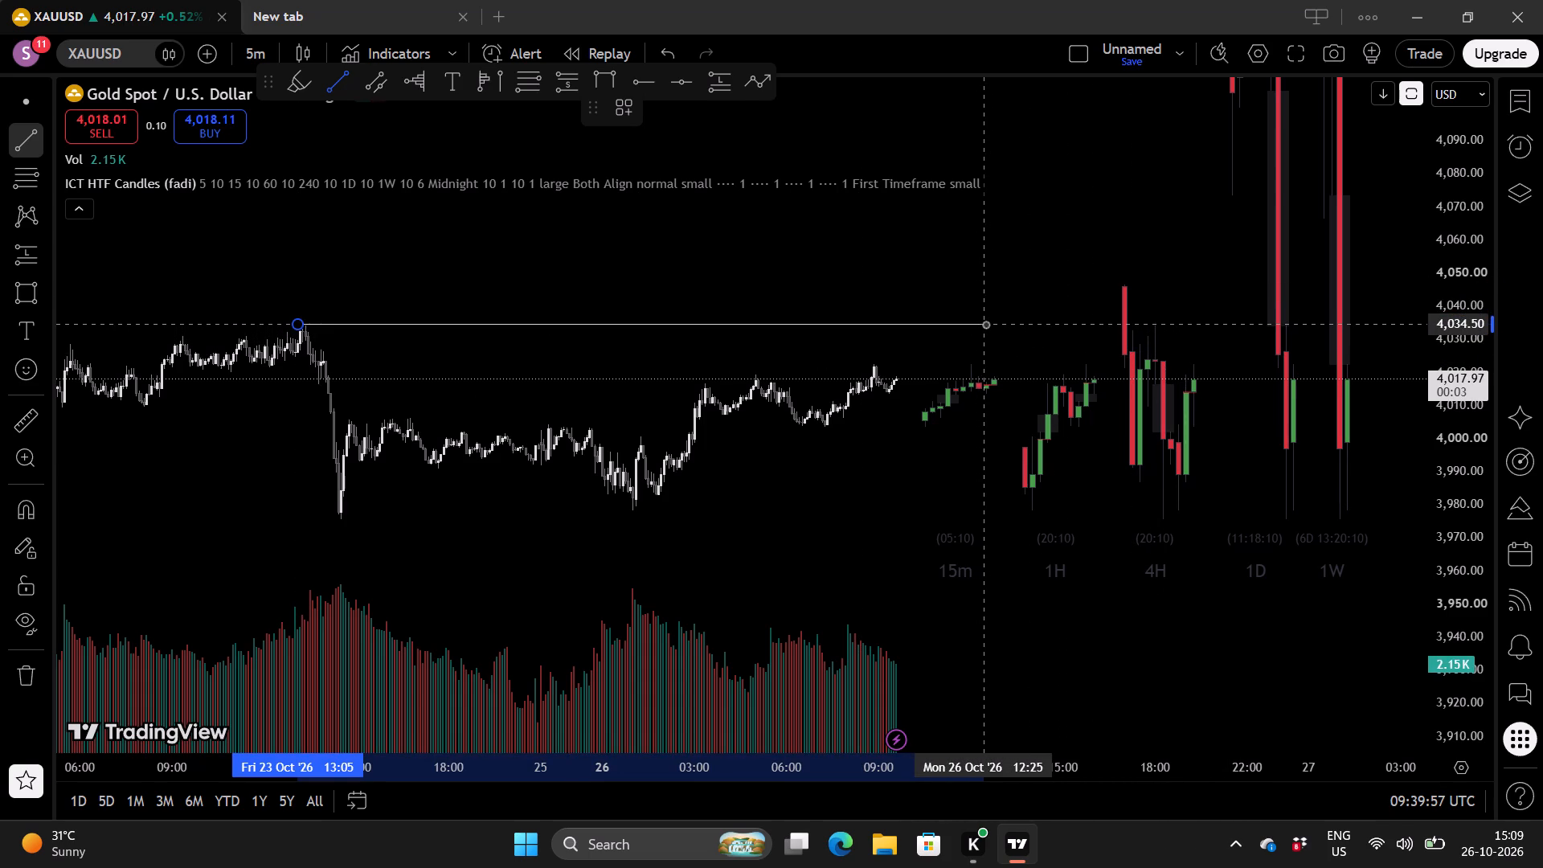
pyautogui.click(1044, 332)
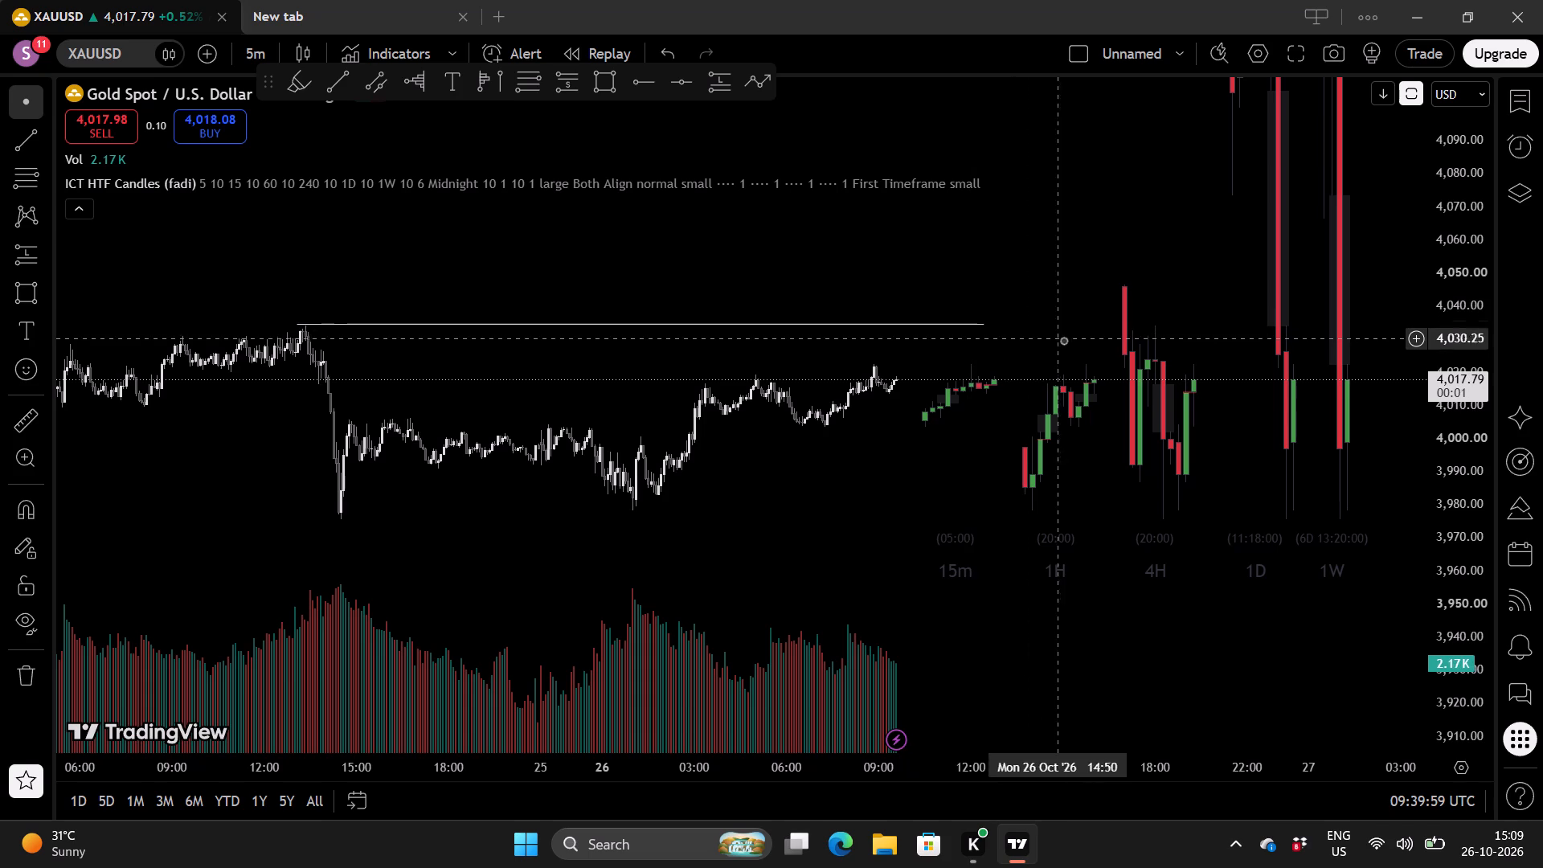
# Examine the recent XAUUSD price action below the trend line alongside the higher-timeframe candles.
pyautogui.scroll(8, 1480, 411)
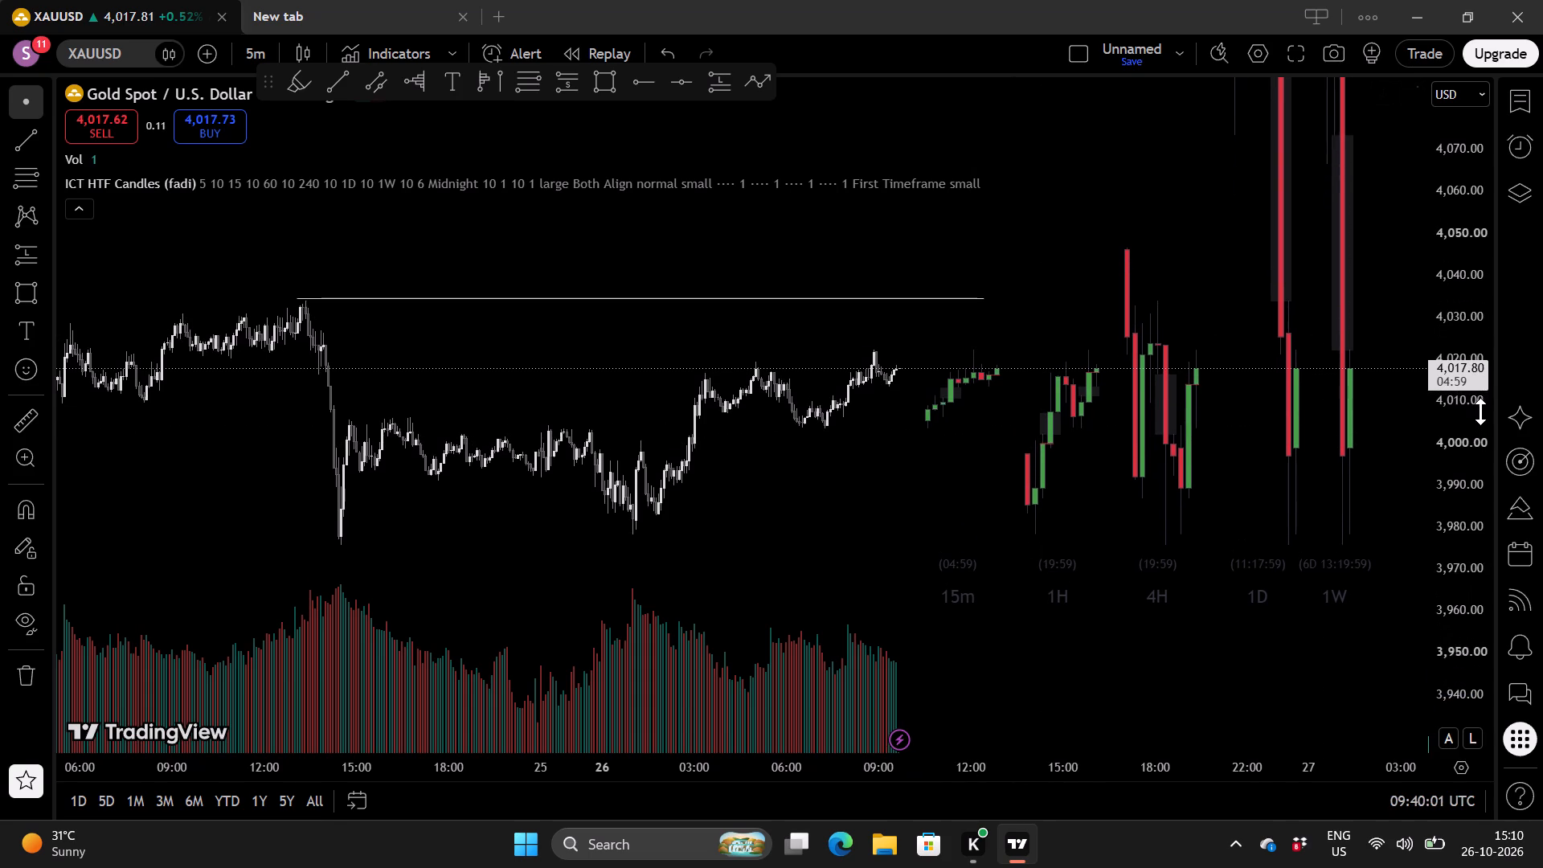
pyautogui.scroll(1, 1480, 411)
pyautogui.moveTo(916, 458); pyautogui.dragTo(802, 506)
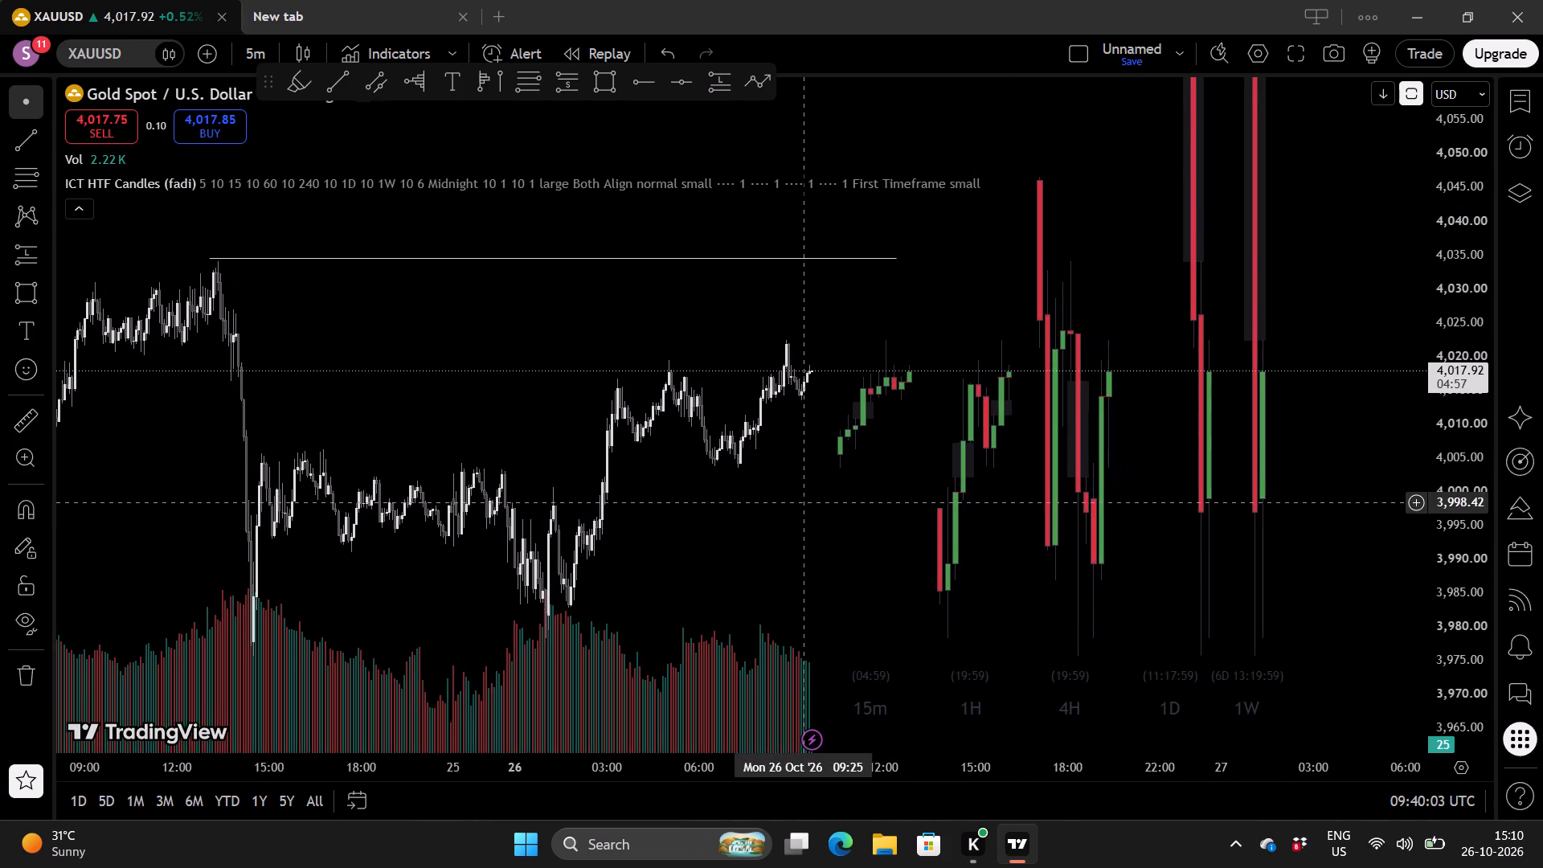
pyautogui.moveTo(802, 506); pyautogui.dragTo(802, 510)
pyautogui.scroll(1, 962, 387)
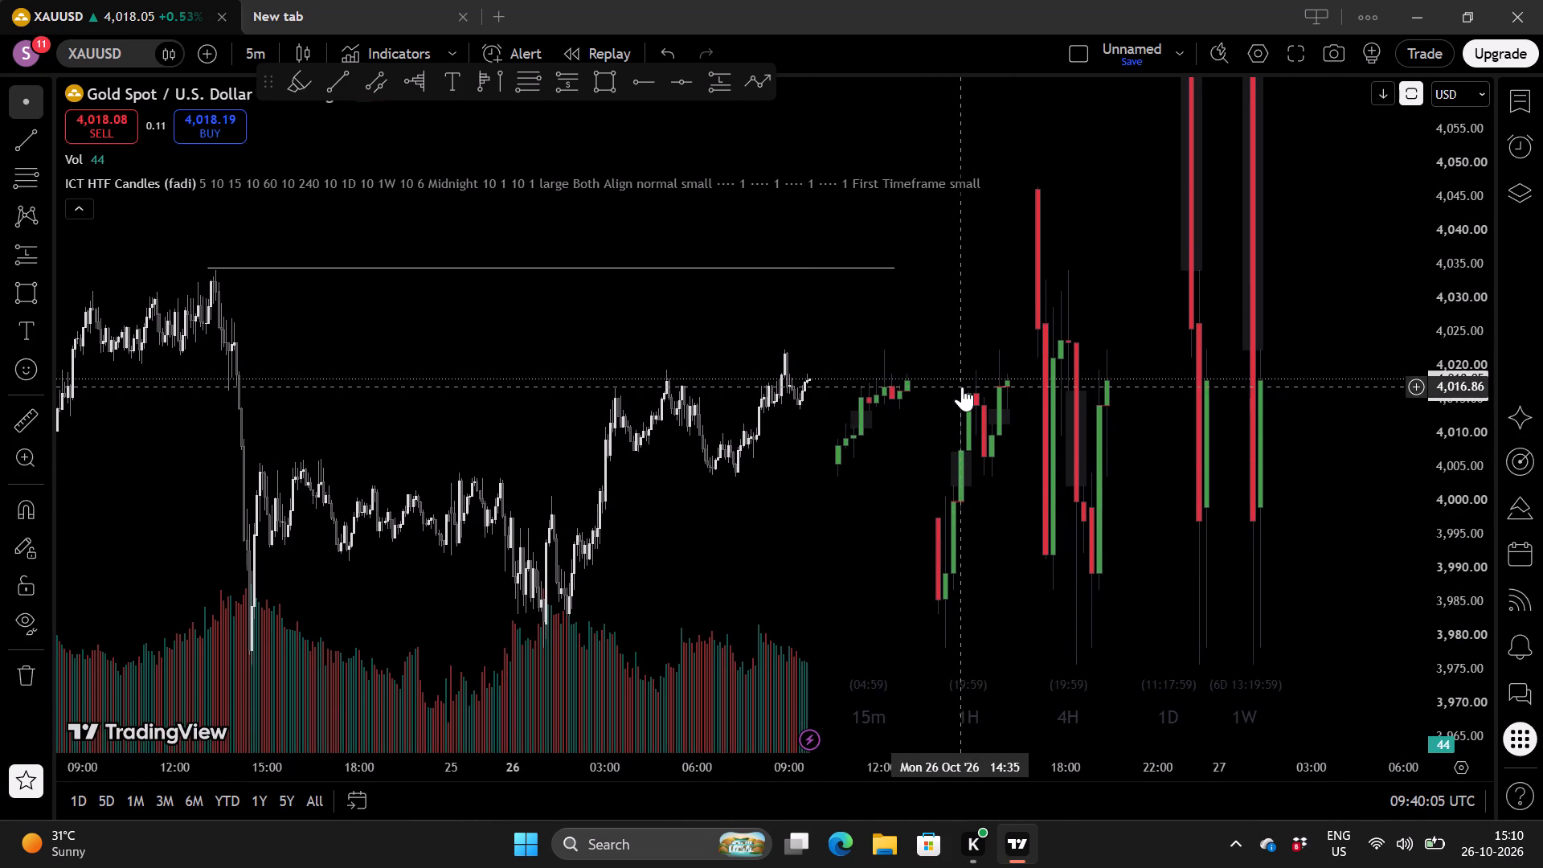
pyautogui.scroll(1, 962, 387)
pyautogui.scroll(1, 1447, 469)
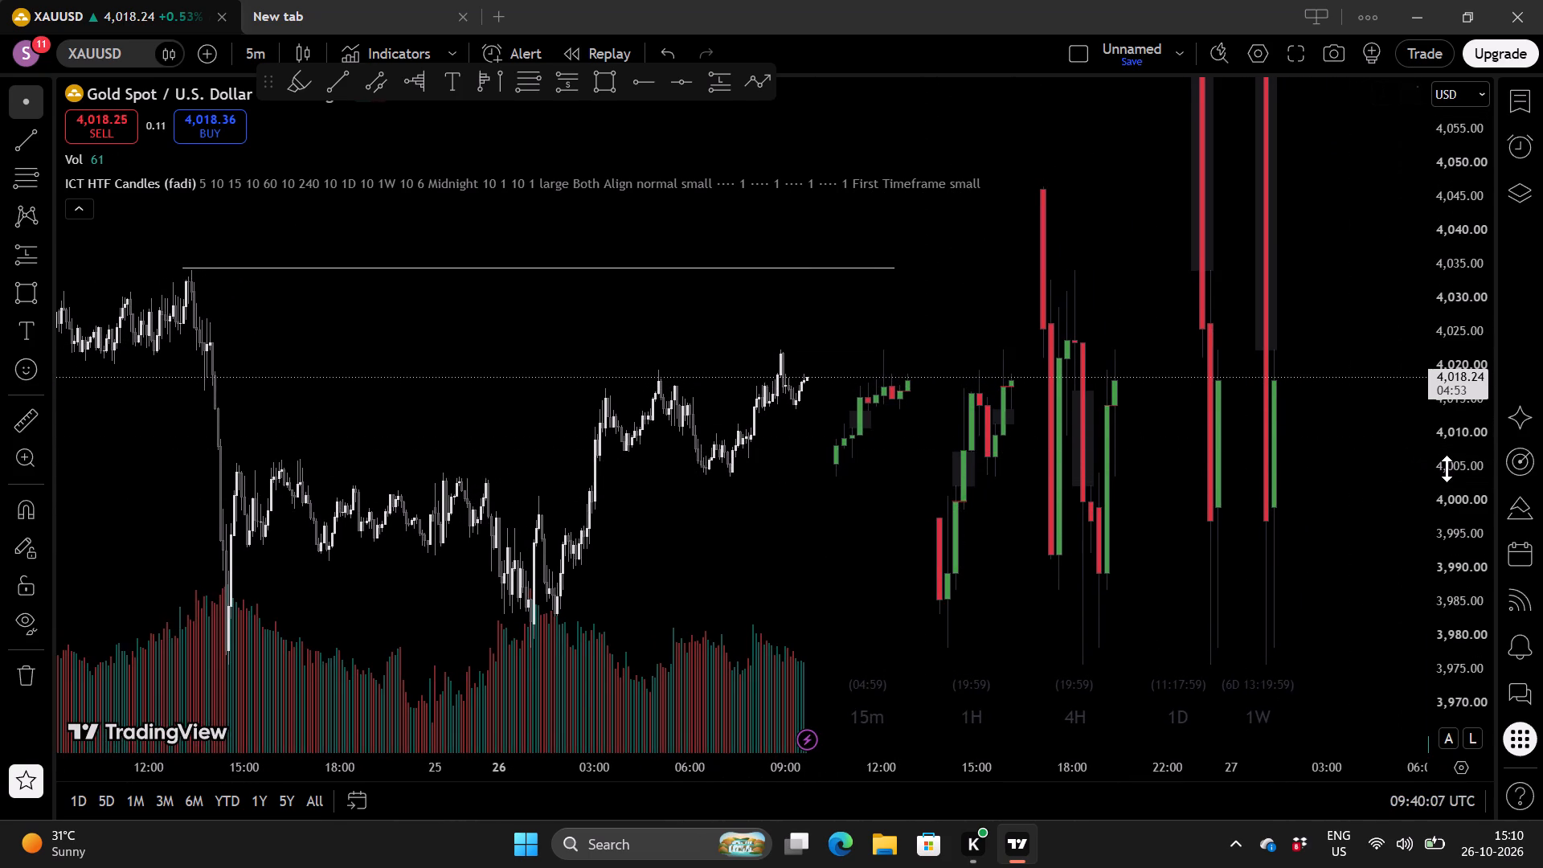
pyautogui.scroll(5, 1447, 469)
pyautogui.scroll(1, 801, 454)
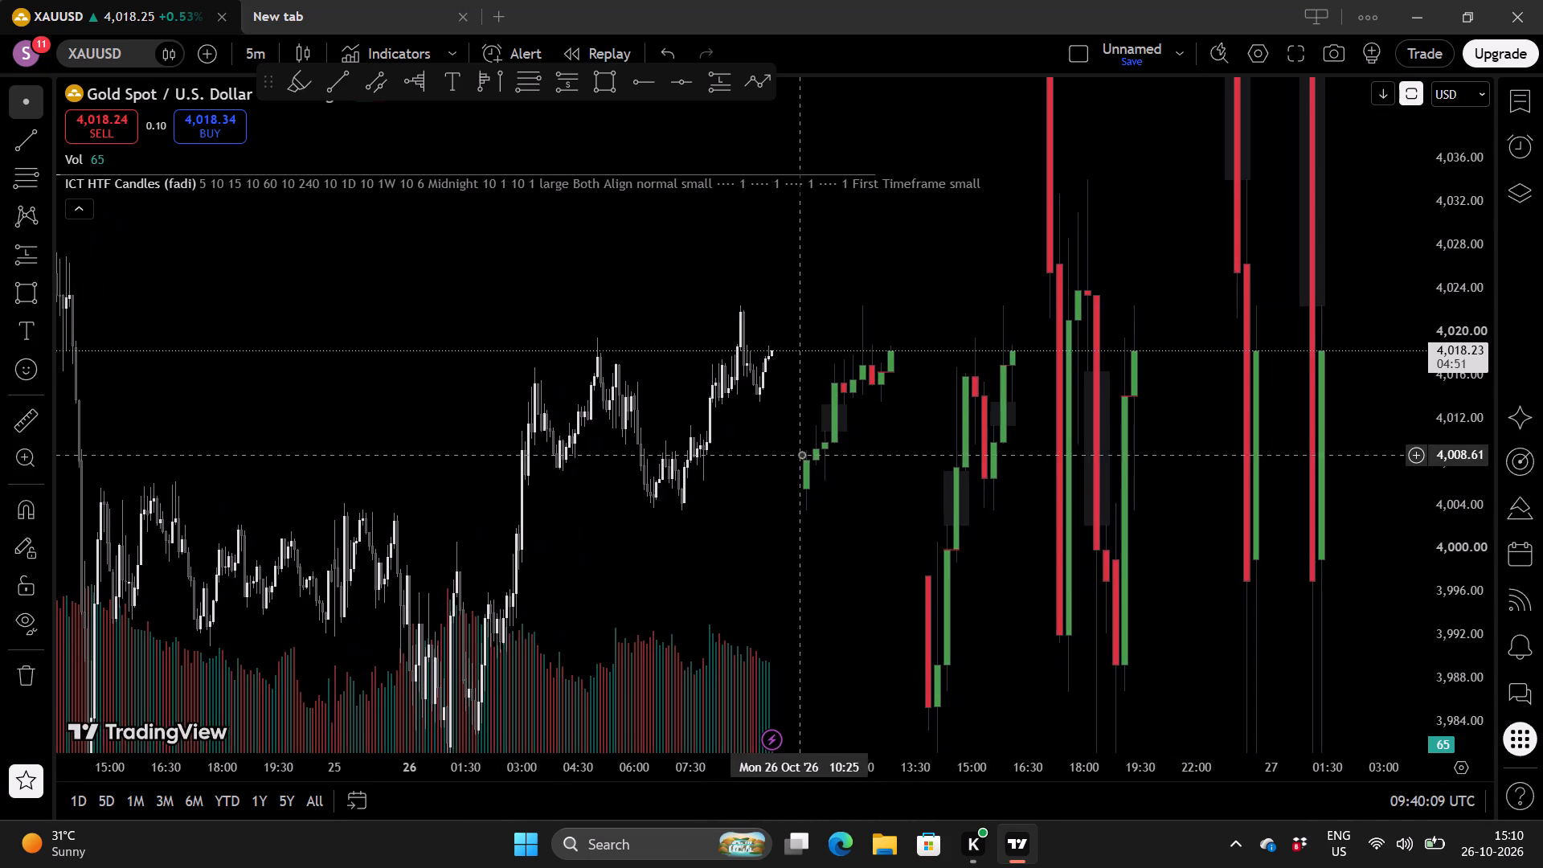
pyautogui.scroll(1, 1024, 506)
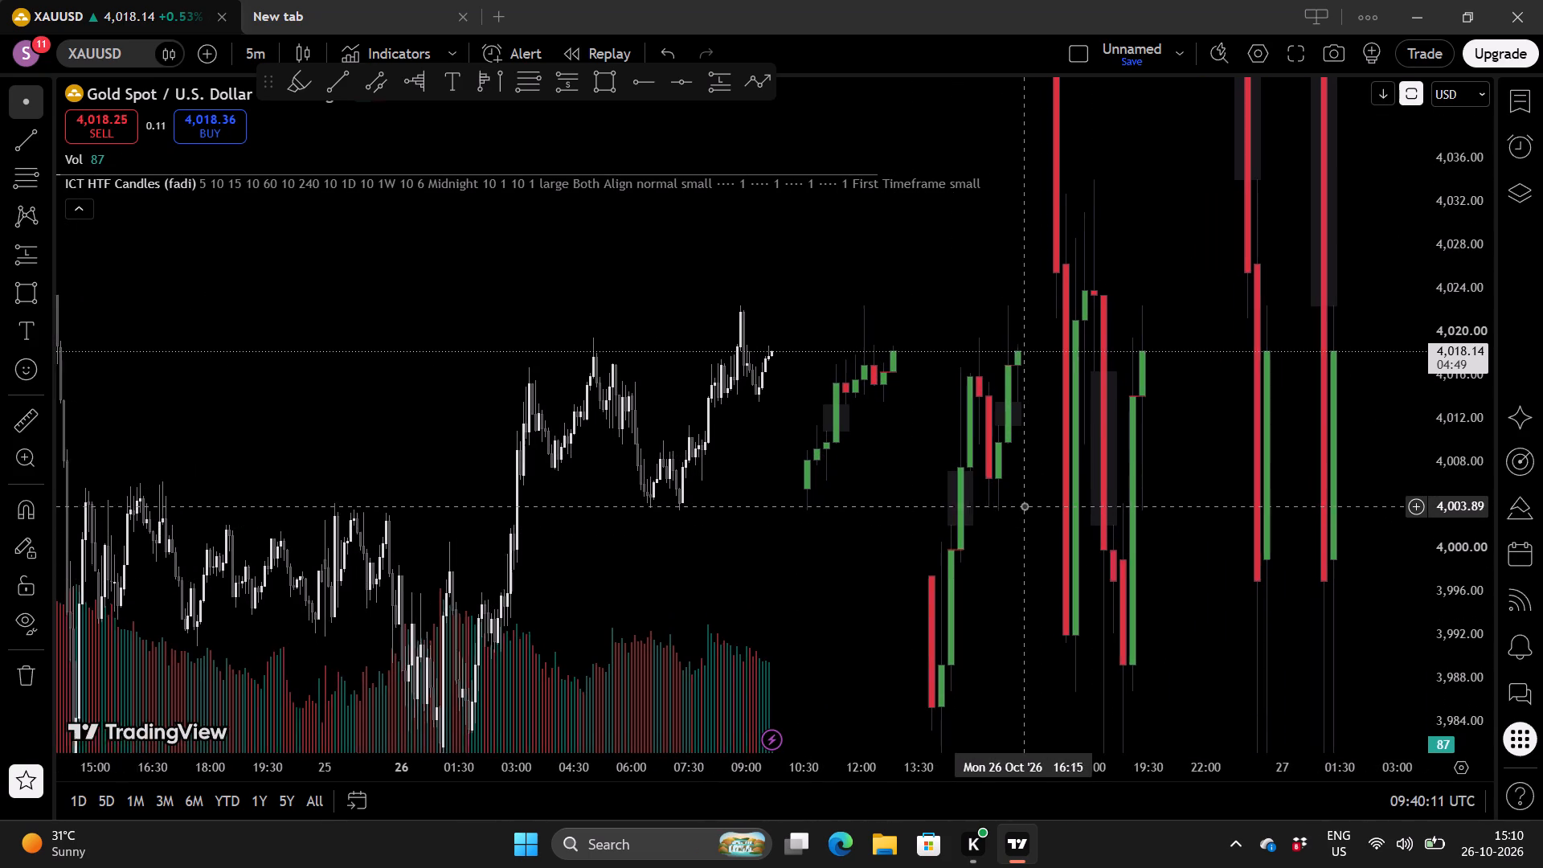
# Examine the XAUUSD swings of 26 October against the higher-timeframe candles, looking for a price zone below the latest price.
pyautogui.scroll(1, 1024, 506)
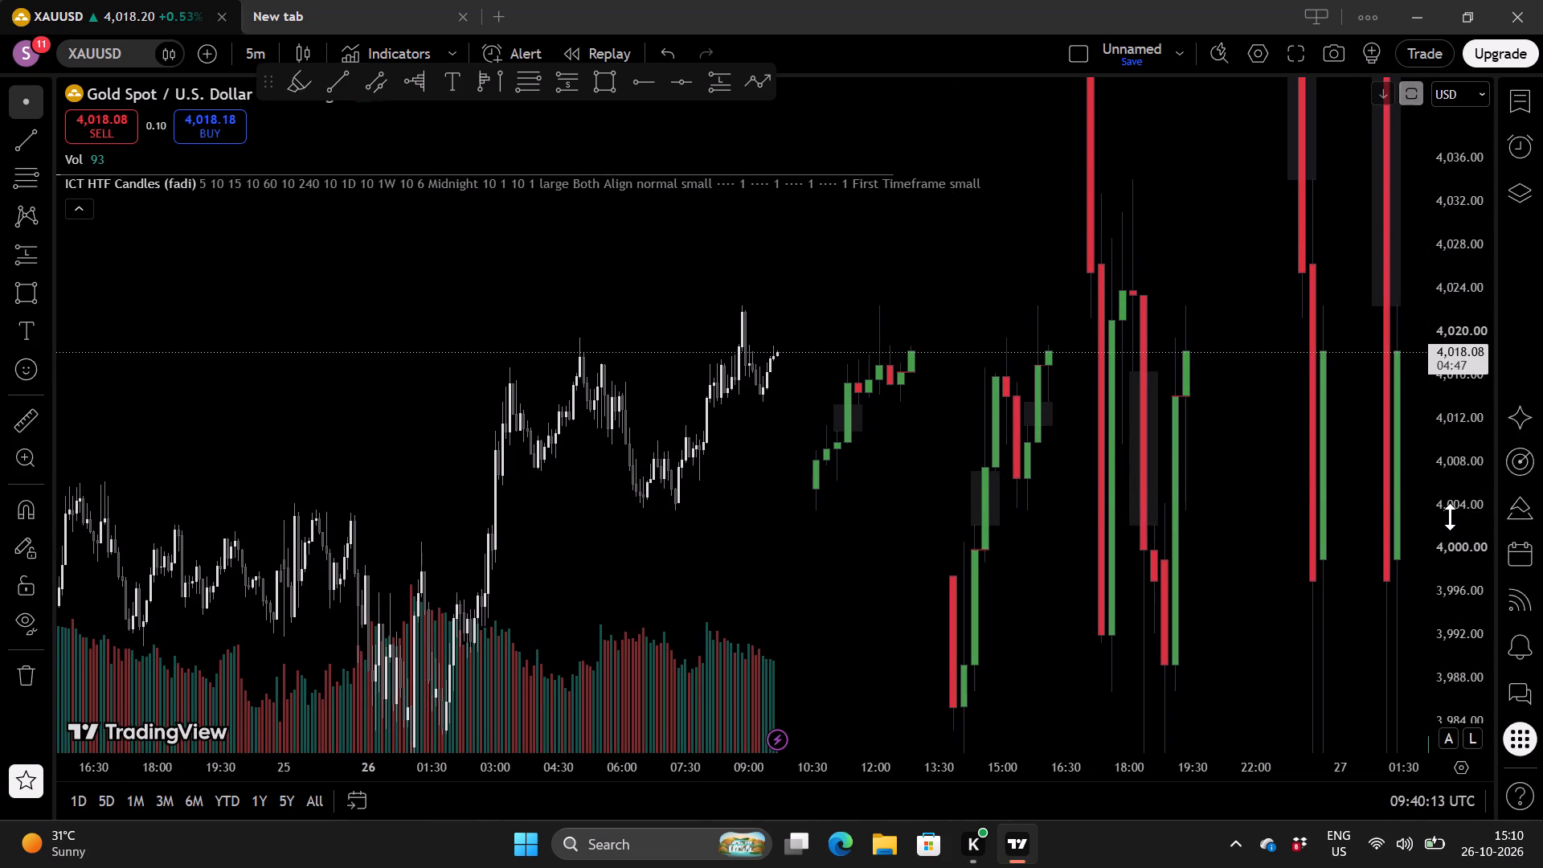
pyautogui.scroll(-4, 1450, 517)
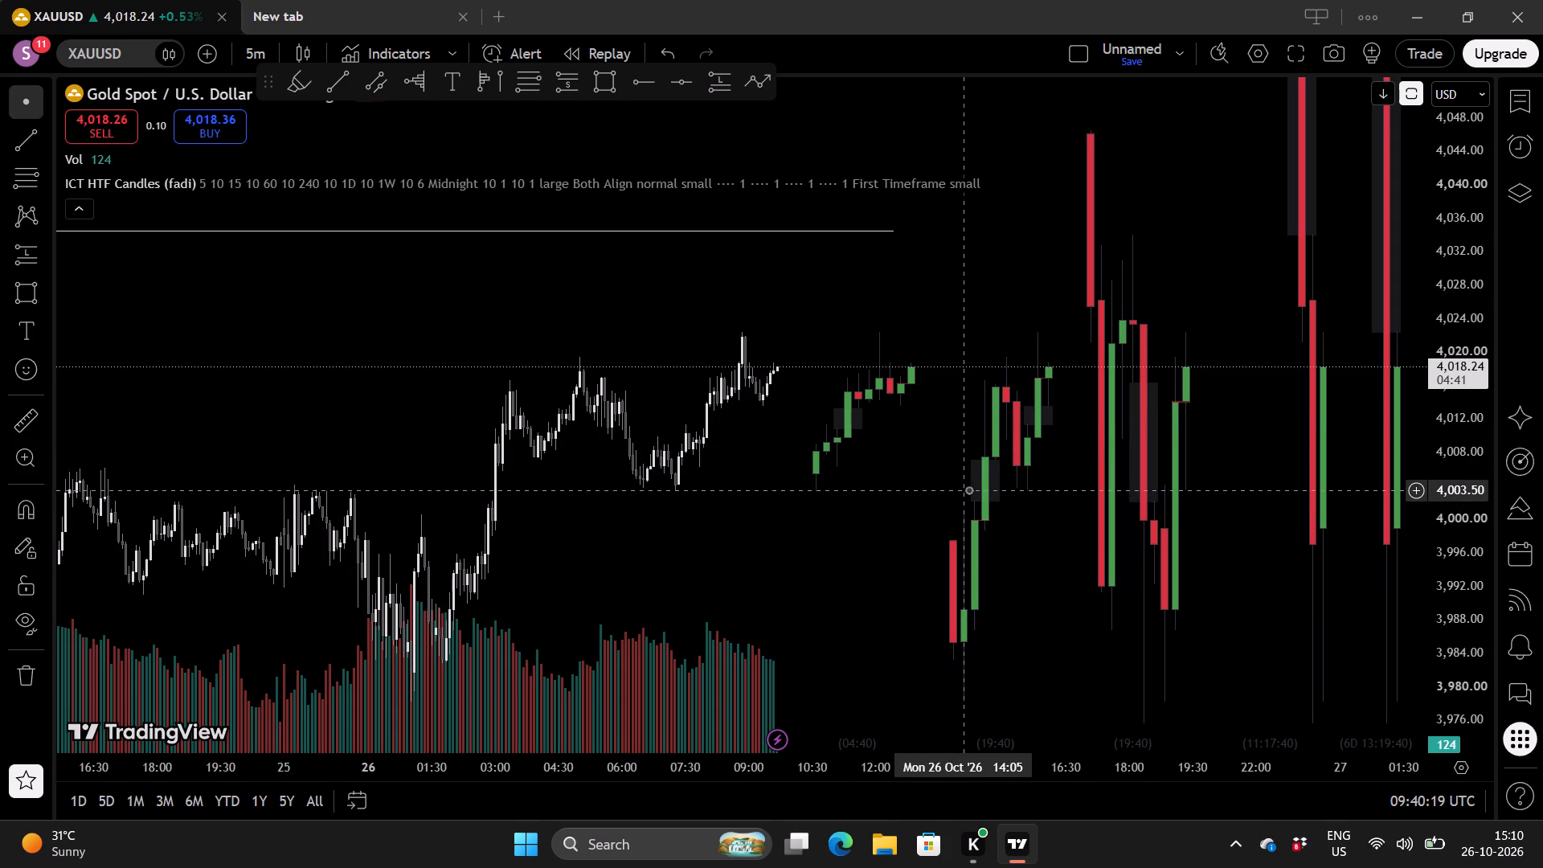
pyautogui.scroll(1, 1279, 508)
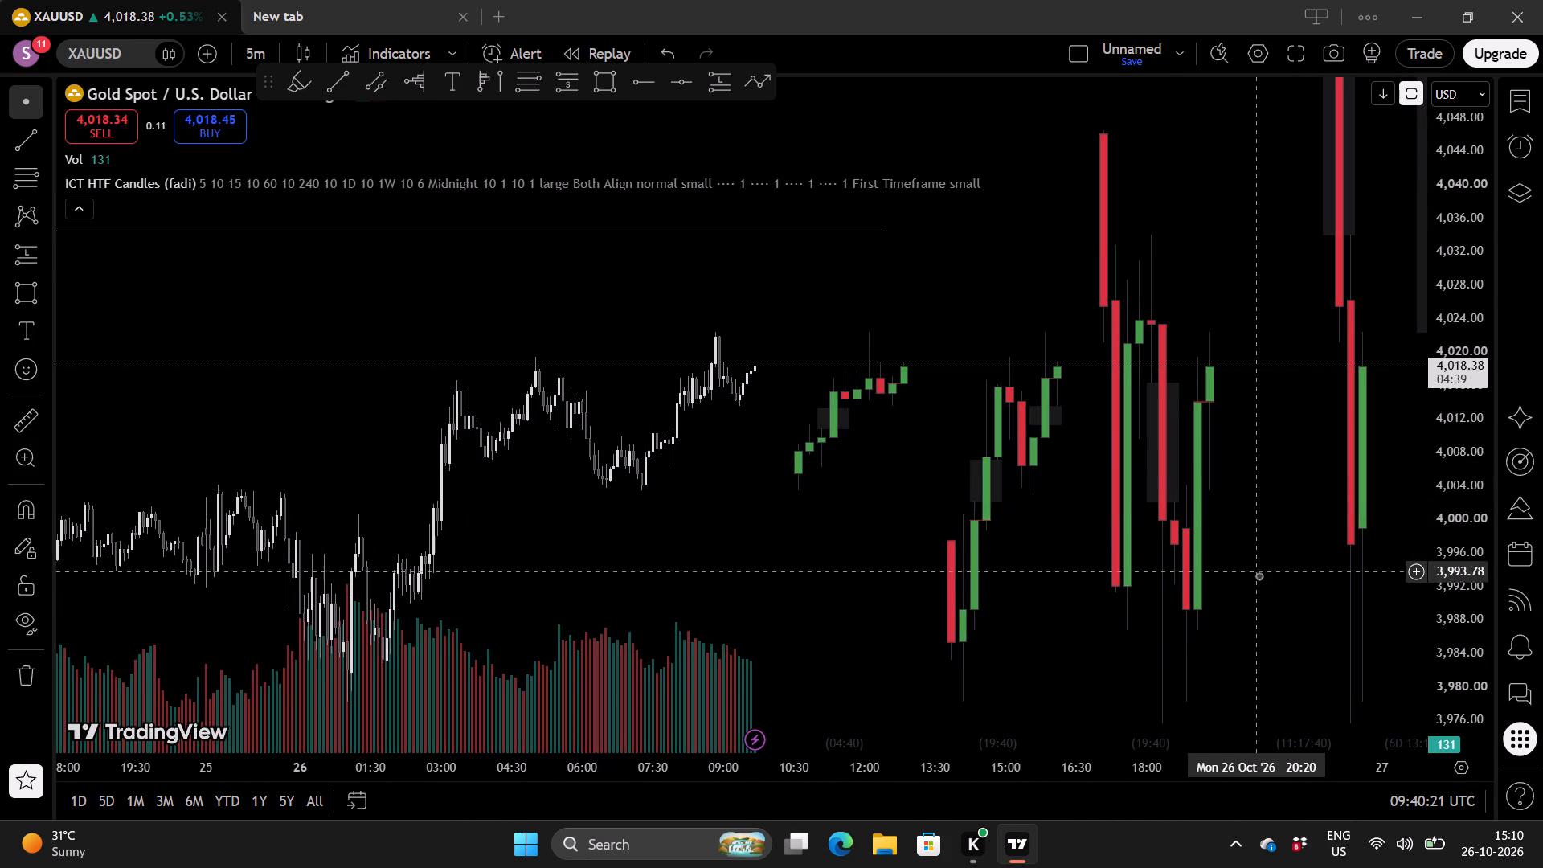
pyautogui.scroll(1, 1250, 566)
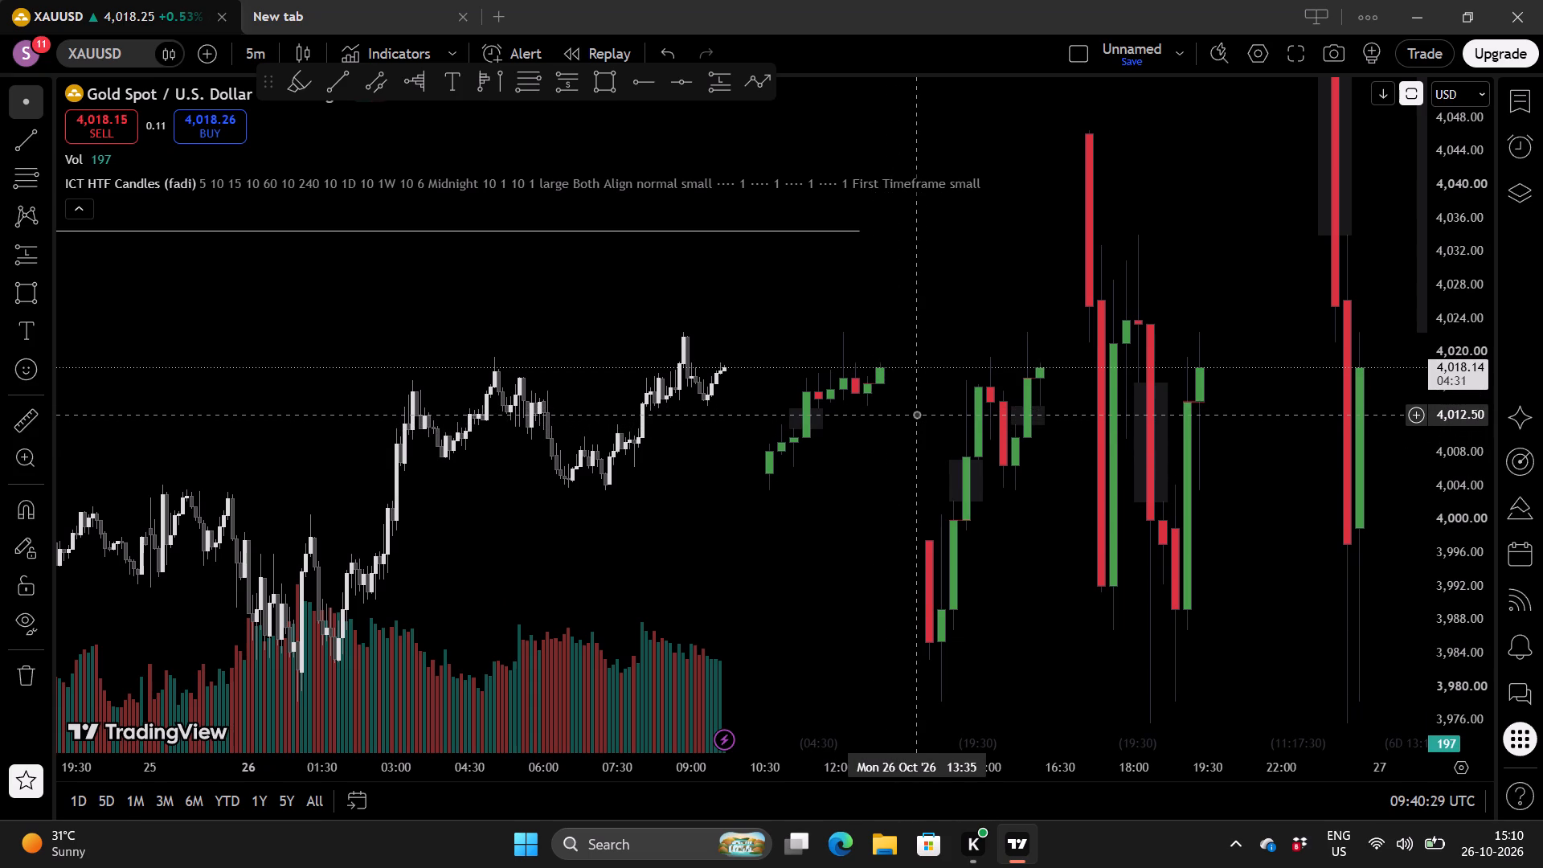
pyautogui.scroll(-1, 902, 425)
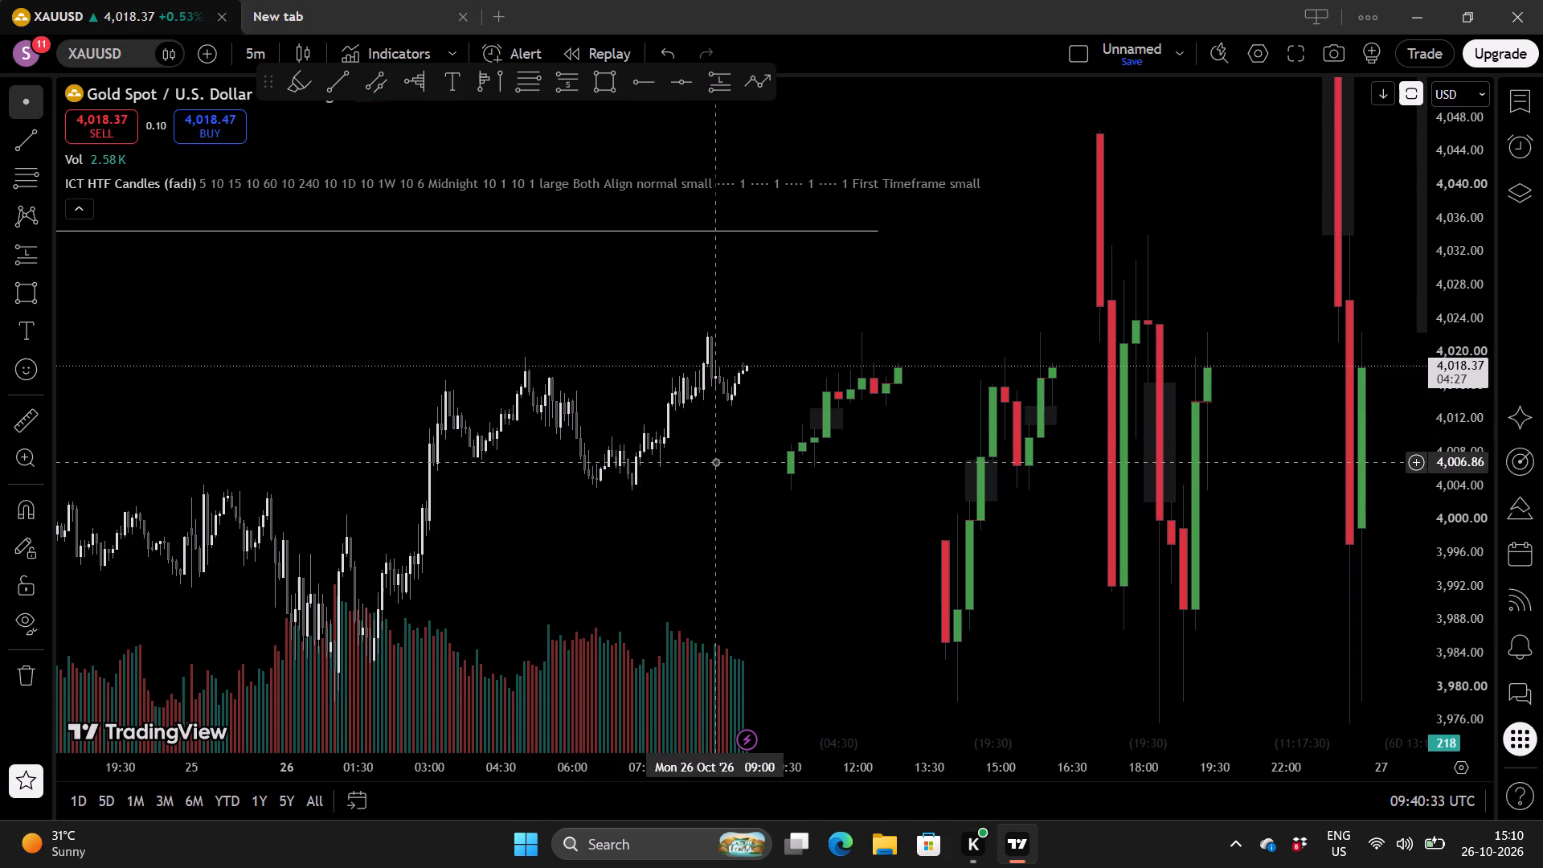
pyautogui.moveTo(715, 461); pyautogui.dragTo(651, 430)
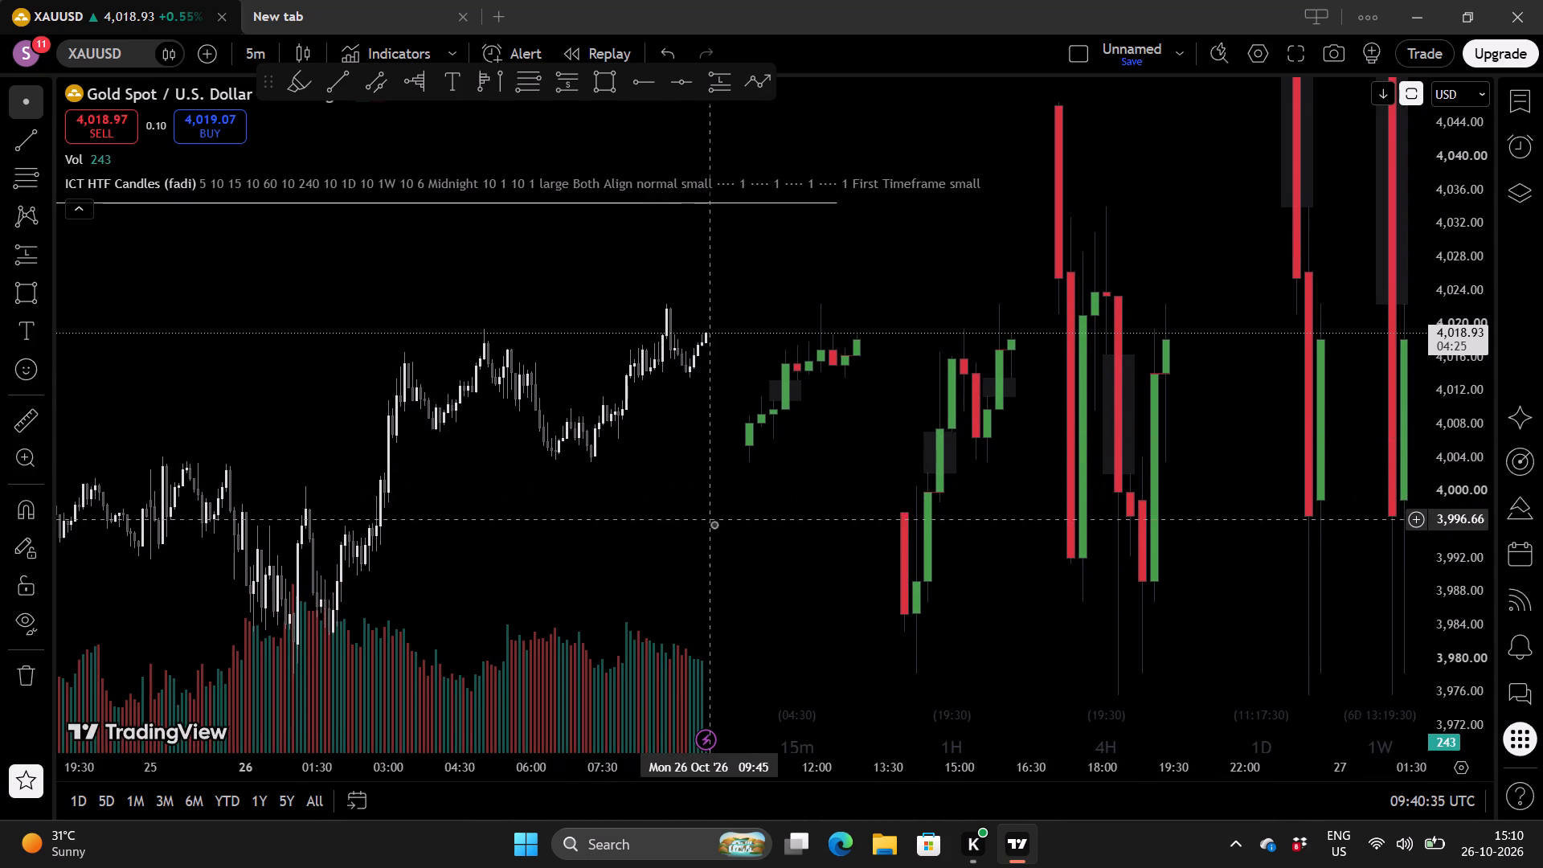
pyautogui.moveTo(714, 524); pyautogui.dragTo(681, 558)
pyautogui.scroll(-2, 681, 558)
pyautogui.moveTo(585, 524); pyautogui.dragTo(560, 516)
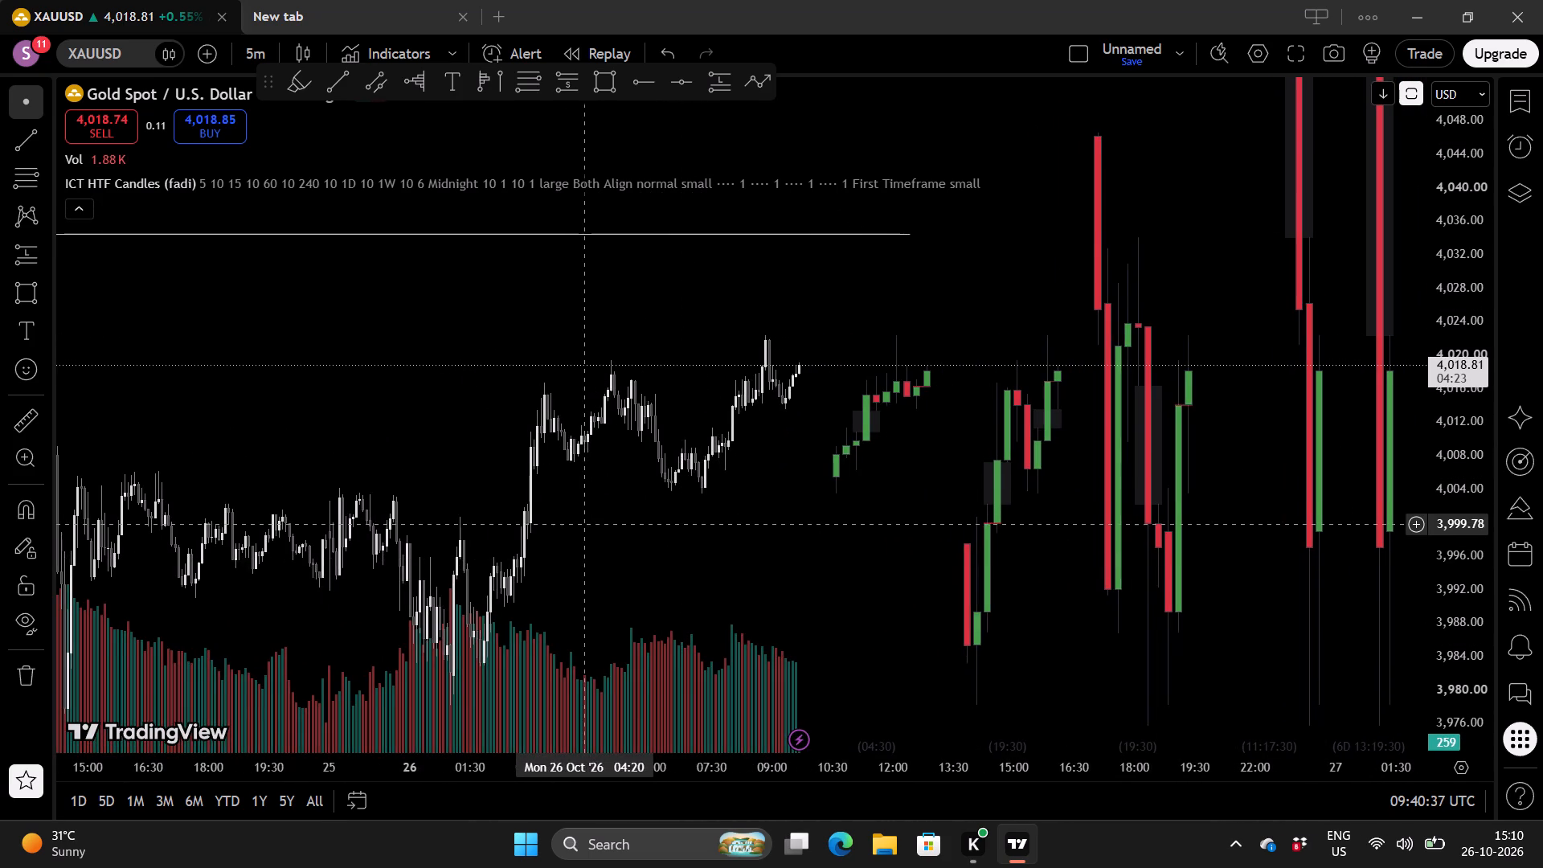
pyautogui.moveTo(560, 516); pyautogui.dragTo(505, 485)
pyautogui.scroll(1, 683, 551)
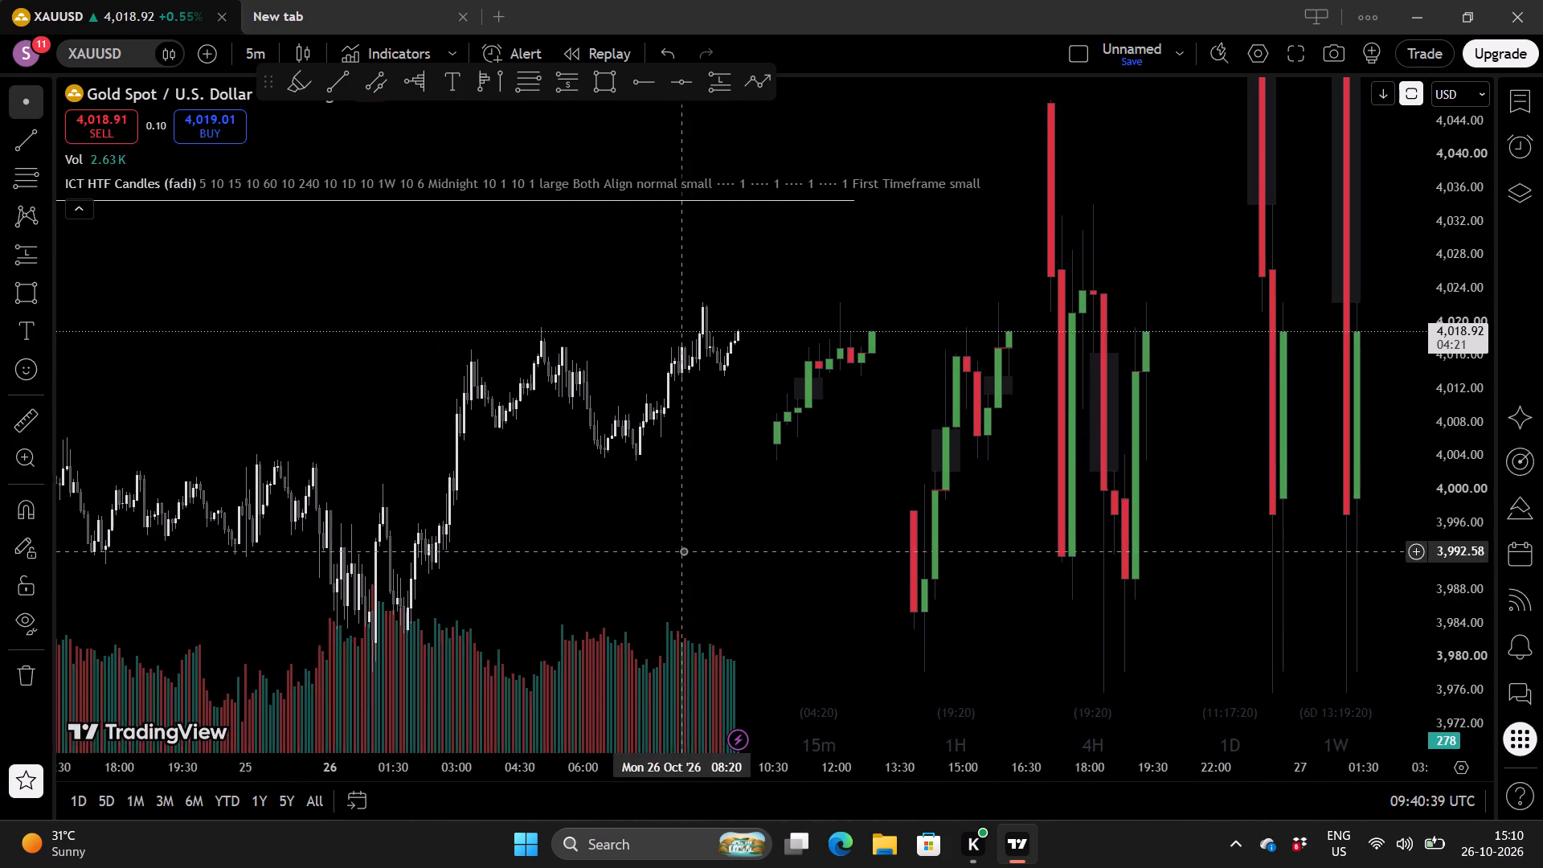
# Draw a rectangle between about 4,011.3 and 4,008.7 from 07:45 on 26 Oct and shorten it to end around 10:45.
pyautogui.click(25, 291)
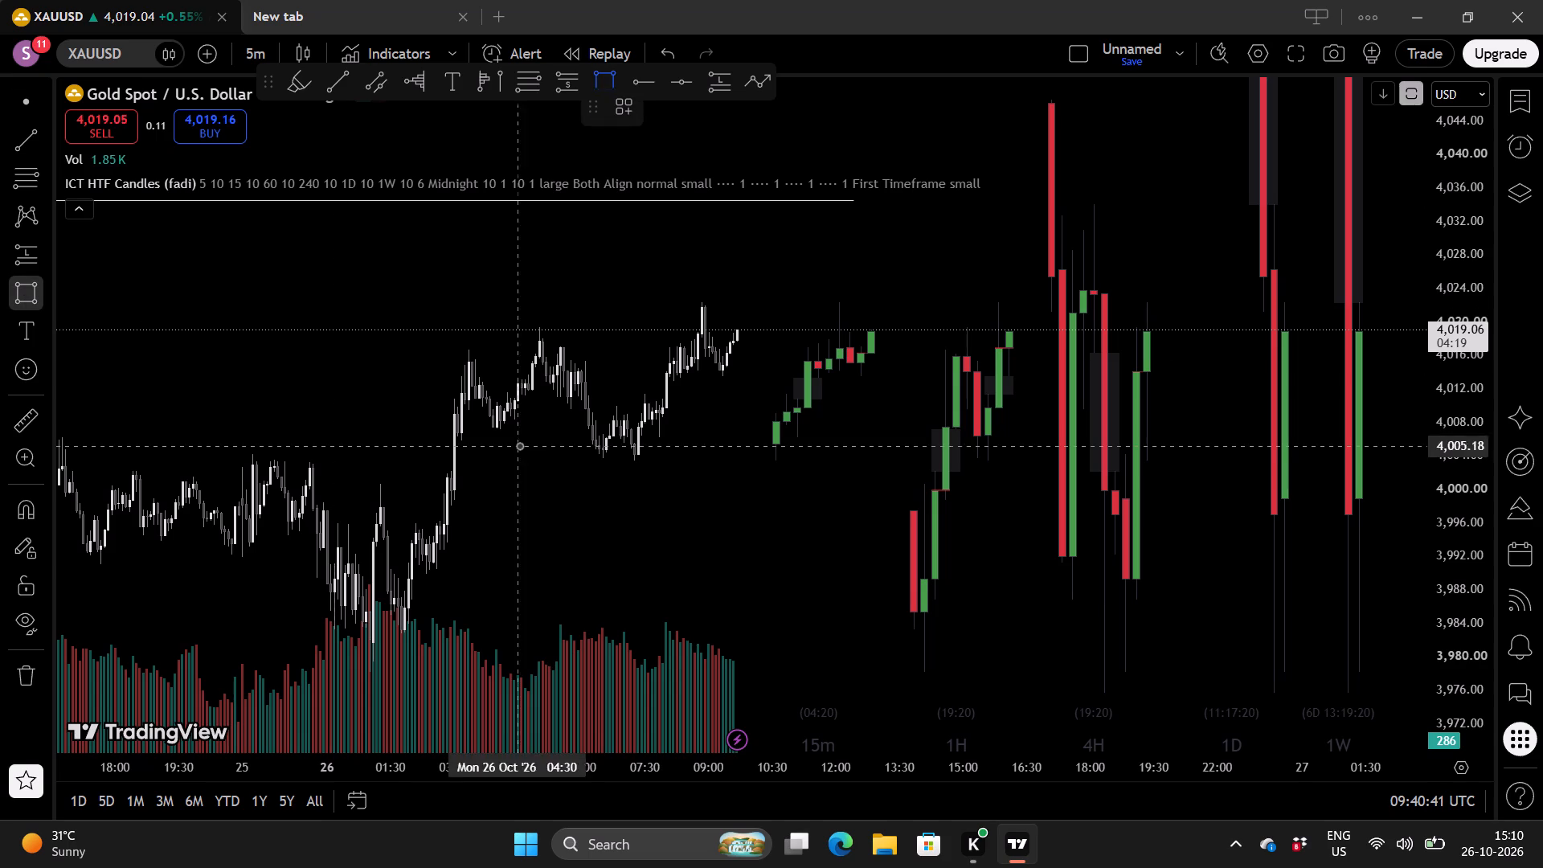
pyautogui.moveTo(655, 394); pyautogui.dragTo(812, 417)
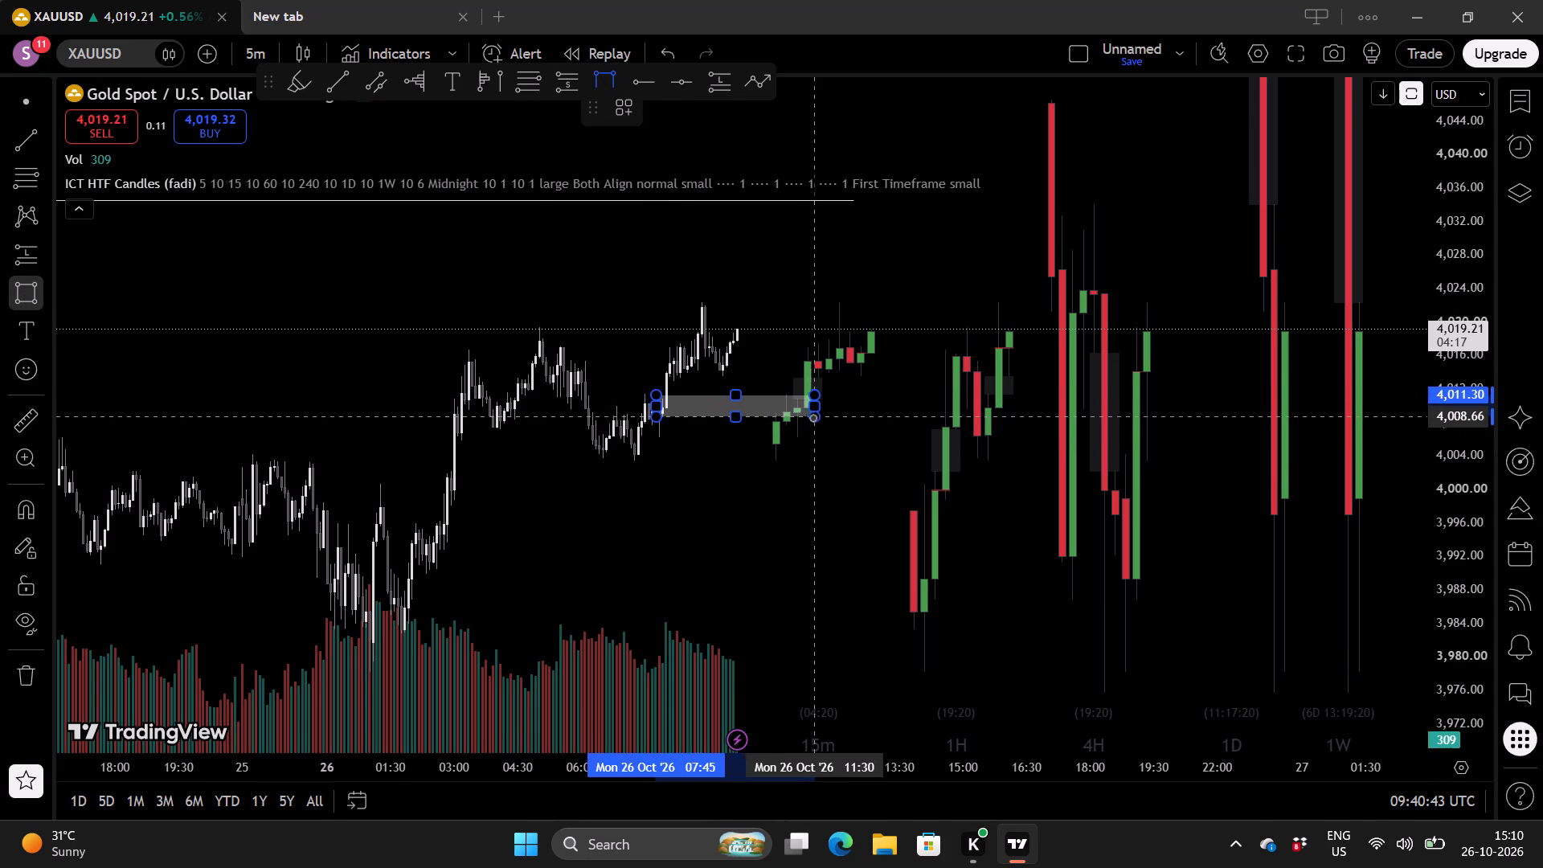
pyautogui.moveTo(812, 417); pyautogui.dragTo(811, 418)
pyautogui.click(811, 418)
pyautogui.moveTo(809, 407); pyautogui.dragTo(779, 403)
# Place a long position on the rectangle from 09:35 to 10:45 with entry at 4,011.06 and stop at 4,008.18.
pyautogui.moveTo(753, 379); pyautogui.dragTo(678, 428)
pyautogui.moveTo(726, 401); pyautogui.dragTo(689, 438)
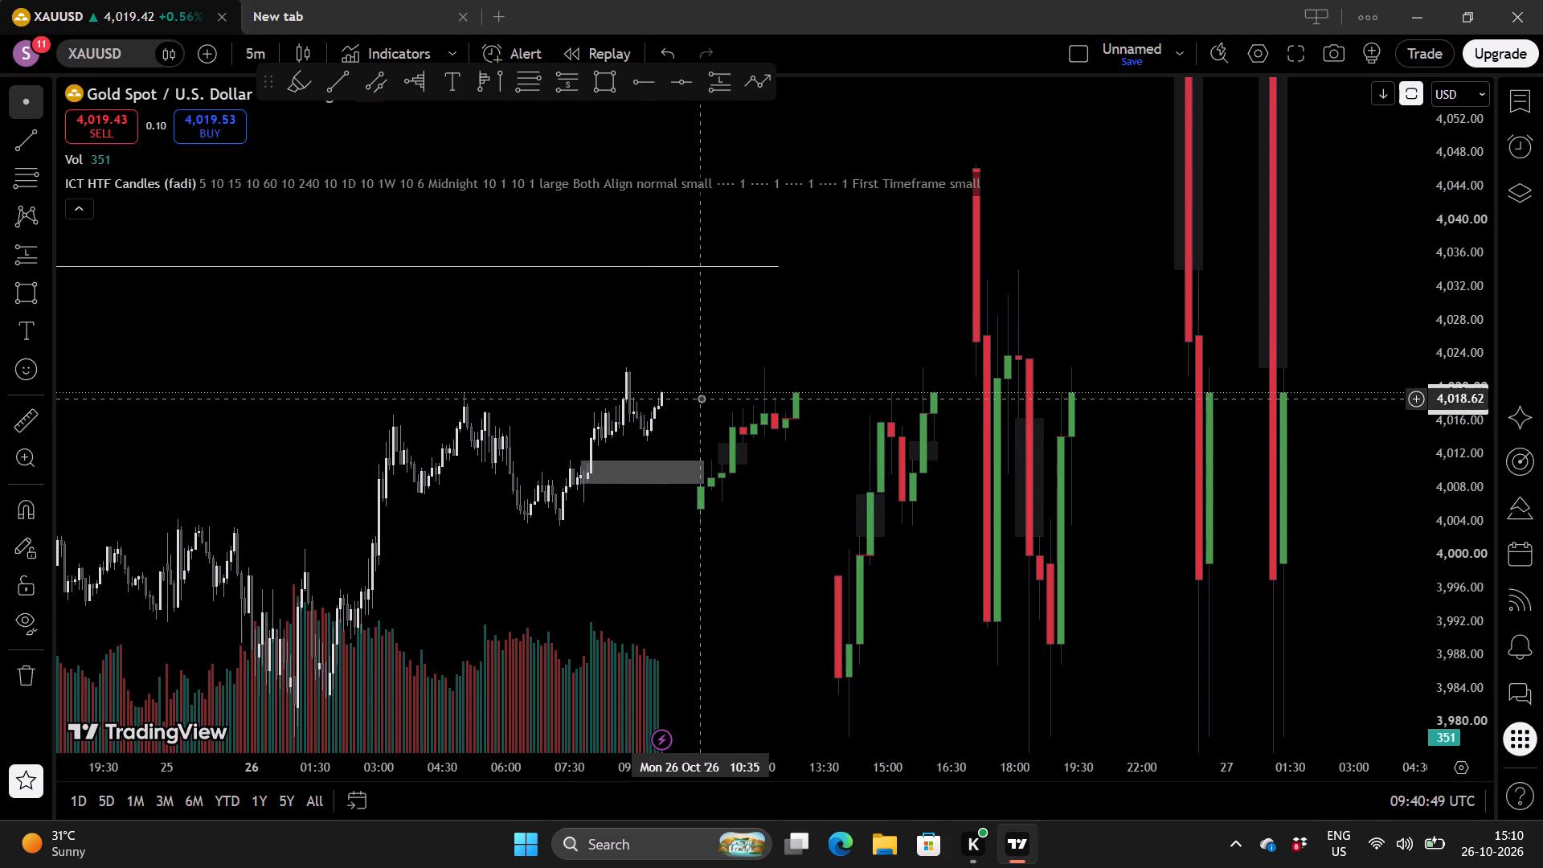
pyautogui.moveTo(701, 398); pyautogui.dragTo(659, 424)
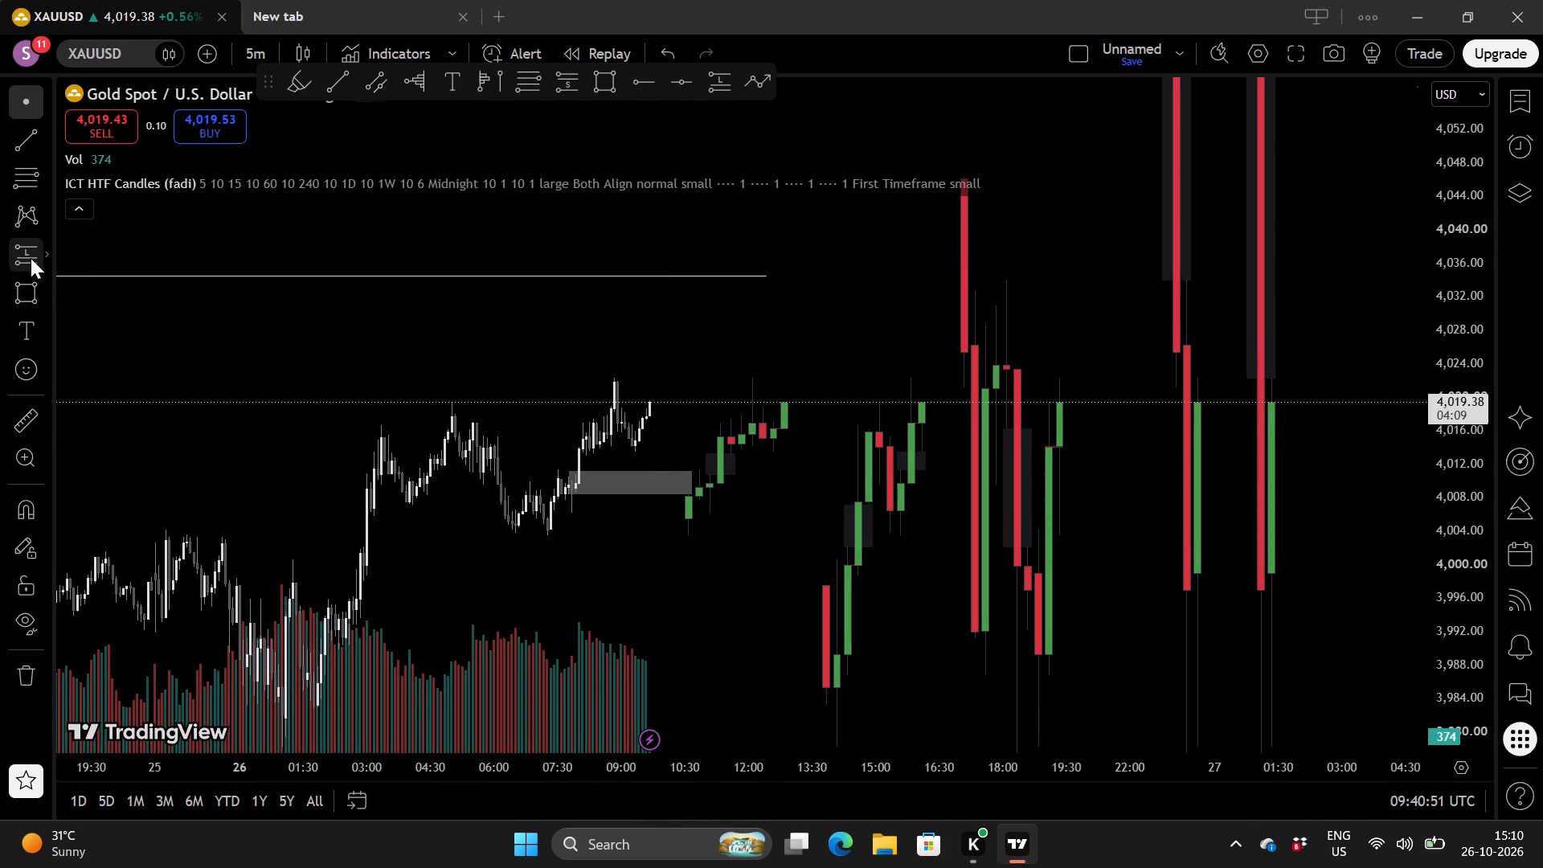
pyautogui.click(31, 258)
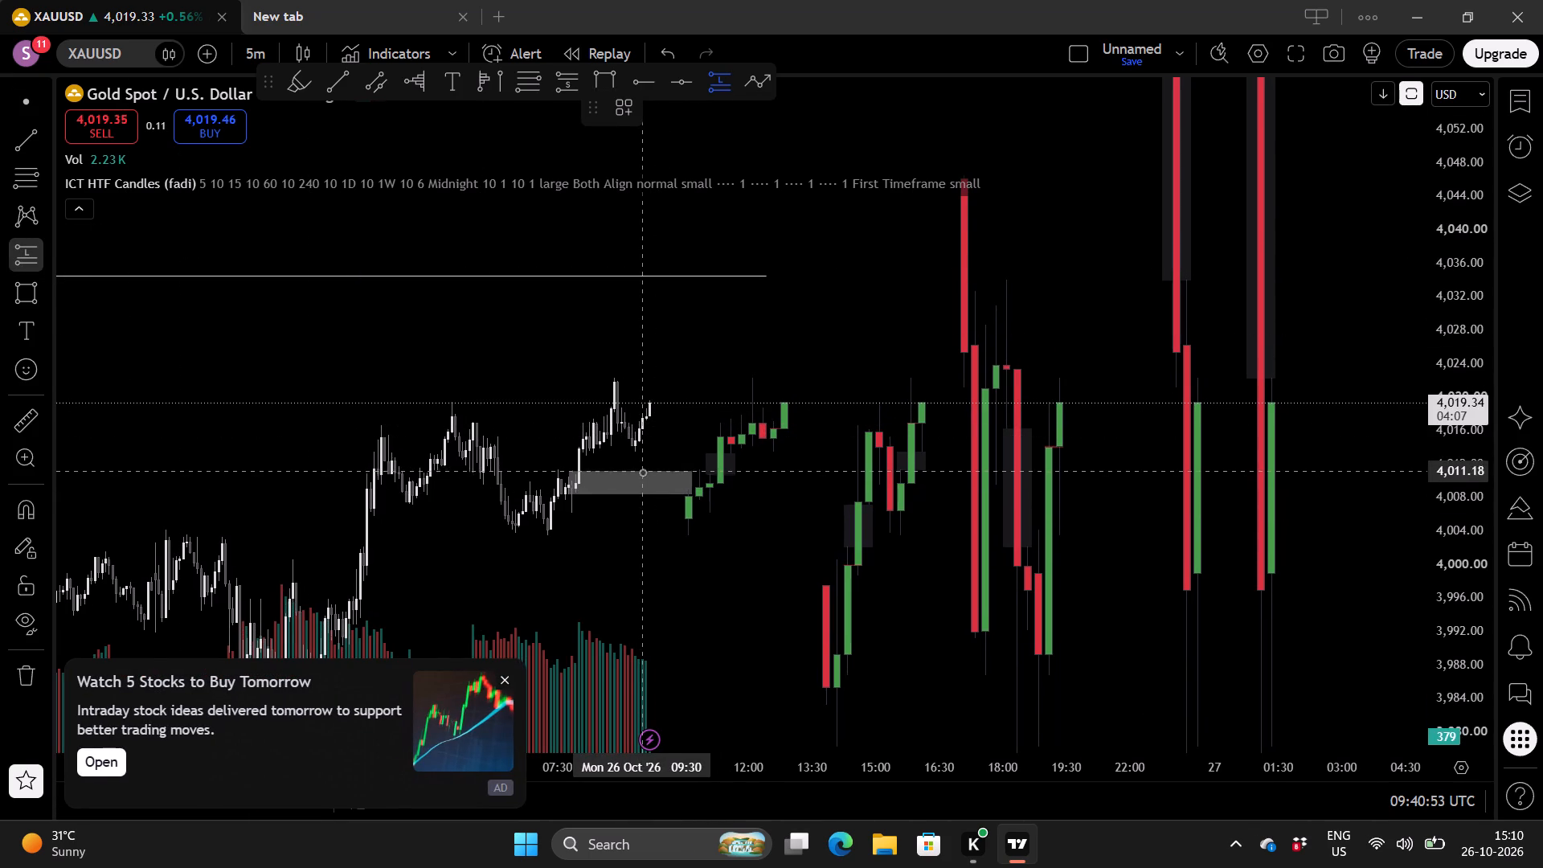
pyautogui.click(644, 477)
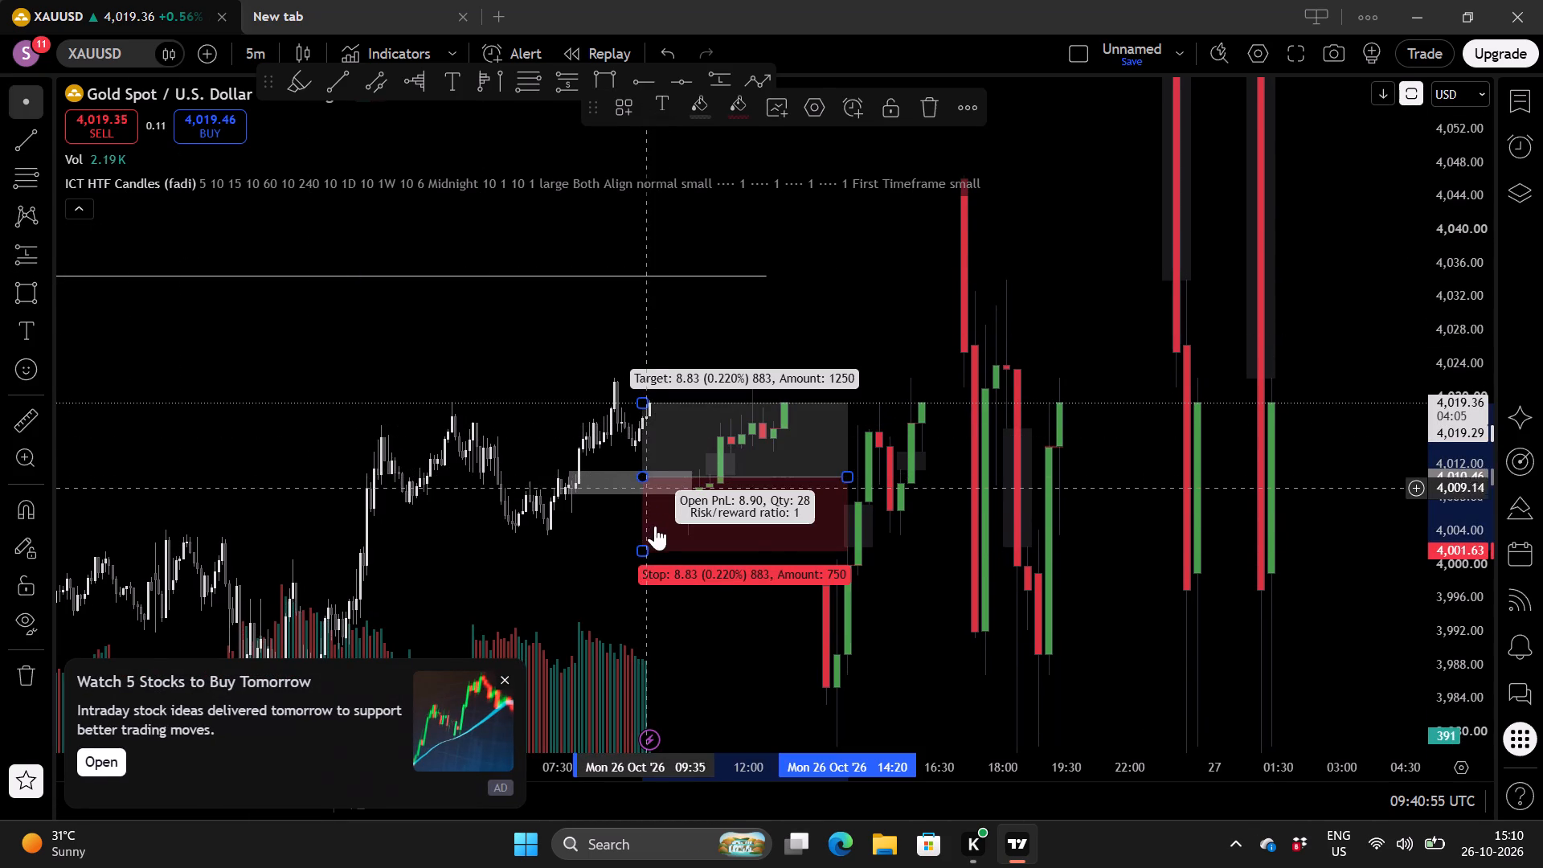
pyautogui.moveTo(643, 551); pyautogui.dragTo(634, 497)
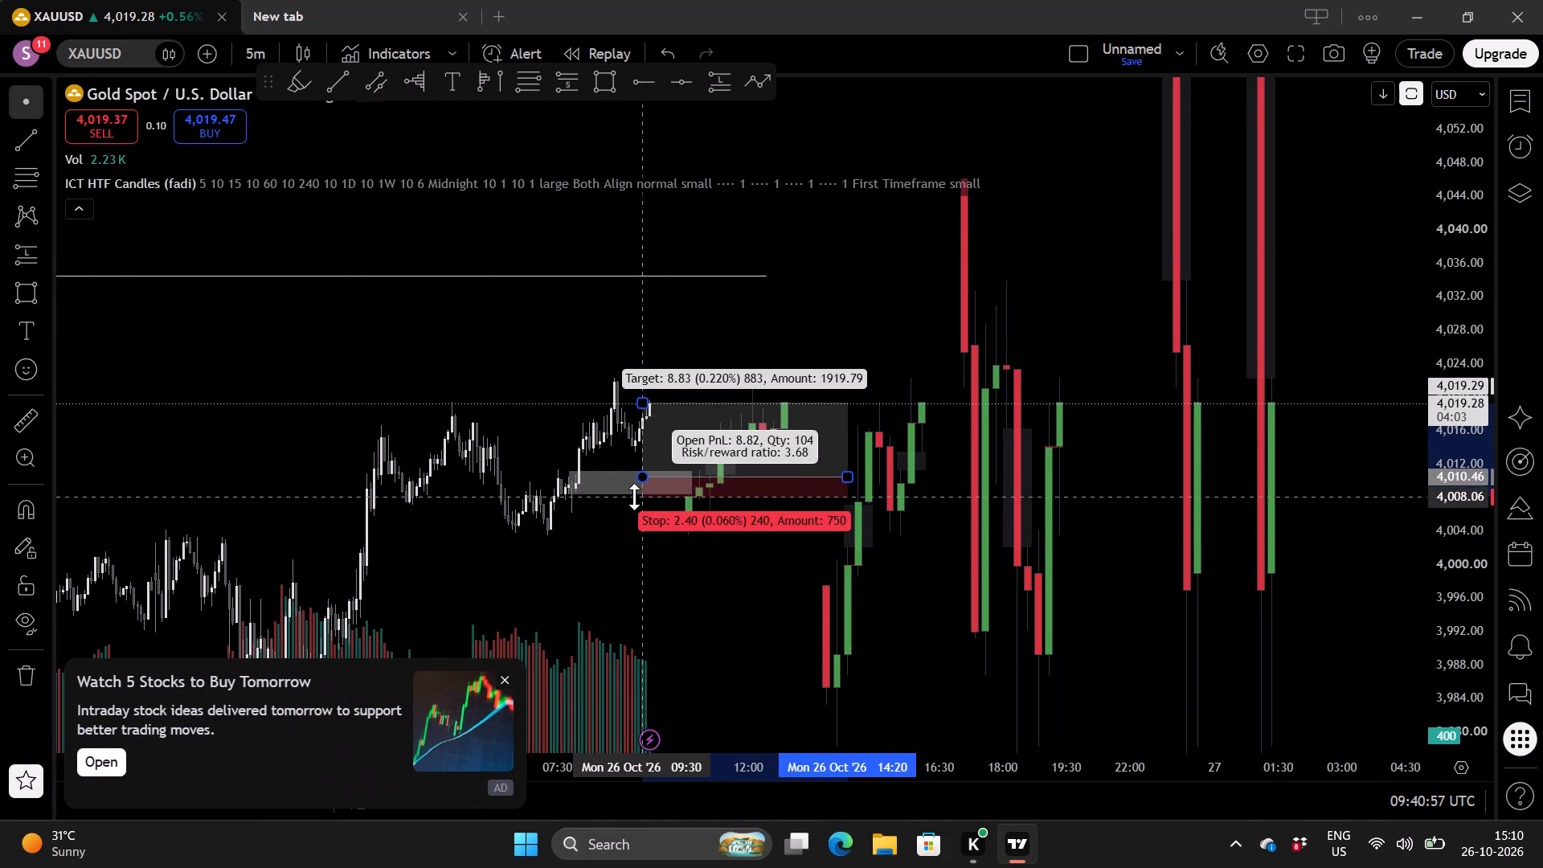
pyautogui.moveTo(634, 497); pyautogui.dragTo(633, 496)
pyautogui.moveTo(845, 473); pyautogui.dragTo(829, 472)
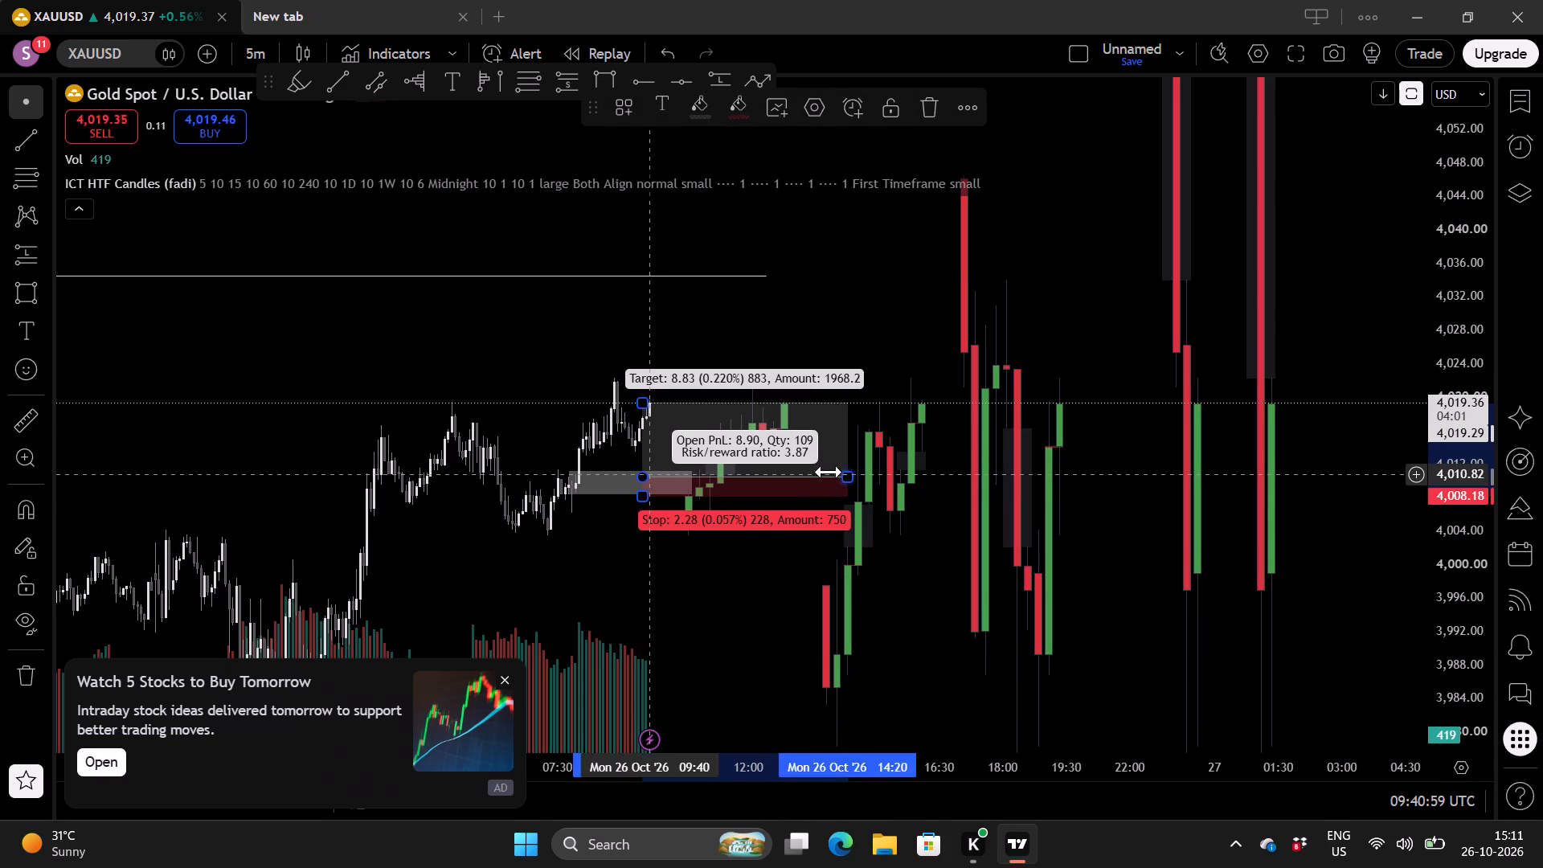
pyautogui.moveTo(829, 472); pyautogui.dragTo(696, 468)
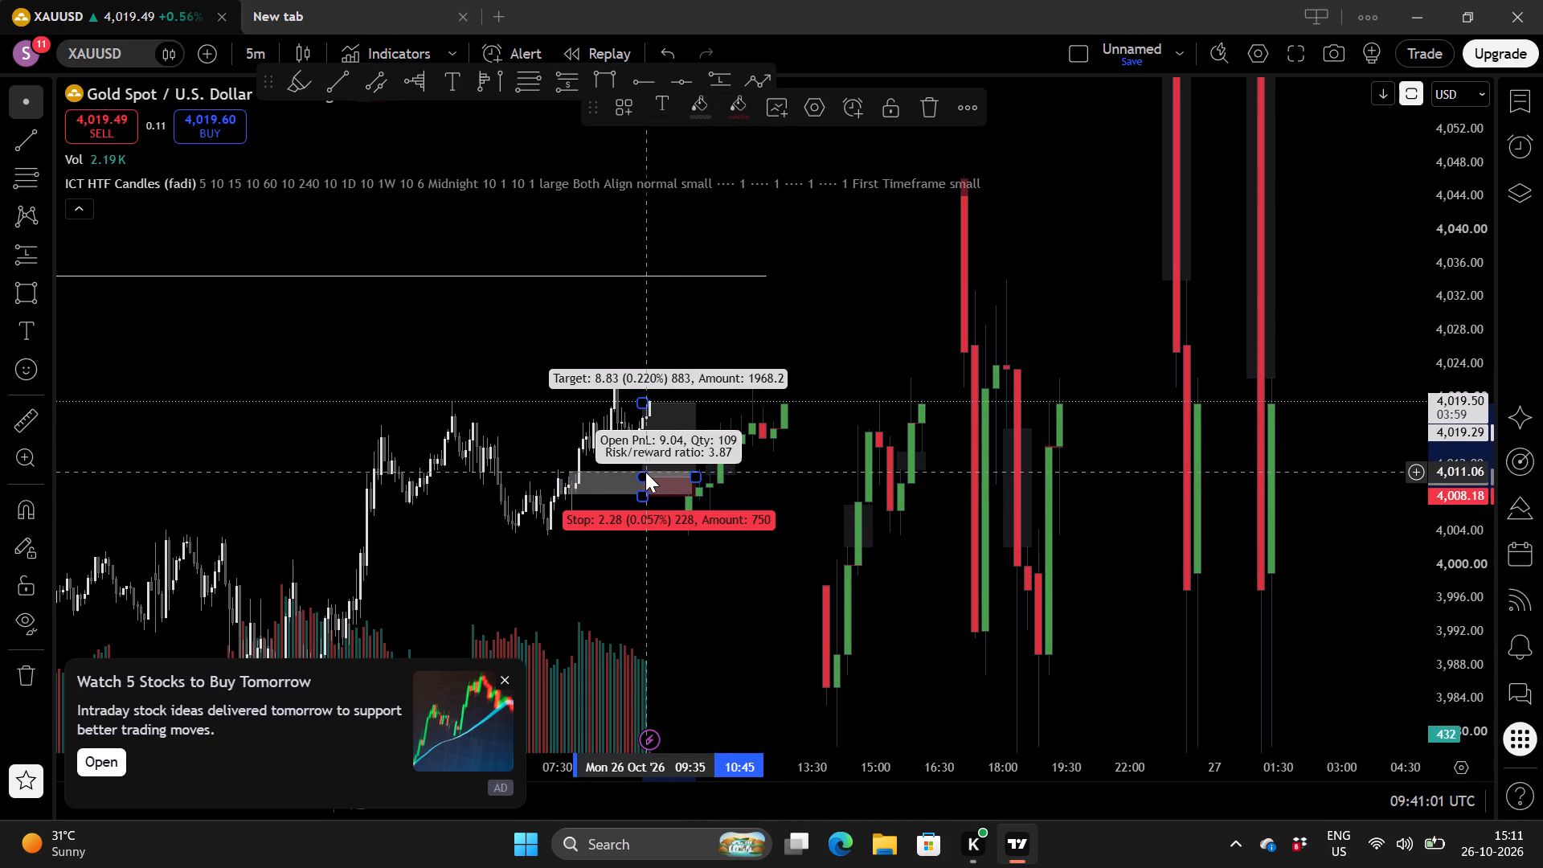
pyautogui.click(645, 472)
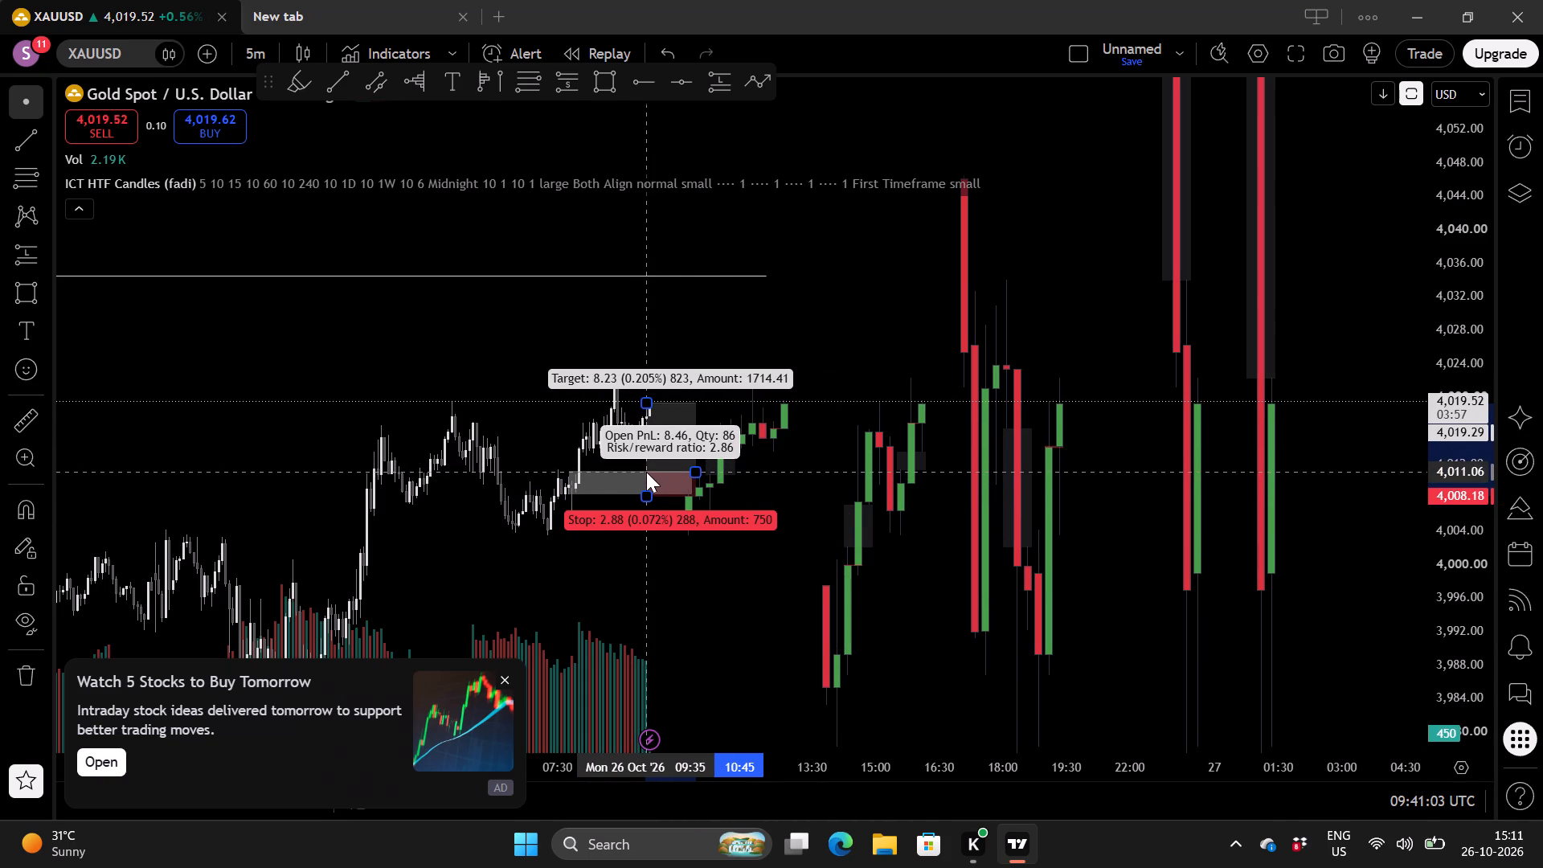
pyautogui.click(656, 539)
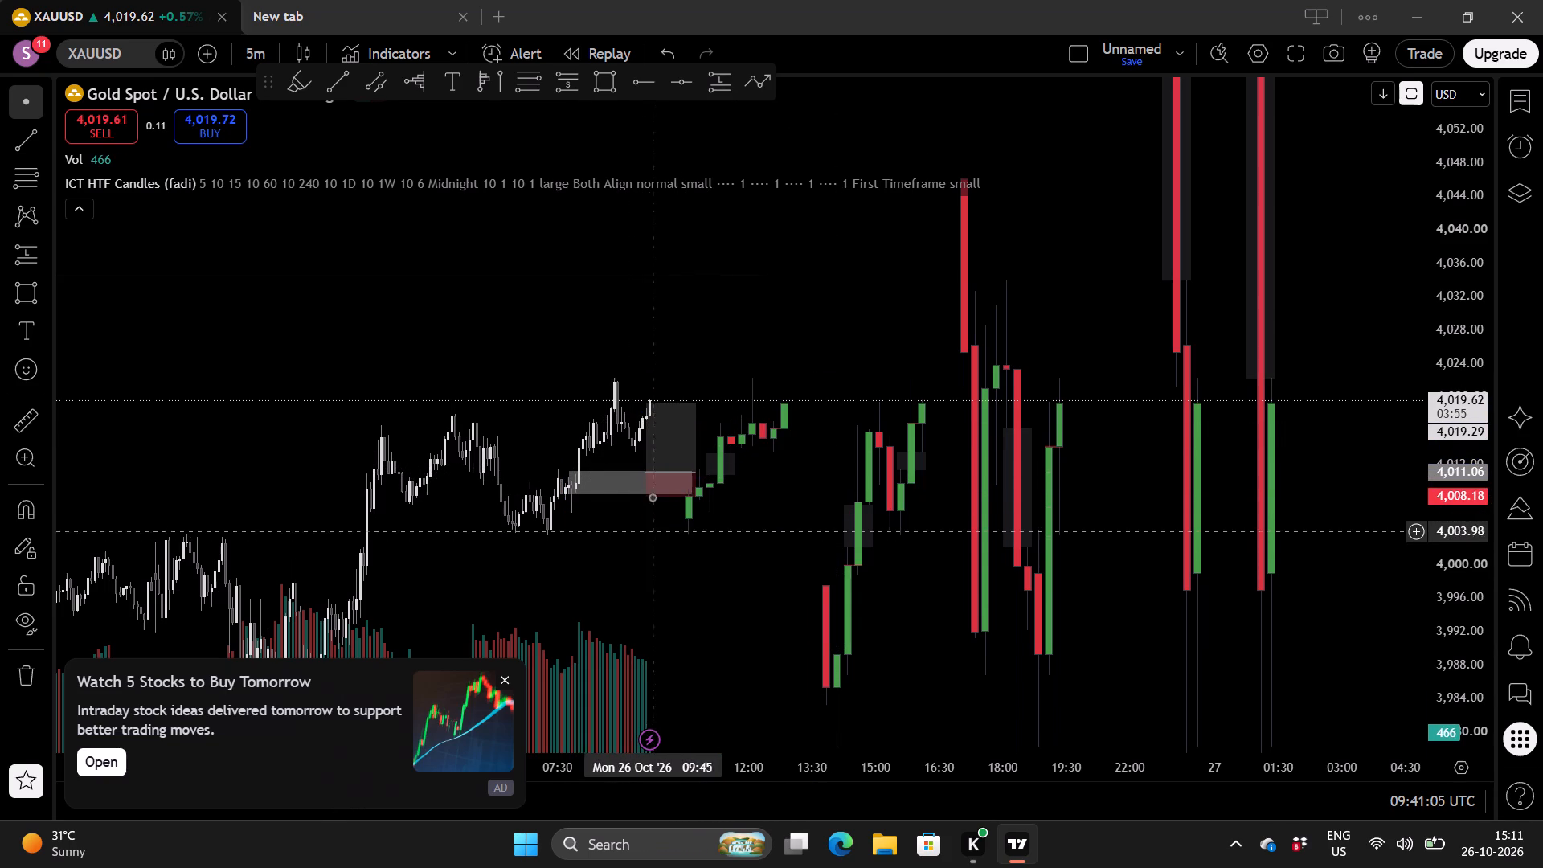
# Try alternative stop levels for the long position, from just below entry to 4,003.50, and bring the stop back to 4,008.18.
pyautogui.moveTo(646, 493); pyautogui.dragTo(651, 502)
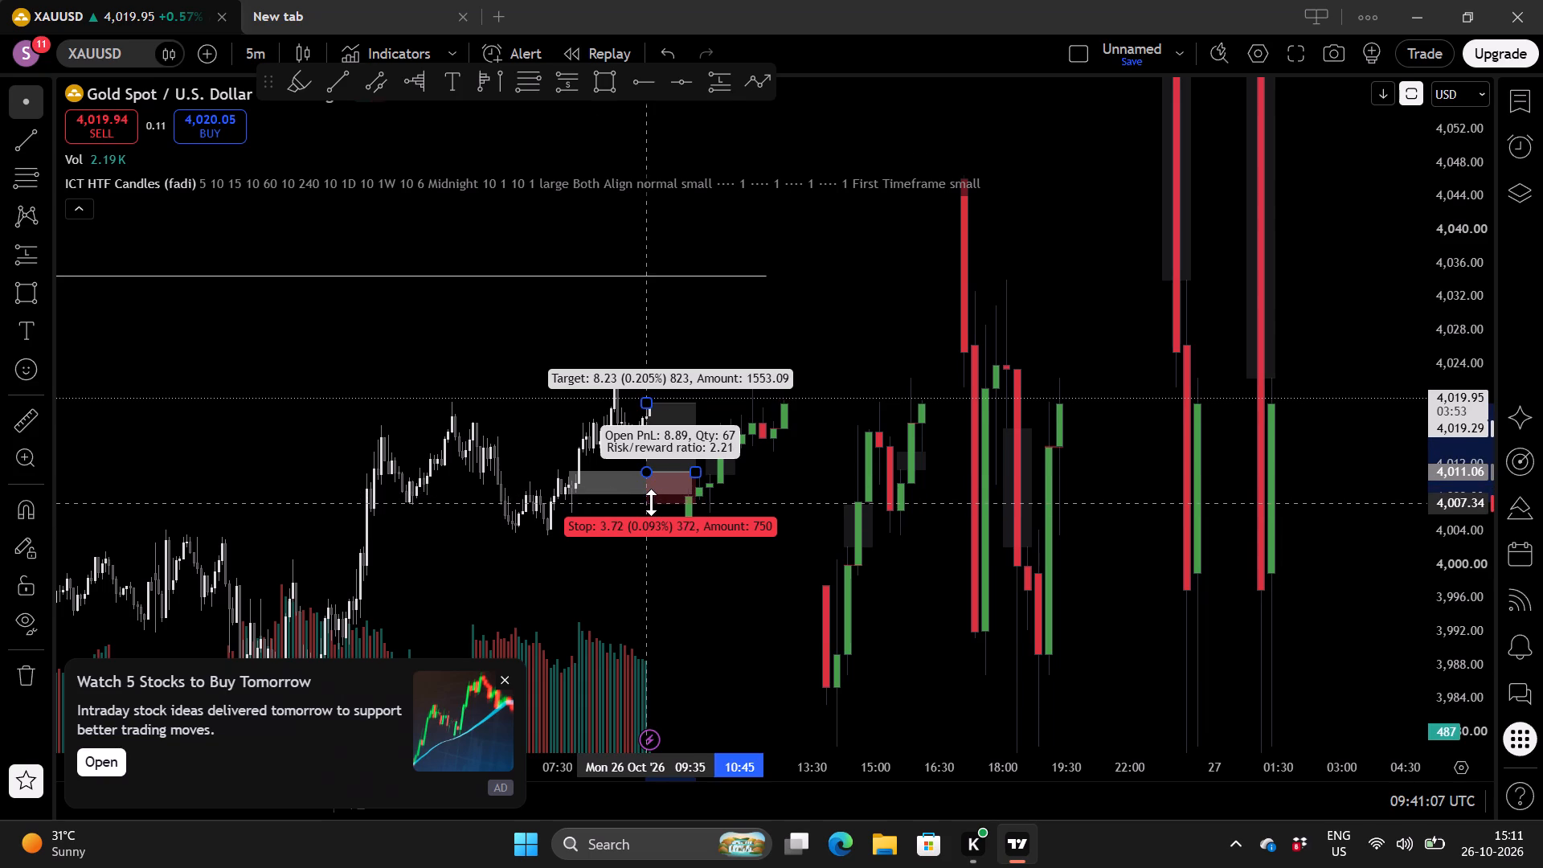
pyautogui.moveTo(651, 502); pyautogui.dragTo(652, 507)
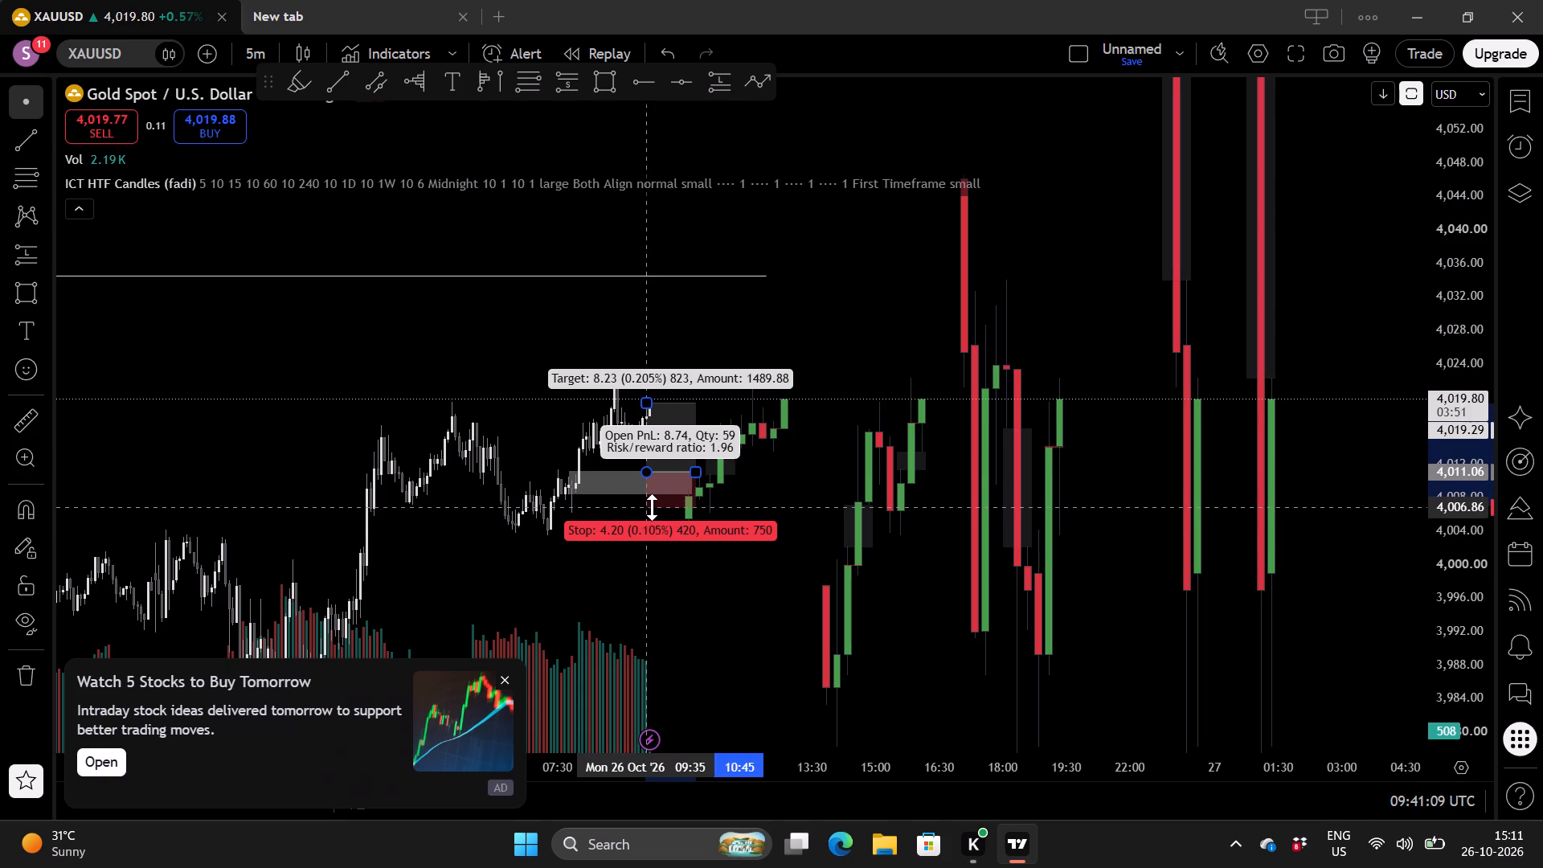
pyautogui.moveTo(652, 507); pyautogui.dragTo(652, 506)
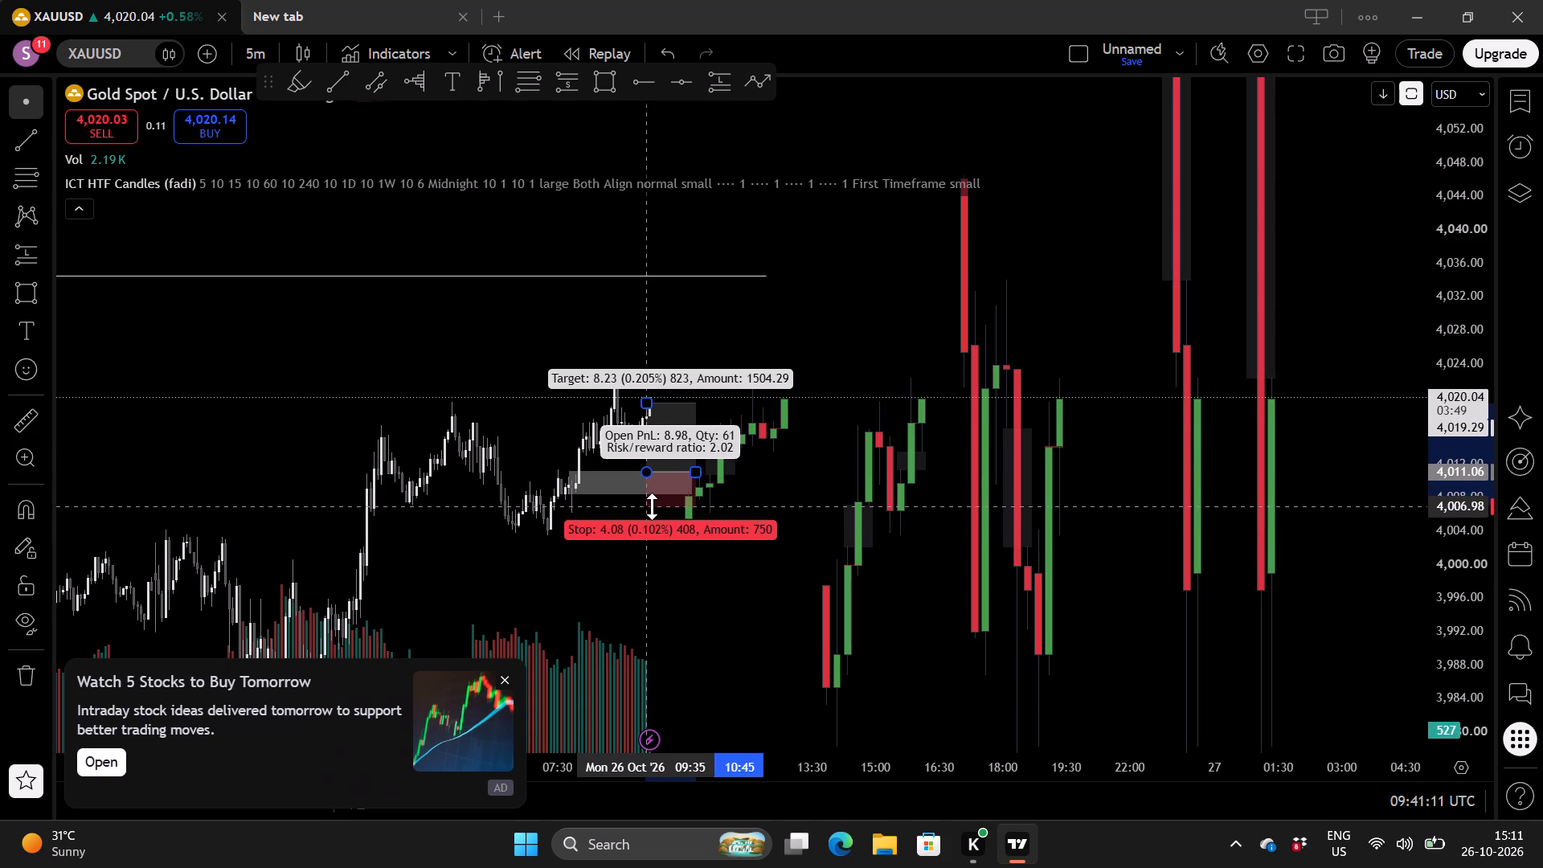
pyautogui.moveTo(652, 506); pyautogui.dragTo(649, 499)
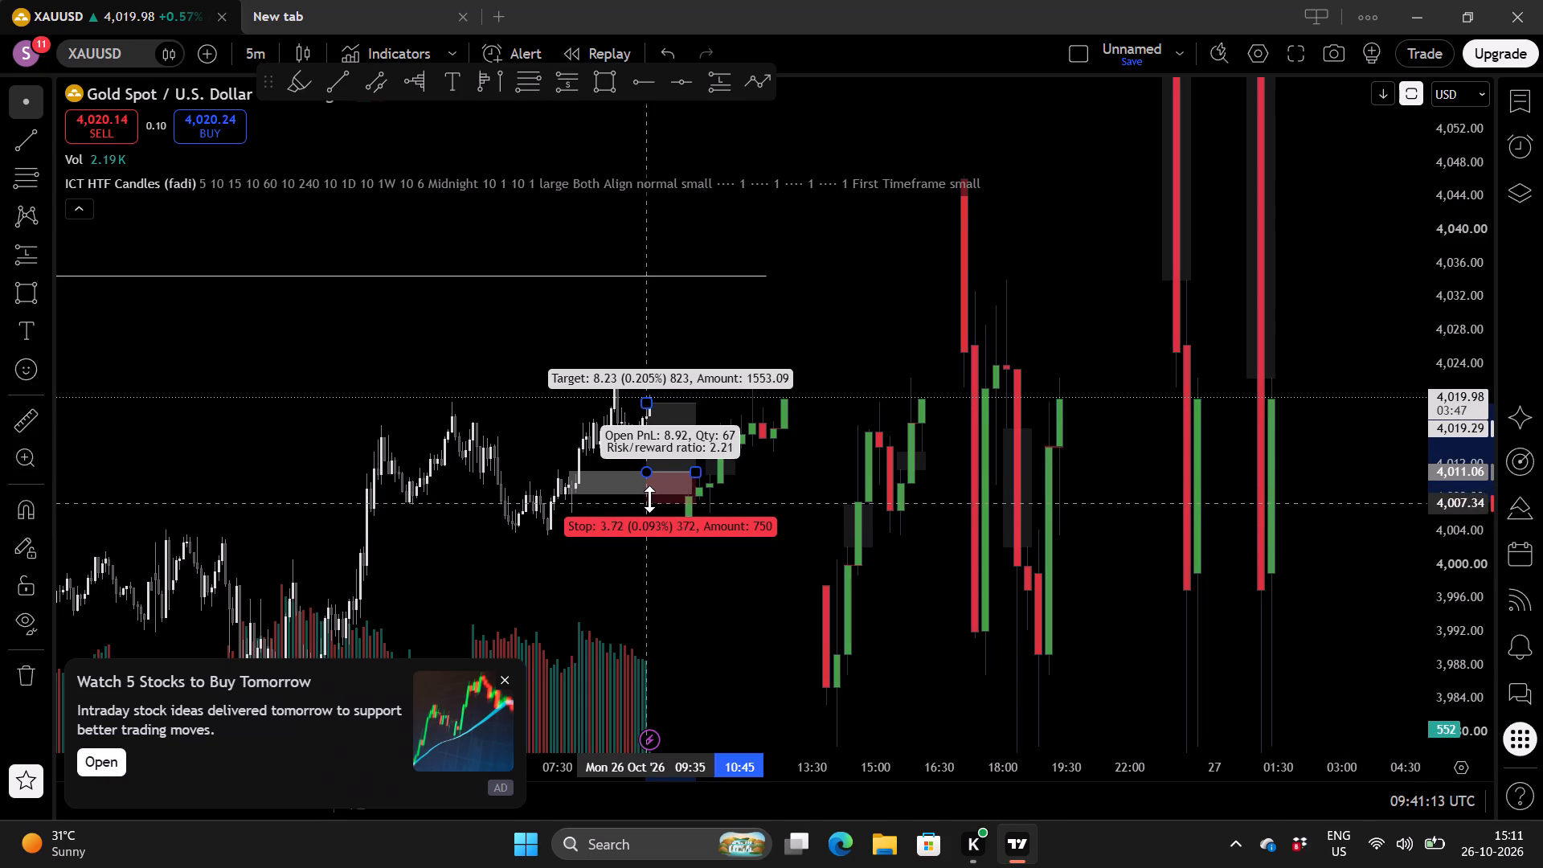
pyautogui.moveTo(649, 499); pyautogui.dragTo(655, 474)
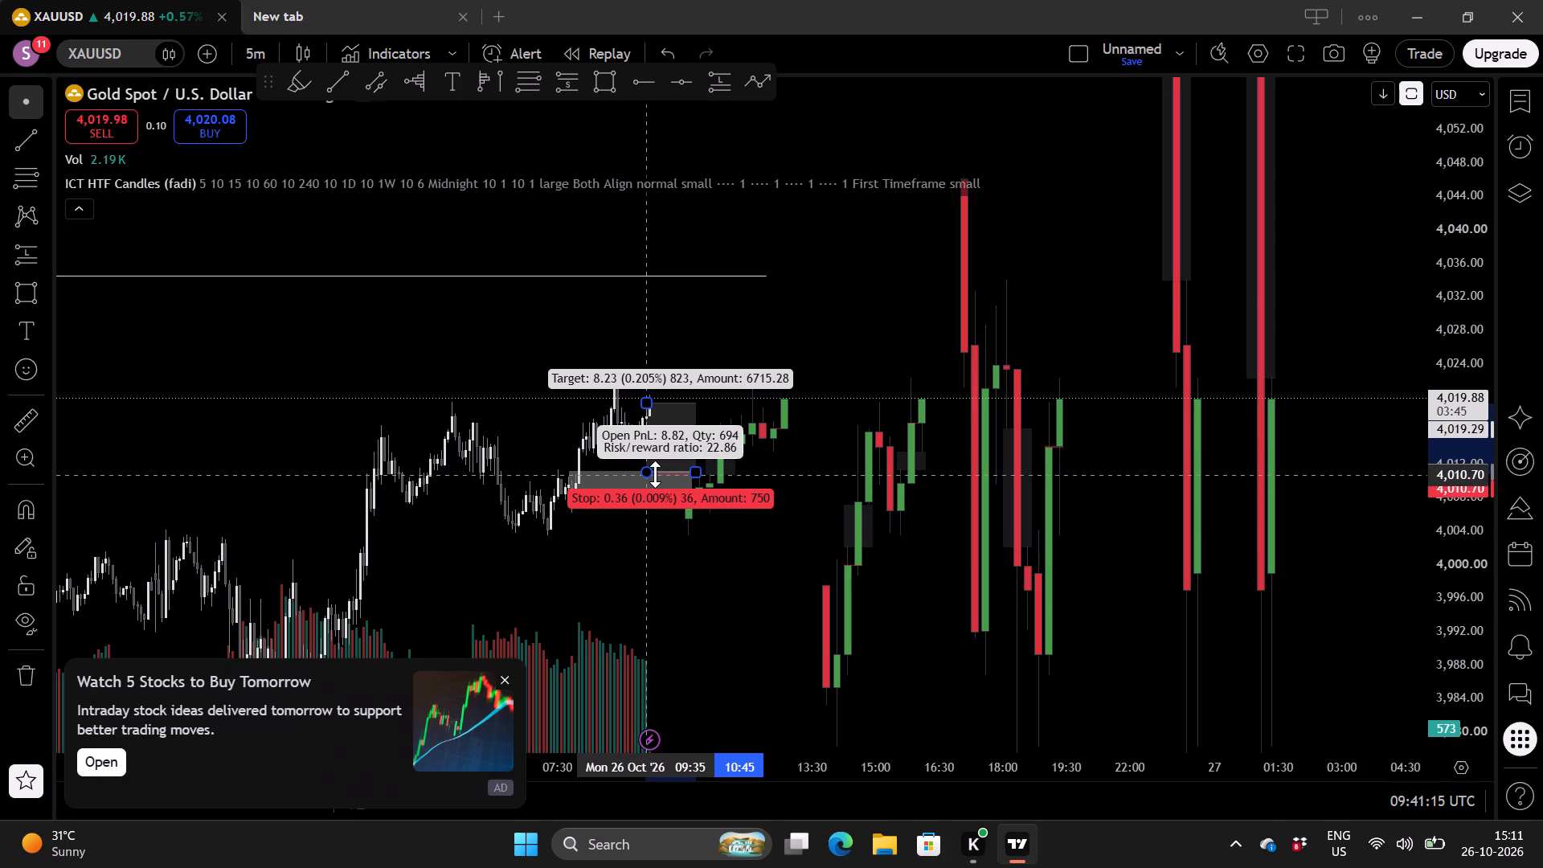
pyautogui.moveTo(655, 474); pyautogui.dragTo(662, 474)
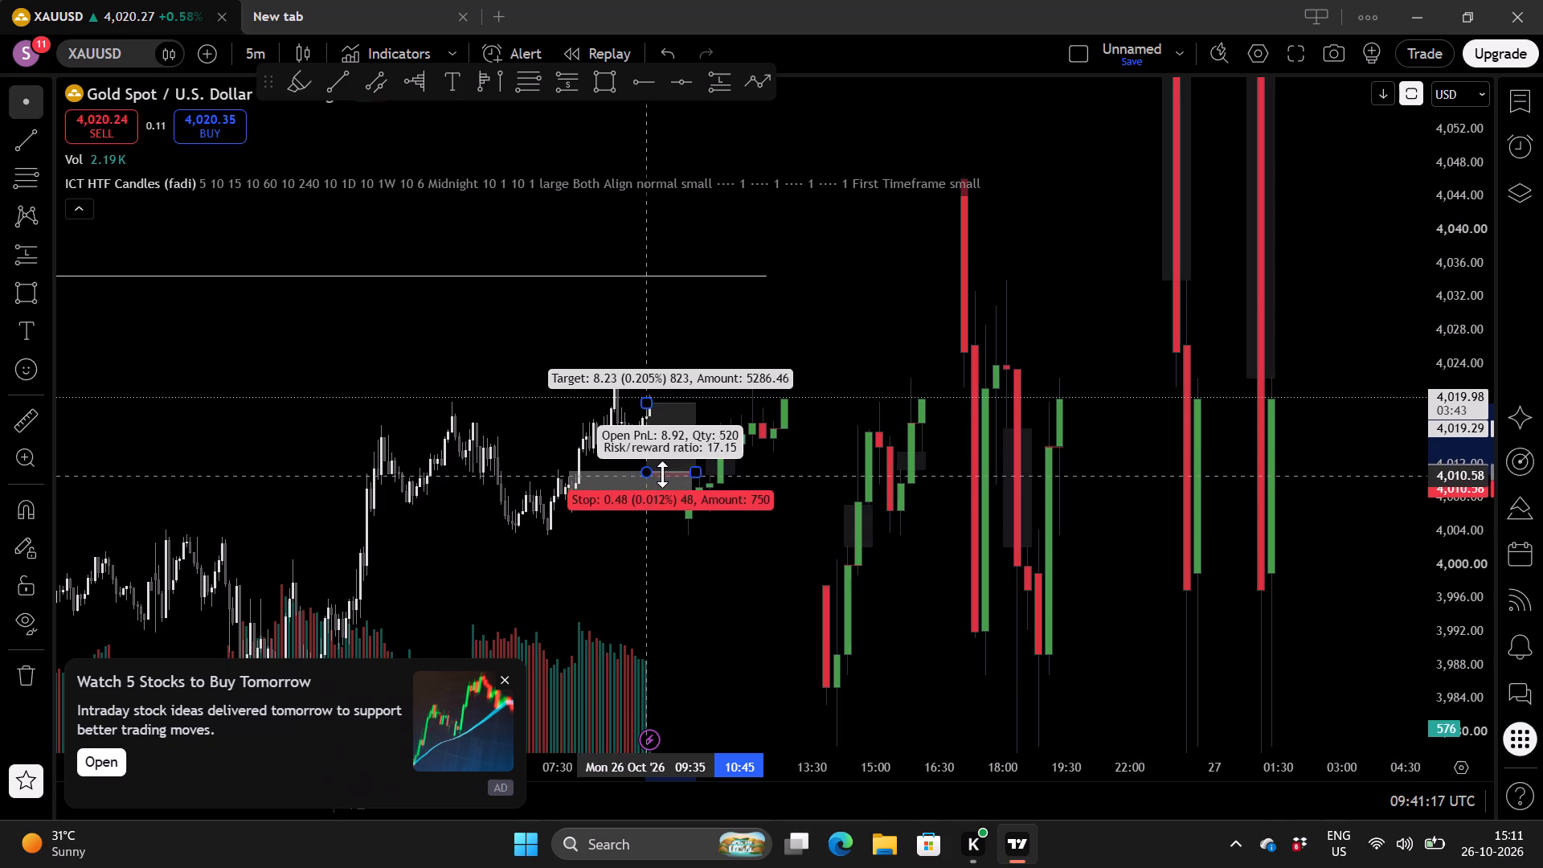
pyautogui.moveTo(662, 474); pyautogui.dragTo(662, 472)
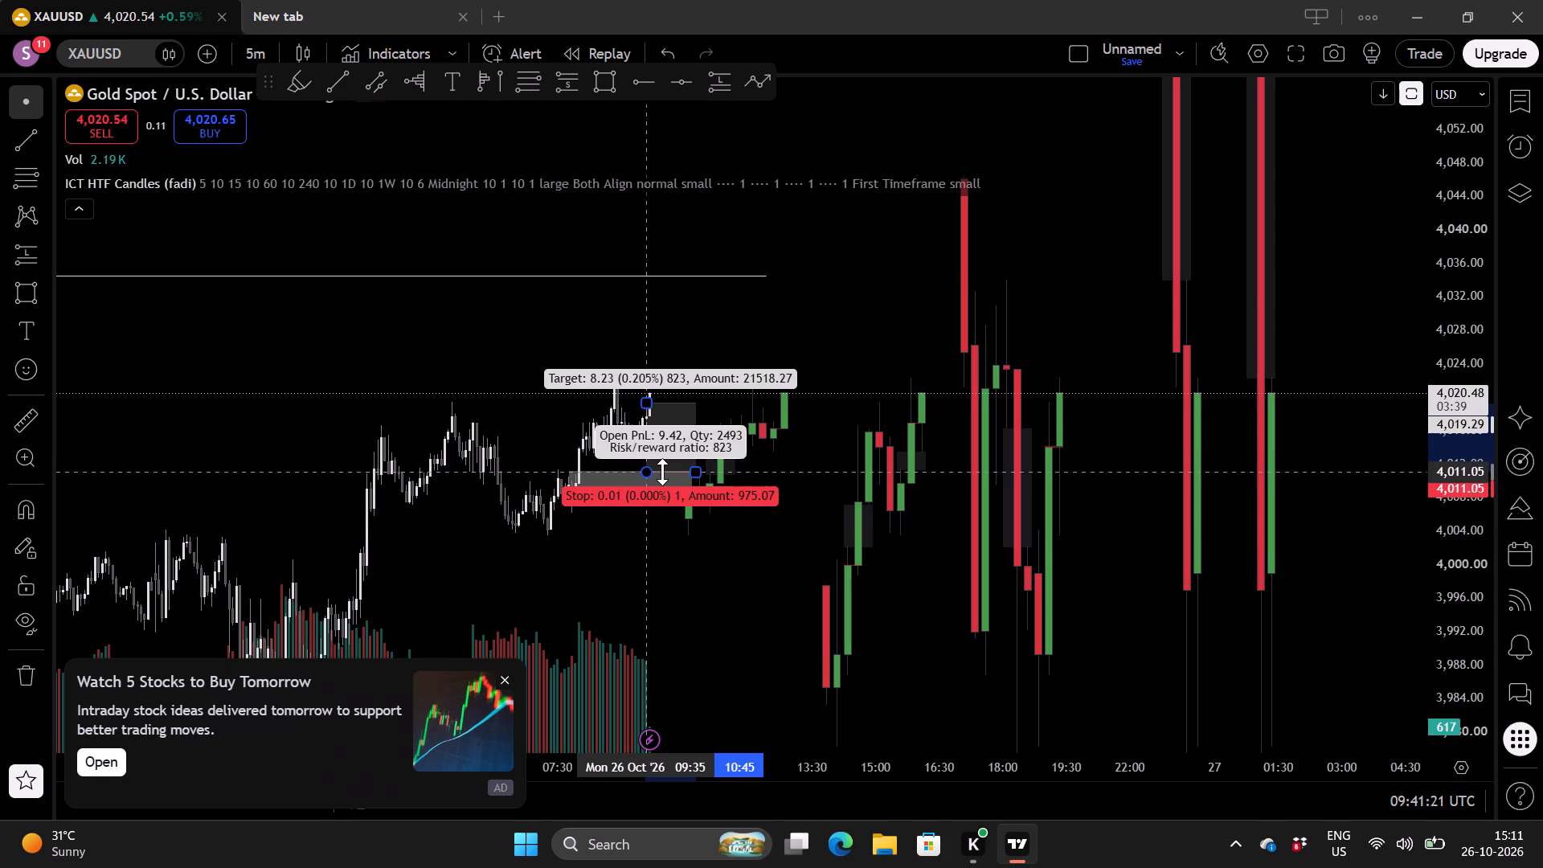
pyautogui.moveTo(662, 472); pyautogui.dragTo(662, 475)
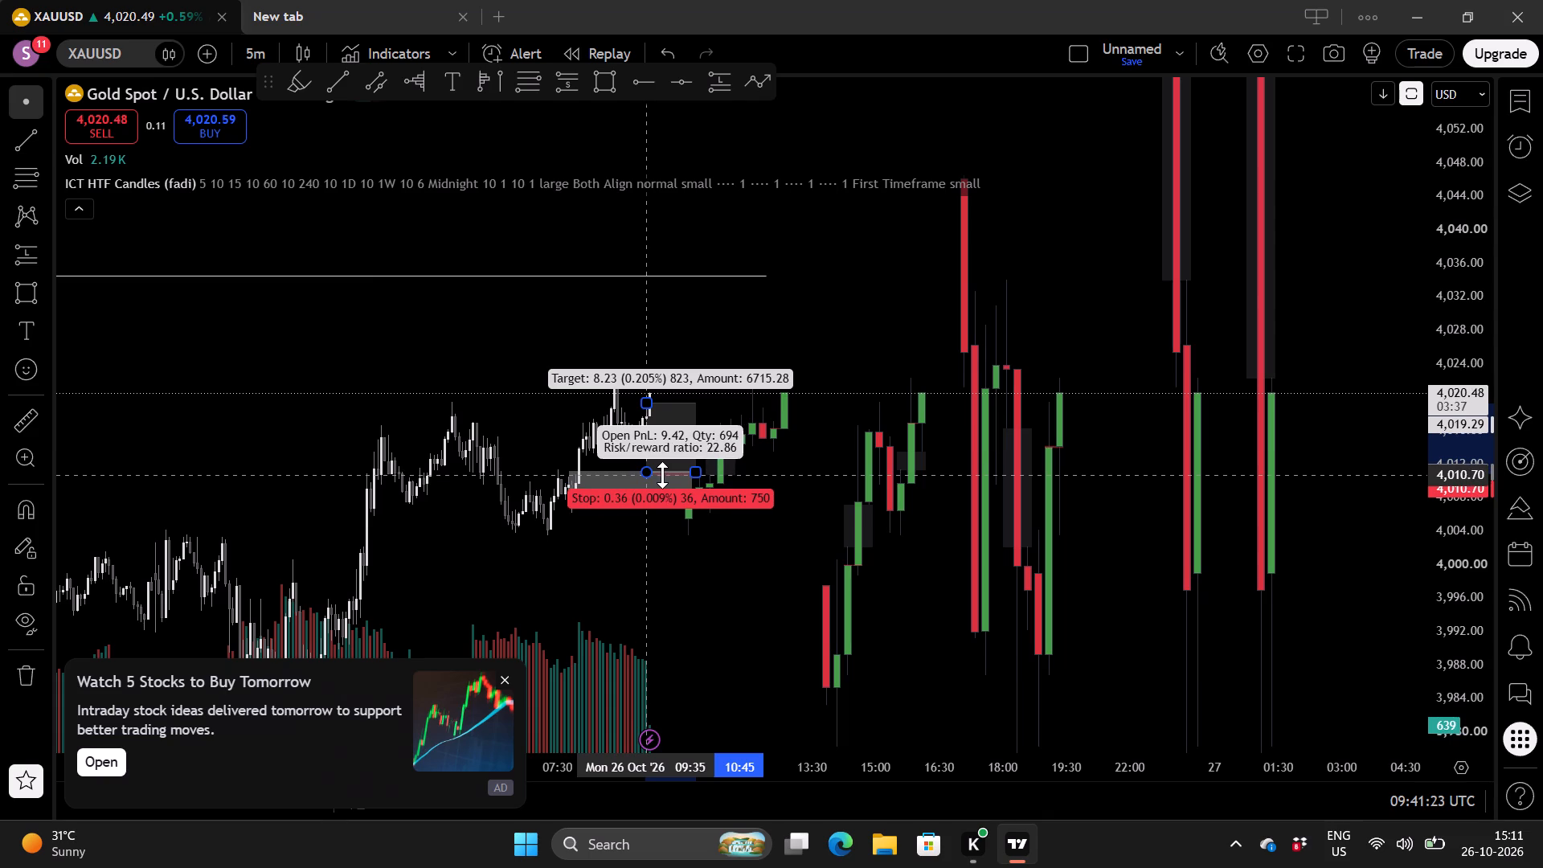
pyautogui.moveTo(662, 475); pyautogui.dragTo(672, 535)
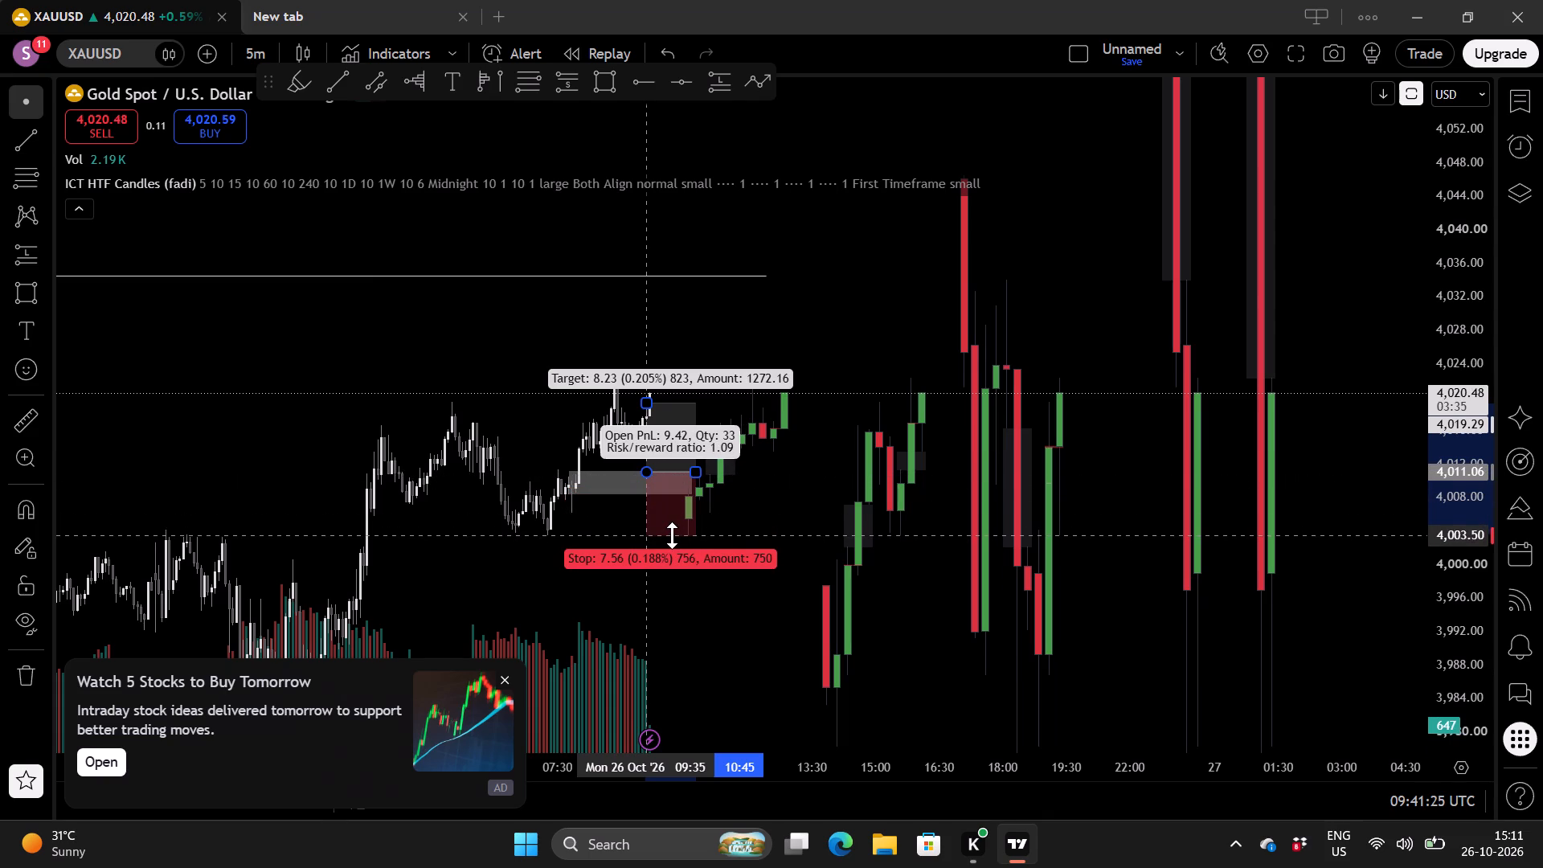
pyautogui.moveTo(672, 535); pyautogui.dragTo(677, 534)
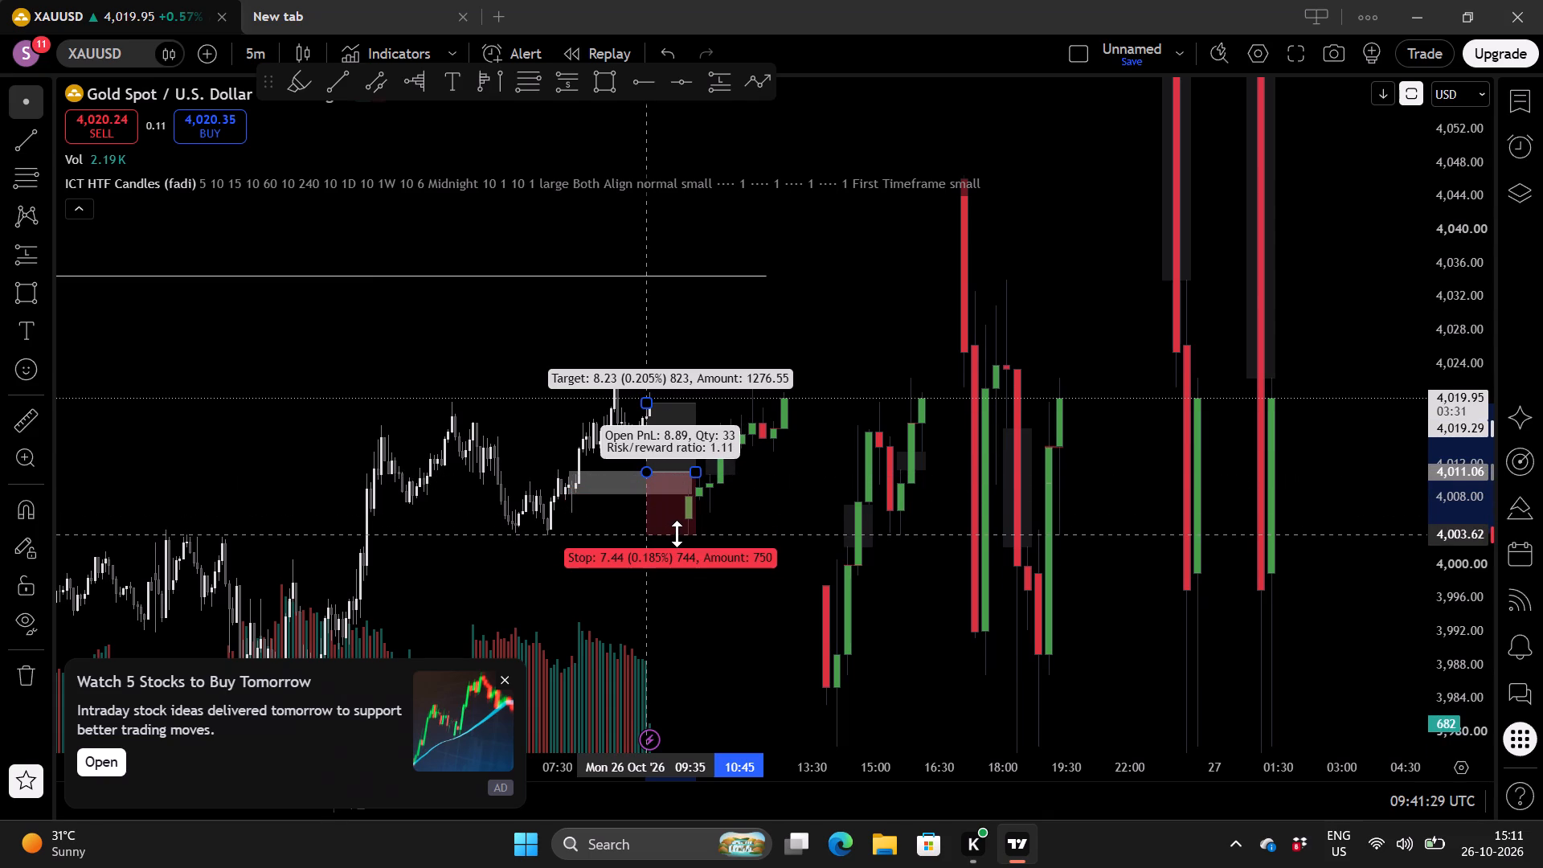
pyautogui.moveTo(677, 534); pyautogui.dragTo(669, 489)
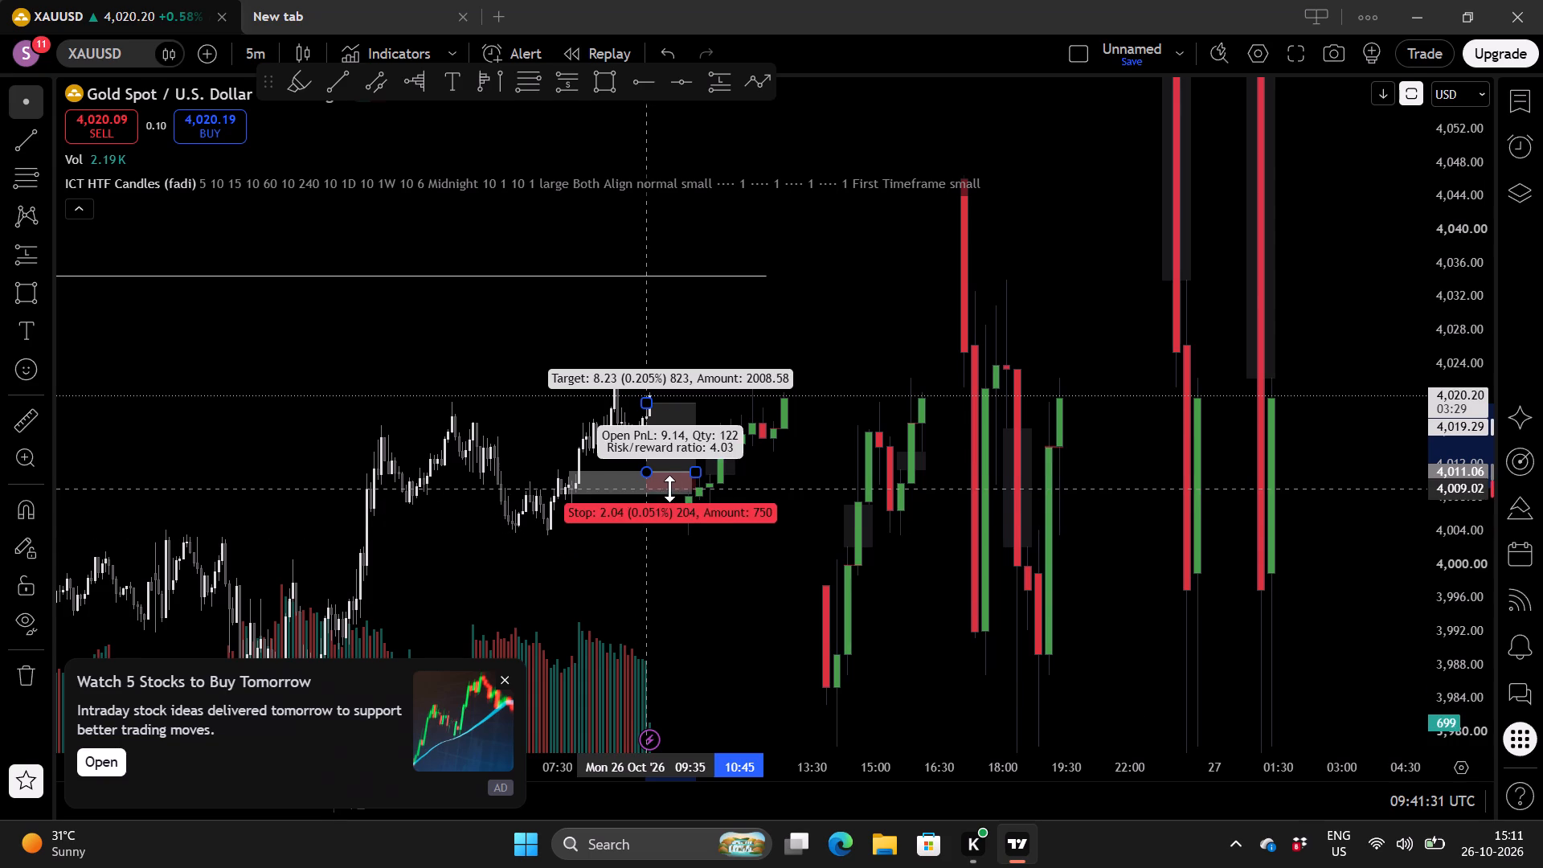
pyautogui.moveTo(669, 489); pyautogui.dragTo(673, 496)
# Raise the long position's target to 4,034.82, just above the horizontal trend line.
pyautogui.moveTo(641, 550); pyautogui.dragTo(649, 588)
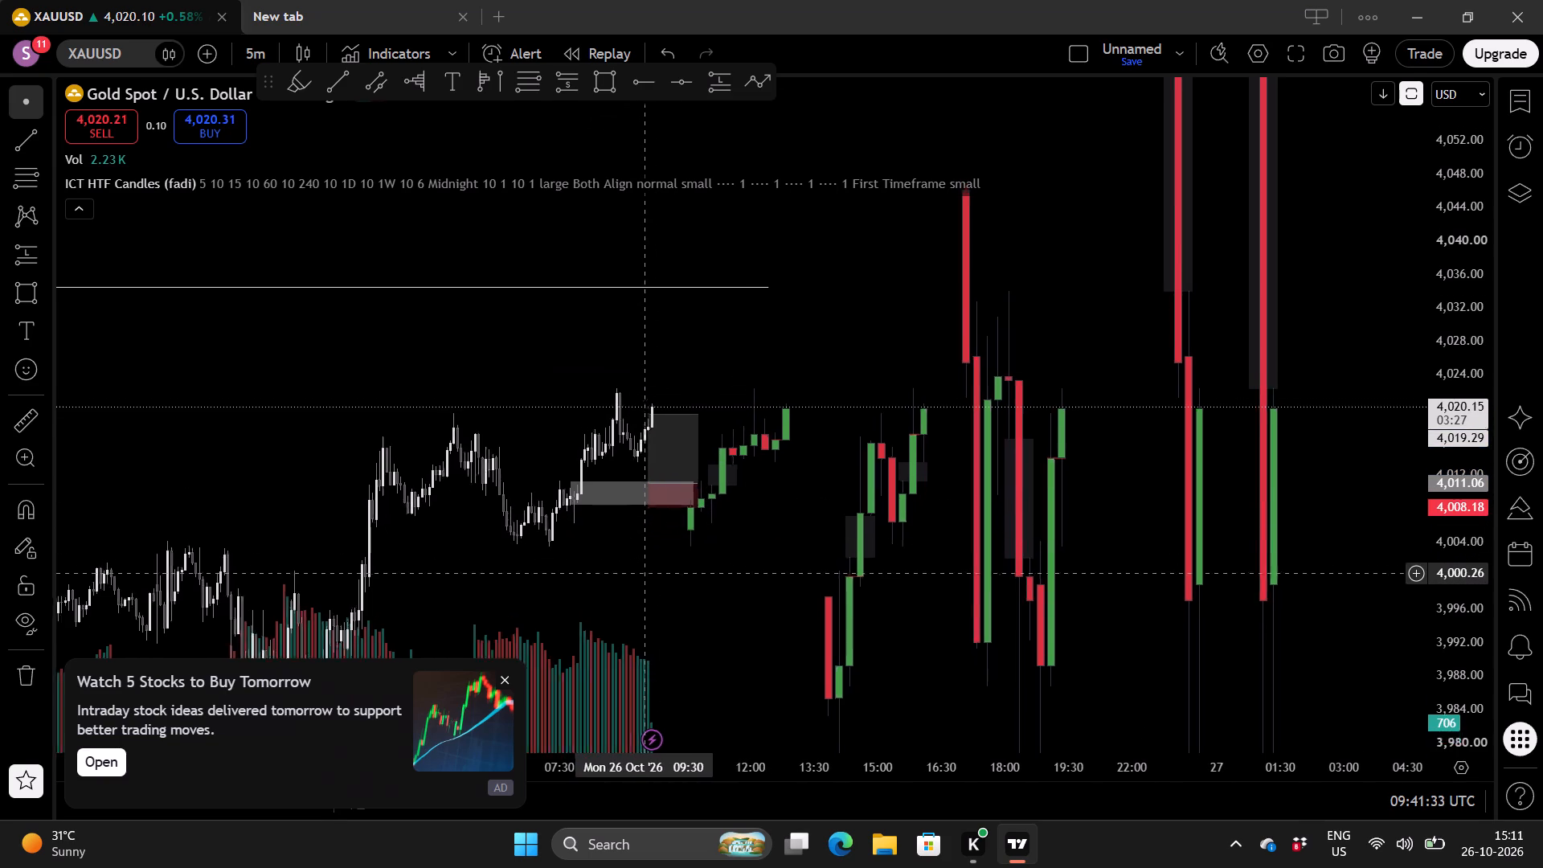
pyautogui.moveTo(649, 588); pyautogui.dragTo(649, 592)
pyautogui.moveTo(651, 432); pyautogui.dragTo(673, 317)
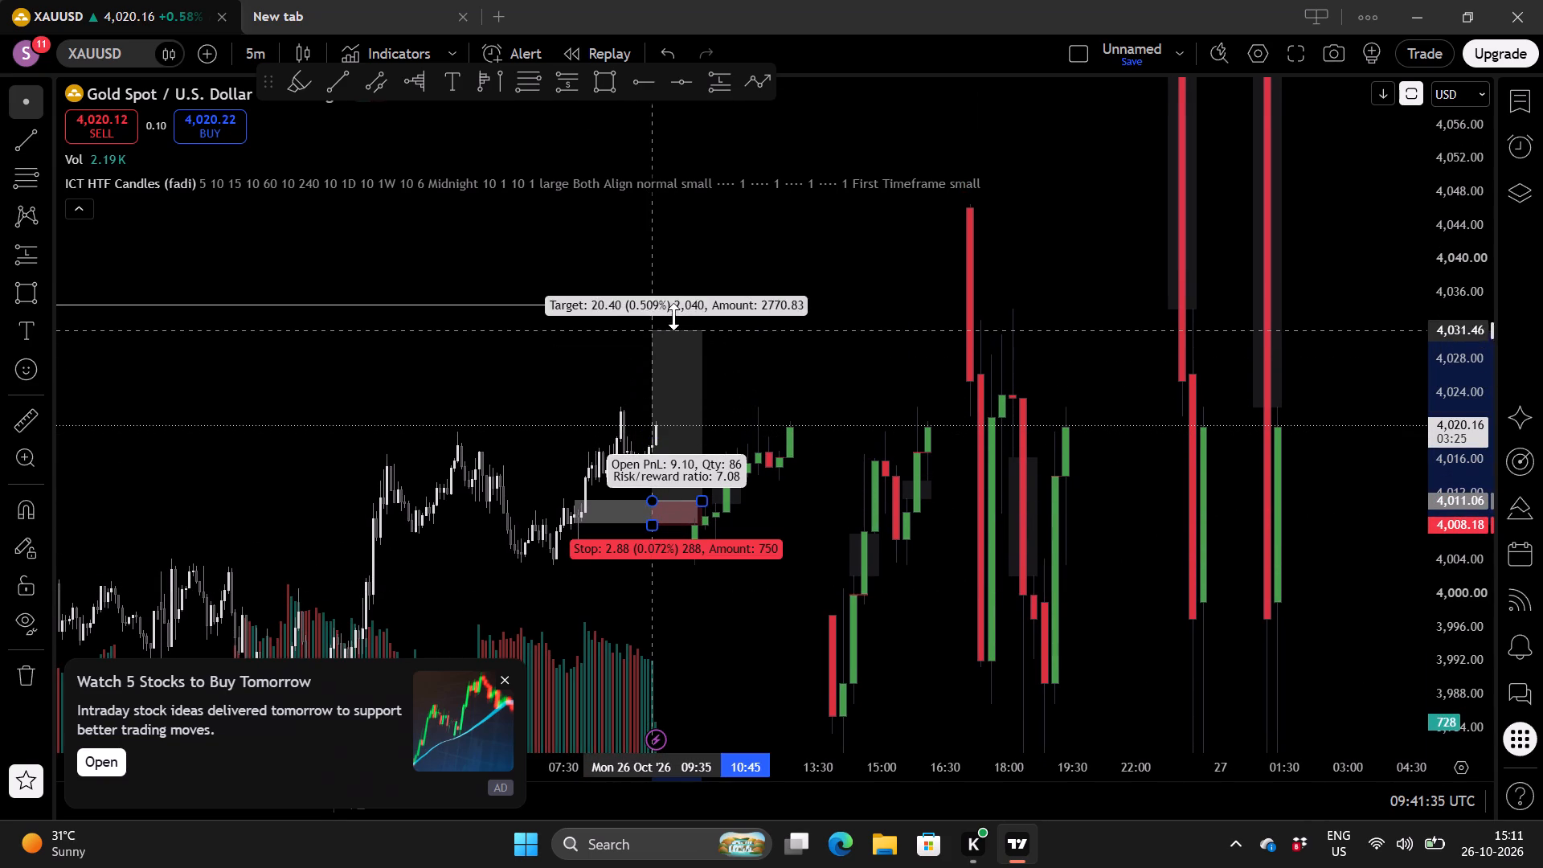
pyautogui.moveTo(673, 317); pyautogui.dragTo(715, 305)
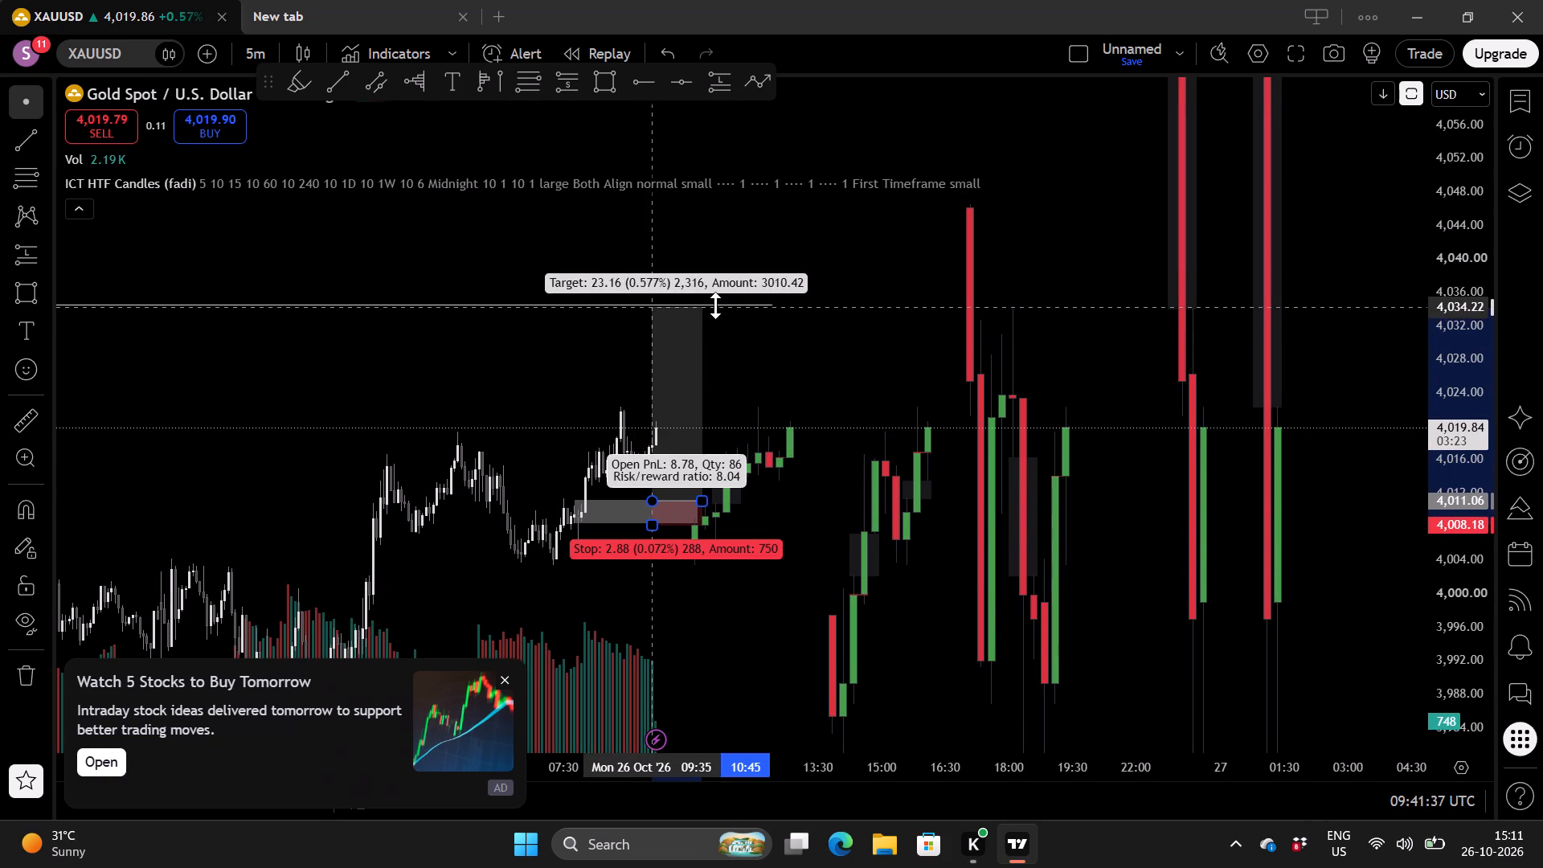
pyautogui.moveTo(715, 305); pyautogui.dragTo(719, 301)
# Extend the long position's end time to about 11:10 on 26 Oct.
pyautogui.moveTo(787, 345); pyautogui.dragTo(821, 260)
pyautogui.moveTo(725, 428); pyautogui.dragTo(745, 421)
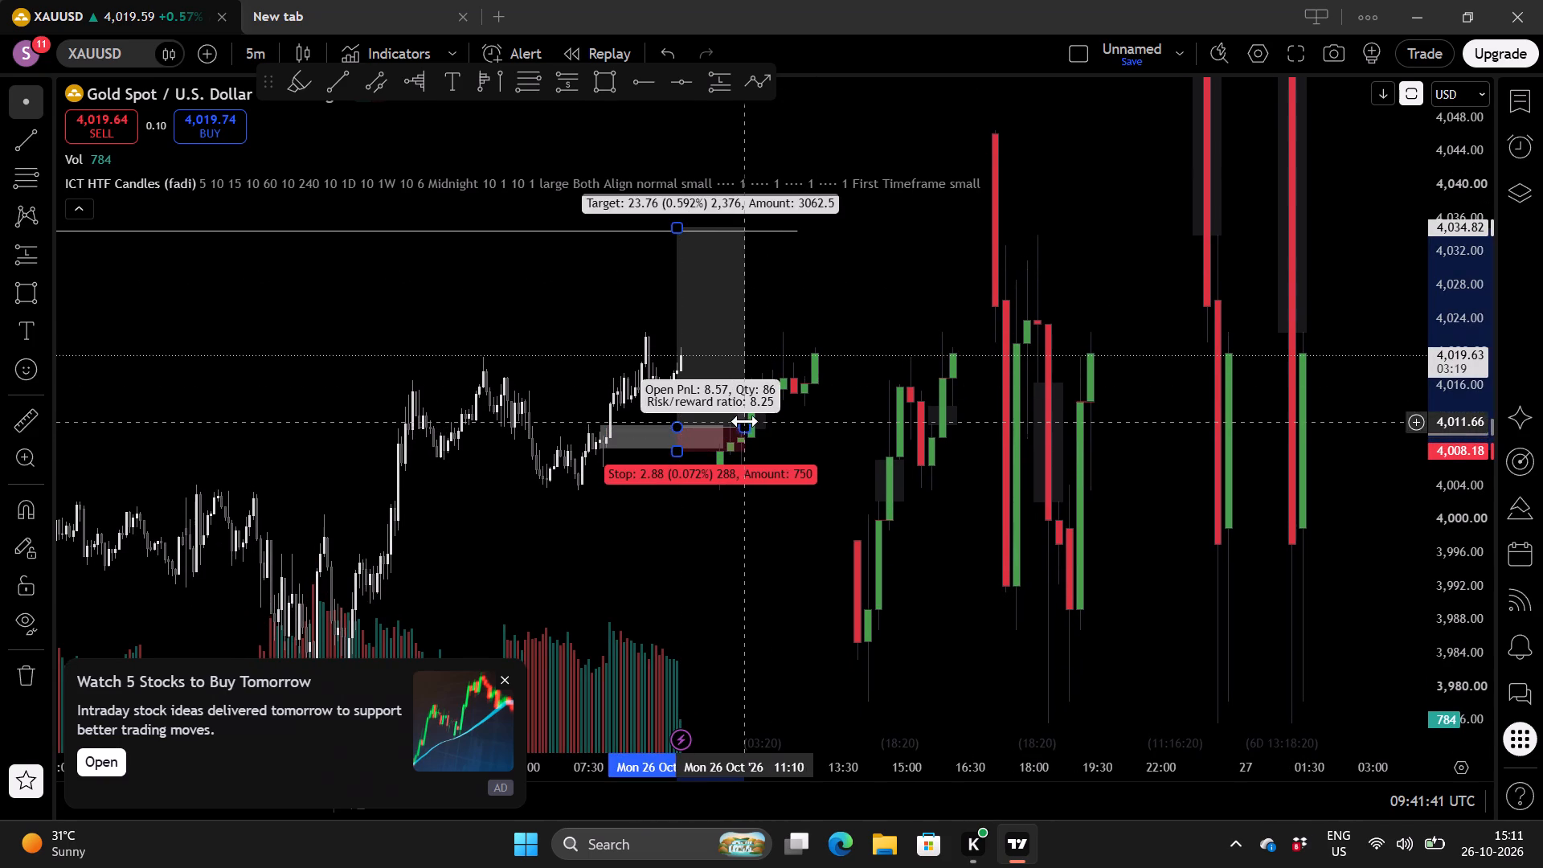
pyautogui.moveTo(833, 272); pyautogui.dragTo(855, 274)
pyautogui.hscroll(1, 855, 274)
pyautogui.scroll(-2, 460, 289)
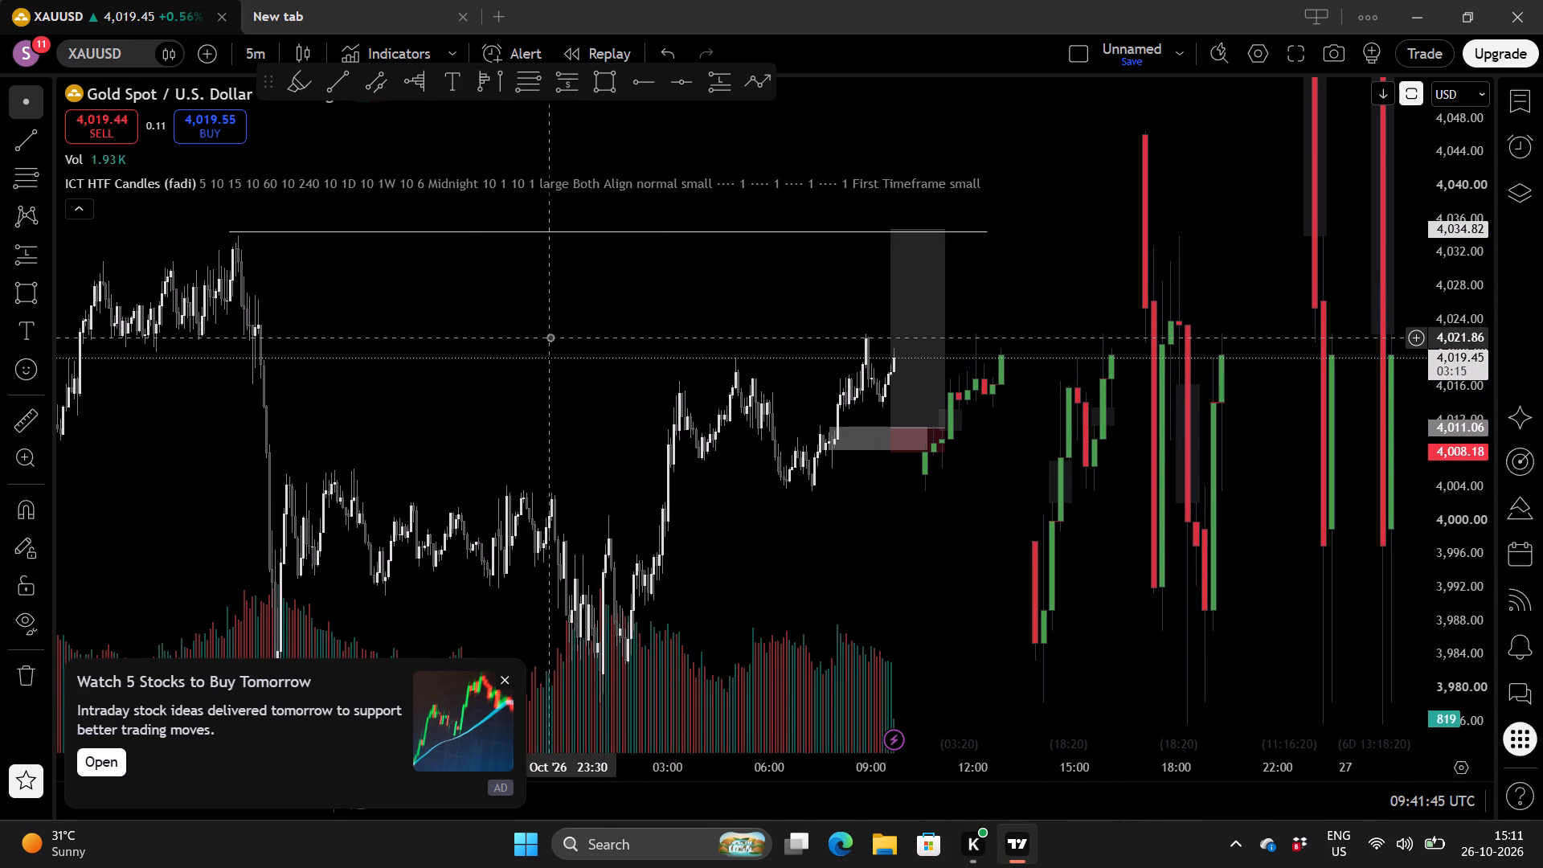
# Draw a rectangle from the start of the sharp drop to 11:10 on 26 Oct, spanning about 4,026.42 to 4,021.74.
pyautogui.click(502, 329)
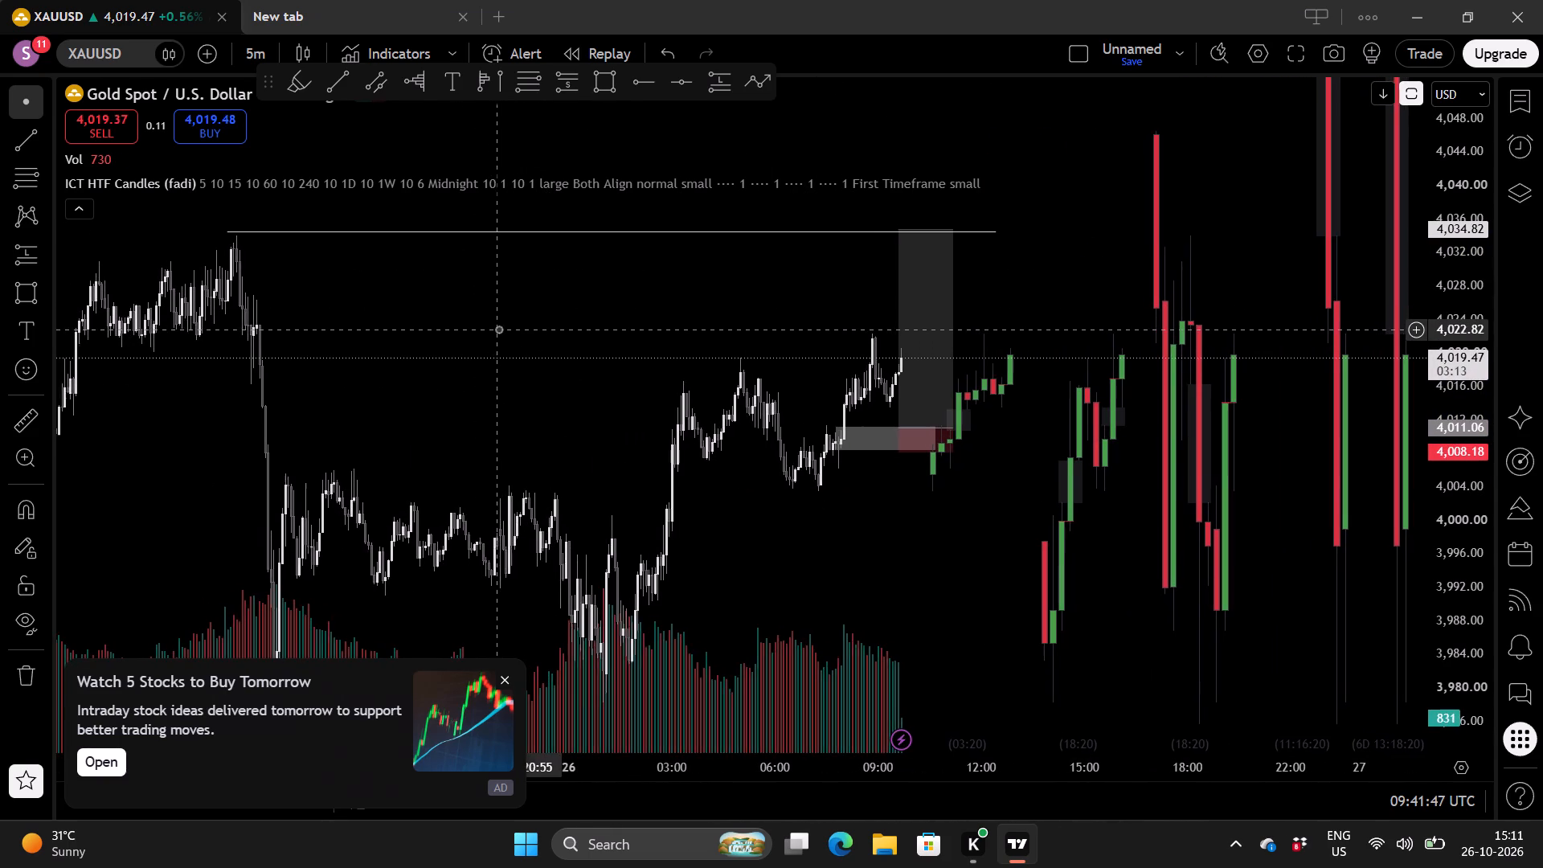
pyautogui.moveTo(498, 329); pyautogui.dragTo(510, 343)
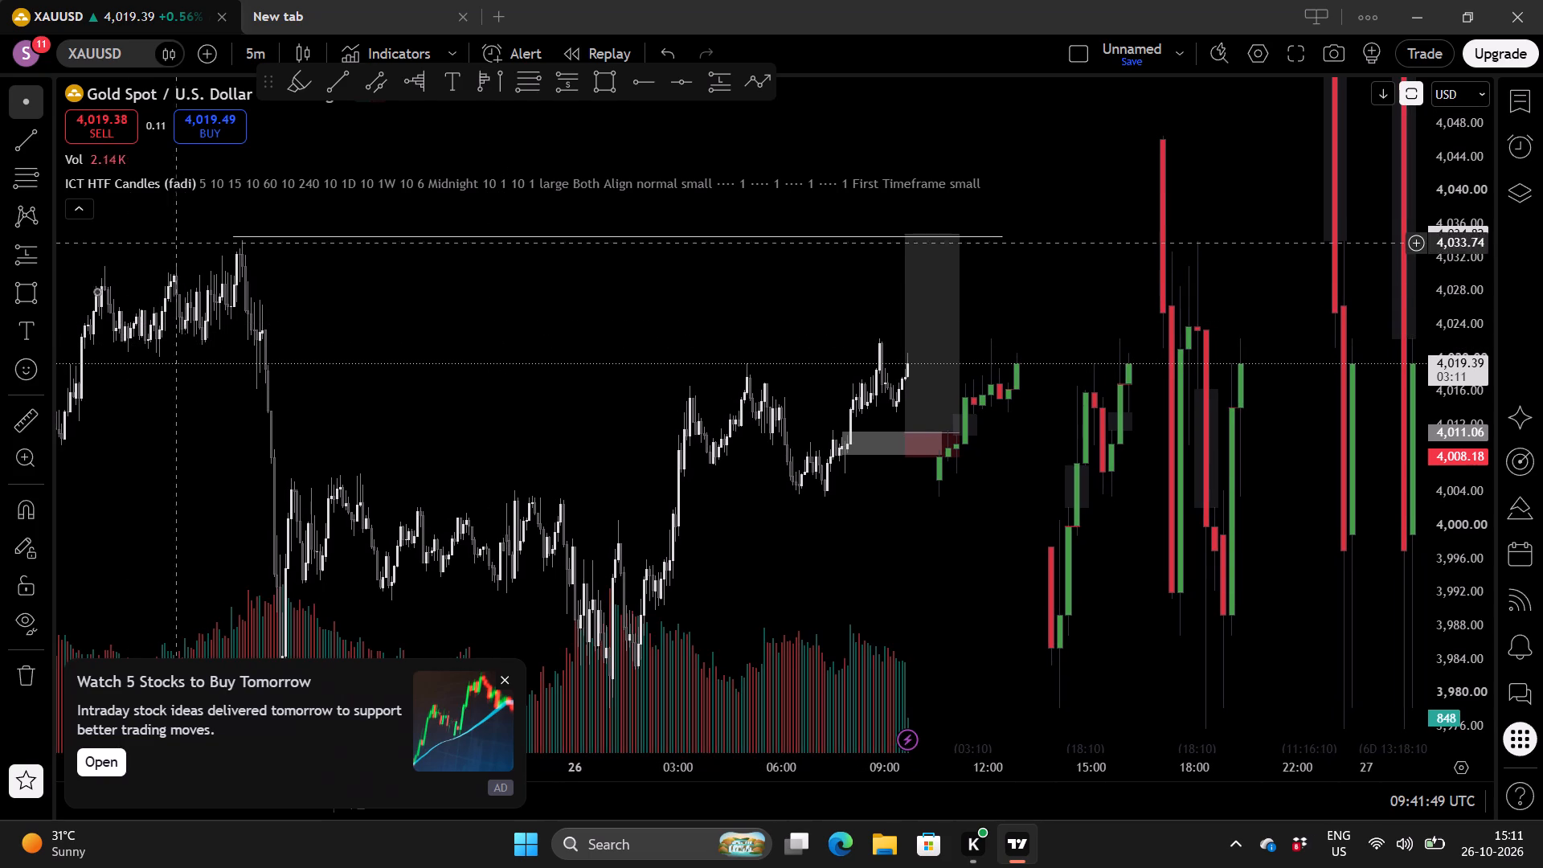
pyautogui.click(27, 297)
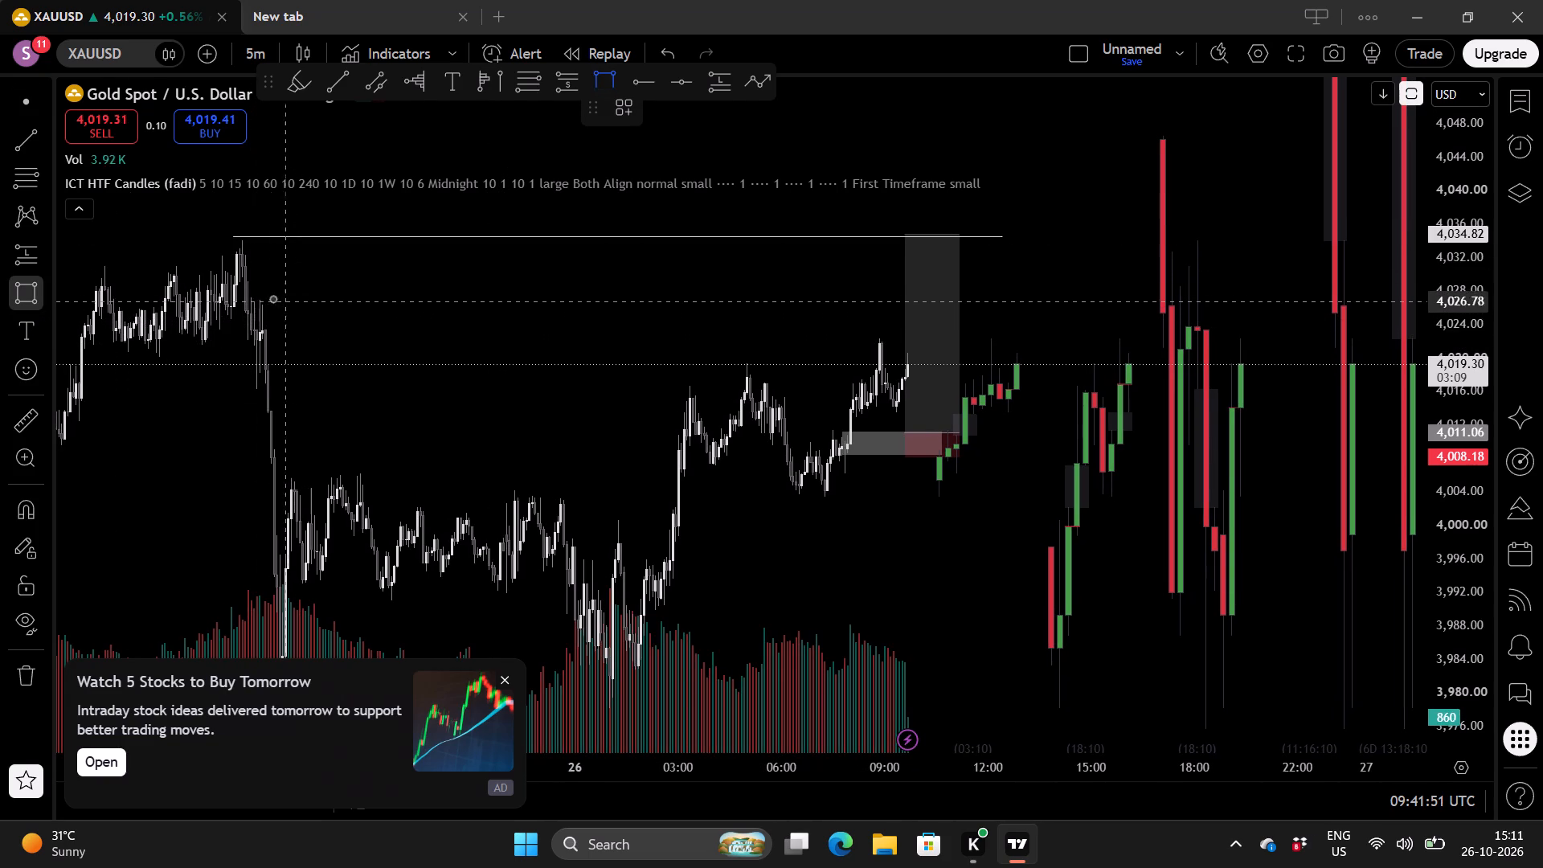
pyautogui.moveTo(264, 304); pyautogui.dragTo(460, 321)
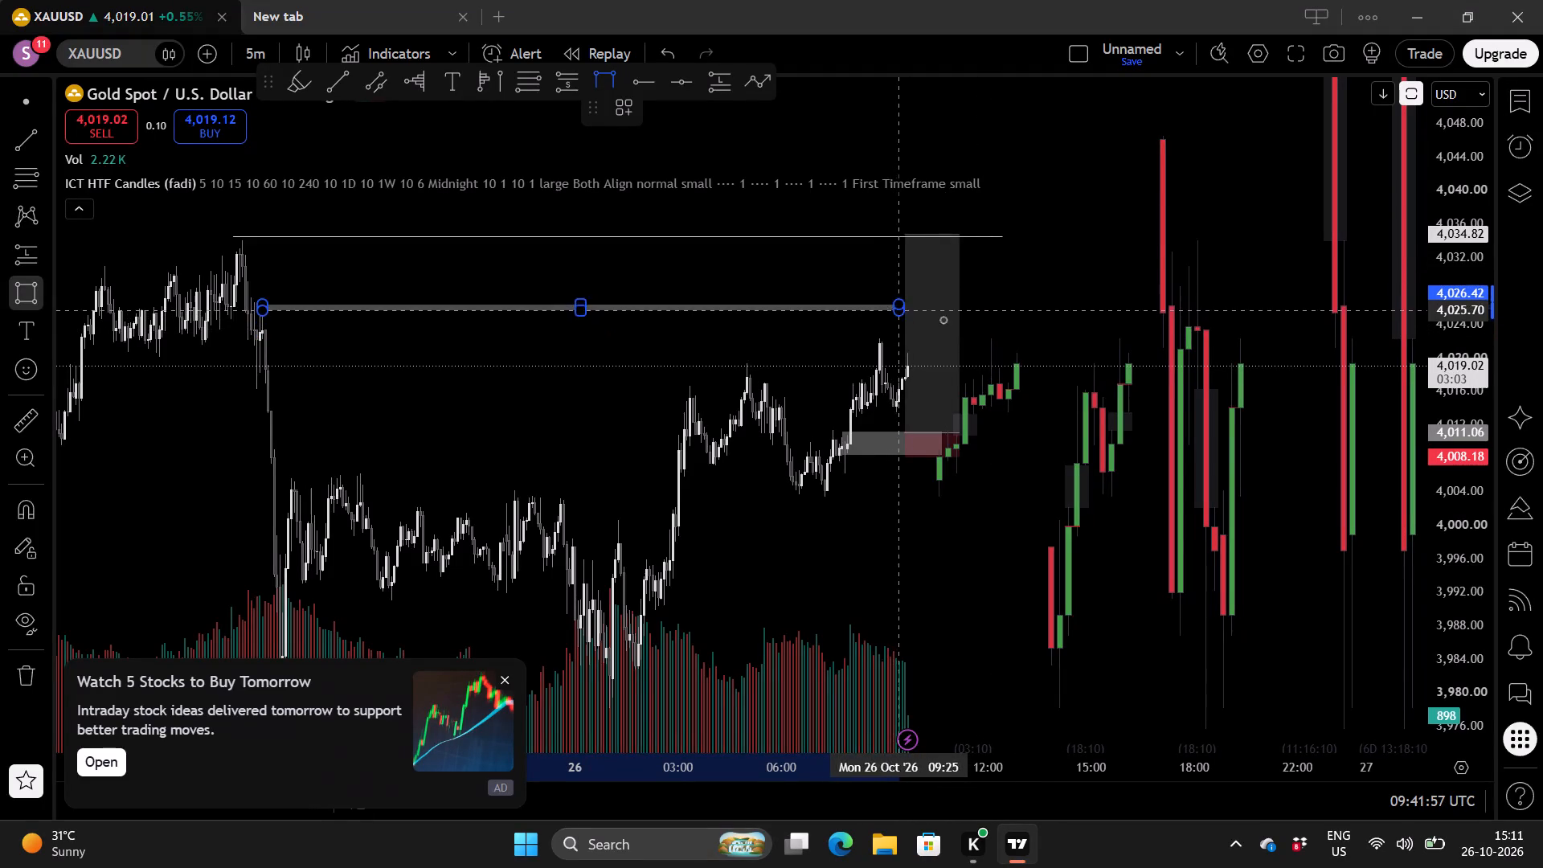
pyautogui.click(960, 343)
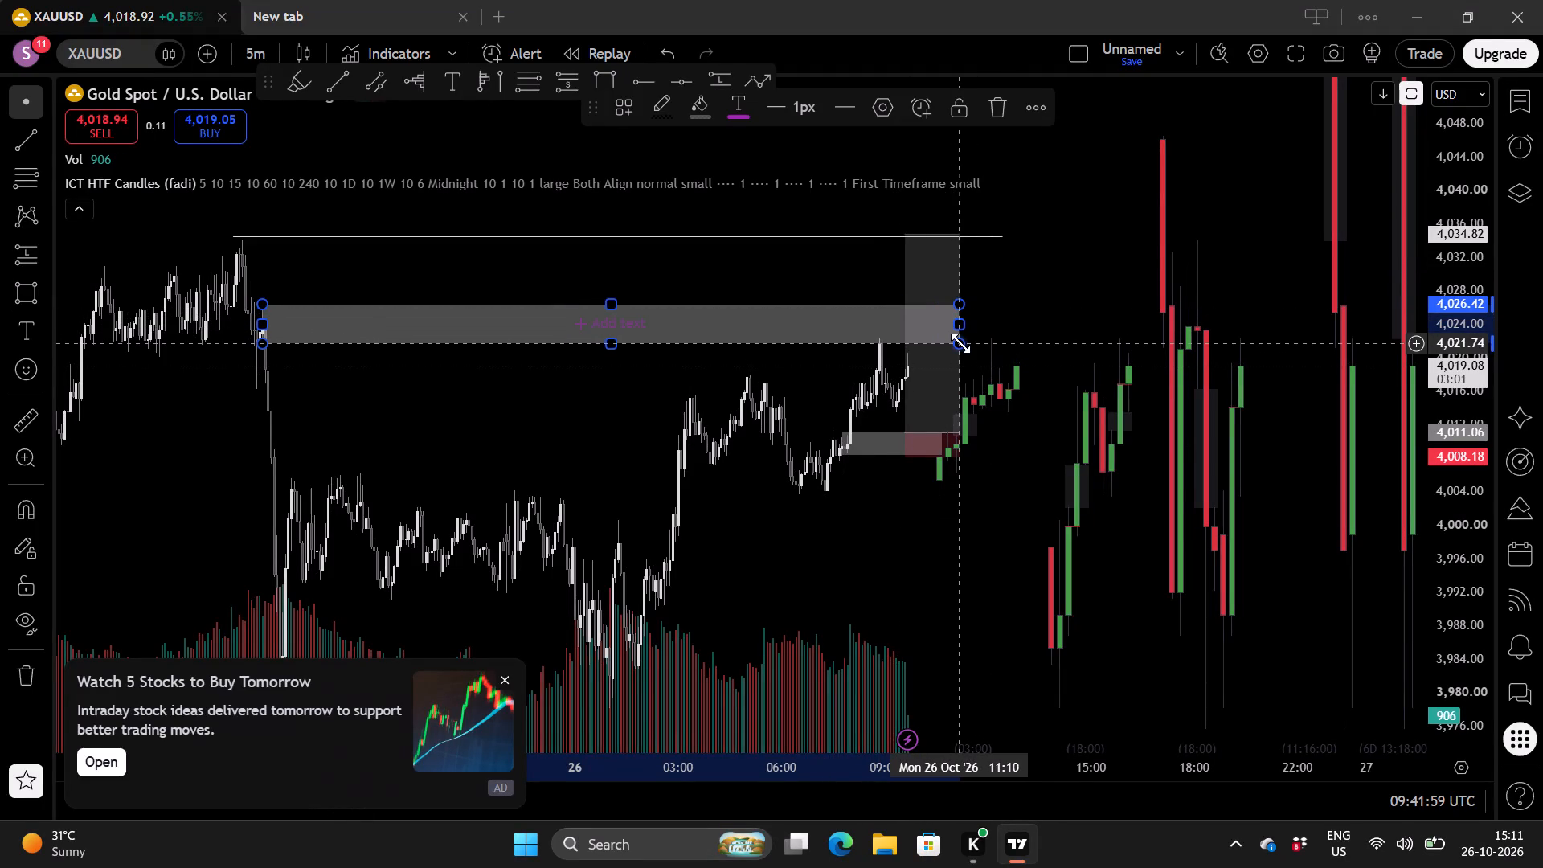
pyautogui.moveTo(1016, 342); pyautogui.dragTo(968, 344)
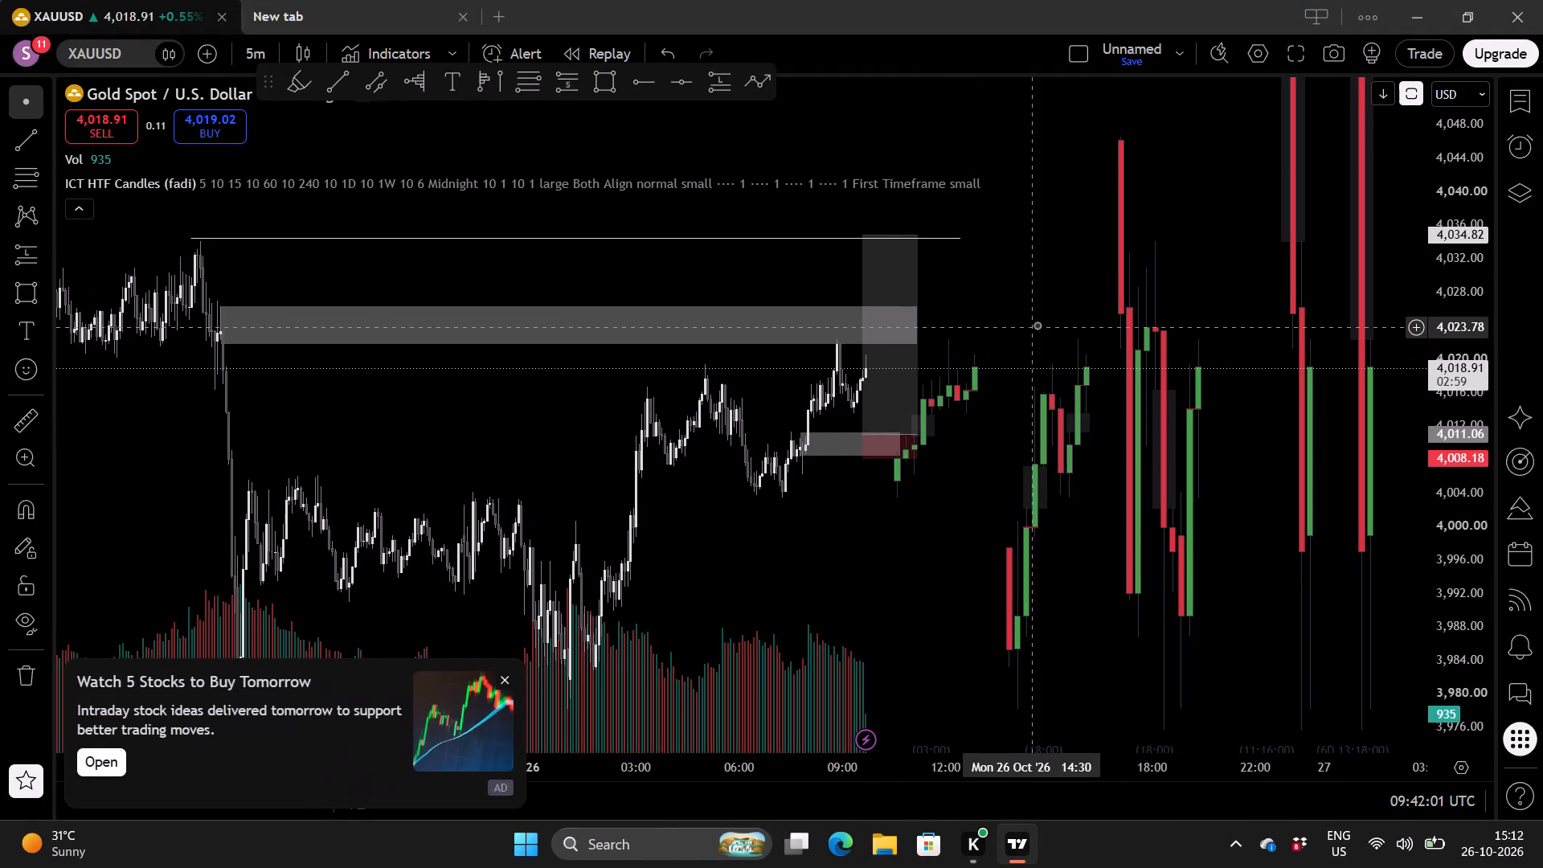
# Switch the XAUUSD chart to the 1-minute interval.
pyautogui.moveTo(1037, 325); pyautogui.dragTo(1025, 323)
pyautogui.scroll(2, 1025, 323)
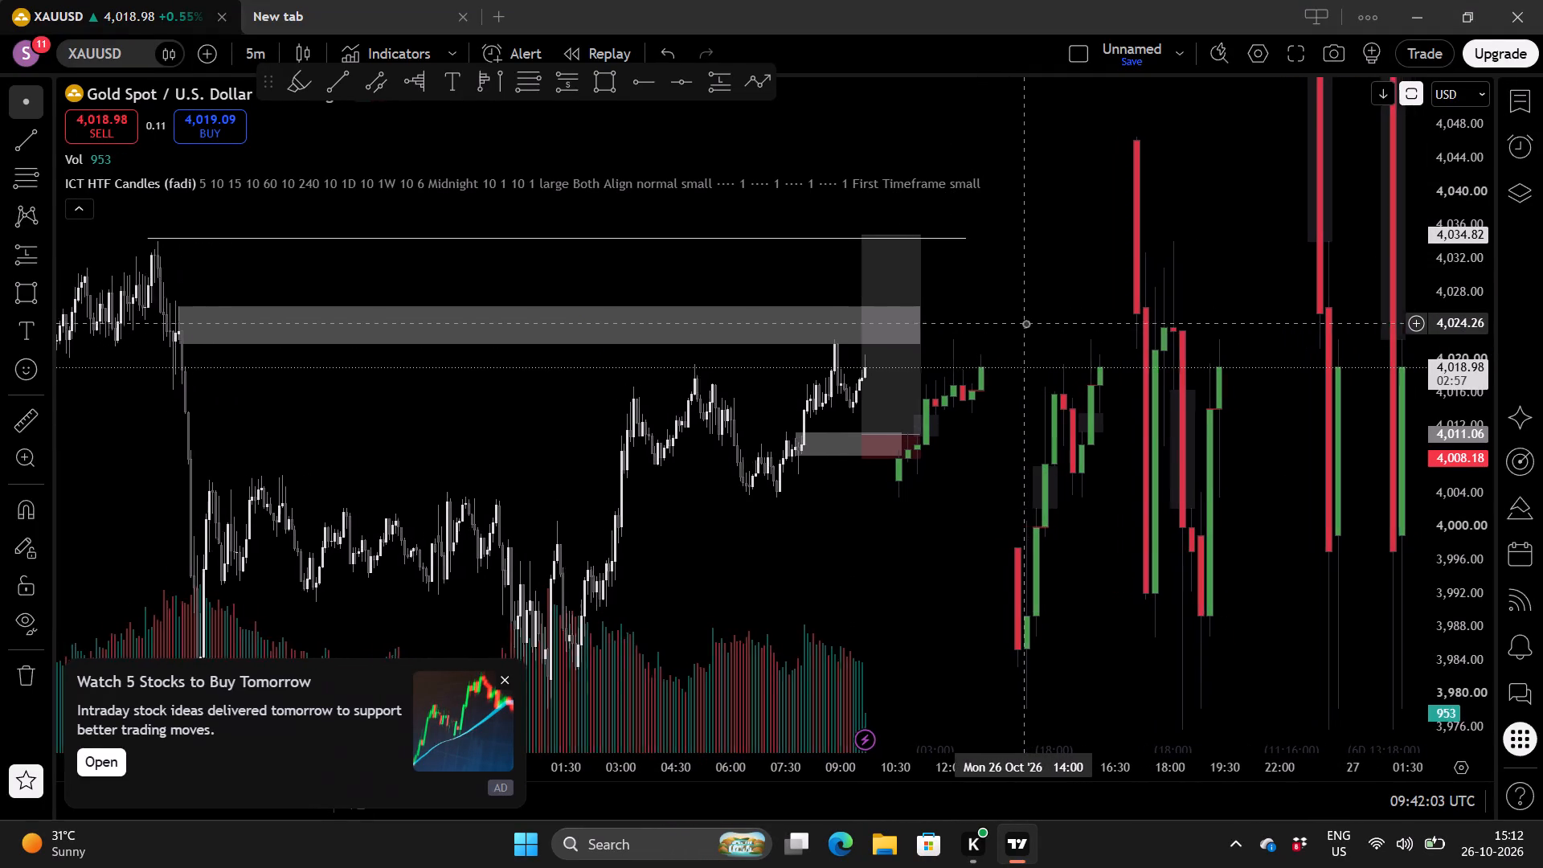
pyautogui.scroll(3, 1025, 323)
pyautogui.scroll(-1, 936, 327)
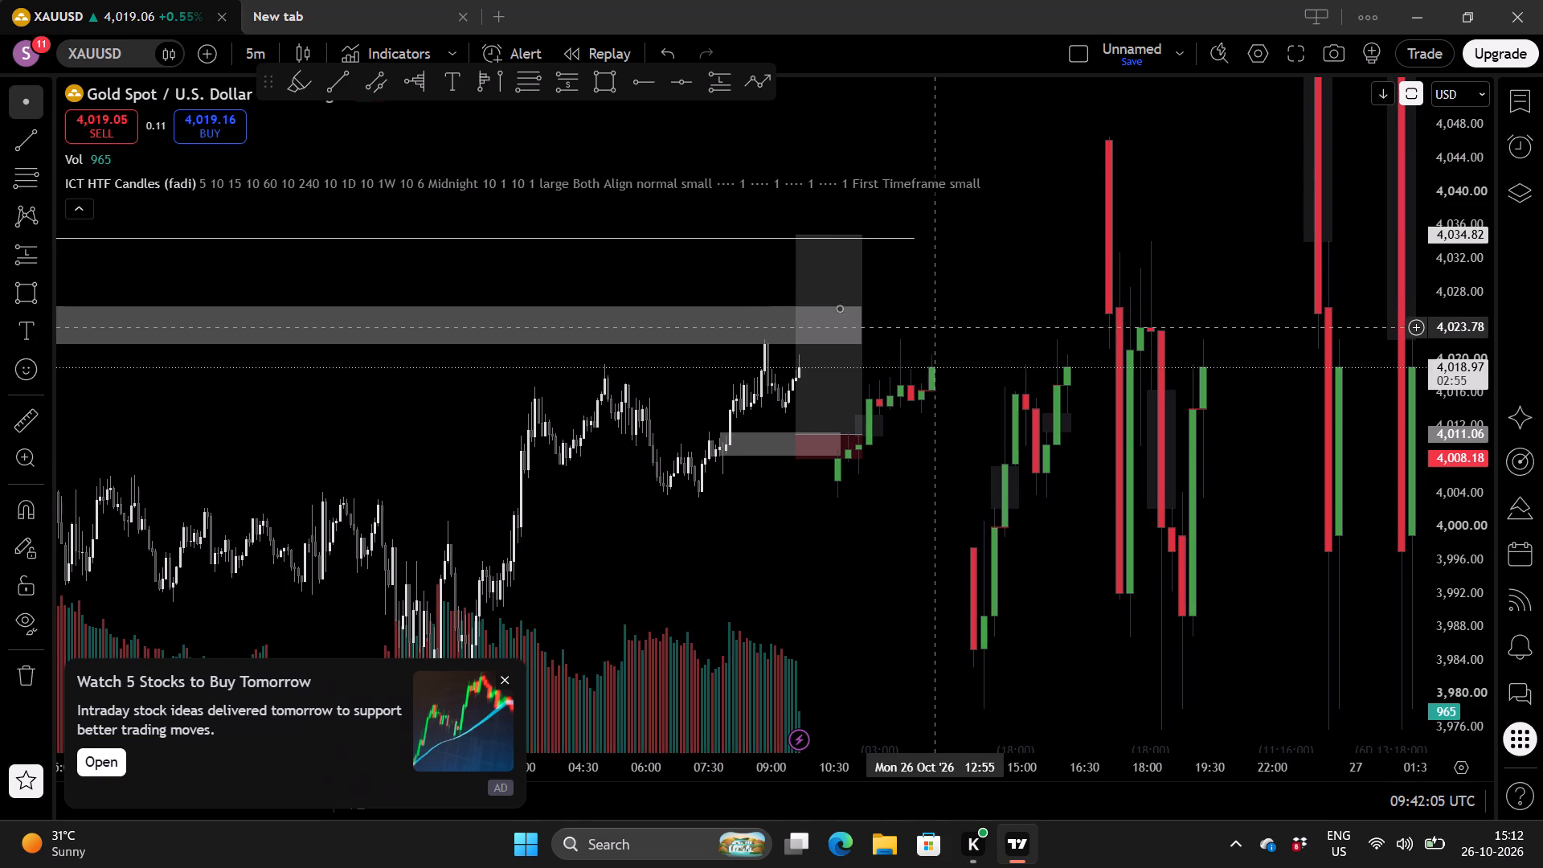
pyautogui.click(264, 52)
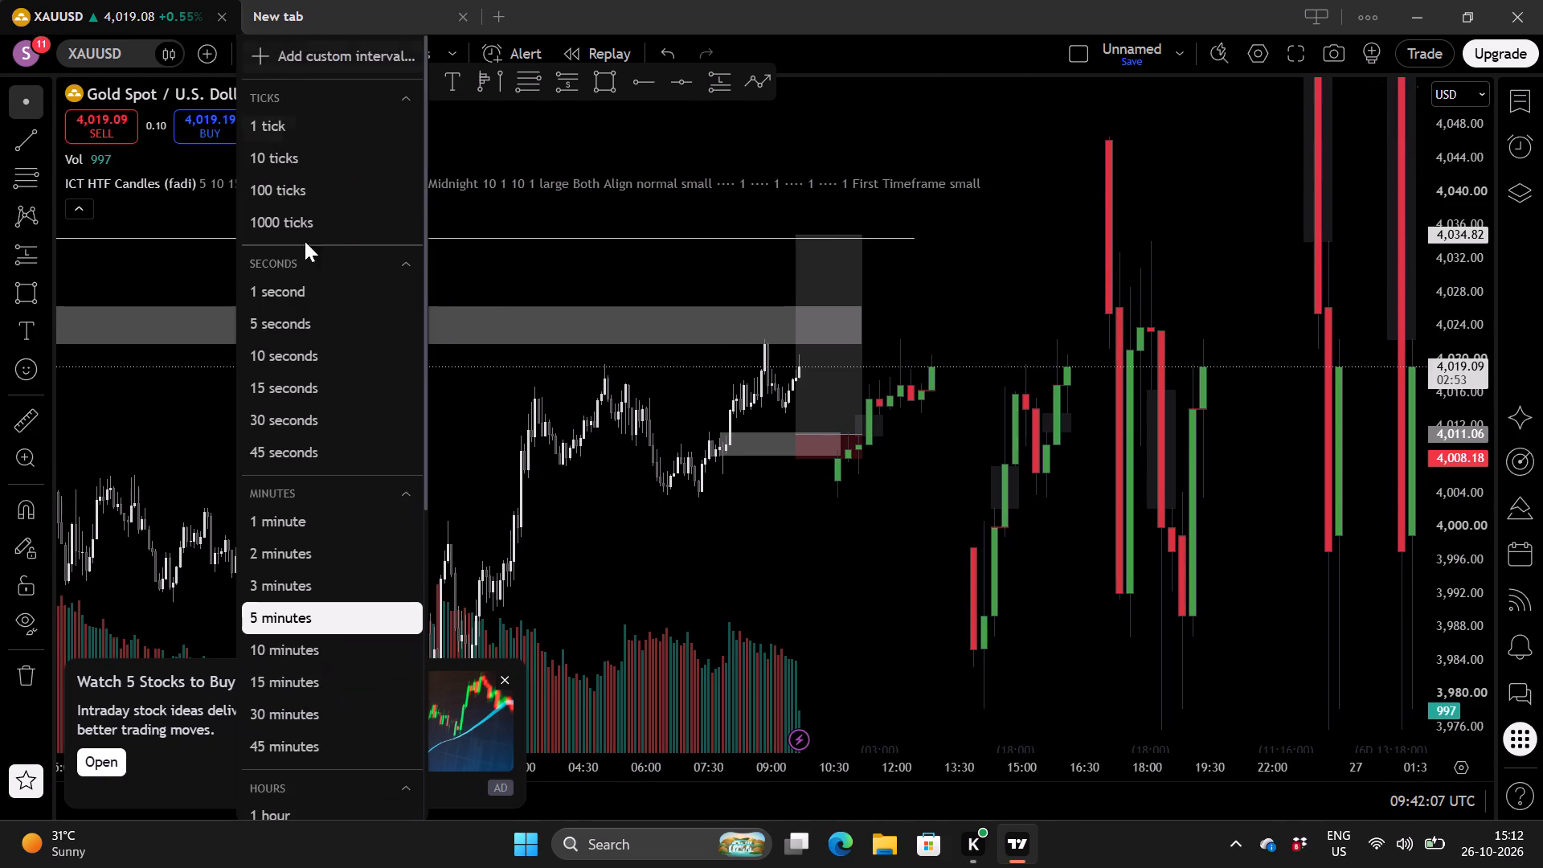
pyautogui.scroll(-1, 309, 272)
pyautogui.click(297, 486)
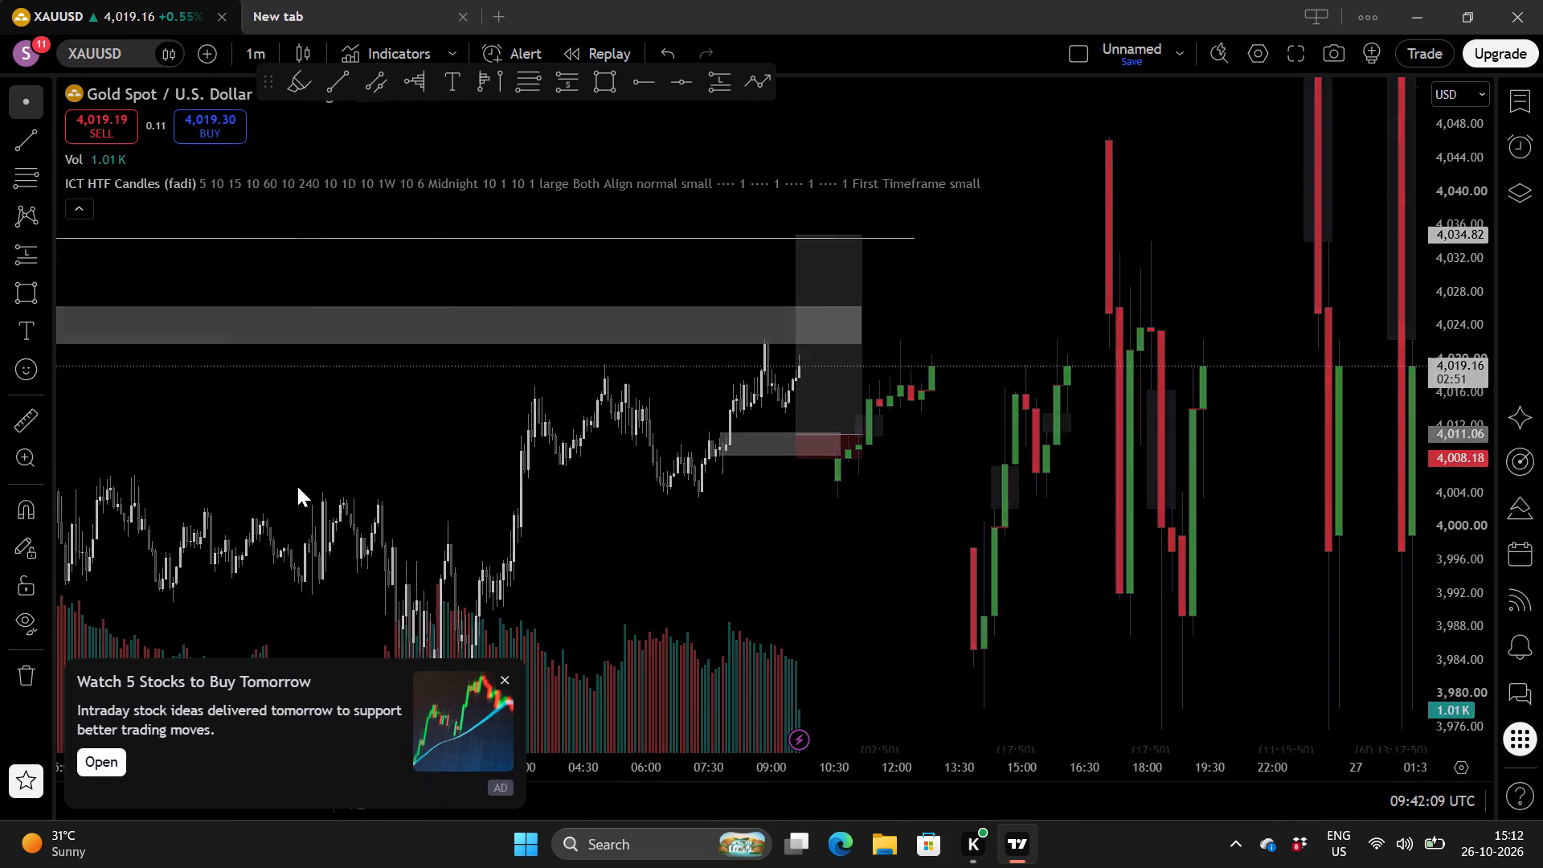
# Reshape the lower rectangle around the dip near 07:50, with its bottom at 4,006.86 and its top at about 4,009.6.
pyautogui.scroll(-1, 489, 532)
pyautogui.moveTo(698, 584); pyautogui.dragTo(511, 589)
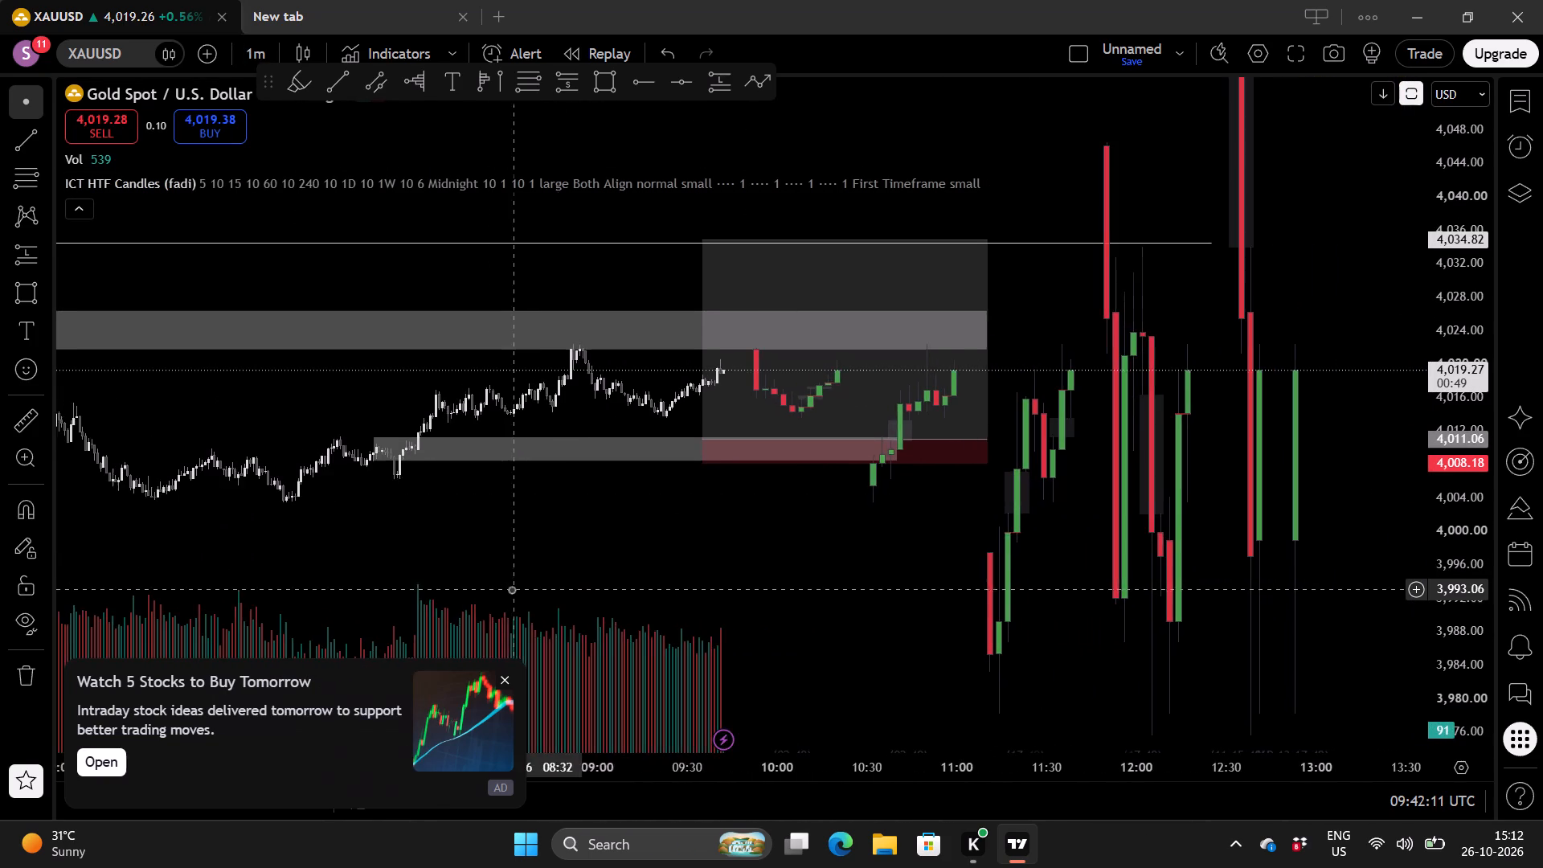
pyautogui.scroll(-2, 661, 587)
pyautogui.click(851, 584)
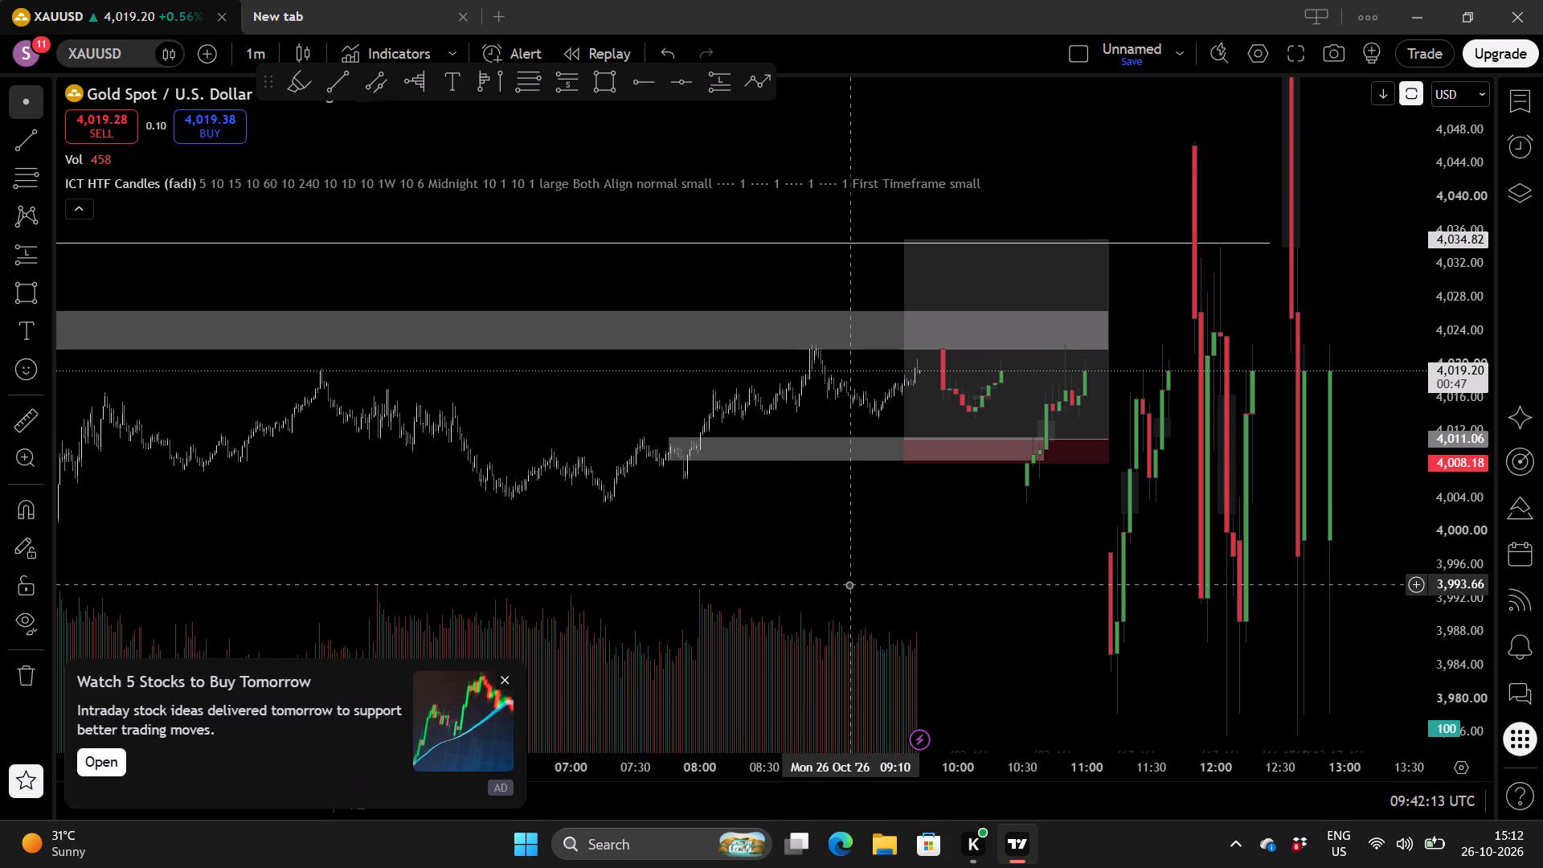
pyautogui.scroll(-2, 777, 583)
pyautogui.moveTo(921, 567); pyautogui.dragTo(710, 573)
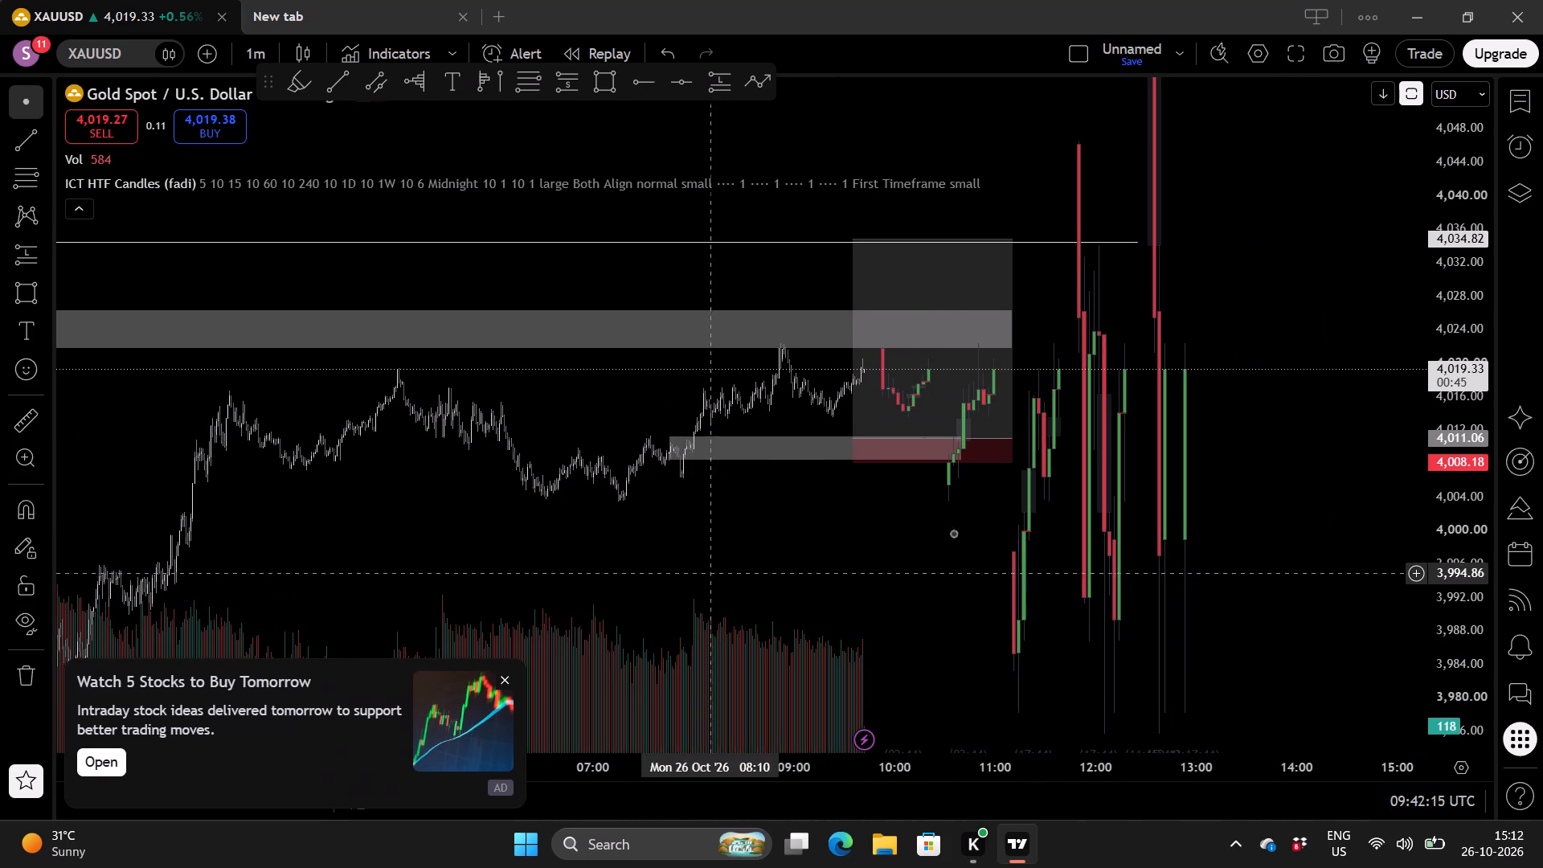
pyautogui.scroll(1, 1452, 498)
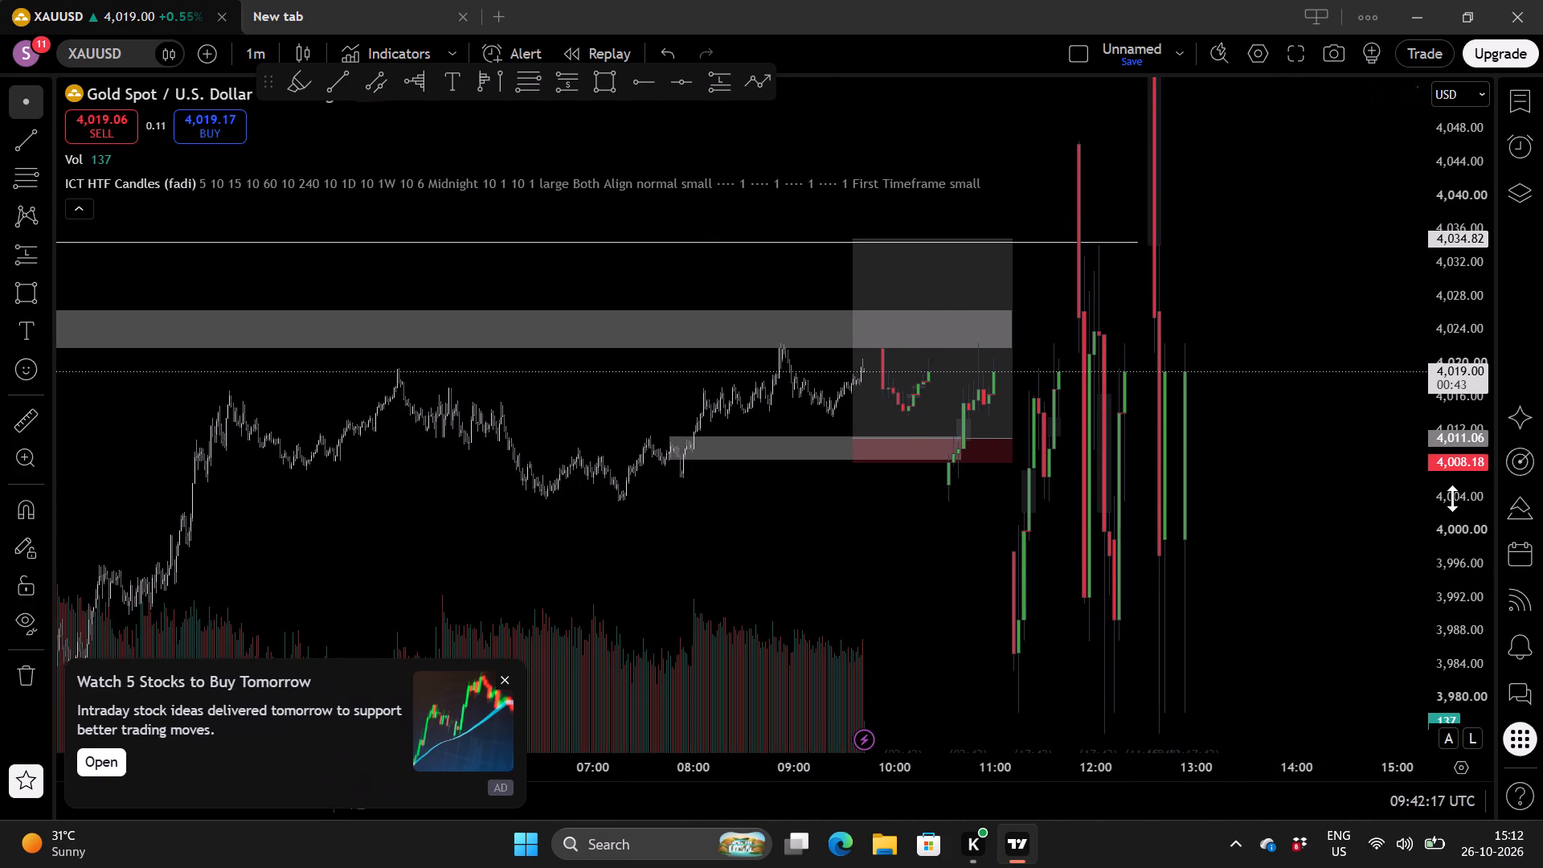
pyautogui.scroll(6, 1452, 498)
pyautogui.scroll(1, 902, 583)
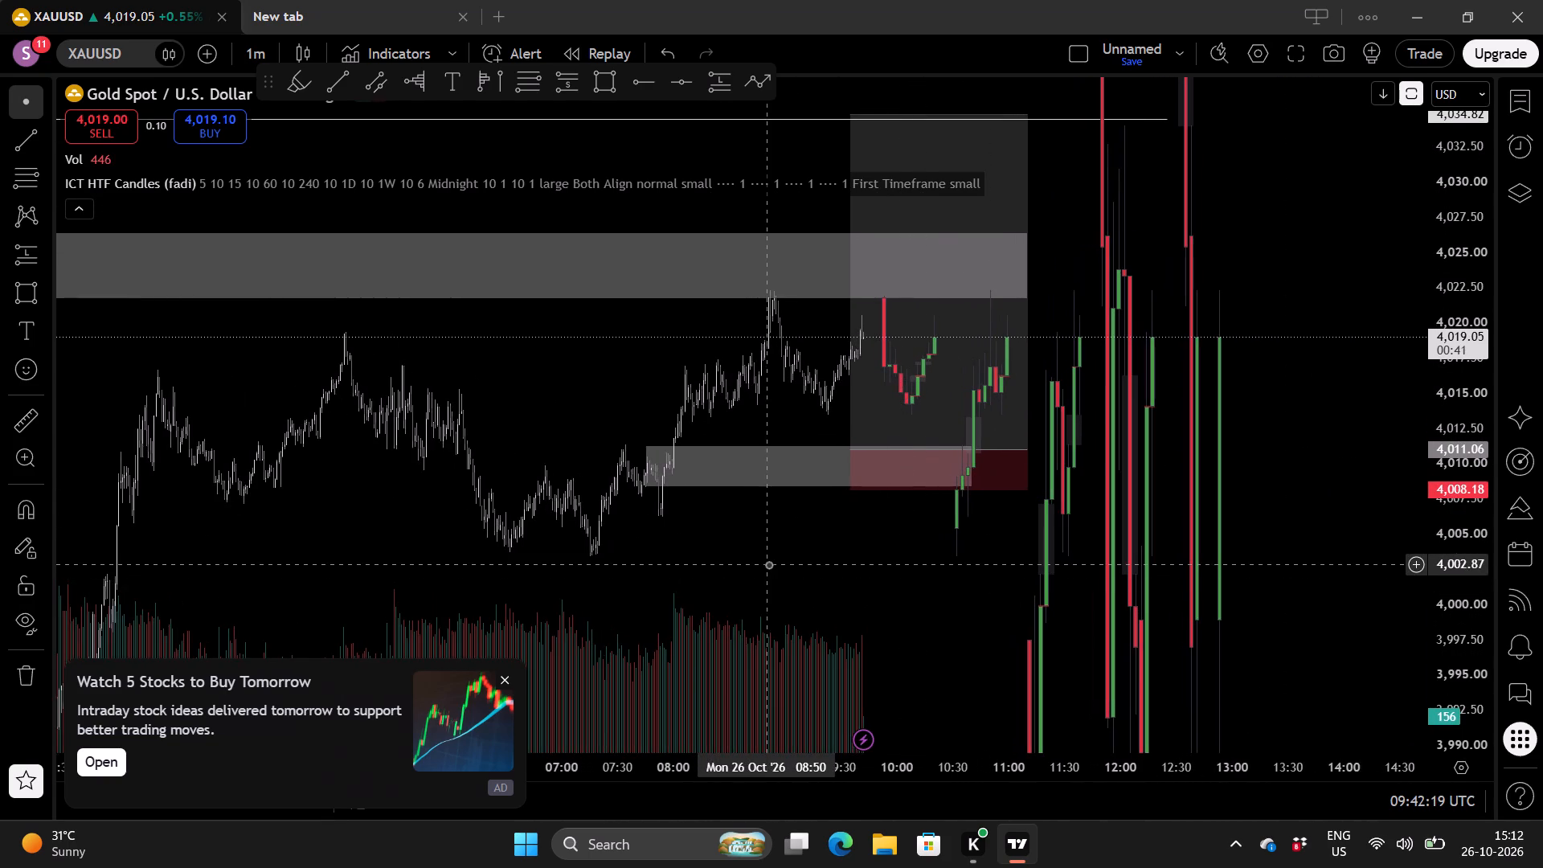
pyautogui.scroll(1, 768, 564)
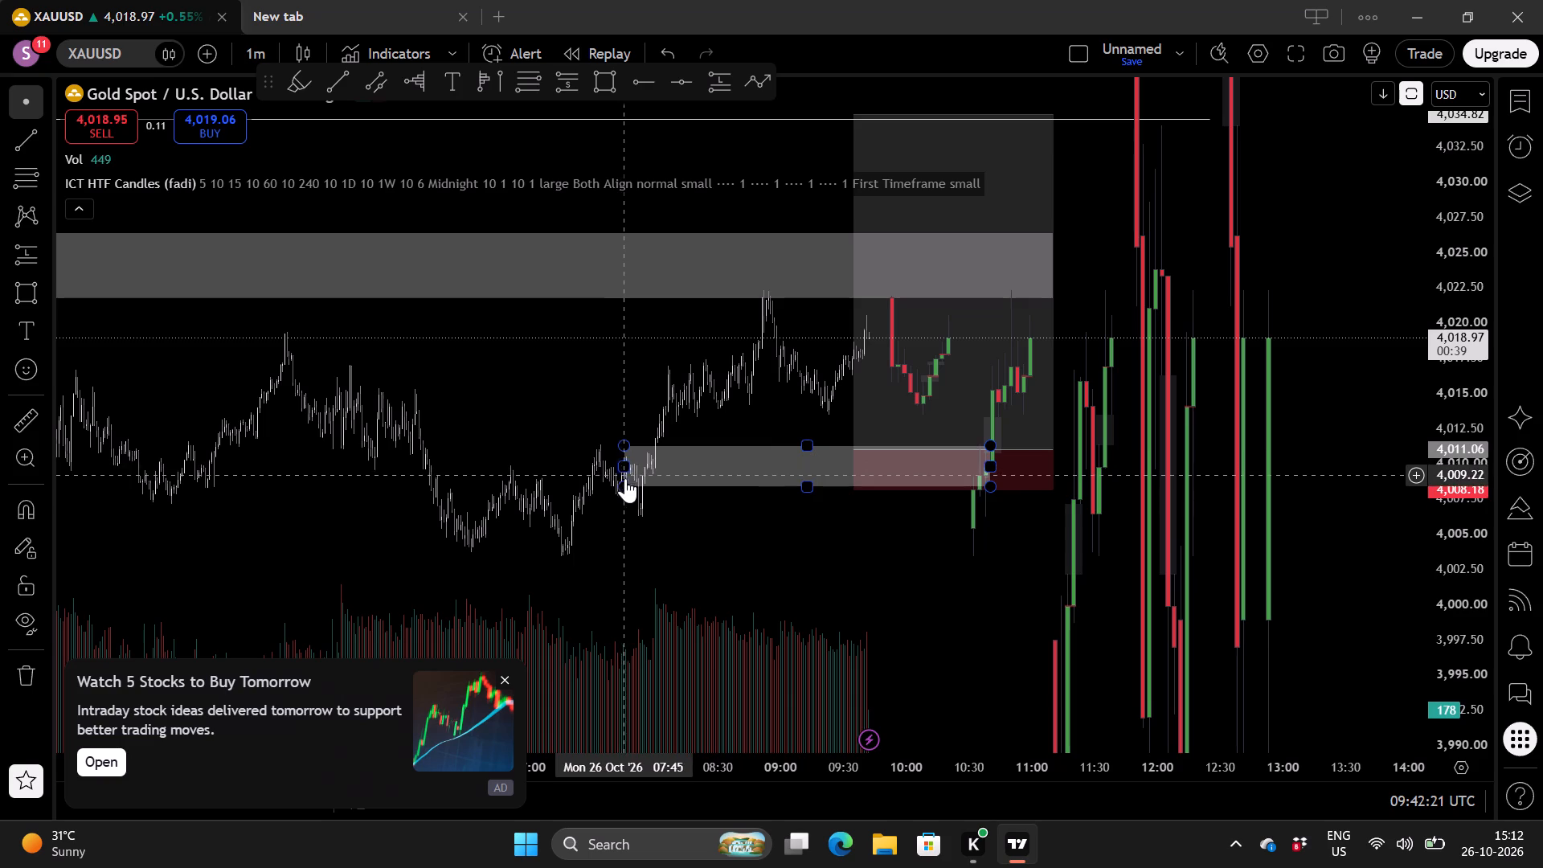
pyautogui.moveTo(628, 488); pyautogui.dragTo(637, 510)
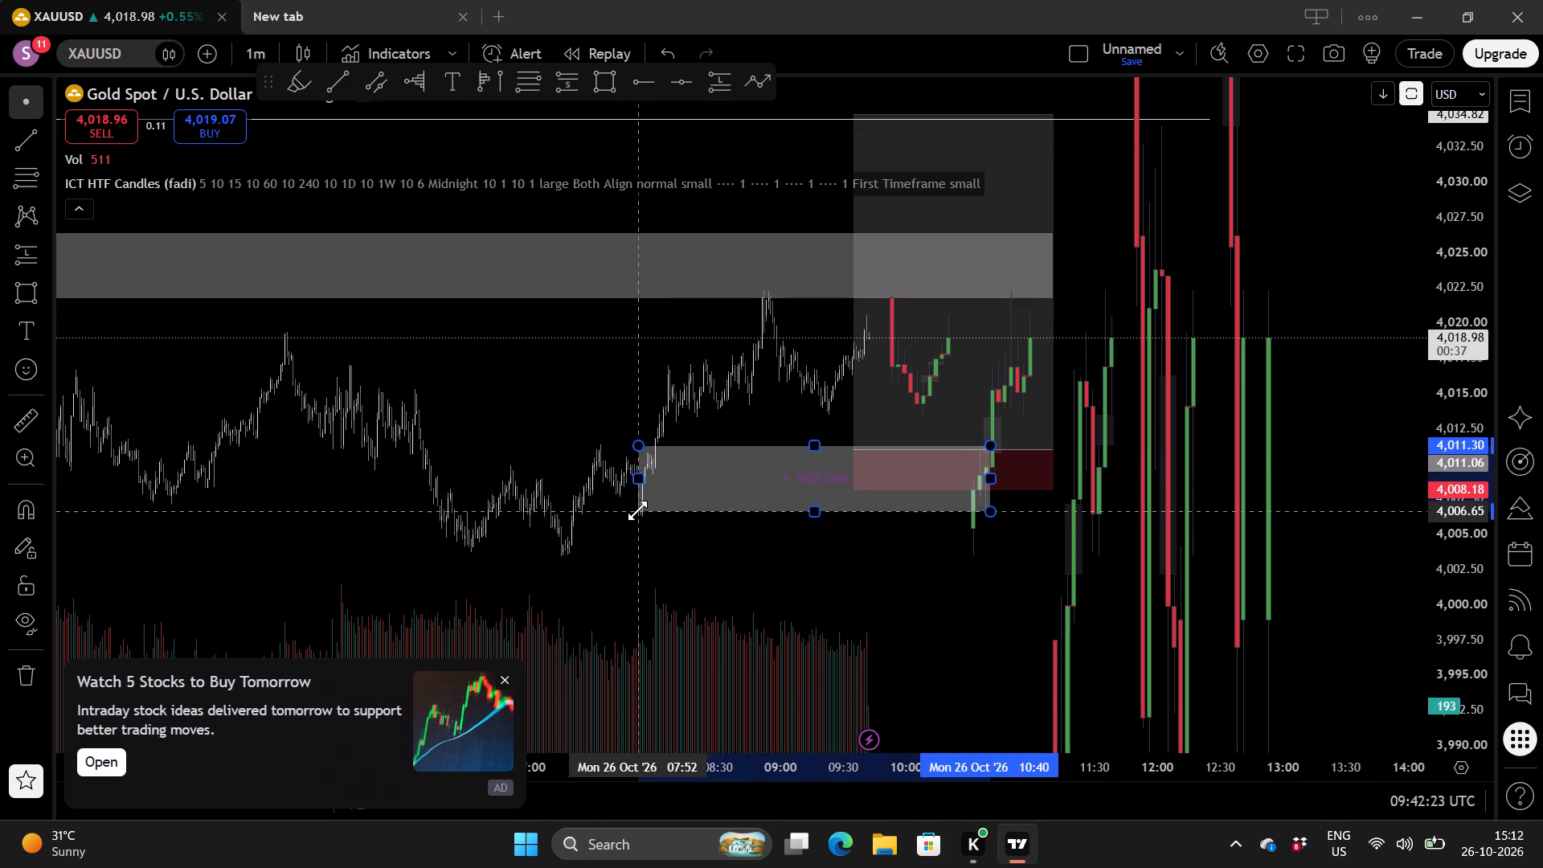
pyautogui.moveTo(637, 510); pyautogui.dragTo(637, 508)
pyautogui.moveTo(635, 447); pyautogui.dragTo(623, 485)
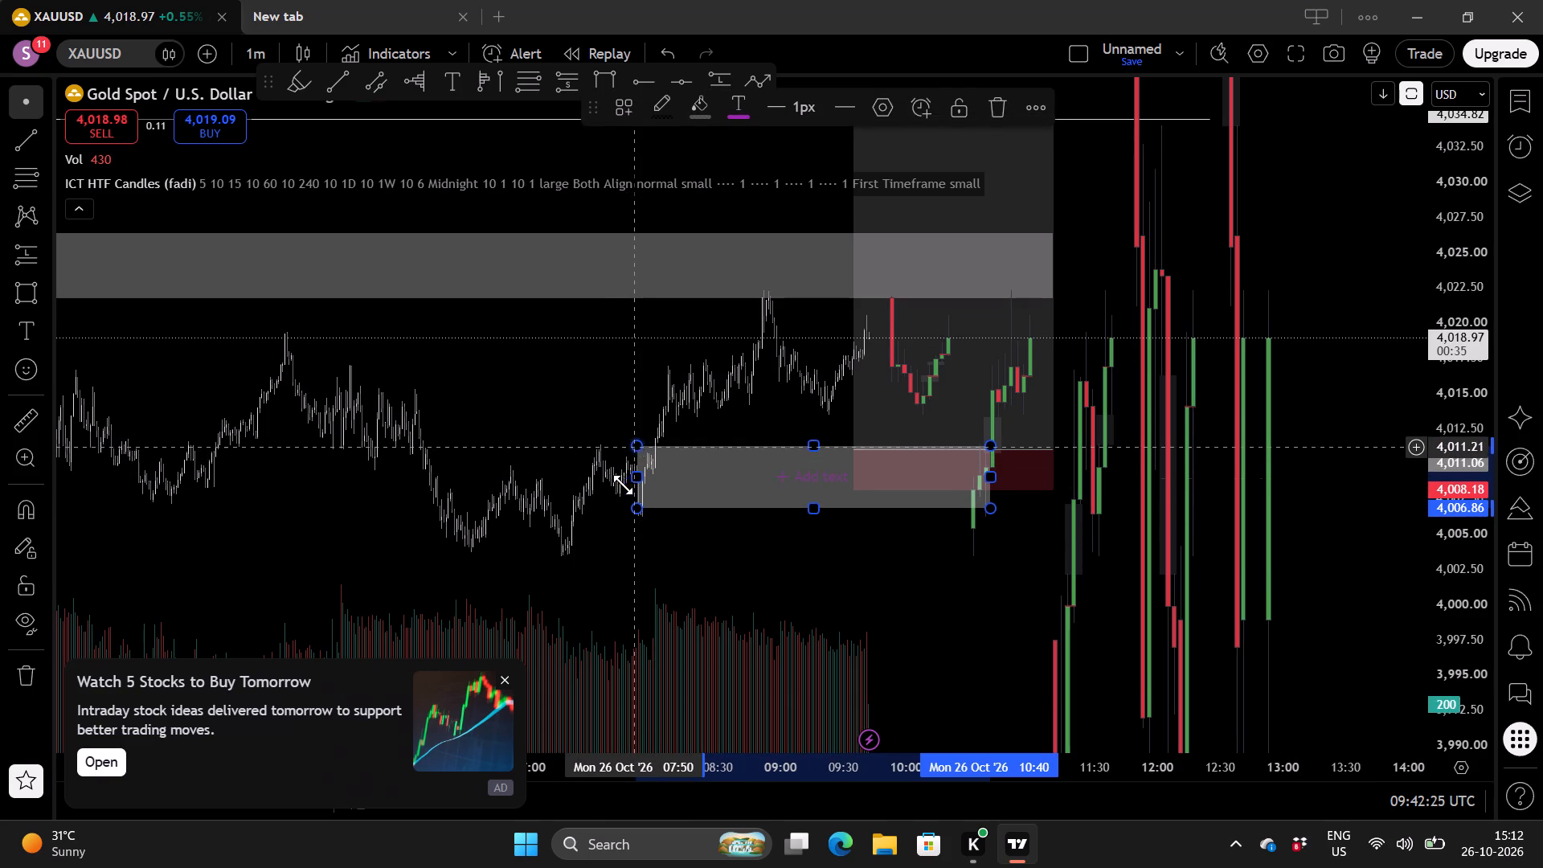
pyautogui.moveTo(623, 485); pyautogui.dragTo(626, 469)
# Fit the long position to the lower rectangle, with stop at 4,006.72, entry at 4,009.22 and start at 09:30.
pyautogui.moveTo(753, 517); pyautogui.dragTo(704, 497)
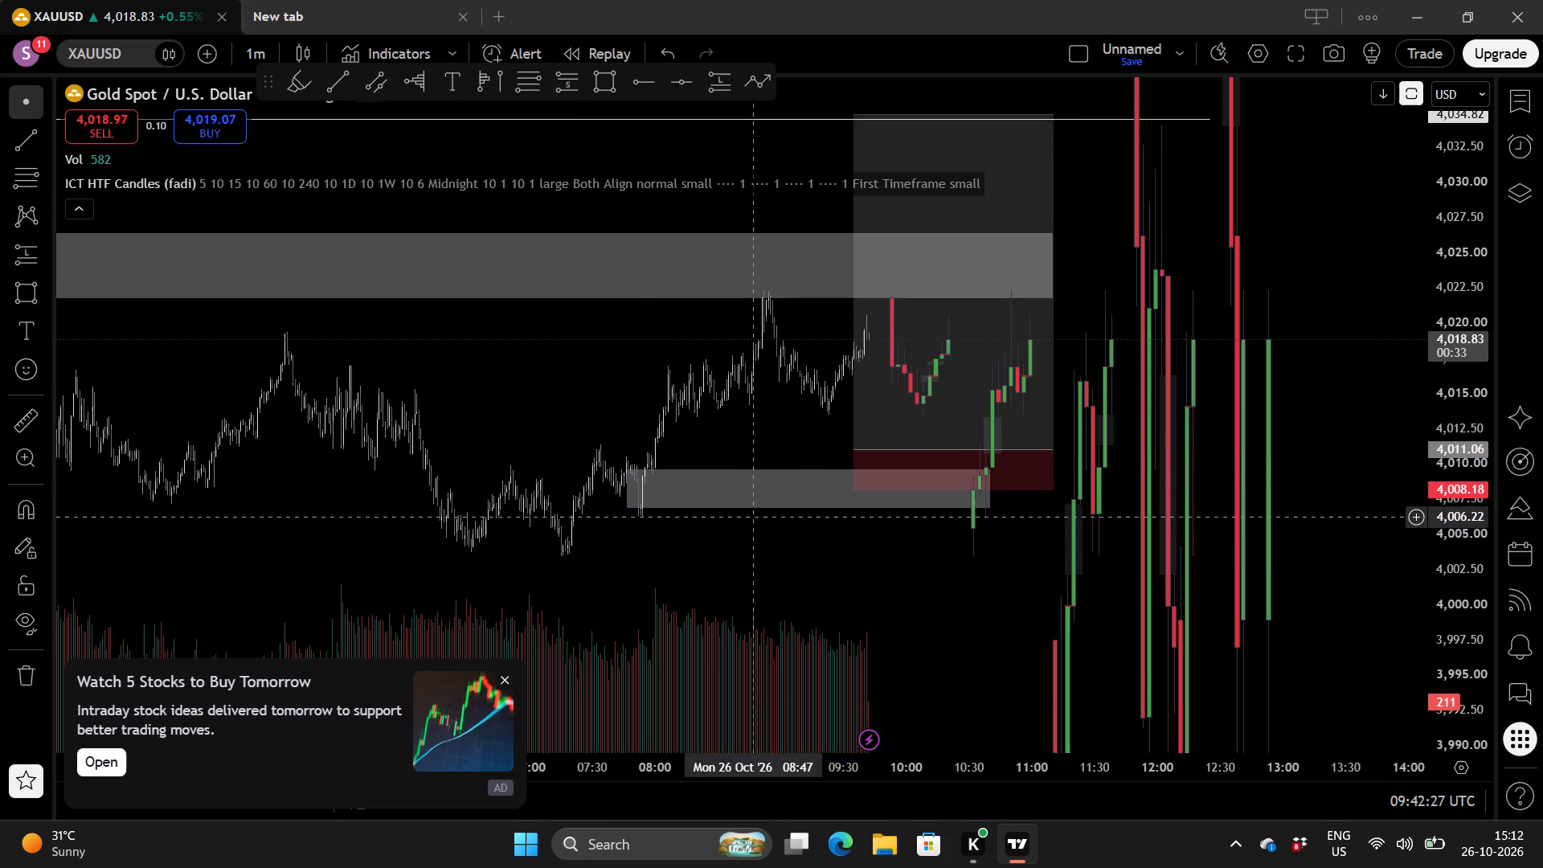
pyautogui.moveTo(704, 497); pyautogui.dragTo(653, 452)
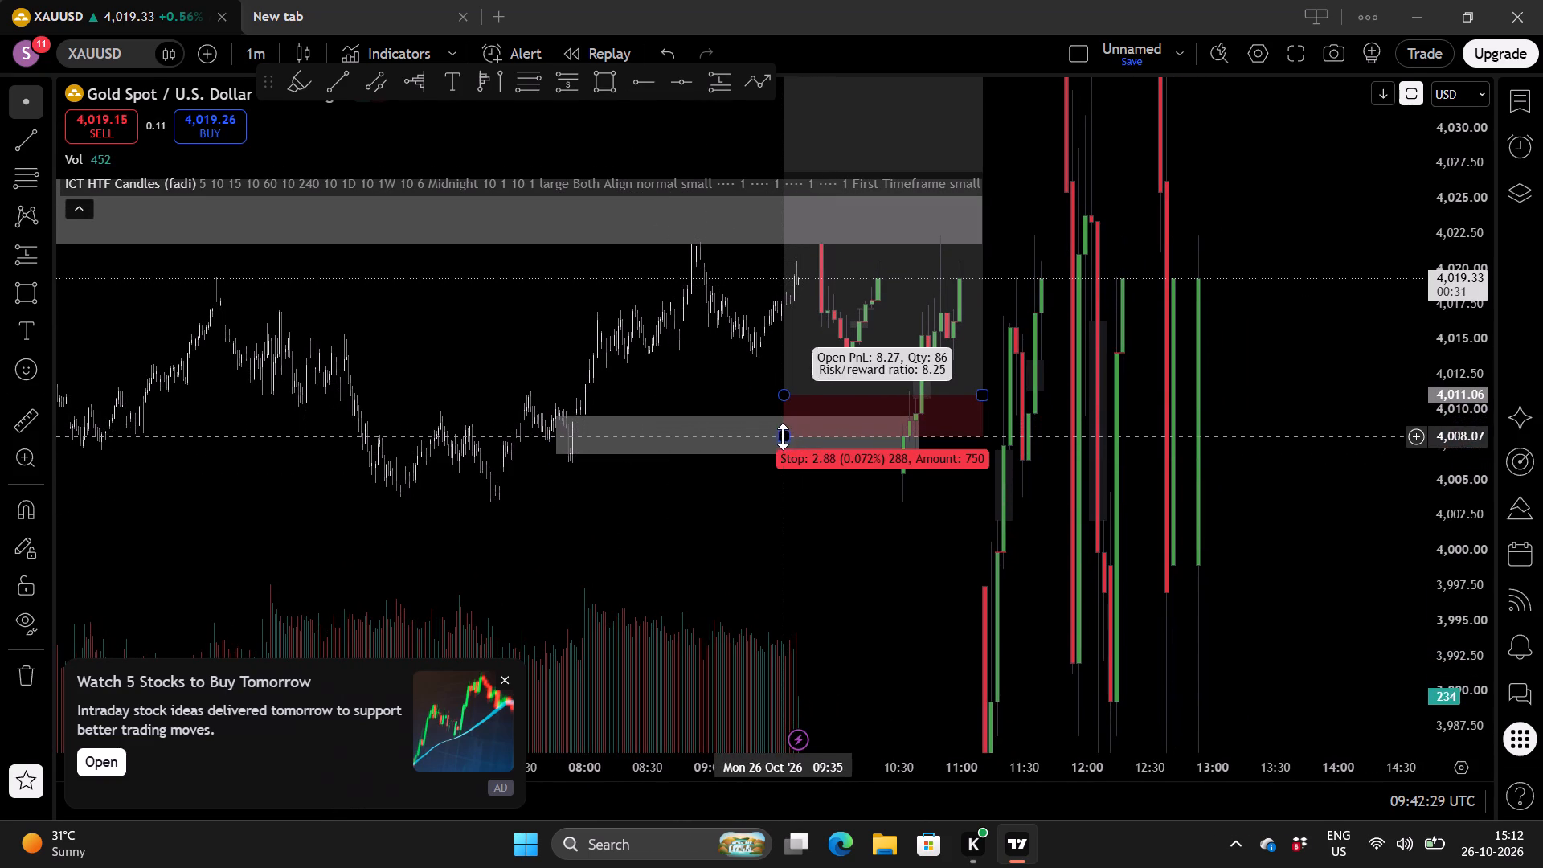
pyautogui.moveTo(783, 436); pyautogui.dragTo(800, 456)
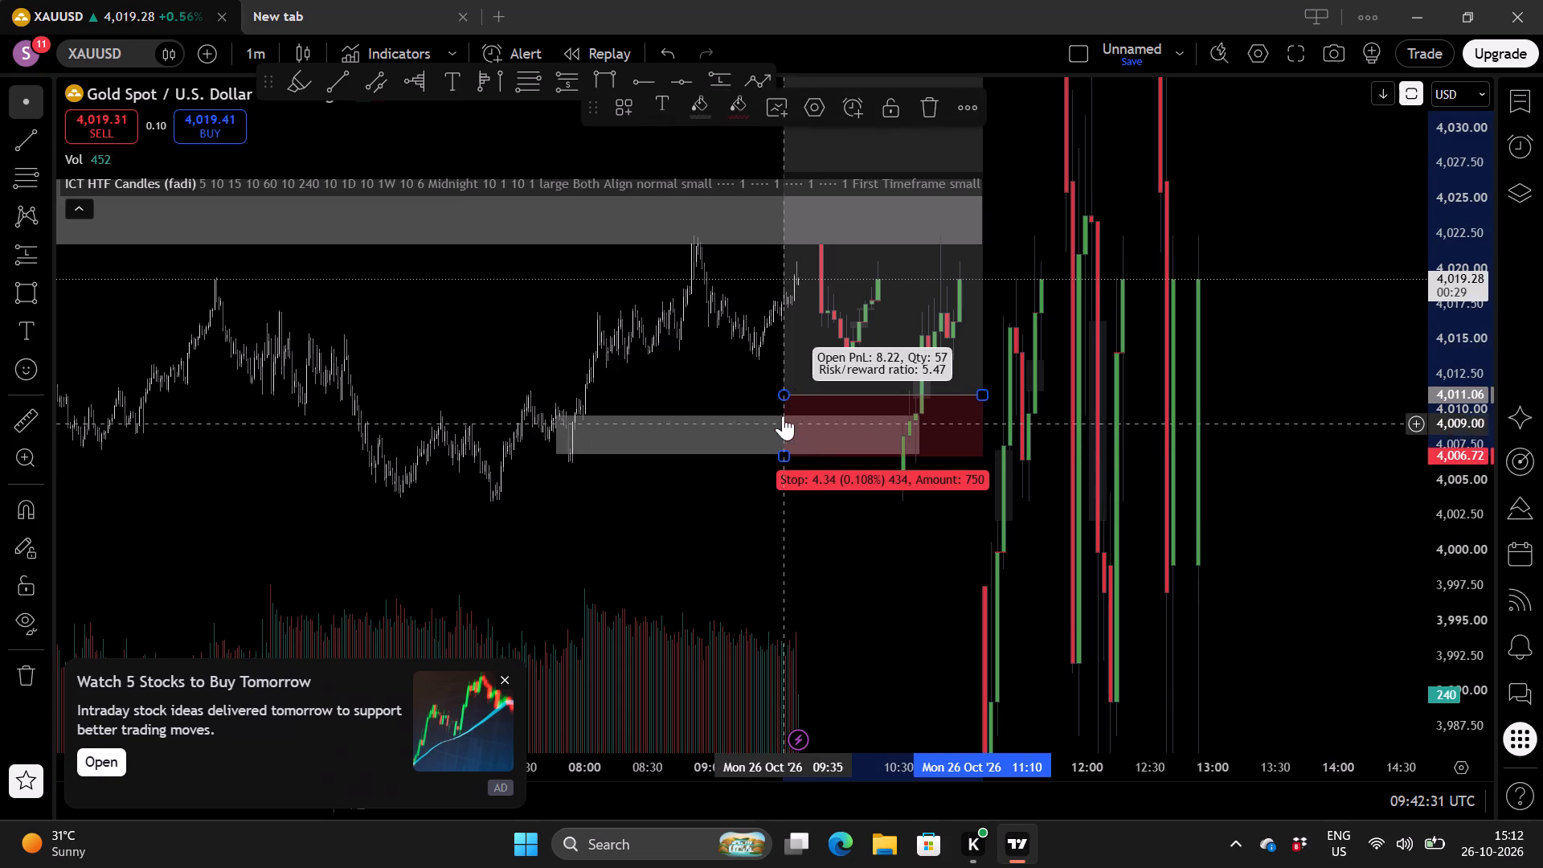
pyautogui.moveTo(786, 390); pyautogui.dragTo(786, 418)
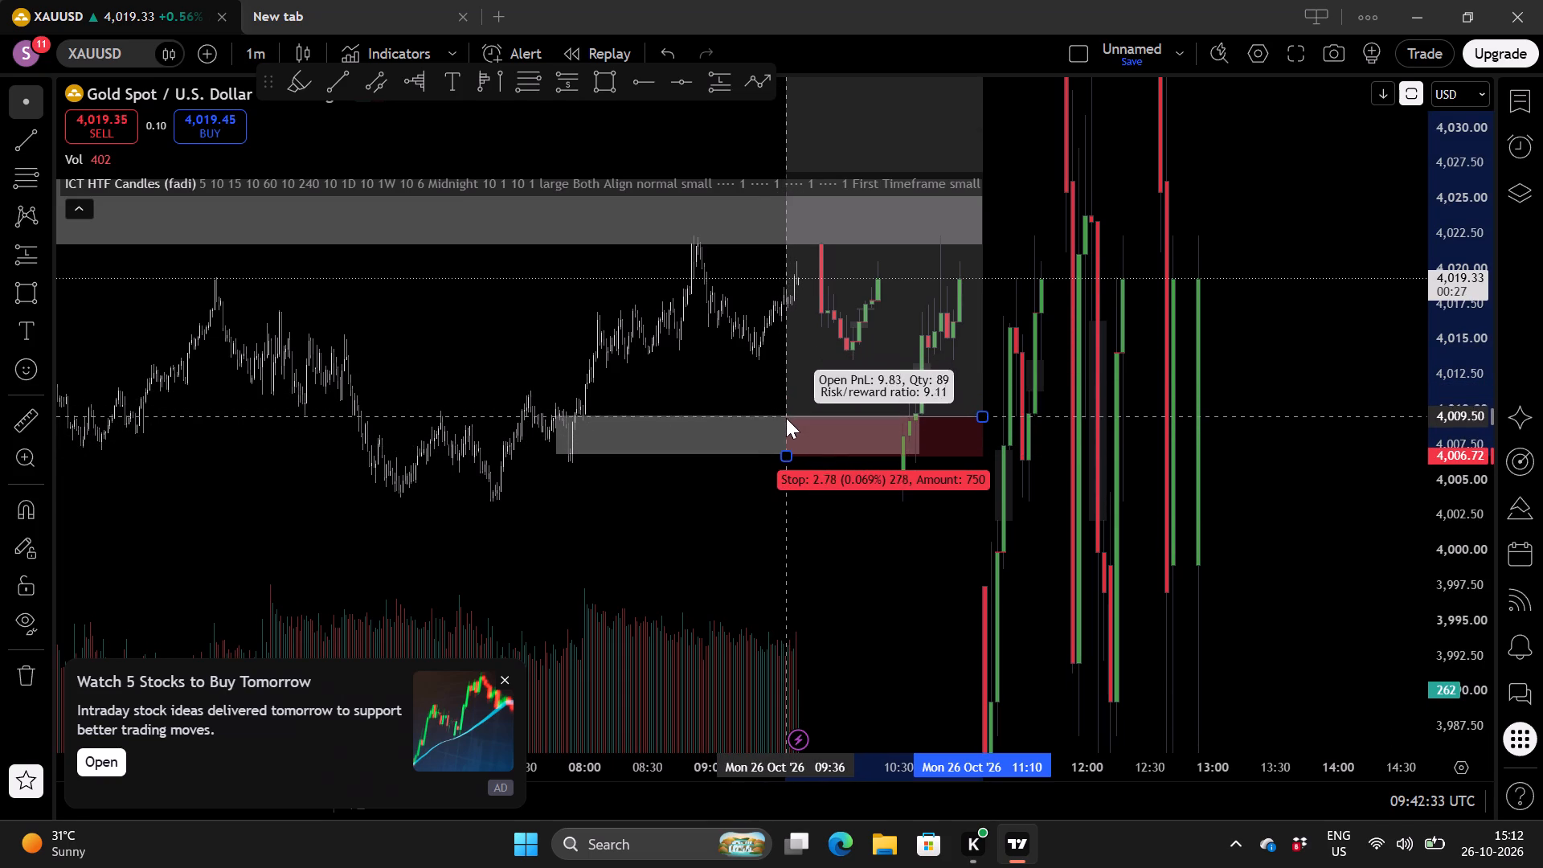
pyautogui.moveTo(786, 418); pyautogui.dragTo(780, 413)
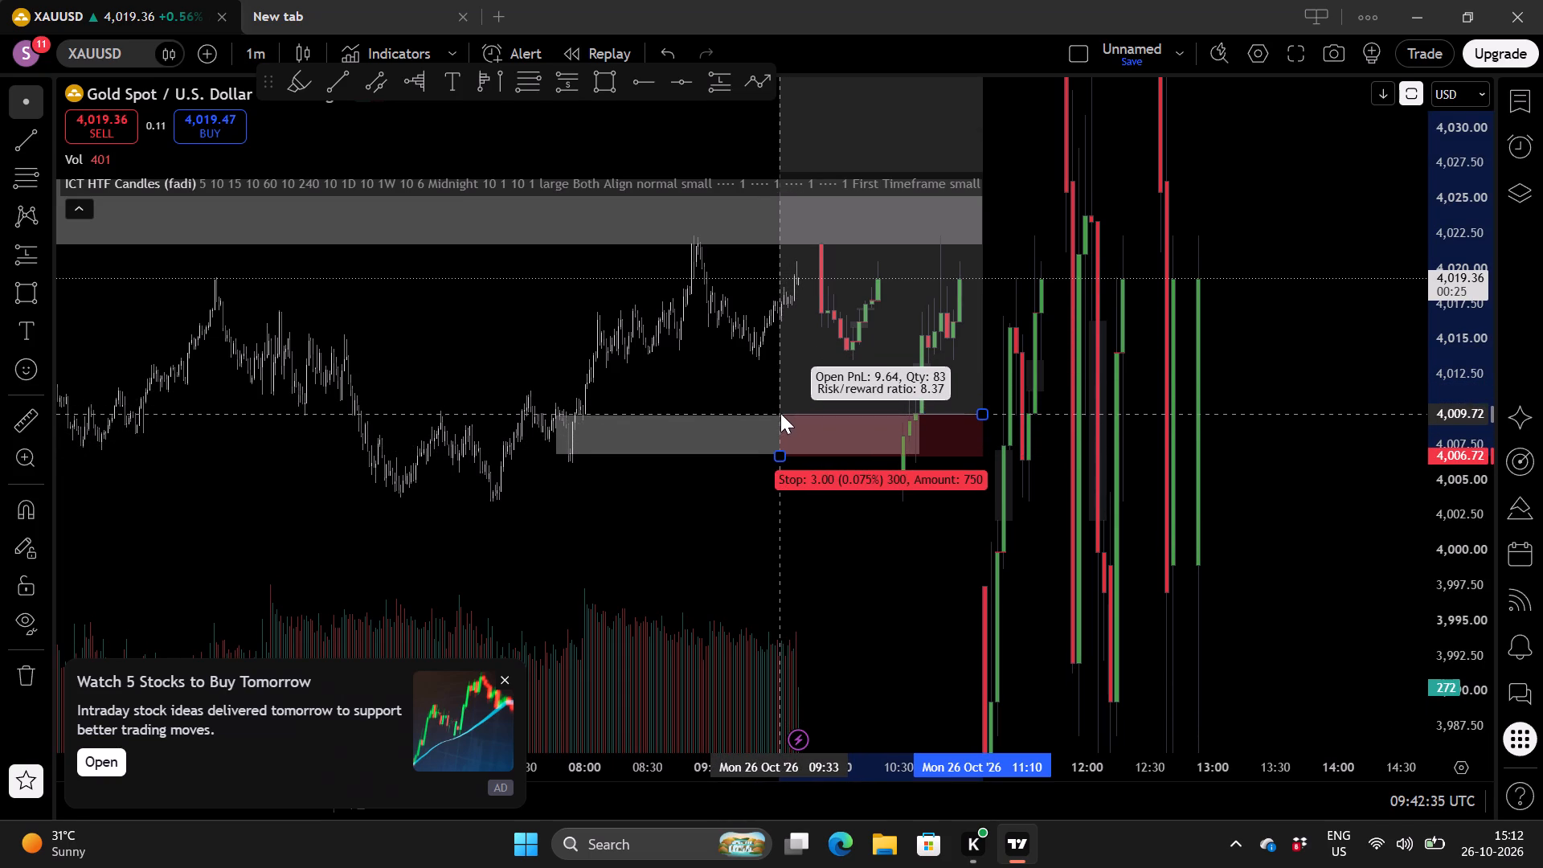
pyautogui.moveTo(780, 413); pyautogui.dragTo(773, 420)
# Hide the ICT HTF Candles indicator on the chart.
pyautogui.scroll(-1, 656, 516)
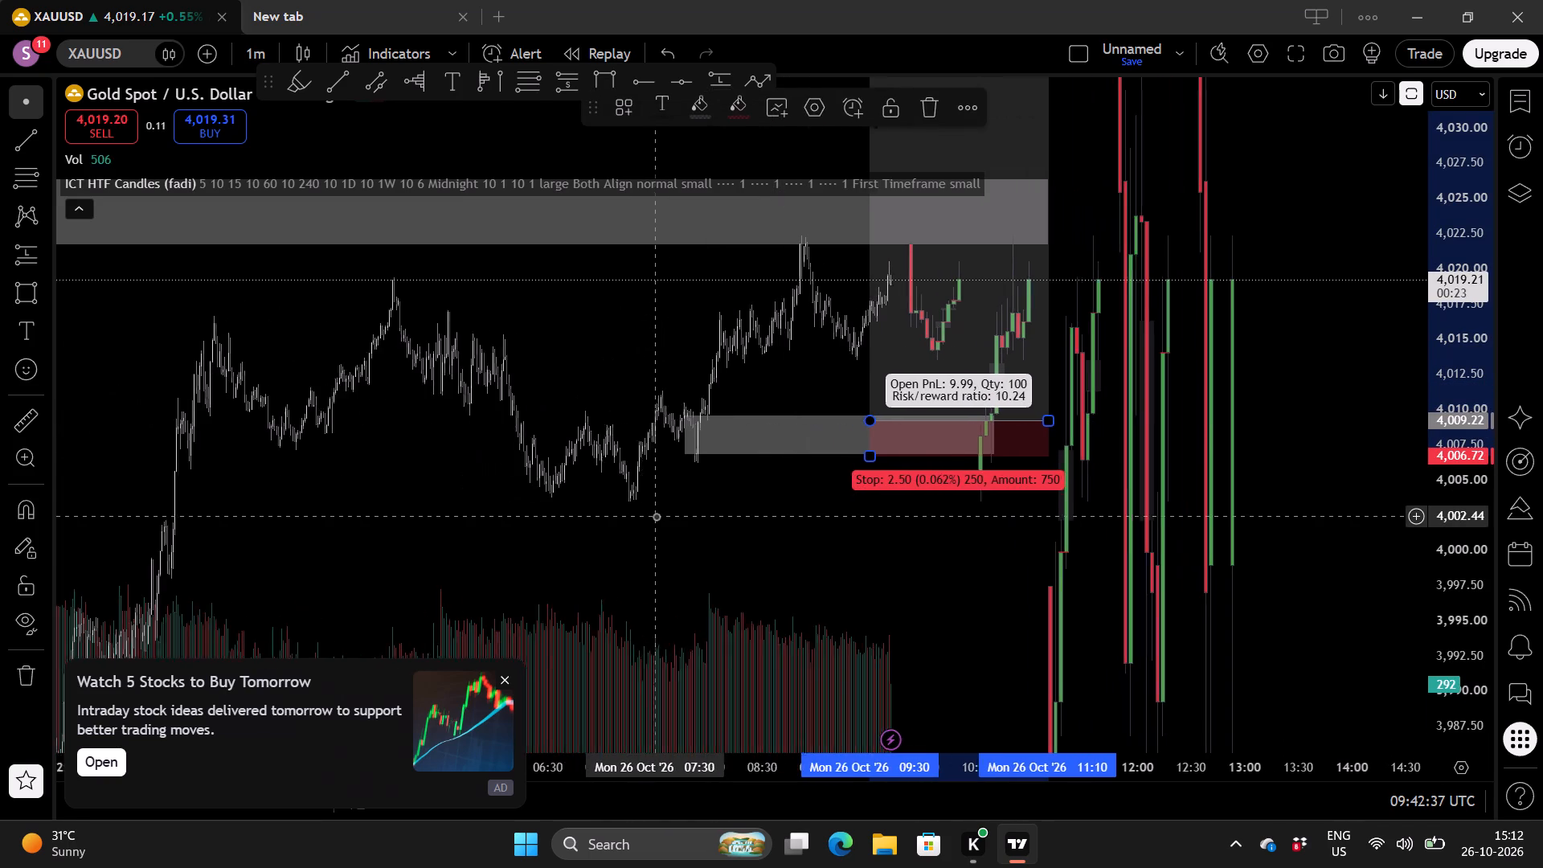
pyautogui.moveTo(760, 507); pyautogui.dragTo(724, 523)
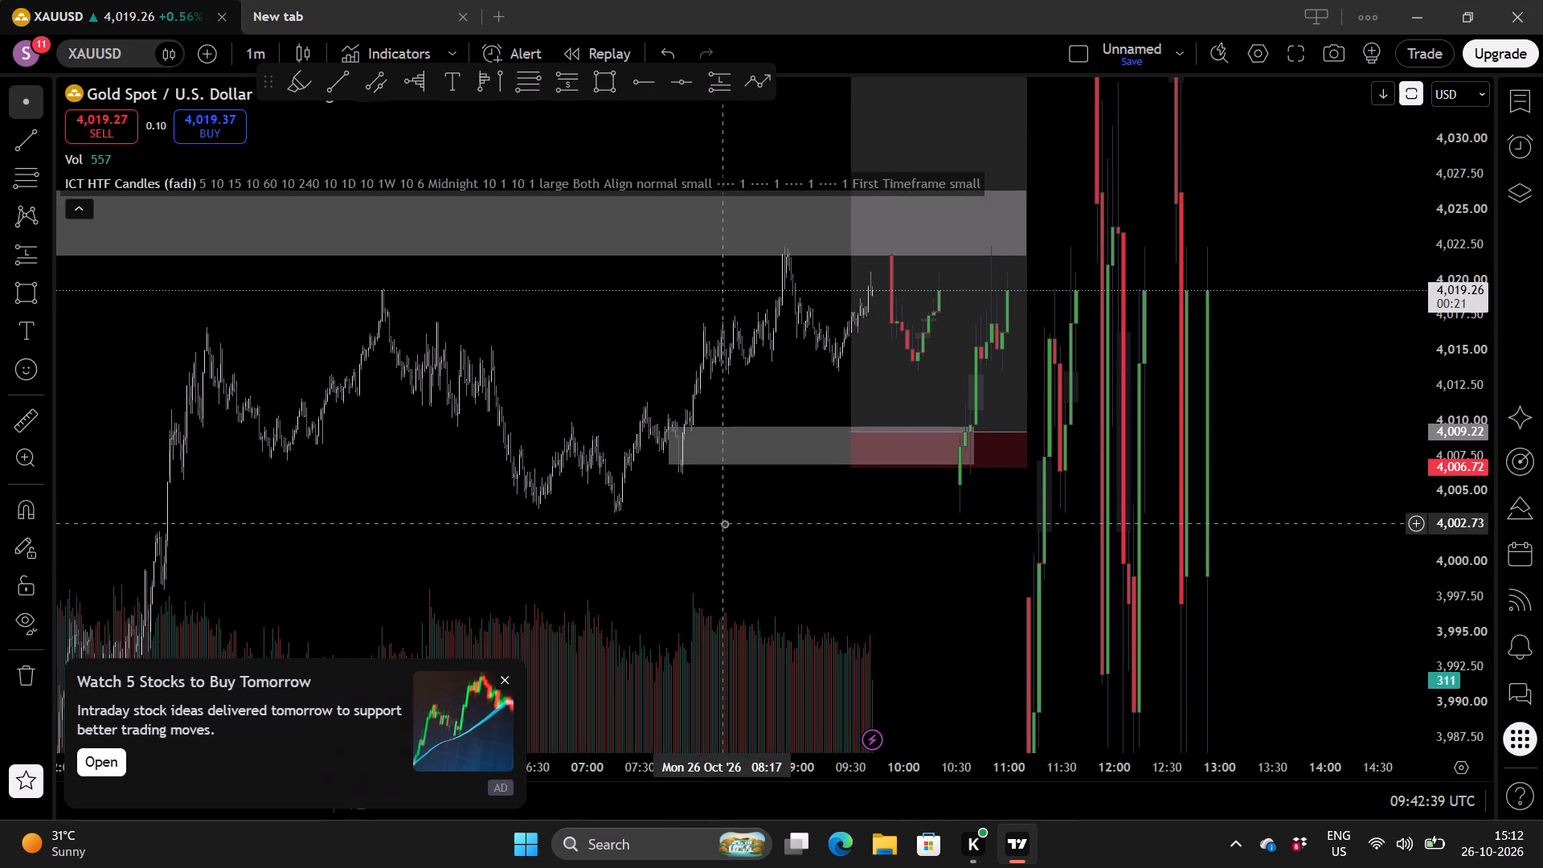
pyautogui.scroll(1, 724, 523)
pyautogui.scroll(-1, 724, 523)
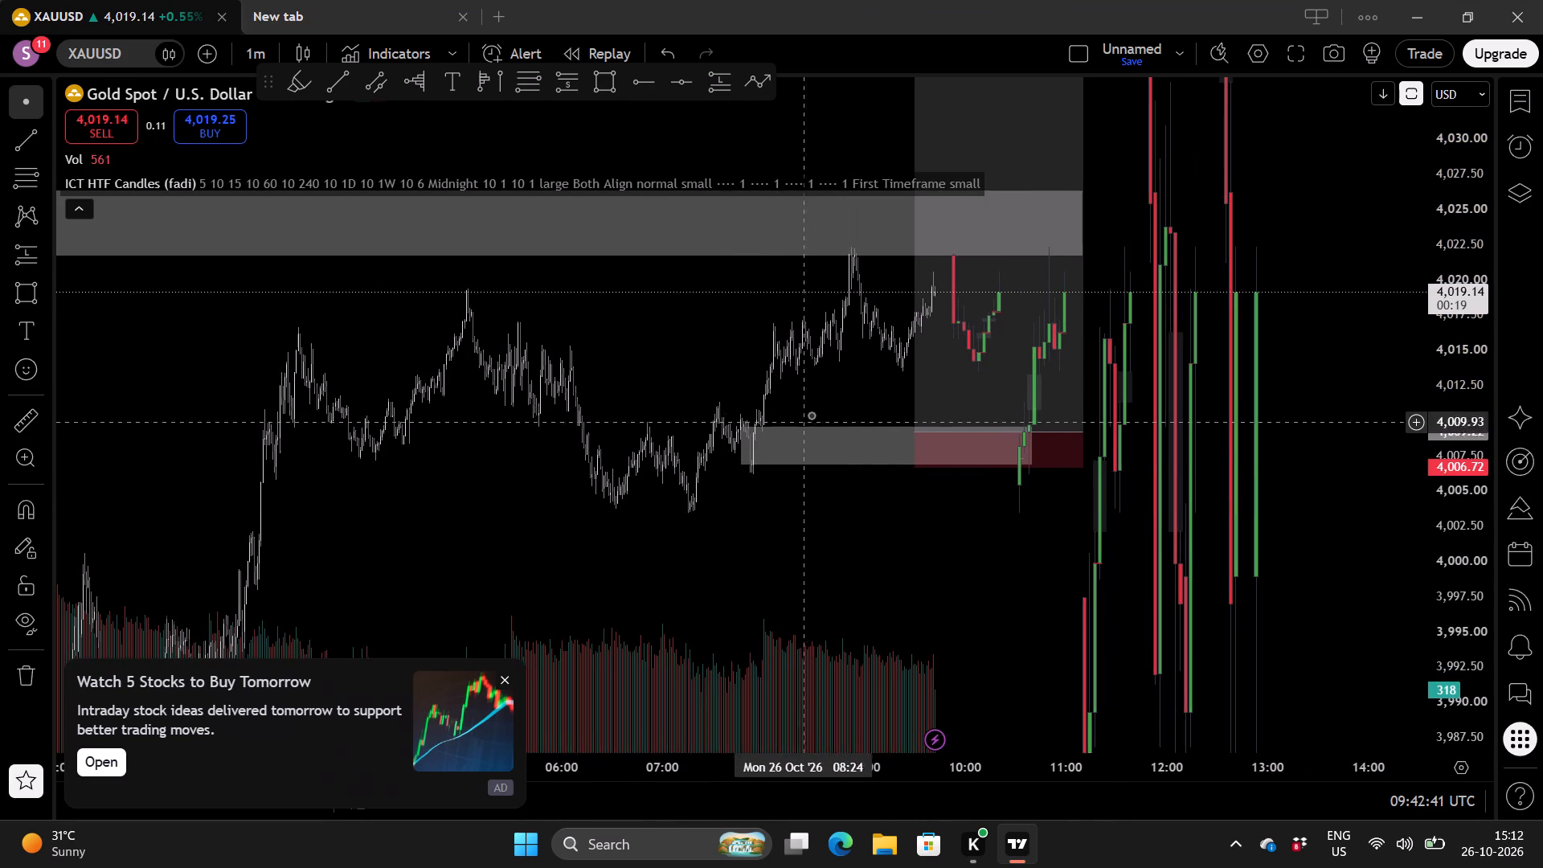
pyautogui.moveTo(824, 398); pyautogui.dragTo(722, 406)
pyautogui.moveTo(765, 560); pyautogui.dragTo(649, 619)
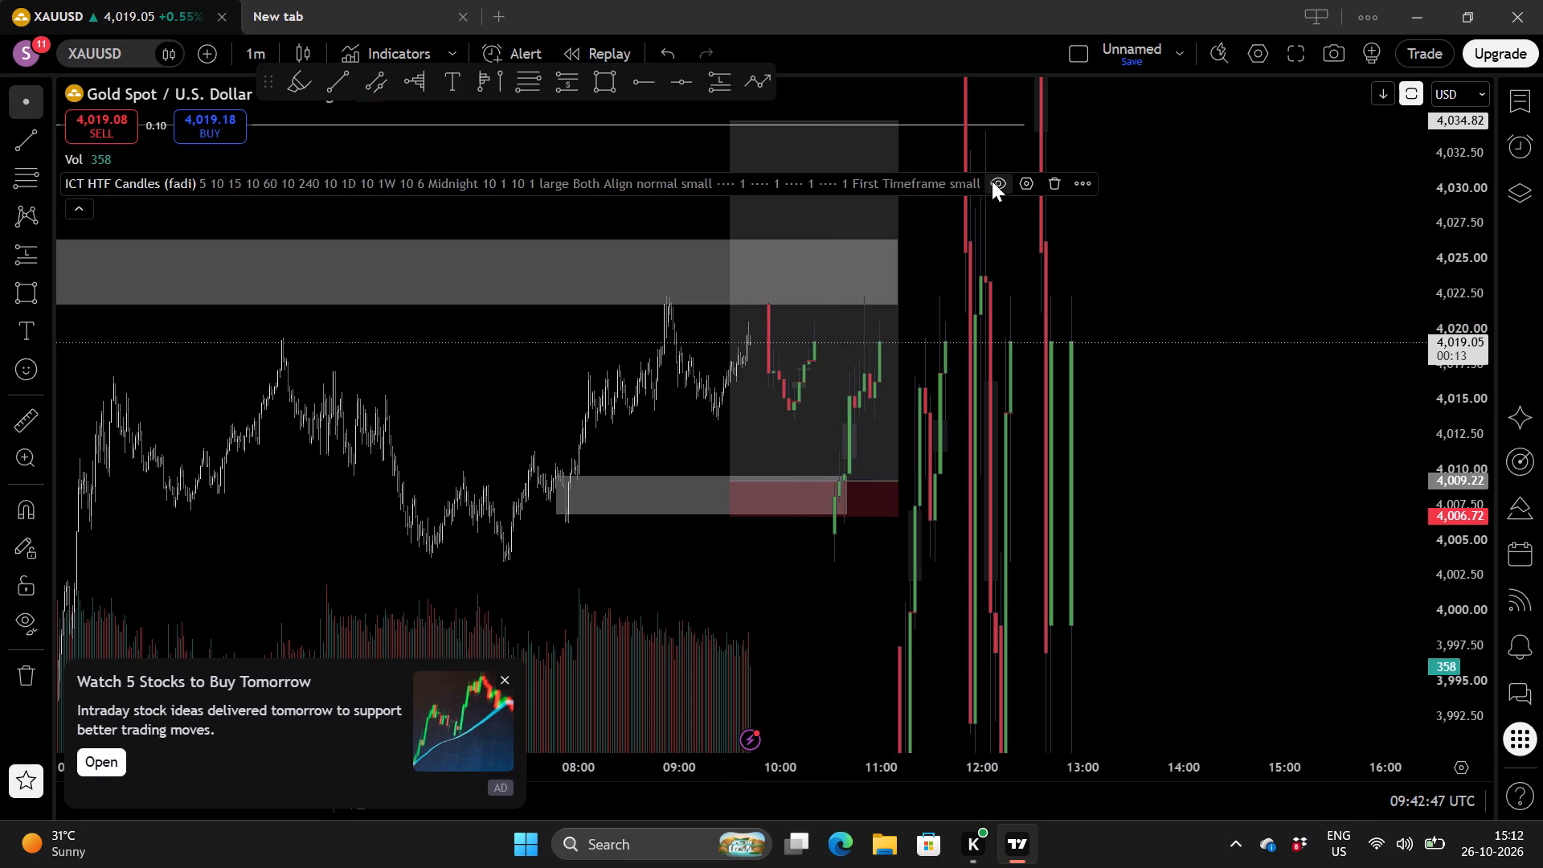
pyautogui.click(996, 182)
# Draw a rectangle from the 08:54 swing high to 10:28, spanning 4,022.23 down to 4,019.68.
pyautogui.scroll(1, 1021, 375)
pyautogui.hscroll(1, 1021, 375)
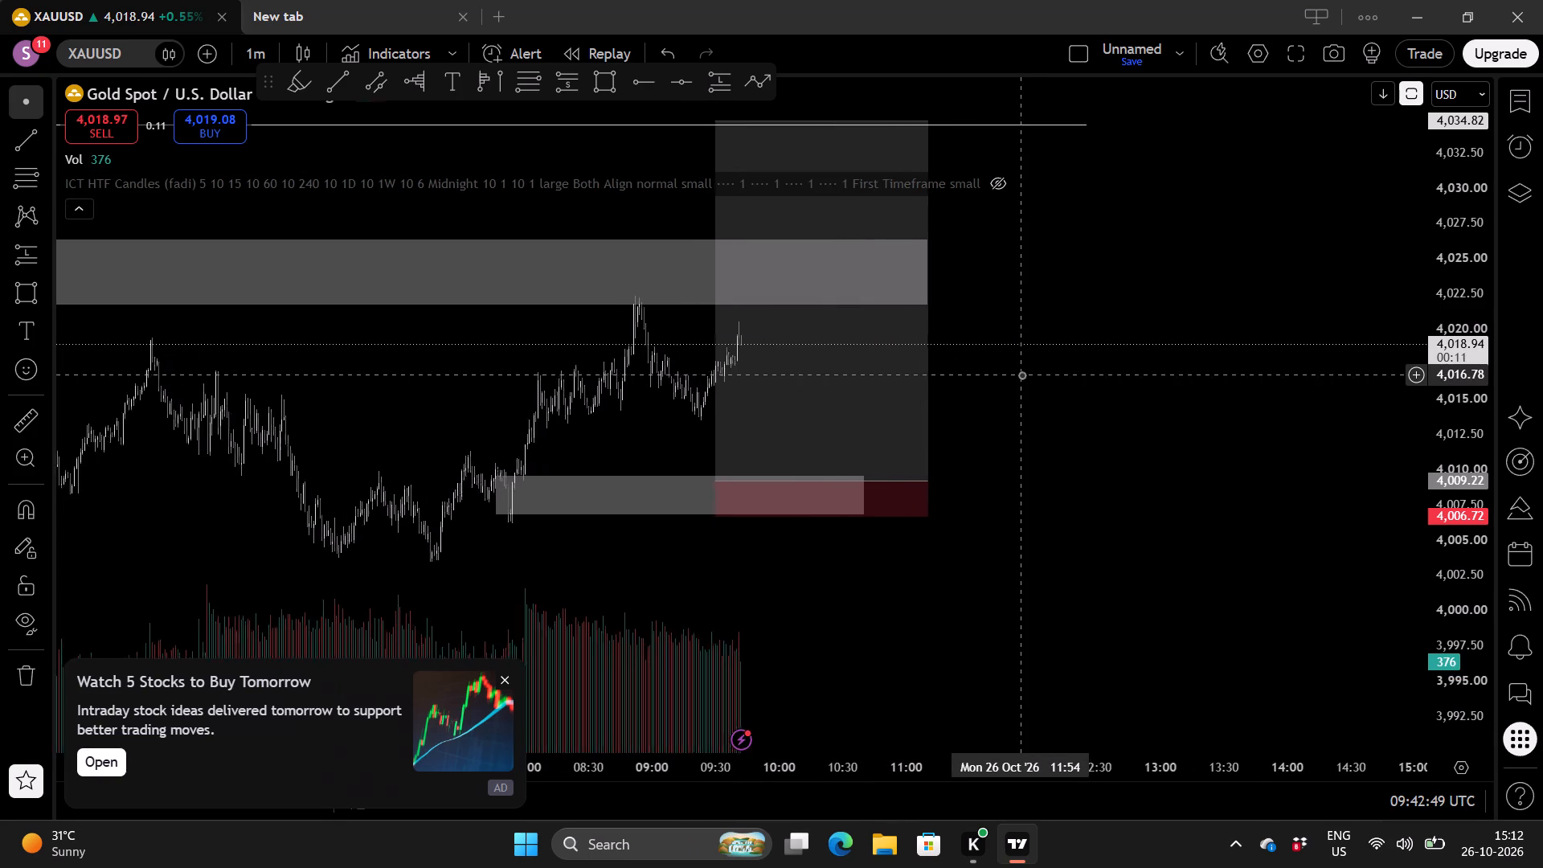
pyautogui.scroll(1, 1021, 375)
pyautogui.scroll(5, 1442, 405)
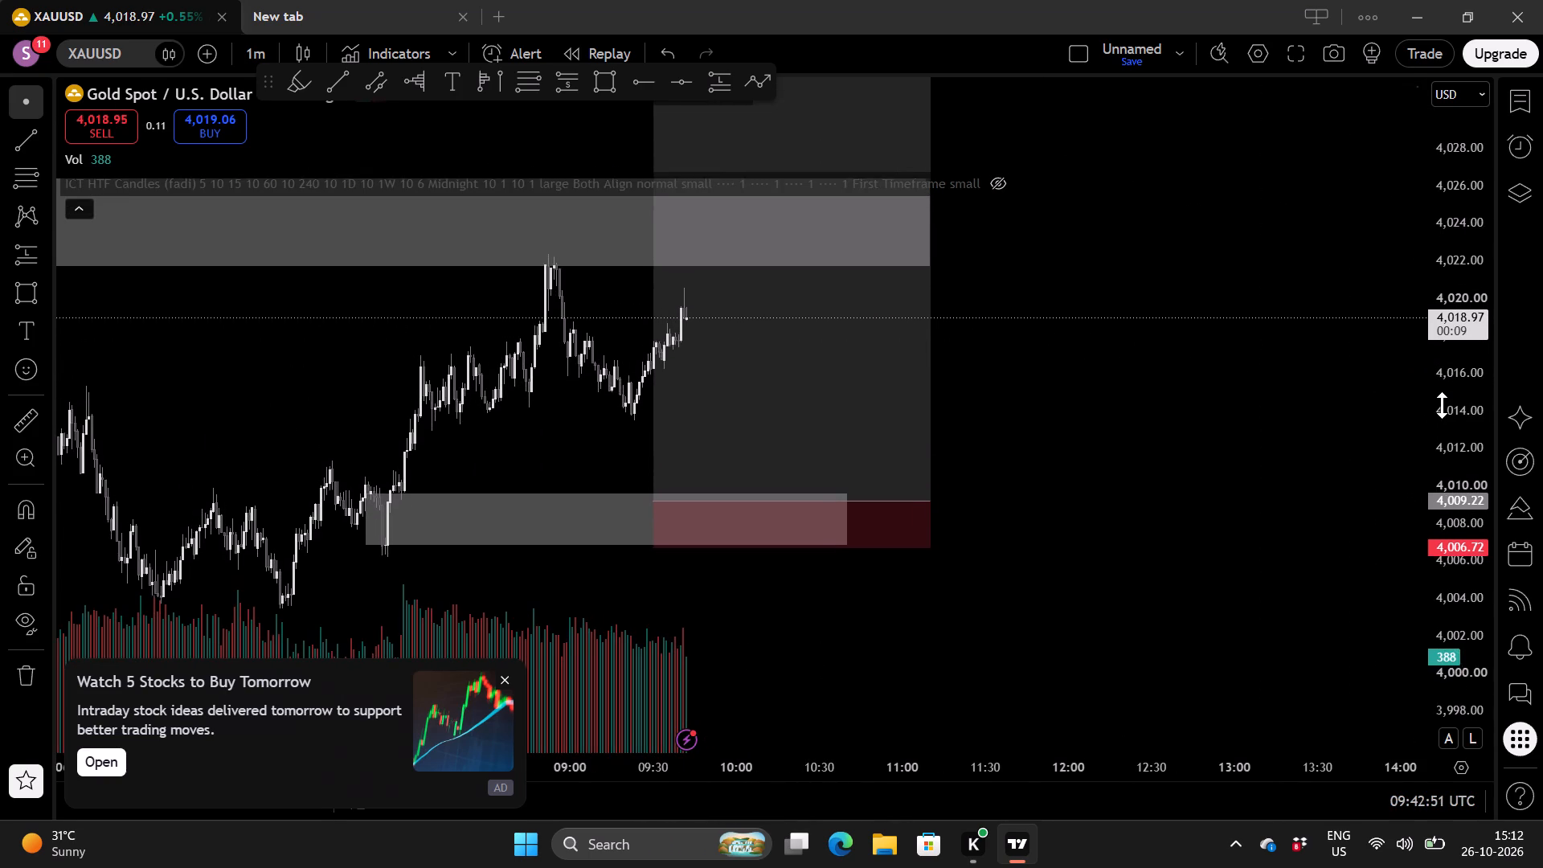
pyautogui.hscroll(1, 1258, 397)
pyautogui.scroll(1, 1224, 383)
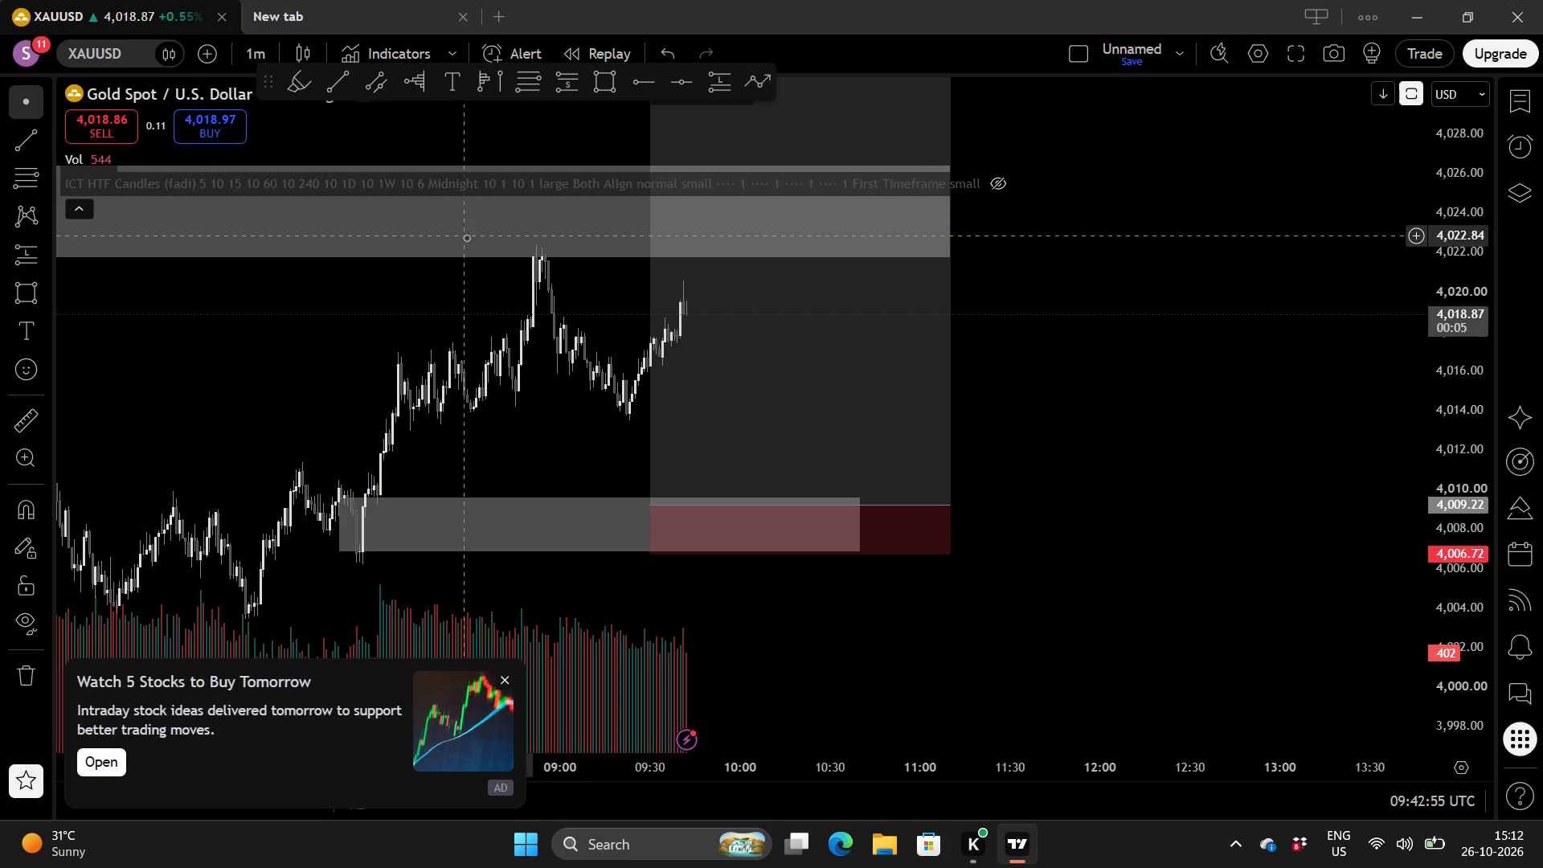
pyautogui.click(31, 290)
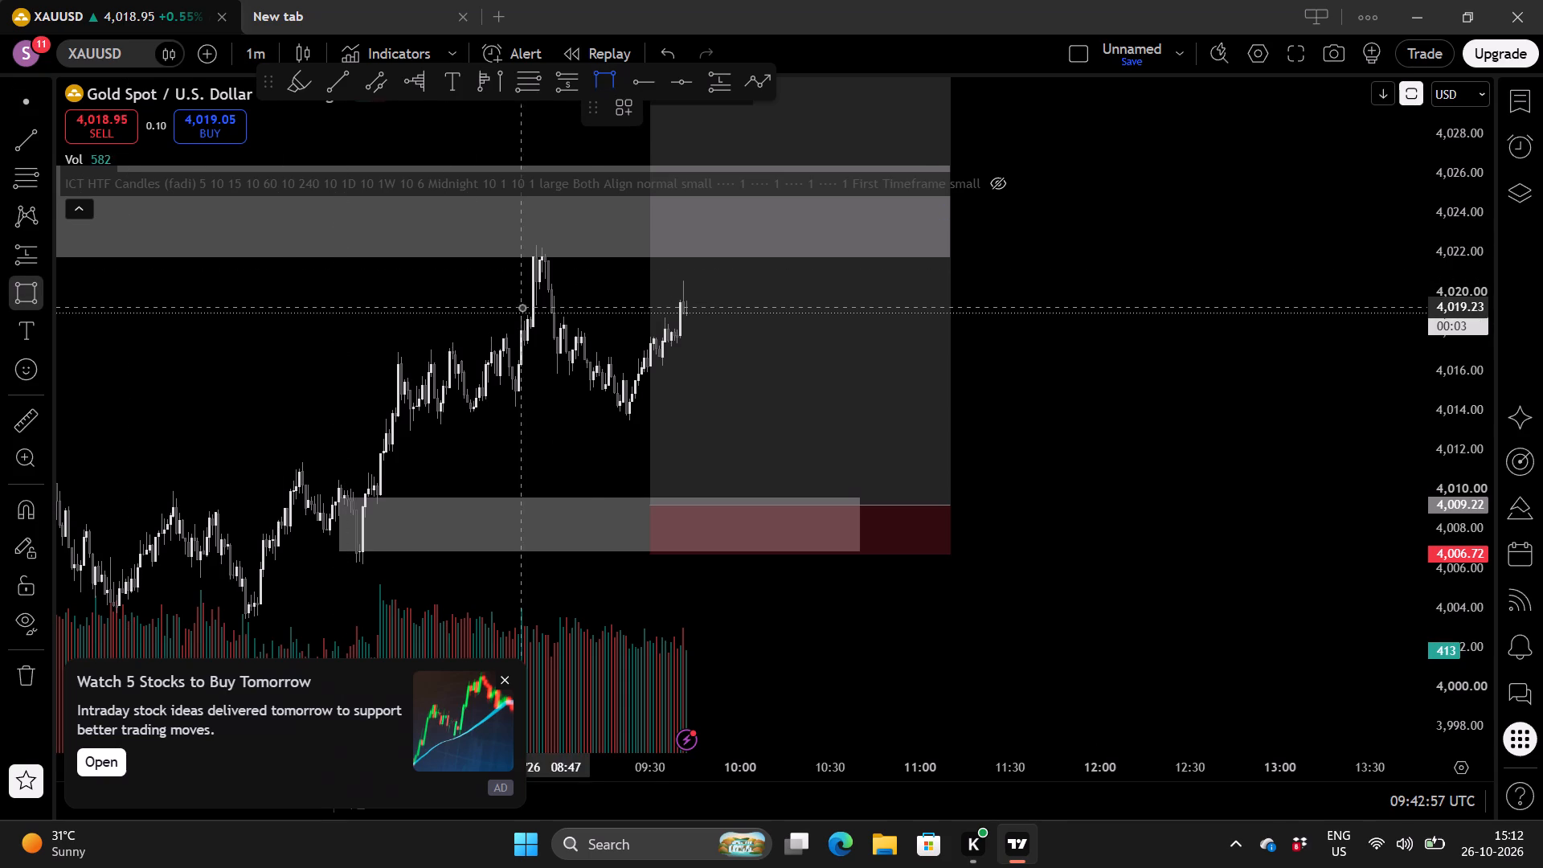
pyautogui.moveTo(544, 248); pyautogui.dragTo(794, 309)
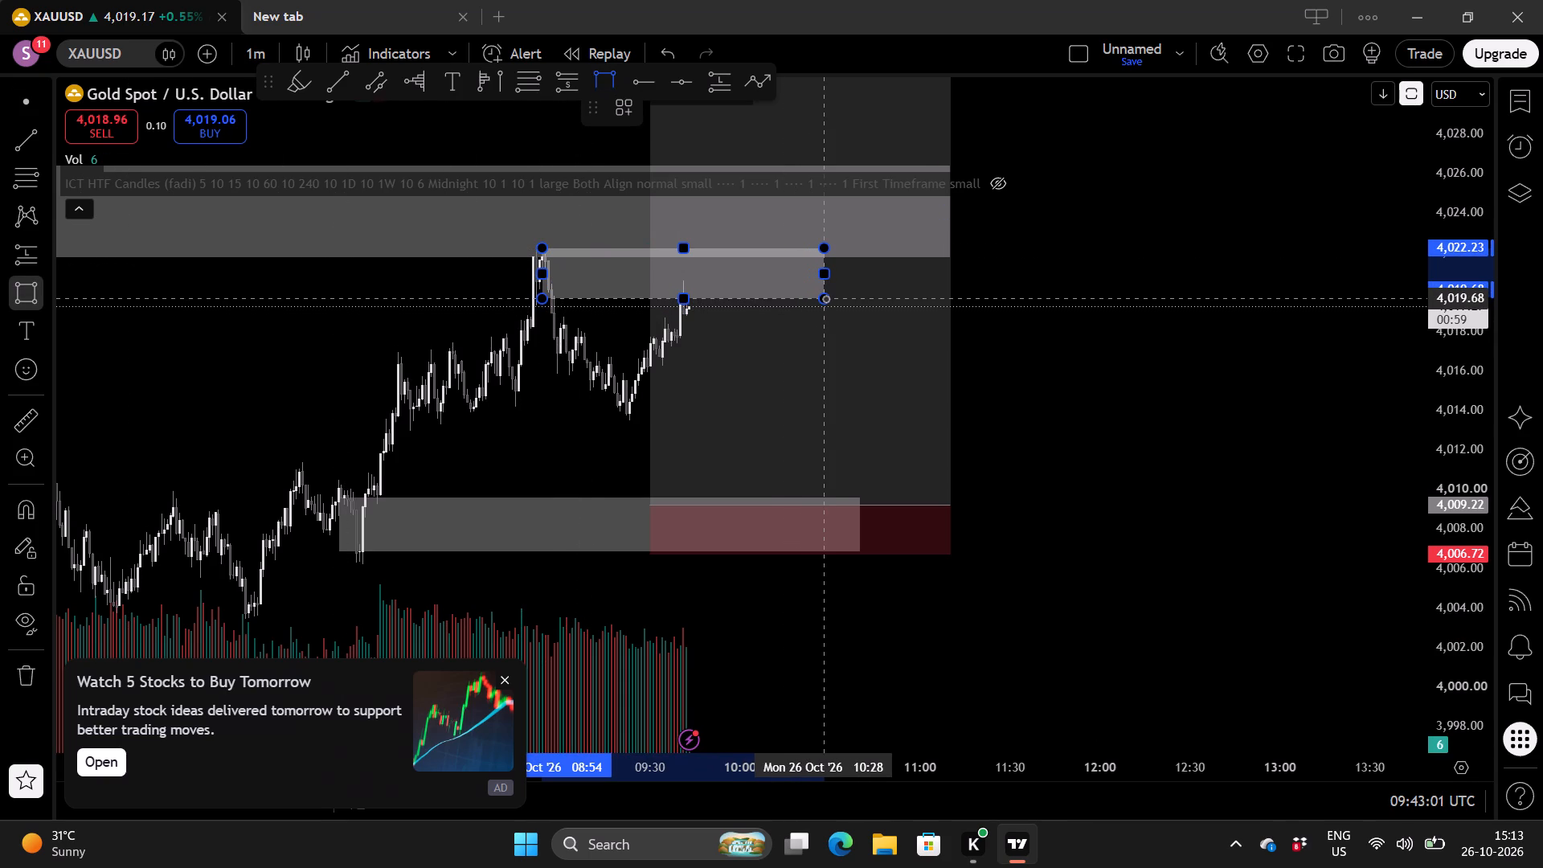
pyautogui.click(825, 298)
pyautogui.click(1036, 353)
# Place a short position from 09:48 to 10:07 below the upper swing-high rectangle, with entry at 4,019.68 and stop at 4,022.23.
pyautogui.scroll(1, 1036, 353)
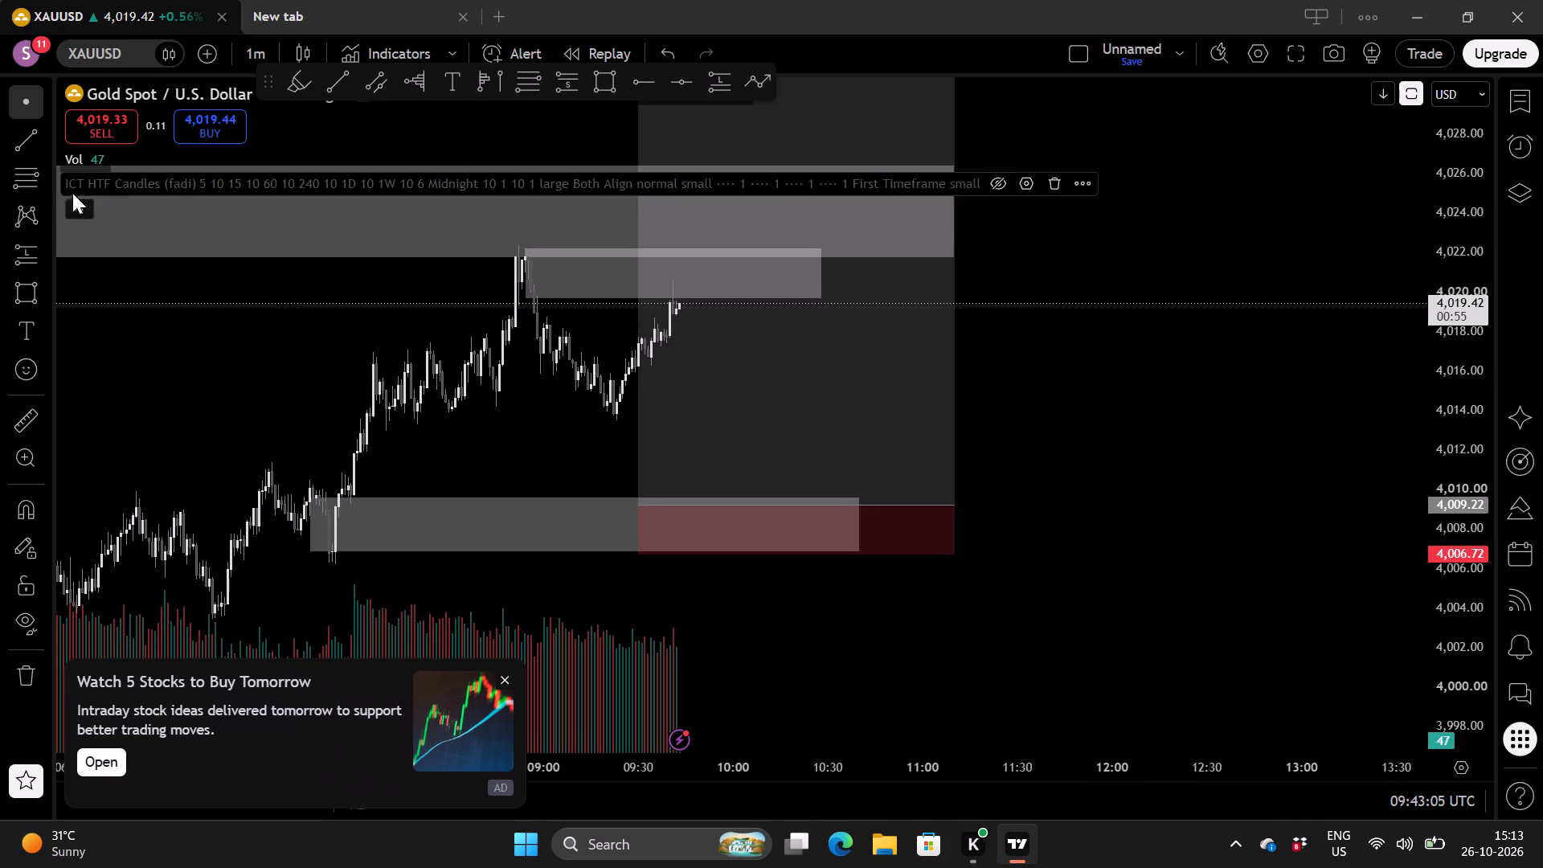
pyautogui.click(47, 256)
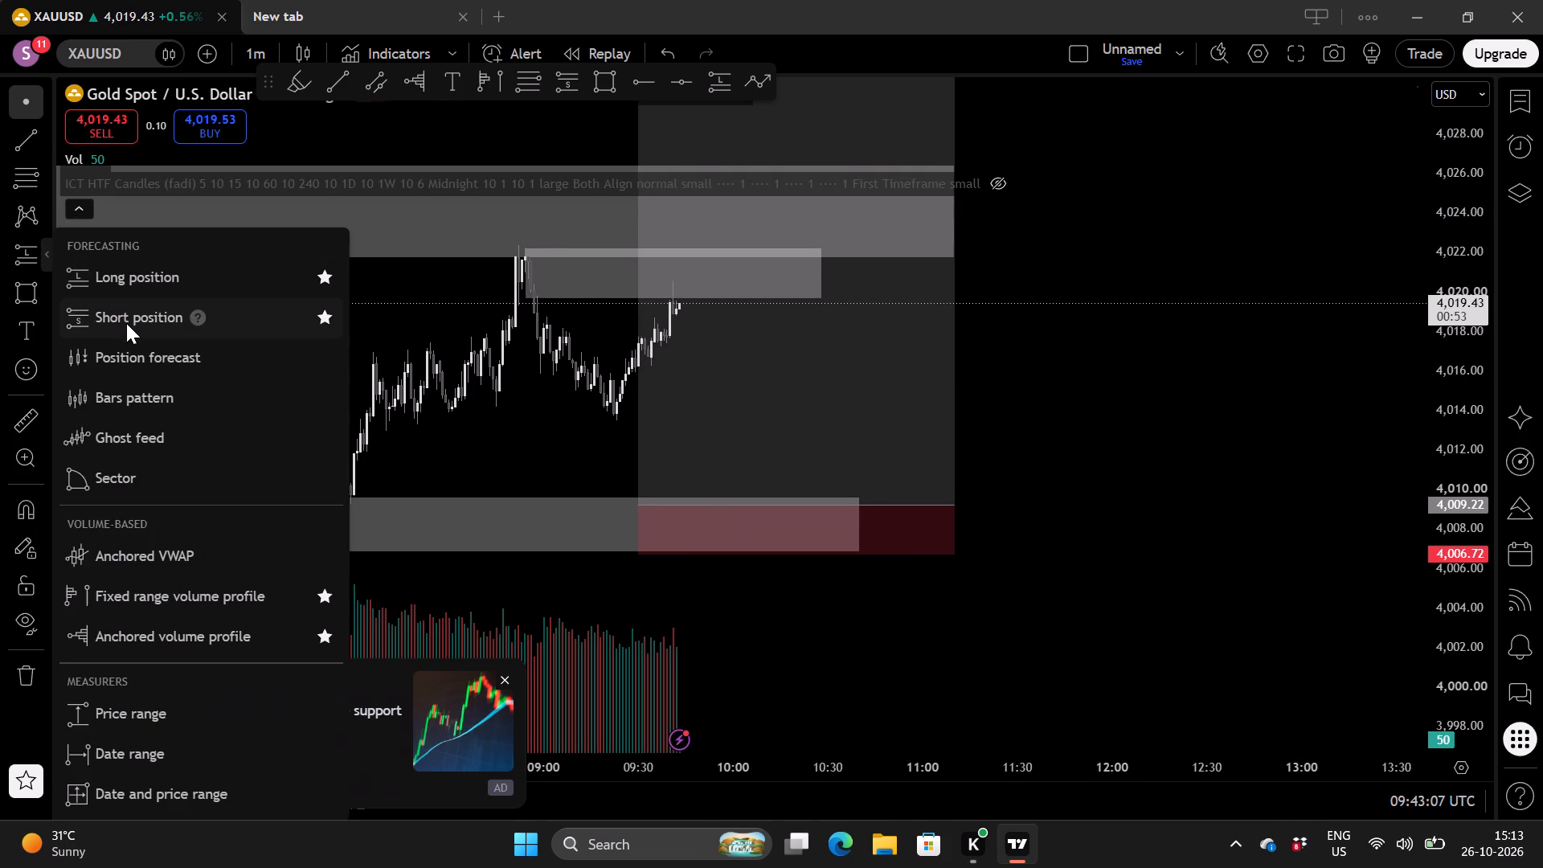
pyautogui.click(126, 323)
pyautogui.click(694, 297)
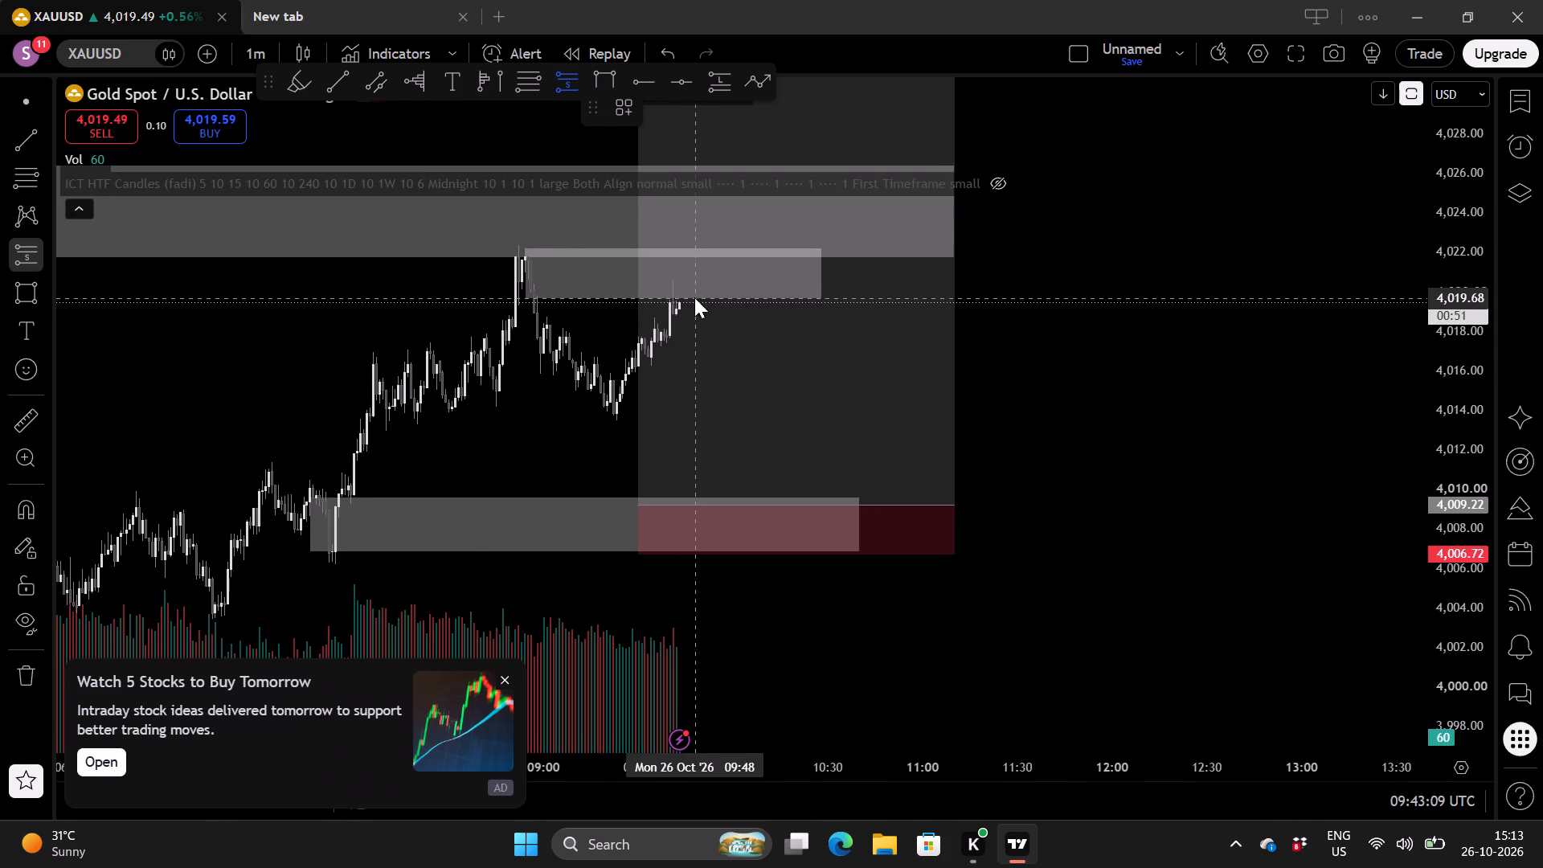
pyautogui.moveTo(695, 219); pyautogui.dragTo(683, 249)
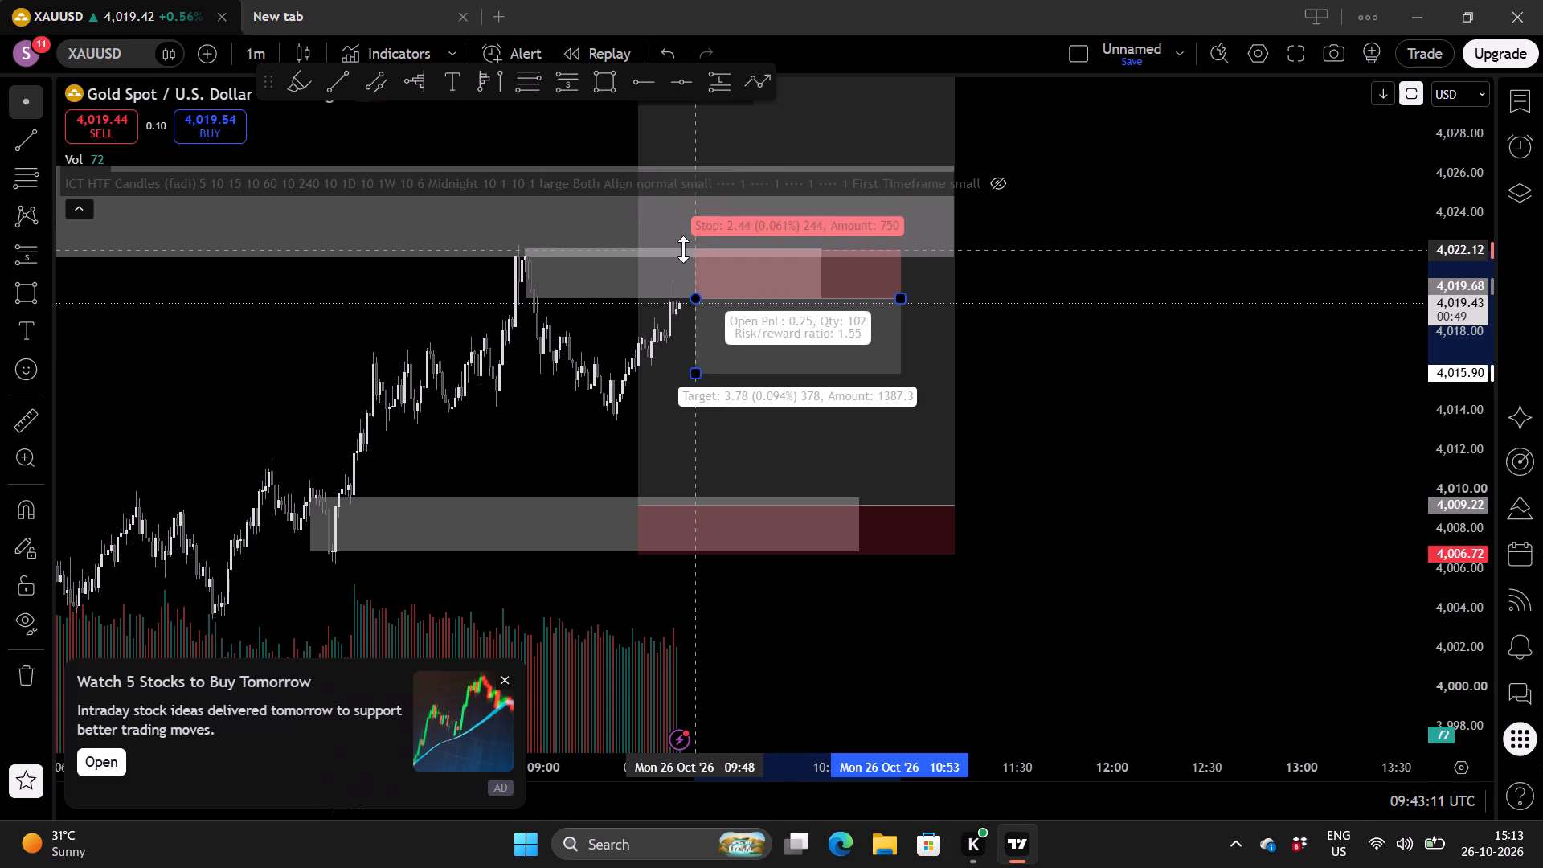
pyautogui.moveTo(683, 249); pyautogui.dragTo(682, 248)
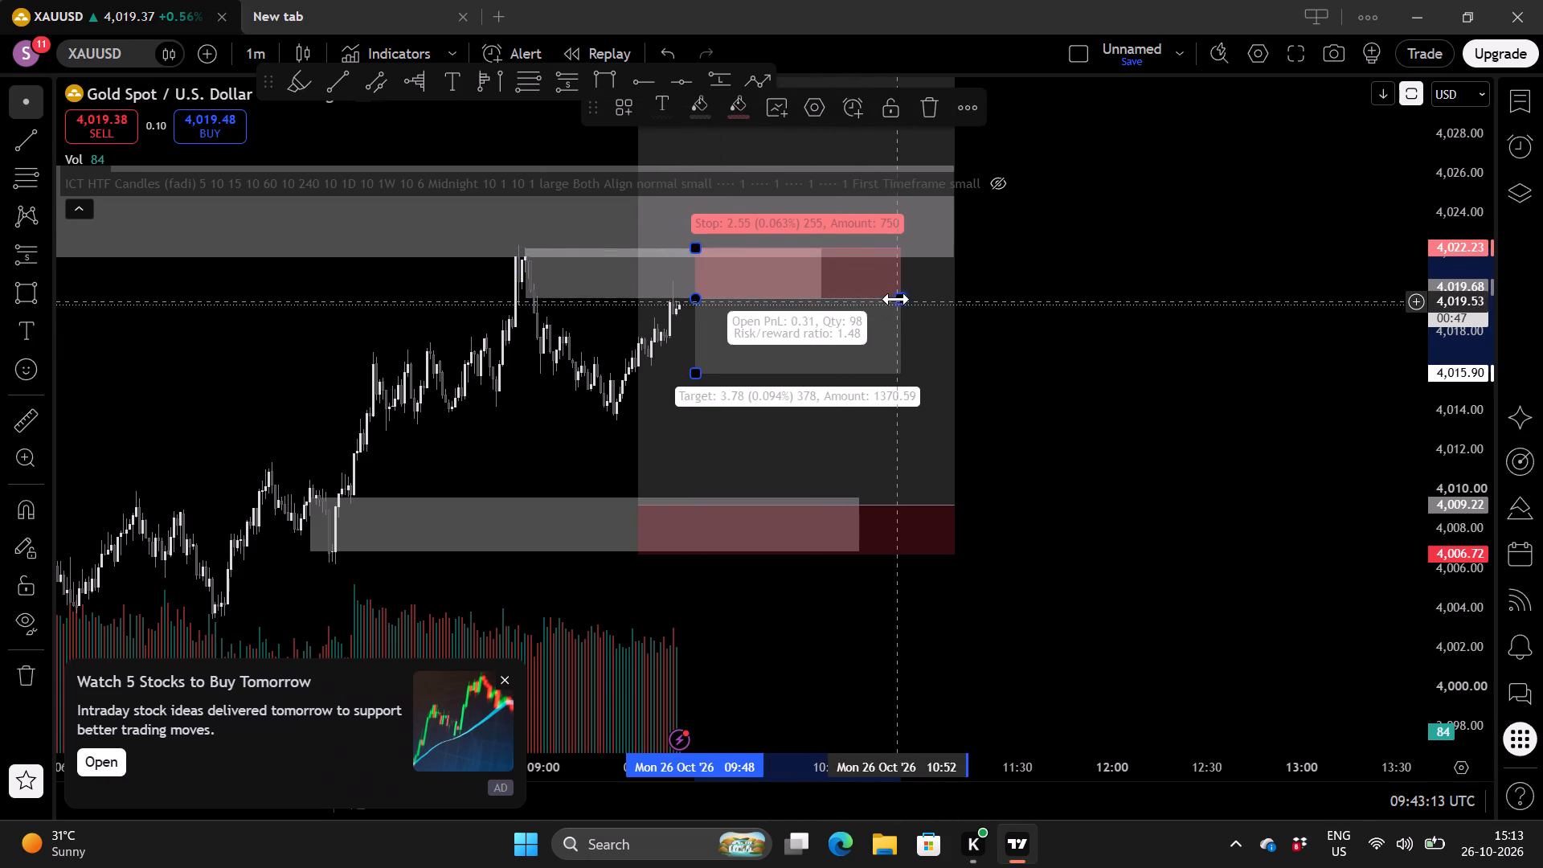
pyautogui.moveTo(897, 298); pyautogui.dragTo(757, 294)
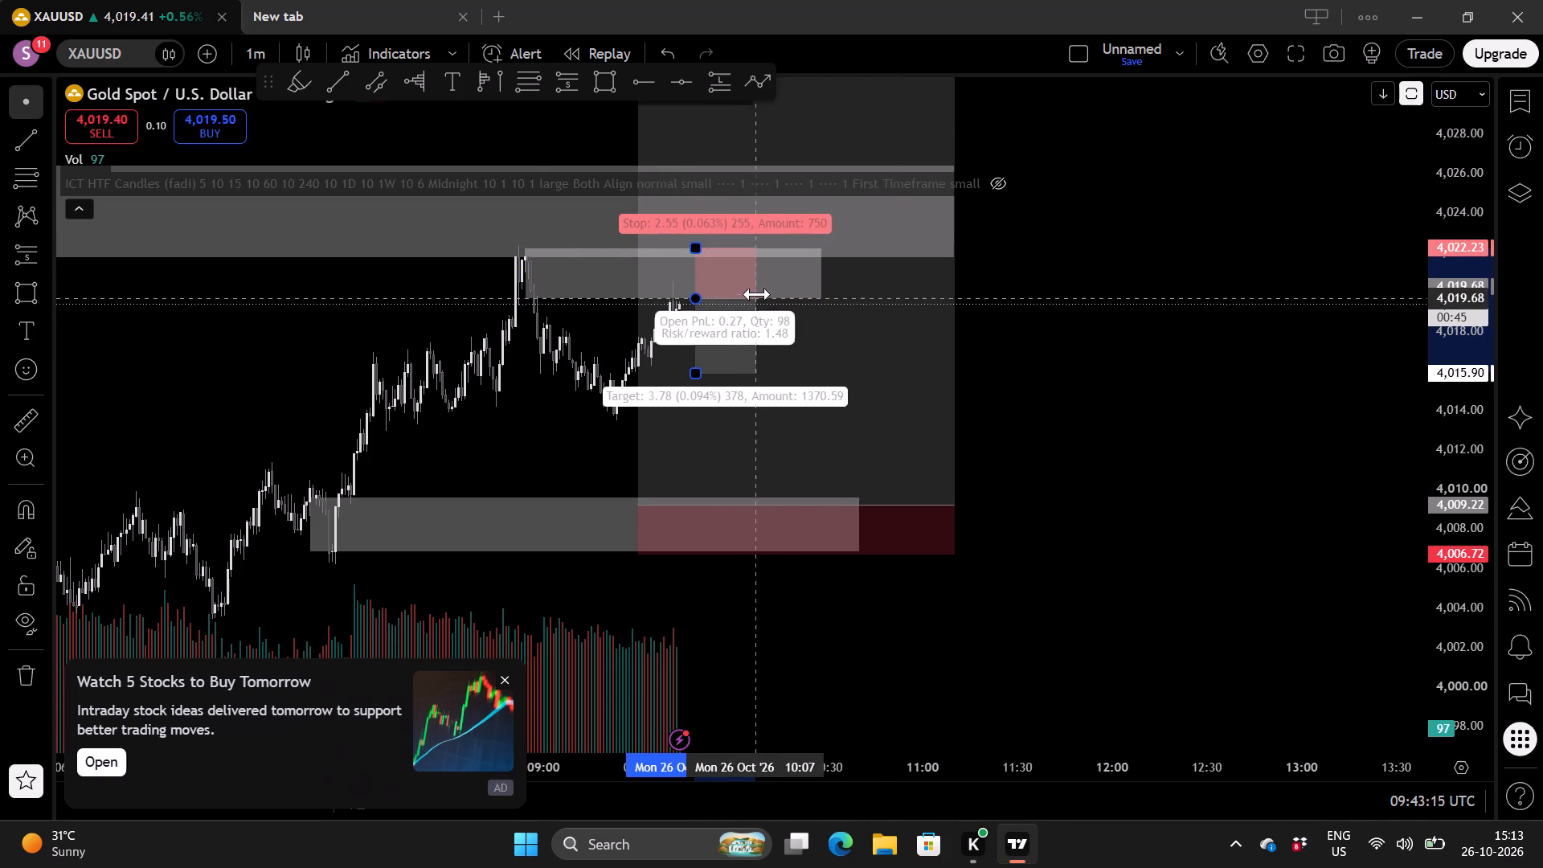
# Extend the short position's target down to 4,009.31, near the long position's entry level.
pyautogui.moveTo(694, 375); pyautogui.dragTo(704, 465)
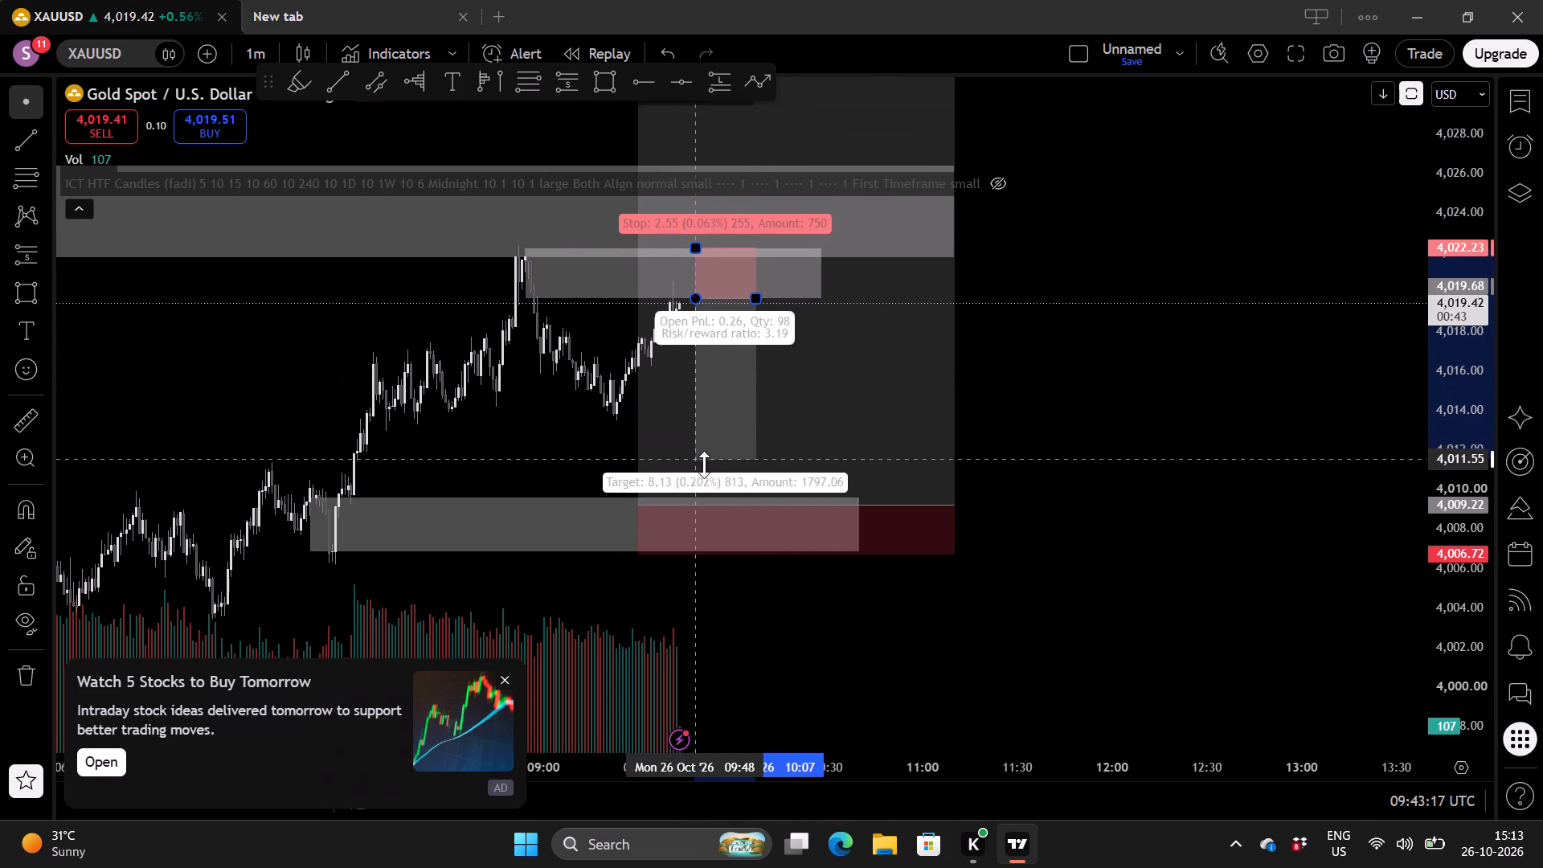
pyautogui.moveTo(704, 465); pyautogui.dragTo(713, 492)
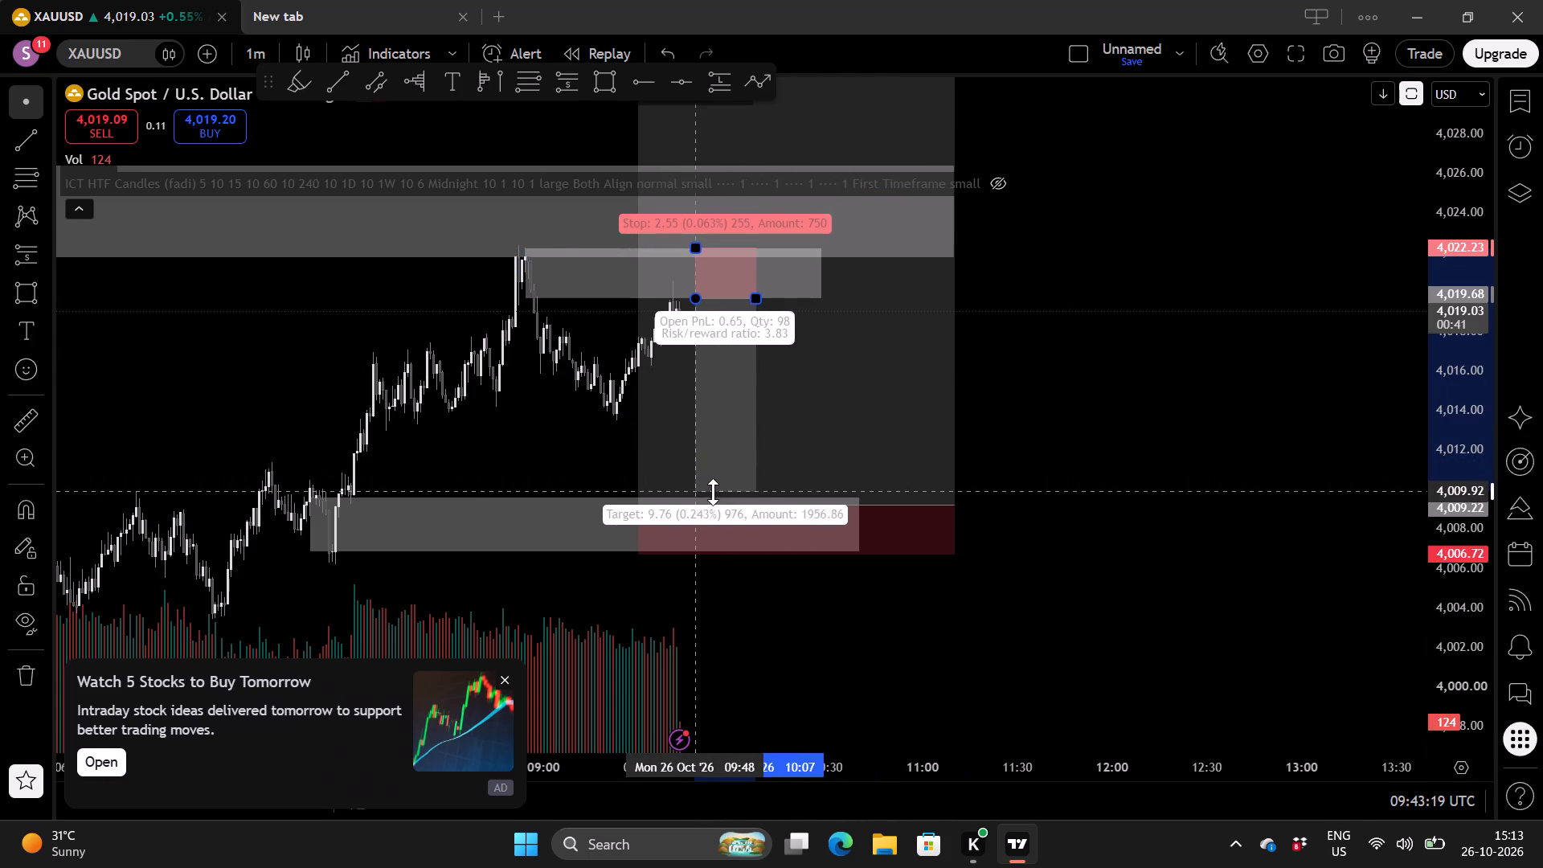
pyautogui.moveTo(713, 492); pyautogui.dragTo(727, 494)
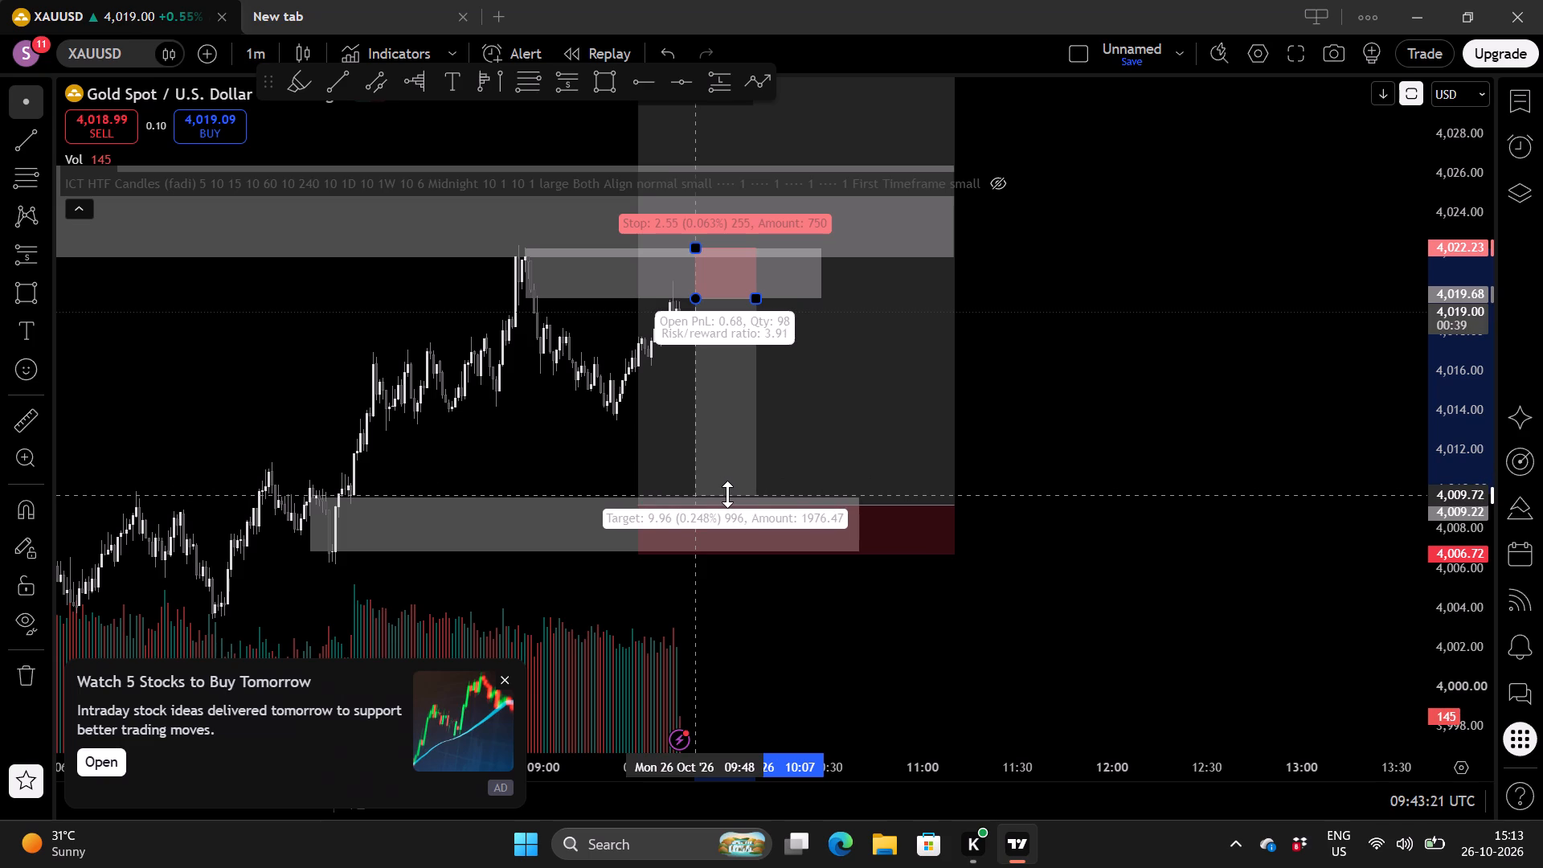
pyautogui.moveTo(727, 494); pyautogui.dragTo(730, 502)
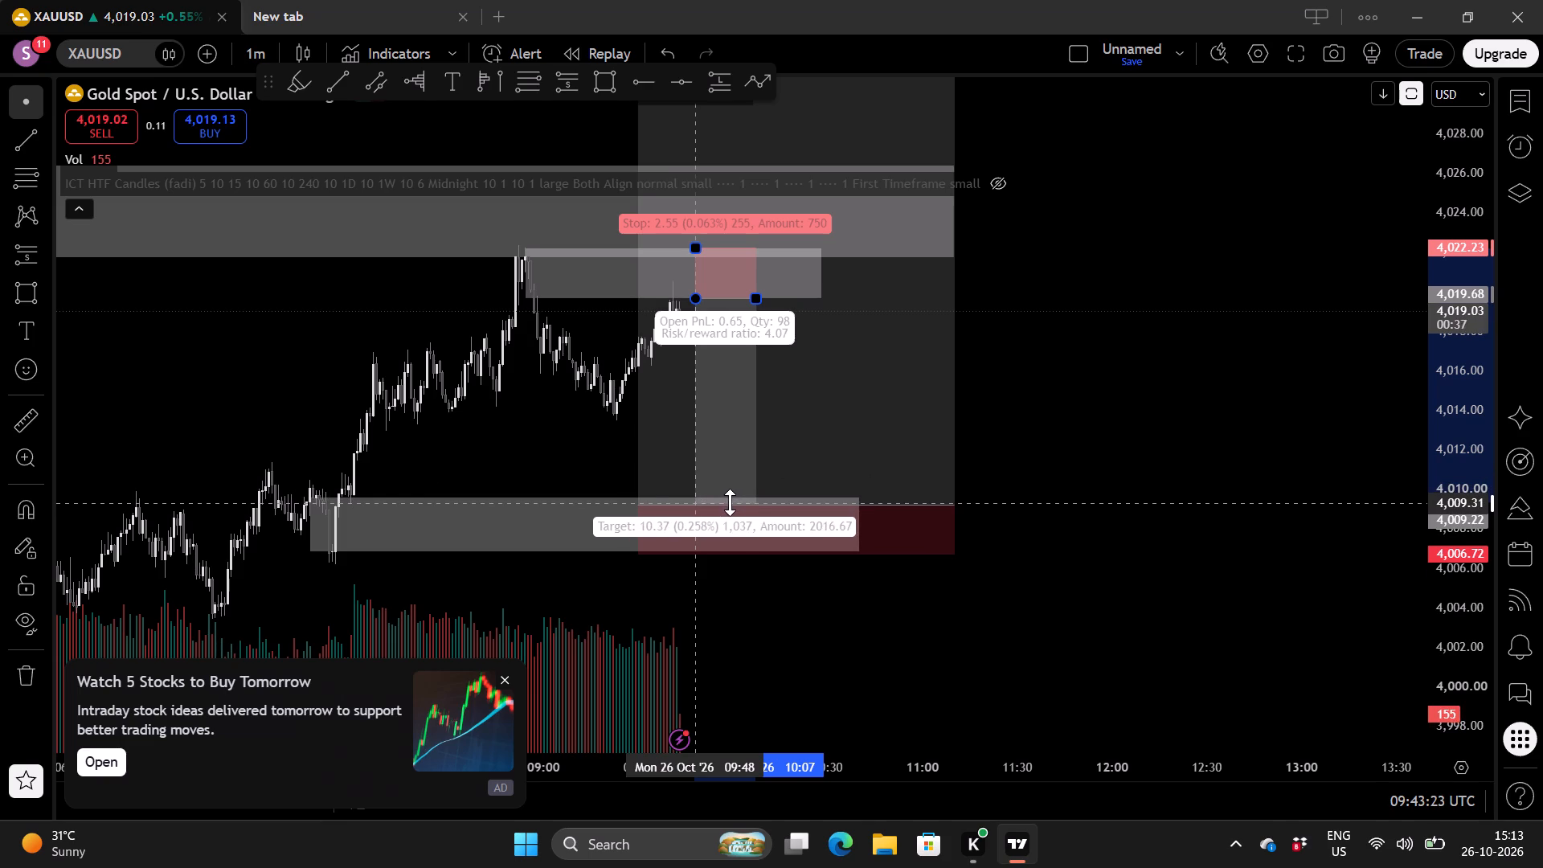
pyautogui.moveTo(730, 502); pyautogui.dragTo(732, 502)
pyautogui.click(1023, 421)
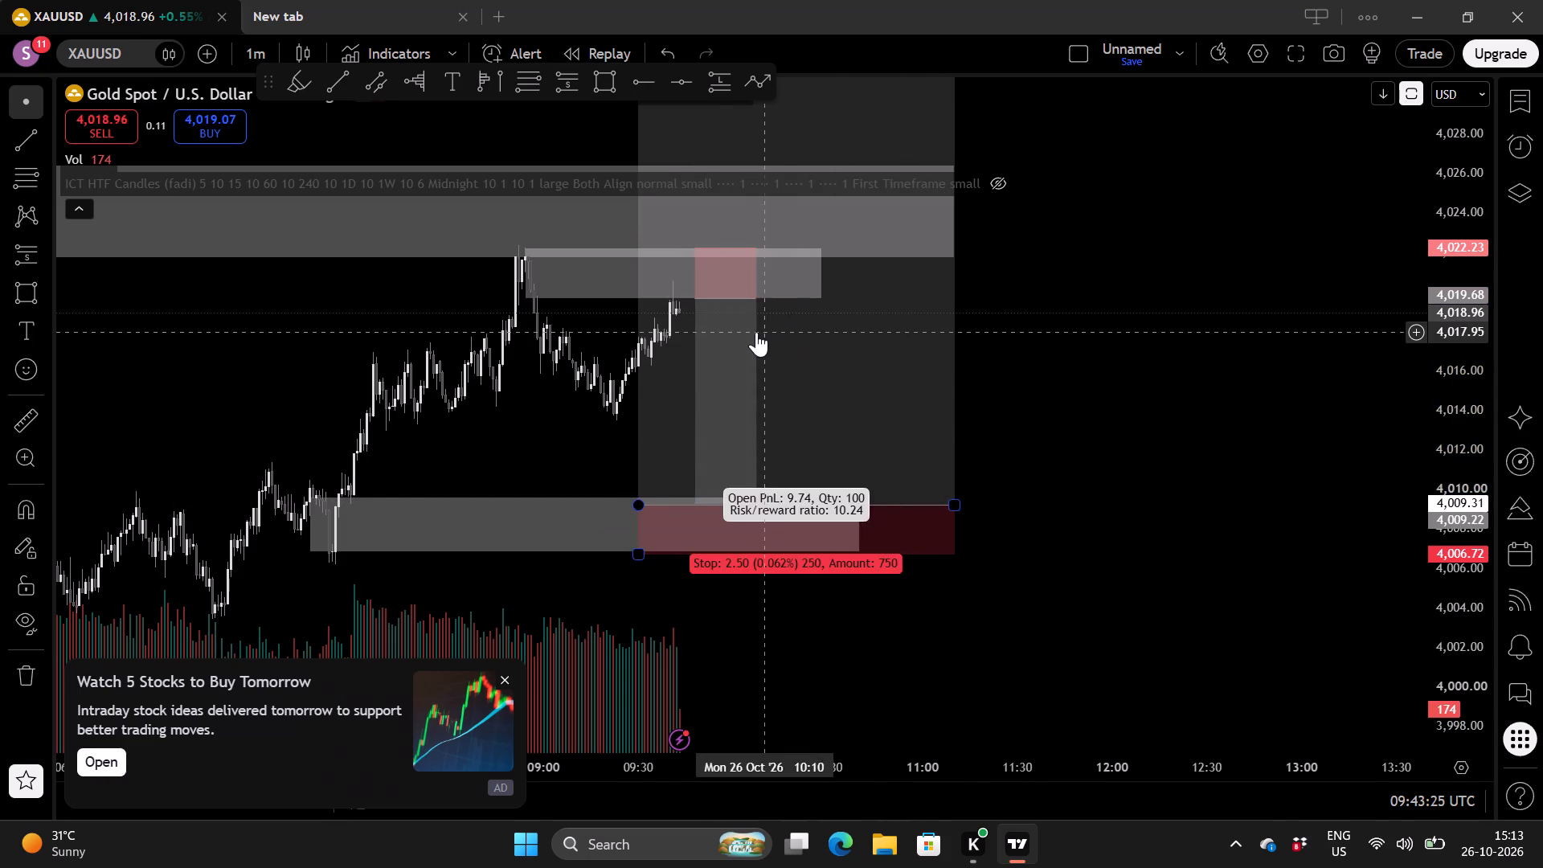
# Move the short position back to the latest candle, with entry at 4,019.58, stop at 4,022.13, target at 4,009.21 and end at 10:01.
pyautogui.moveTo(722, 328); pyautogui.dragTo(702, 330)
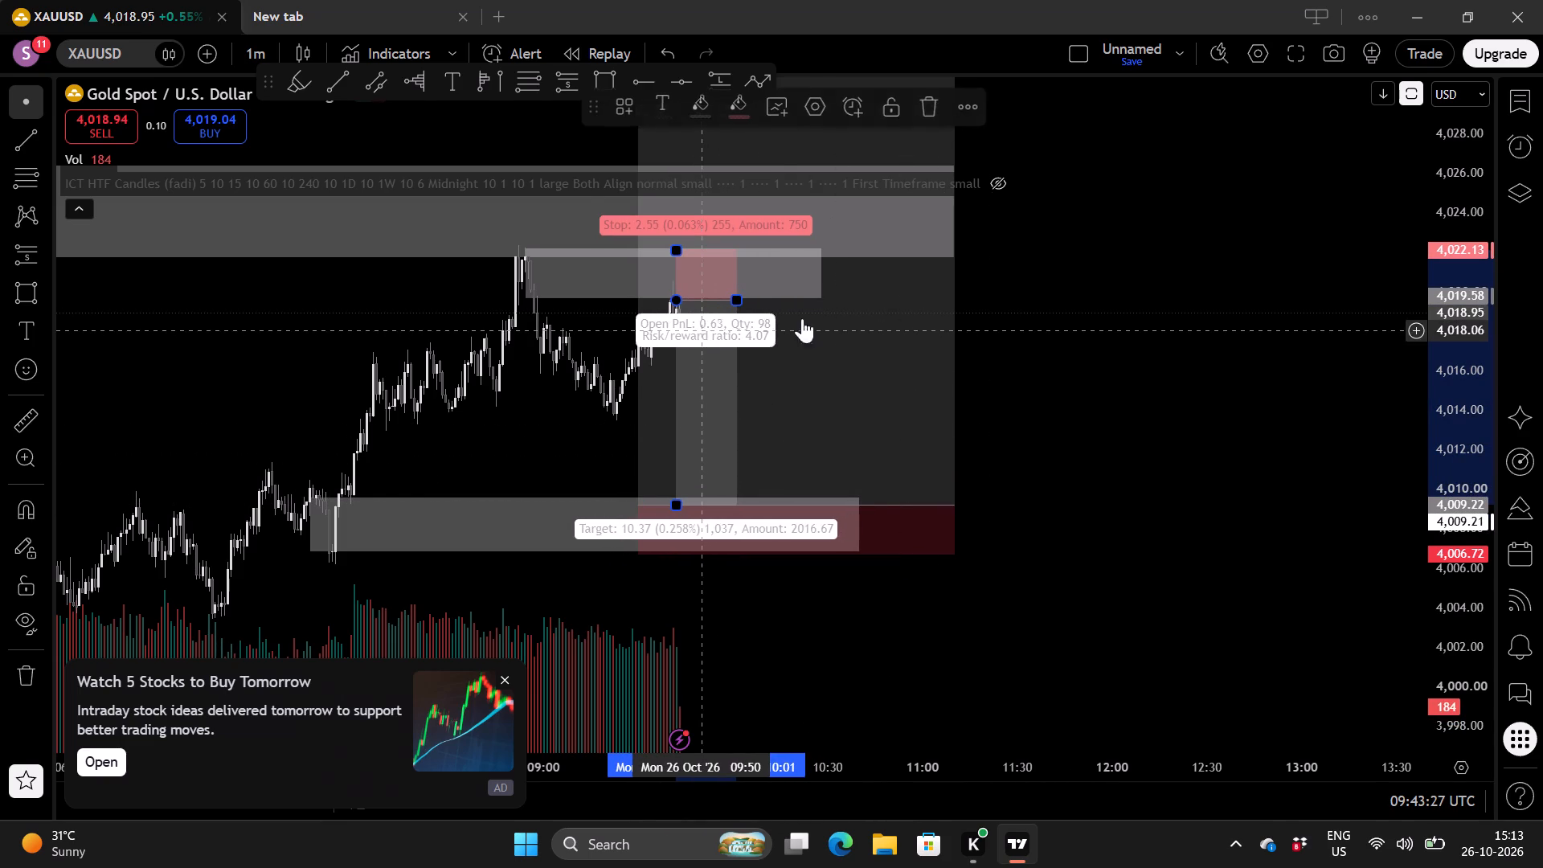
pyautogui.click(1107, 347)
# Capture a full-screen screenshot of the chart with the long and short positions using the Snipping Tool.
pyautogui.hscroll(1, 1107, 347)
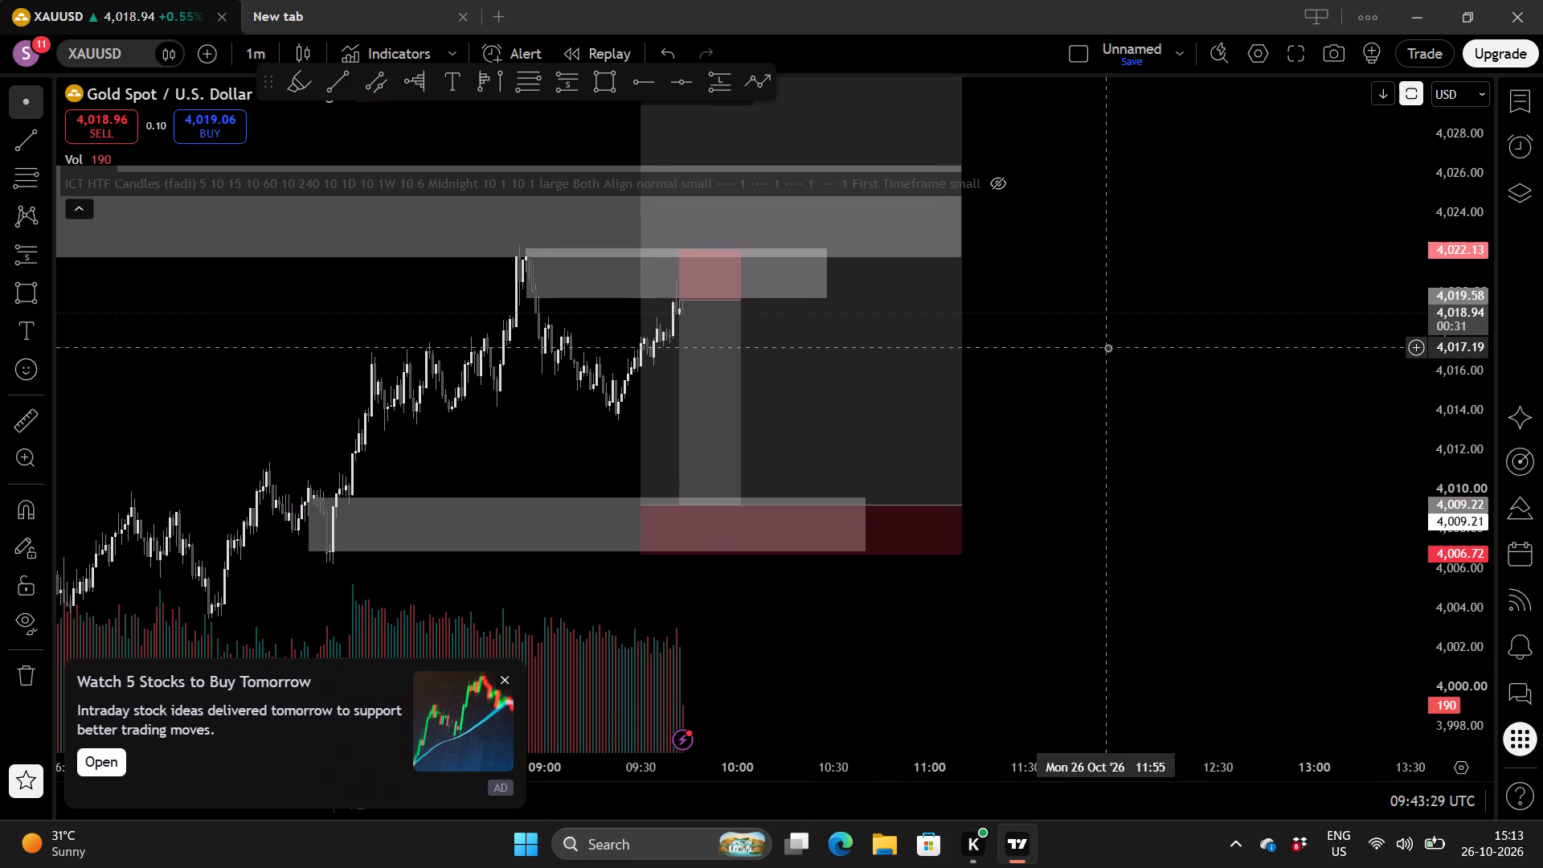
pyautogui.press('Print')
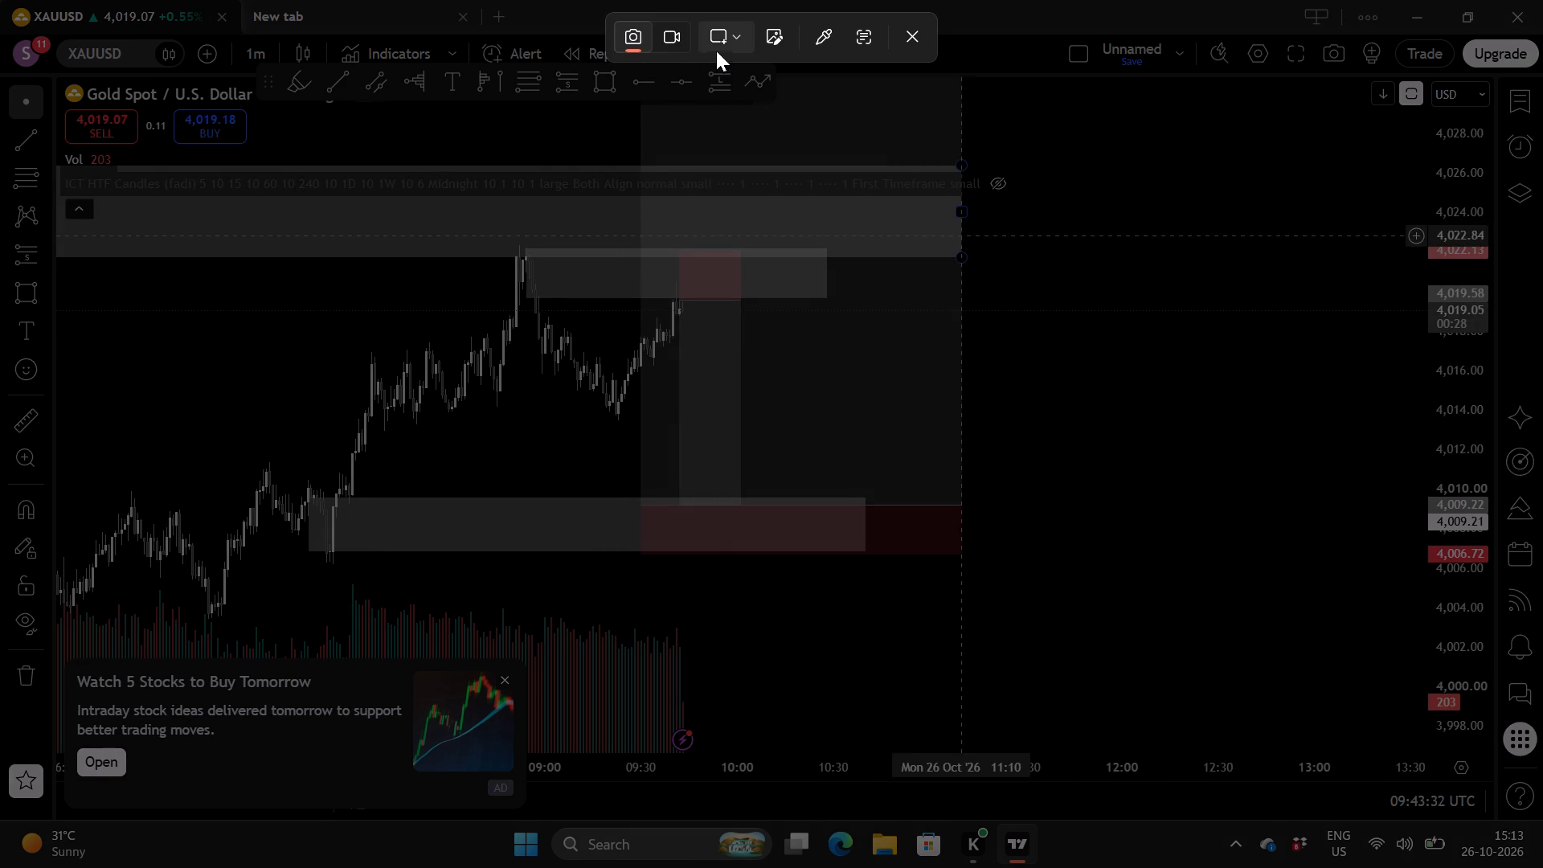
pyautogui.click(725, 39)
pyautogui.click(757, 114)
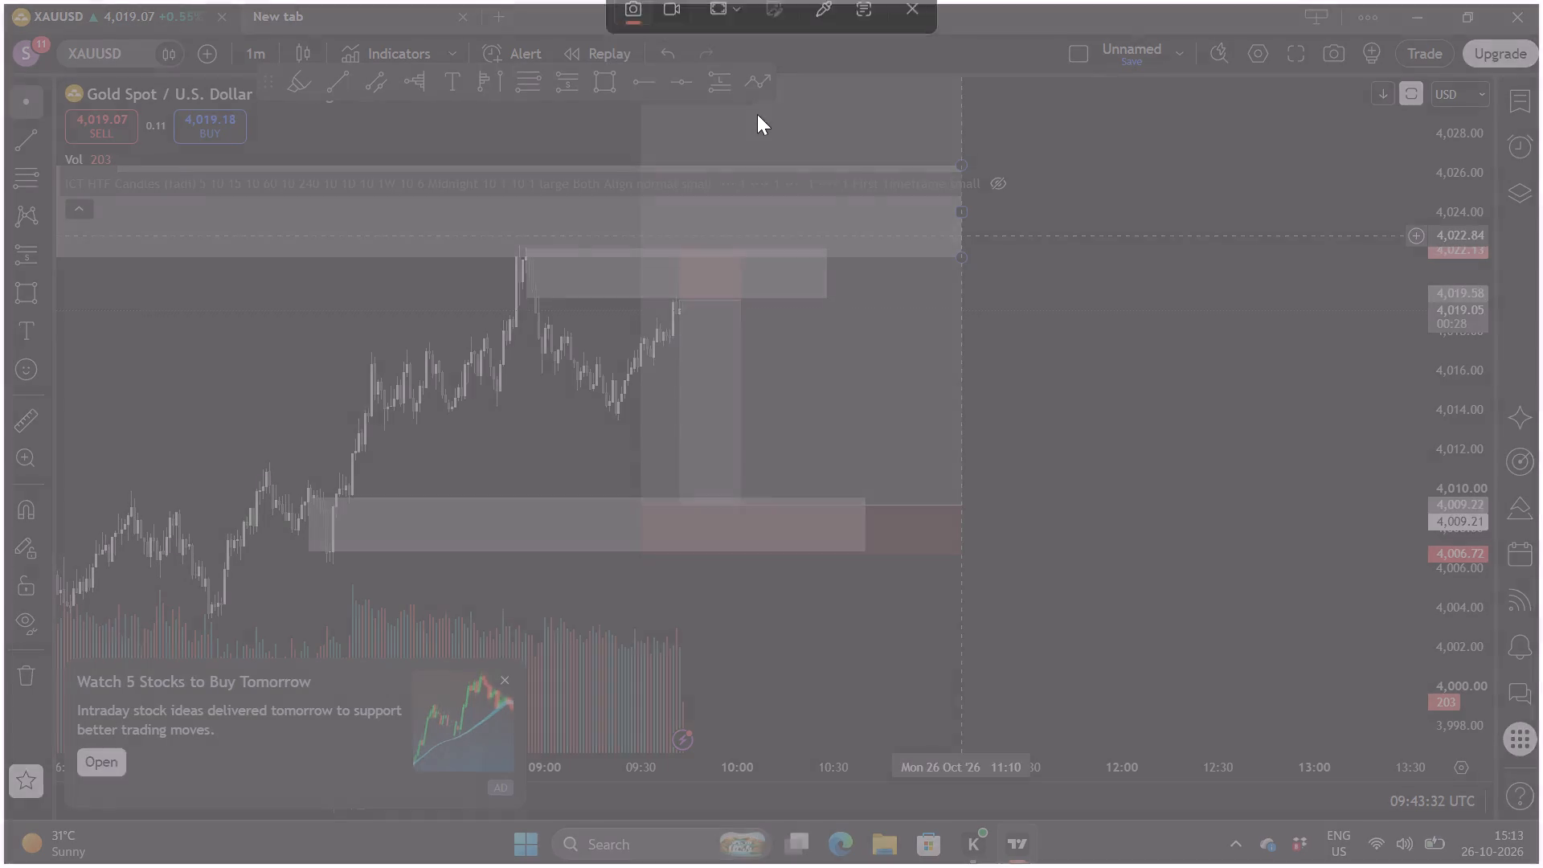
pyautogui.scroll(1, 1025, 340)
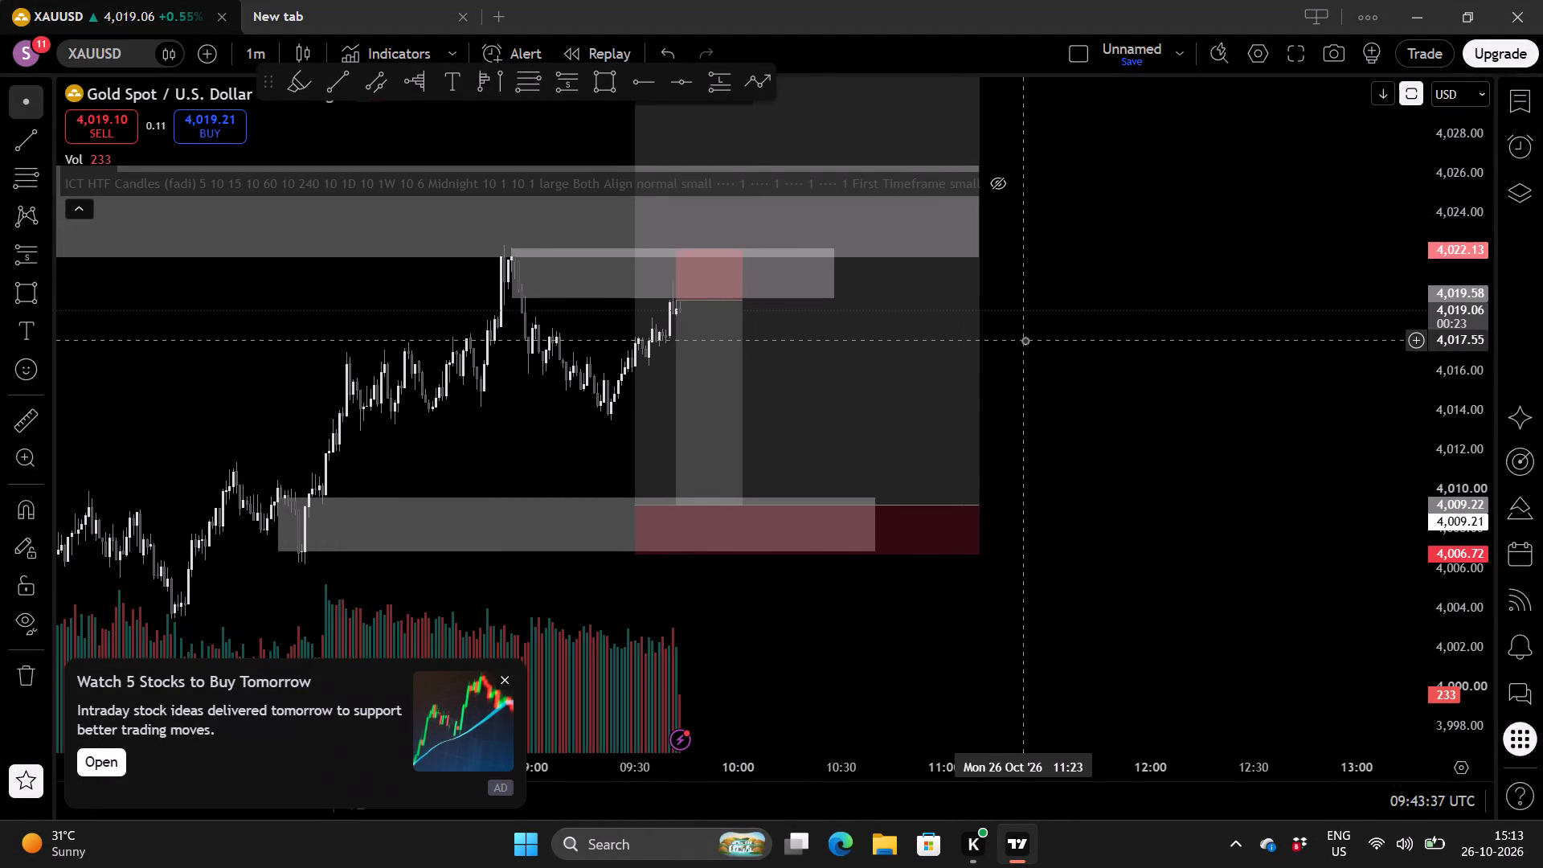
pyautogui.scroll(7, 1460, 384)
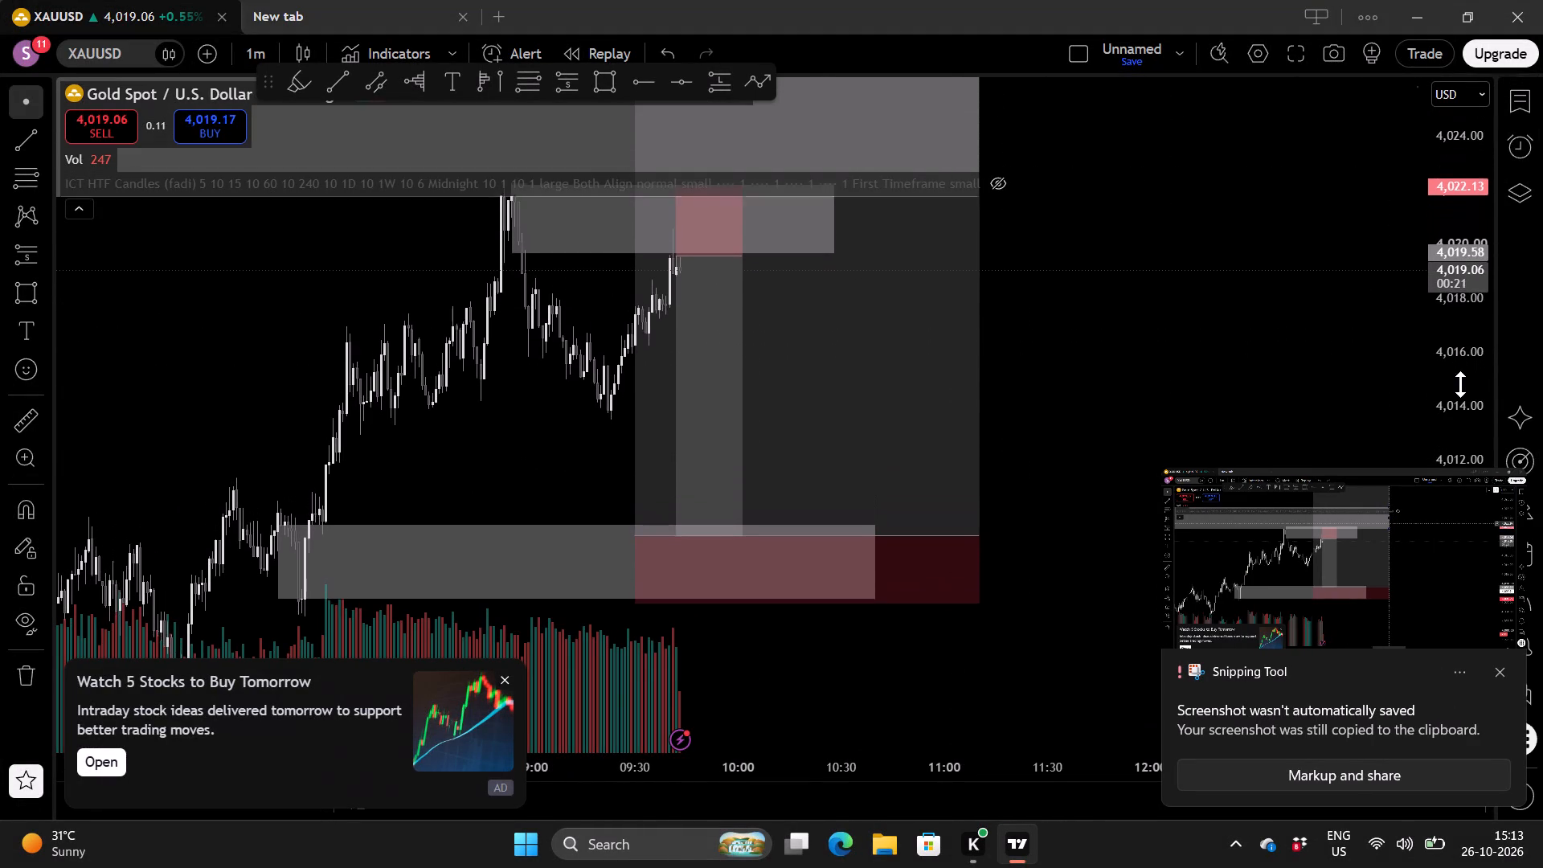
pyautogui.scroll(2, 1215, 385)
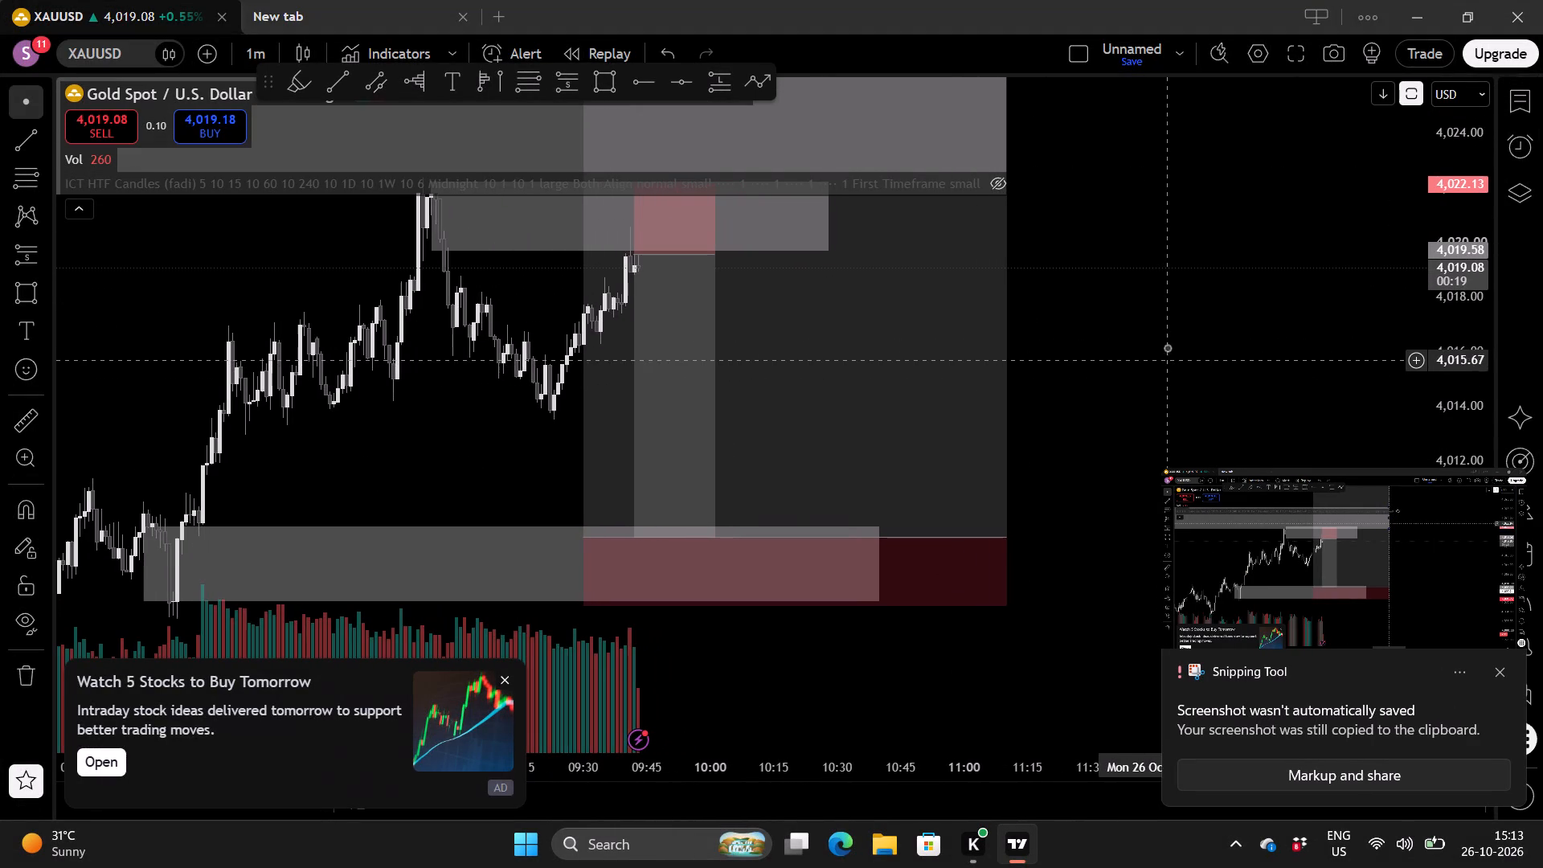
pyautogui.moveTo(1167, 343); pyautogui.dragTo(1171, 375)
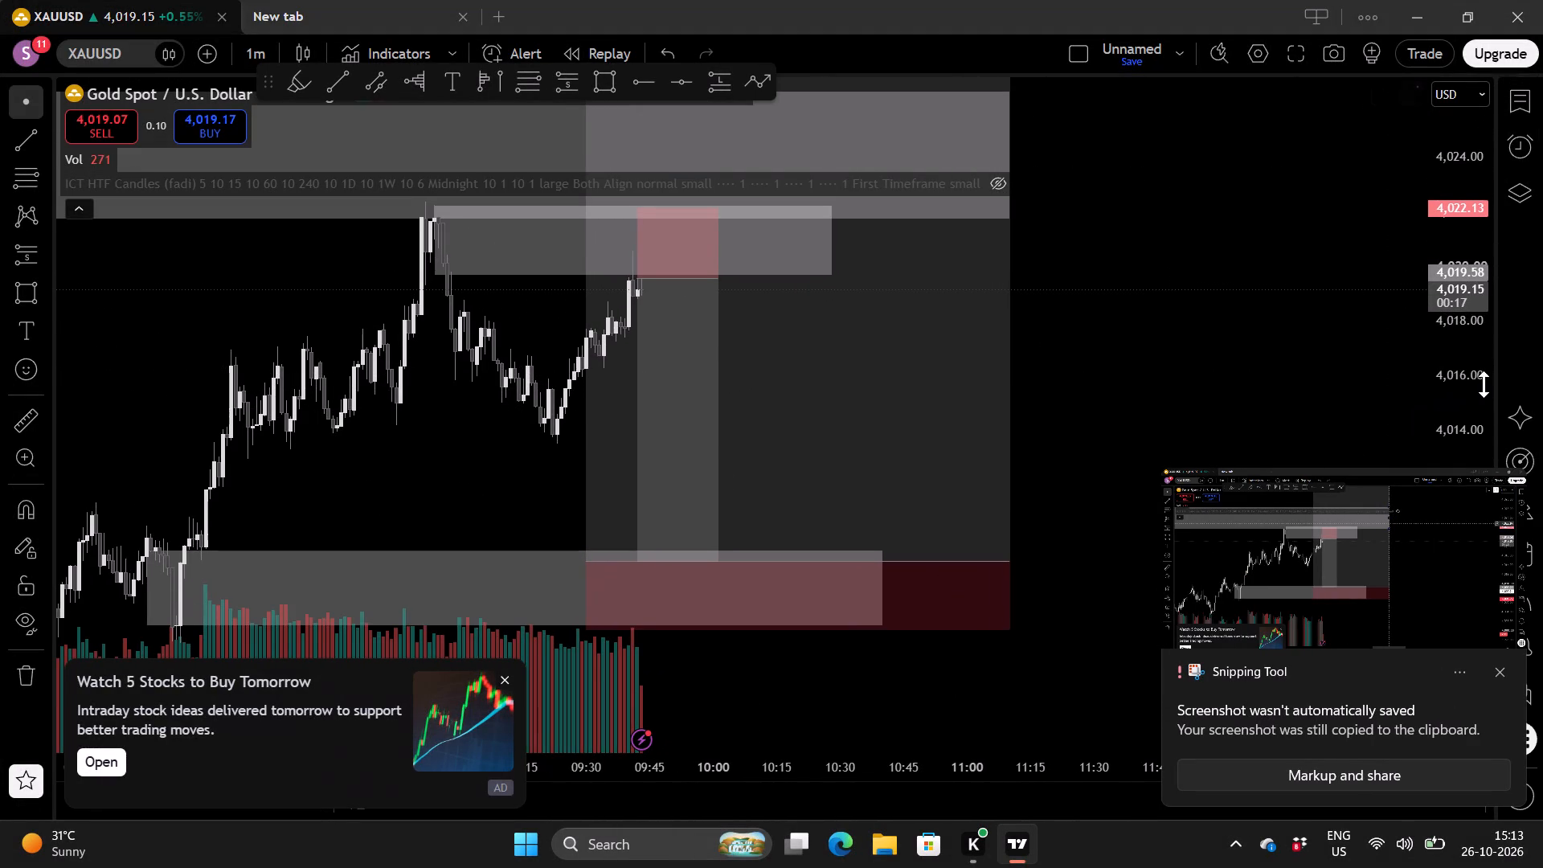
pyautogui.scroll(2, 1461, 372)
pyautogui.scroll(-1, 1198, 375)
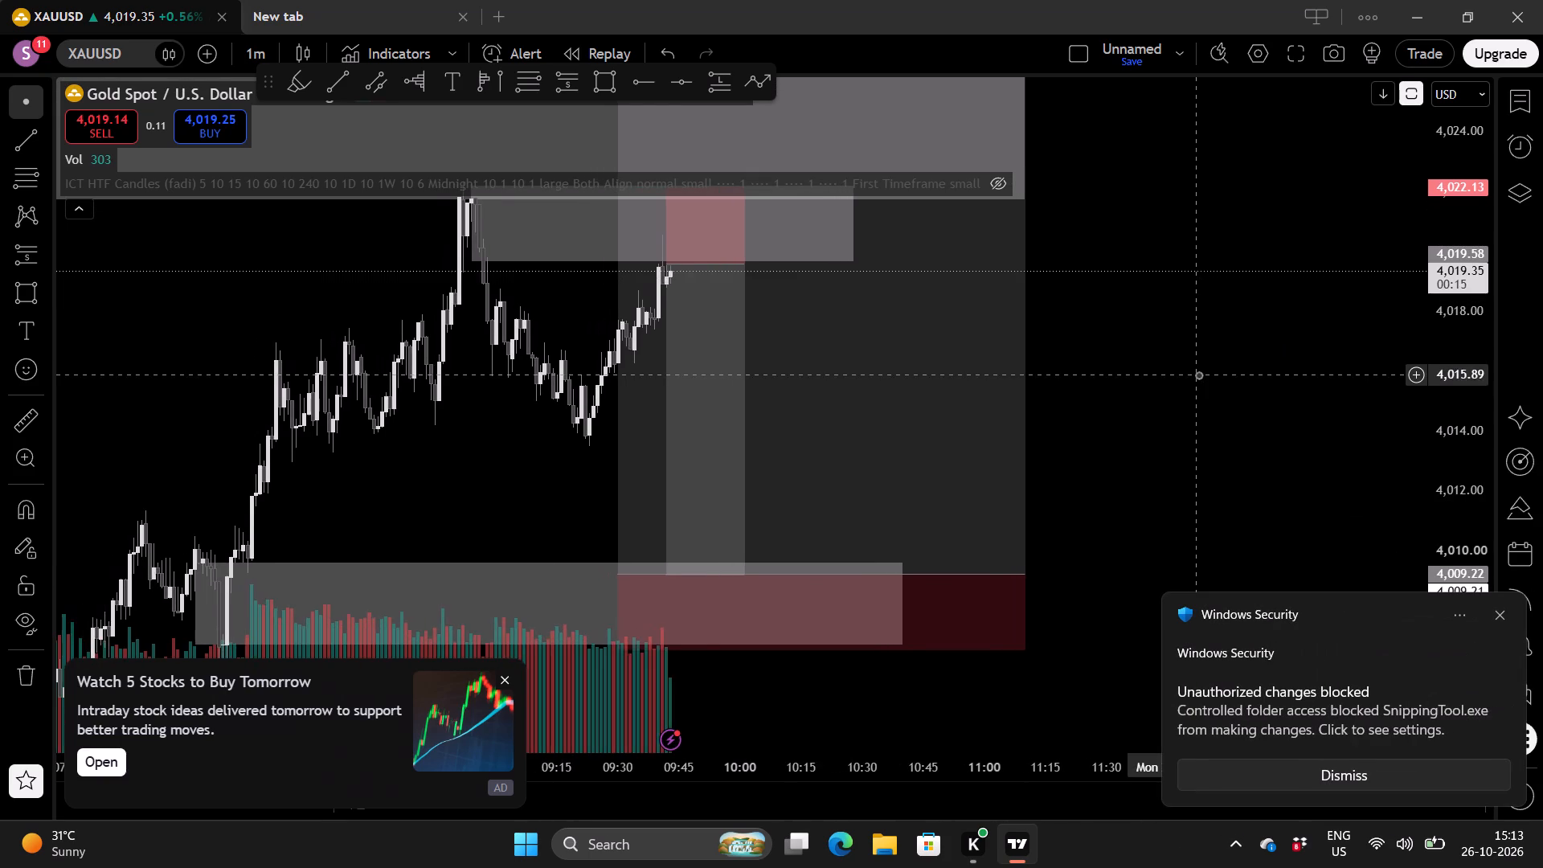
# Dismiss the Windows Security notification about the blocked Snipping Tool changes and bring the marked positions back into clear view.
pyautogui.scroll(-1, 1198, 375)
pyautogui.click(1498, 613)
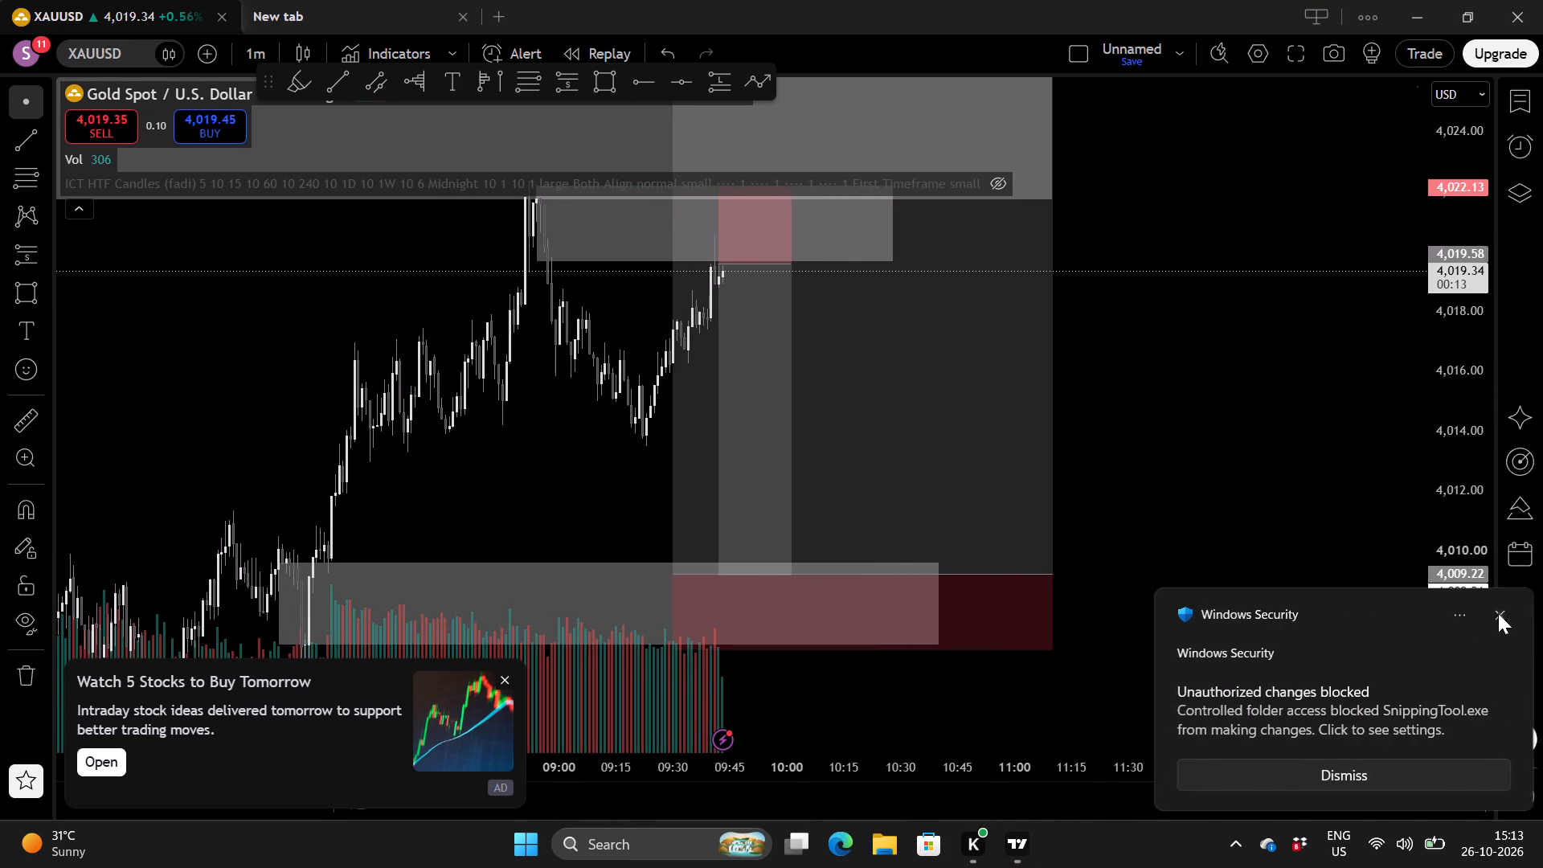
pyautogui.scroll(1, 1345, 498)
pyautogui.moveTo(1257, 462); pyautogui.dragTo(1277, 537)
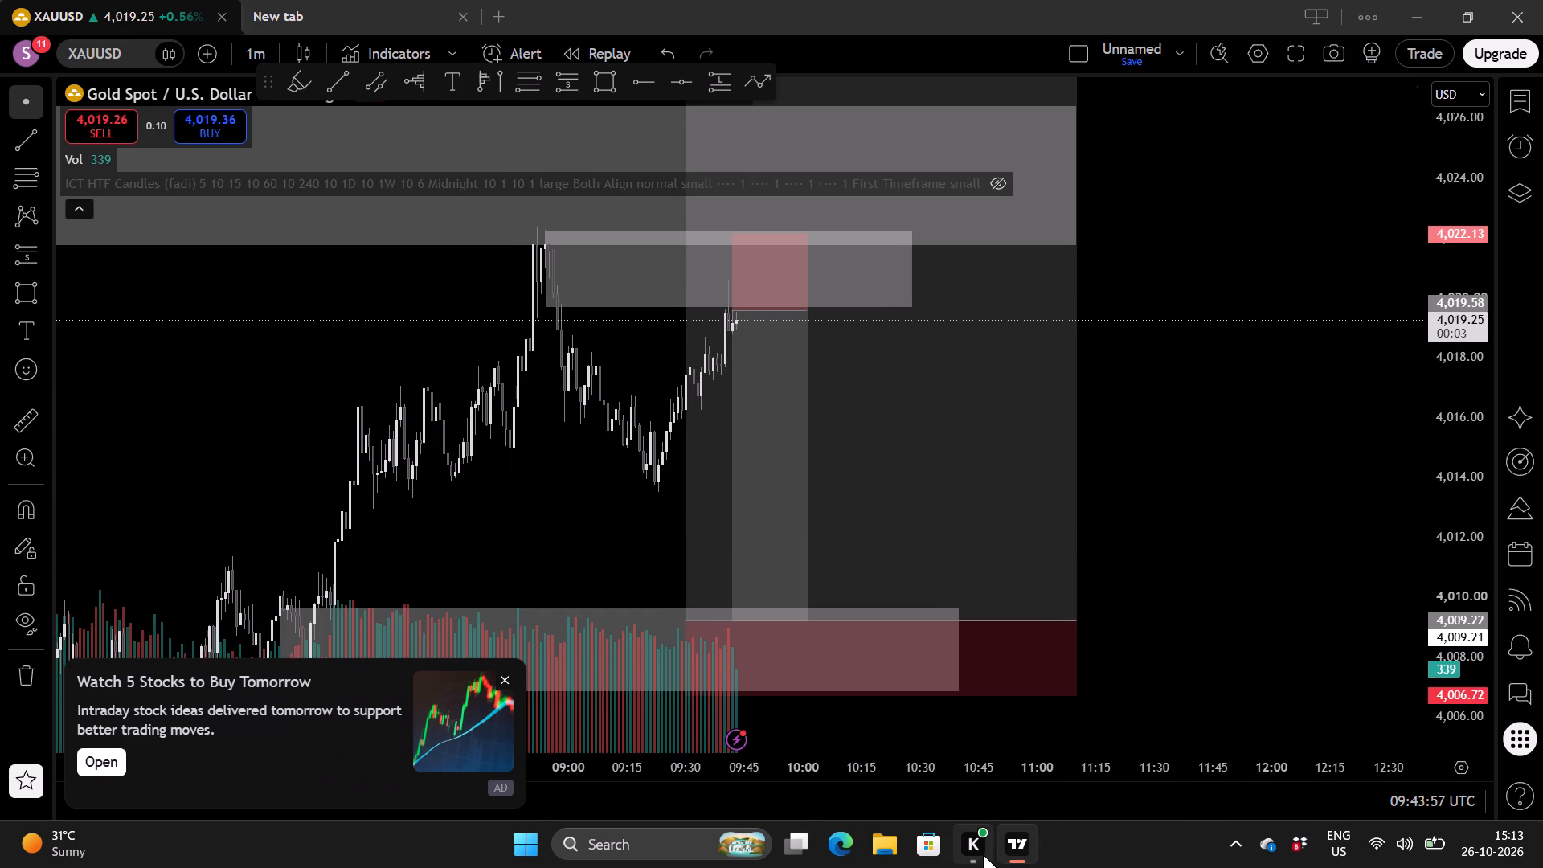
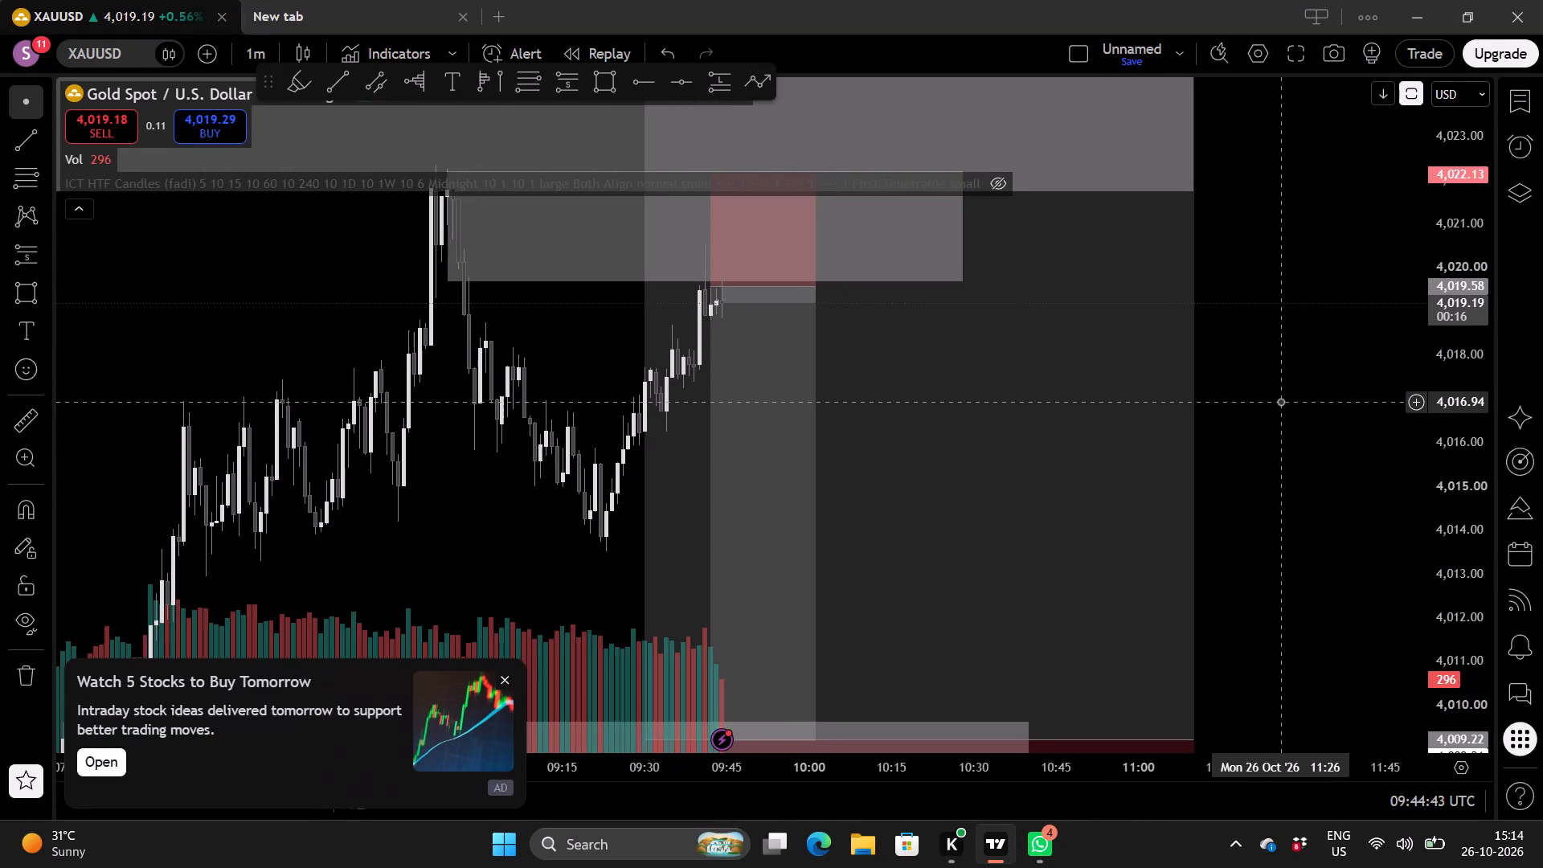
pyautogui.scroll(1, 1280, 401)
pyautogui.moveTo(1250, 403); pyautogui.dragTo(1238, 357)
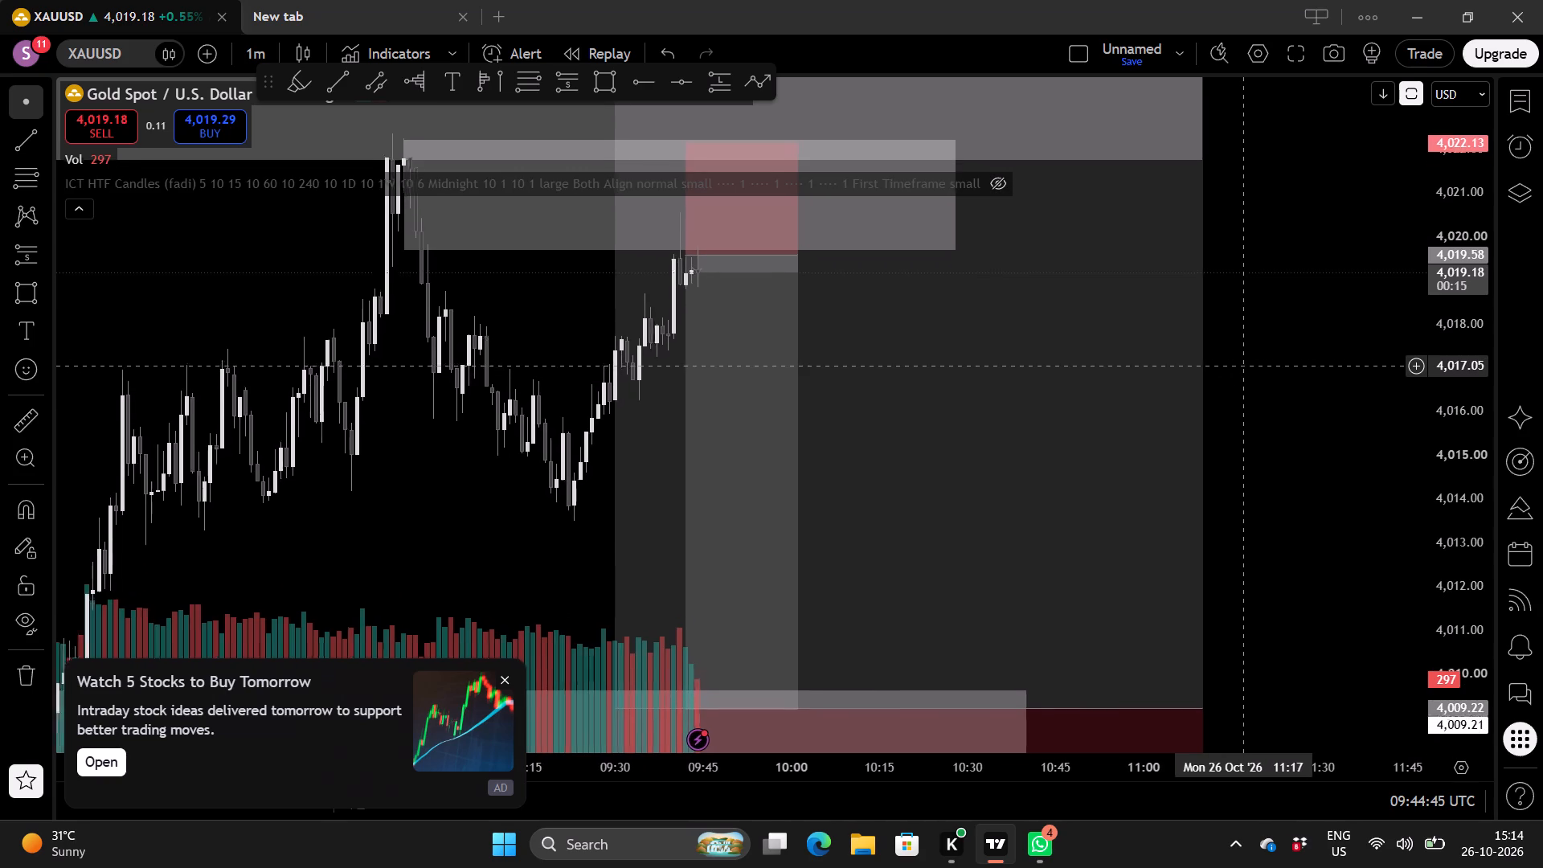
pyautogui.moveTo(1238, 357); pyautogui.dragTo(1238, 358)
pyautogui.scroll(-1, 1304, 454)
pyautogui.scroll(1, 1321, 410)
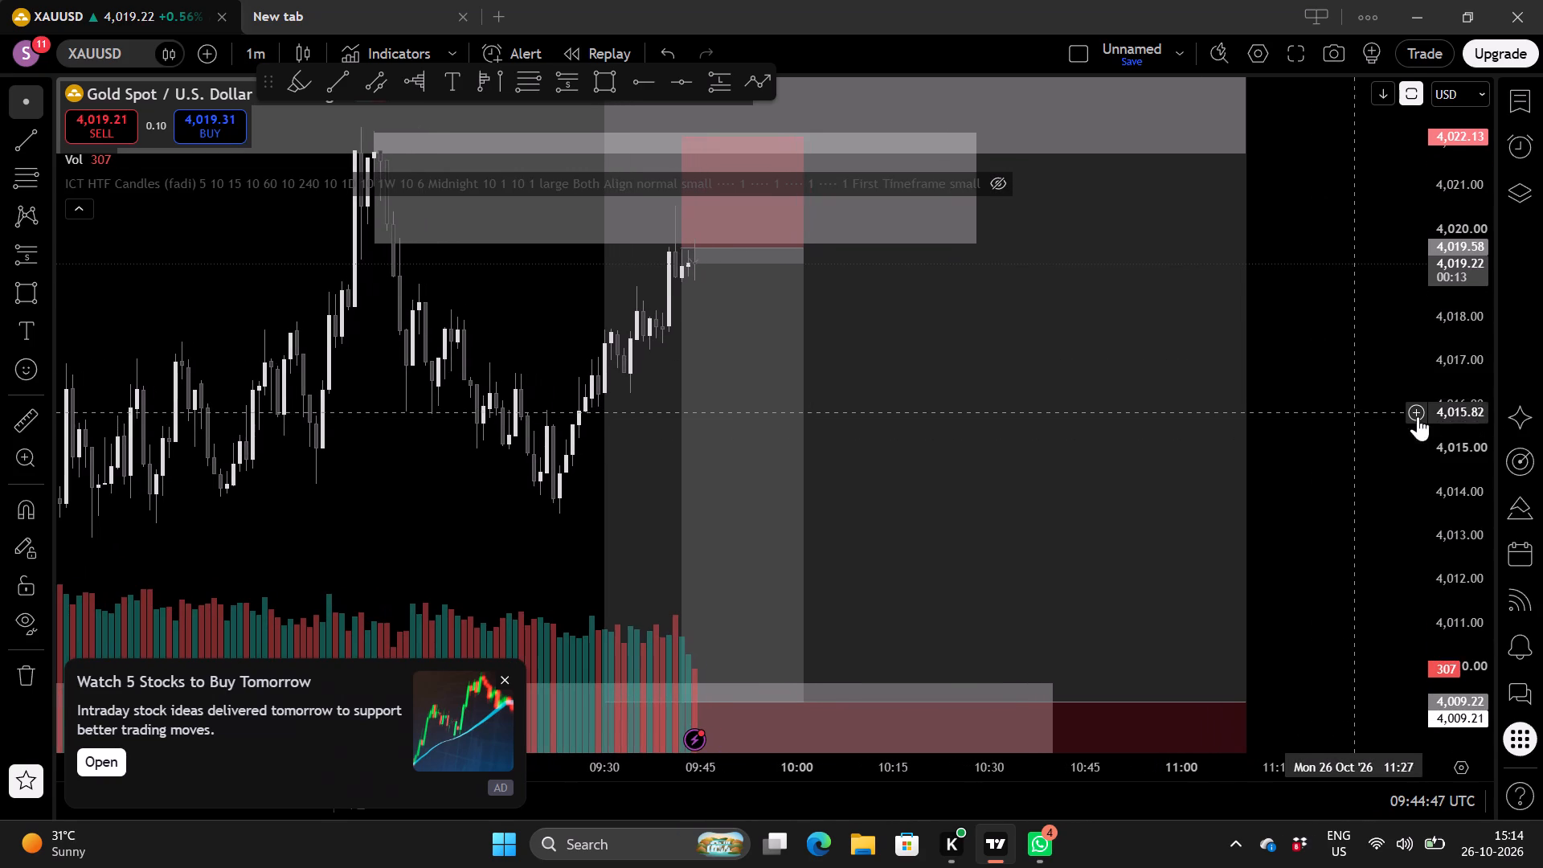
pyautogui.scroll(3, 1452, 387)
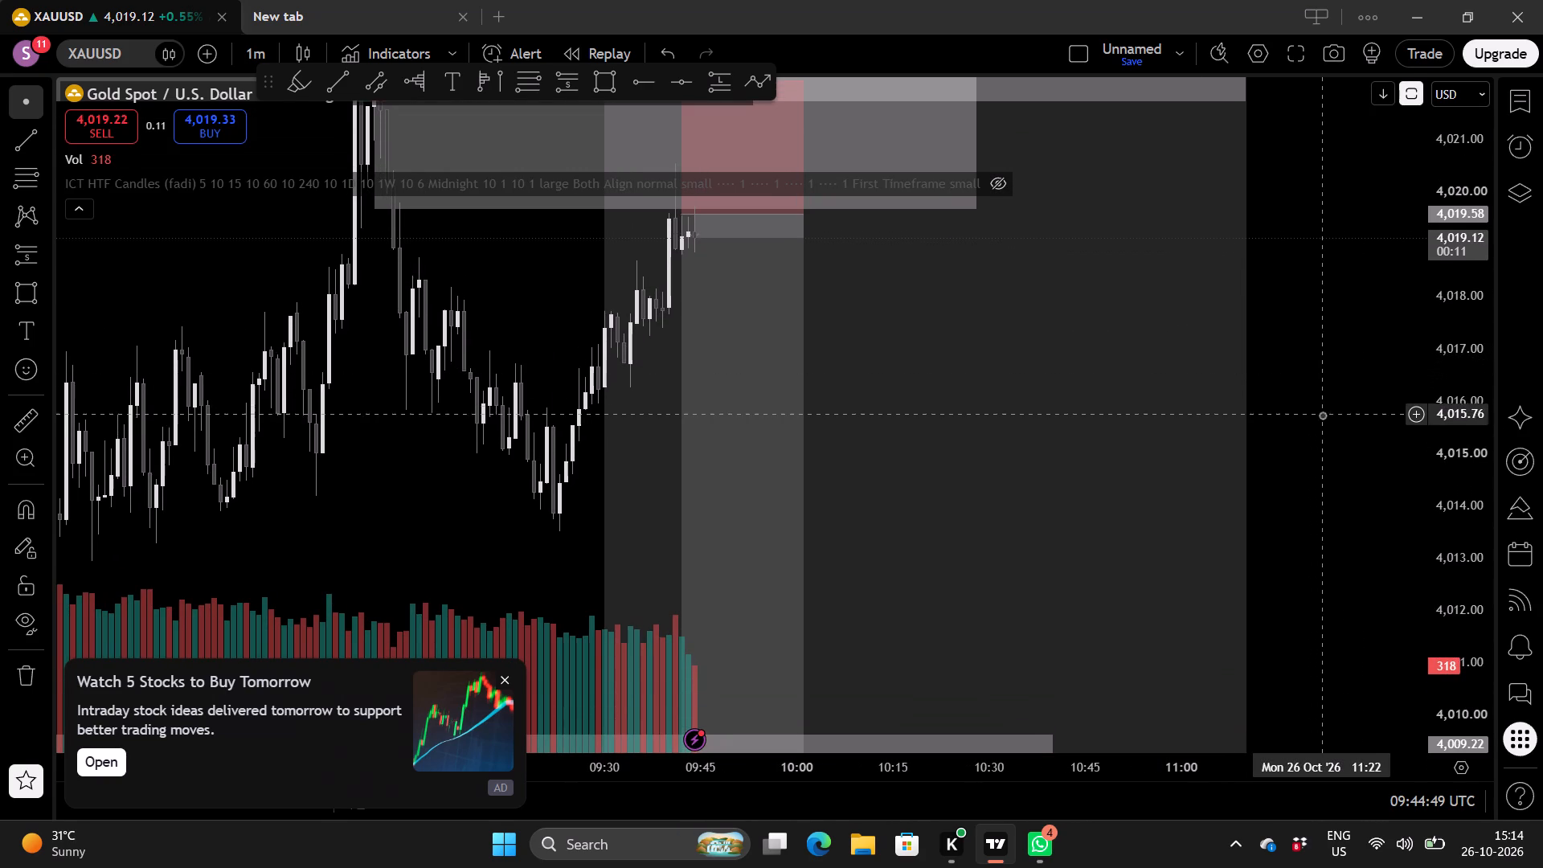
pyautogui.scroll(1, 1324, 409)
pyautogui.scroll(1, 1454, 394)
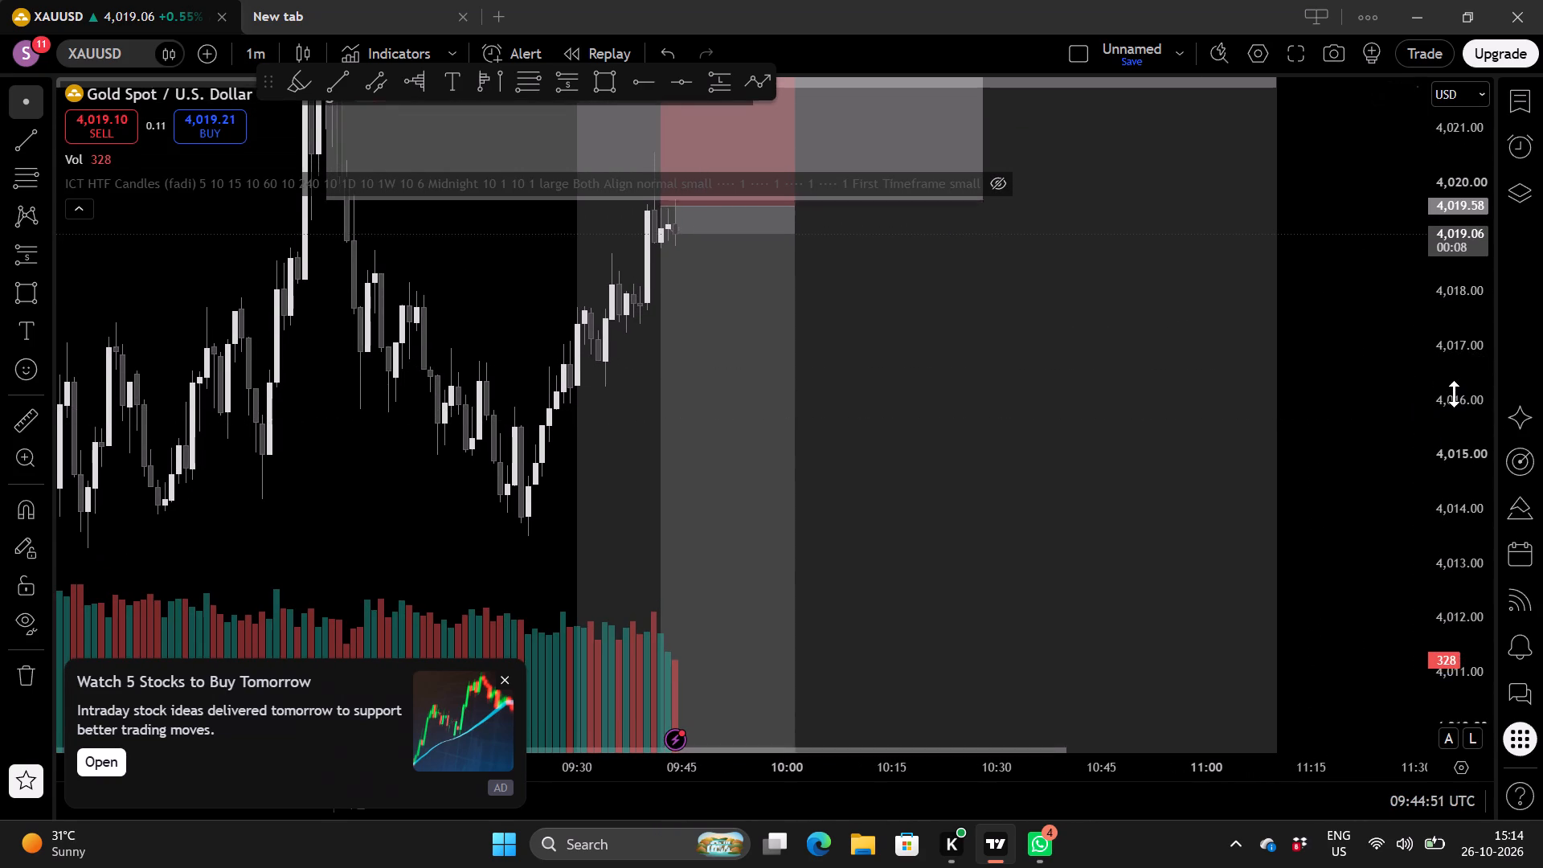
pyautogui.moveTo(1349, 391); pyautogui.dragTo(1367, 511)
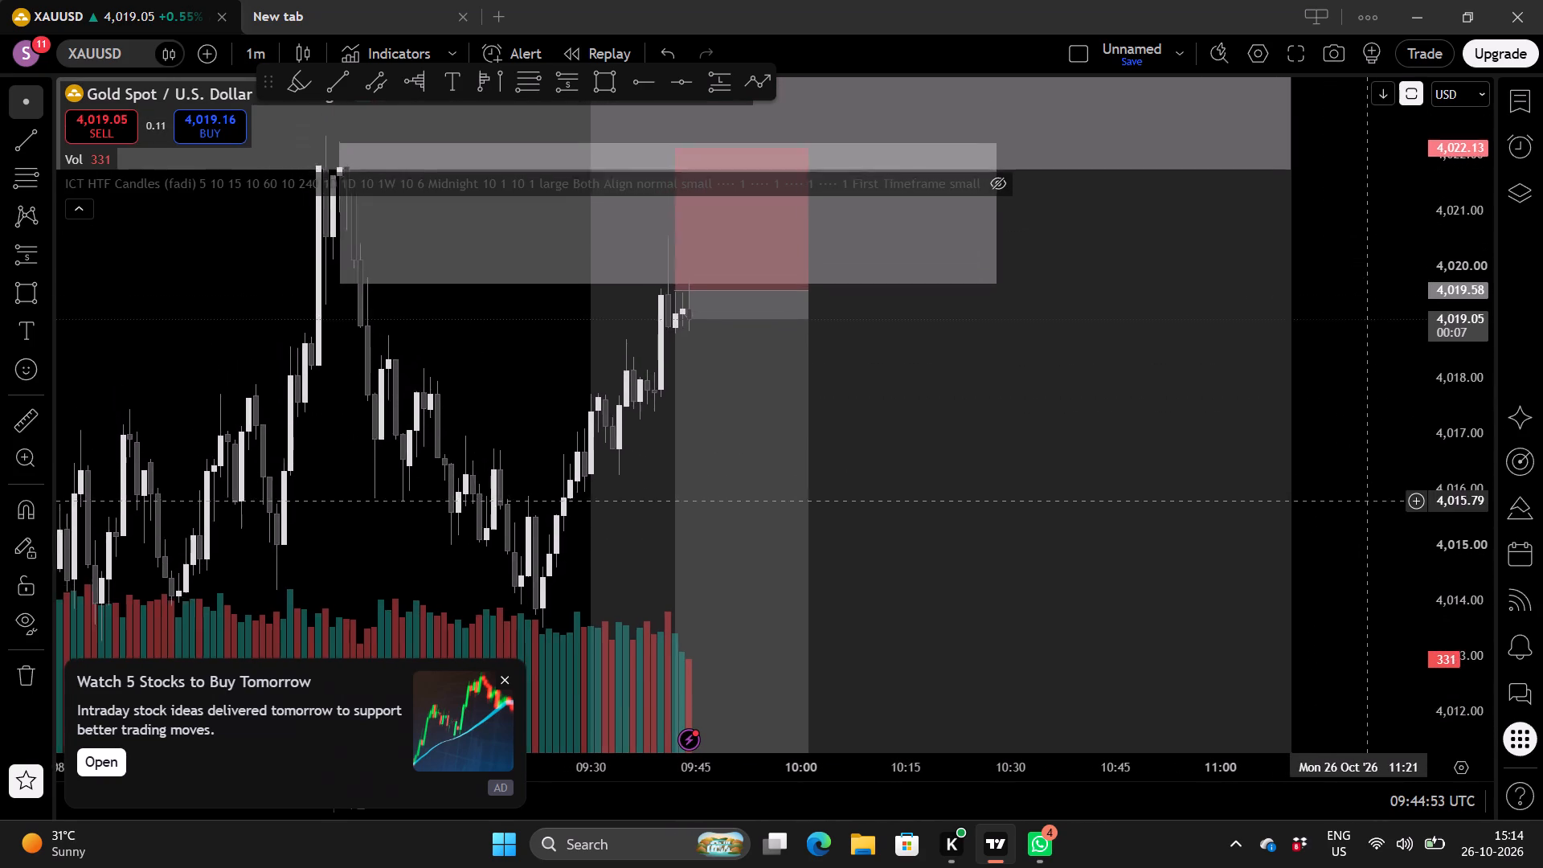
pyautogui.moveTo(1367, 511); pyautogui.dragTo(1369, 514)
pyautogui.scroll(-3, 1473, 428)
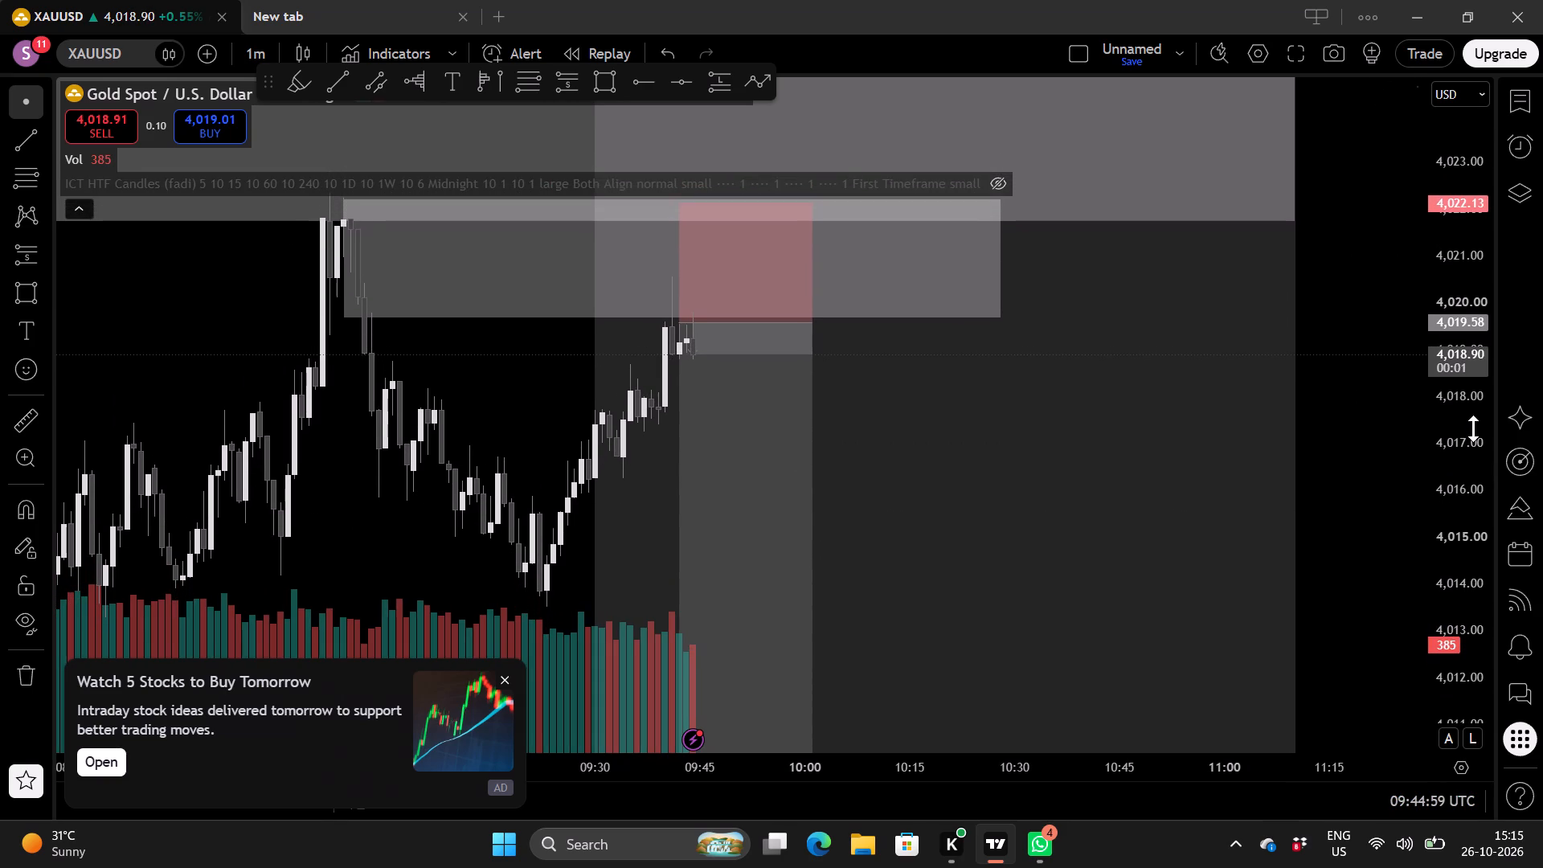
pyautogui.scroll(-2, 1472, 423)
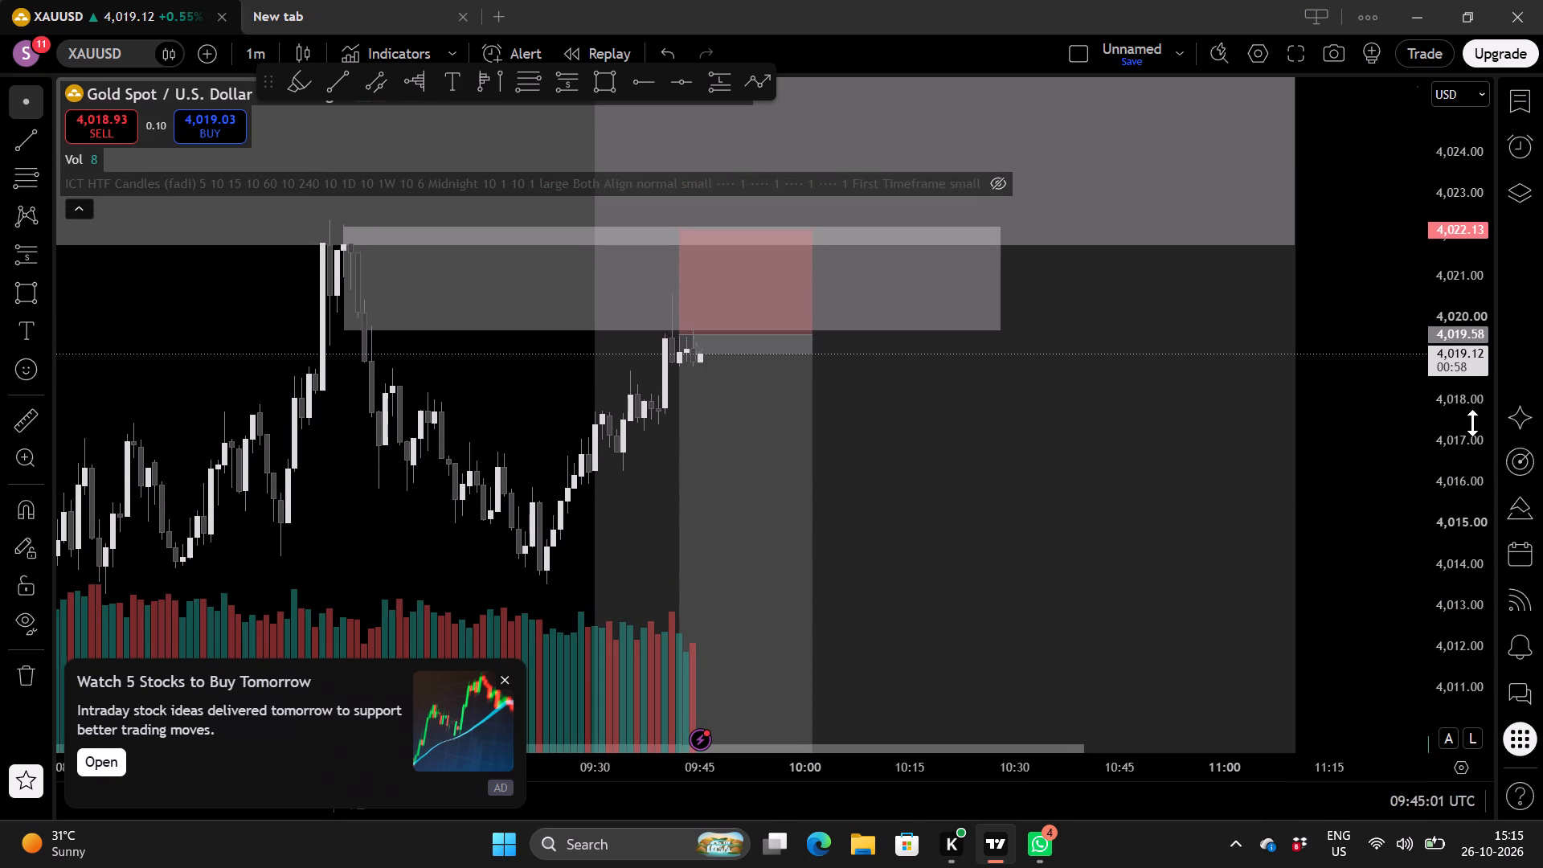
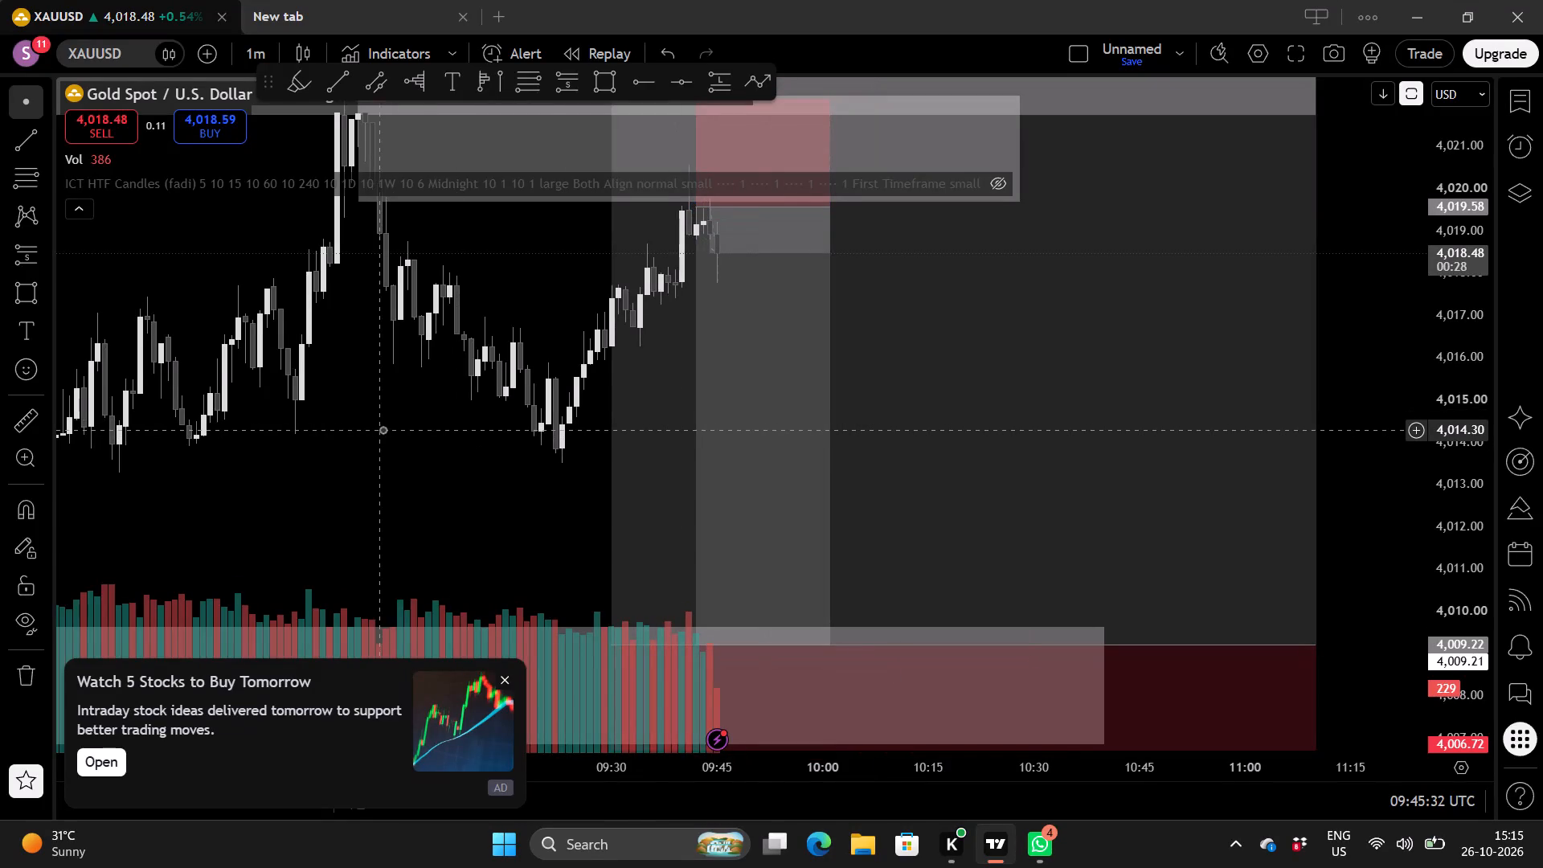
# Examine the one-minute price action leading up to the short position, from about 08:30 to the latest candle.
pyautogui.moveTo(395, 430); pyautogui.dragTo(519, 437)
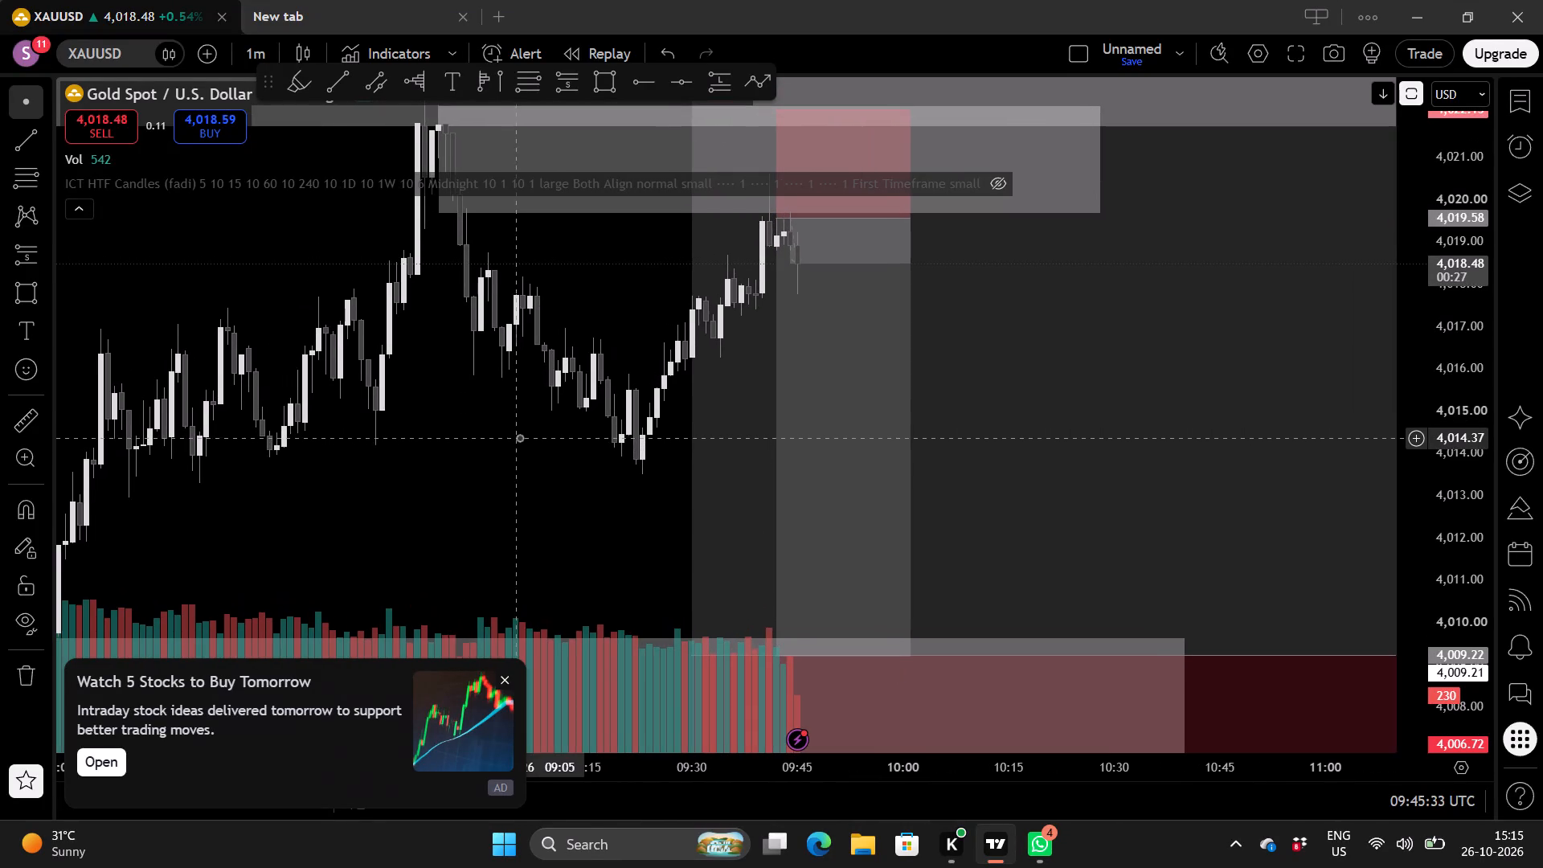
pyautogui.moveTo(436, 430); pyautogui.dragTo(487, 433)
pyautogui.moveTo(457, 435); pyautogui.dragTo(488, 432)
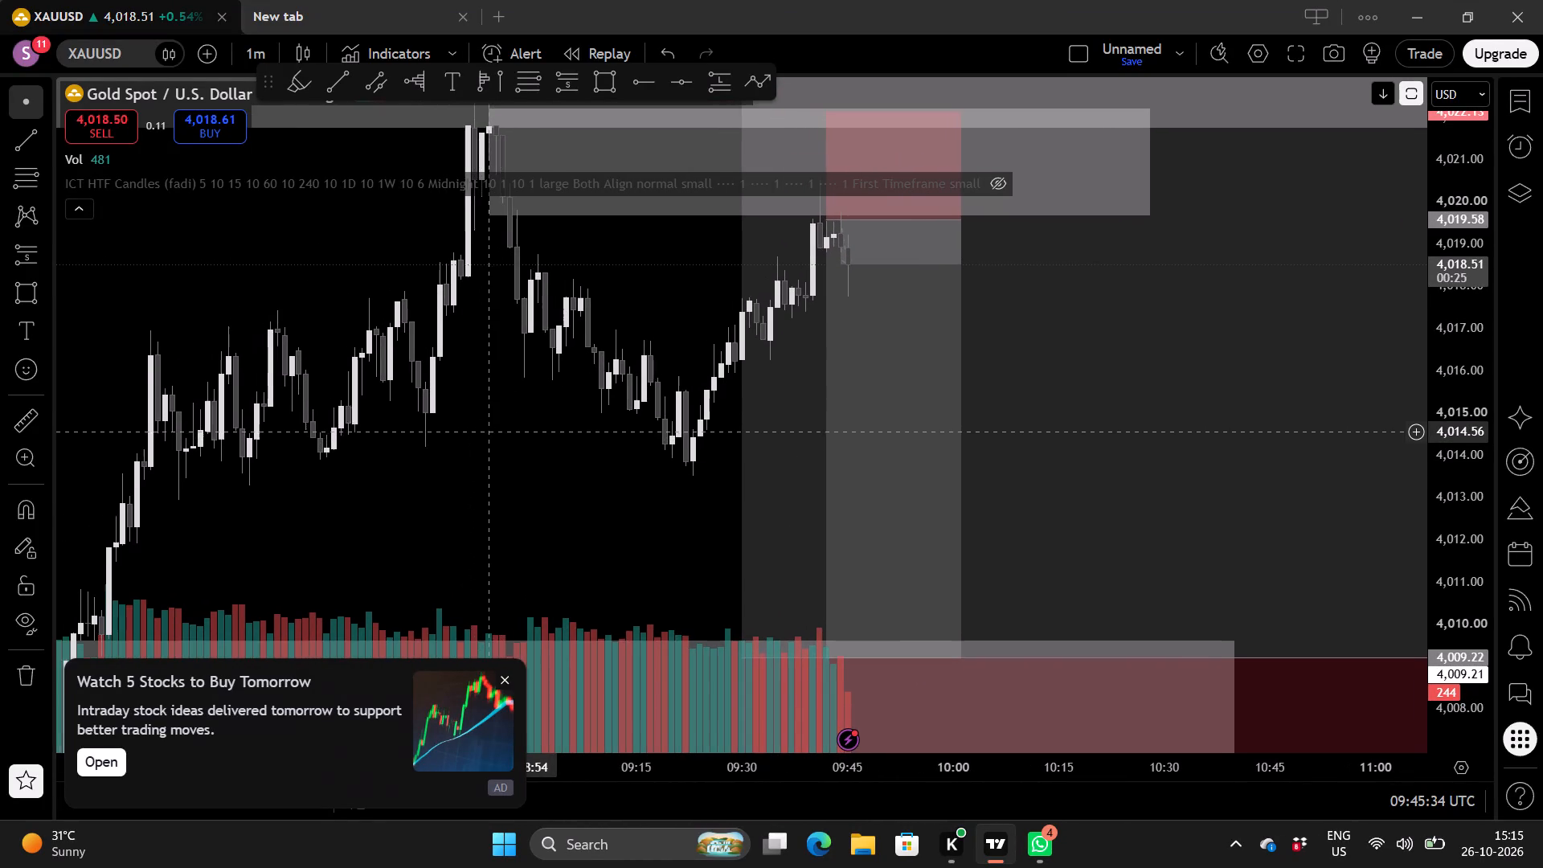
pyautogui.moveTo(488, 432); pyautogui.dragTo(487, 432)
pyautogui.moveTo(487, 432); pyautogui.dragTo(634, 472)
pyautogui.scroll(-2, 542, 455)
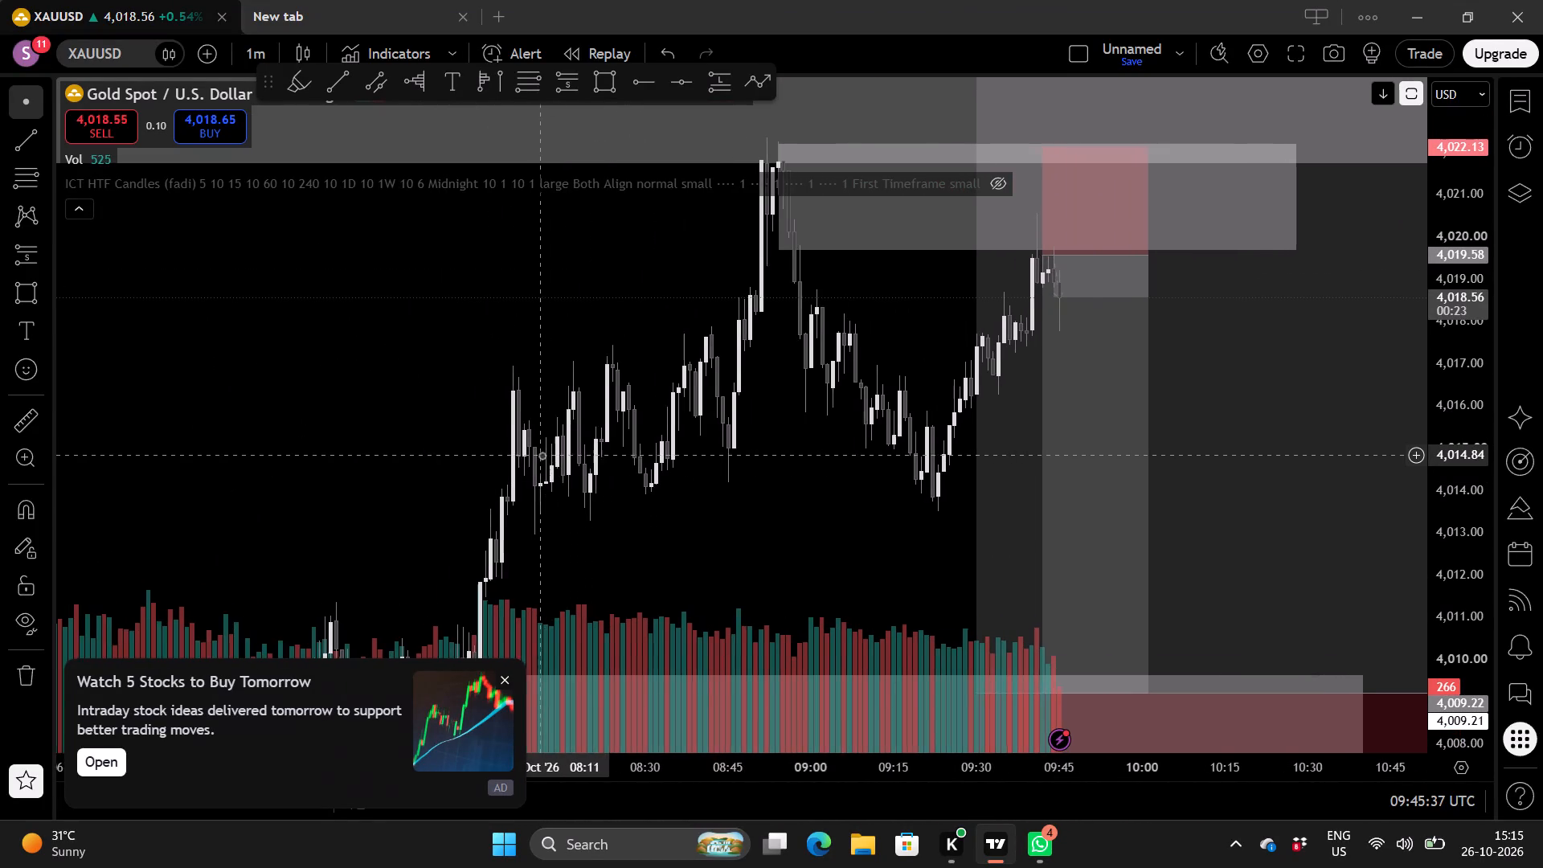
pyautogui.hscroll(1, 827, 277)
pyautogui.moveTo(631, 272); pyautogui.dragTo(567, 304)
pyautogui.click(818, 311)
pyautogui.moveTo(818, 311); pyautogui.dragTo(785, 271)
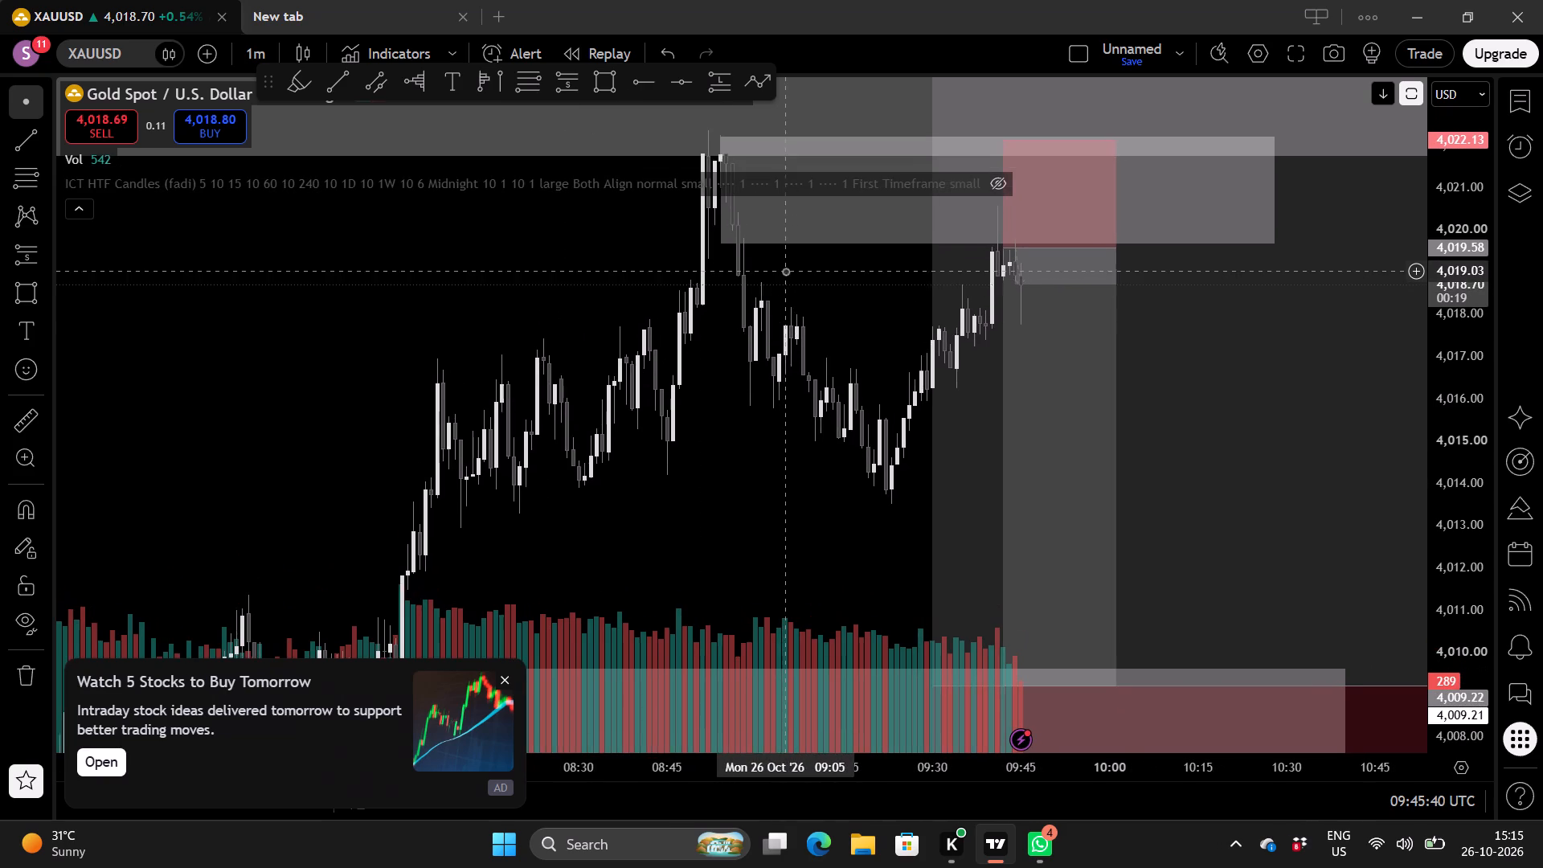
# Shorten the long position so its end falls at about 10:35, keeping its entry at 4,009.22.
pyautogui.moveTo(407, 322); pyautogui.dragTo(412, 263)
pyautogui.moveTo(426, 303); pyautogui.dragTo(435, 224)
pyautogui.scroll(-1, 591, 376)
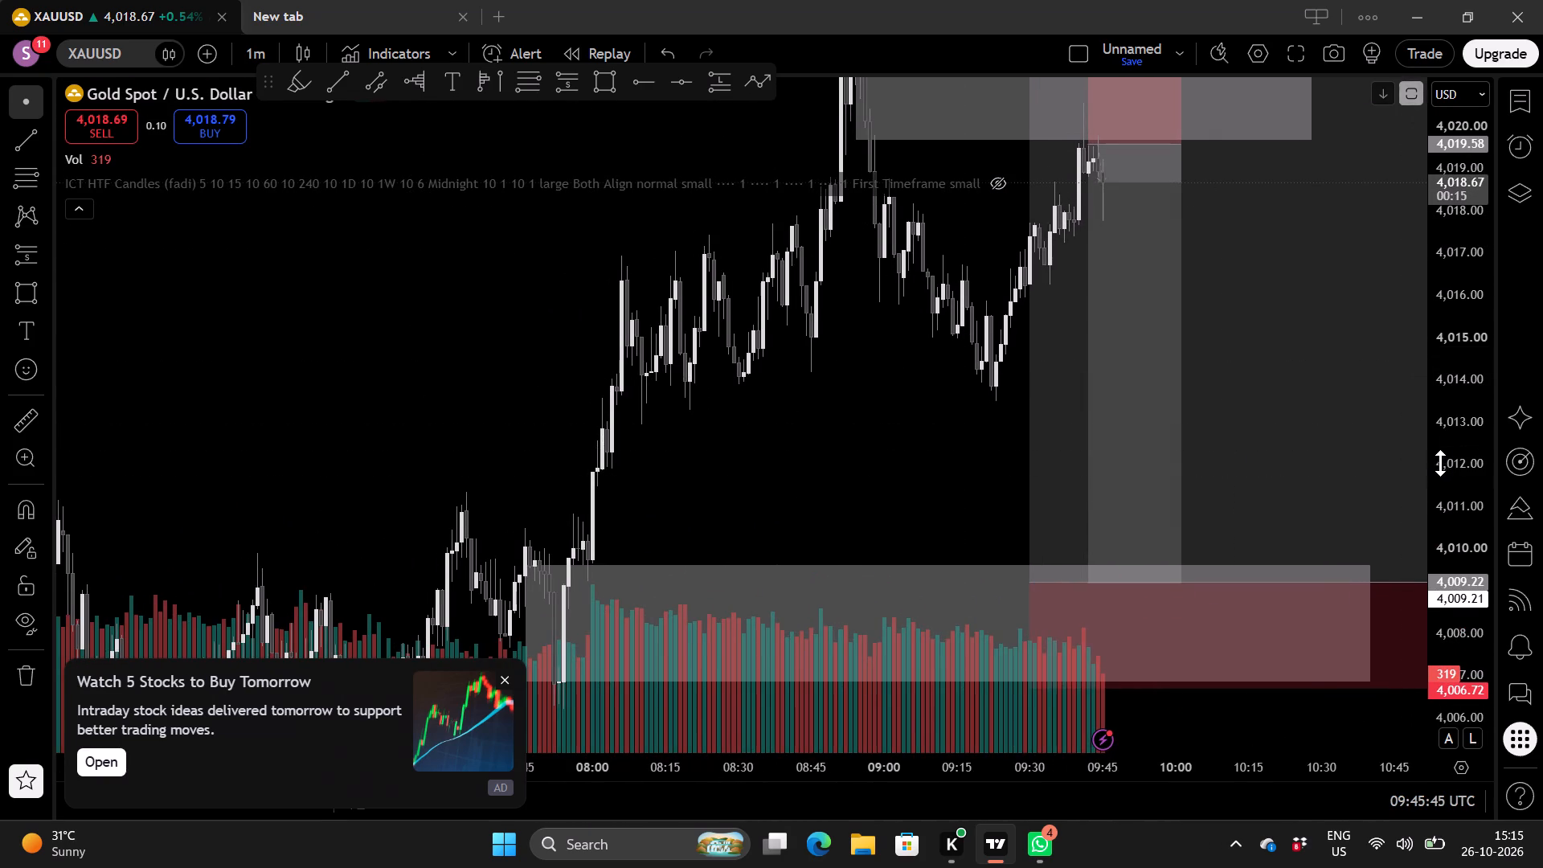
pyautogui.scroll(-5, 1444, 457)
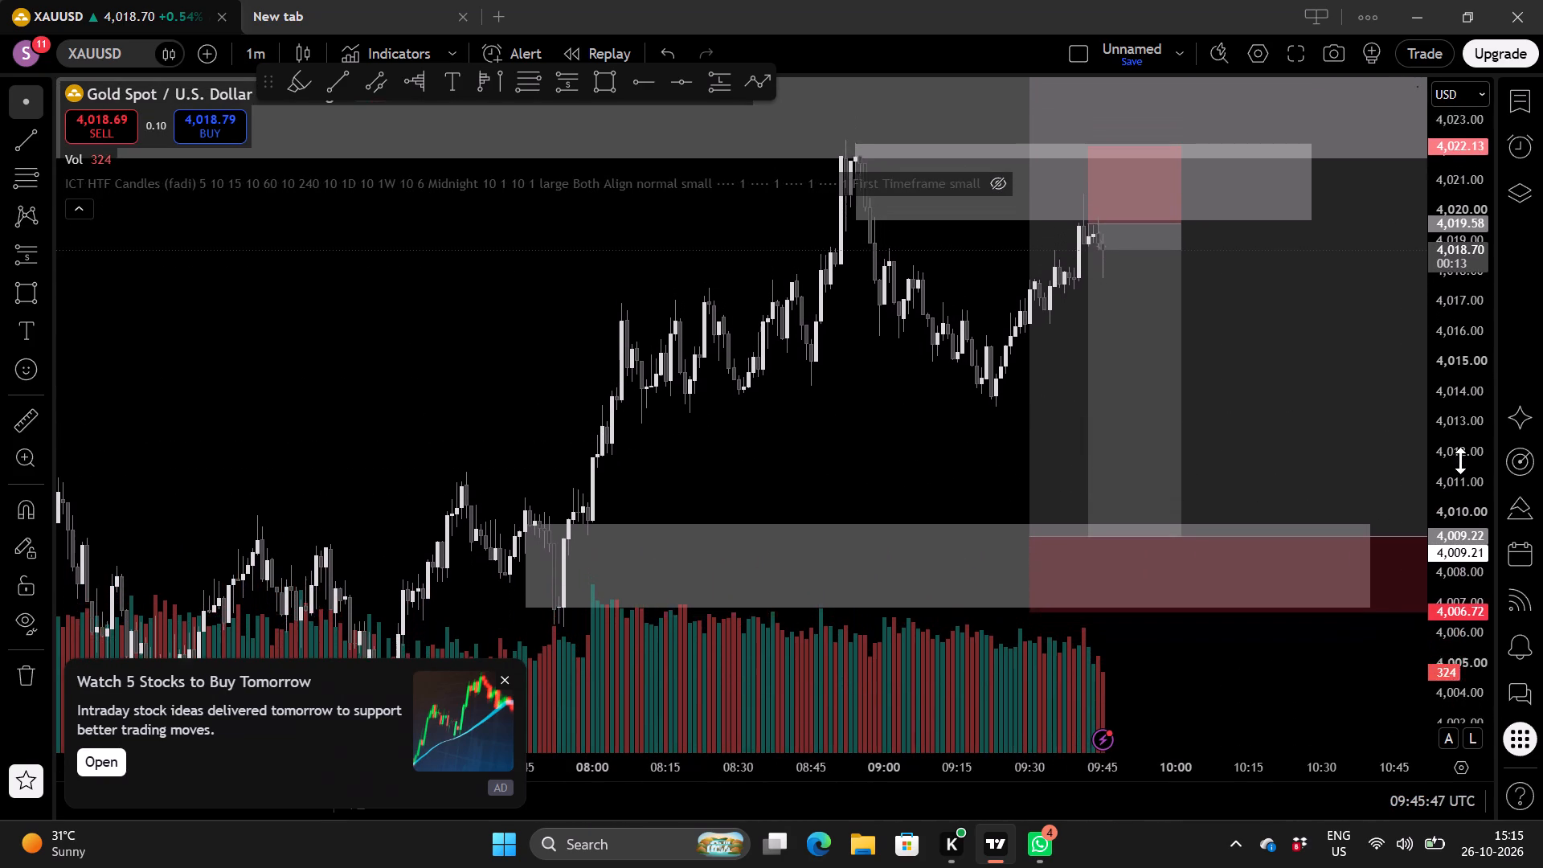
pyautogui.moveTo(868, 411); pyautogui.dragTo(527, 398)
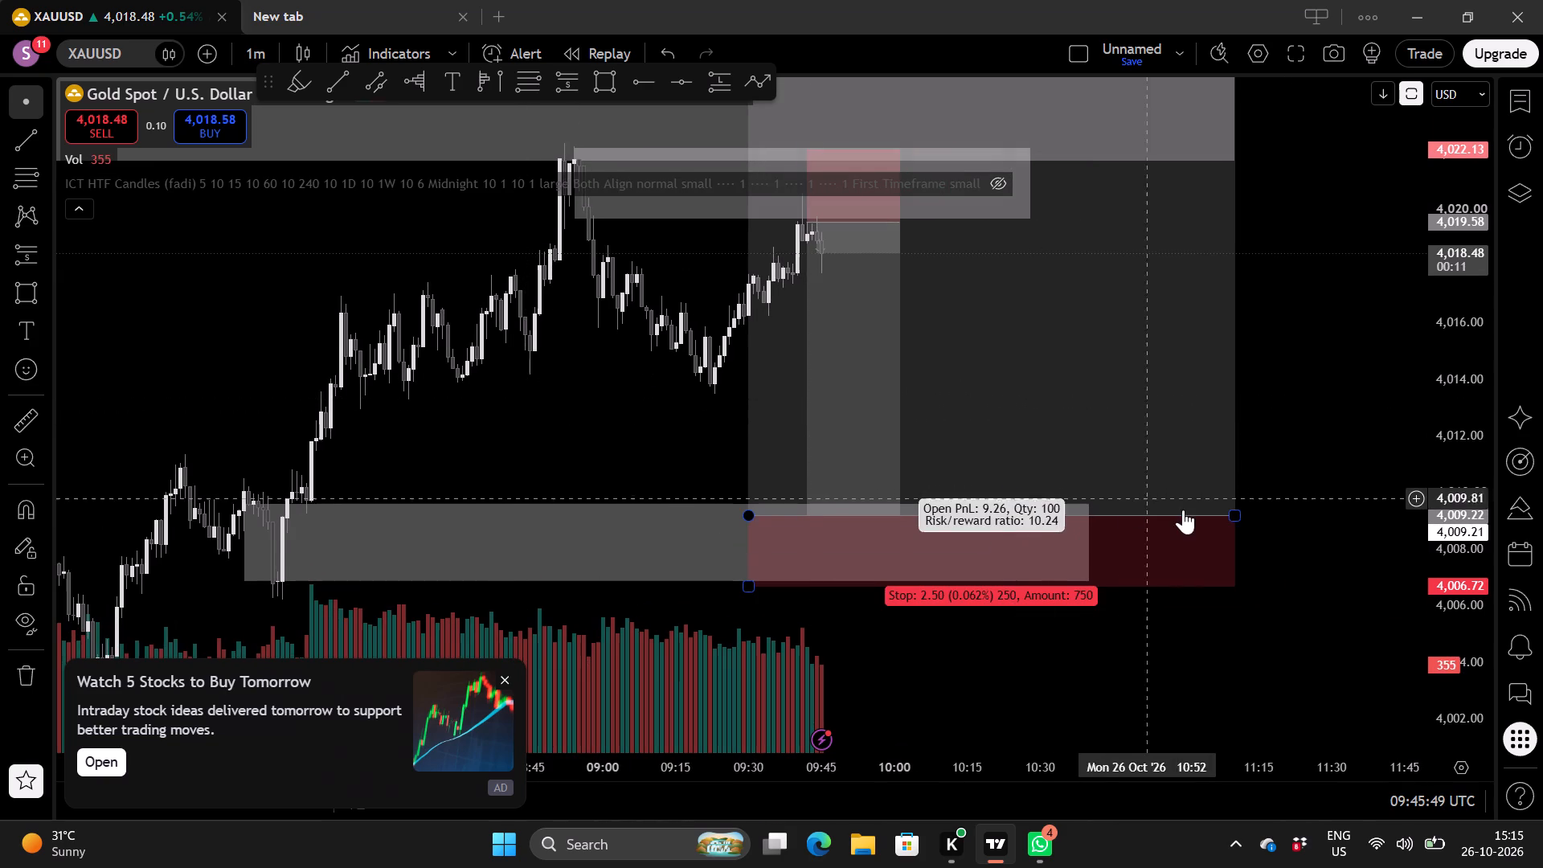
pyautogui.moveTo(1238, 517); pyautogui.dragTo(1036, 536)
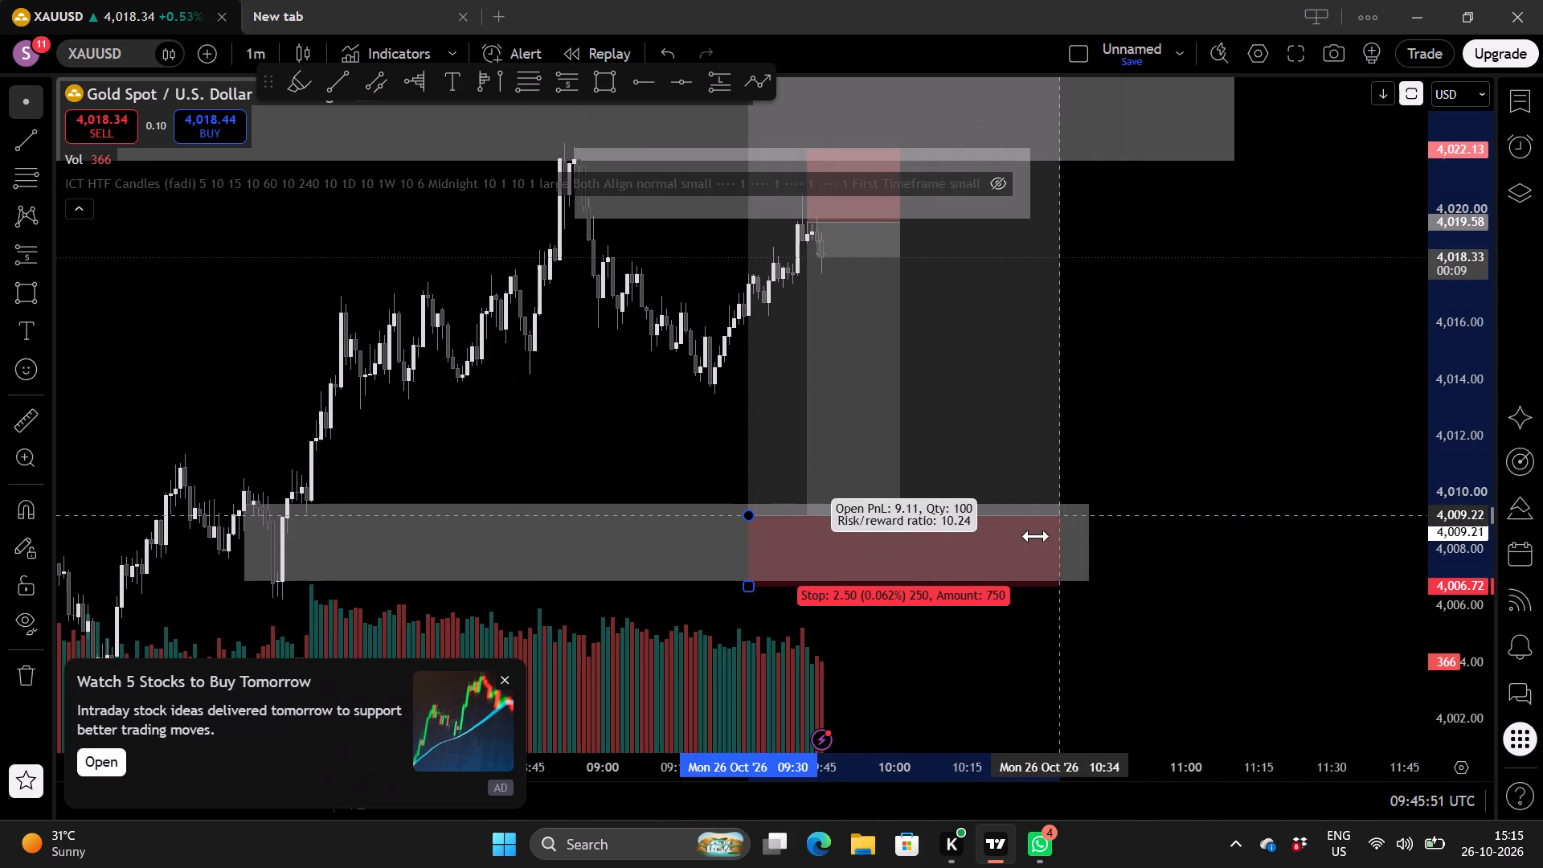
pyautogui.moveTo(1036, 536); pyautogui.dragTo(1067, 522)
# Examine the XAUUSD 1-minute price action around the marked zones and both positions, including the earlier price history.
pyautogui.moveTo(1190, 474); pyautogui.dragTo(1227, 381)
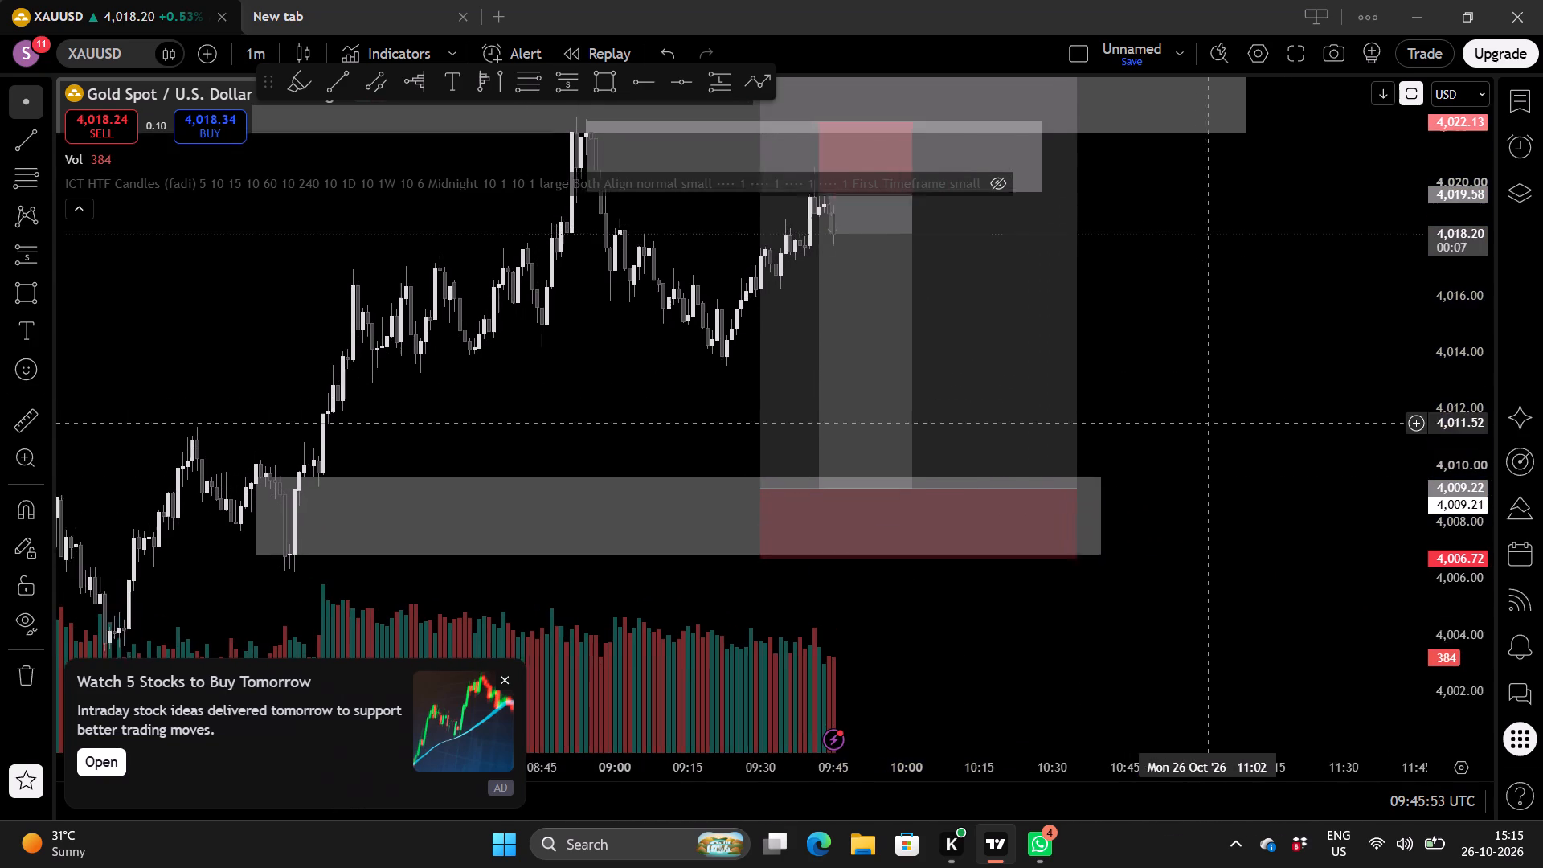
pyautogui.moveTo(1227, 381); pyautogui.dragTo(1229, 377)
pyautogui.moveTo(1080, 595); pyautogui.dragTo(1136, 542)
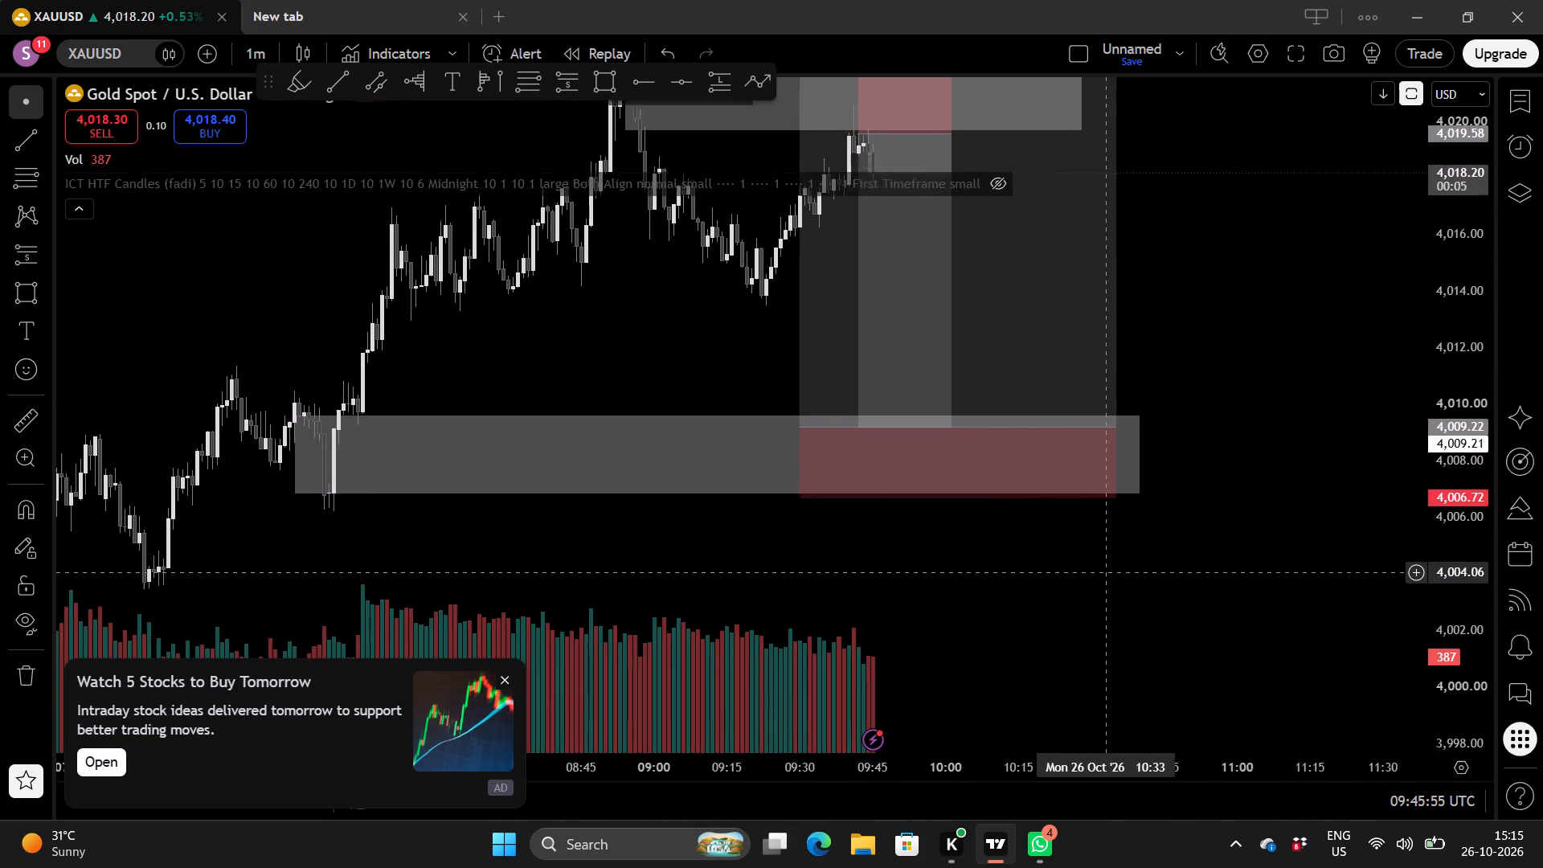
pyautogui.moveTo(1136, 542); pyautogui.dragTo(1162, 512)
pyautogui.scroll(-1, 1021, 559)
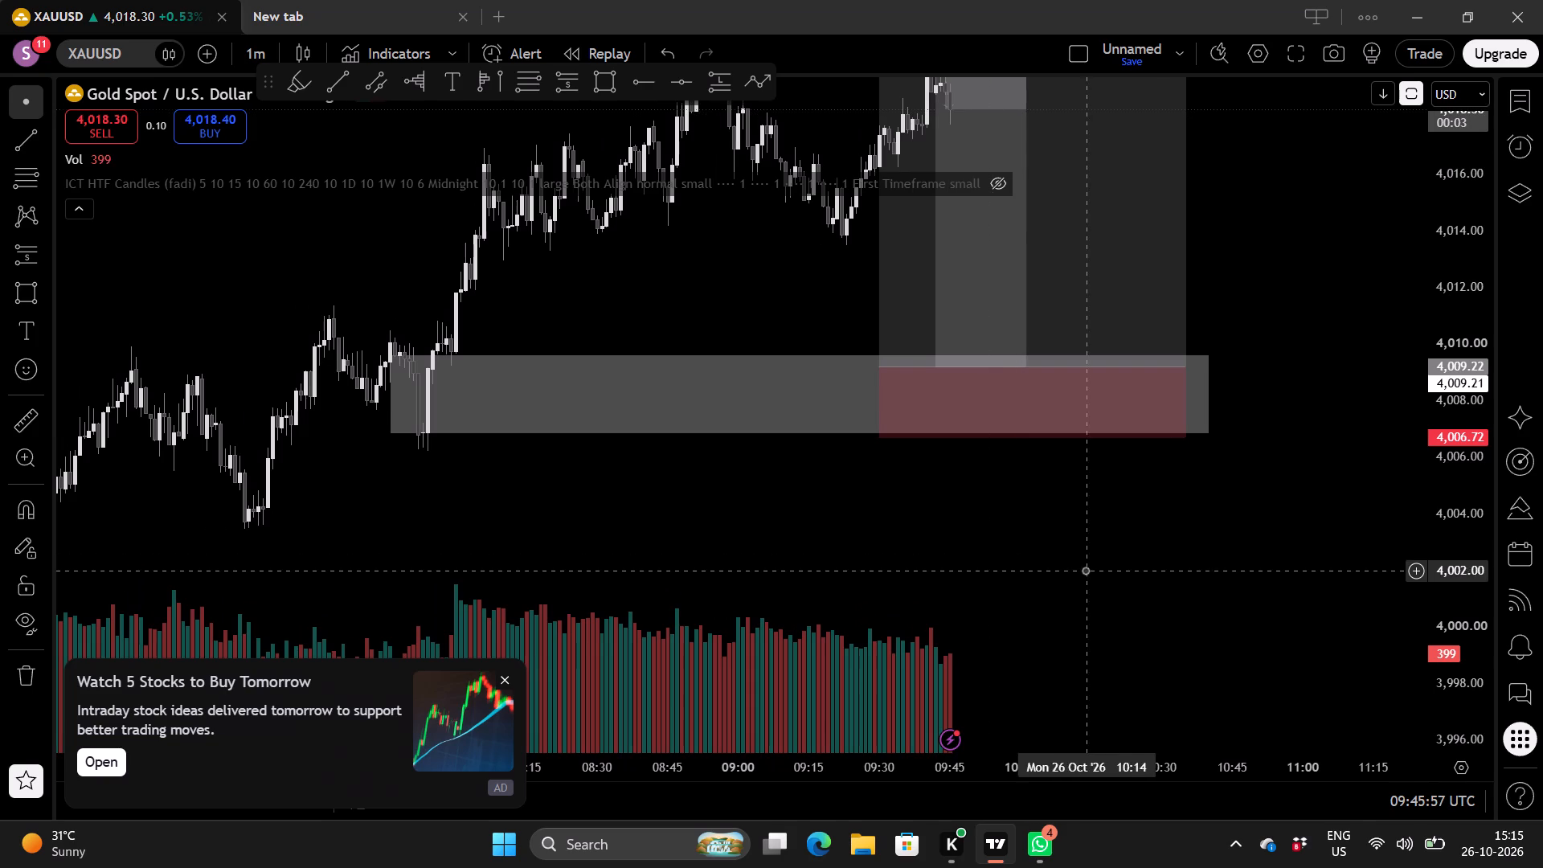
pyautogui.scroll(8, 1448, 448)
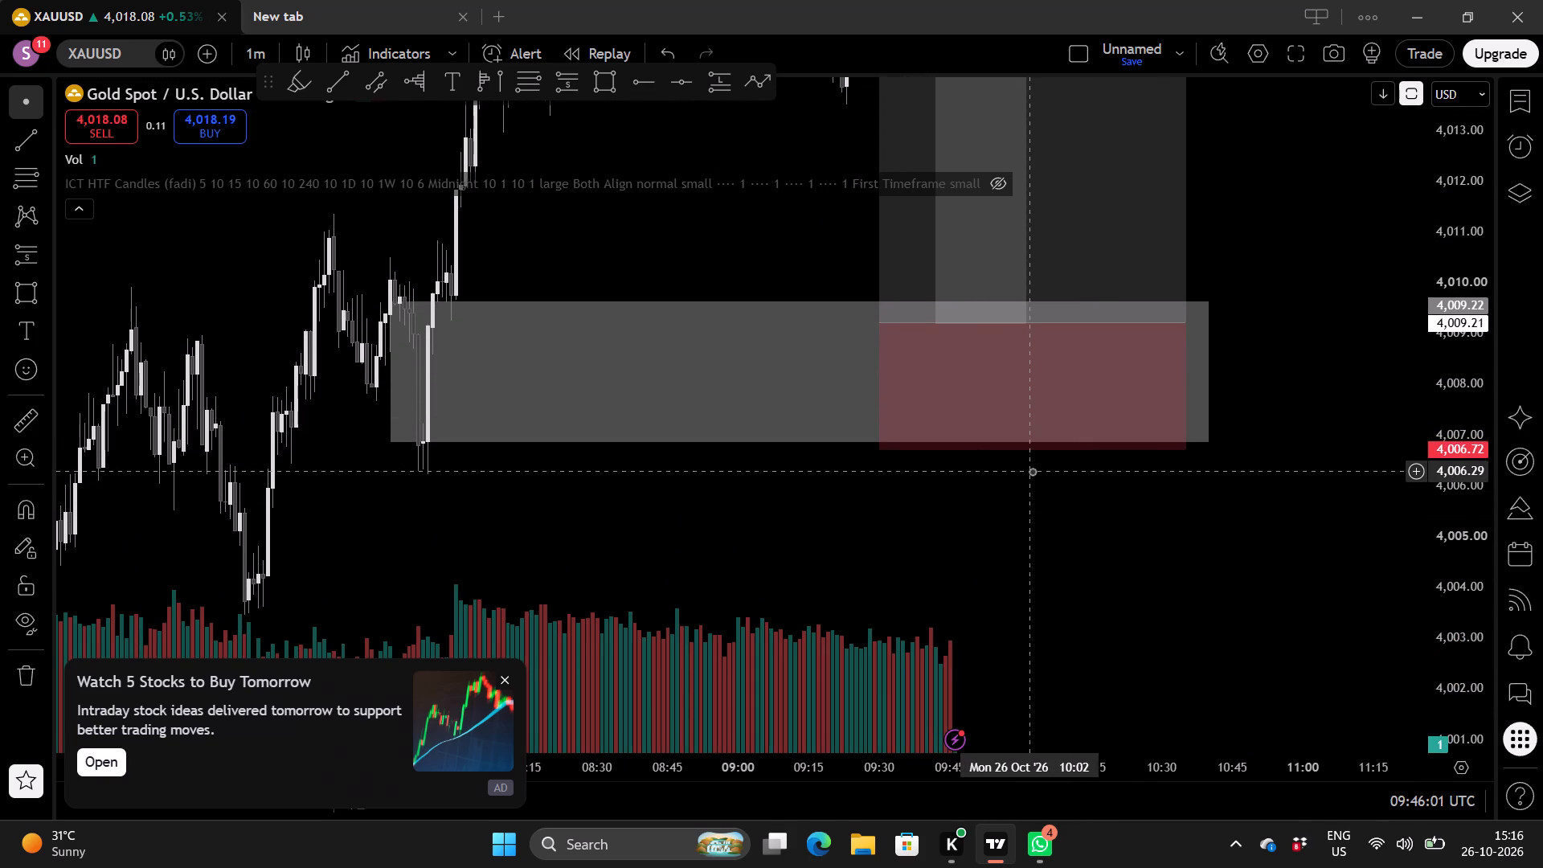
pyautogui.scroll(-1, 952, 492)
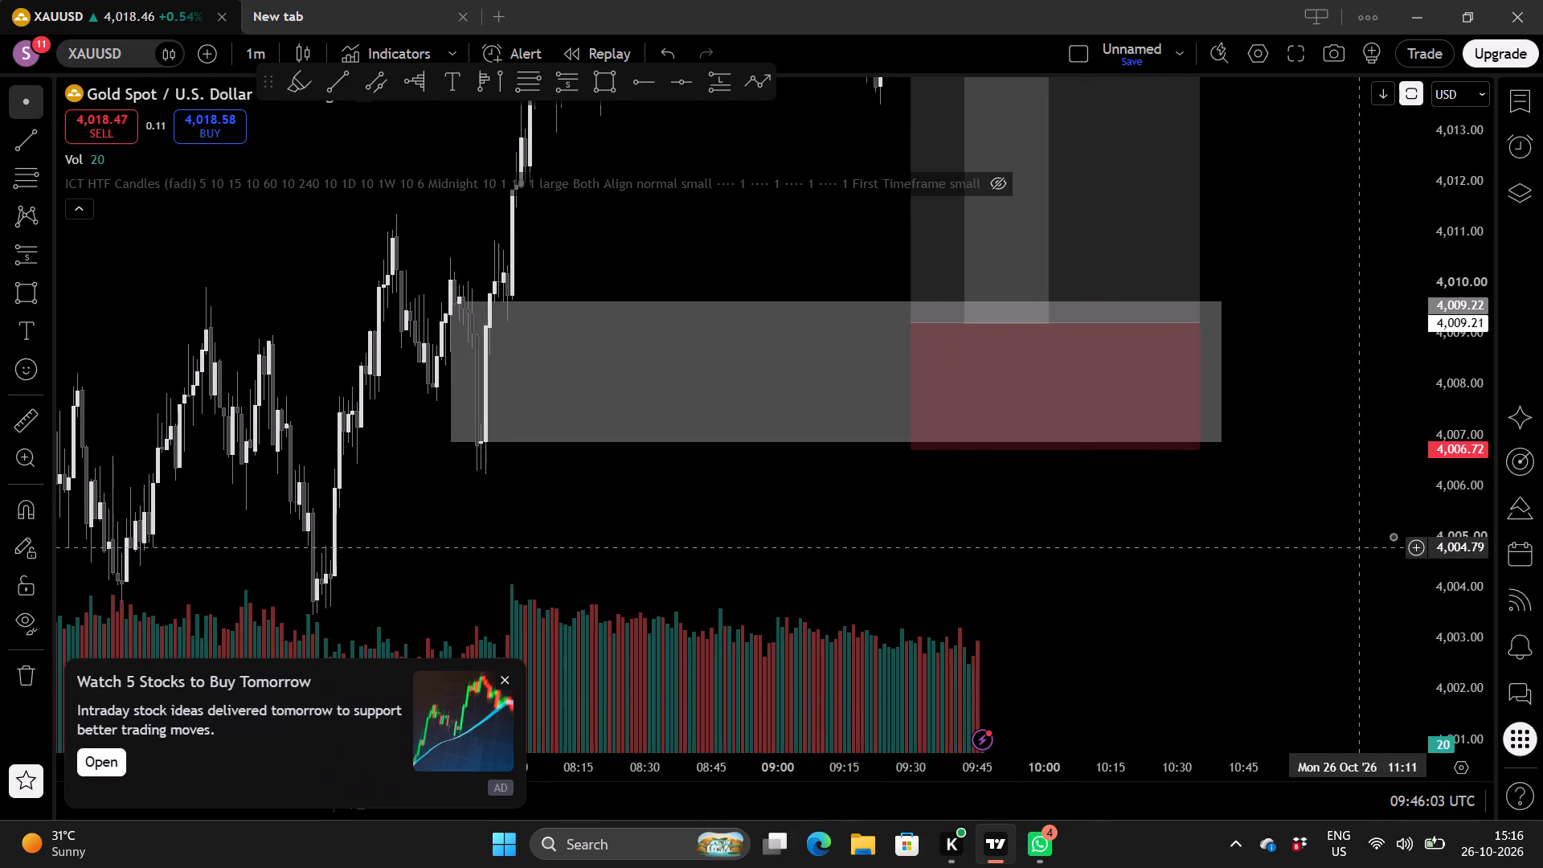
pyautogui.scroll(-6, 1457, 540)
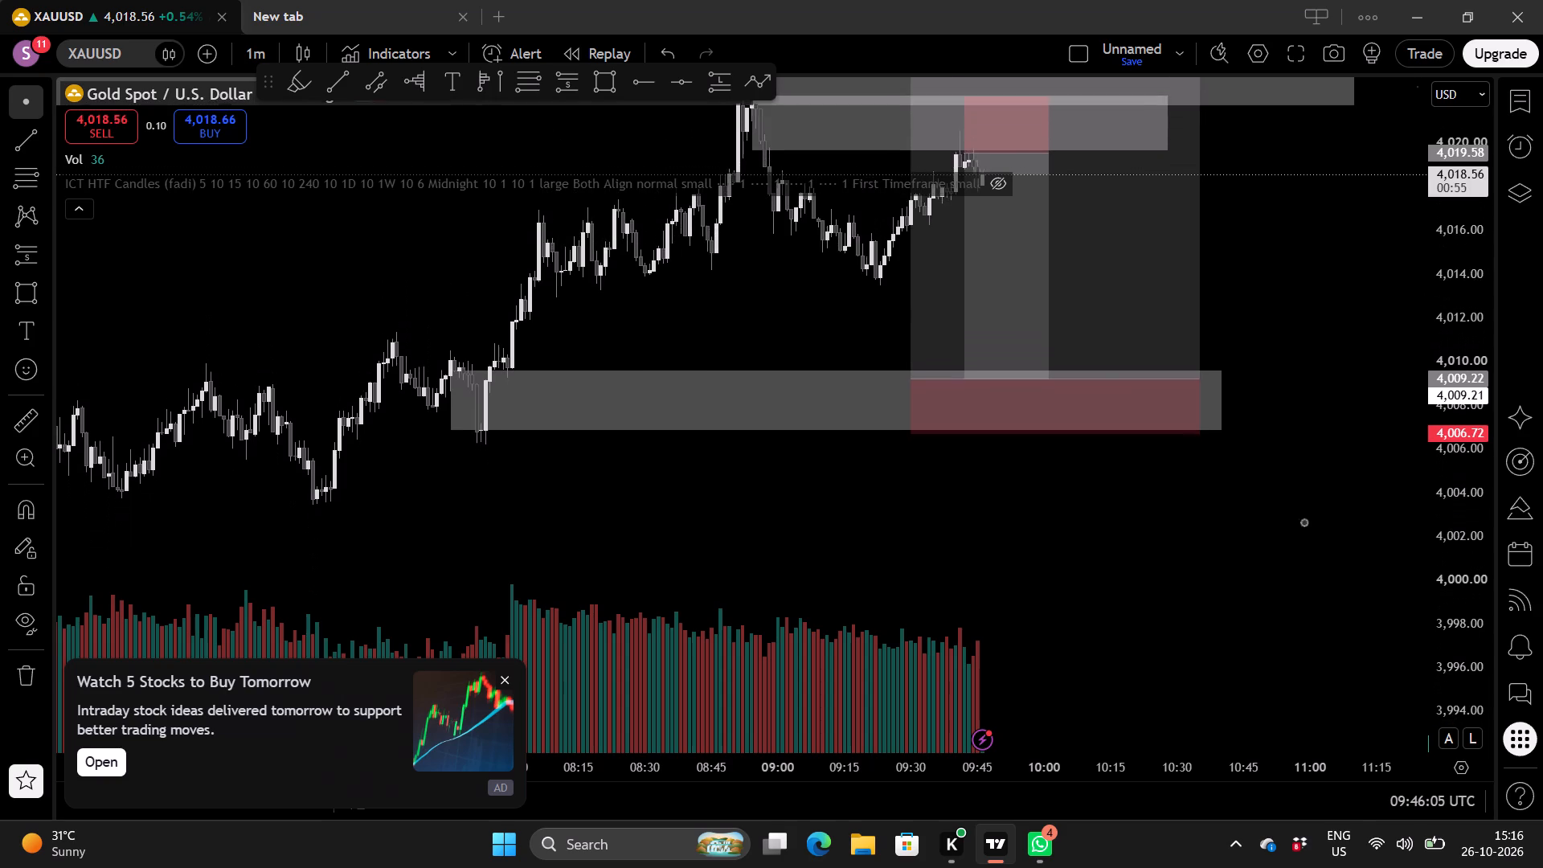
pyautogui.scroll(-4, 1205, 519)
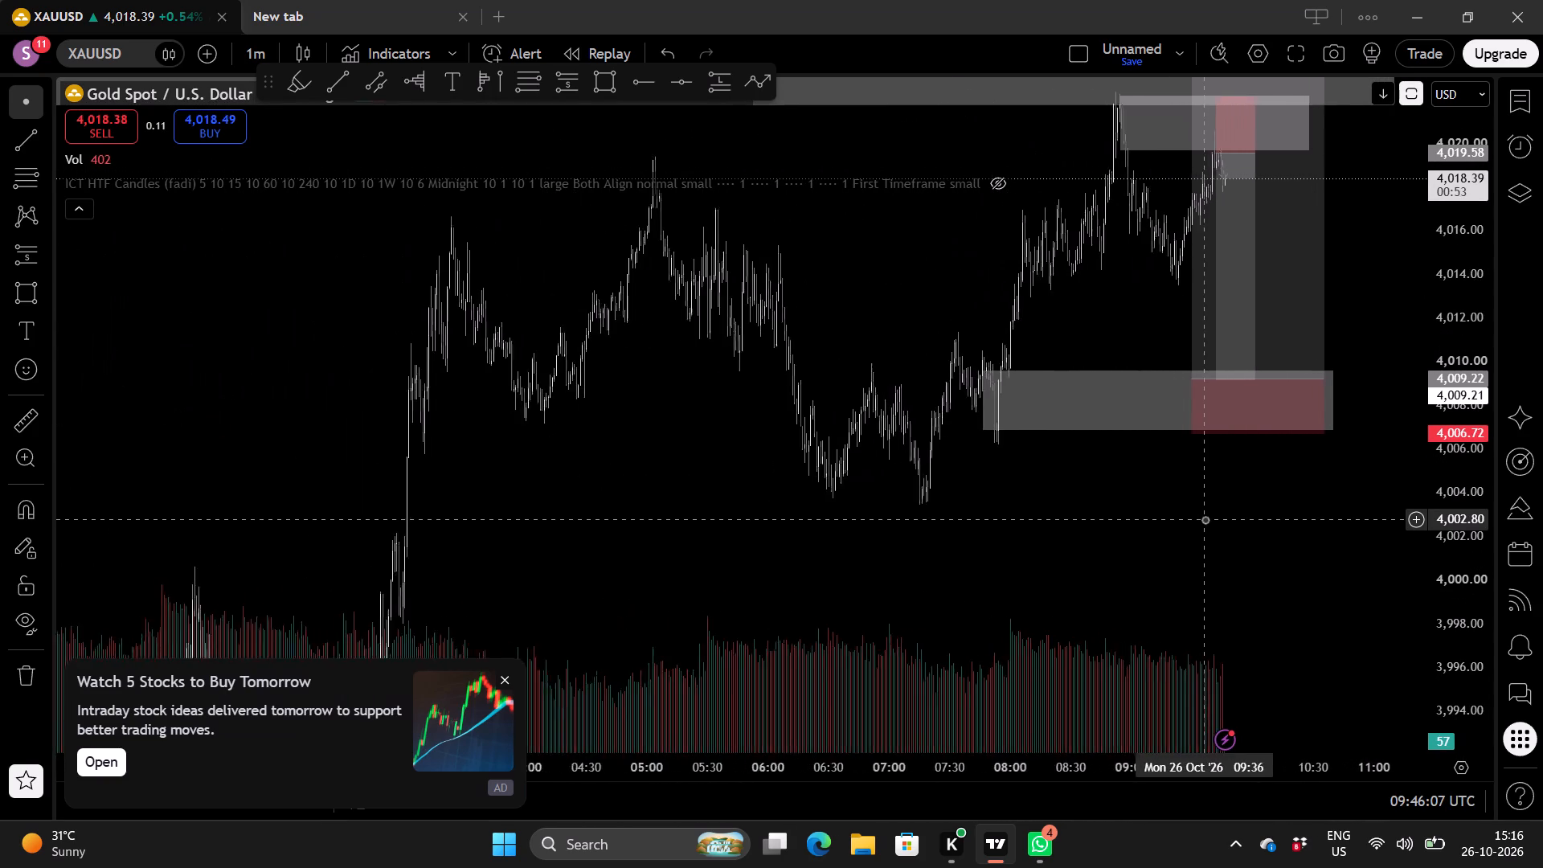
pyautogui.moveTo(1130, 532); pyautogui.dragTo(1110, 338)
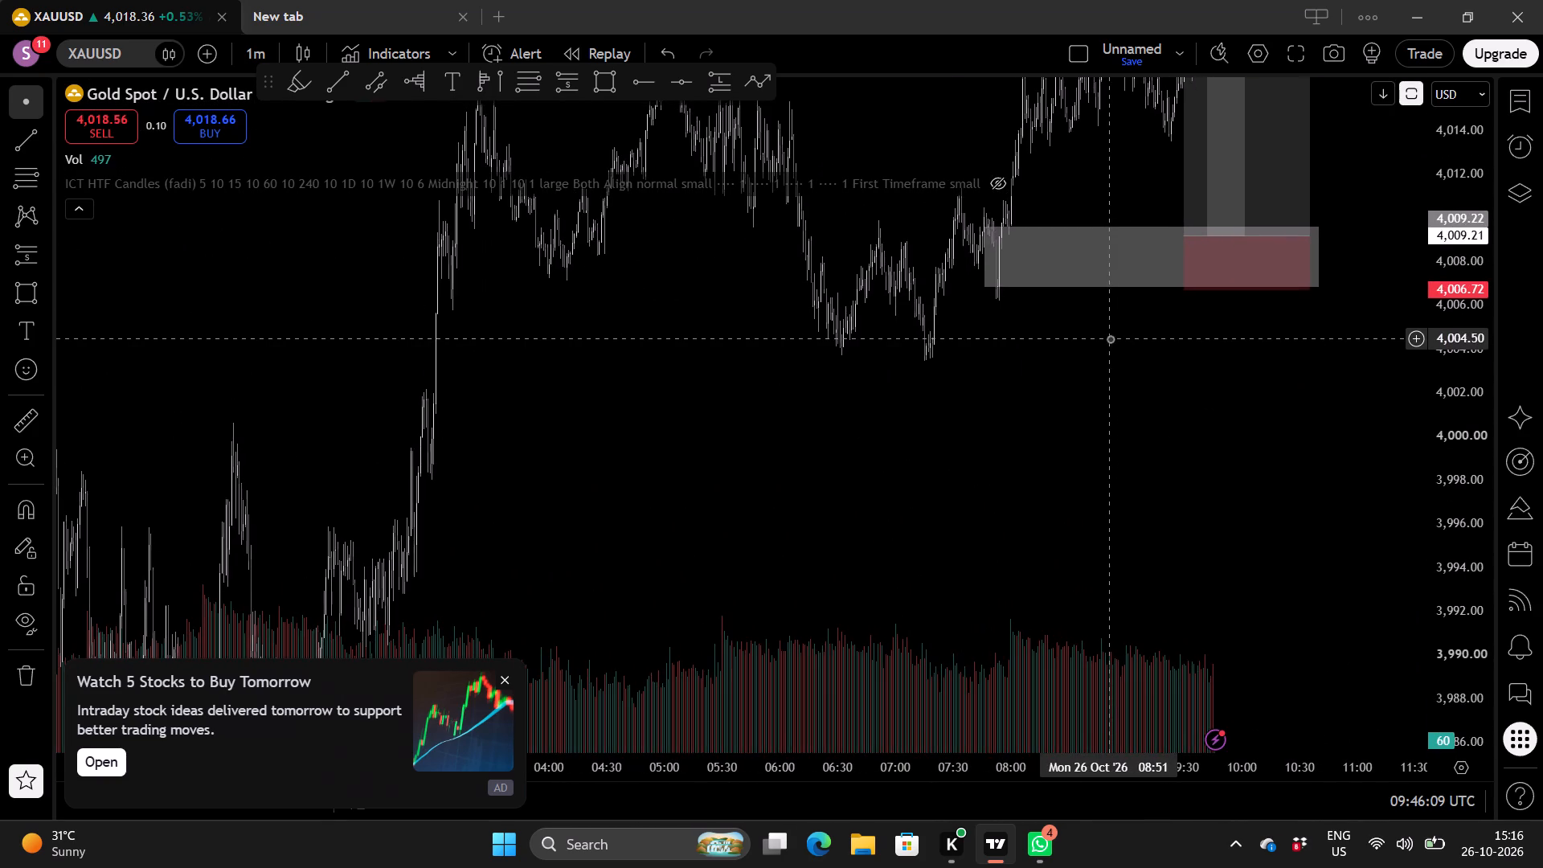
pyautogui.moveTo(1126, 470); pyautogui.dragTo(1155, 275)
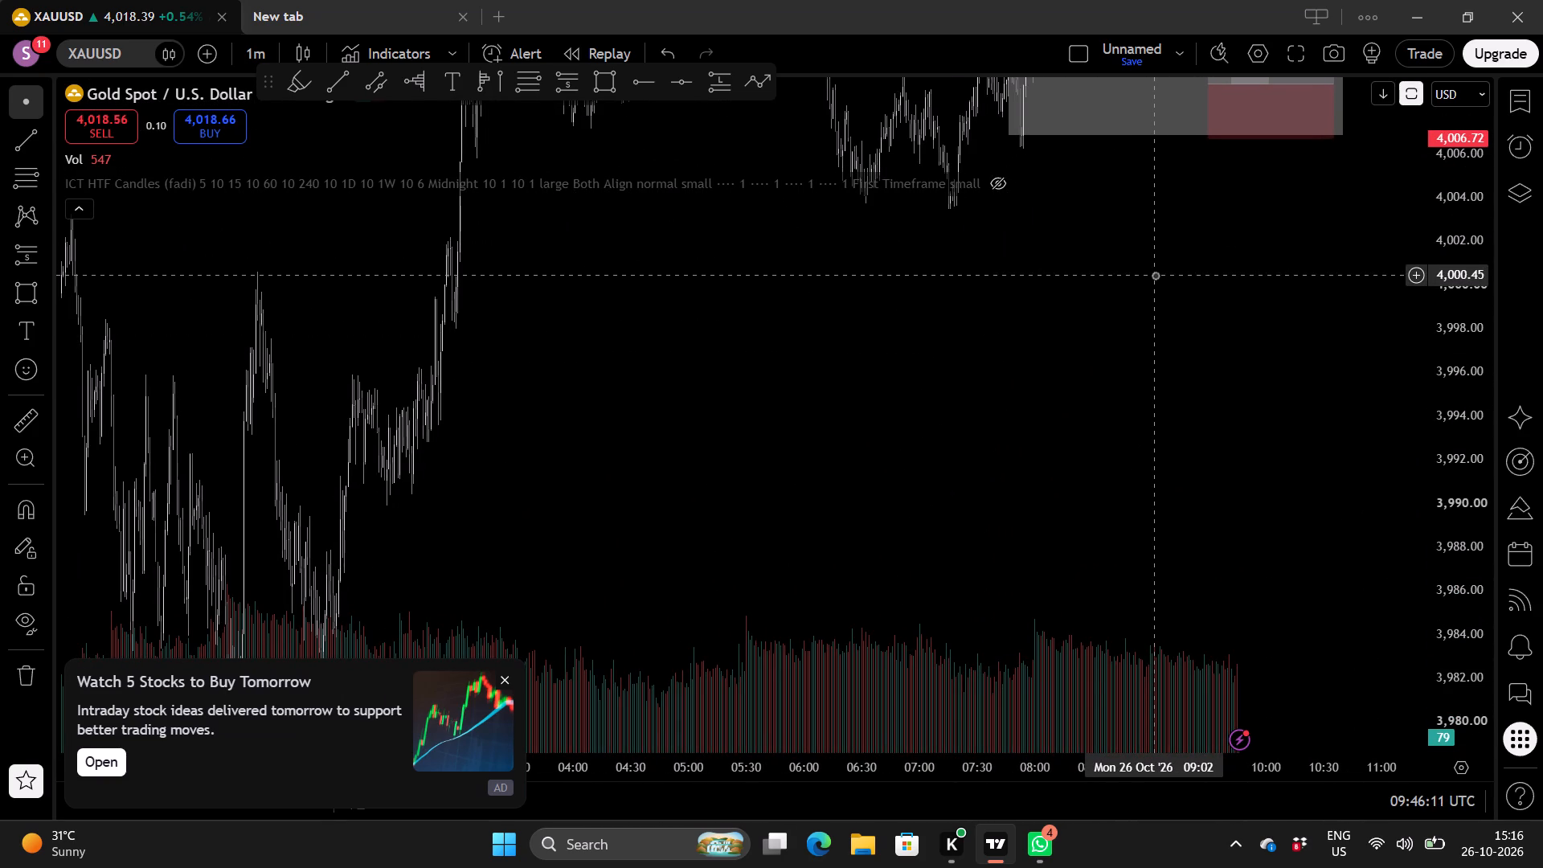
pyautogui.moveTo(1094, 357); pyautogui.dragTo(964, 602)
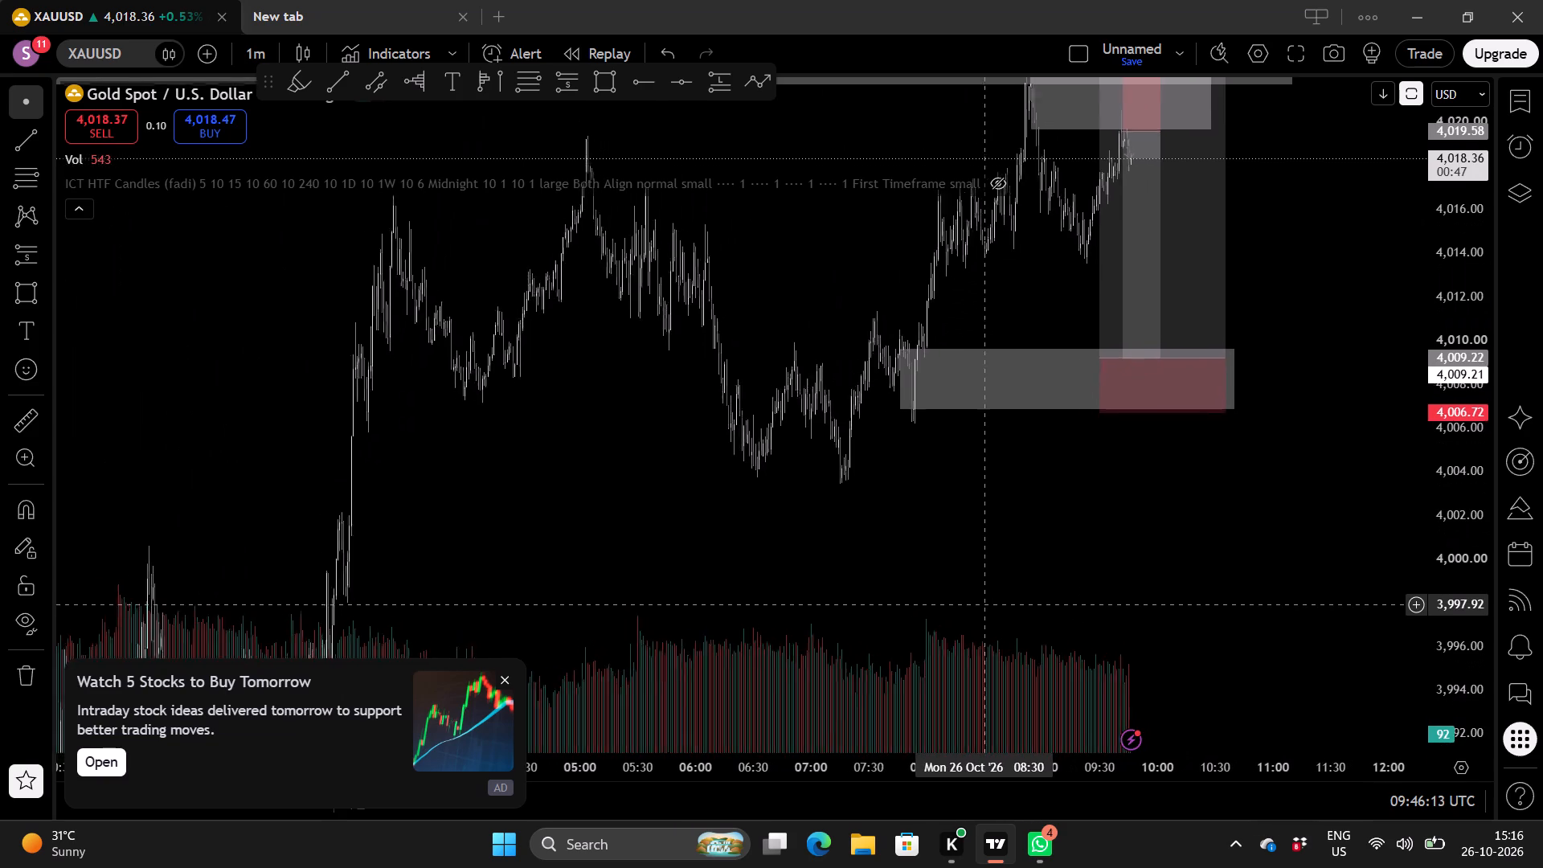
pyautogui.moveTo(964, 602); pyautogui.dragTo(899, 612)
pyautogui.scroll(7, 1306, 371)
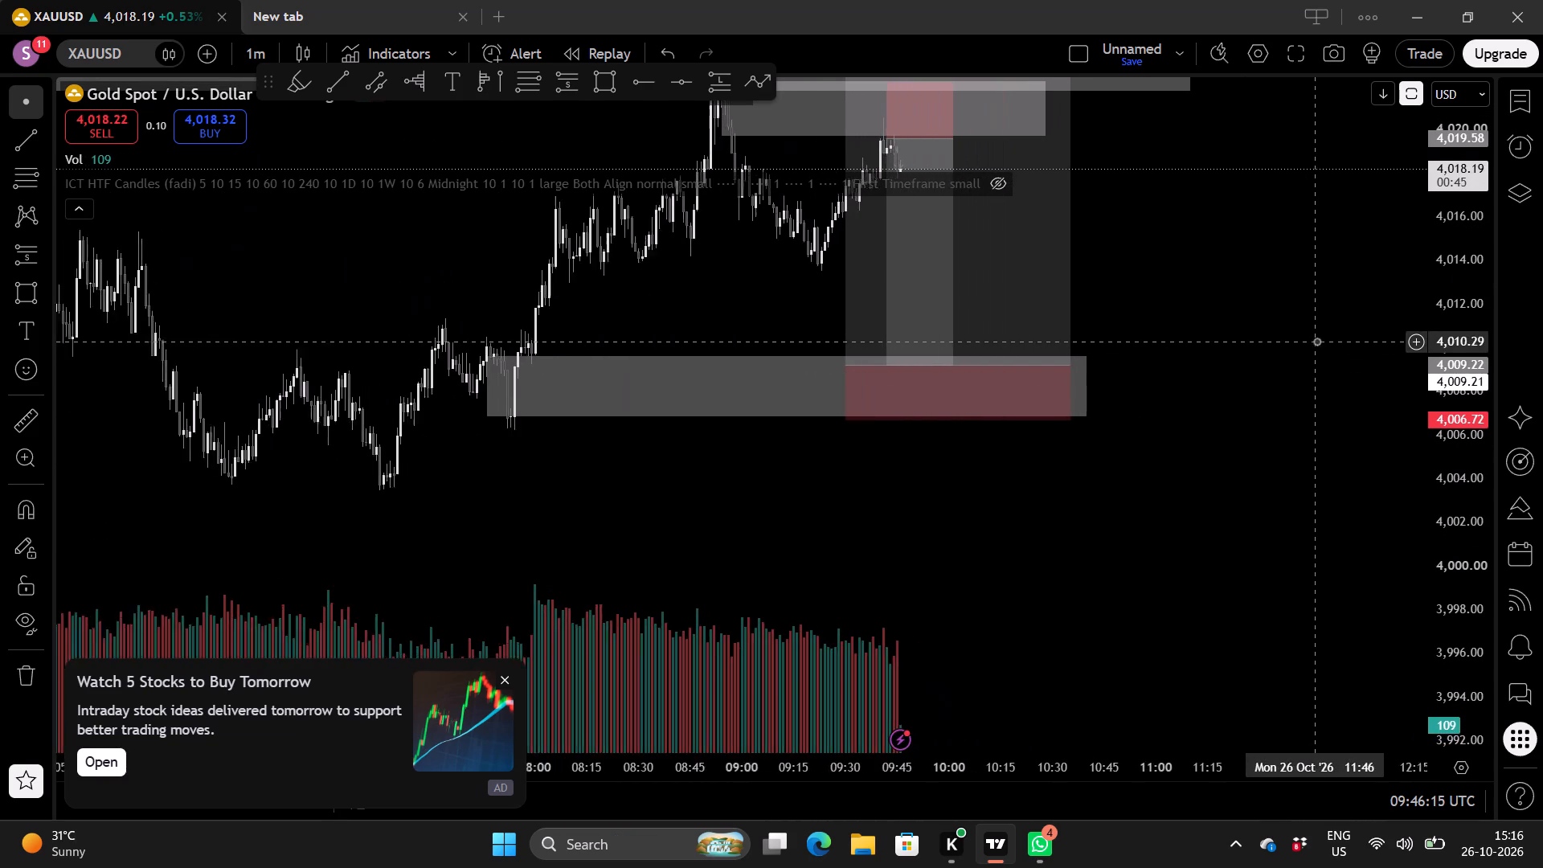
pyautogui.moveTo(1209, 301); pyautogui.dragTo(1249, 471)
pyautogui.scroll(4, 1299, 407)
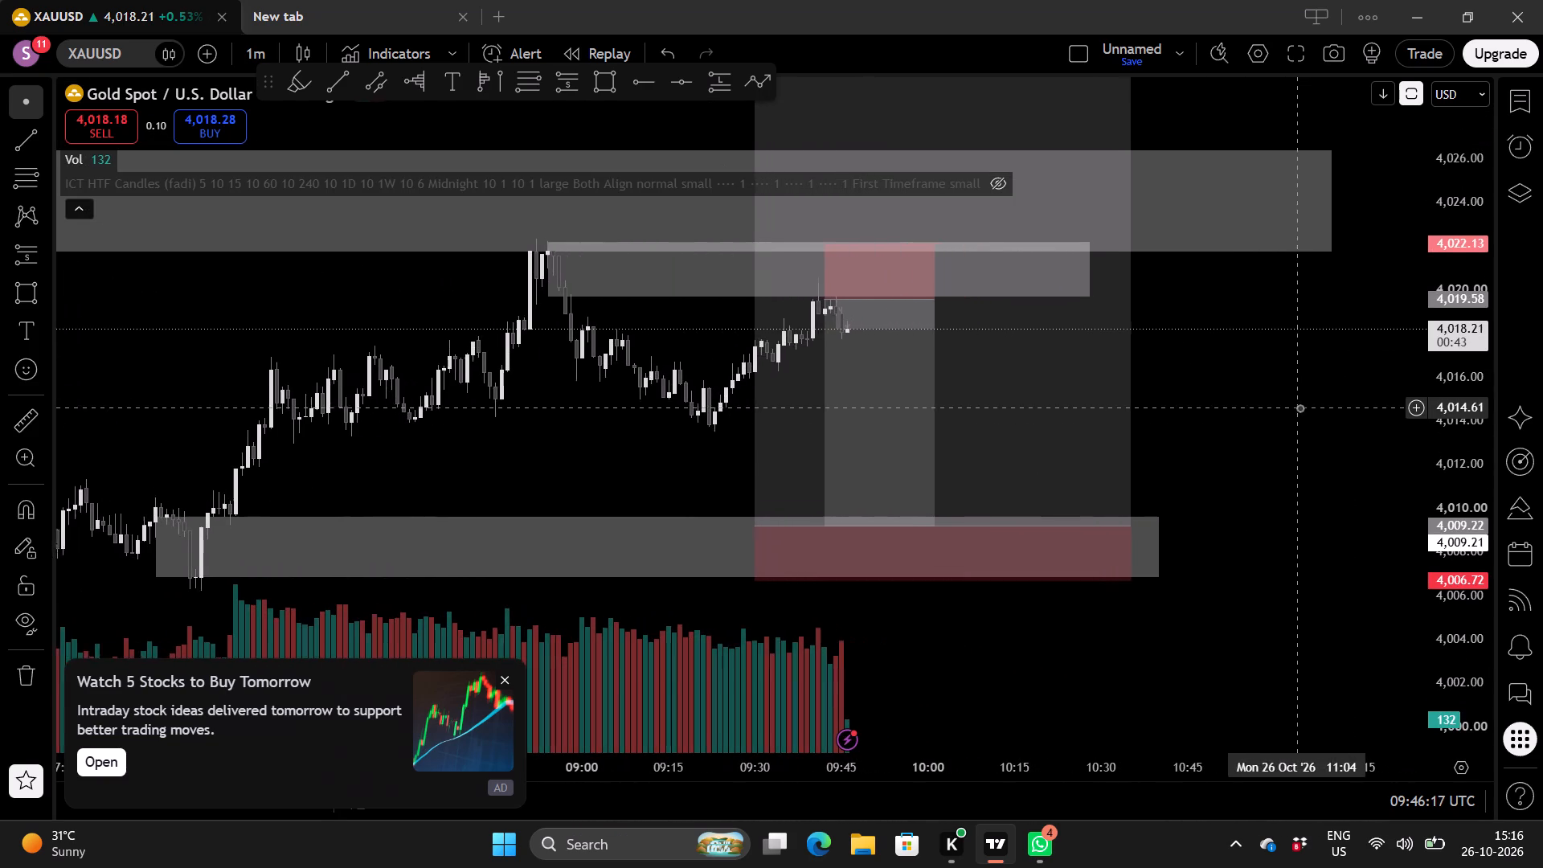
pyautogui.scroll(5, 1463, 388)
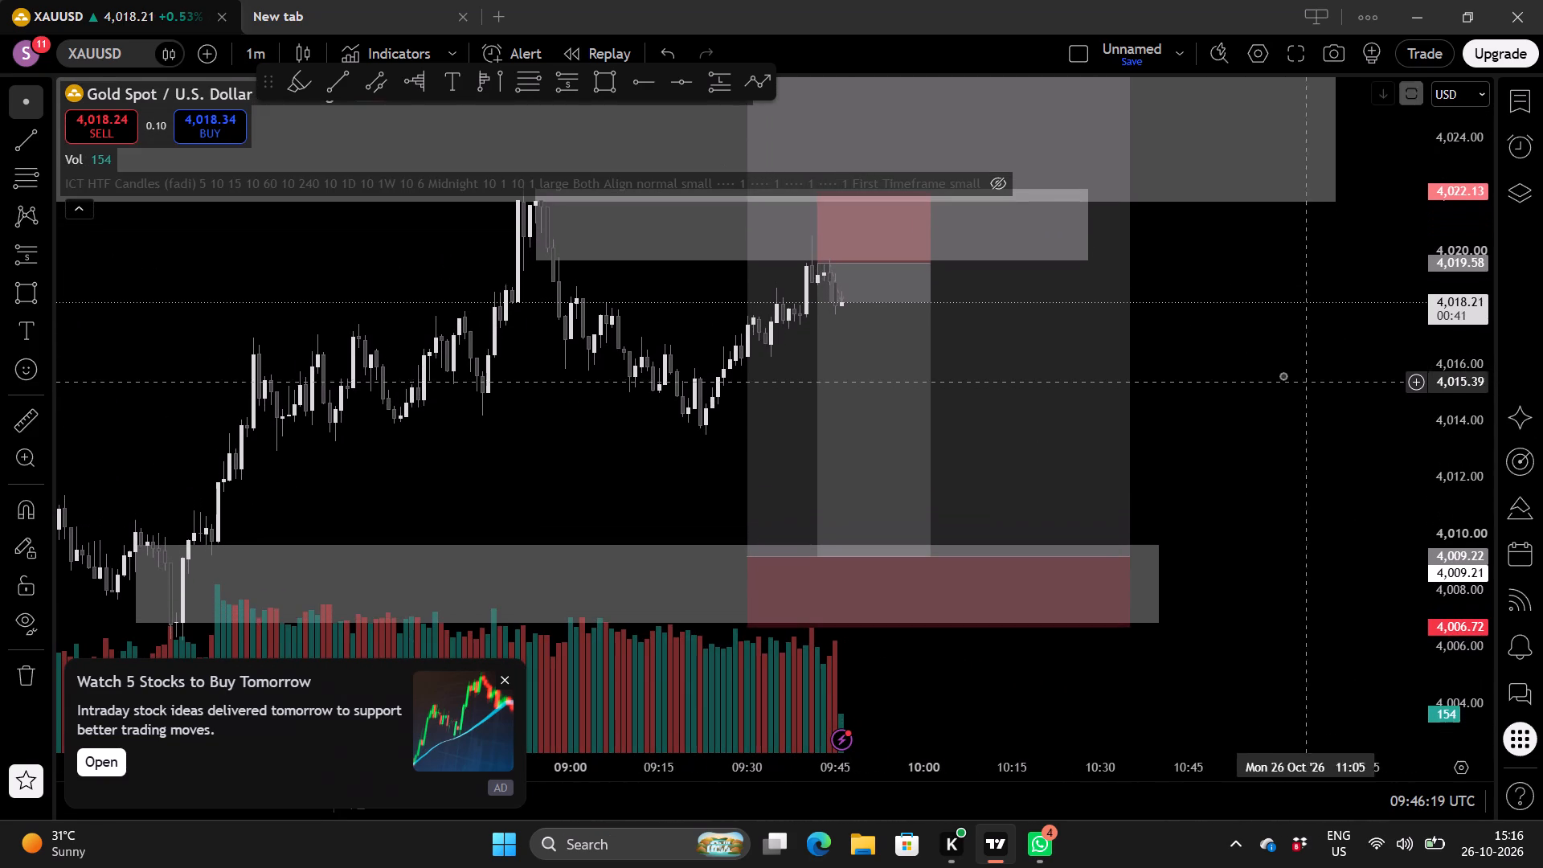
pyautogui.click(1283, 375)
pyautogui.scroll(2, 1283, 375)
pyautogui.scroll(-1, 1283, 375)
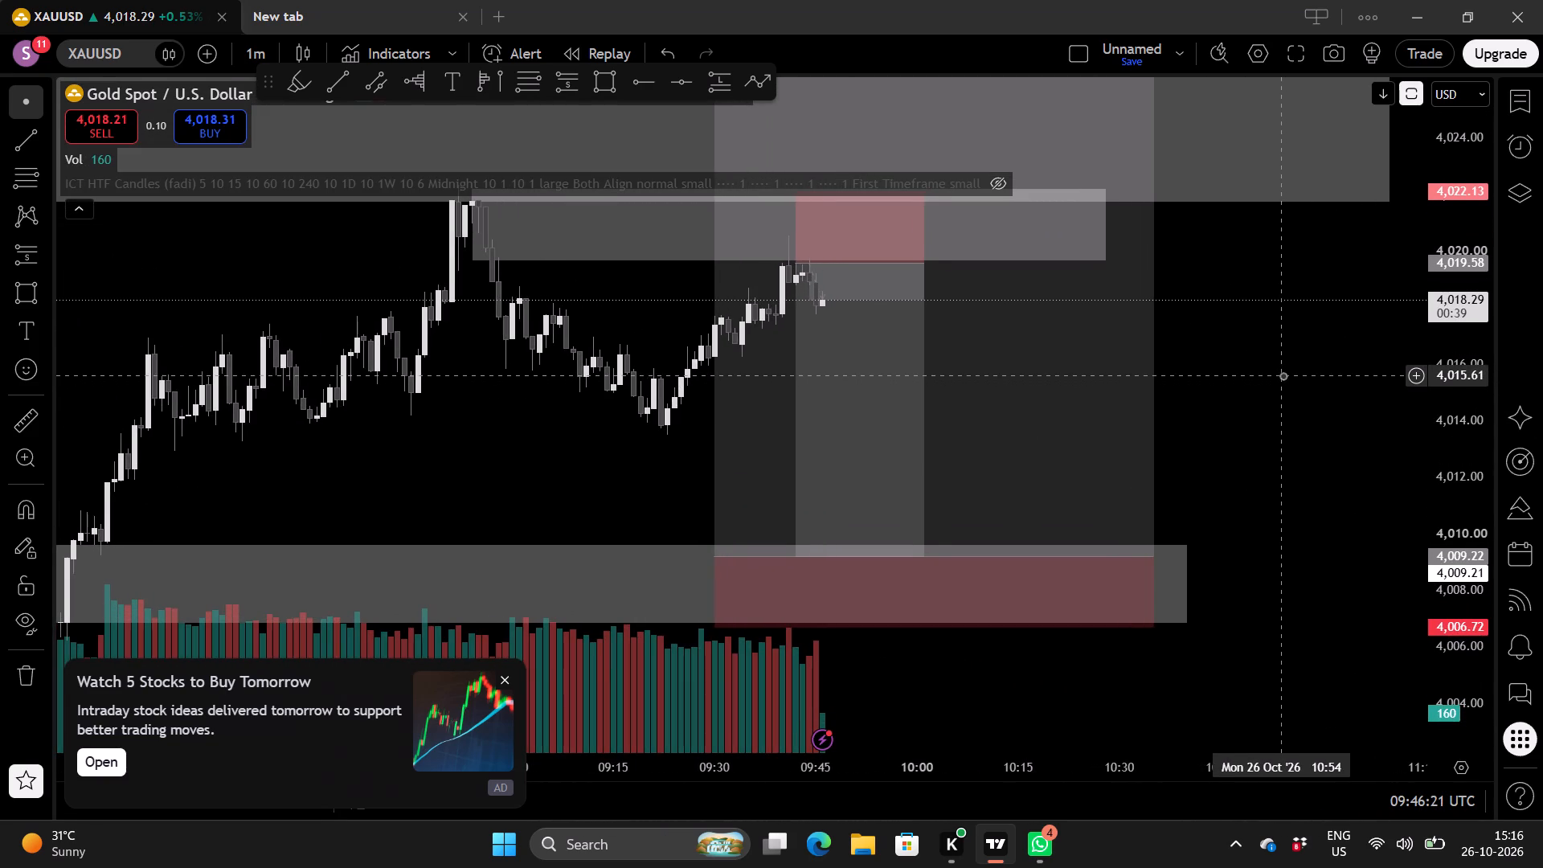
pyautogui.scroll(-1, 1283, 375)
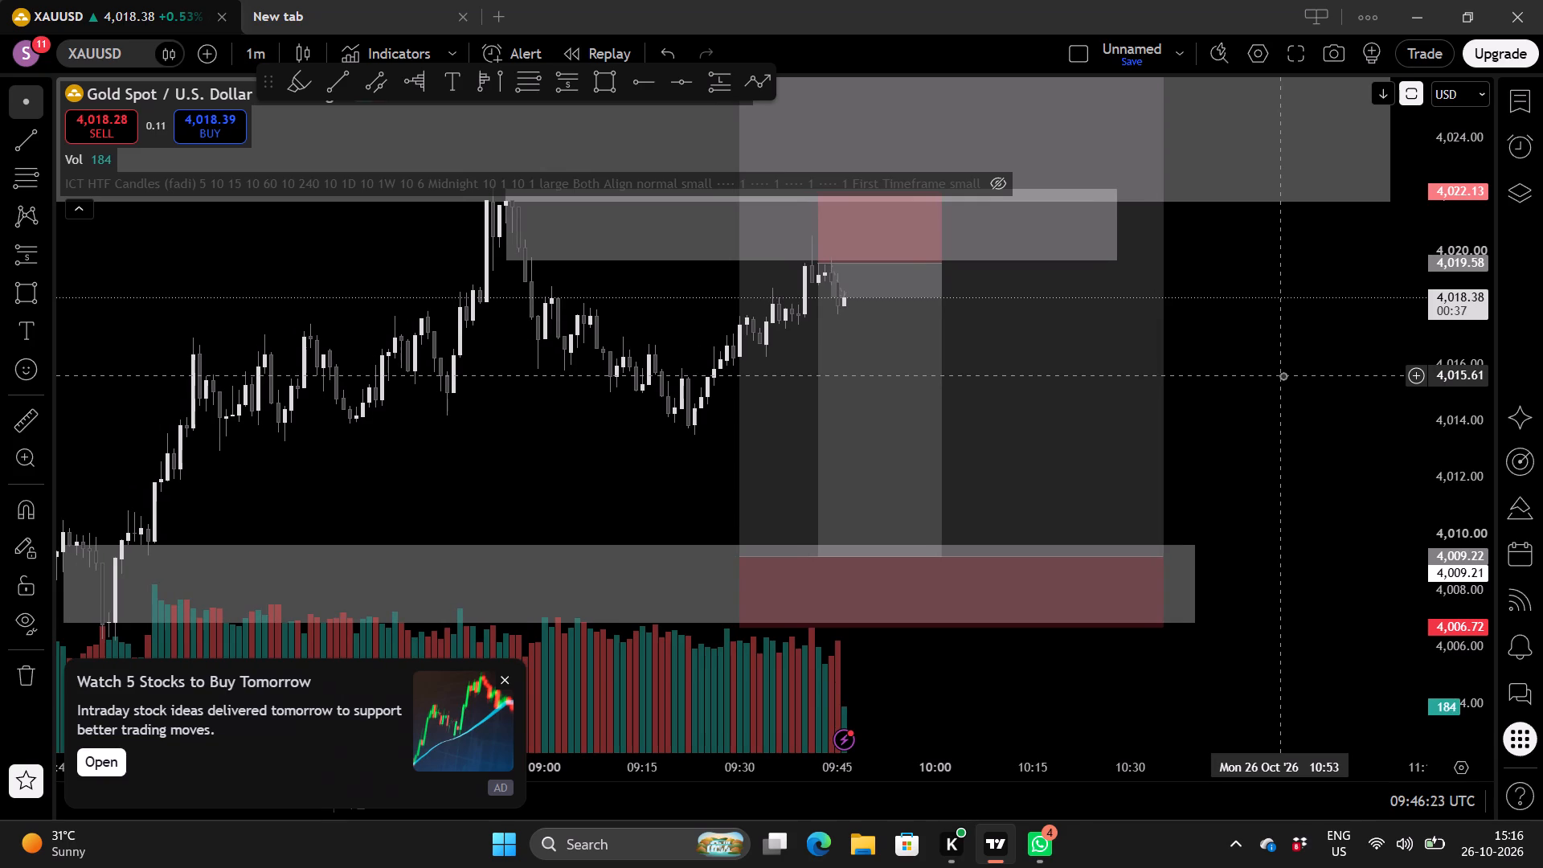
pyautogui.moveTo(1279, 365); pyautogui.dragTo(1291, 425)
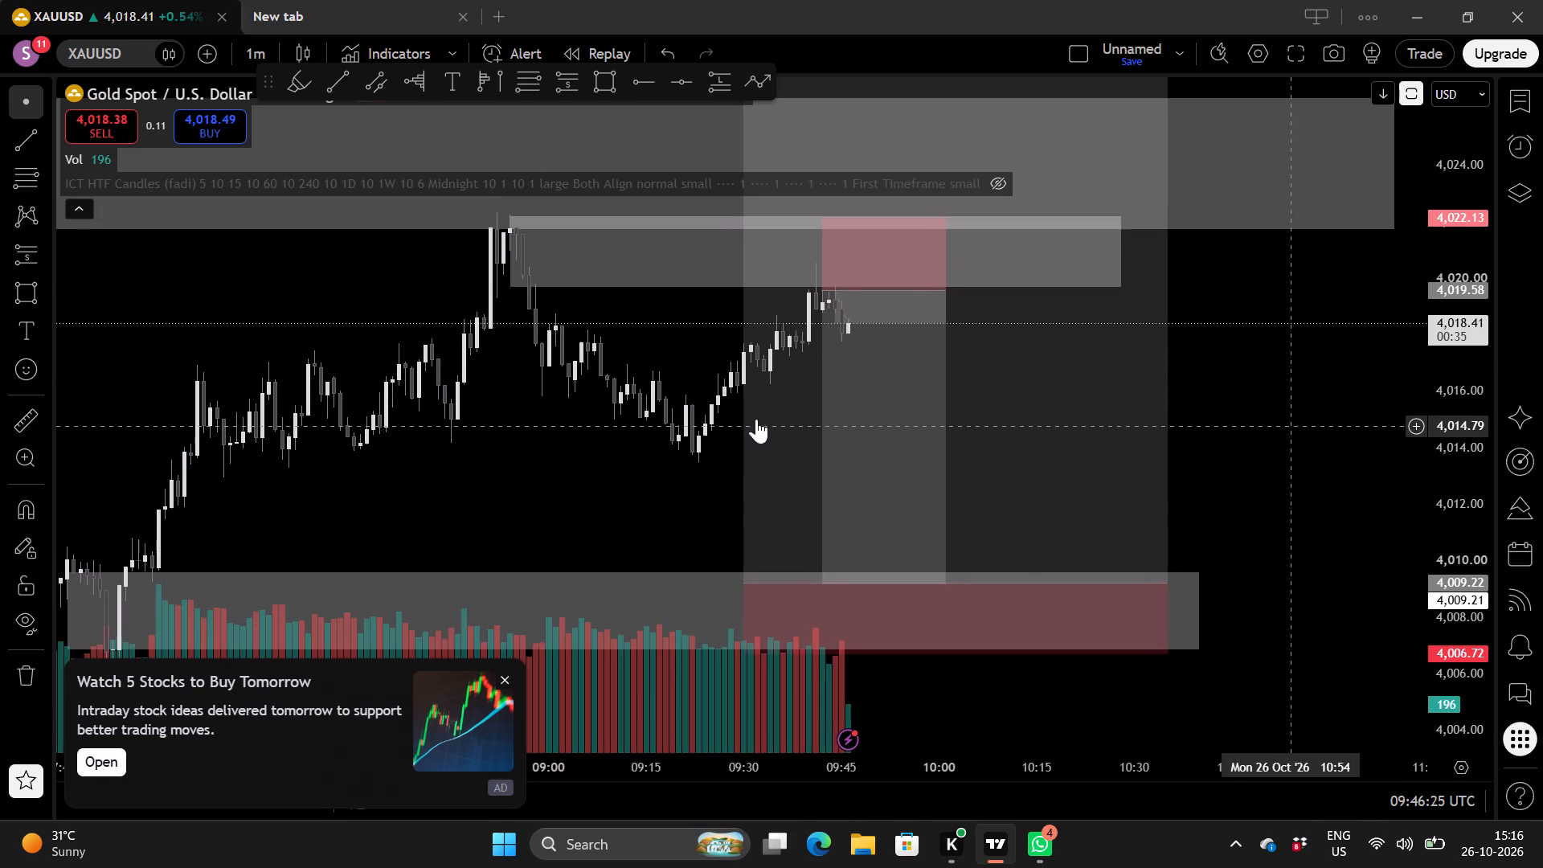
pyautogui.moveTo(517, 437); pyautogui.dragTo(546, 474)
pyautogui.scroll(-1, 546, 474)
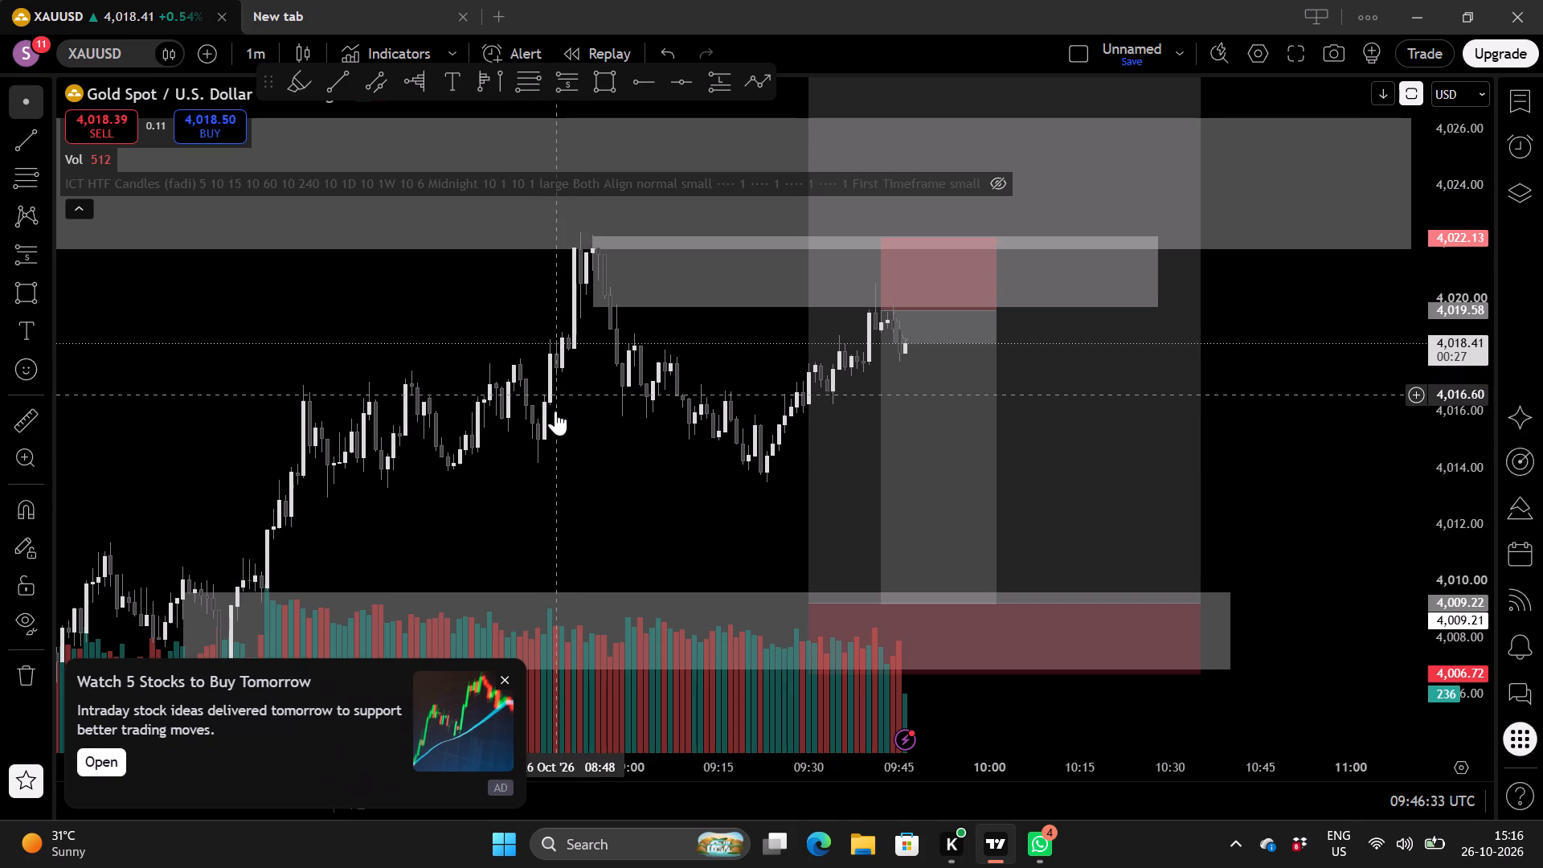
pyautogui.moveTo(616, 465); pyautogui.dragTo(706, 316)
pyautogui.scroll(-1, 713, 383)
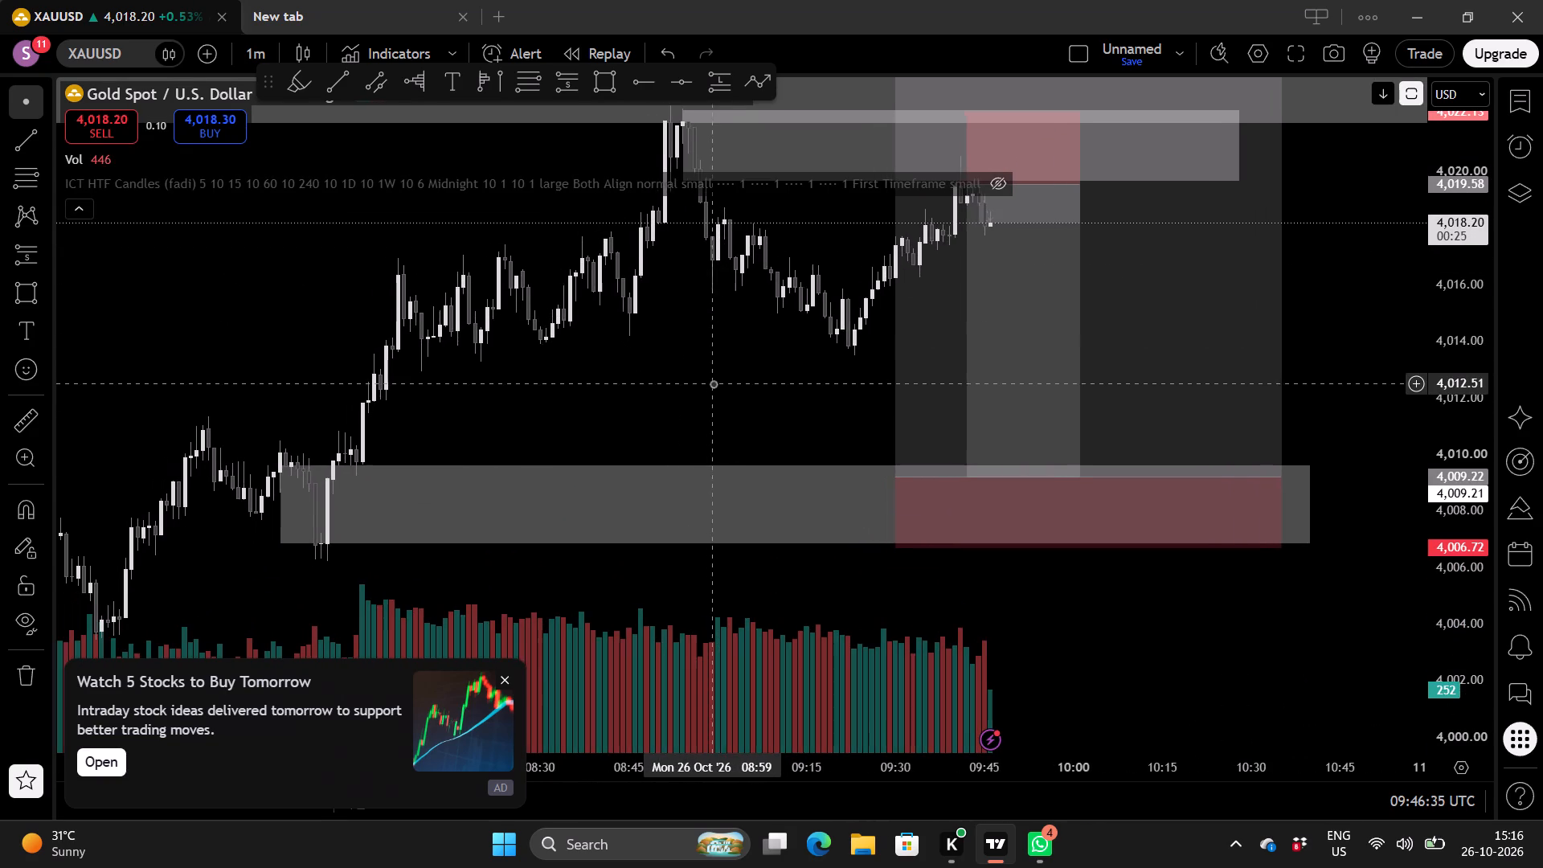
pyautogui.moveTo(718, 392); pyautogui.dragTo(739, 436)
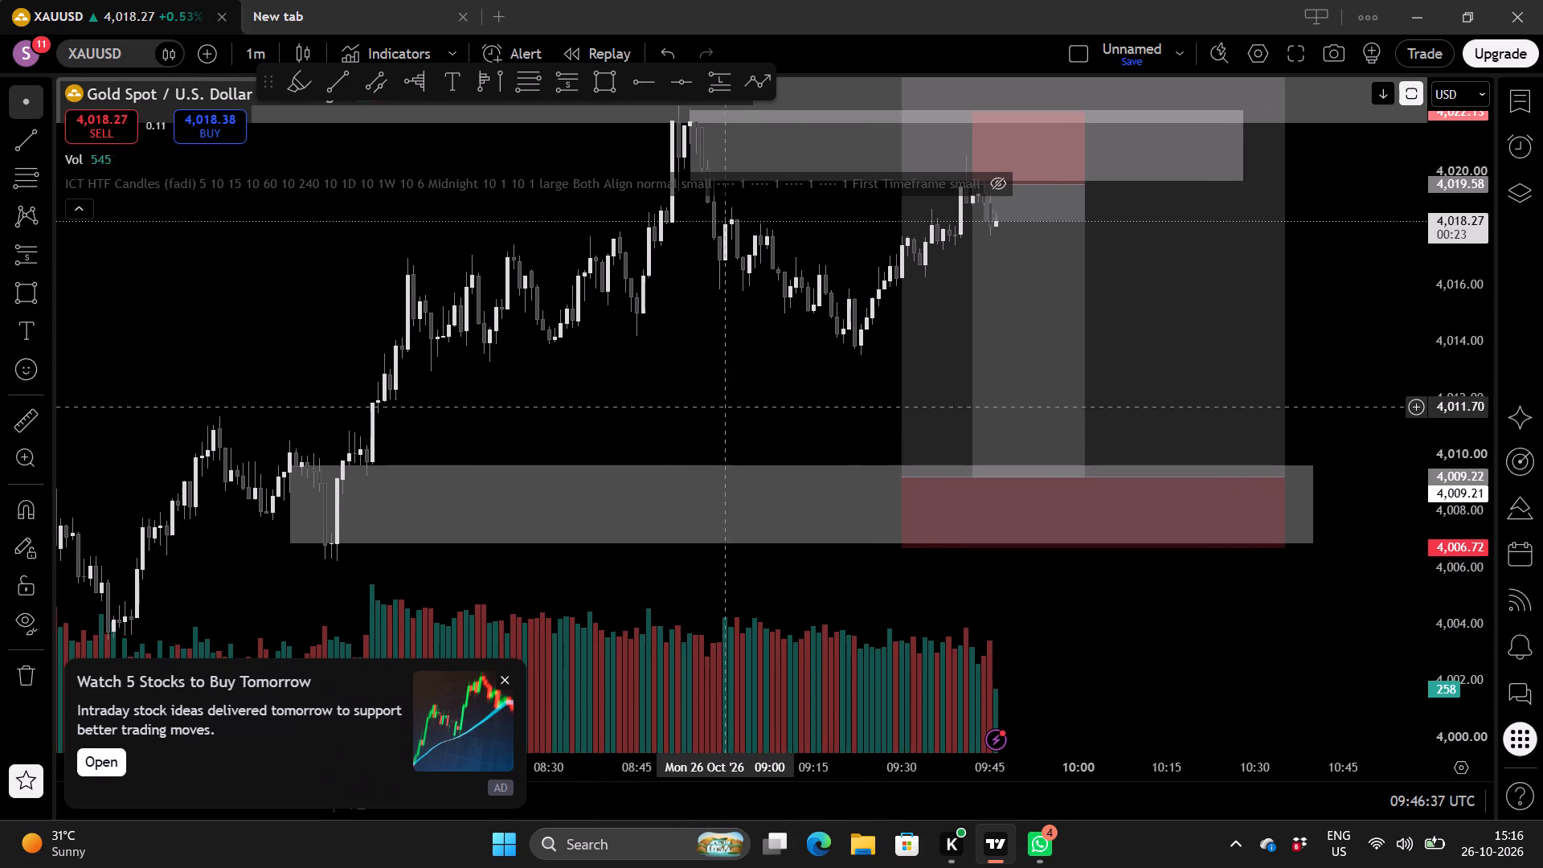
pyautogui.moveTo(739, 436); pyautogui.dragTo(744, 473)
pyautogui.moveTo(704, 462); pyautogui.dragTo(724, 452)
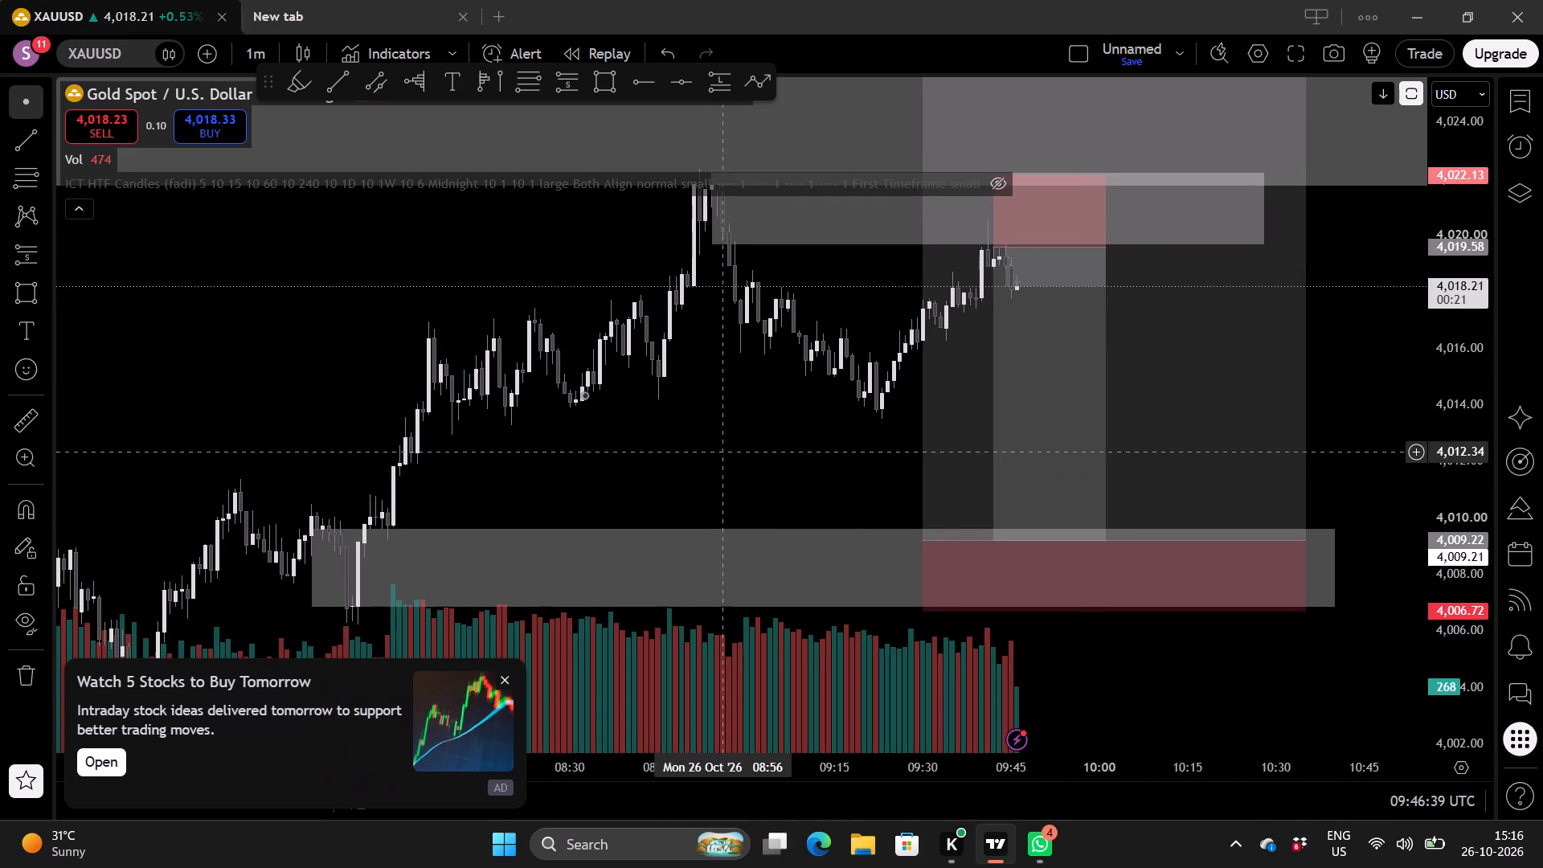
# Draw a fixed range volume profile from the swing low at about 07:52 to the latest candle at 09:46.
pyautogui.click(47, 257)
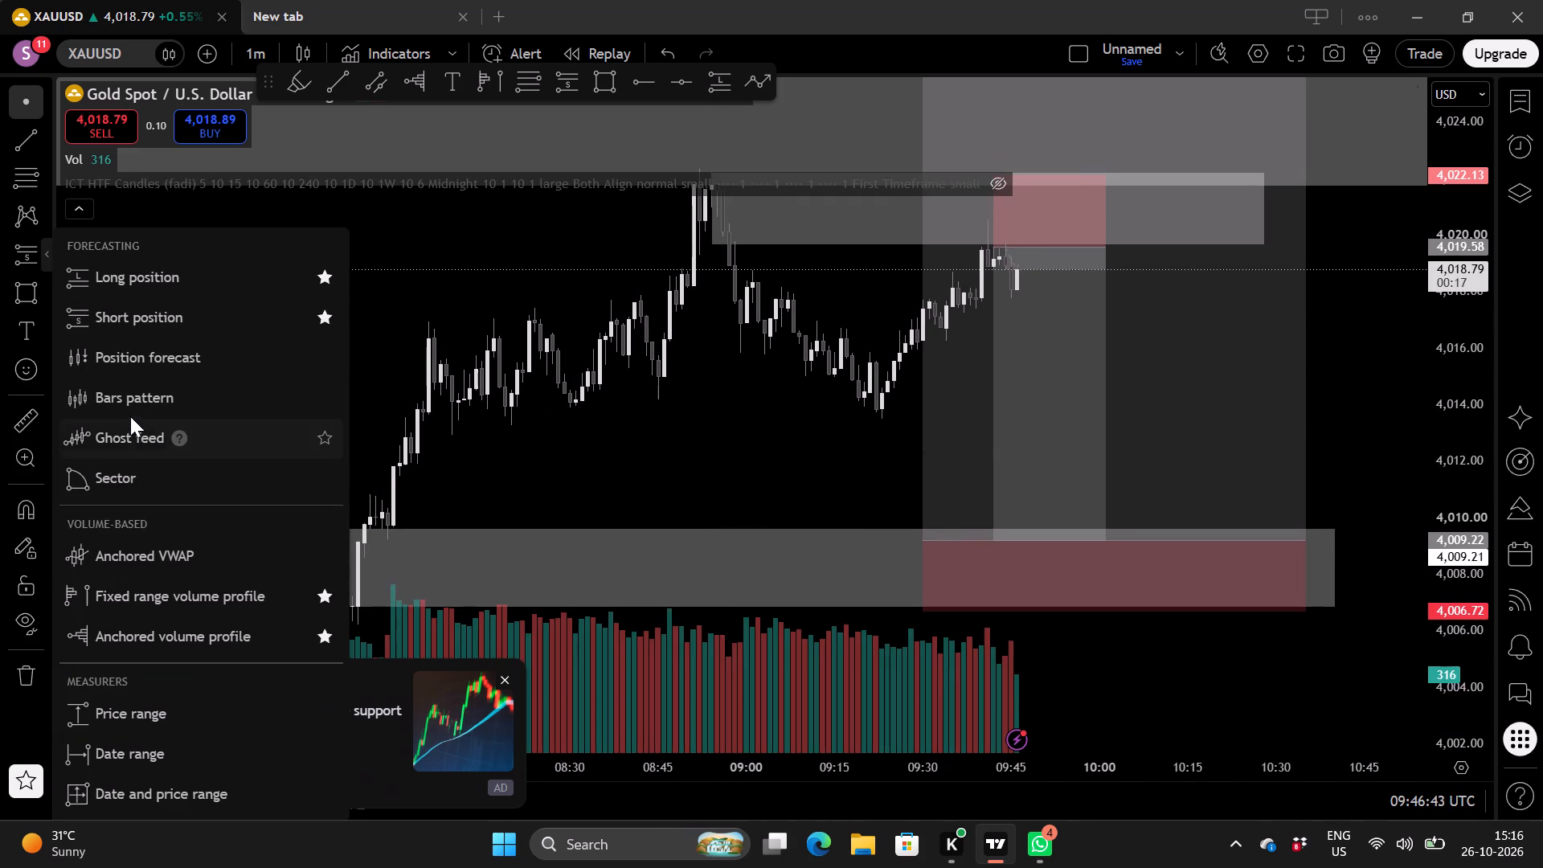
pyautogui.click(127, 596)
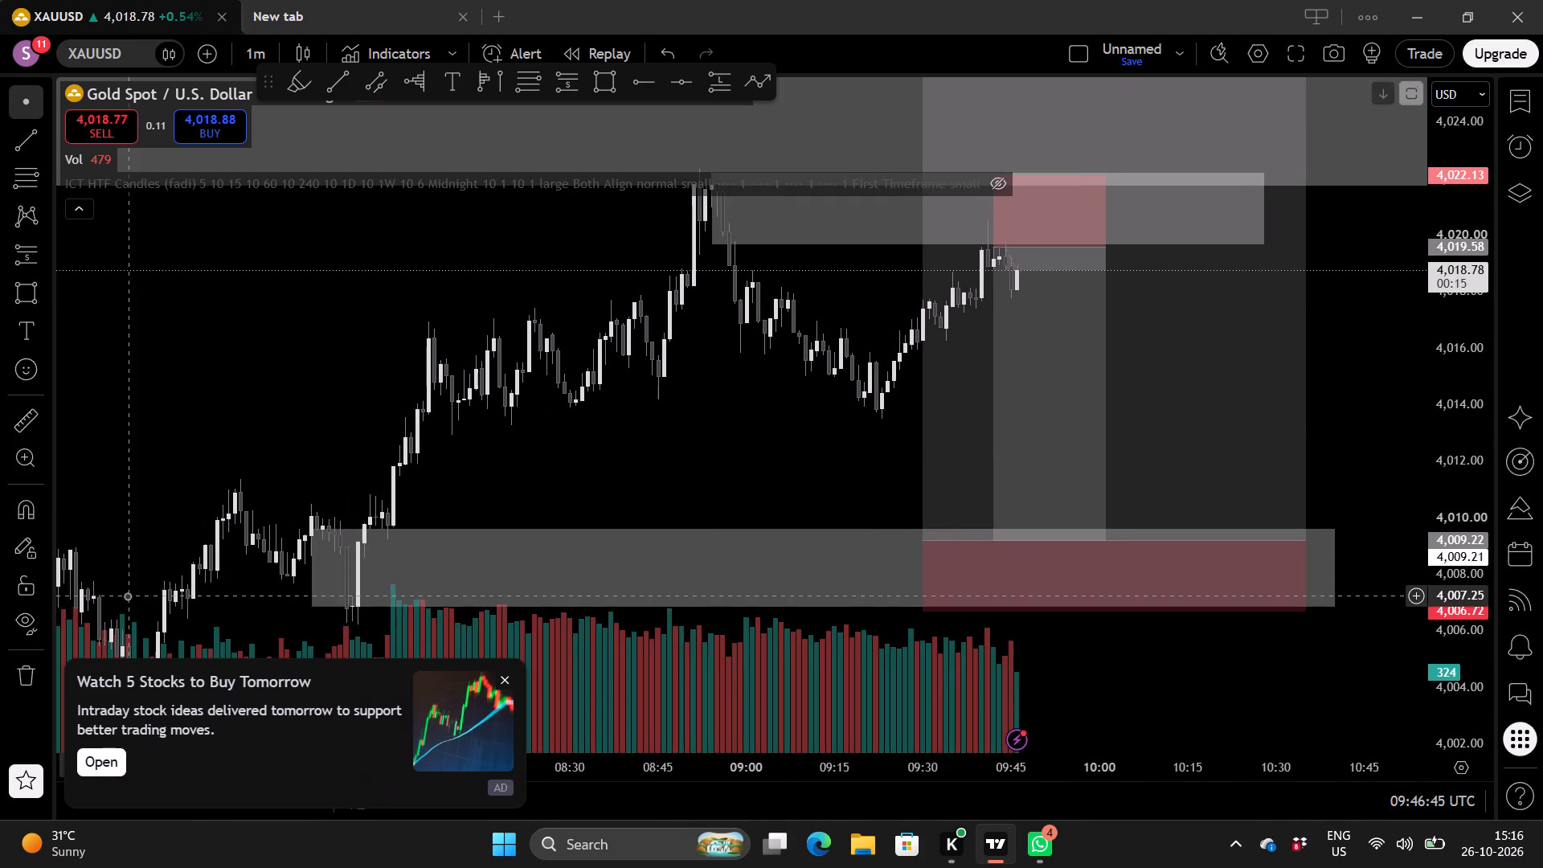
pyautogui.moveTo(345, 622); pyautogui.dragTo(604, 424)
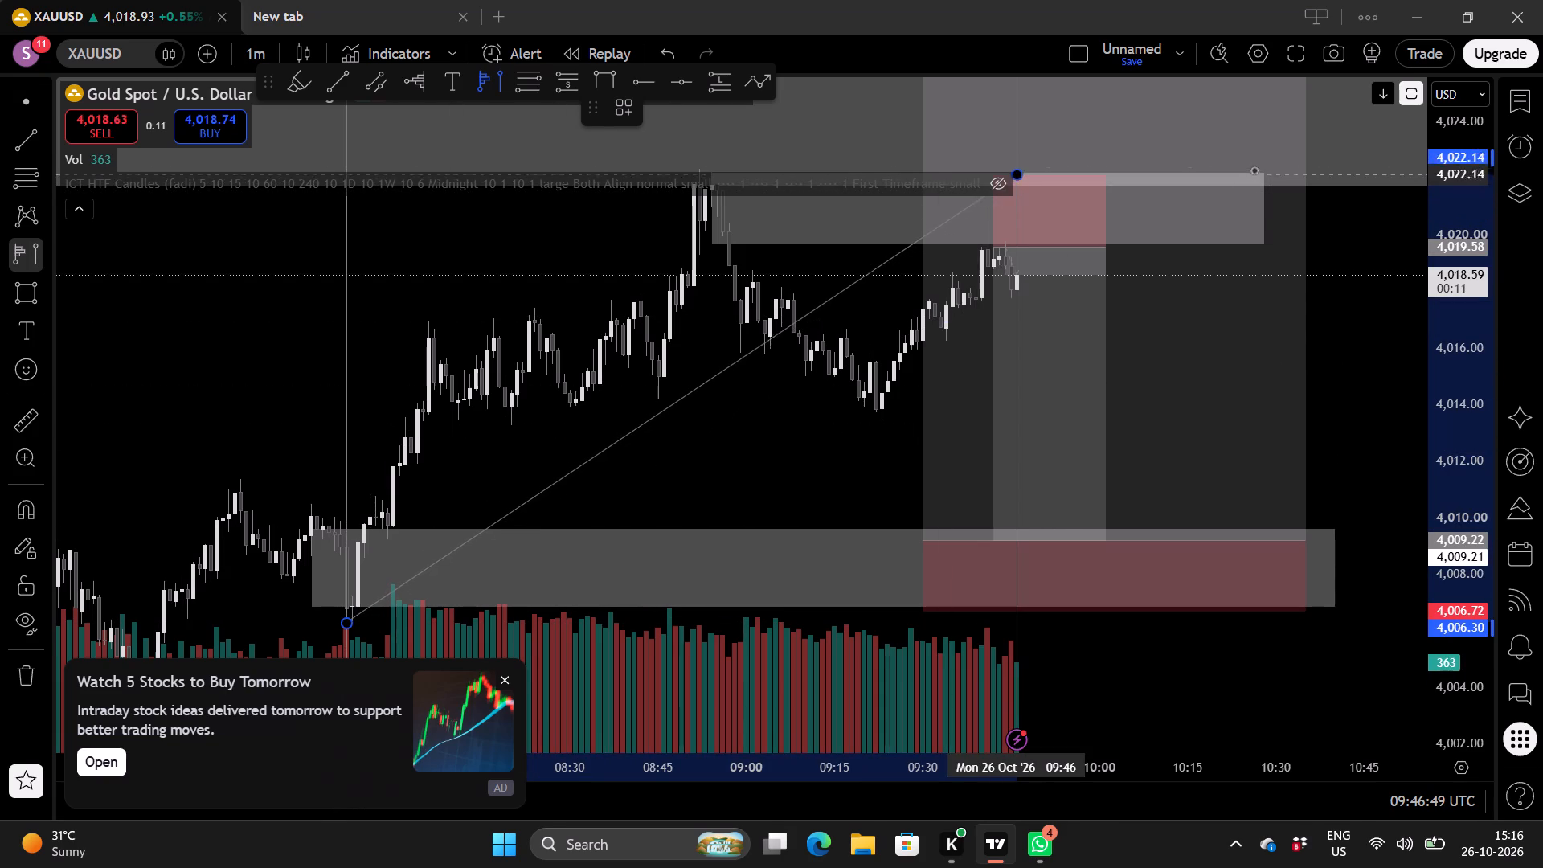
pyautogui.click(1287, 168)
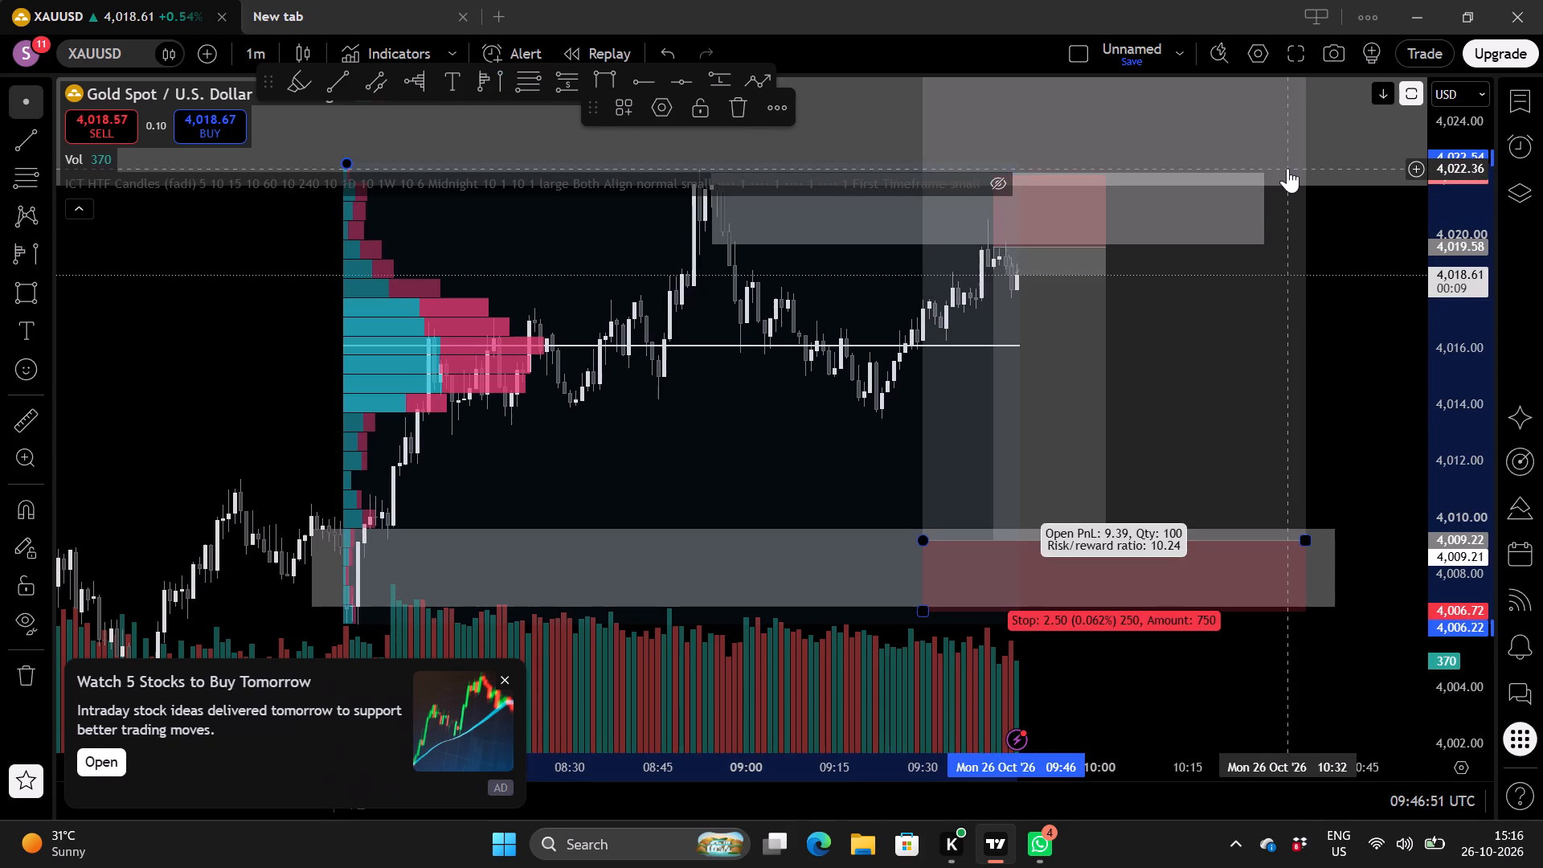
# Set the Up Volume colour of the fixed range volume profile to white in its style settings.
pyautogui.scroll(-1, 1472, 355)
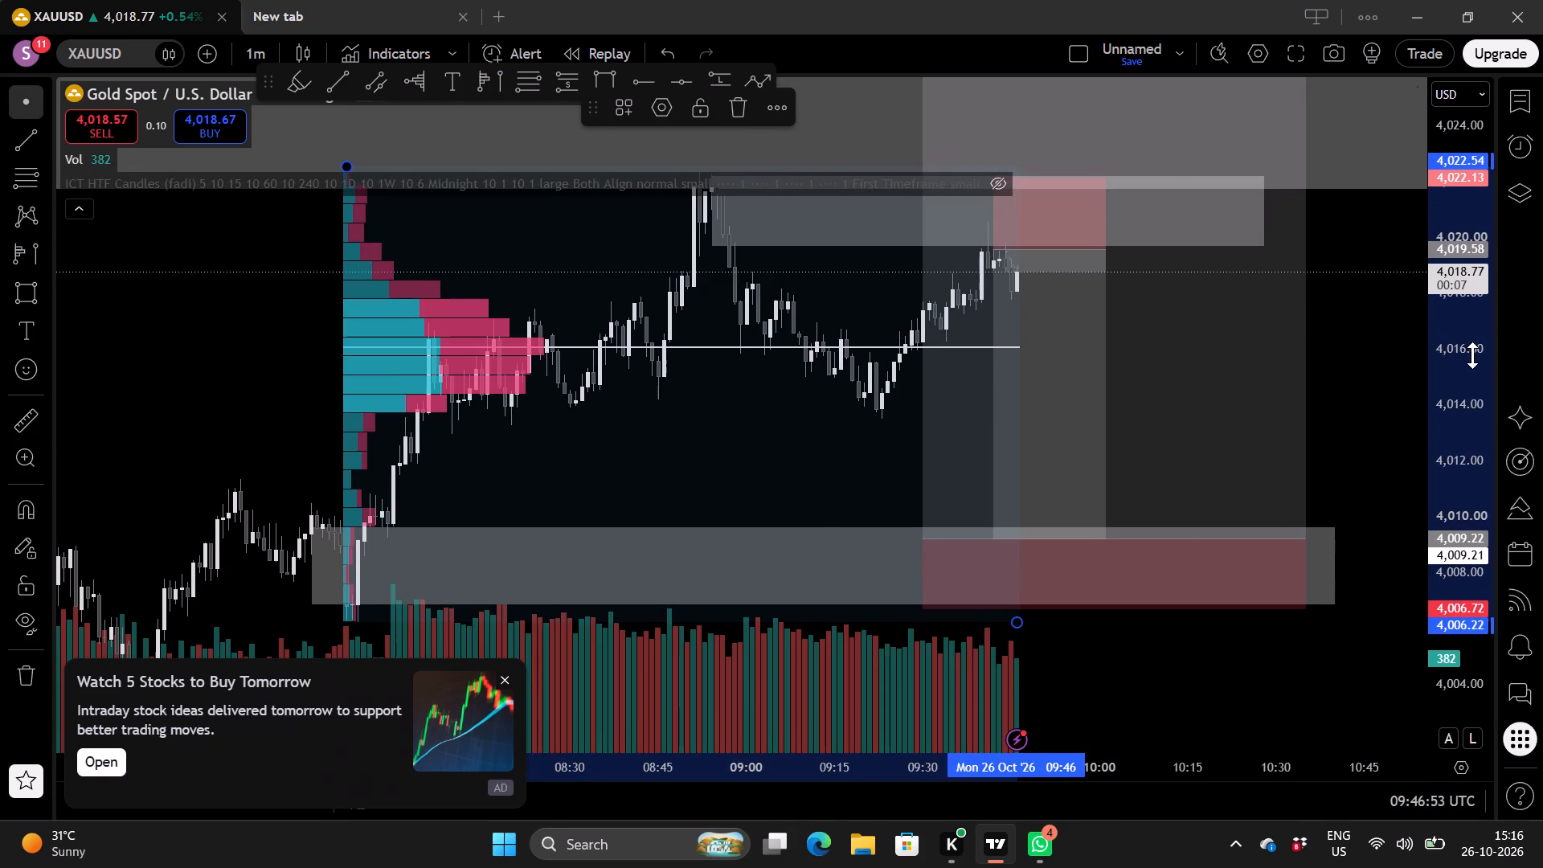
pyautogui.moveTo(699, 415); pyautogui.dragTo(736, 386)
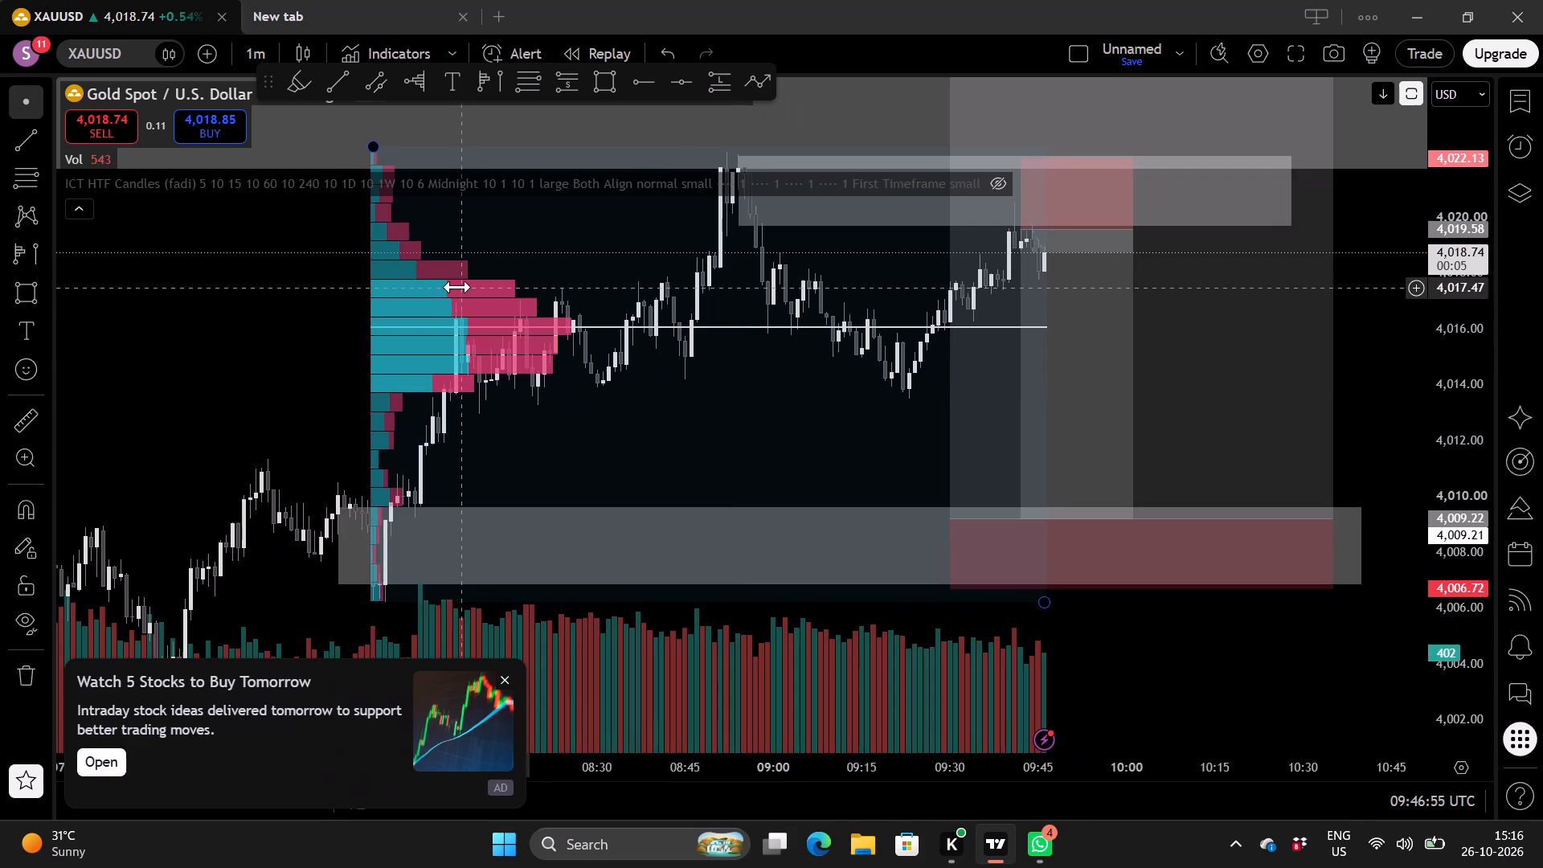
pyautogui.click(457, 287)
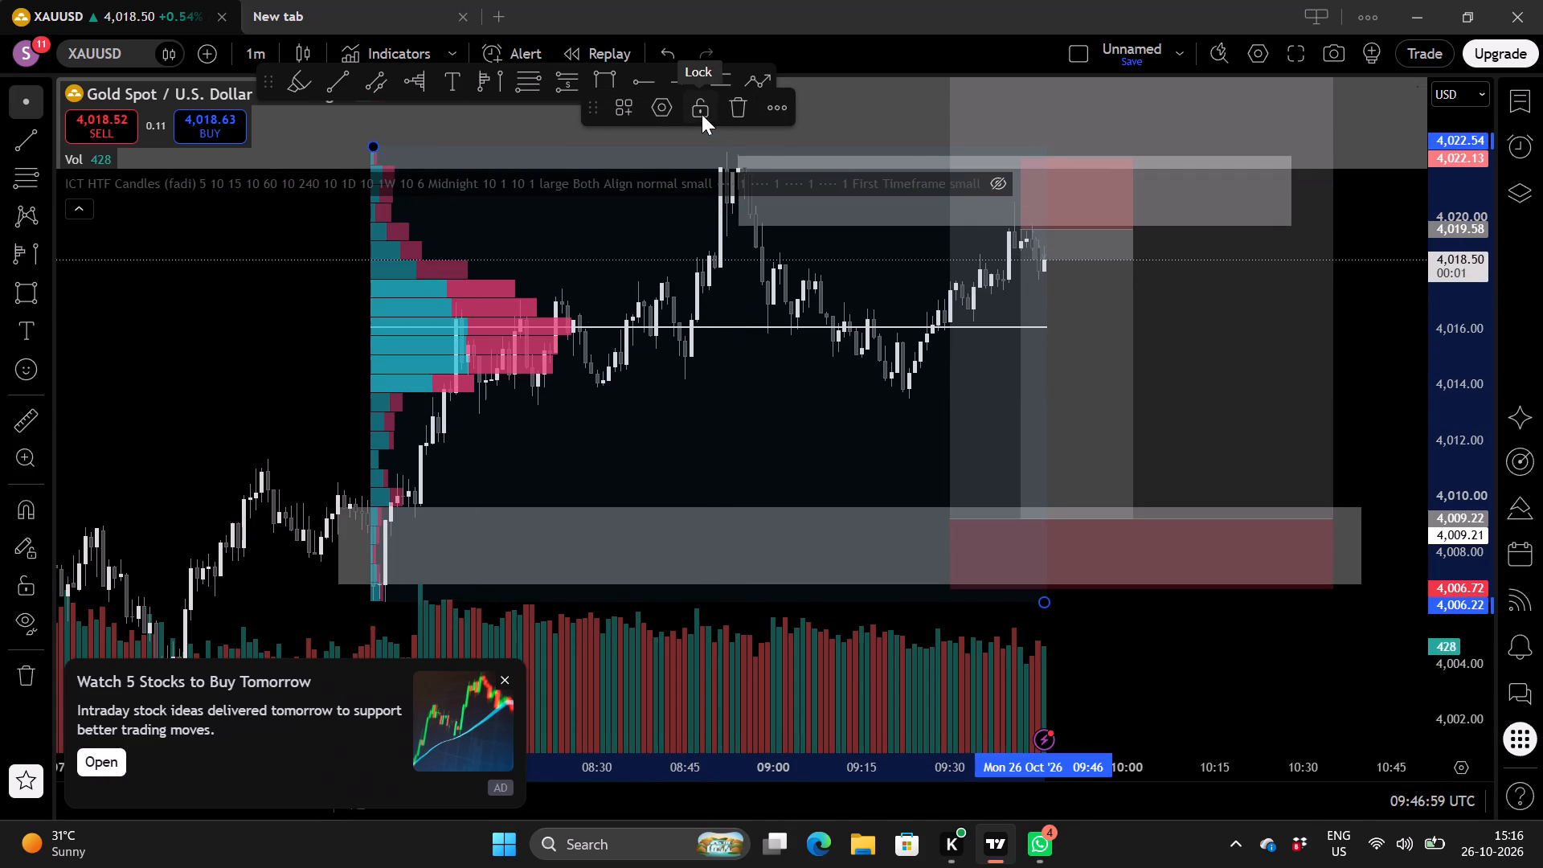
pyautogui.click(665, 112)
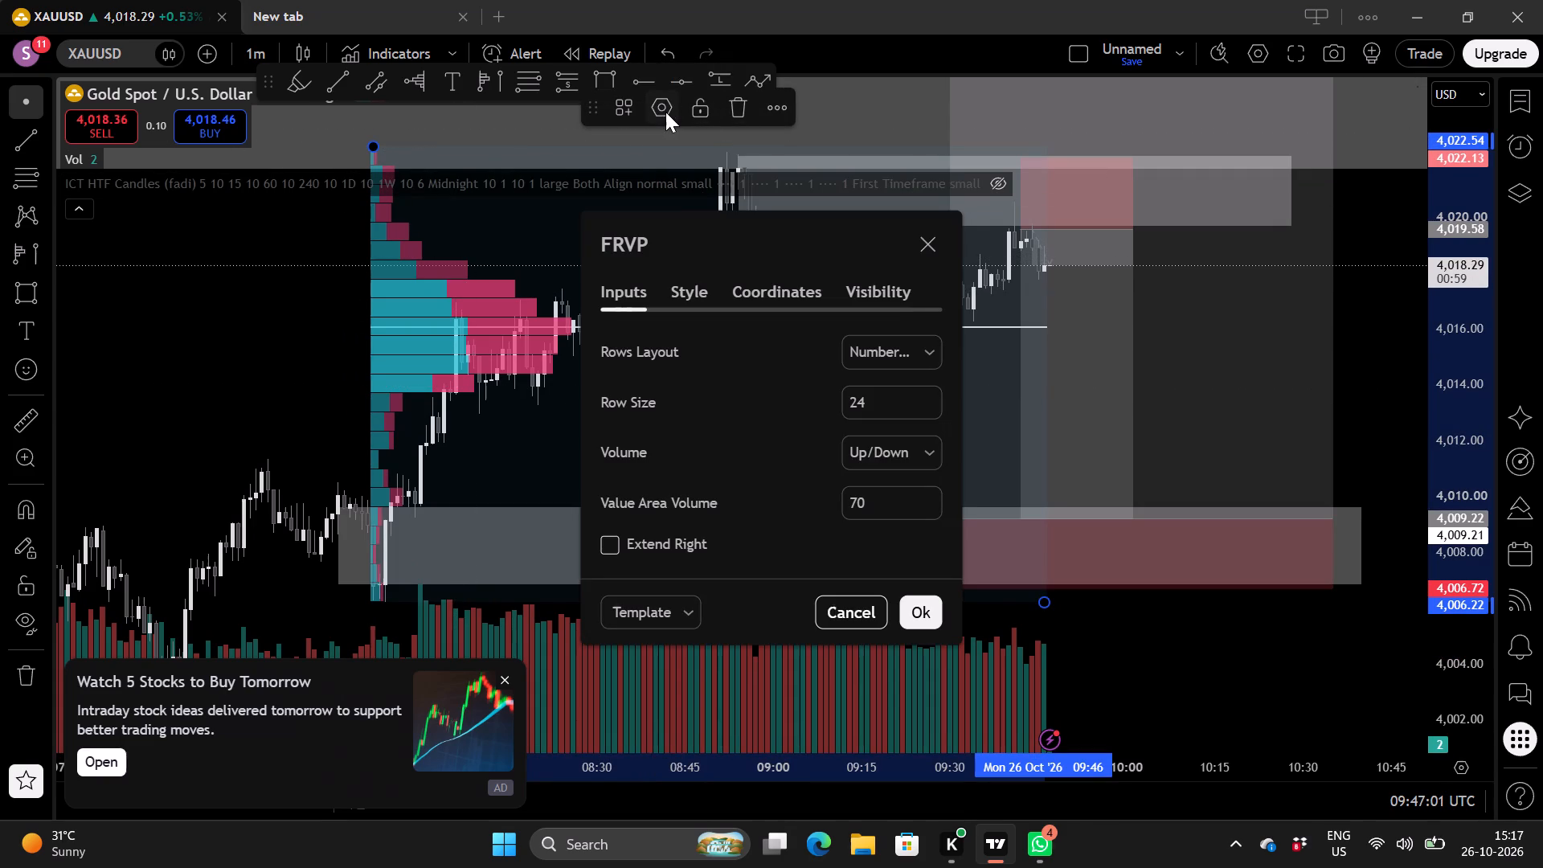
pyautogui.click(704, 290)
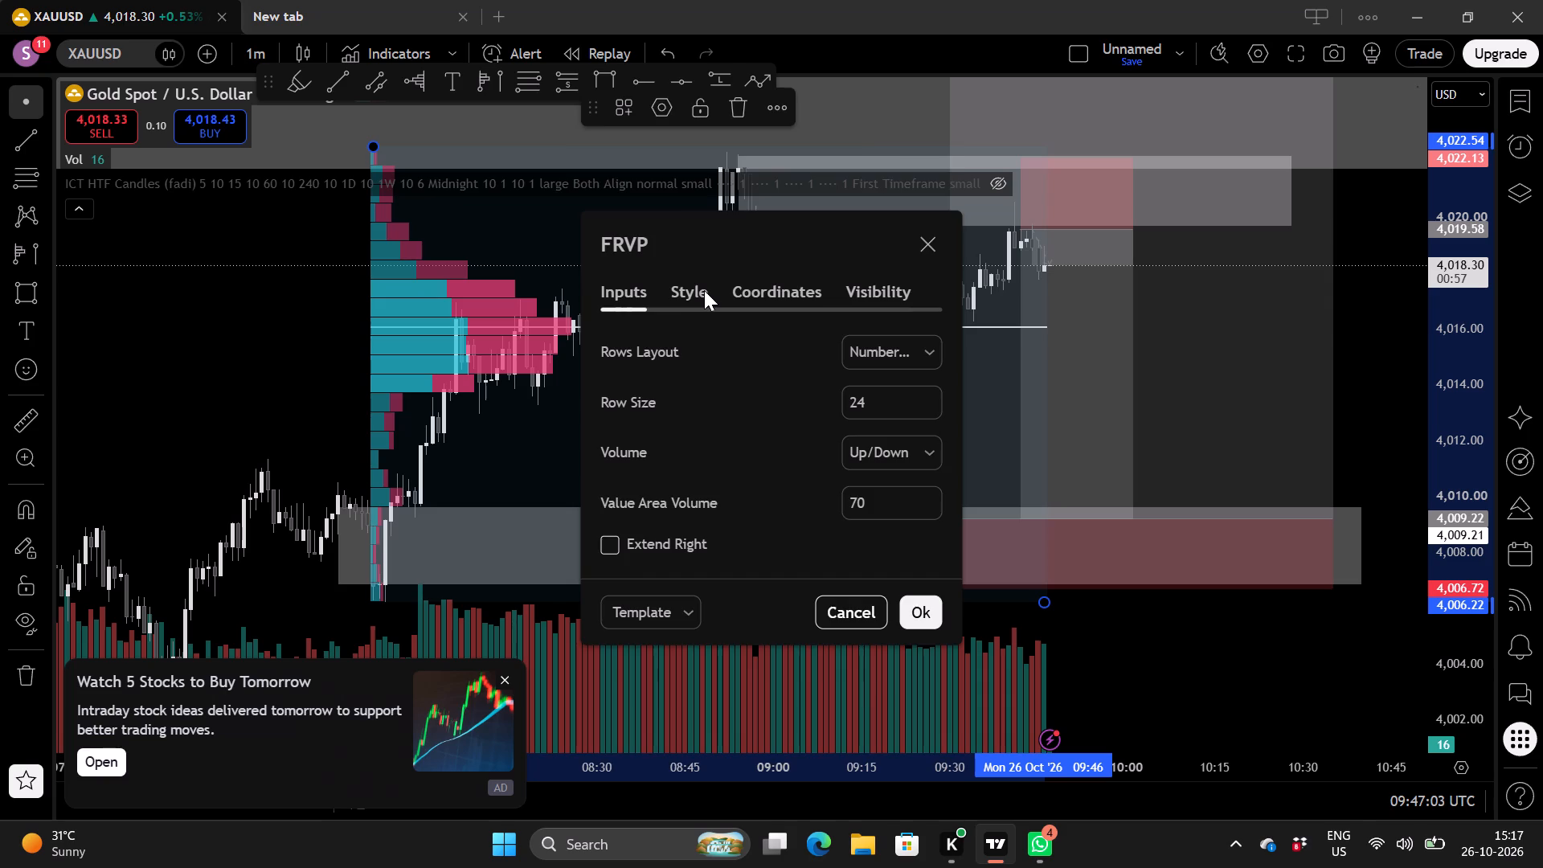
pyautogui.click(796, 390)
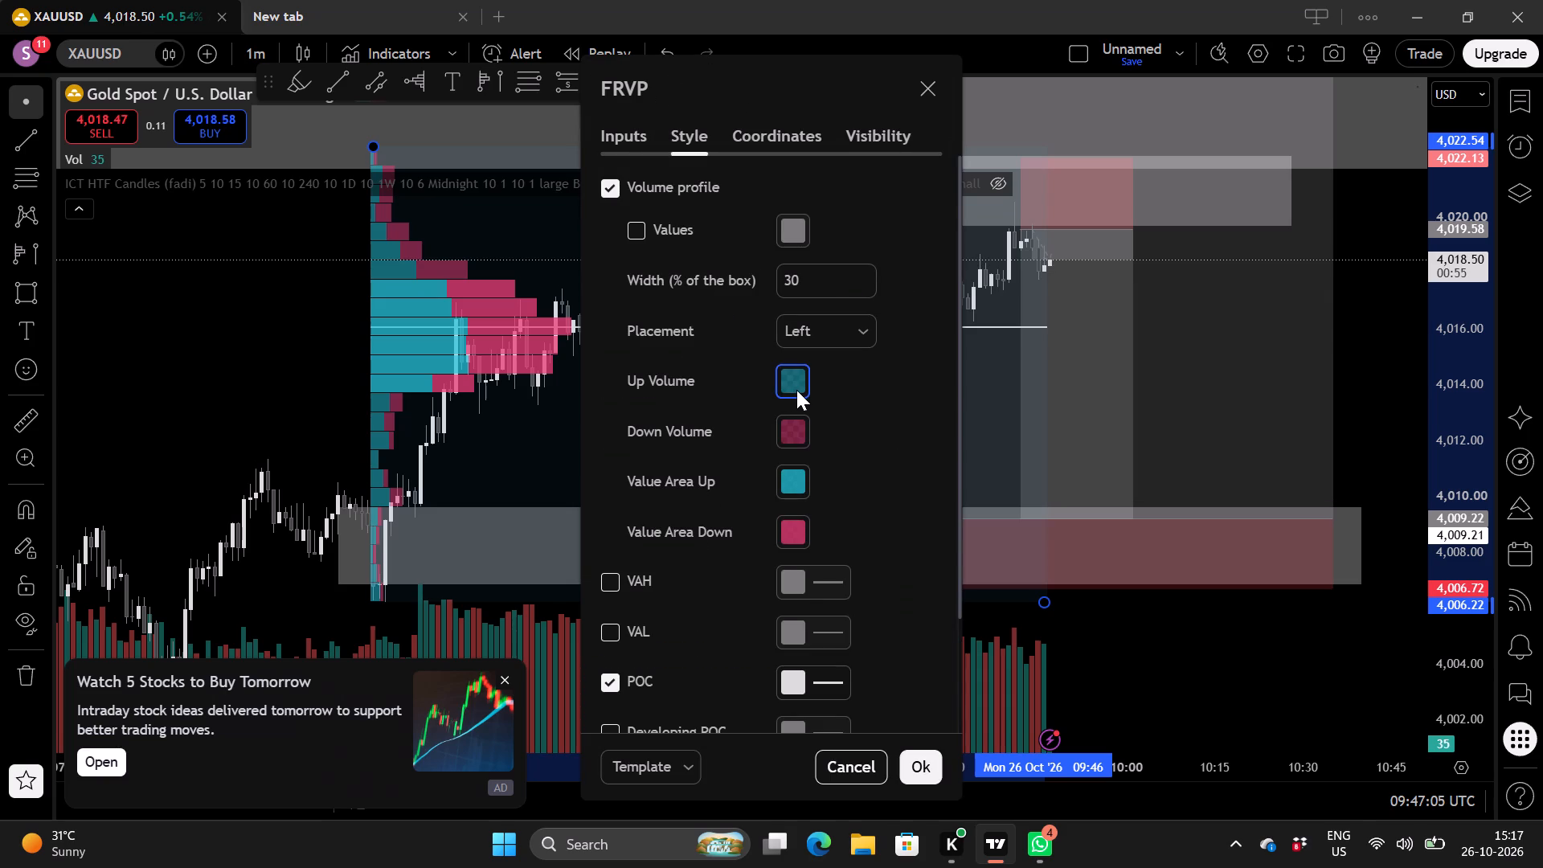
pyautogui.click(788, 418)
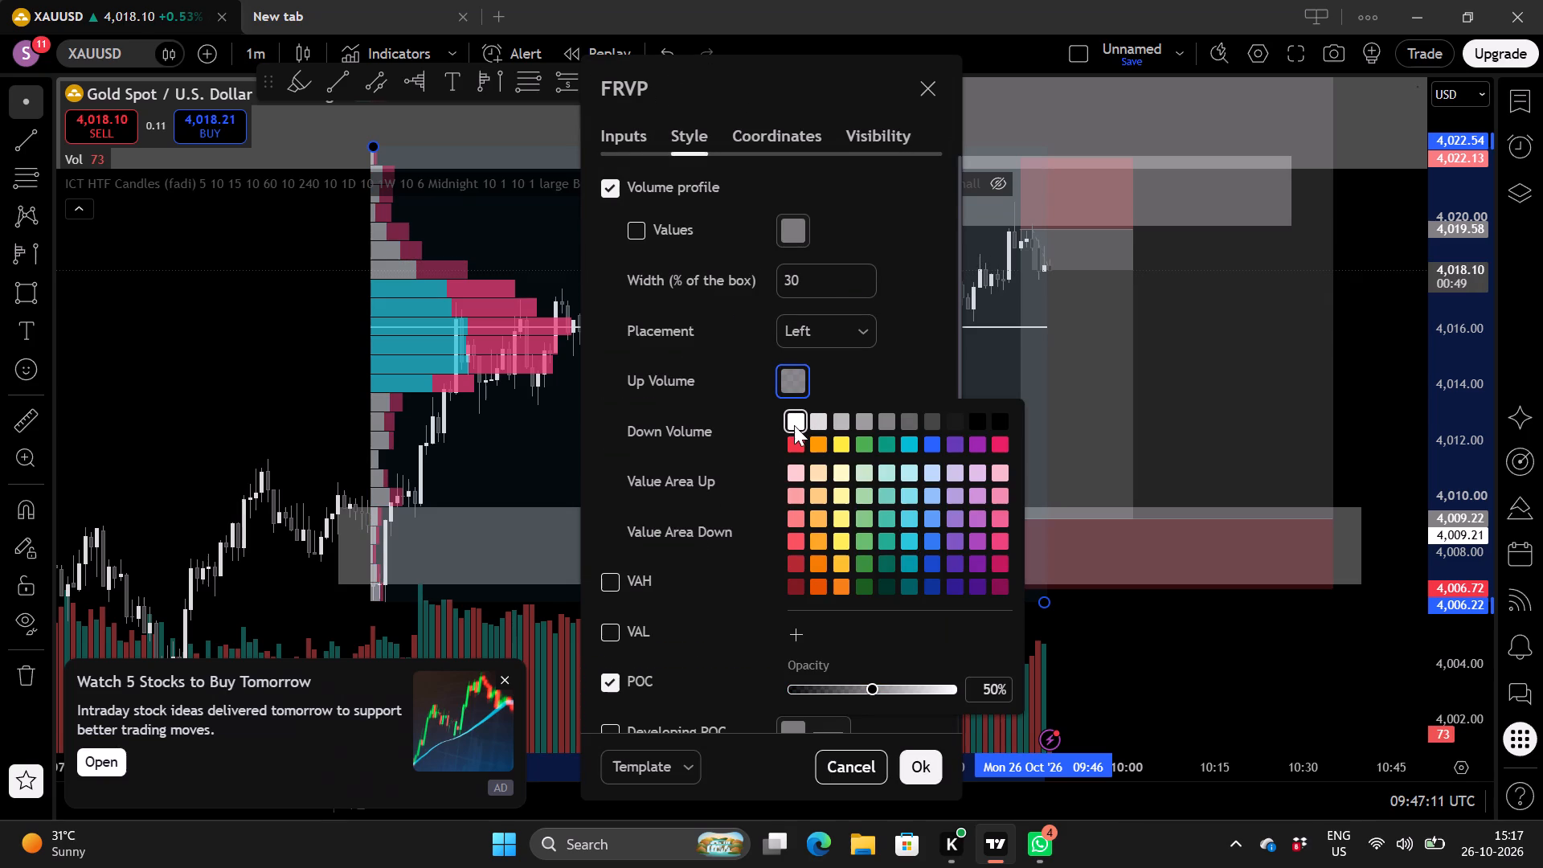
pyautogui.click(792, 433)
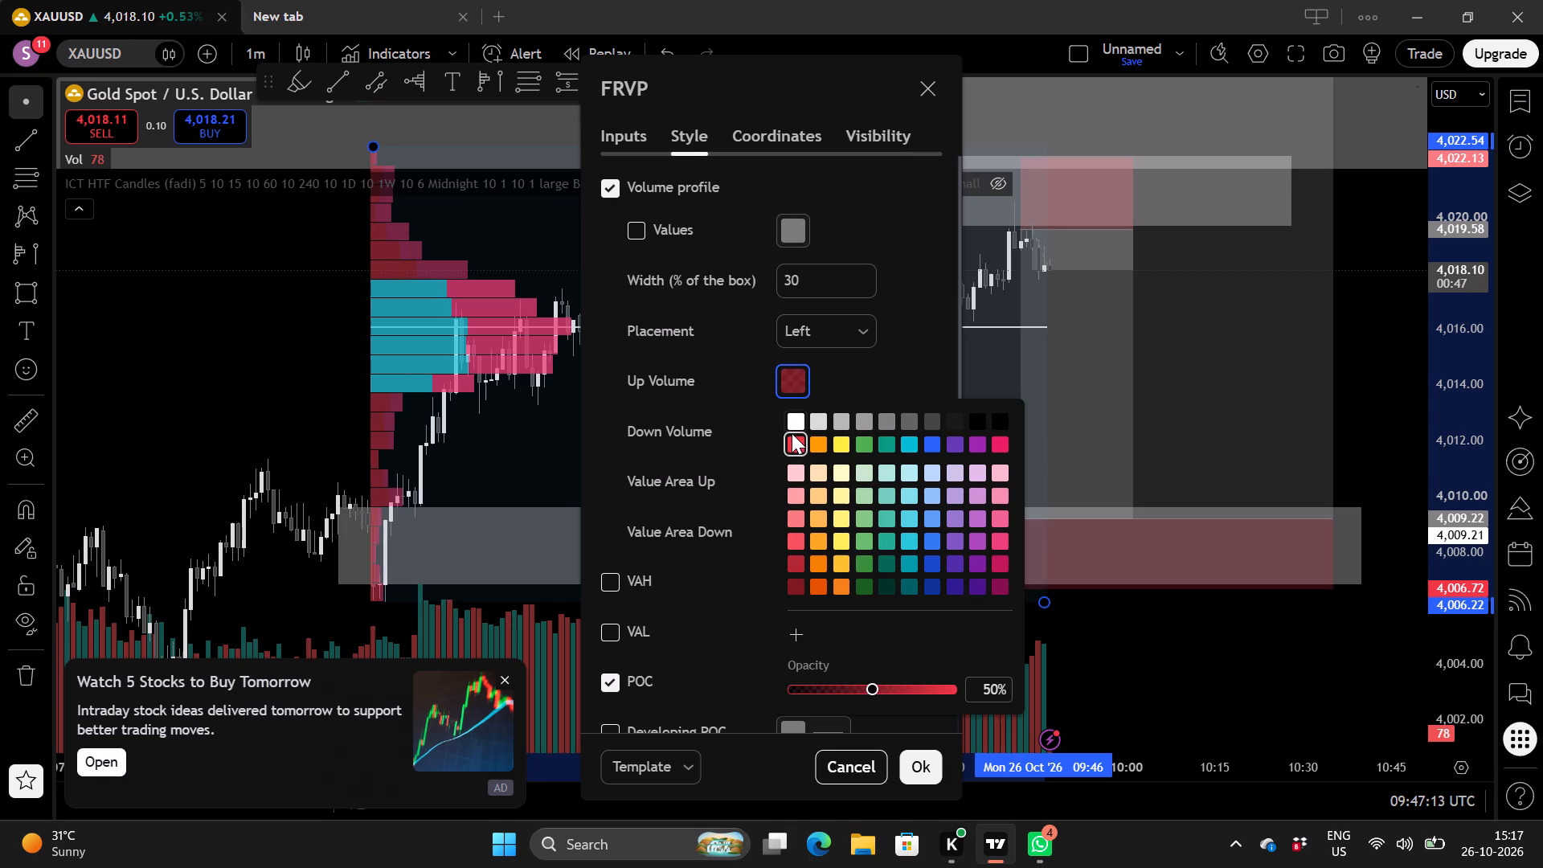
pyautogui.click(795, 419)
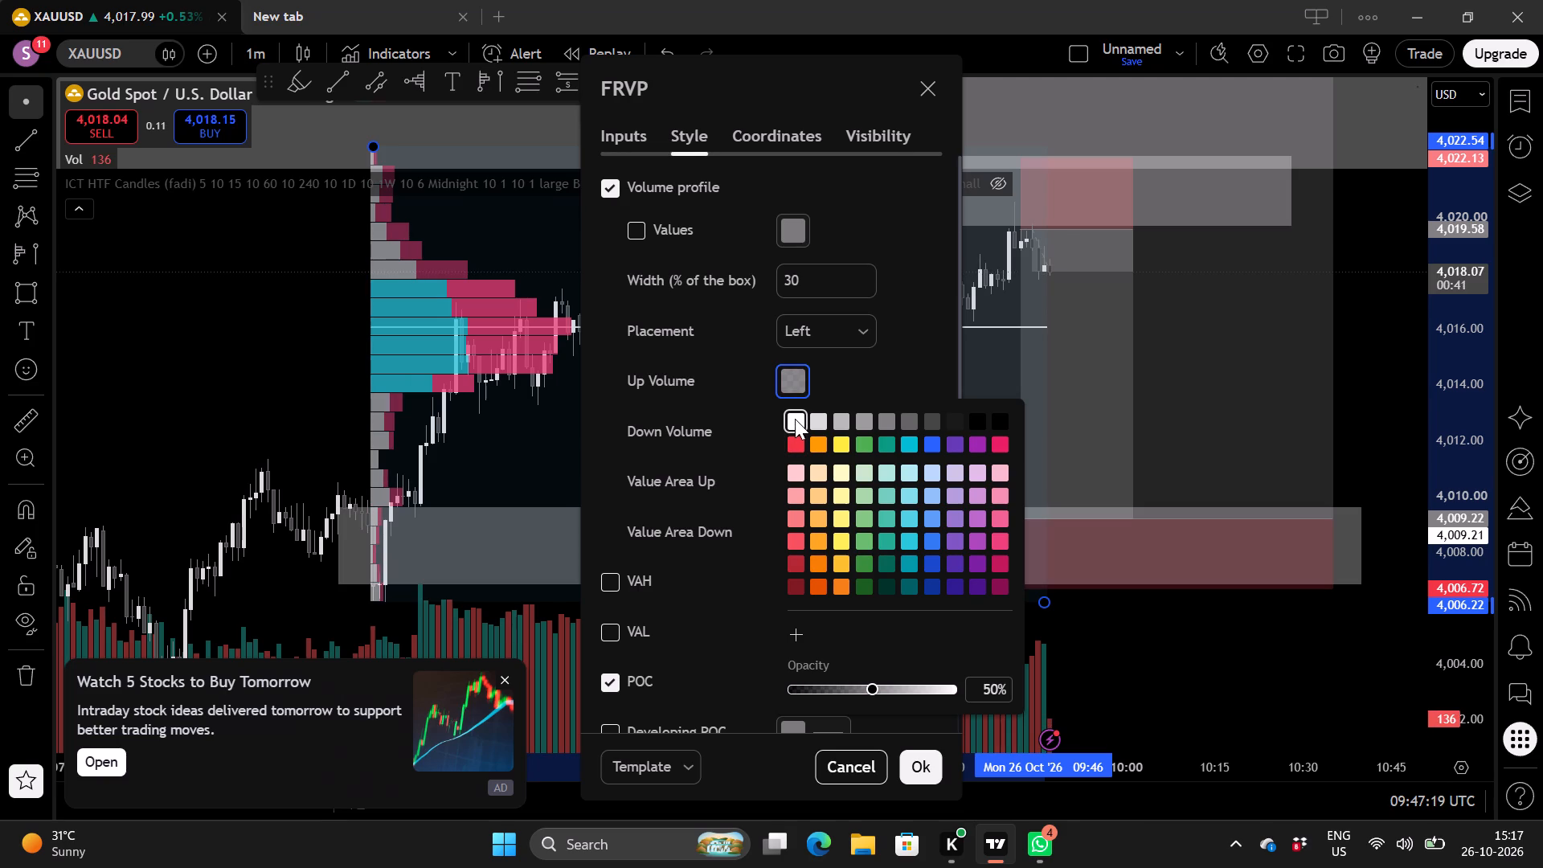
pyautogui.click(821, 420)
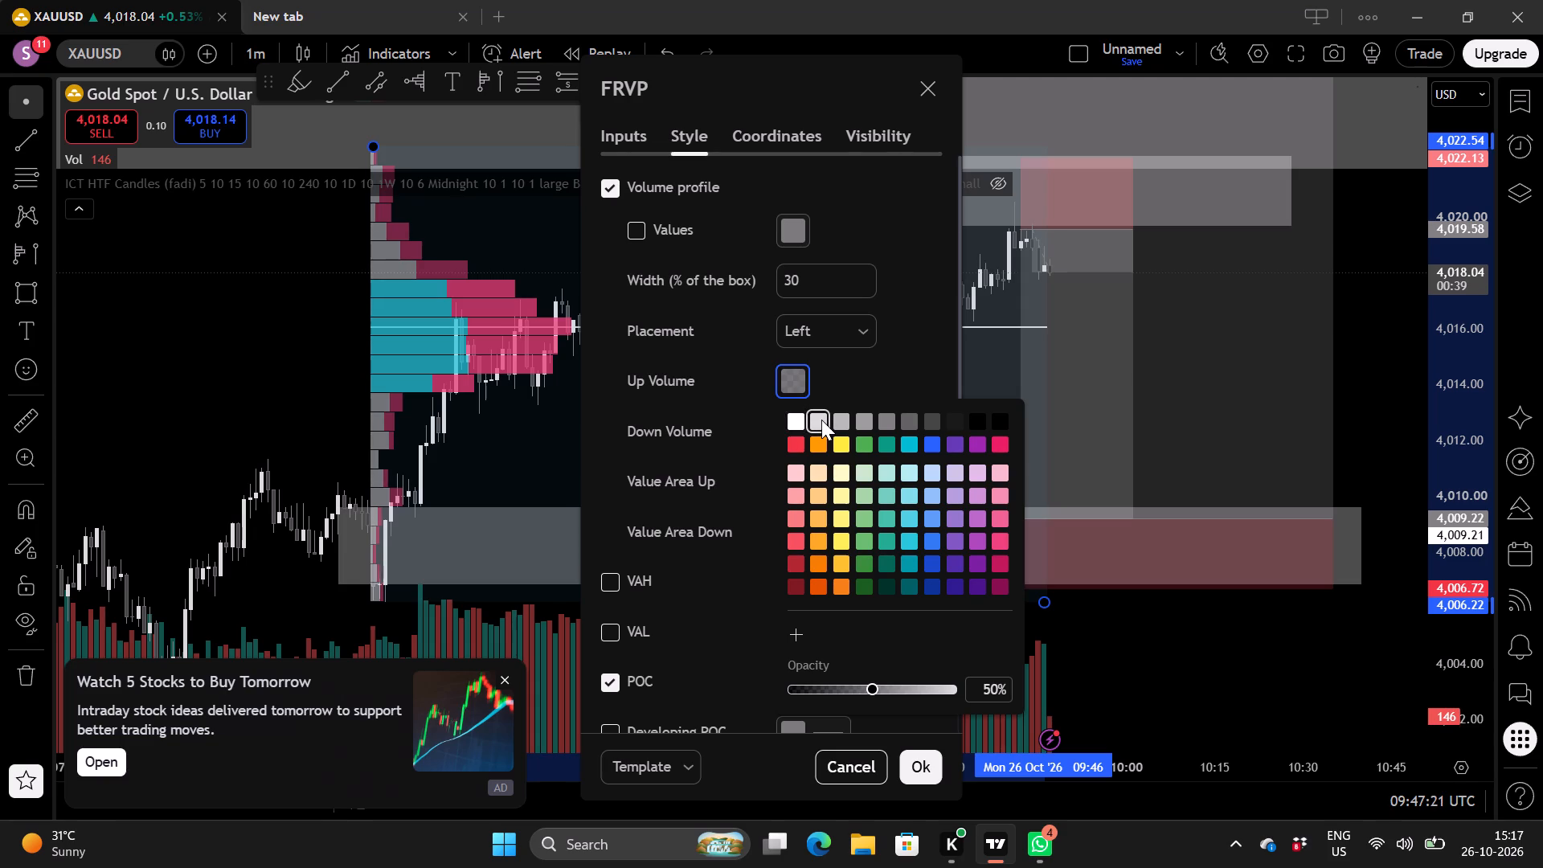
pyautogui.click(790, 423)
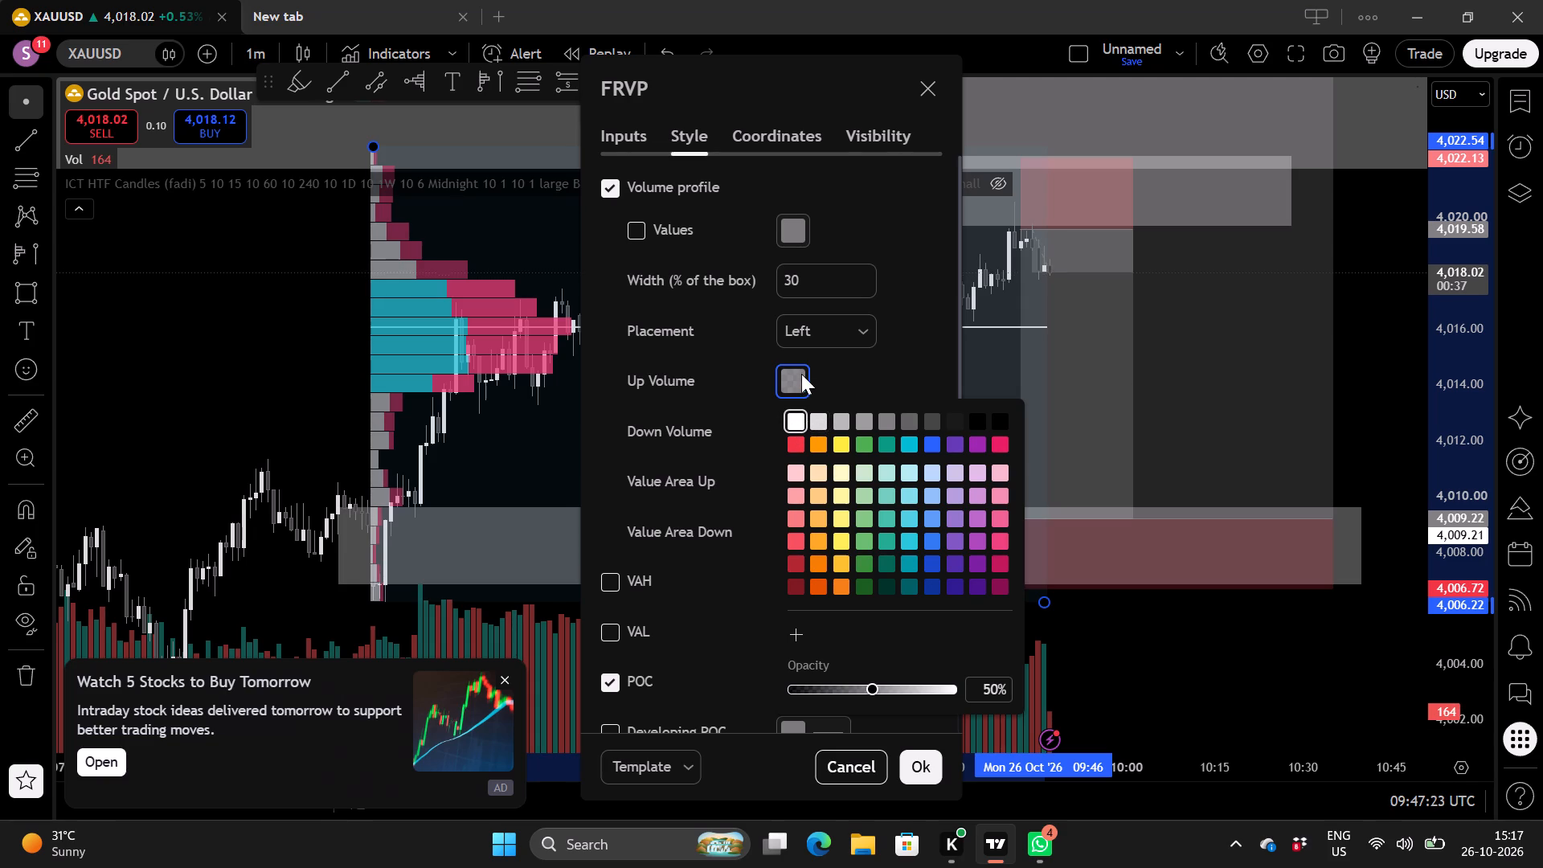
pyautogui.click(868, 360)
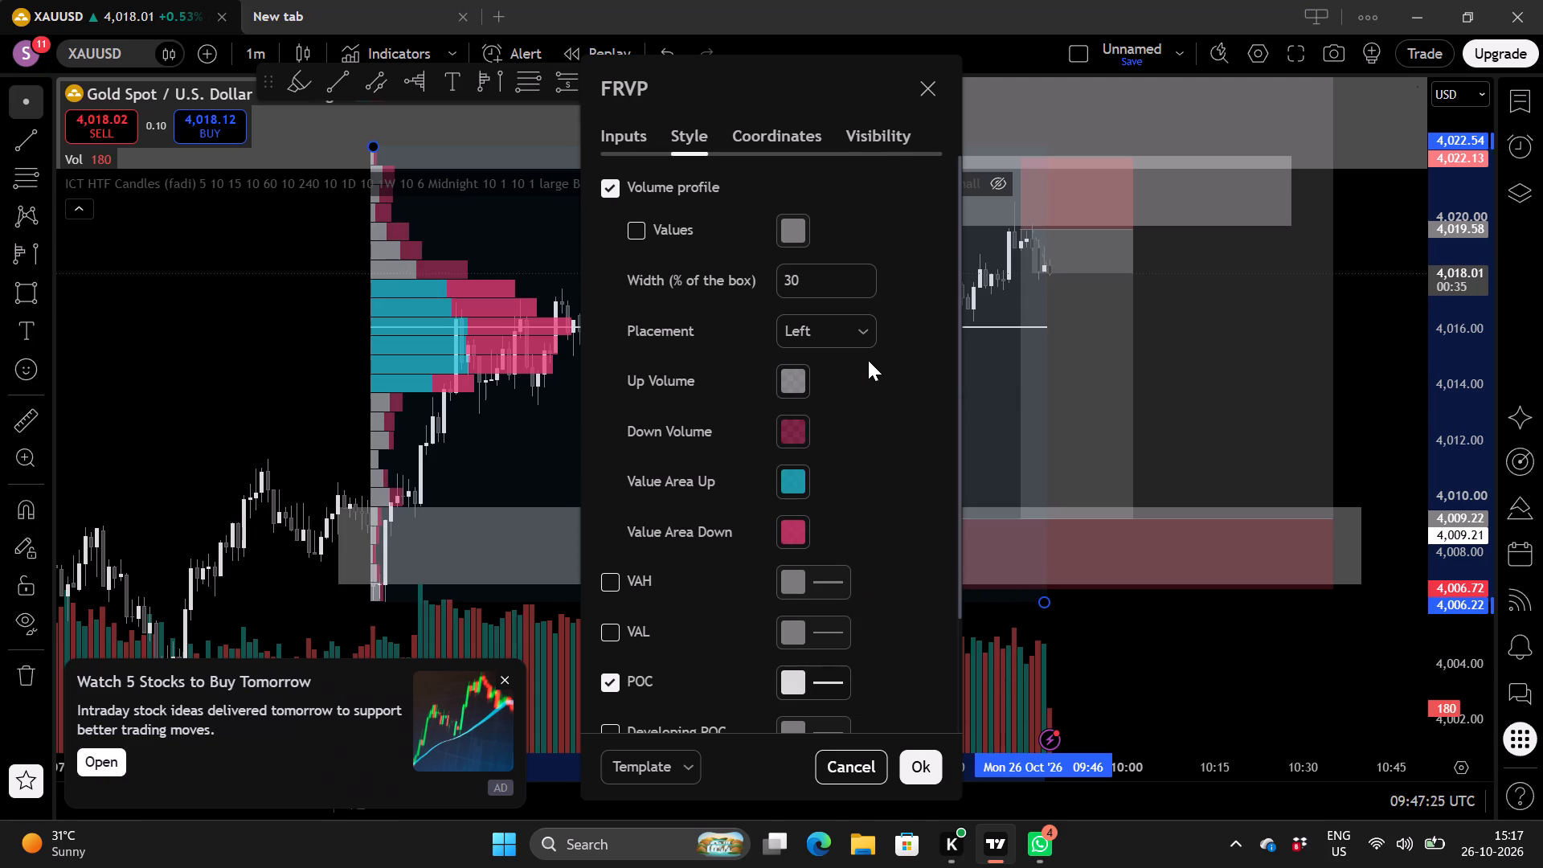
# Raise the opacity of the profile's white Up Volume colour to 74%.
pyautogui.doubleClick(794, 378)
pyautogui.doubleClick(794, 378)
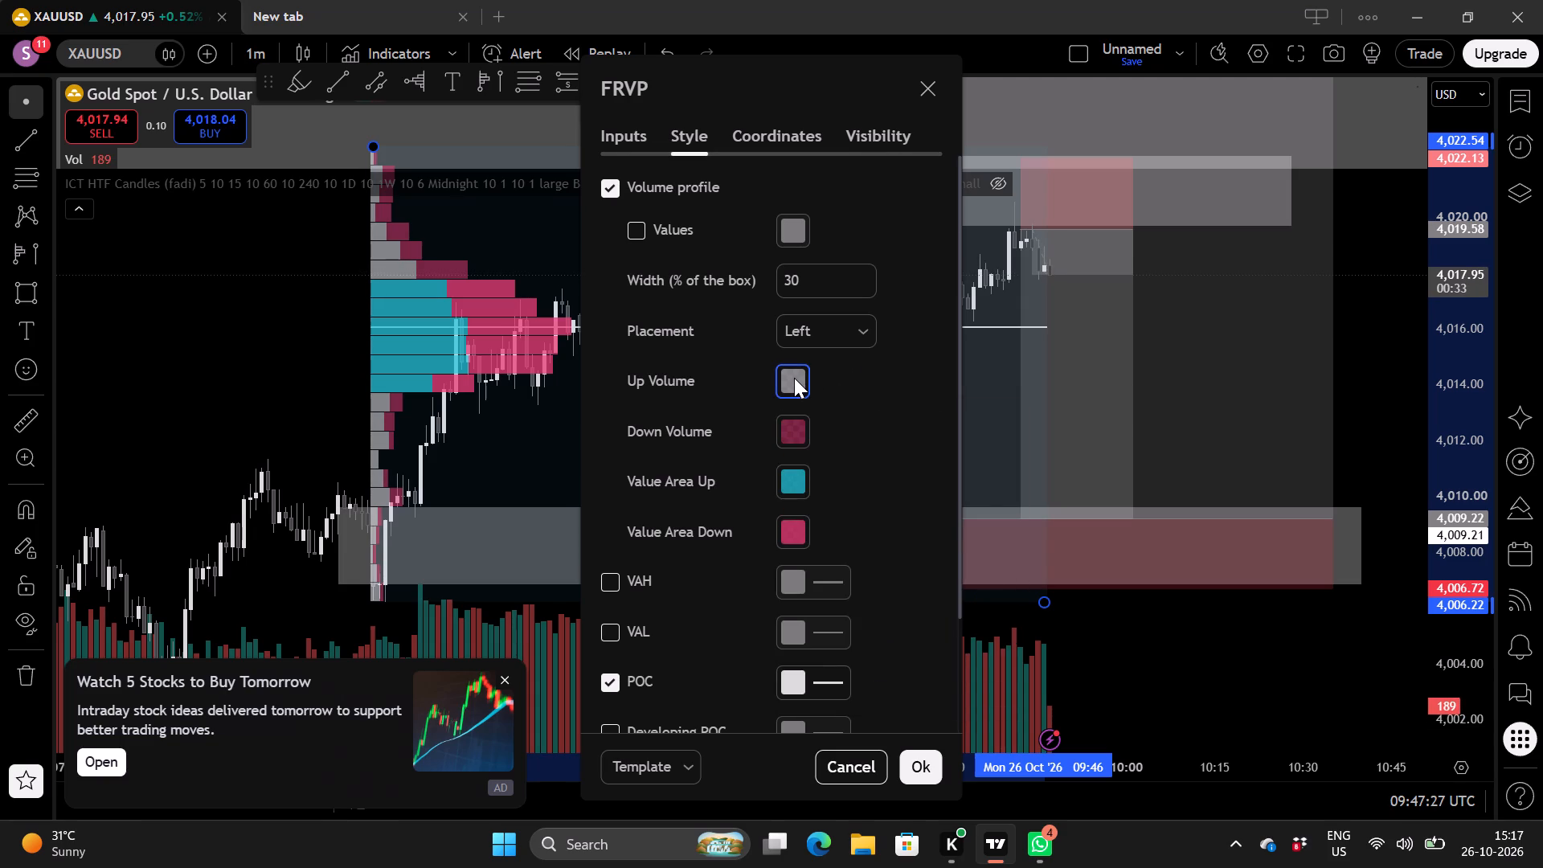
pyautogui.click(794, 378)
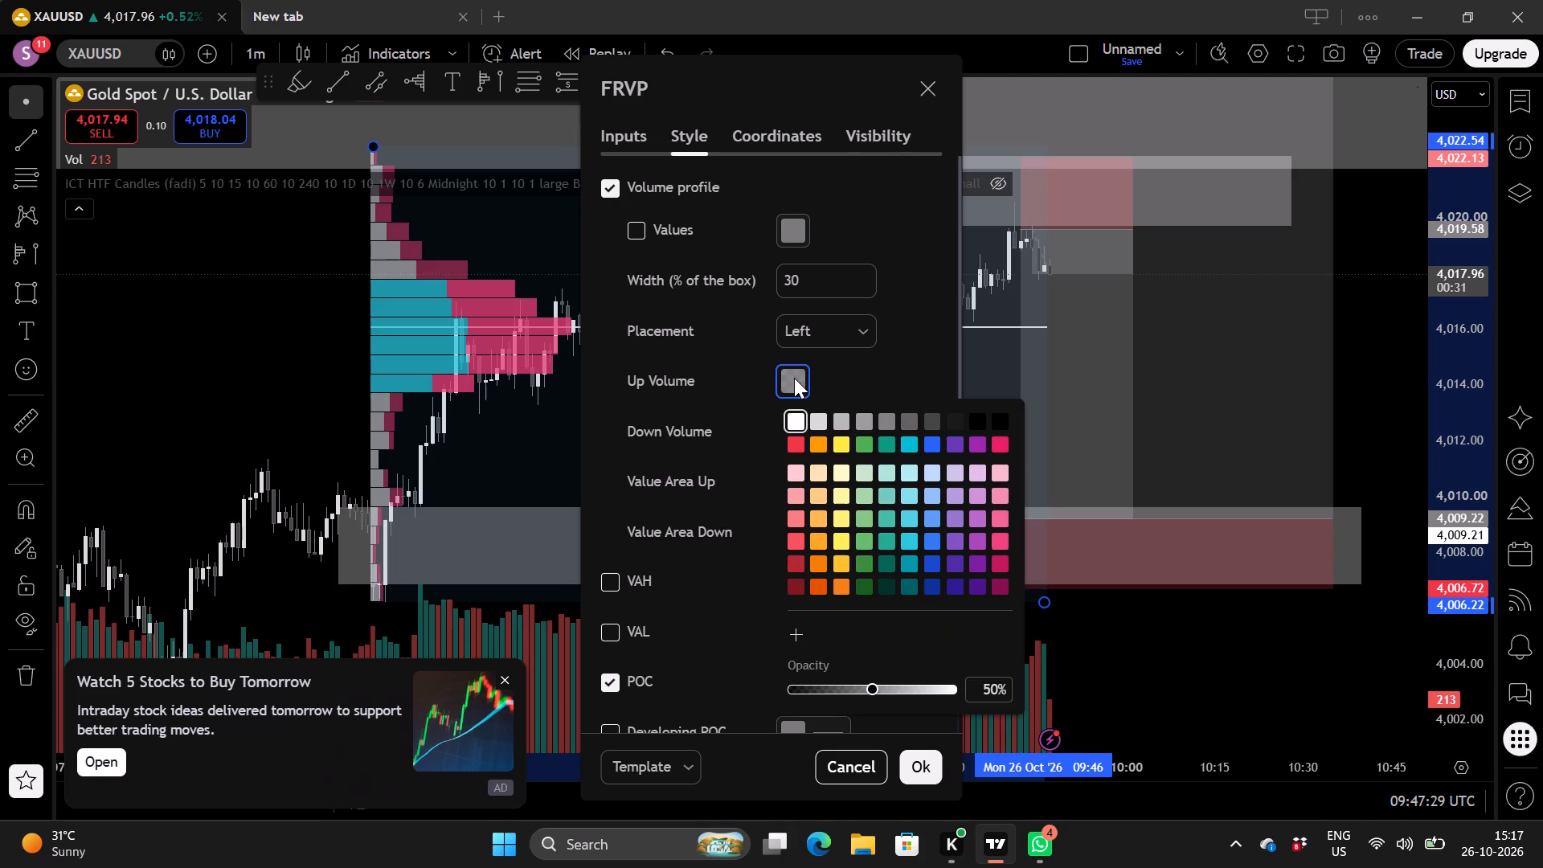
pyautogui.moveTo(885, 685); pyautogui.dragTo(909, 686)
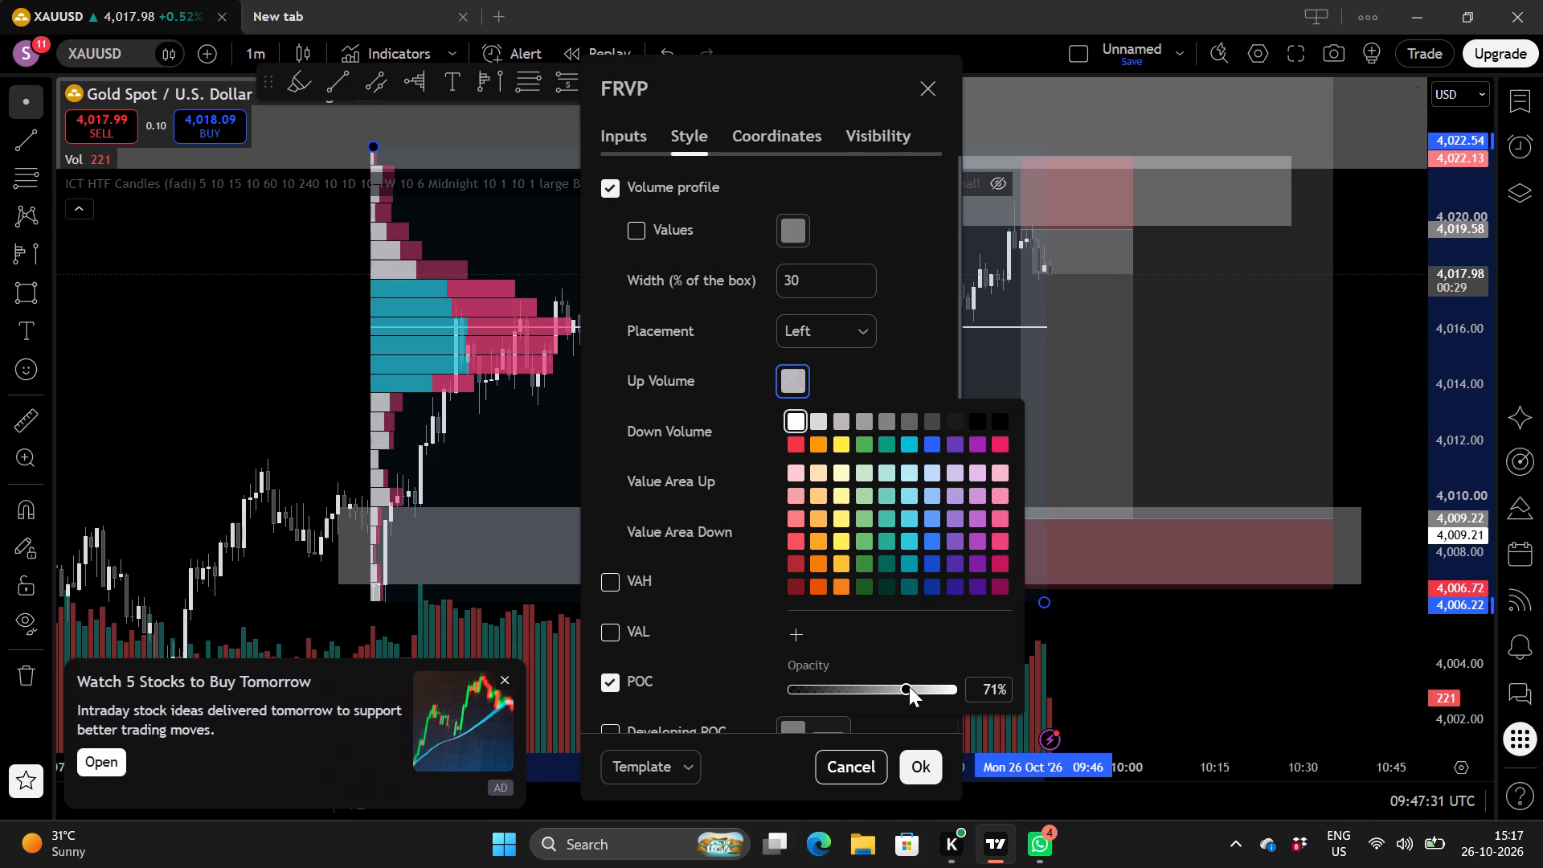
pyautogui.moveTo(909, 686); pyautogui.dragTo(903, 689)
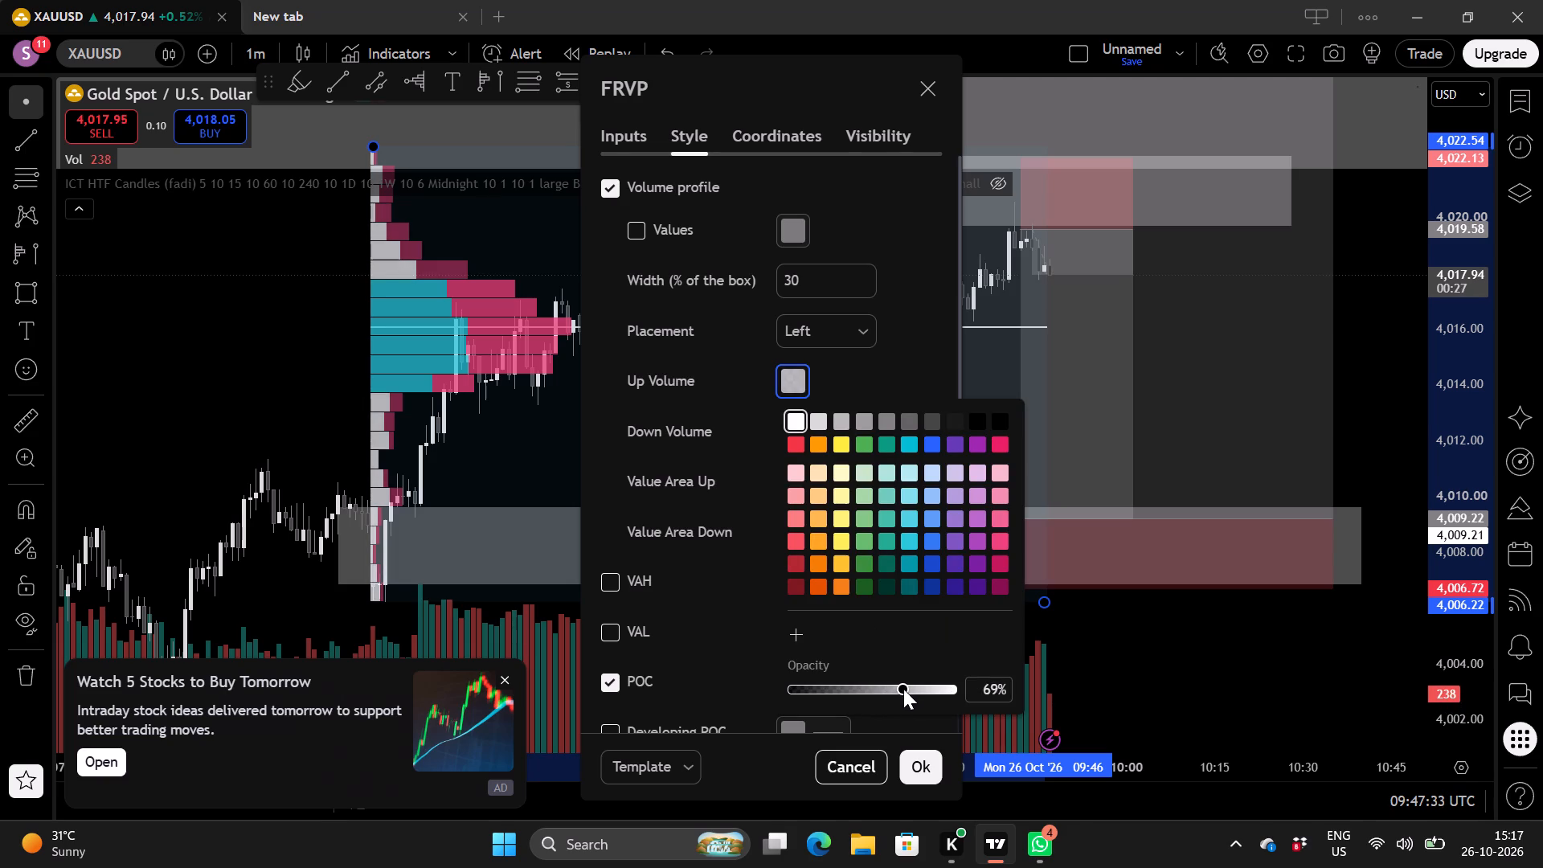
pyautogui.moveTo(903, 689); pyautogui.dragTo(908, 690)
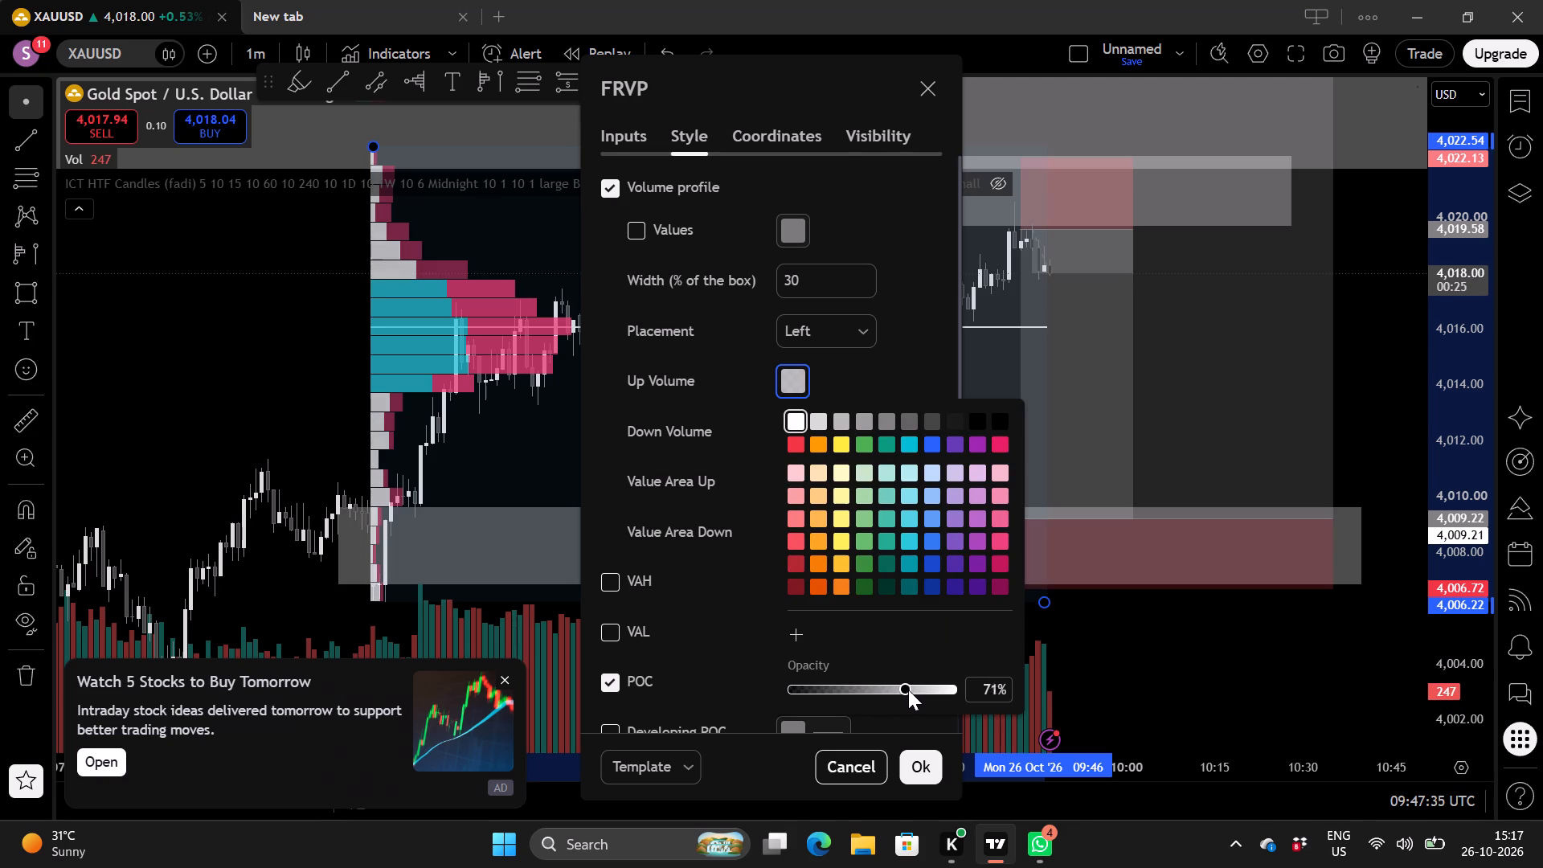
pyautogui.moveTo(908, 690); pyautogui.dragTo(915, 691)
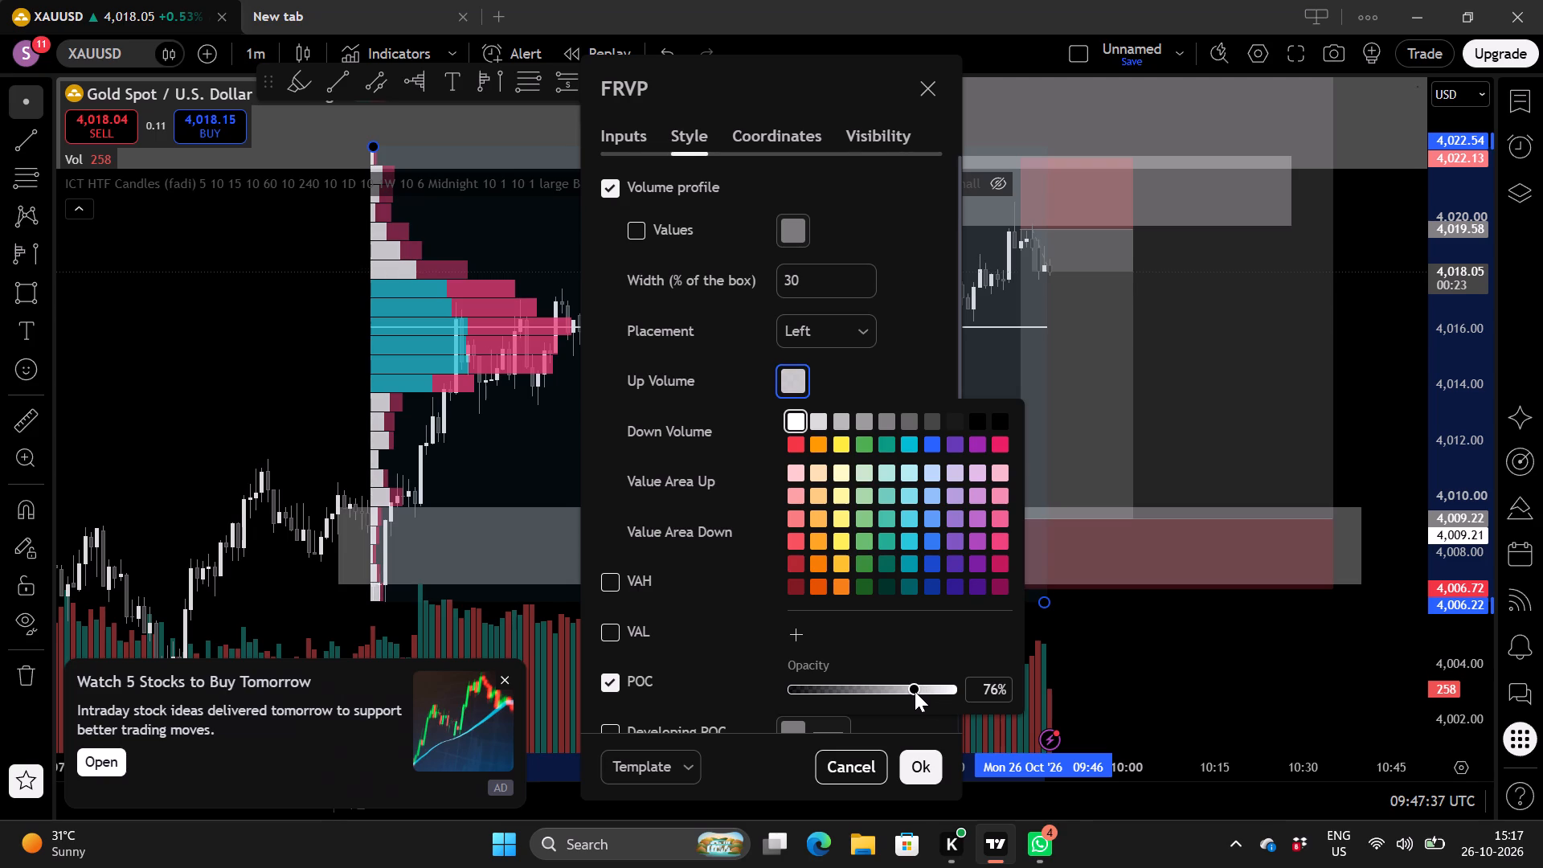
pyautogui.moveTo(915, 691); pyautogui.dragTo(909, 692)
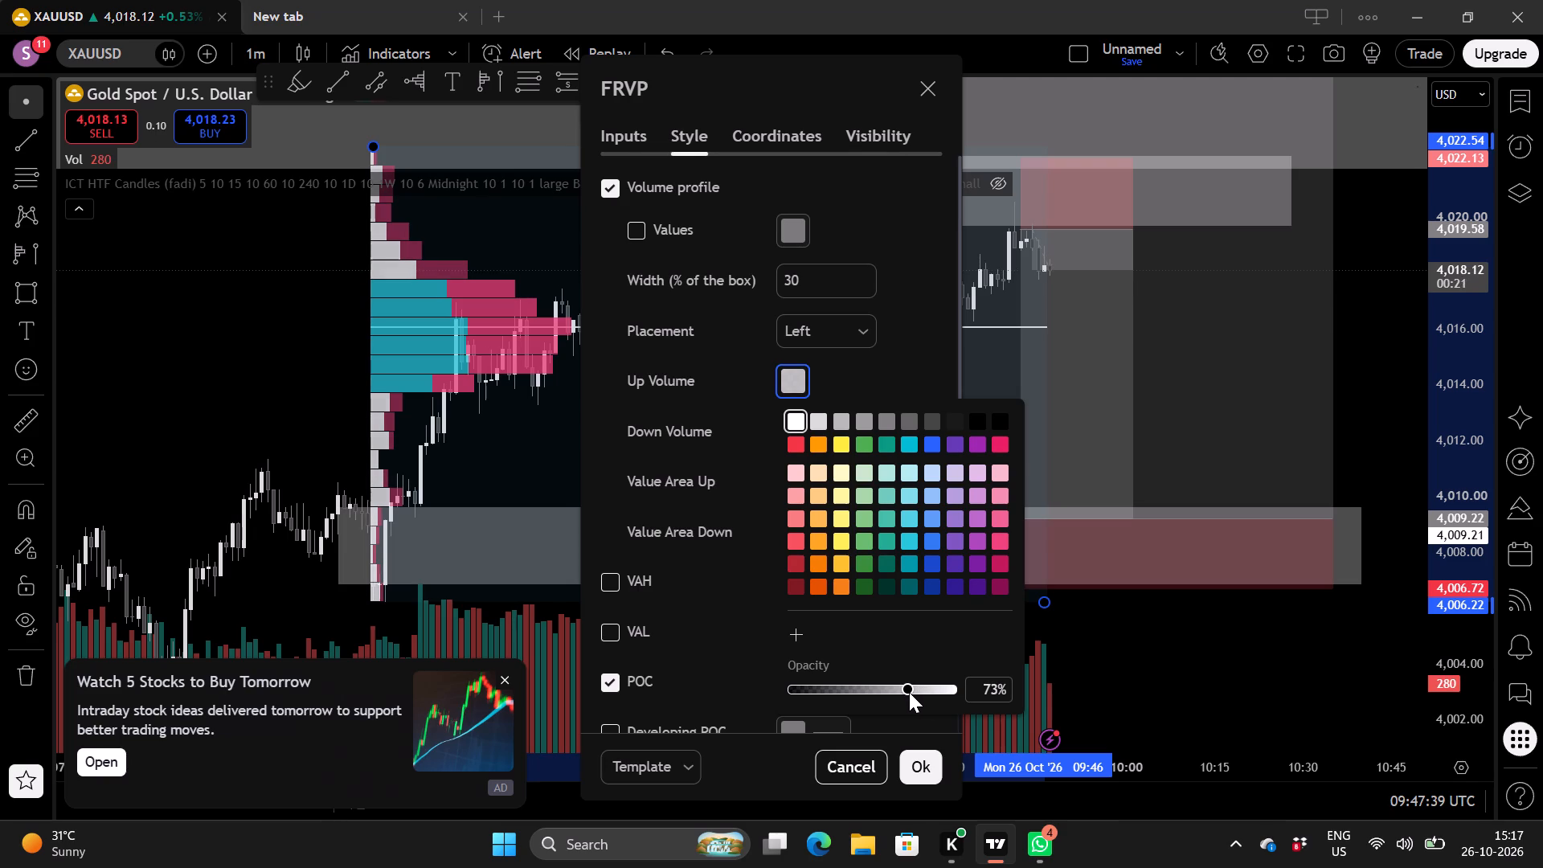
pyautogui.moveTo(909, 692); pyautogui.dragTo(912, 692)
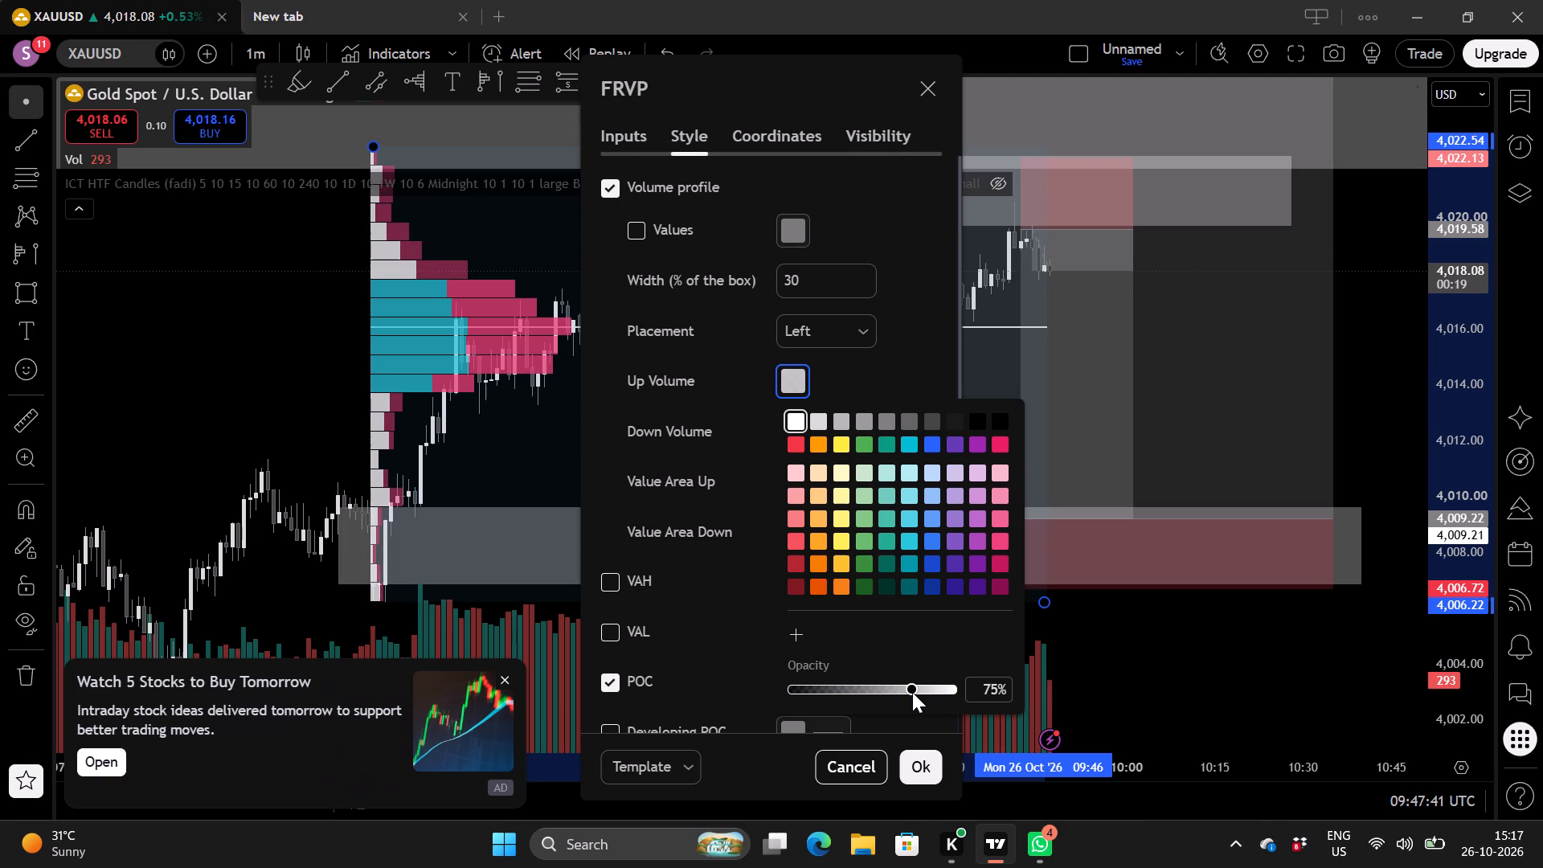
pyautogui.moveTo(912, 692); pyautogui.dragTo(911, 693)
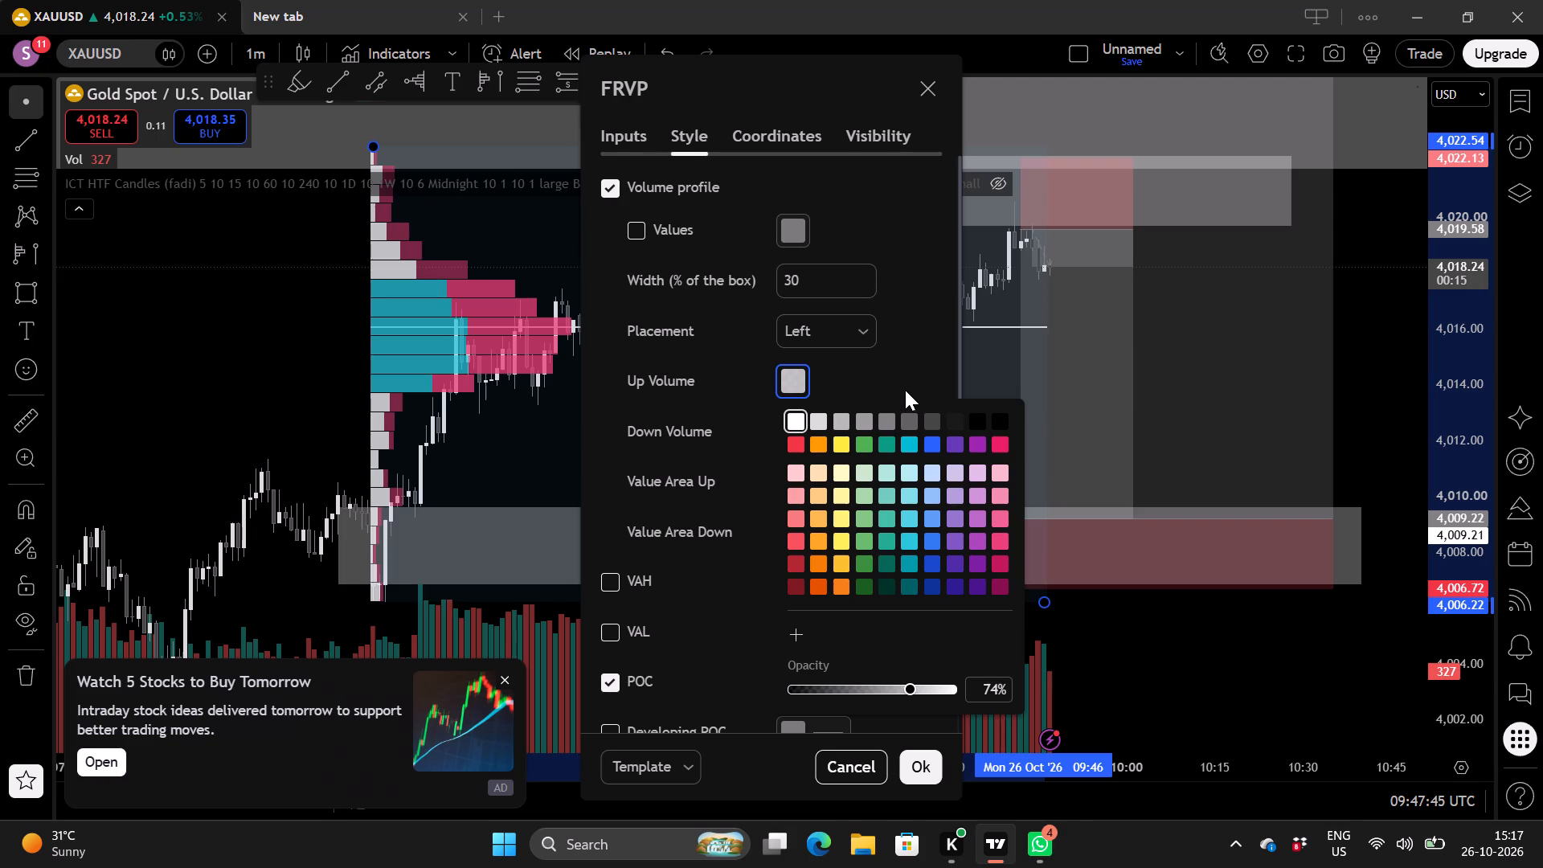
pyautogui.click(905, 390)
# Set the profile's Down Volume colour to the third swatch of the greyscale row, a light grey.
pyautogui.click(795, 425)
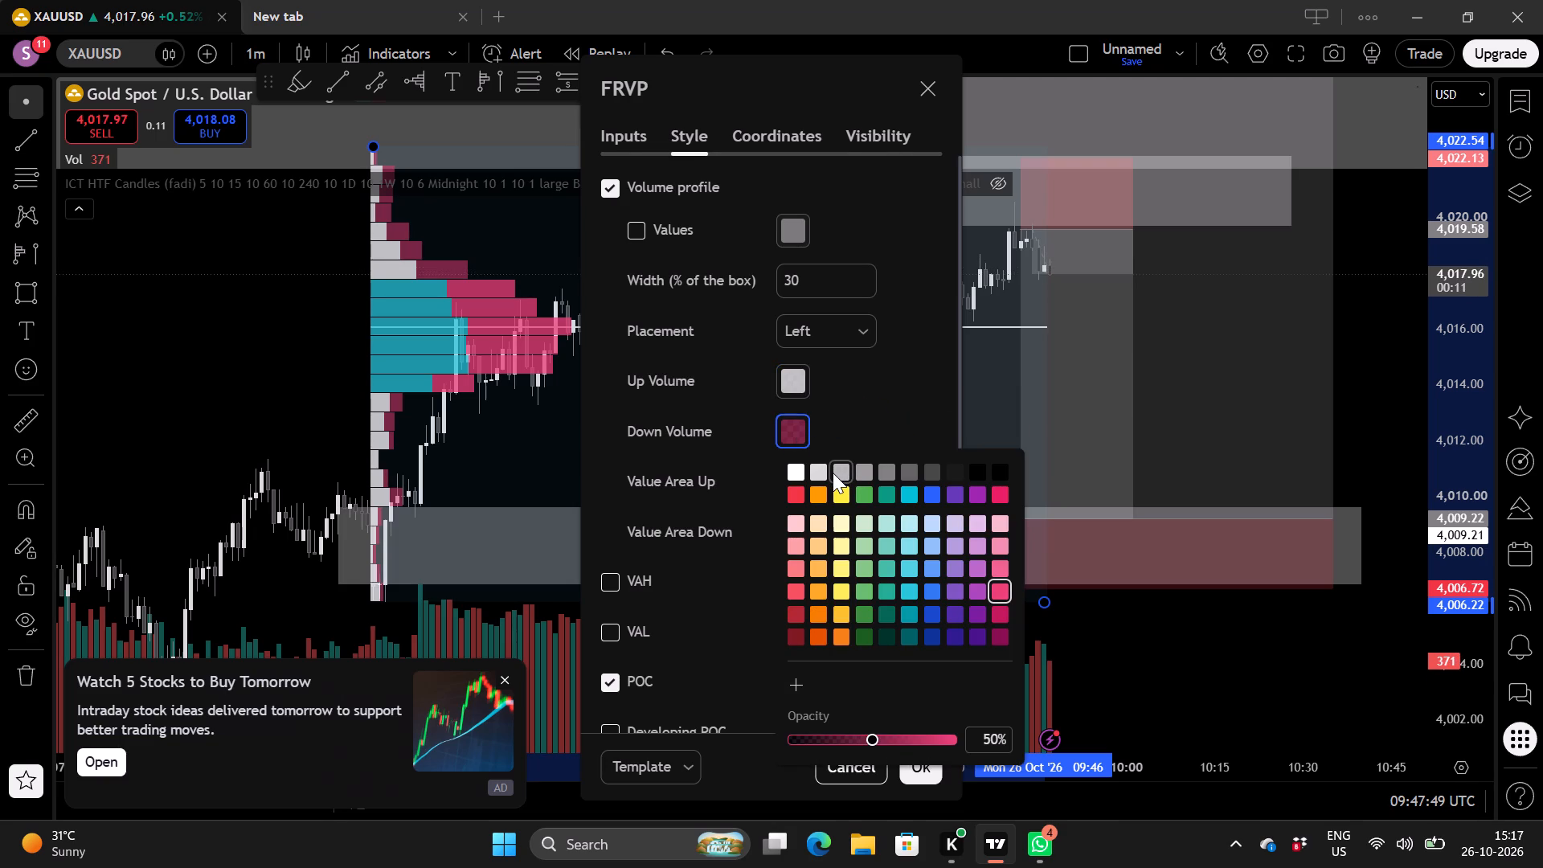
pyautogui.click(789, 473)
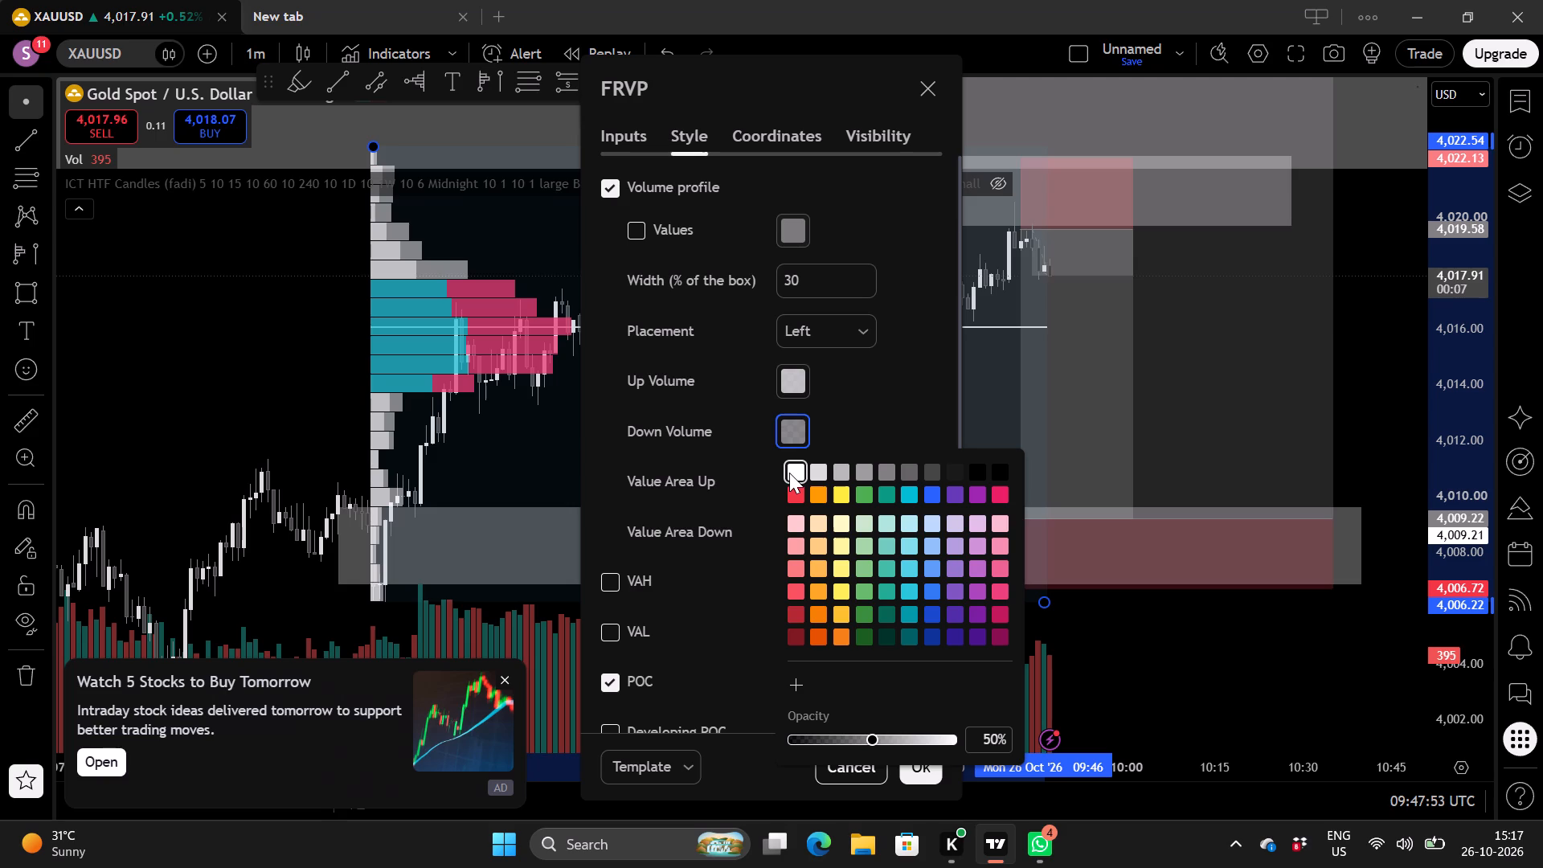
pyautogui.click(821, 476)
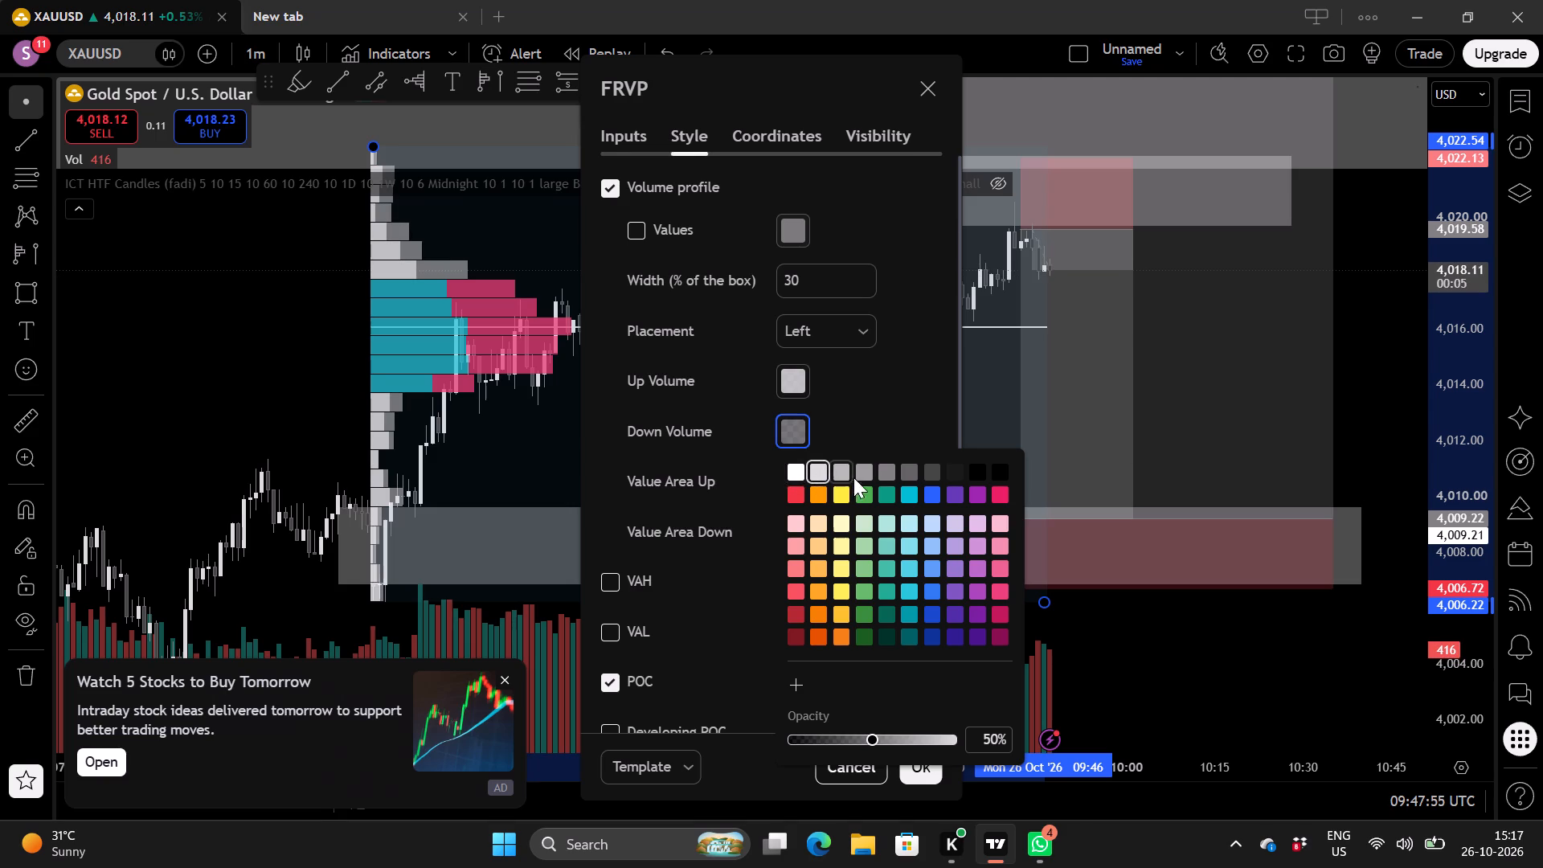
pyautogui.click(841, 477)
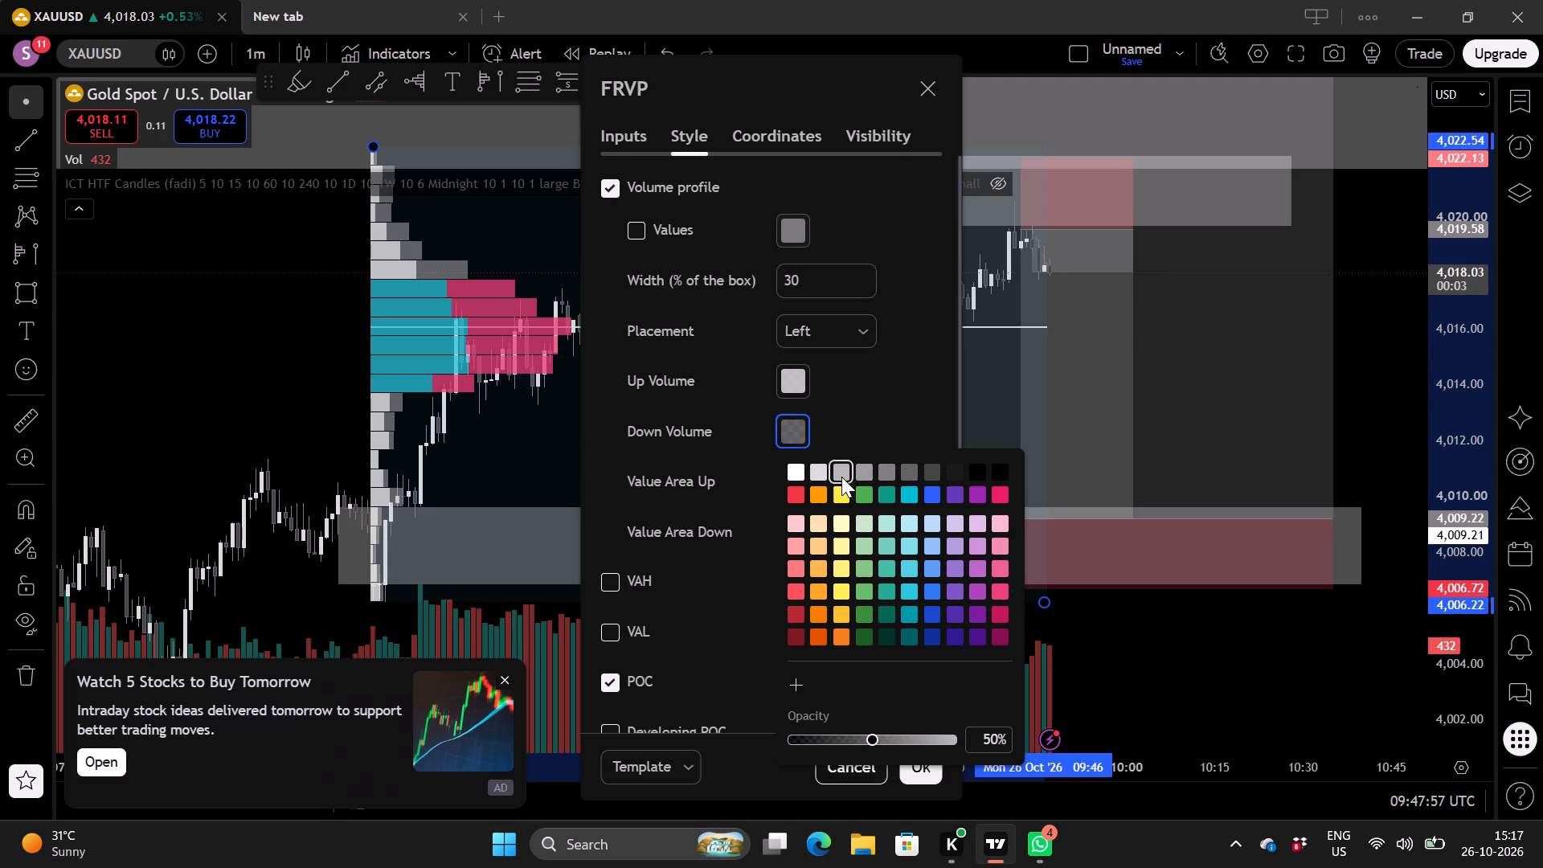
pyautogui.click(857, 429)
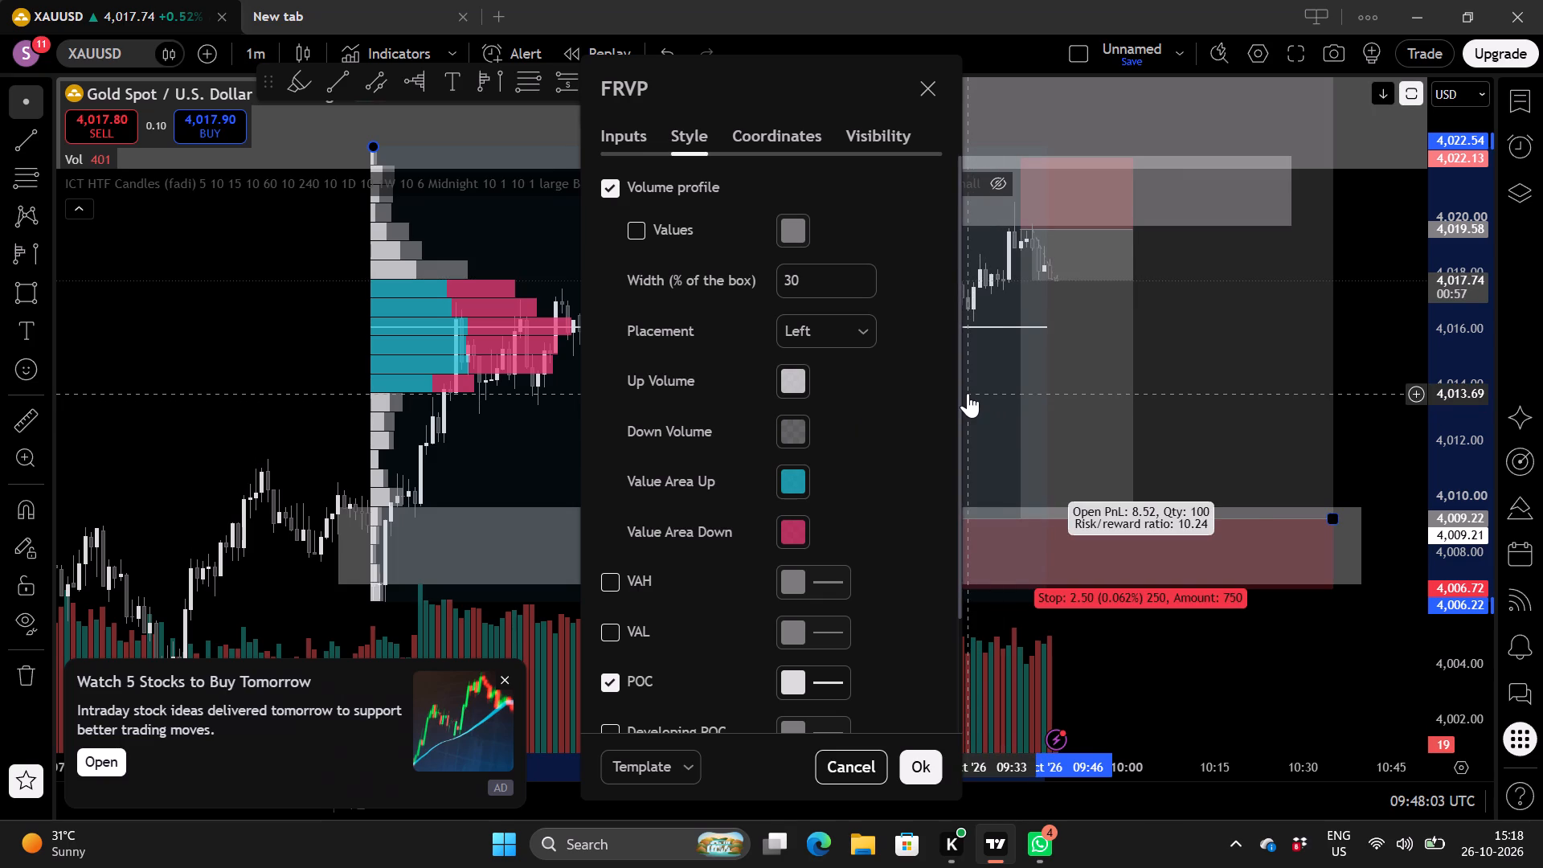
# Recolour the profile's value area, with Value Area Up white and Value Area Down medium grey.
pyautogui.click(790, 483)
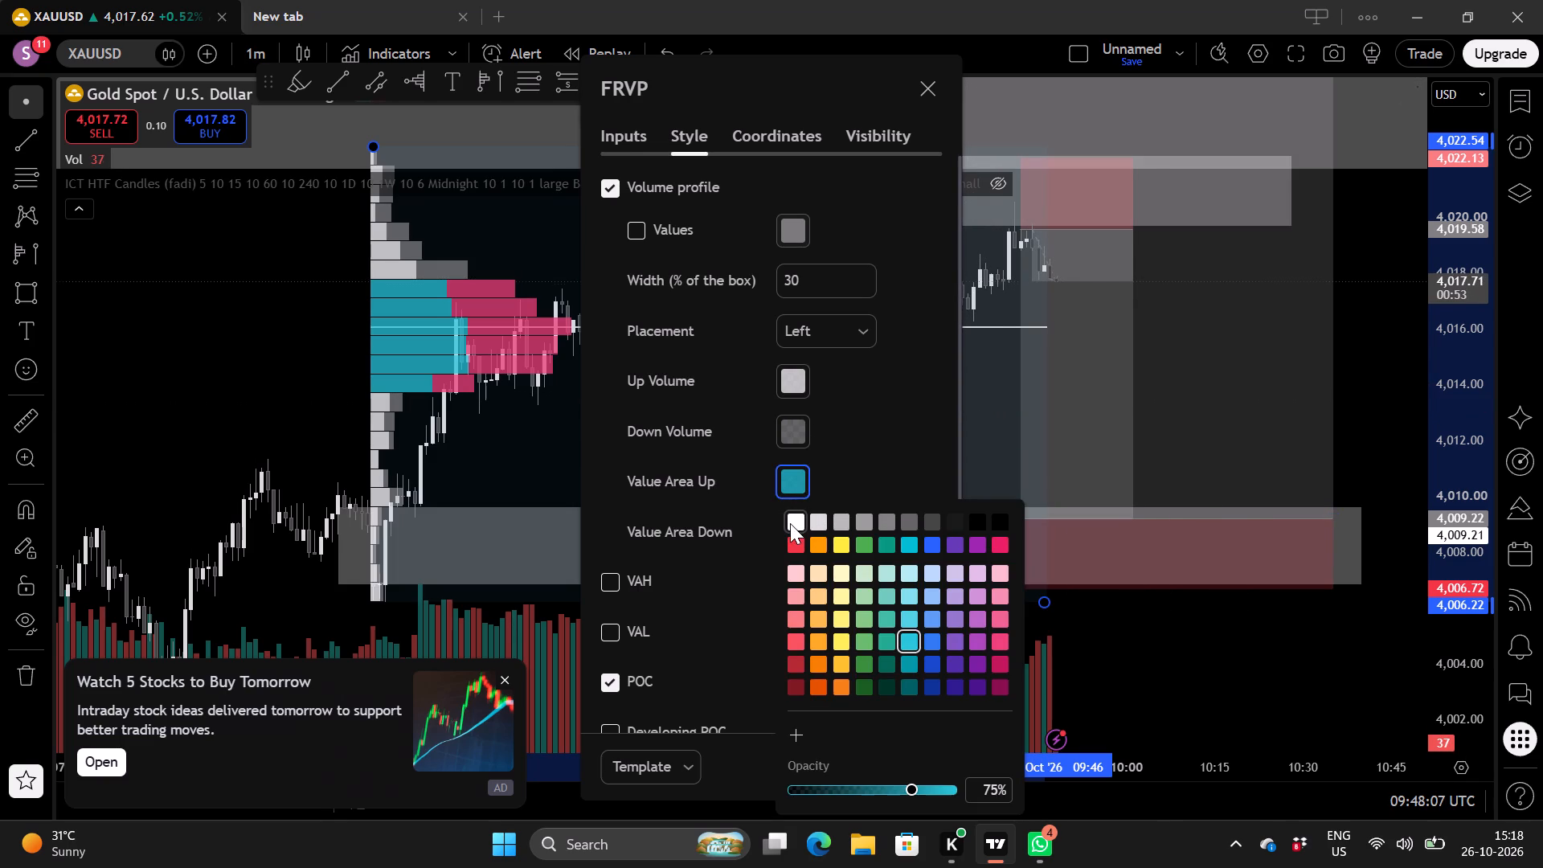
pyautogui.click(790, 523)
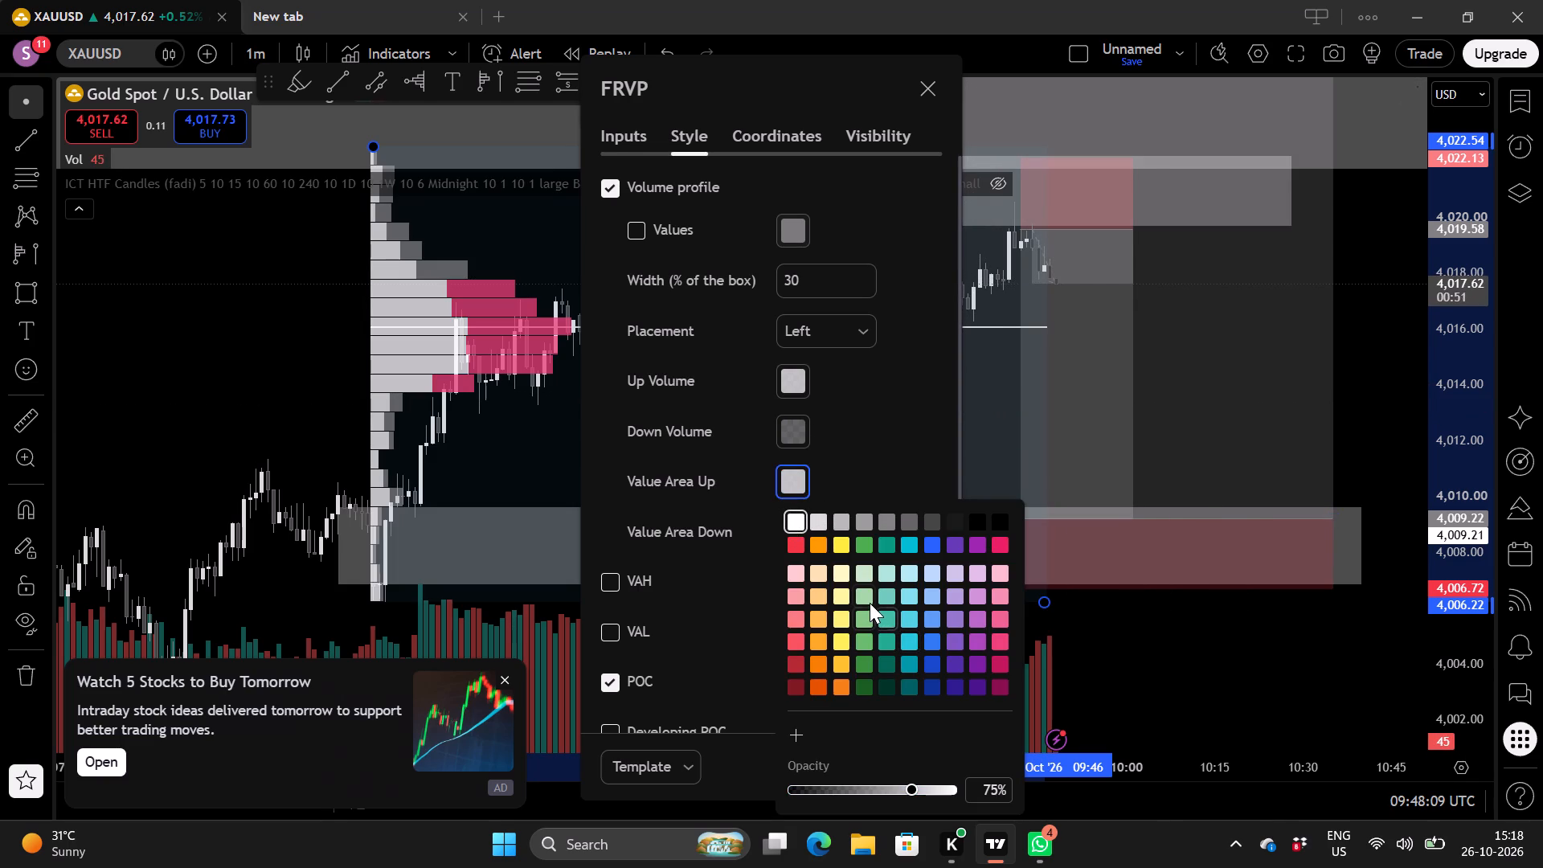
pyautogui.click(884, 465)
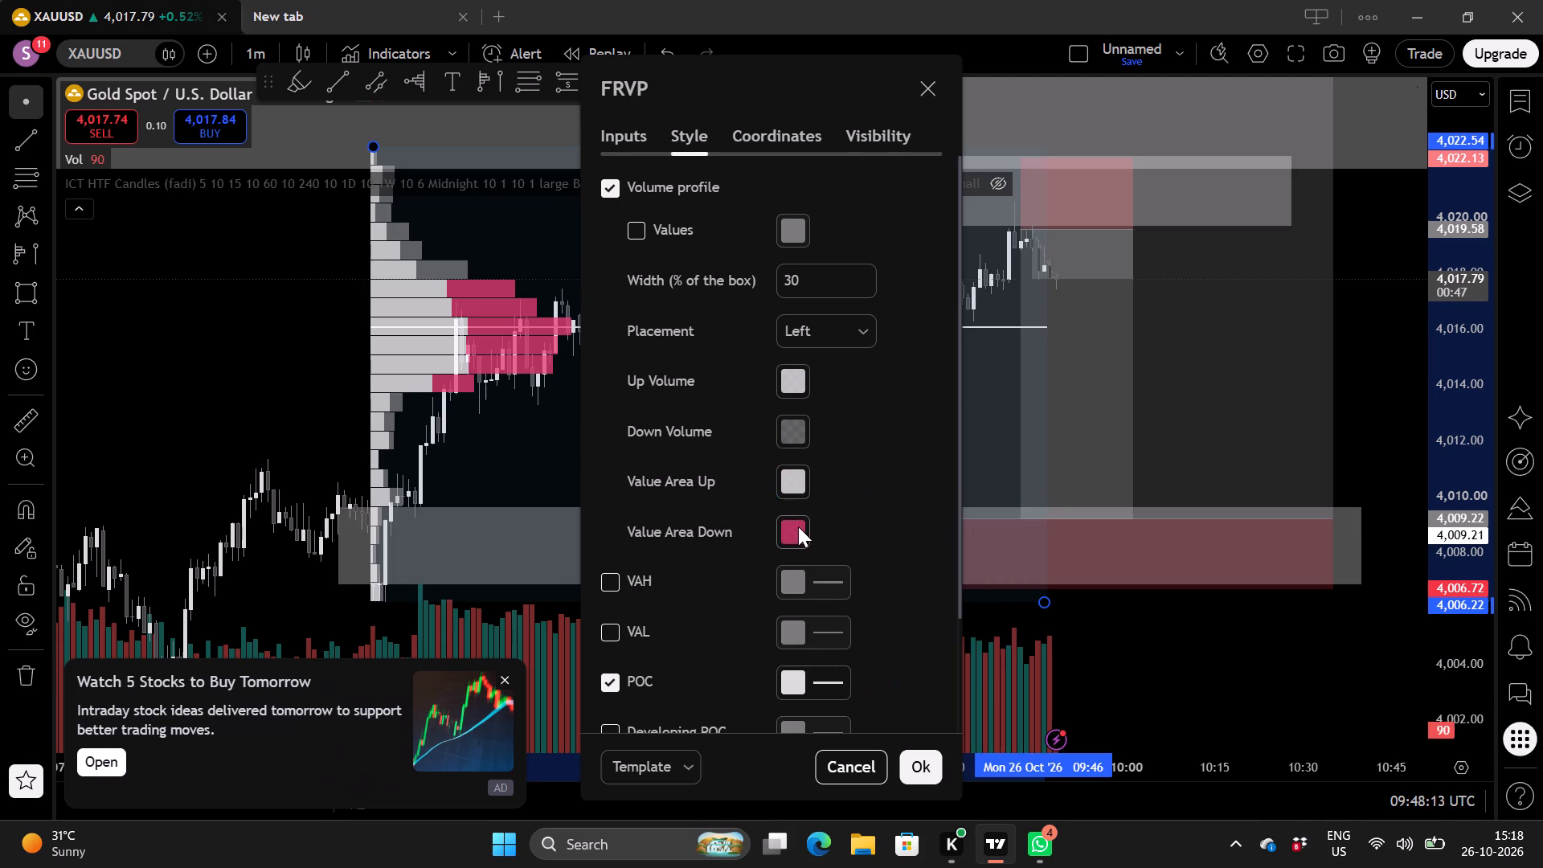
pyautogui.click(790, 528)
pyautogui.click(869, 534)
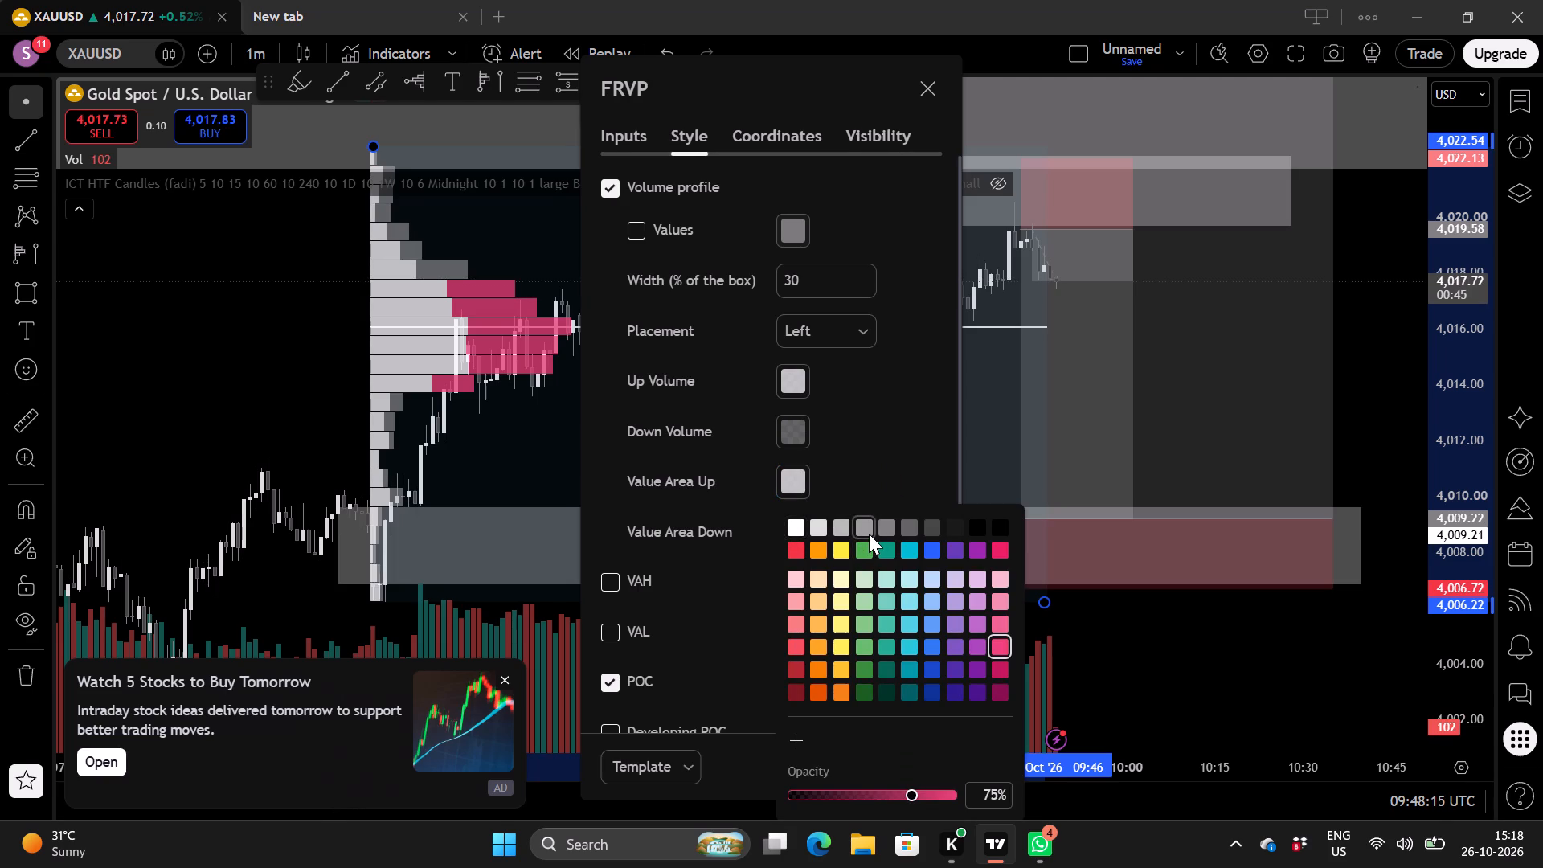
pyautogui.click(867, 482)
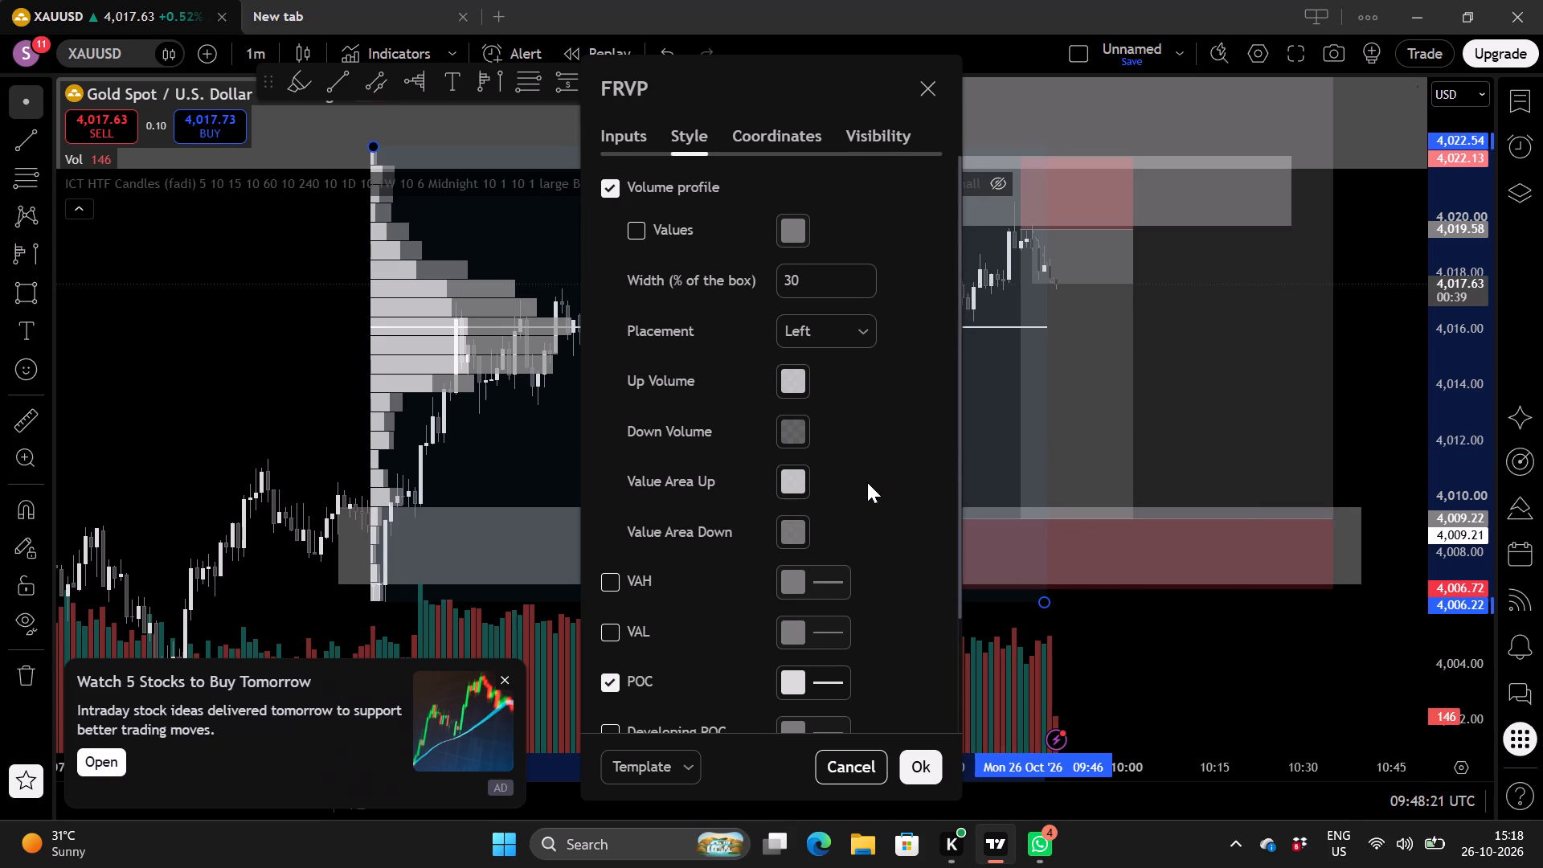
# Raise the opacity of the volume profile's white Up Volume colour to 96%.
pyautogui.click(799, 373)
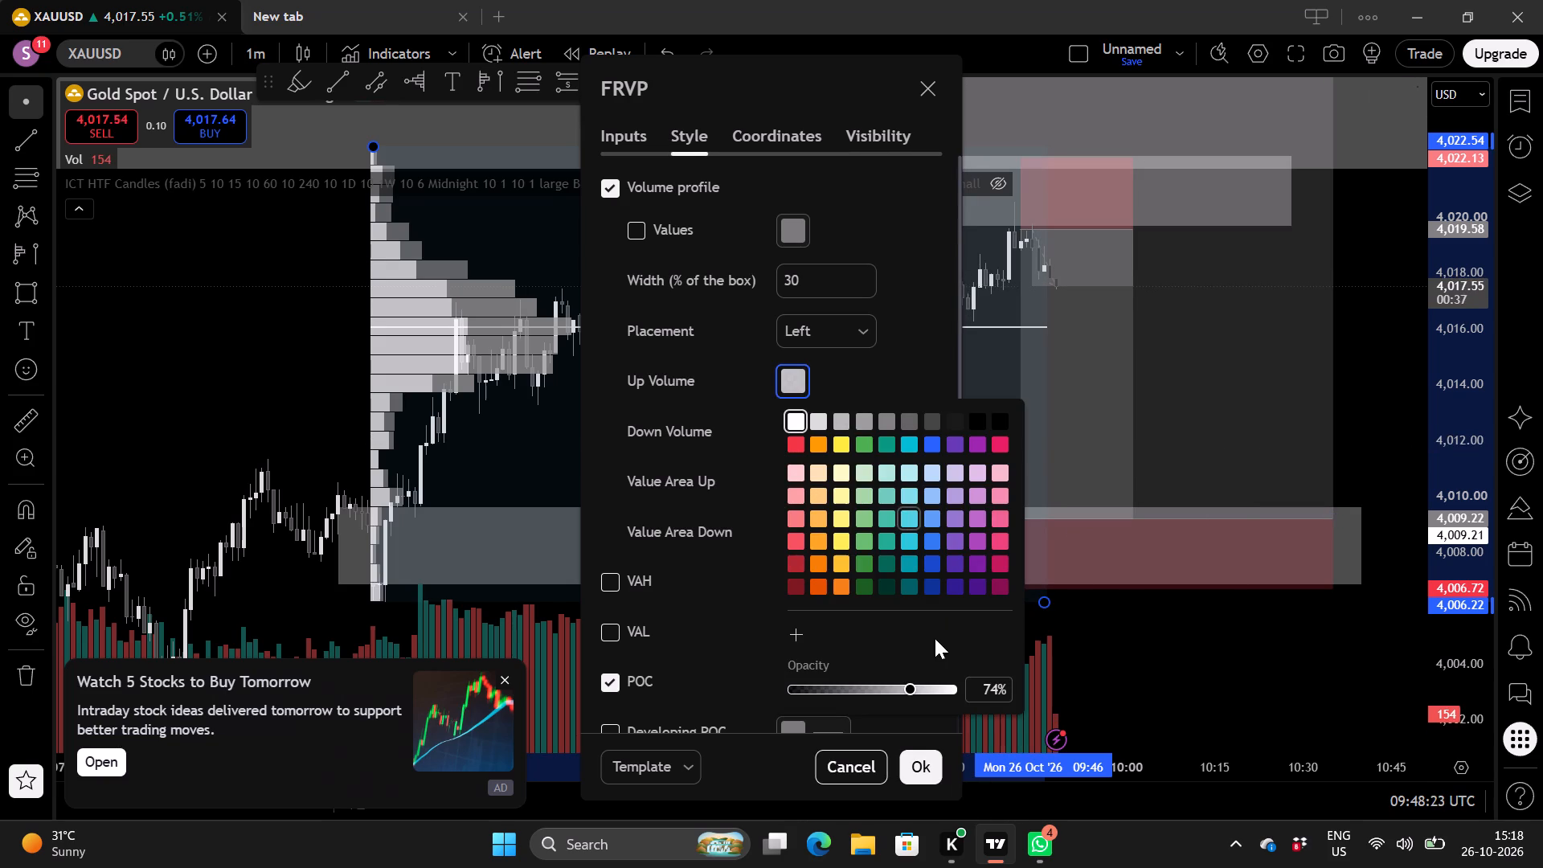
pyautogui.moveTo(919, 692); pyautogui.dragTo(930, 690)
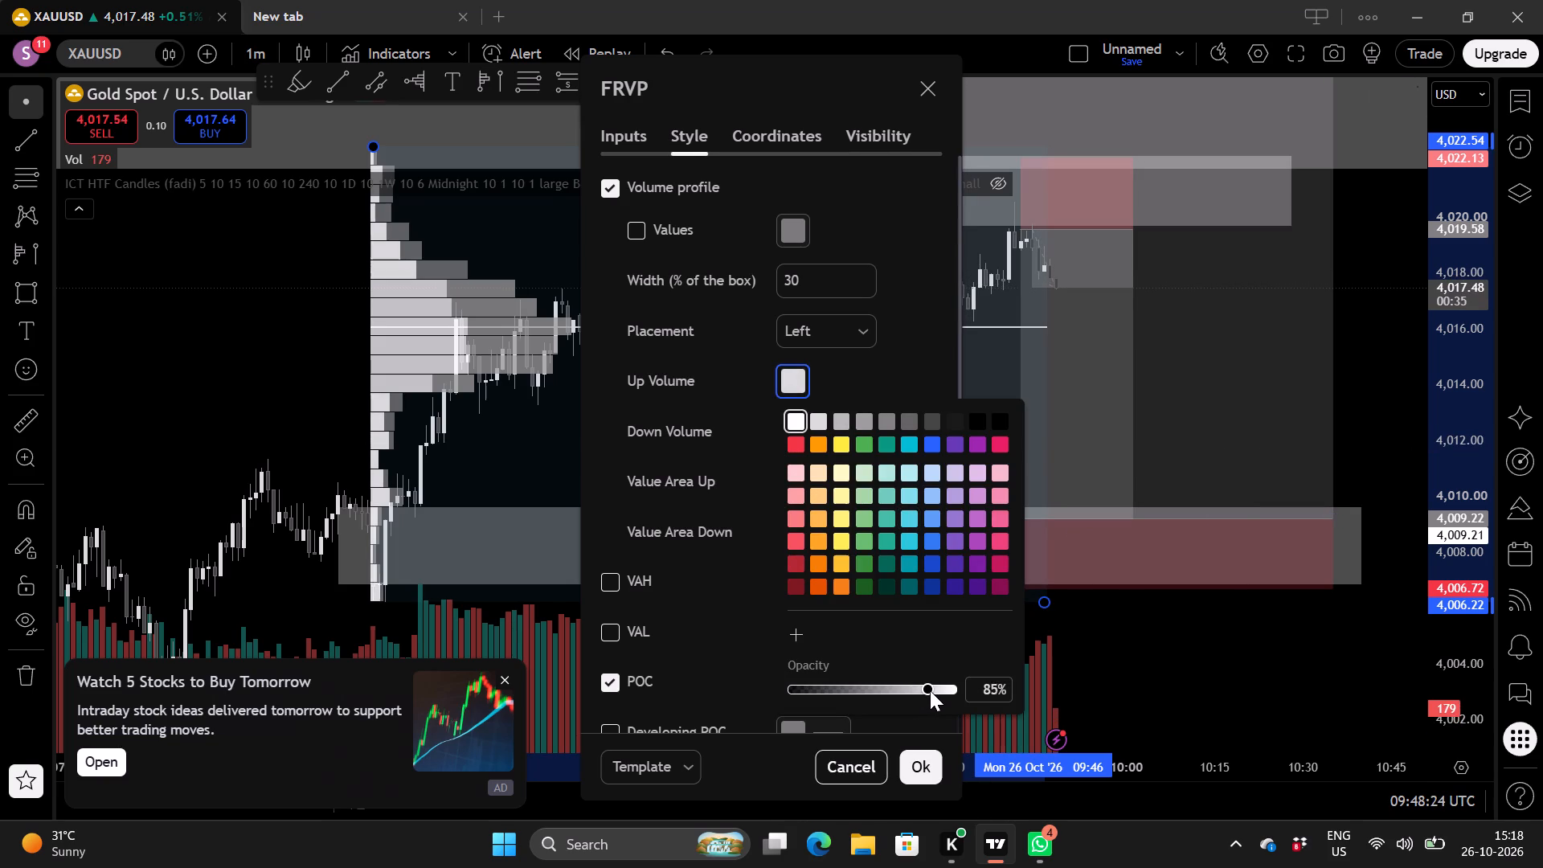
pyautogui.moveTo(930, 690); pyautogui.dragTo(937, 690)
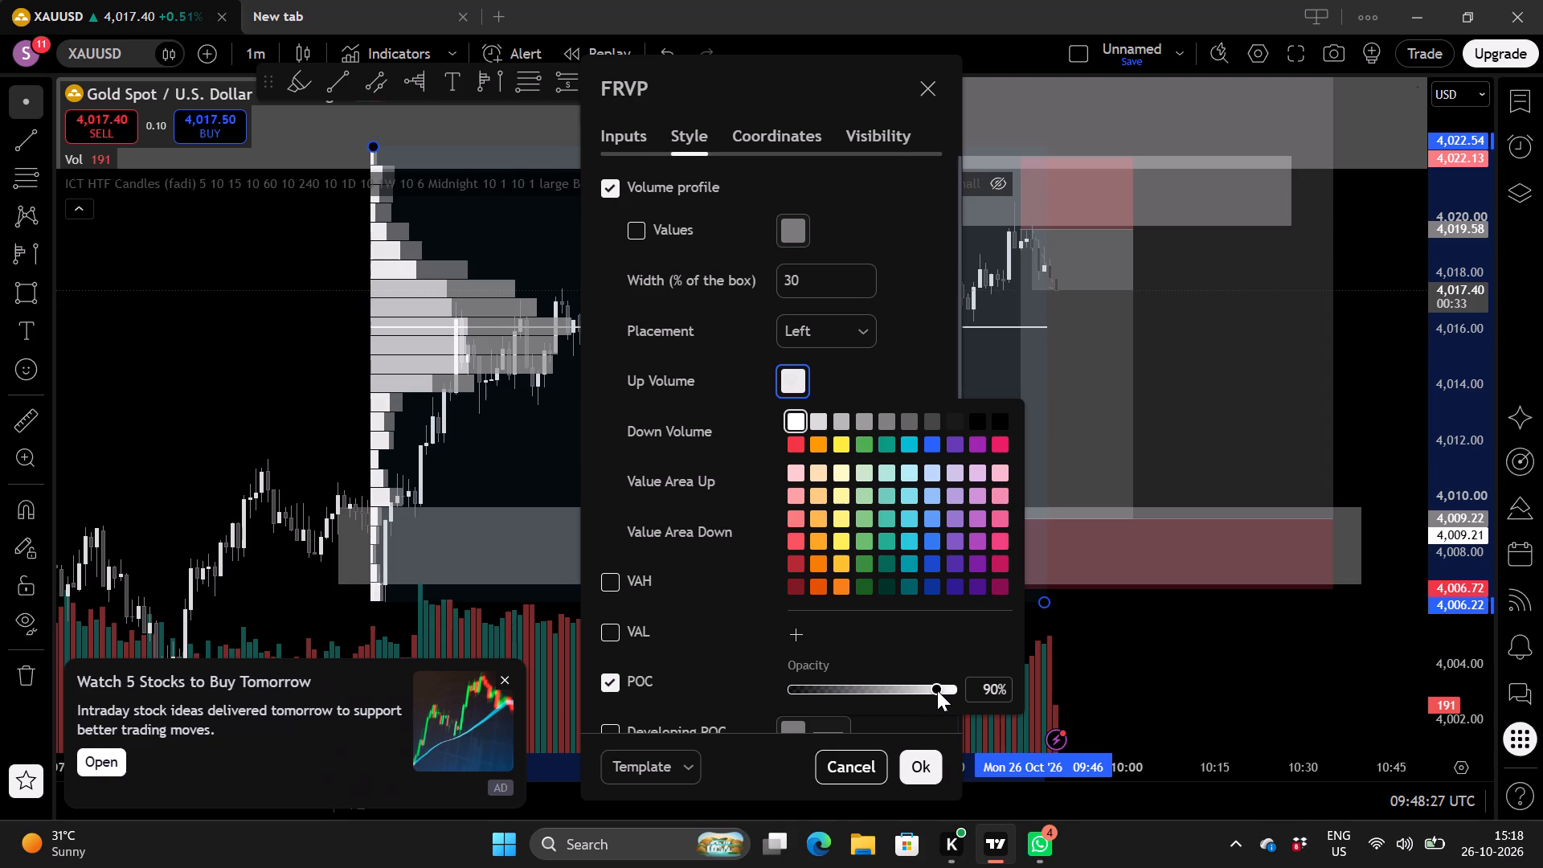
pyautogui.moveTo(937, 690); pyautogui.dragTo(947, 691)
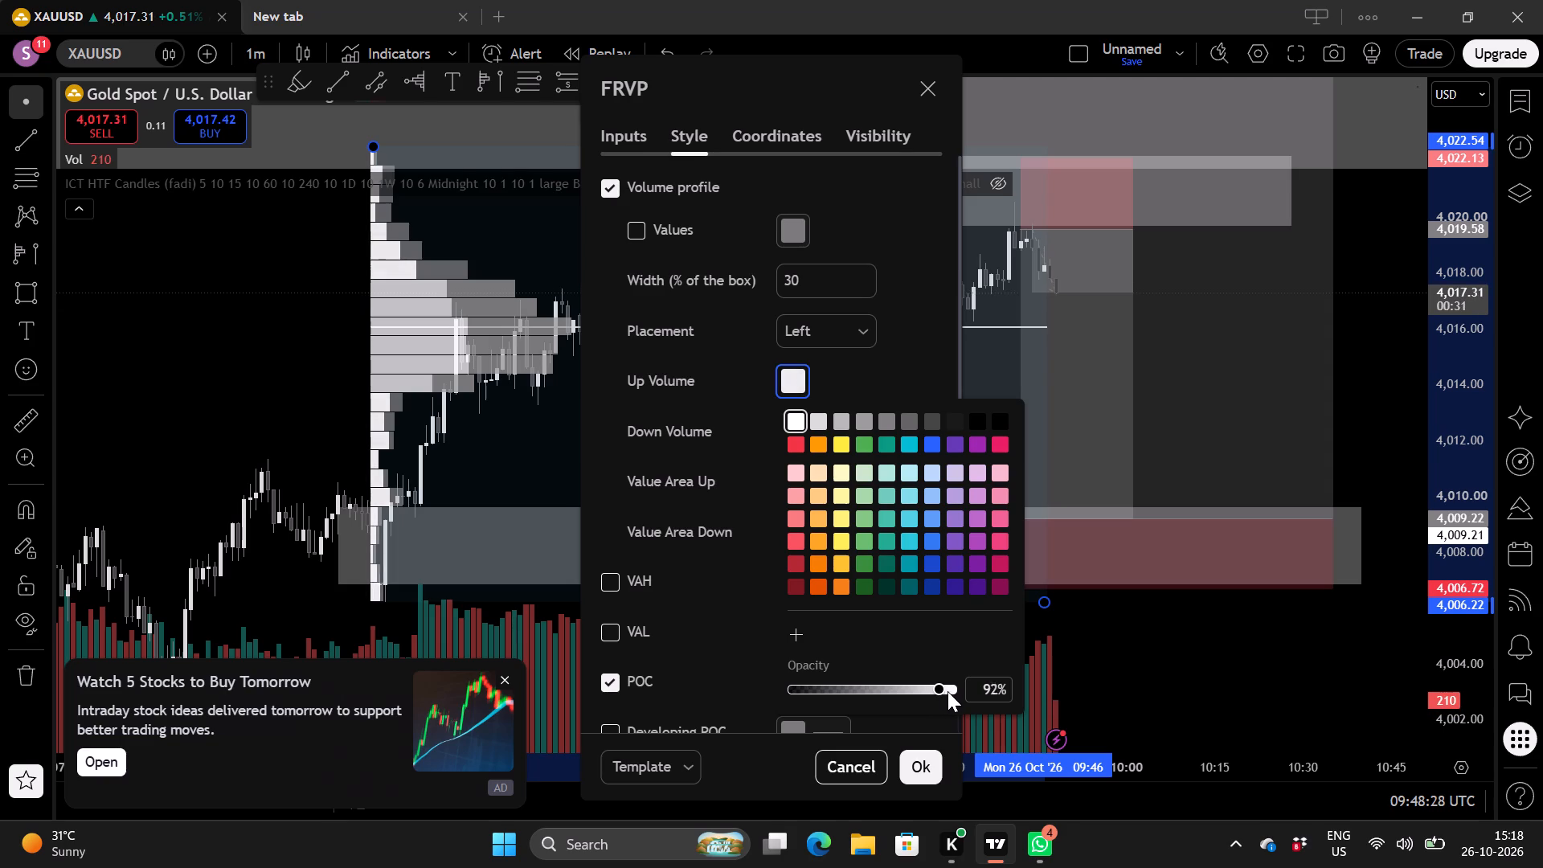
pyautogui.moveTo(947, 691); pyautogui.dragTo(962, 691)
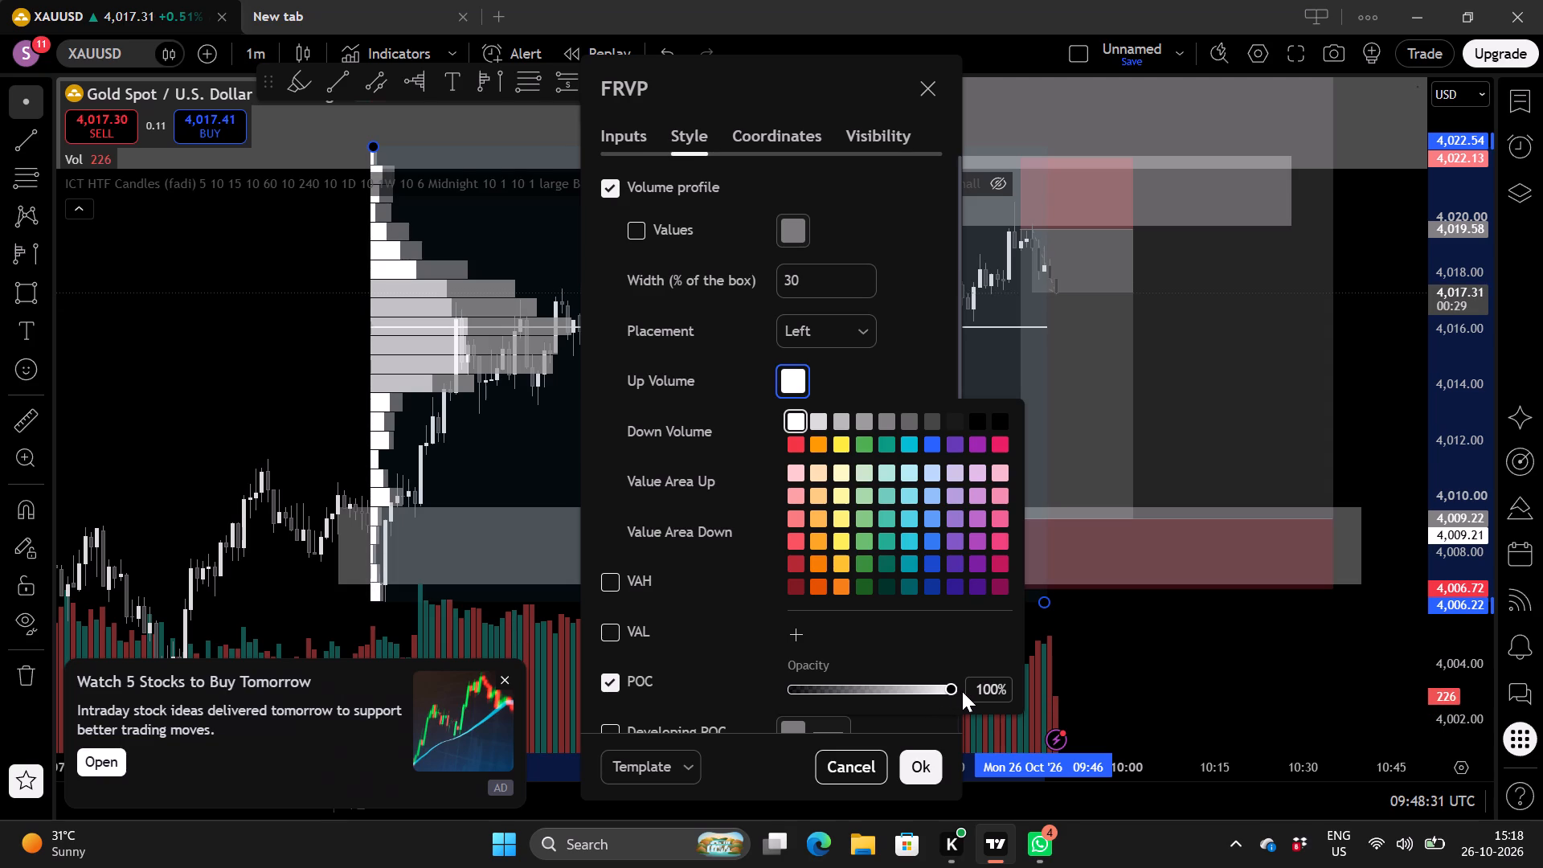
pyautogui.moveTo(962, 691); pyautogui.dragTo(947, 694)
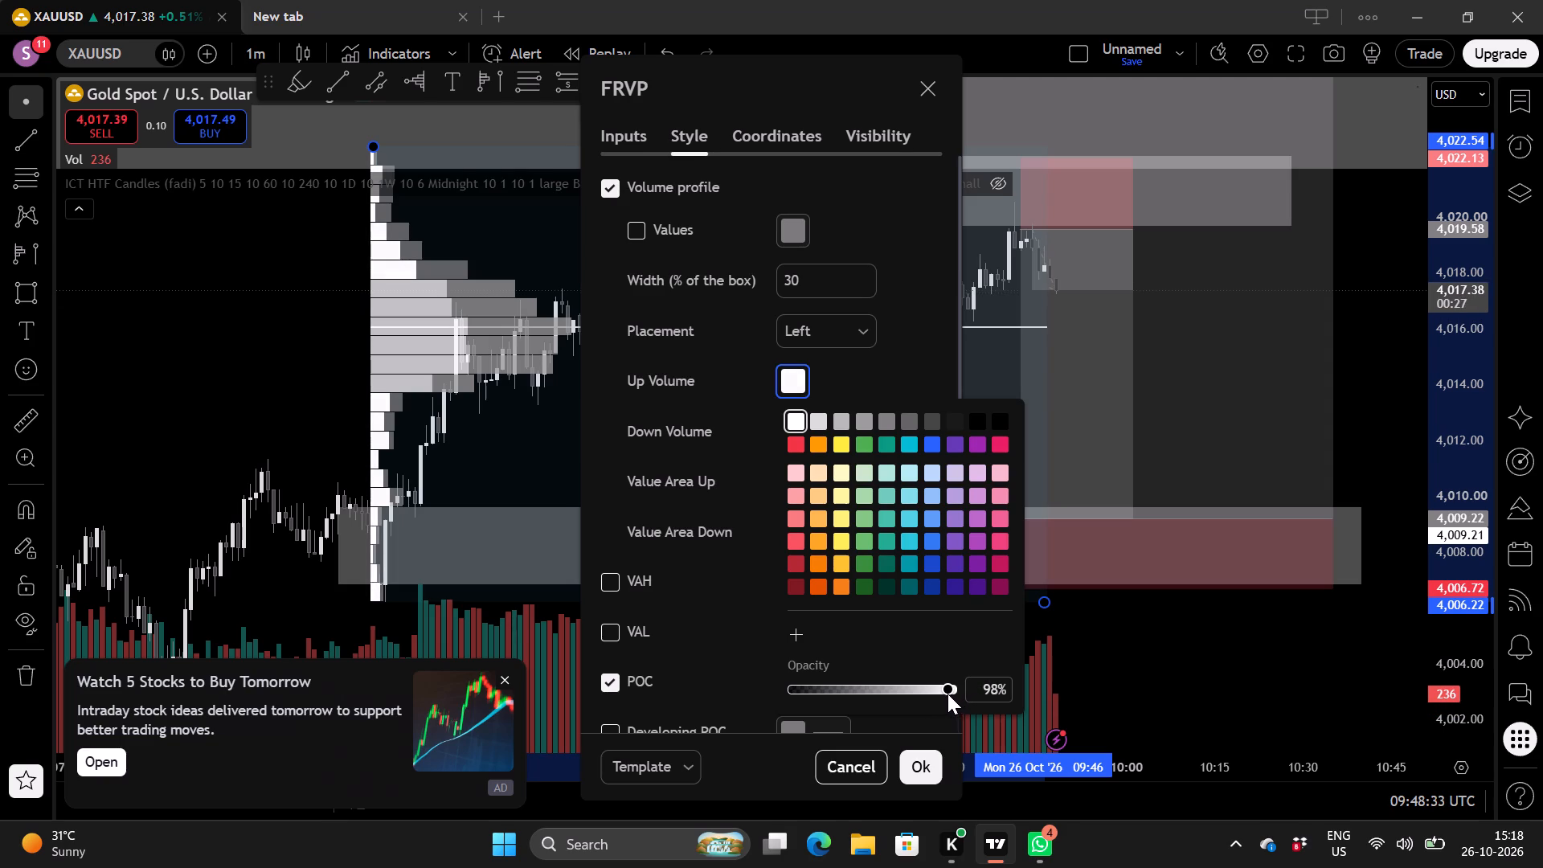
pyautogui.moveTo(947, 694); pyautogui.dragTo(946, 693)
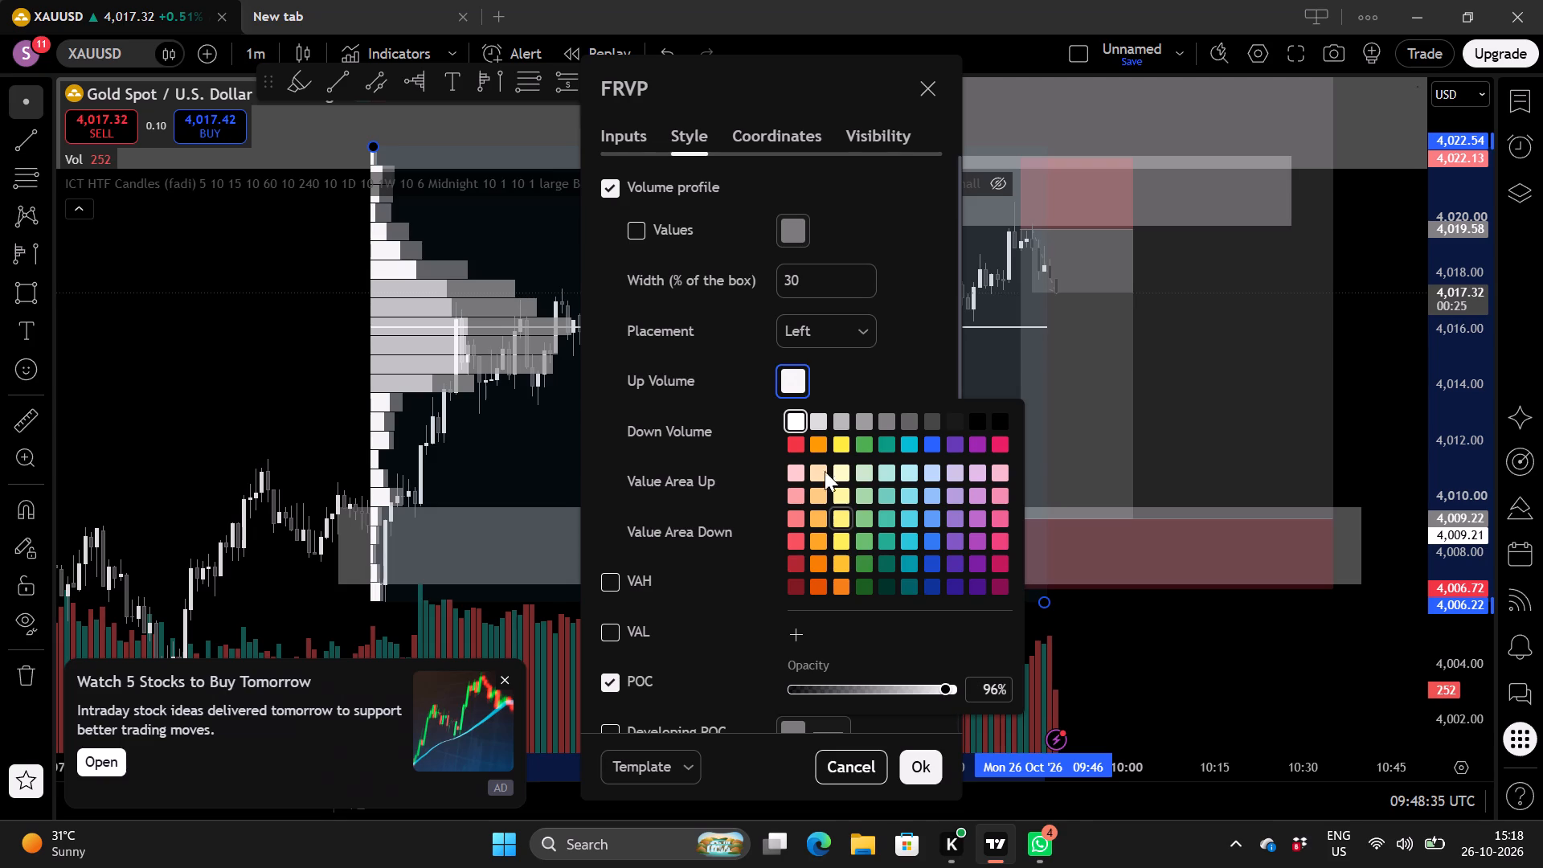
pyautogui.click(741, 416)
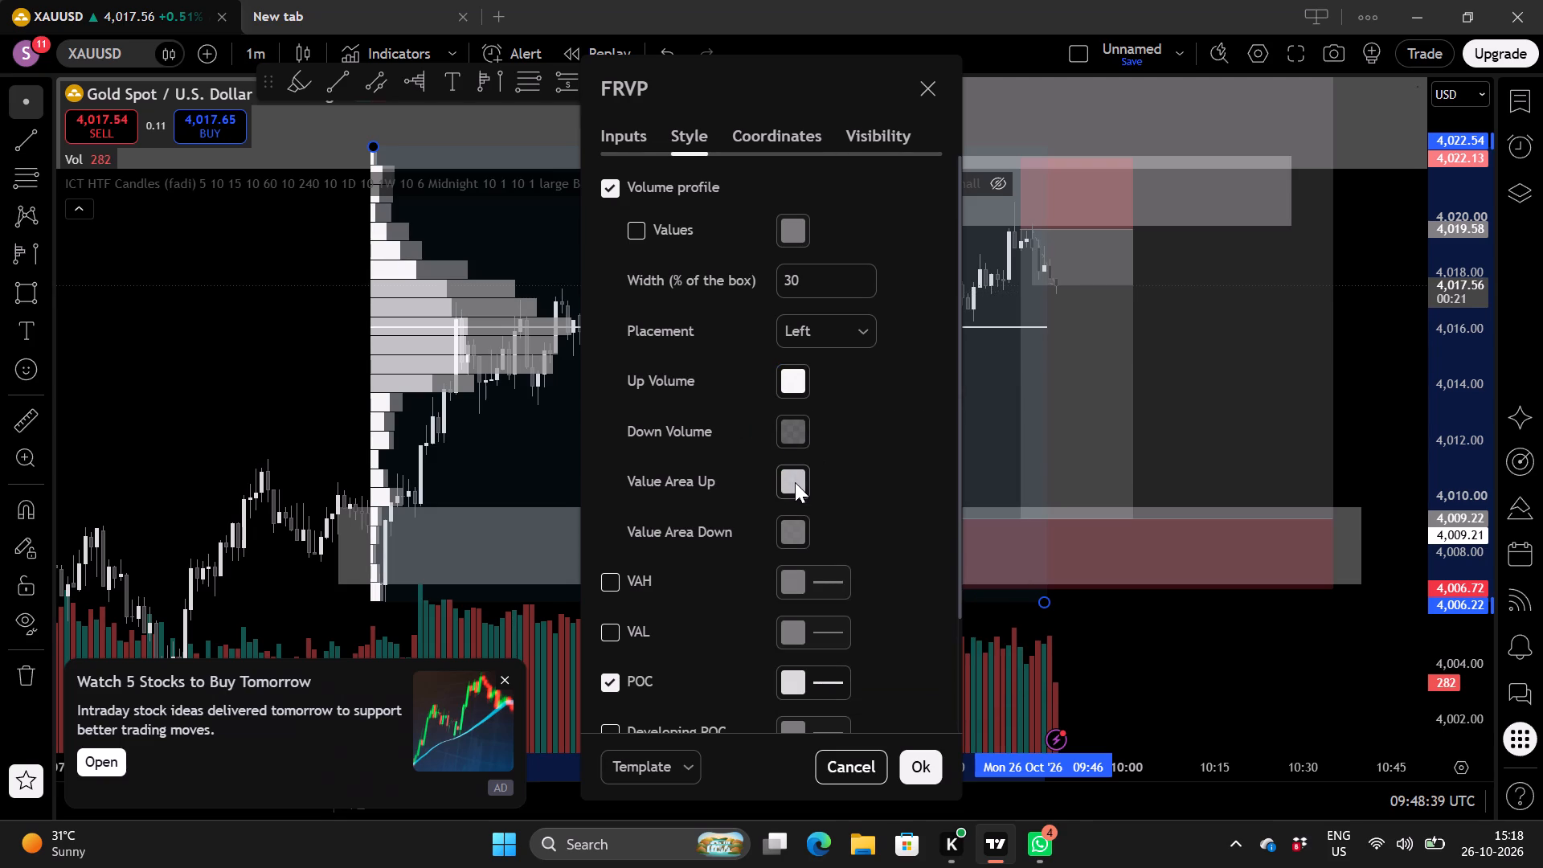
# Raise the opacity of the profile's white Value Area Up colour to 93% and apply the style settings.
pyautogui.click(795, 482)
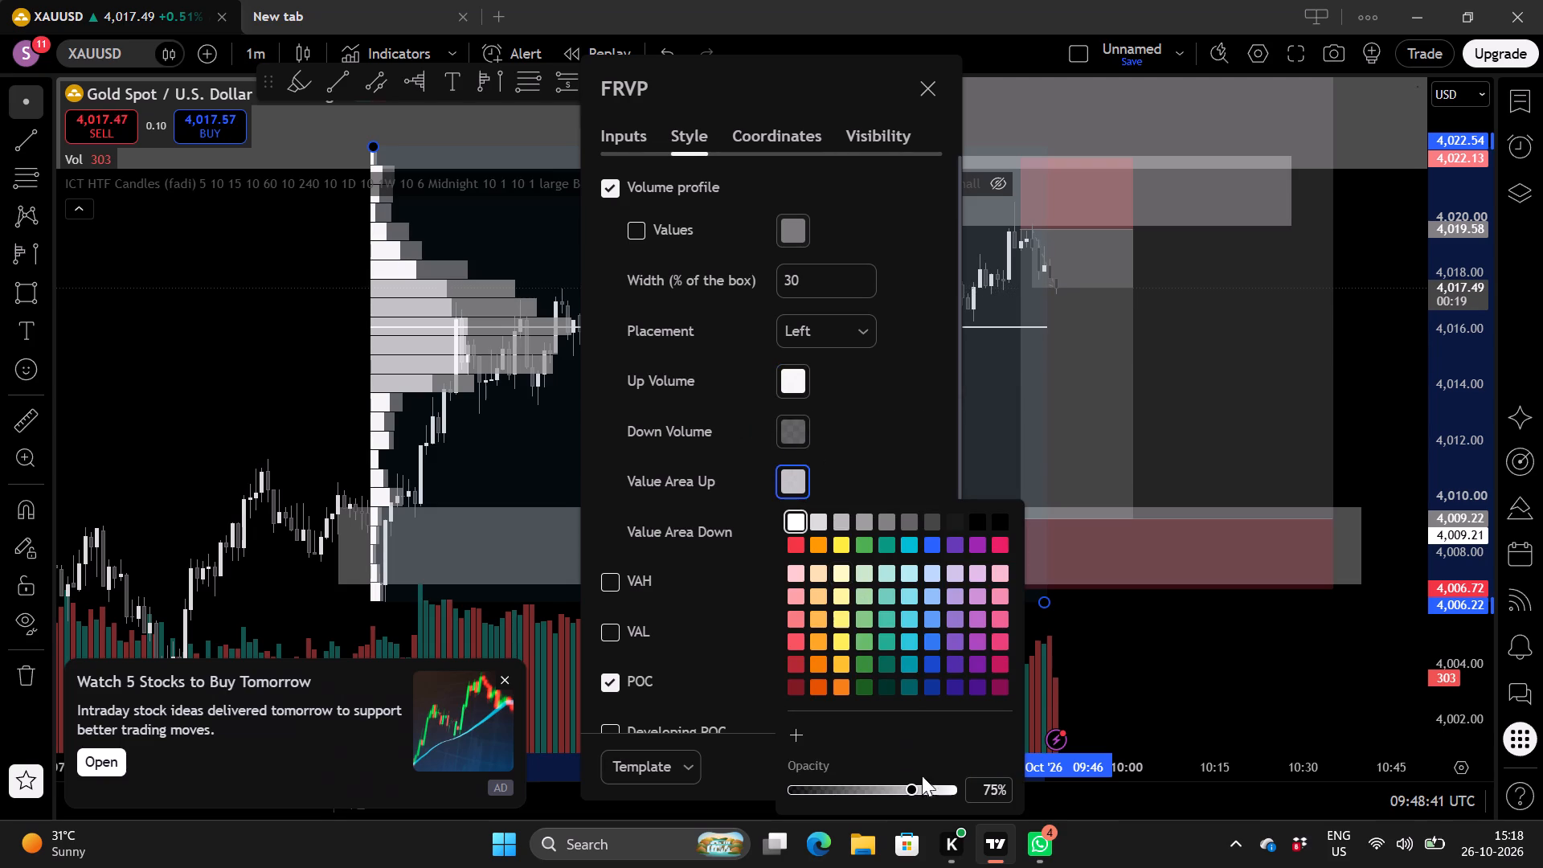
pyautogui.moveTo(919, 788); pyautogui.dragTo(942, 789)
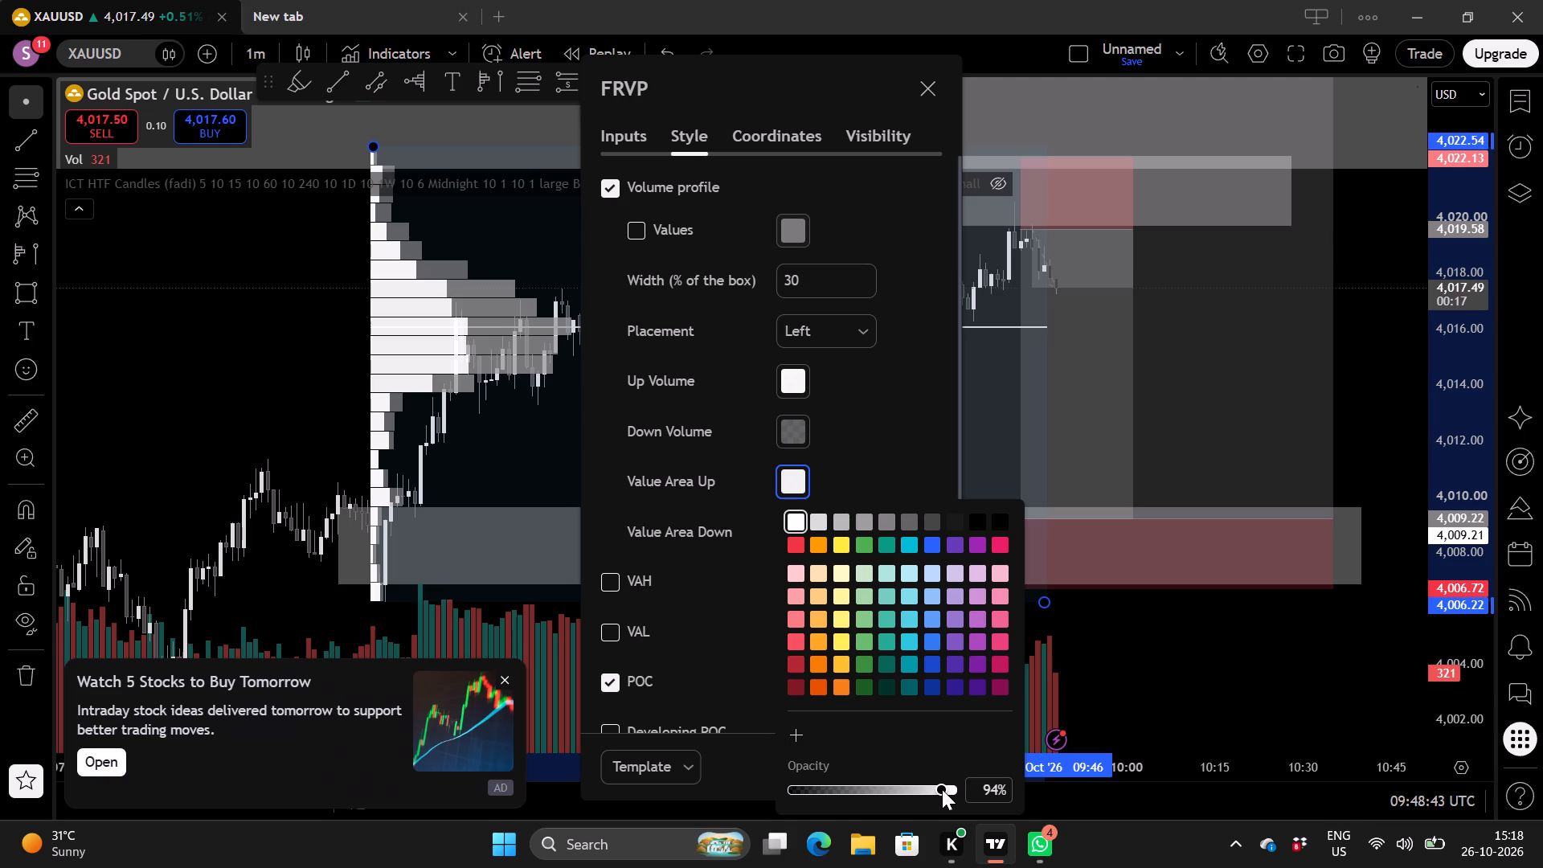
pyautogui.moveTo(942, 789); pyautogui.dragTo(941, 788)
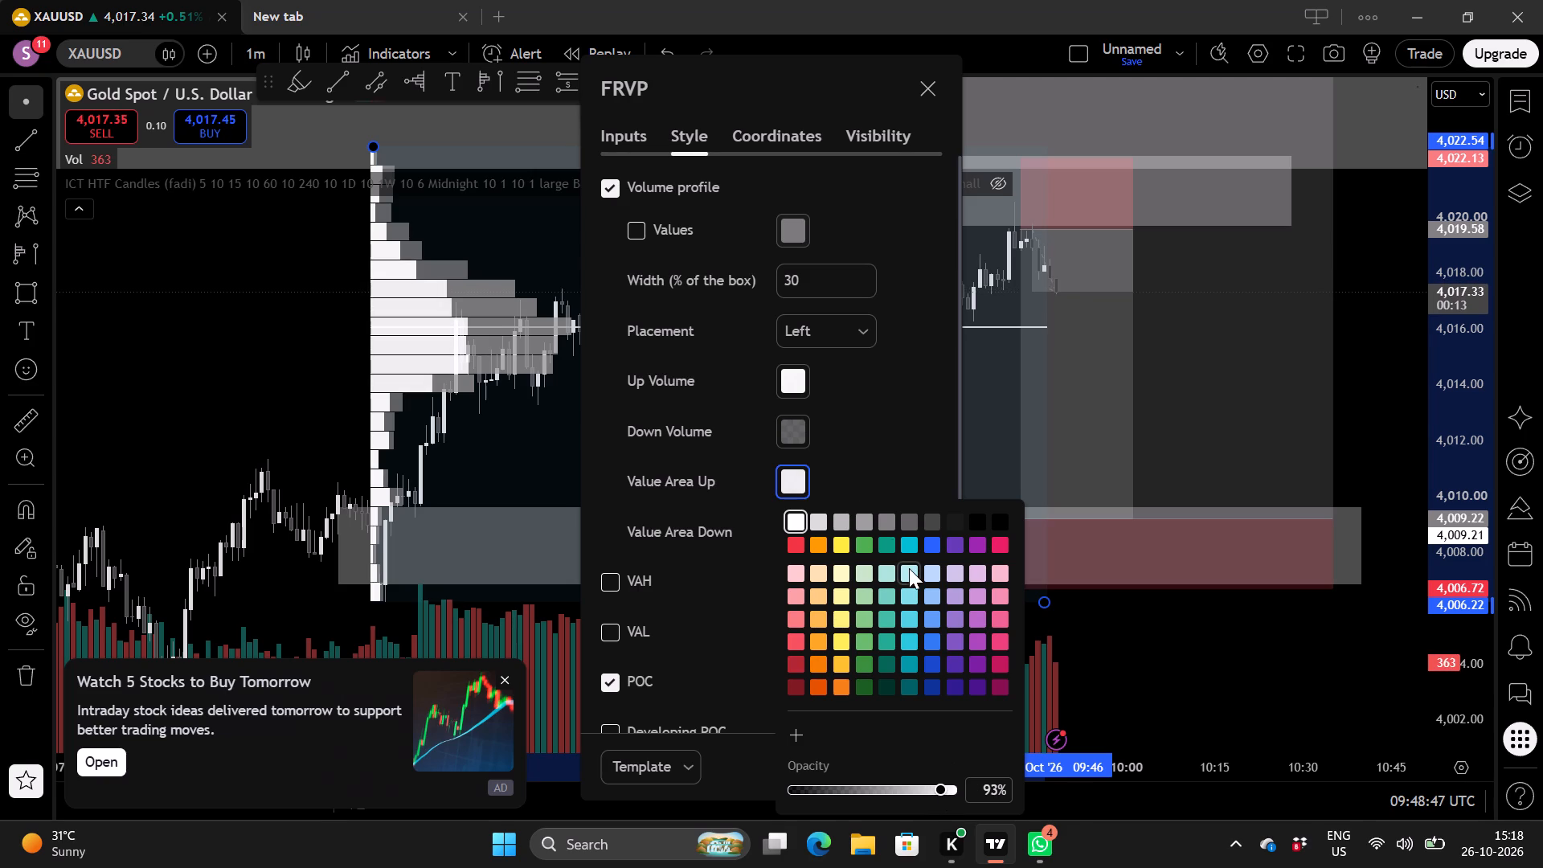
pyautogui.click(865, 420)
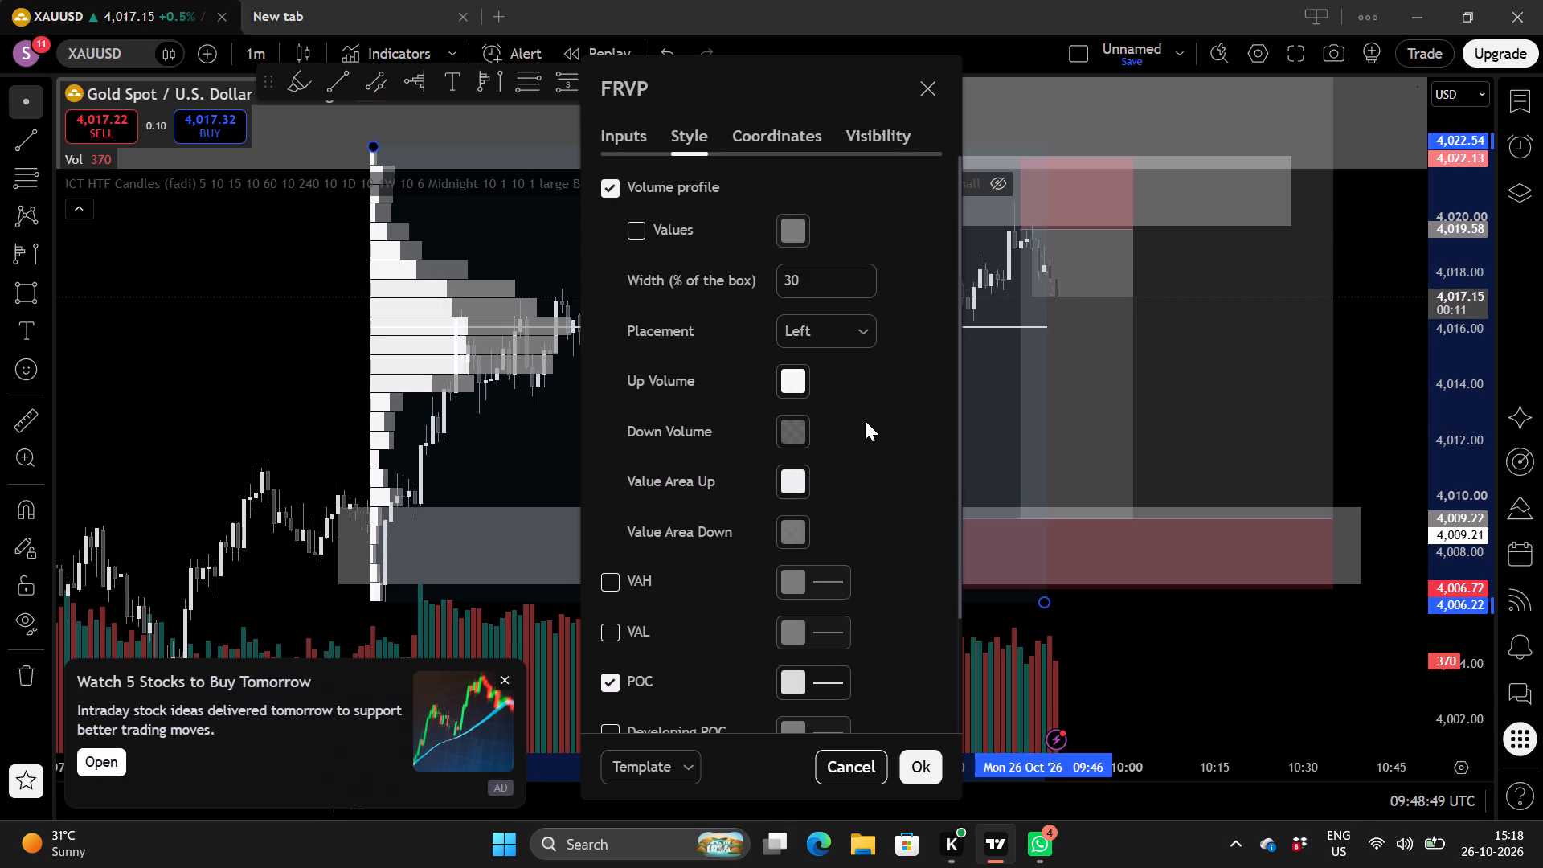
pyautogui.click(924, 772)
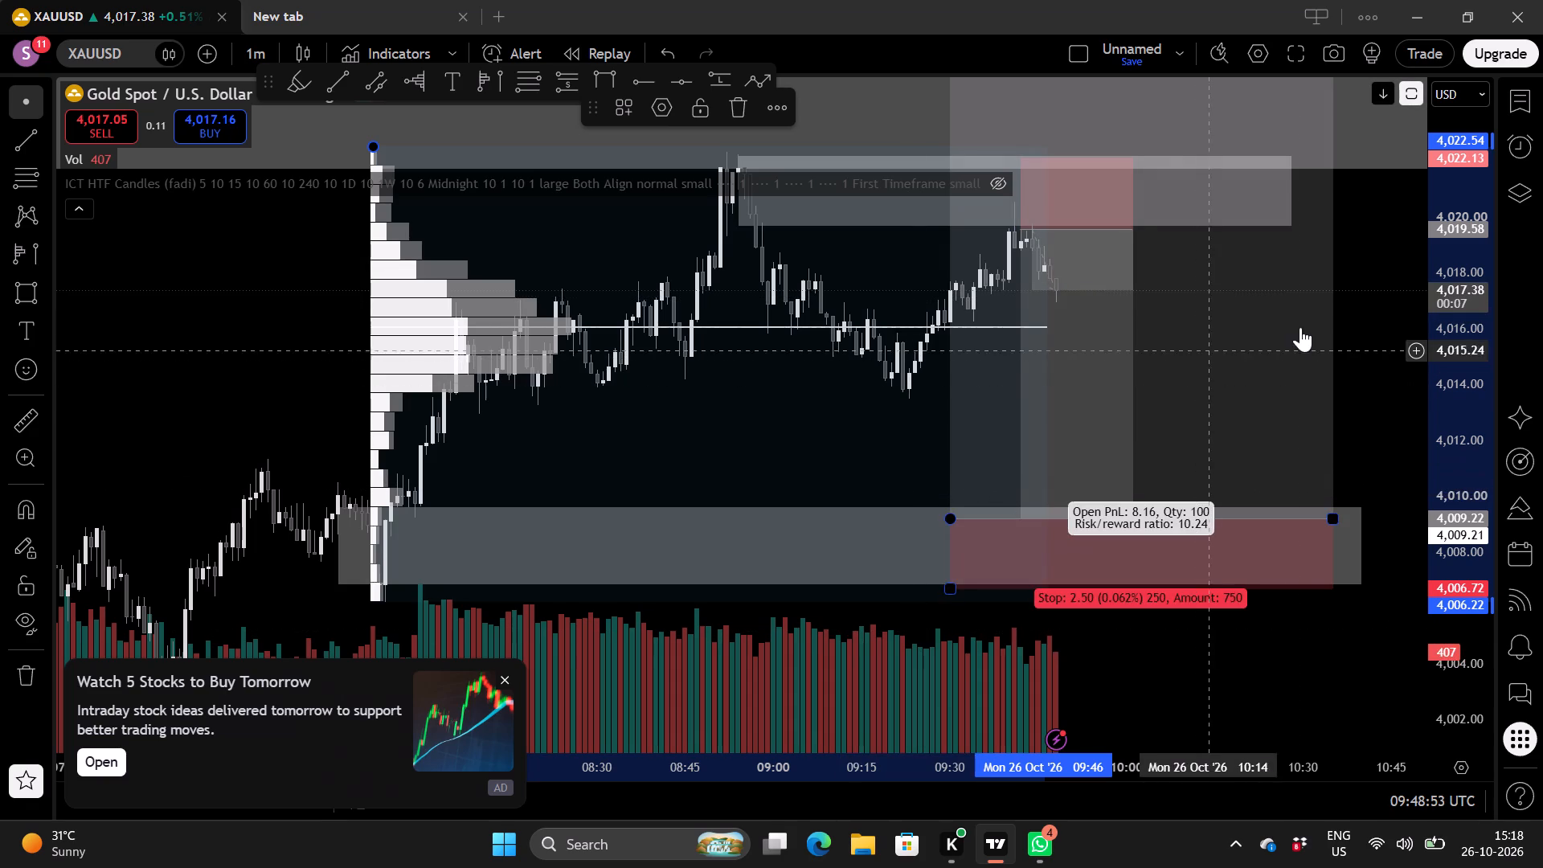
# Examine the restyled volume profile against the XAUUSD one-minute price action, marked zones and the long and short trade setups.
pyautogui.scroll(1, 1366, 343)
pyautogui.scroll(5, 1455, 339)
pyautogui.scroll(-1, 1377, 339)
pyautogui.moveTo(1382, 338); pyautogui.dragTo(1226, 402)
pyautogui.scroll(-1, 1277, 407)
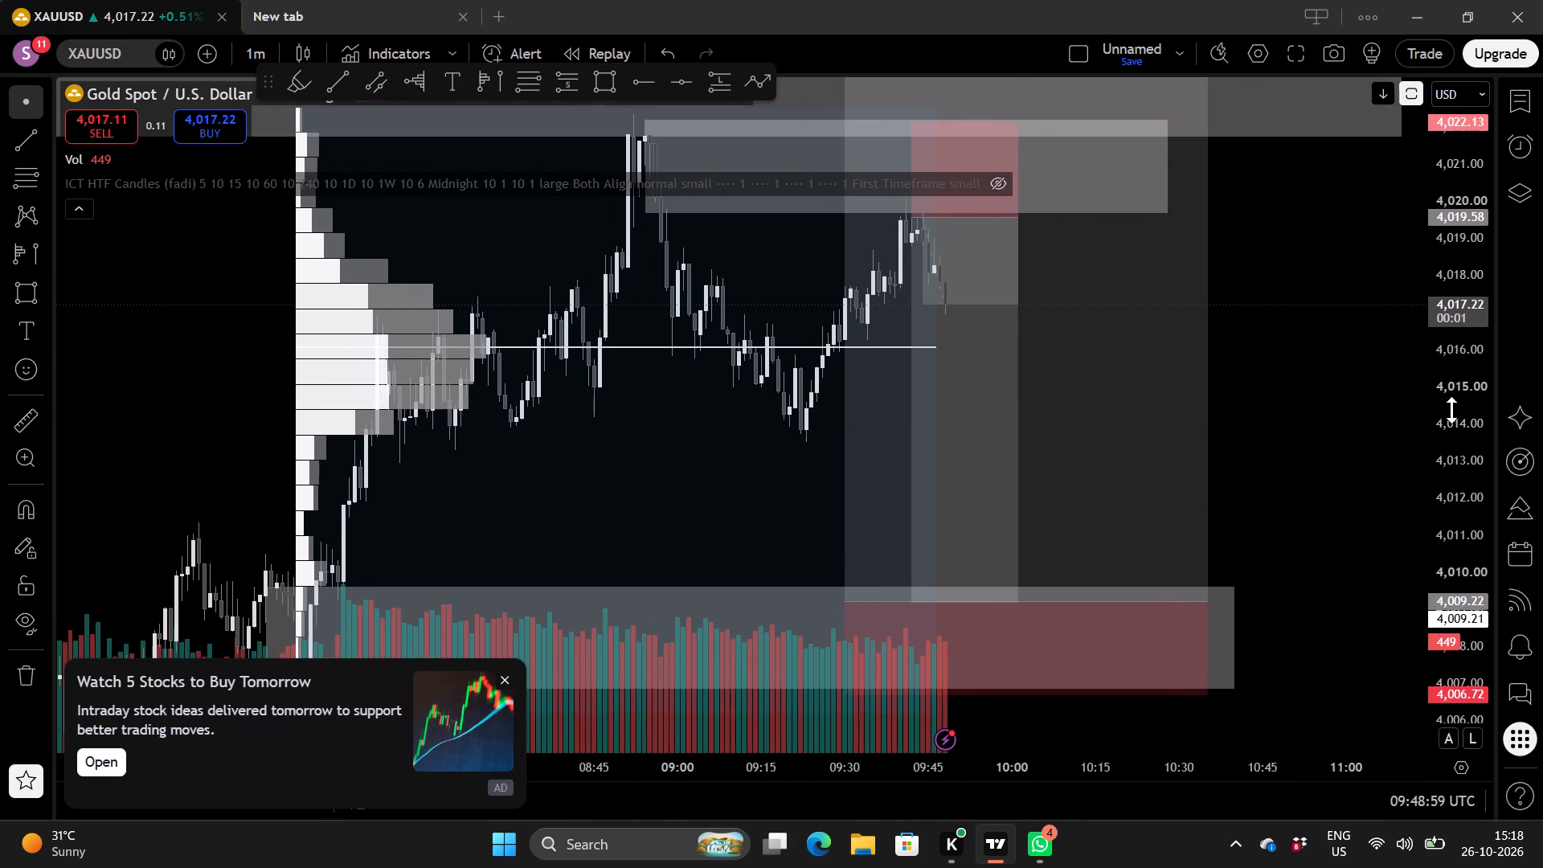
pyautogui.scroll(-5, 1471, 414)
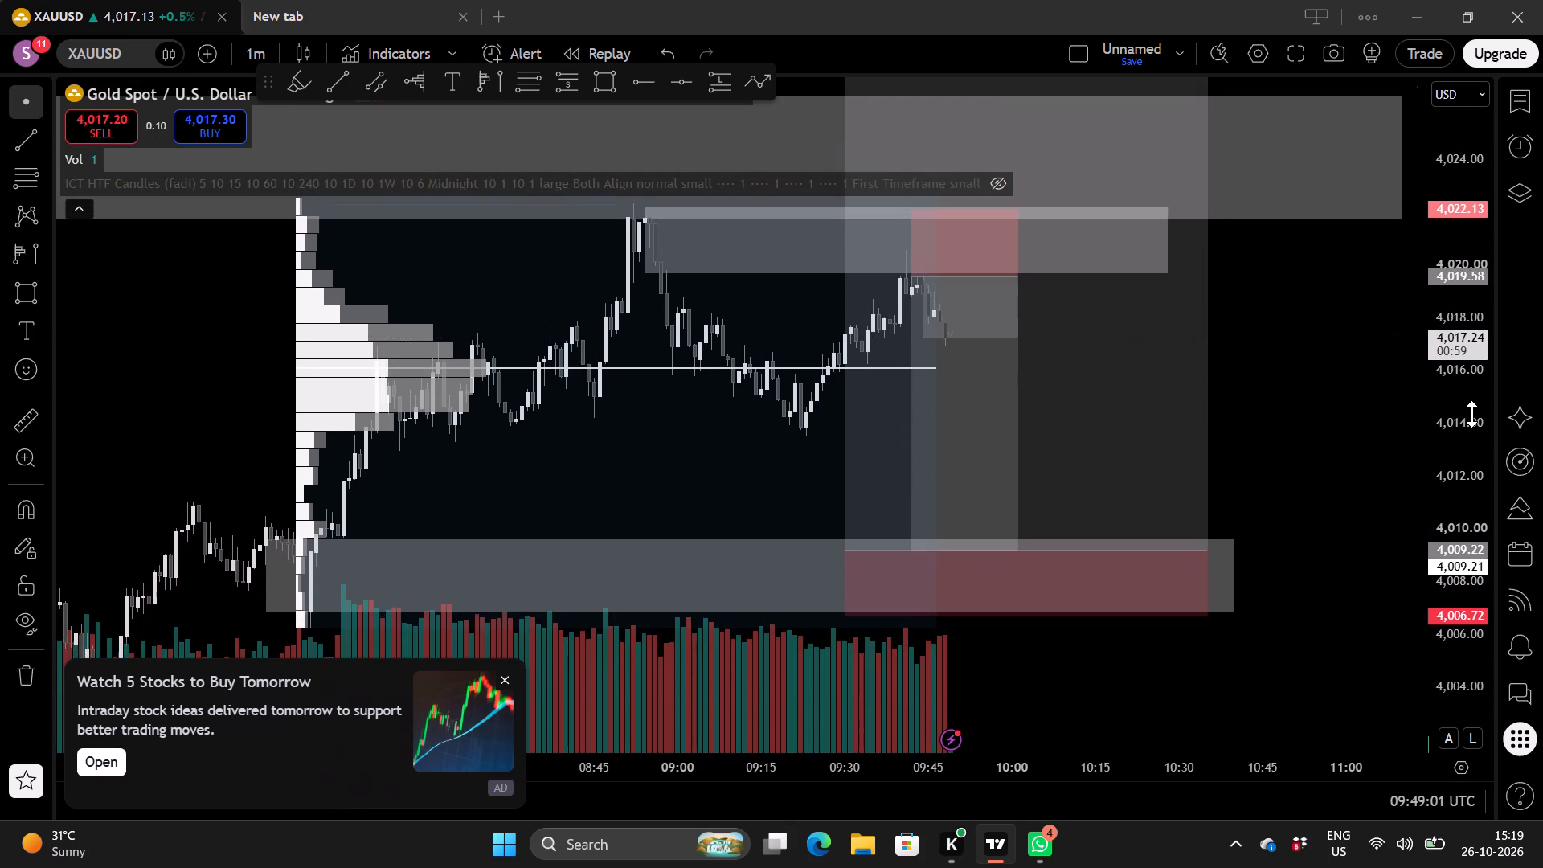
pyautogui.scroll(3, 1470, 398)
pyautogui.moveTo(1377, 381); pyautogui.dragTo(1332, 392)
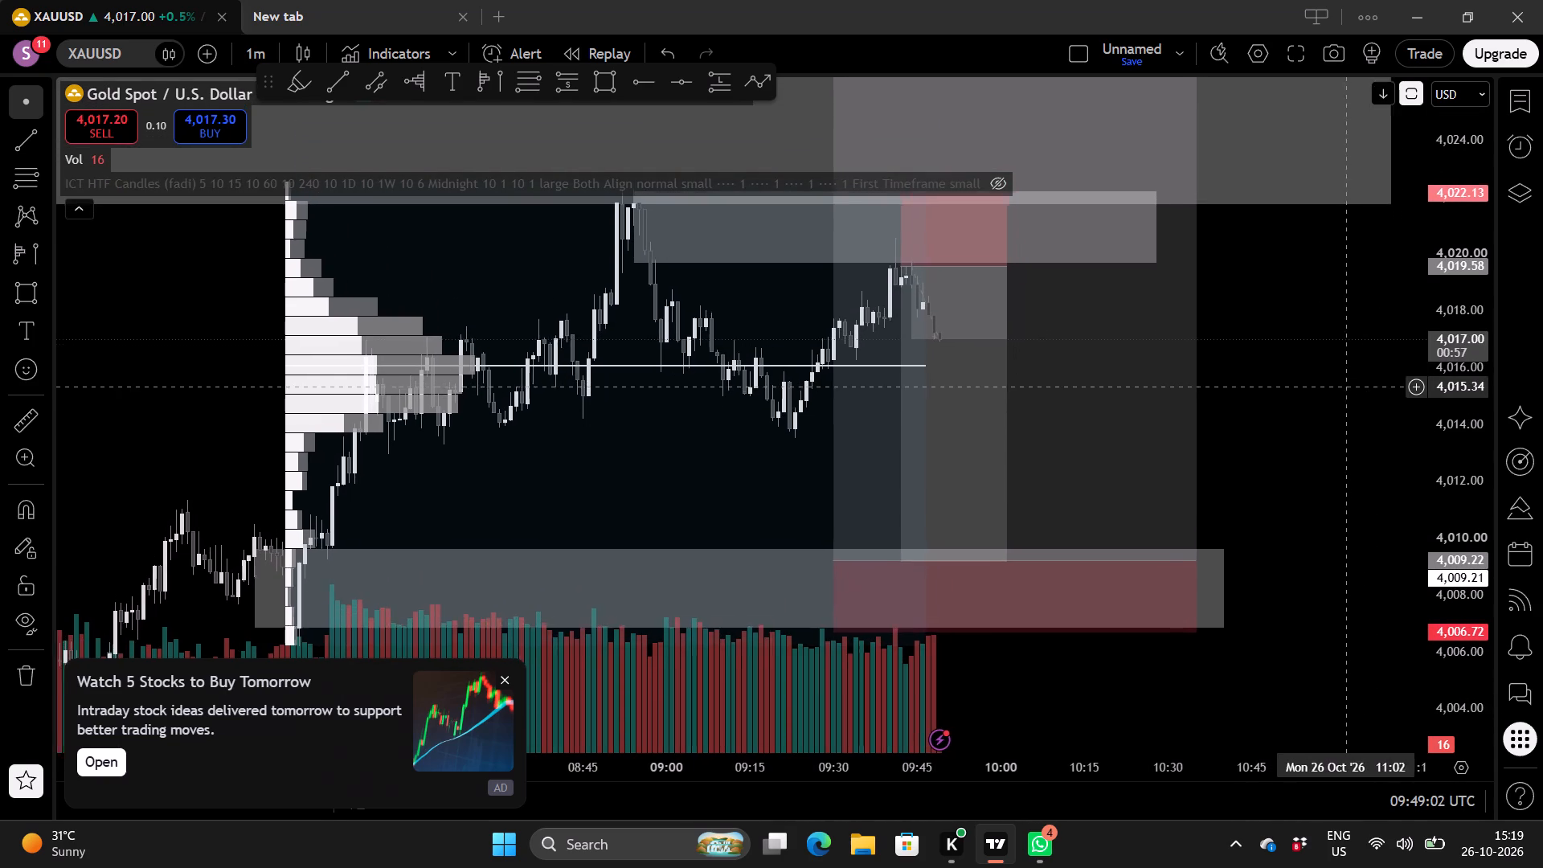
pyautogui.moveTo(1332, 392); pyautogui.dragTo(1332, 395)
pyautogui.scroll(2, 1442, 393)
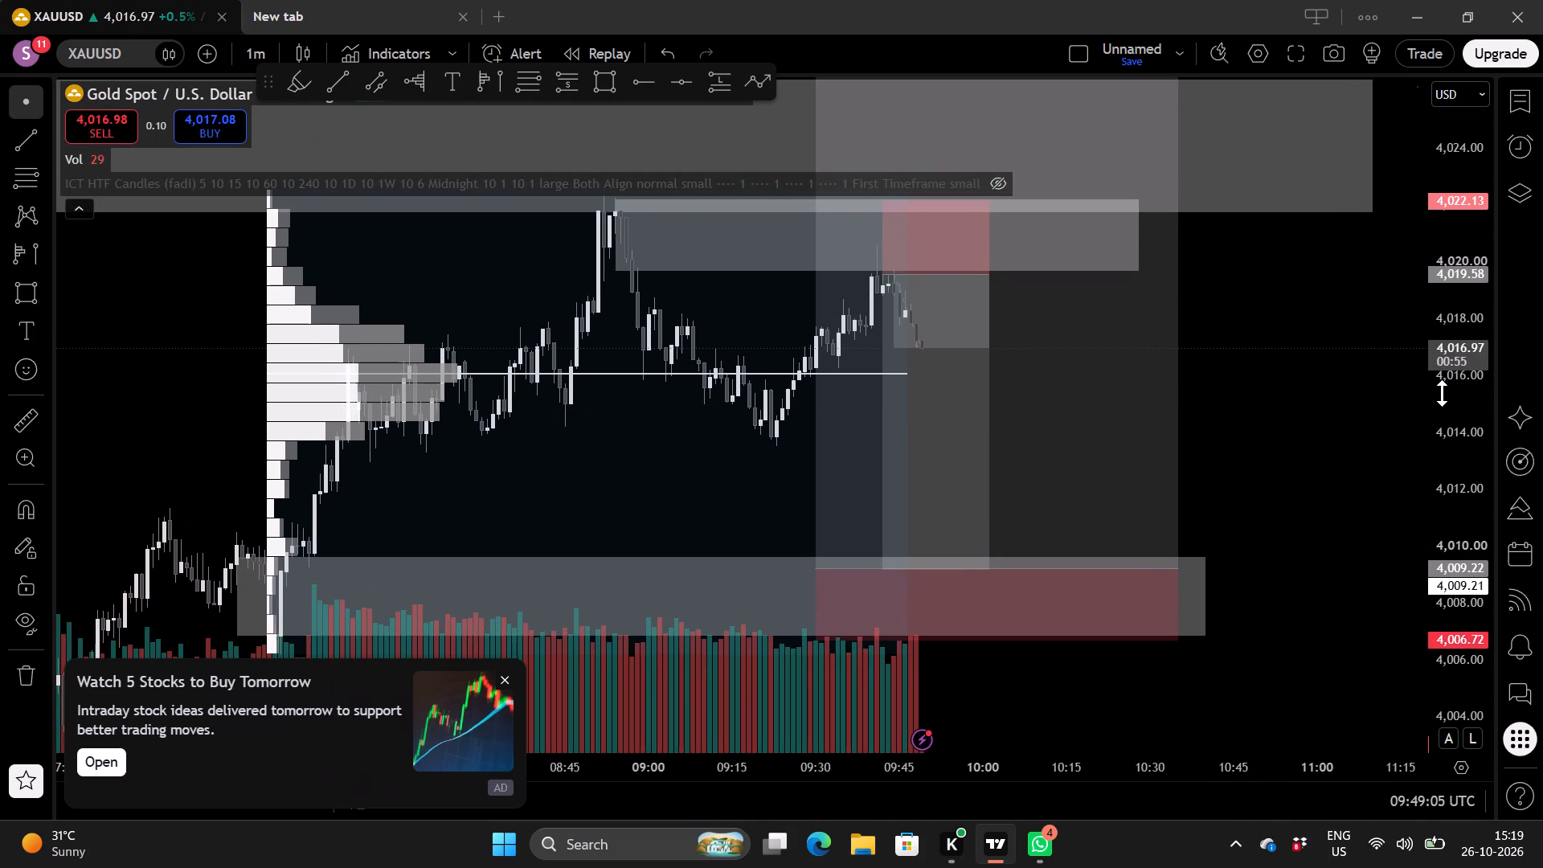
# Examine the live XAUUSD one-minute price action against the short position, the volume profile's control line and the marked zones.
pyautogui.scroll(1, 1351, 403)
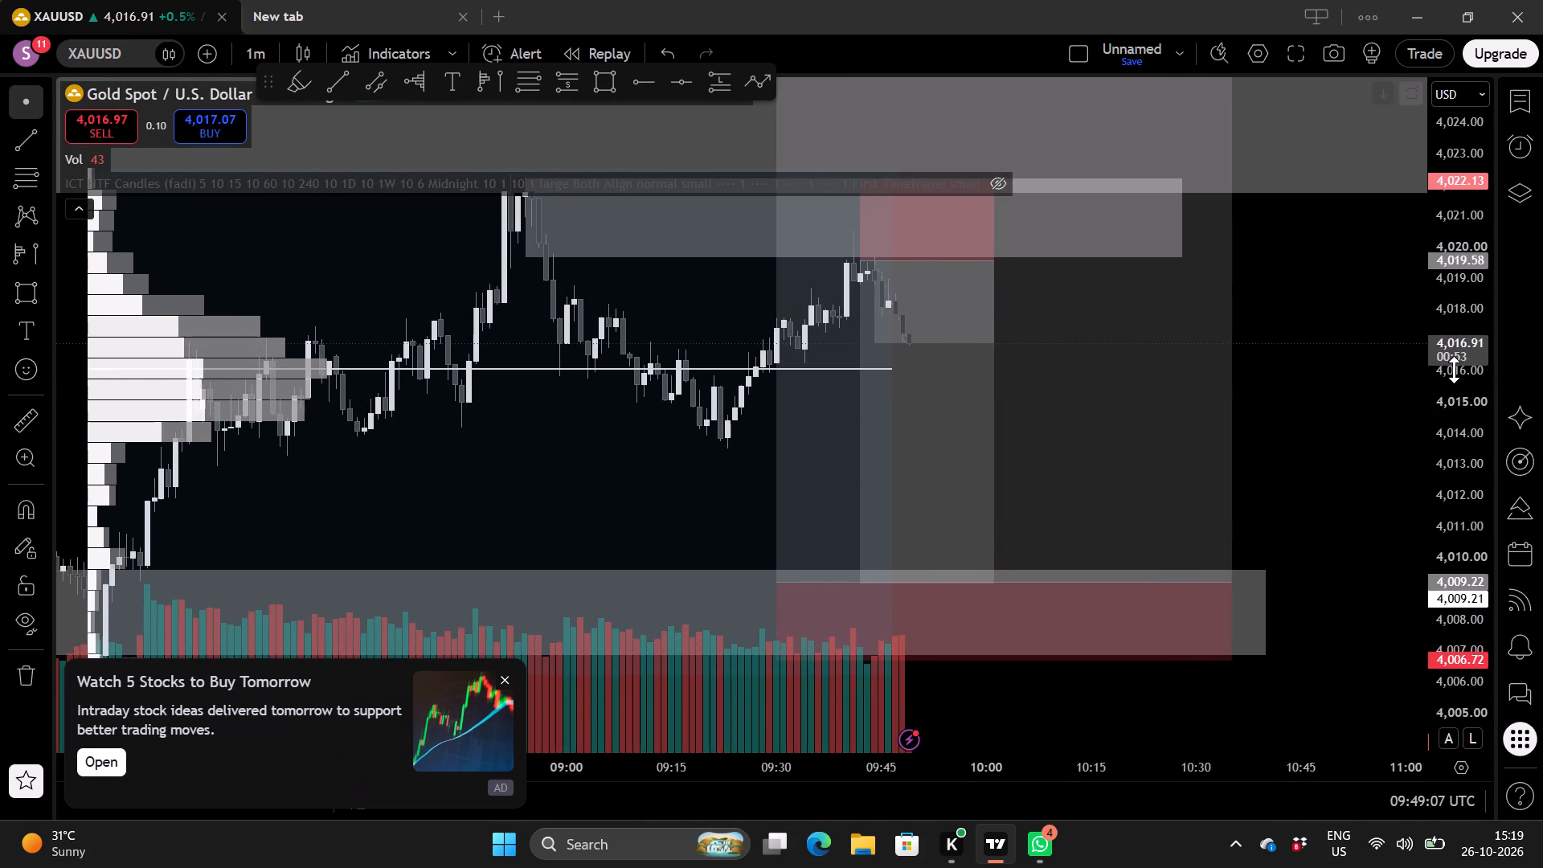
pyautogui.scroll(3, 1454, 370)
pyautogui.scroll(-1, 1365, 385)
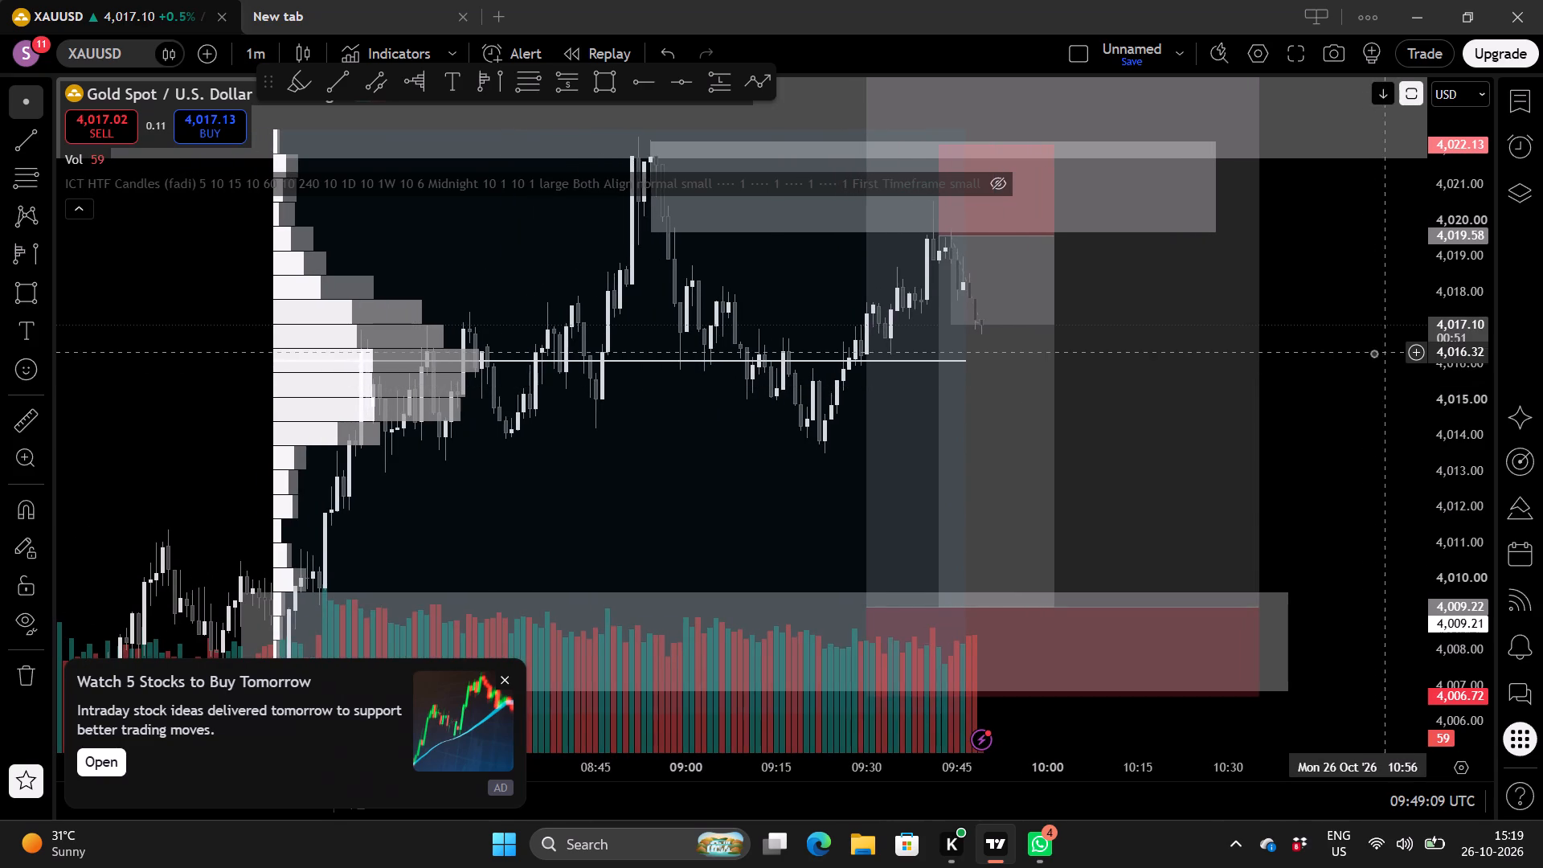
pyautogui.moveTo(1372, 354); pyautogui.dragTo(1310, 418)
pyautogui.scroll(1, 1336, 407)
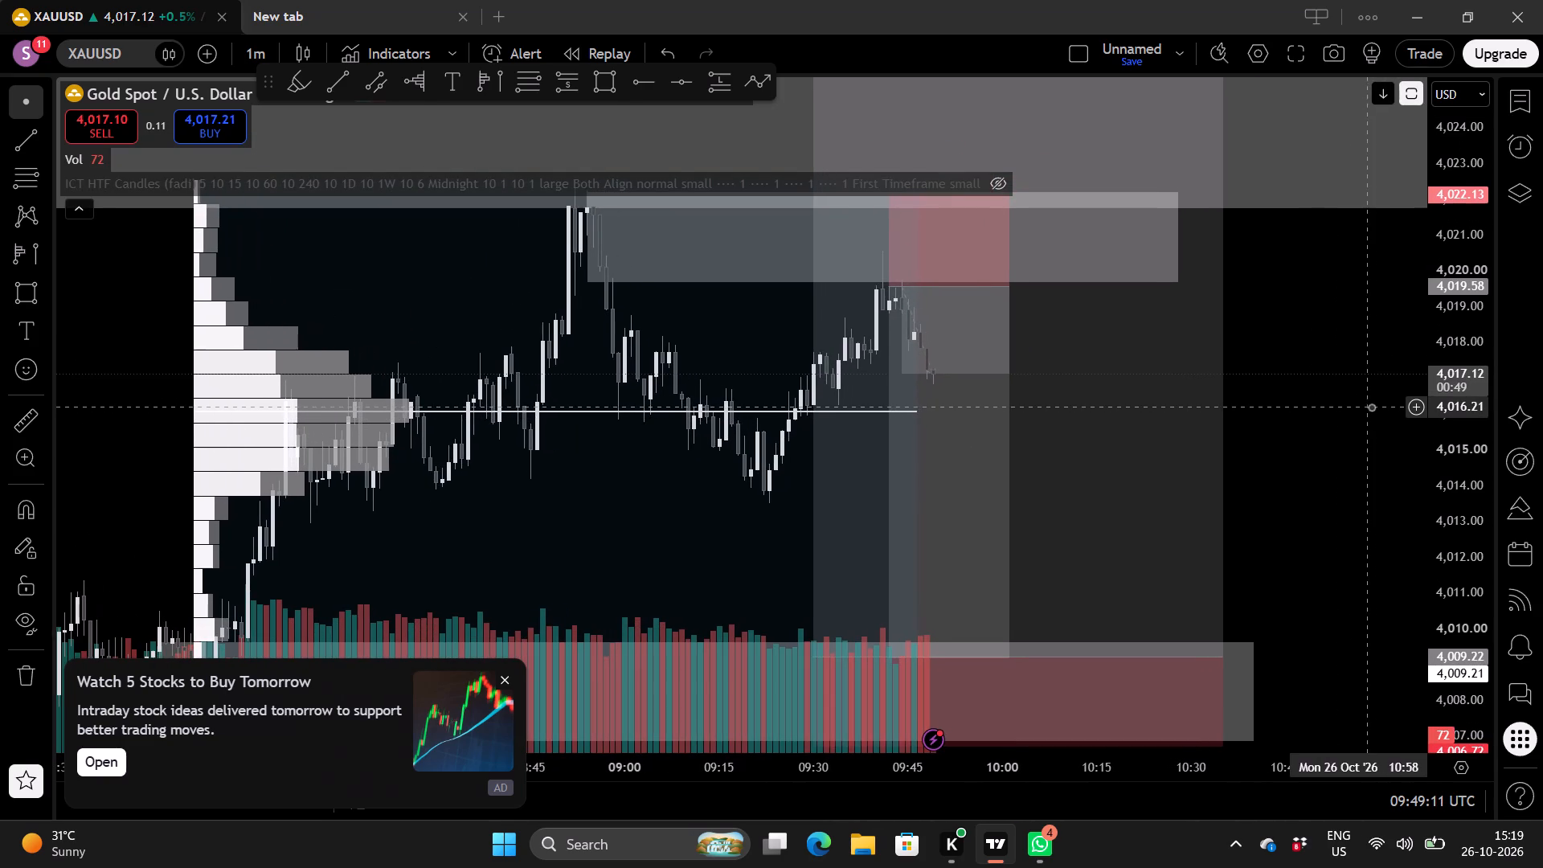
pyautogui.scroll(2, 1443, 384)
pyautogui.moveTo(1336, 400); pyautogui.dragTo(1283, 375)
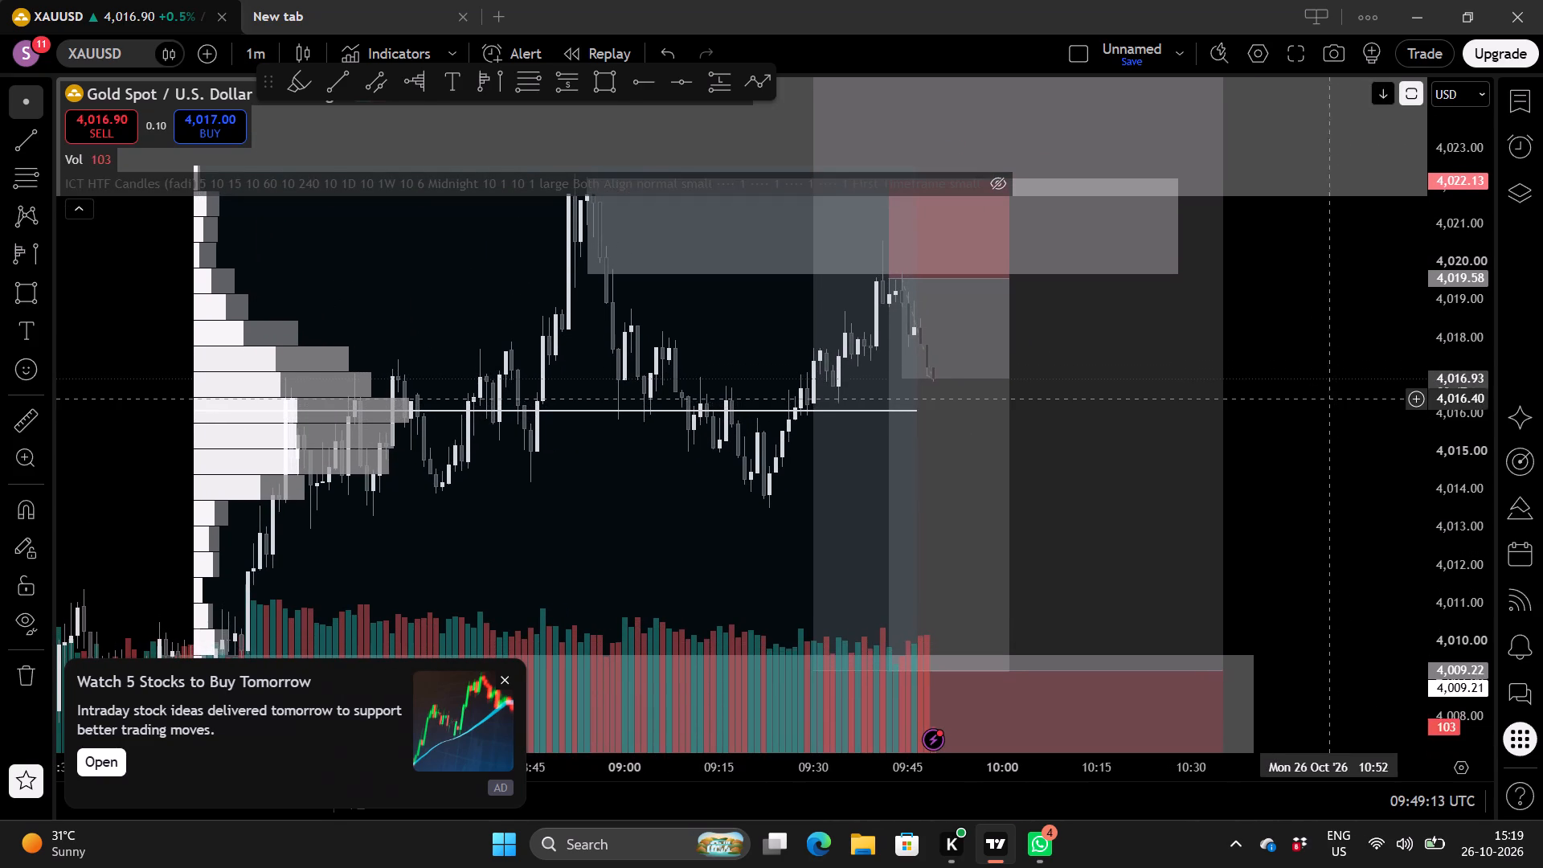
pyautogui.moveTo(1283, 375); pyautogui.dragTo(1238, 337)
pyautogui.scroll(2, 1290, 371)
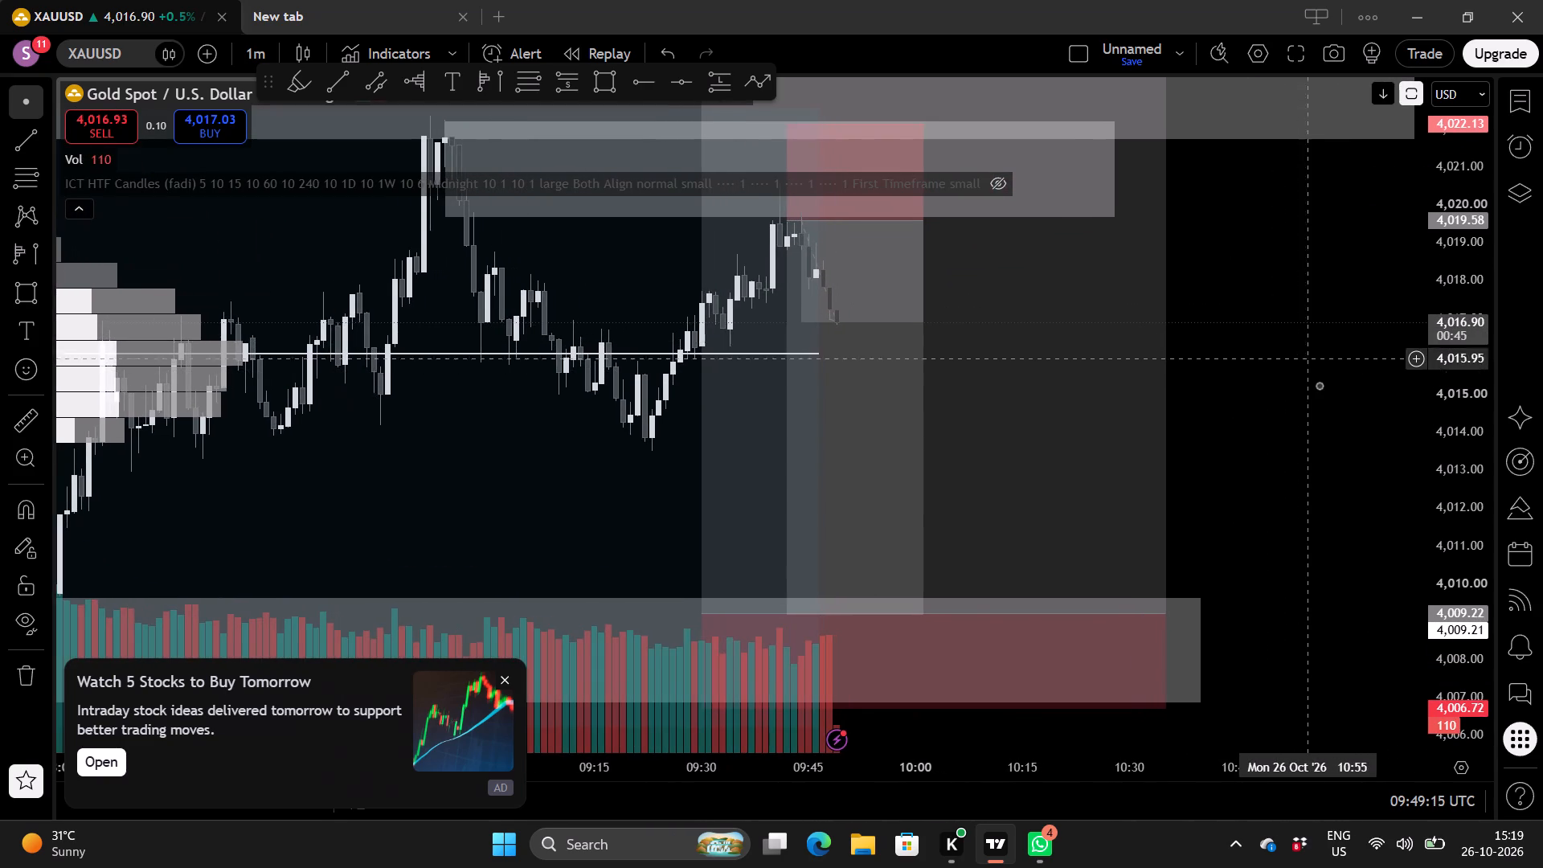
pyautogui.scroll(-1, 1319, 385)
pyautogui.scroll(1, 1319, 385)
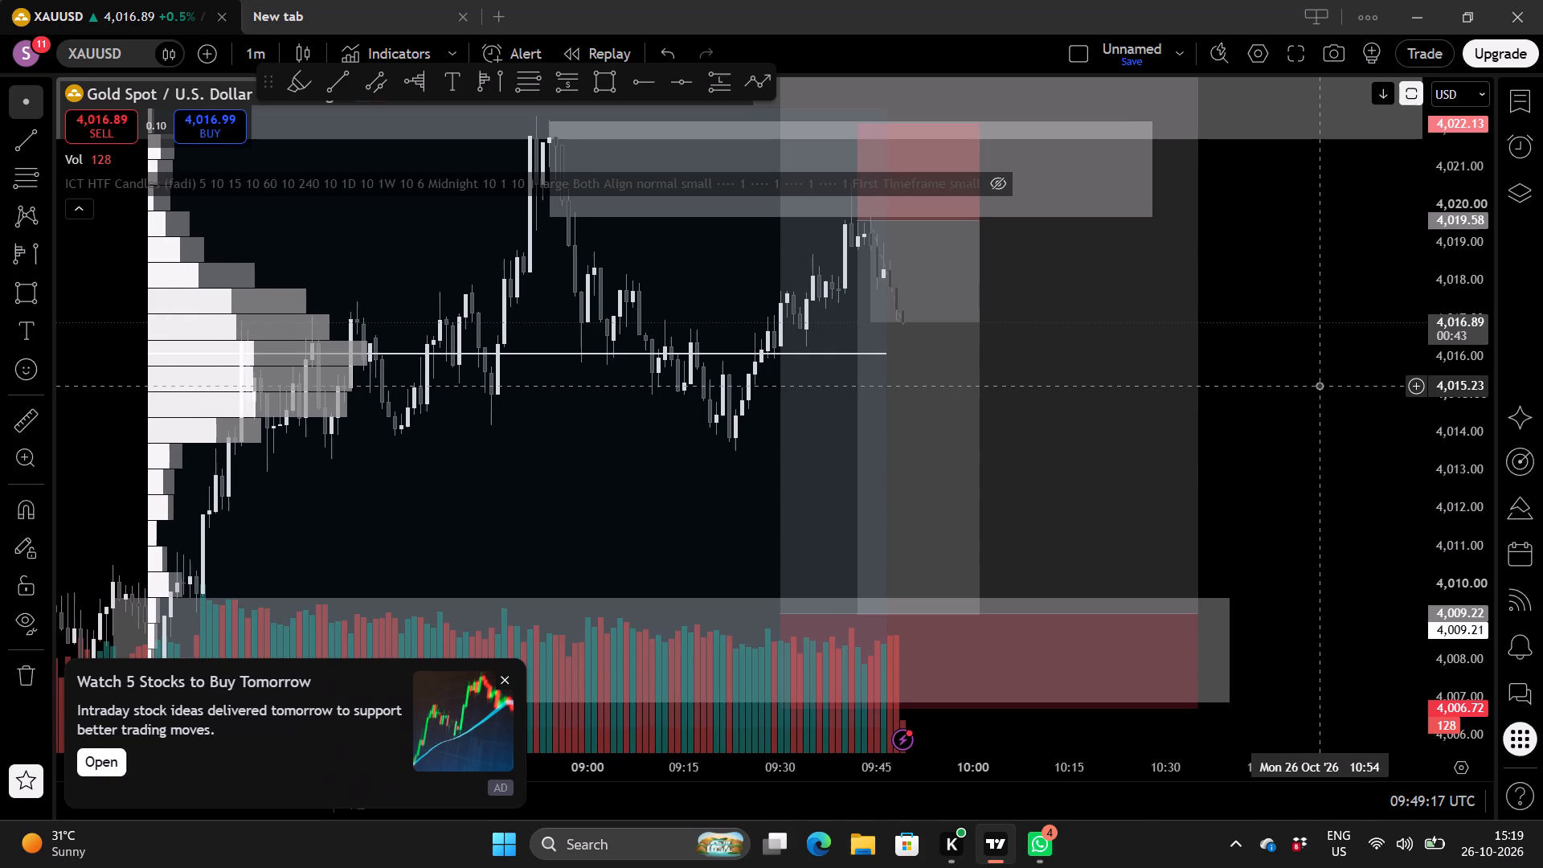
pyautogui.scroll(2, 1438, 370)
pyautogui.scroll(-1, 1338, 395)
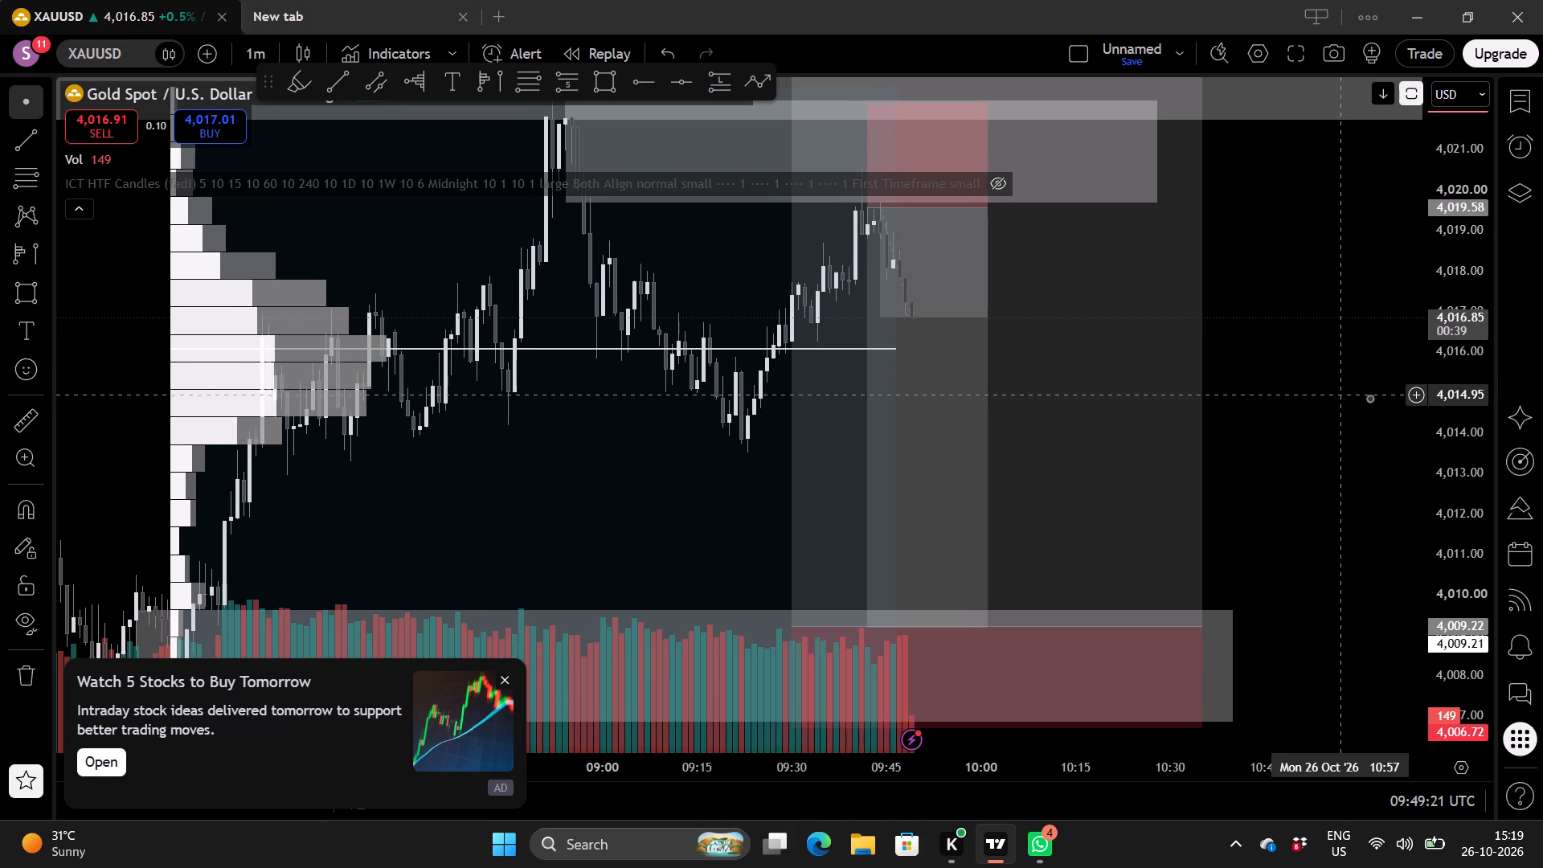
pyautogui.scroll(1, 1447, 393)
pyautogui.scroll(1, 1383, 404)
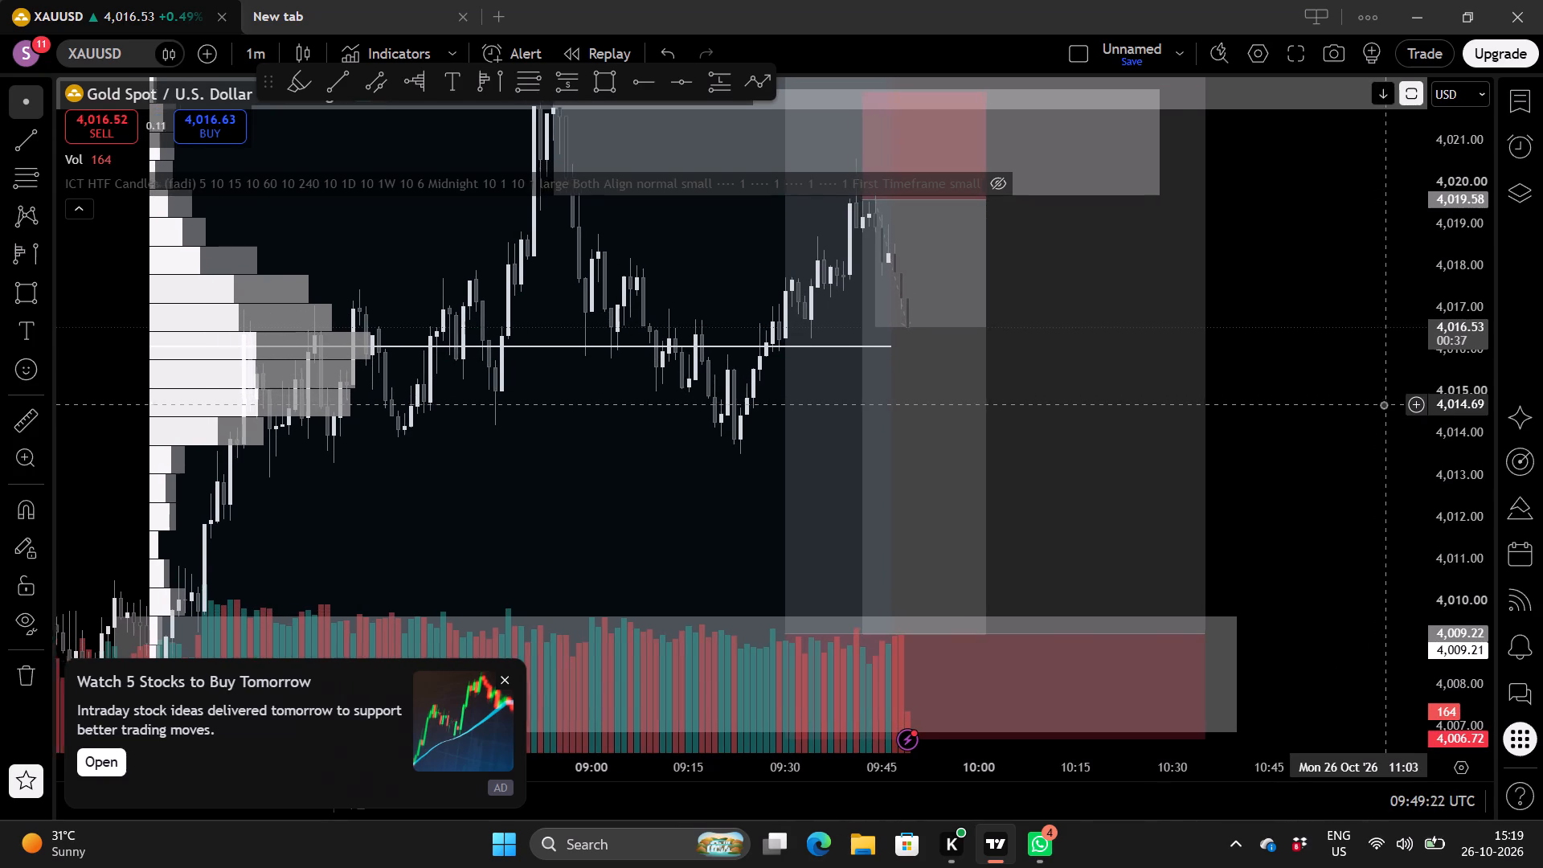
pyautogui.scroll(2, 1459, 375)
pyautogui.moveTo(1368, 388); pyautogui.dragTo(1387, 470)
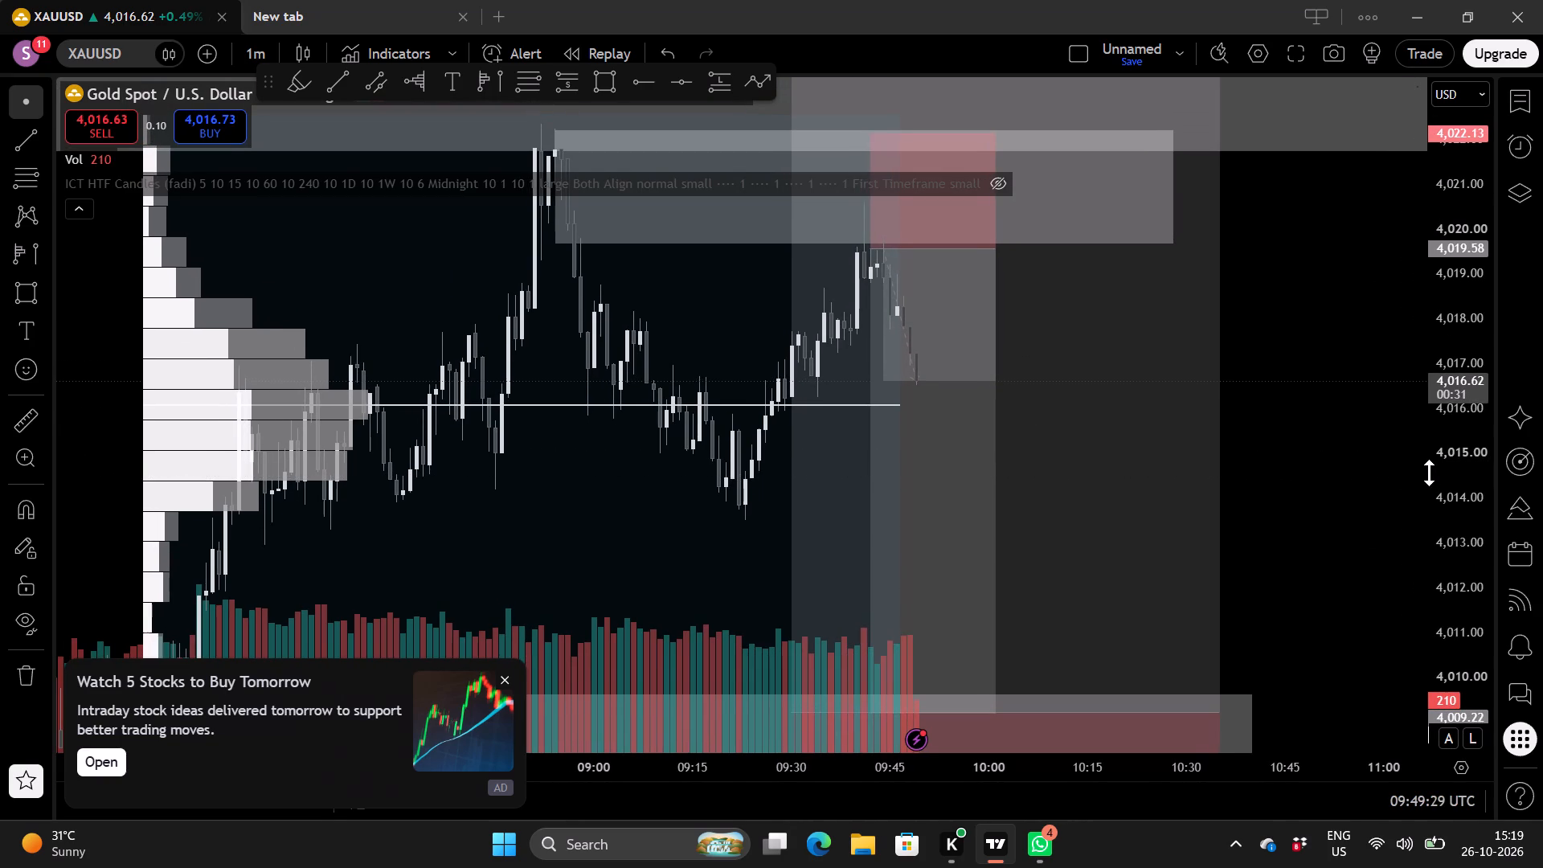
pyautogui.scroll(-1, 1429, 473)
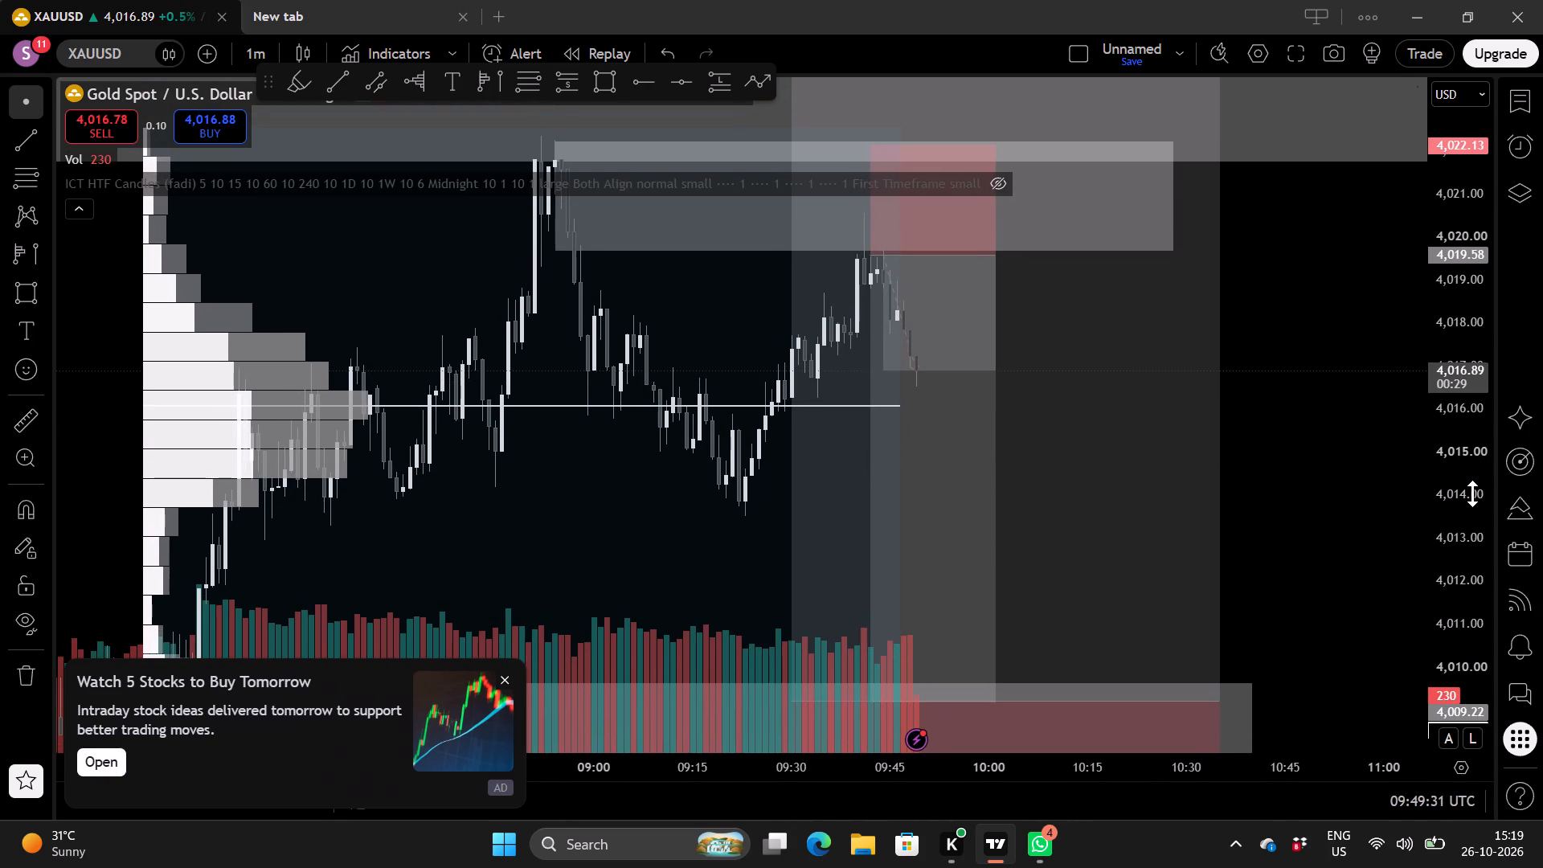
pyautogui.scroll(-2, 1472, 493)
pyautogui.scroll(1, 1375, 494)
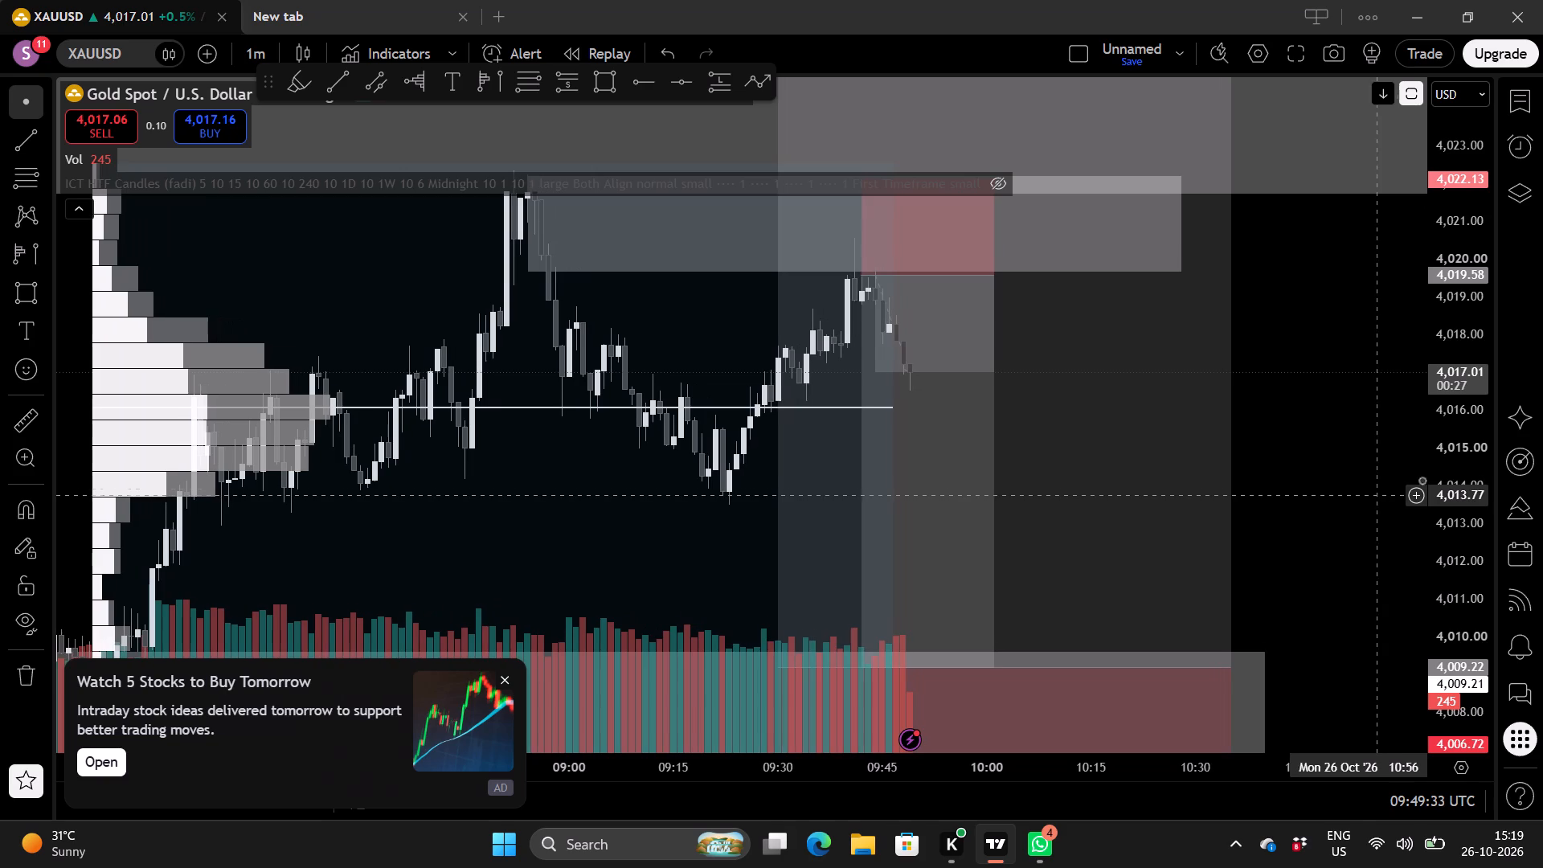
pyautogui.scroll(2, 1466, 452)
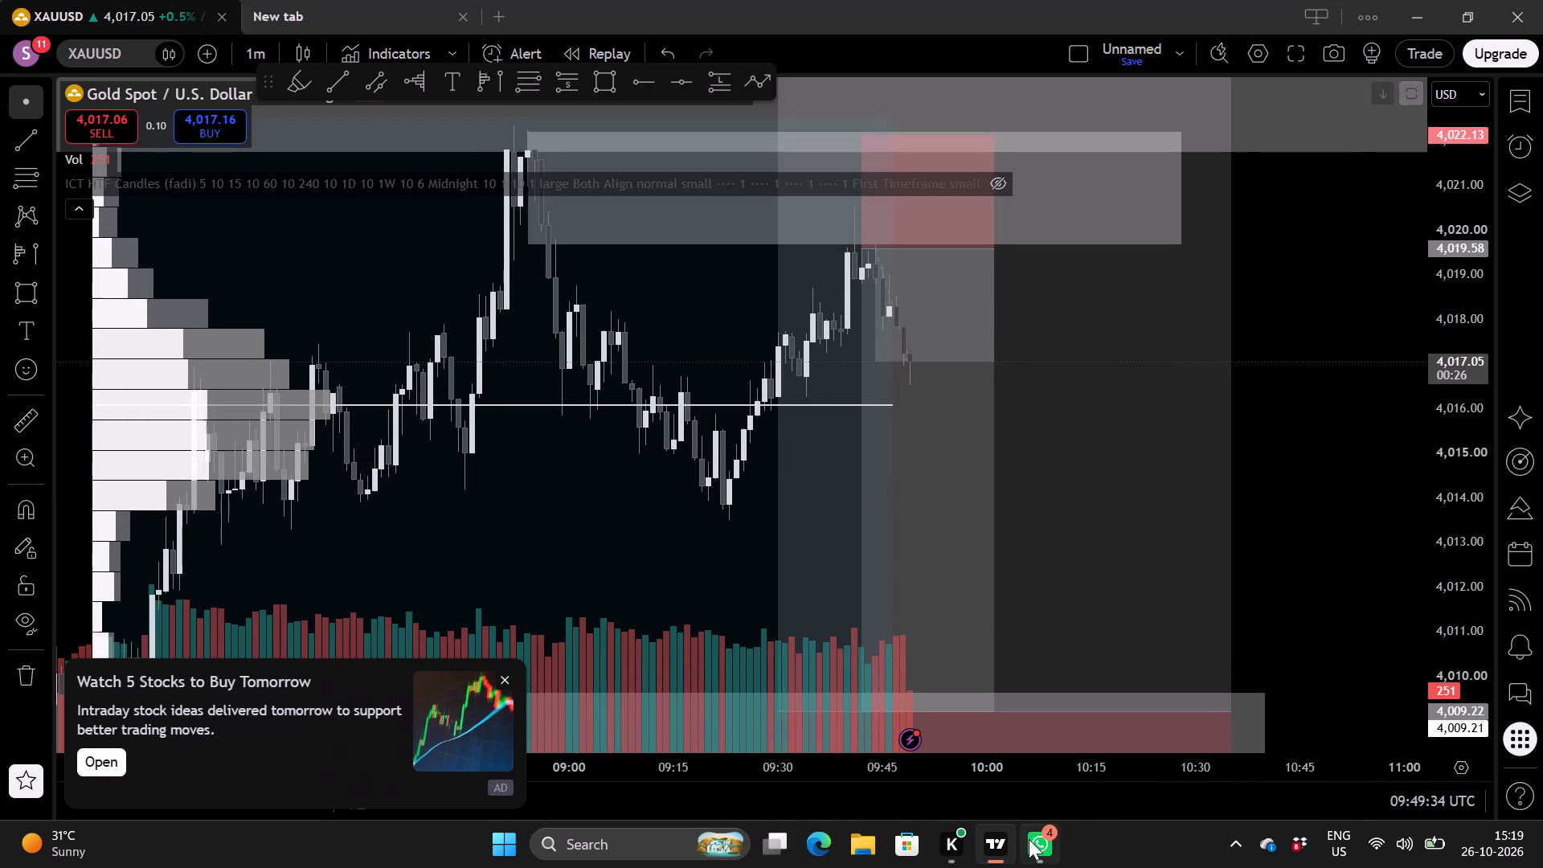
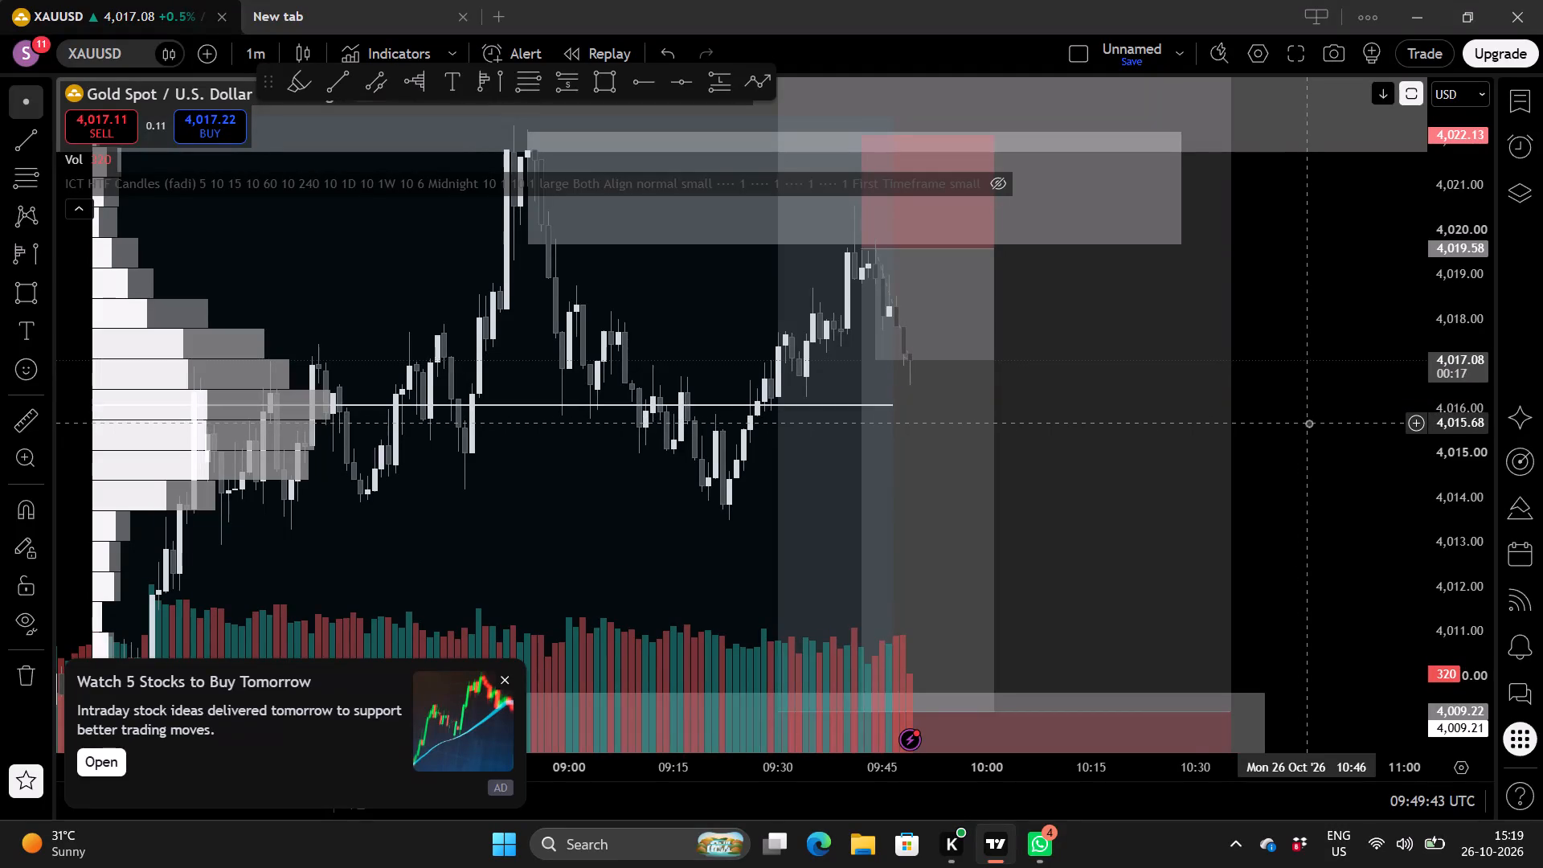
# Unhide the ICT HTF Candles (fadi) indicator so its higher-timeframe candles display beside the XAUUSD one-minute price action.
pyautogui.scroll(-1, 1271, 415)
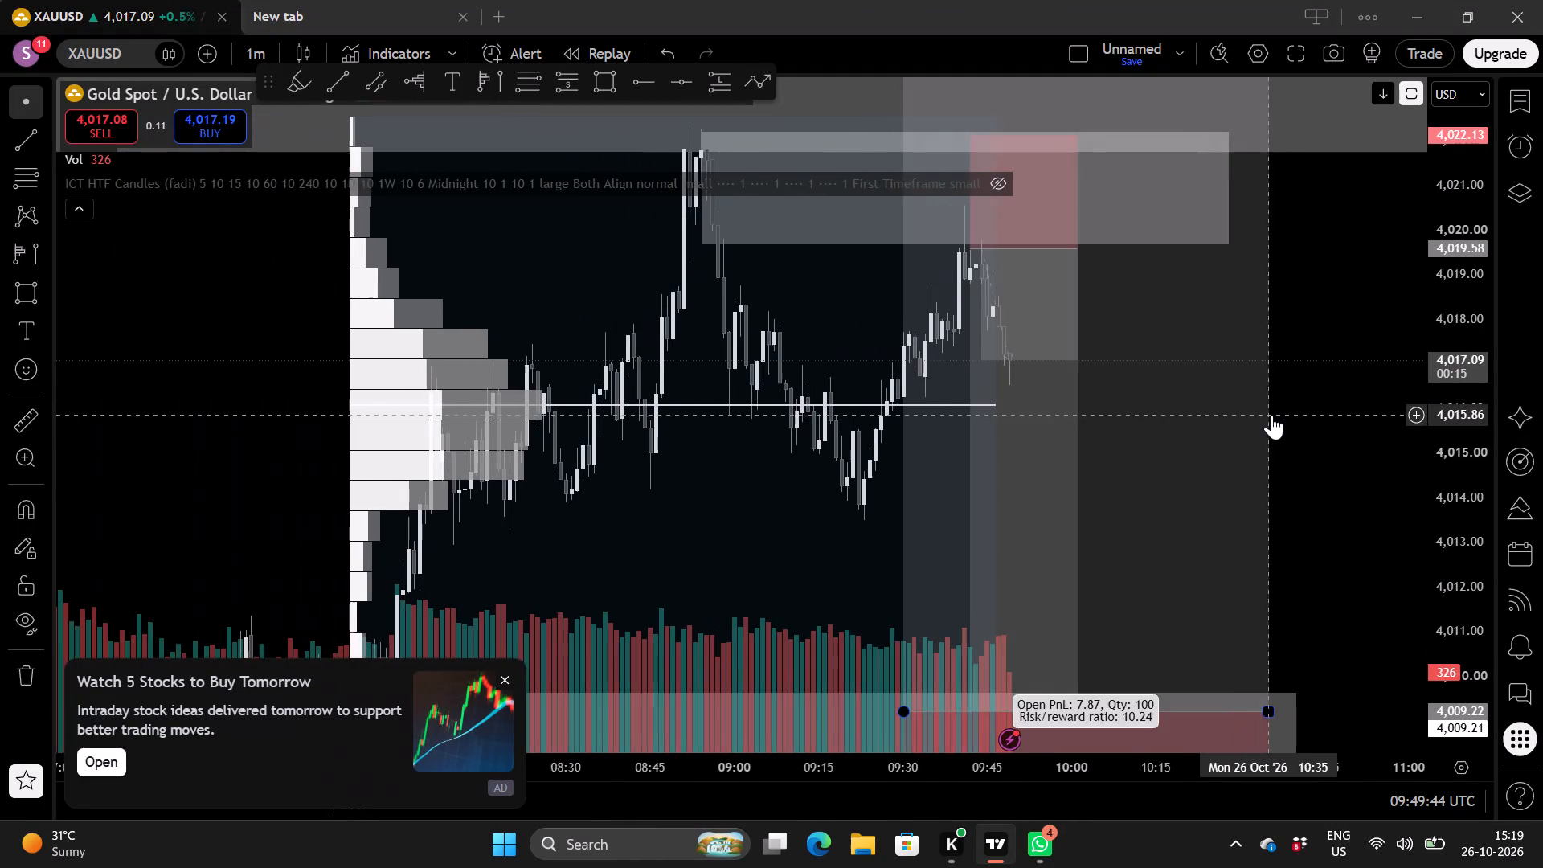
pyautogui.scroll(-1, 778, 486)
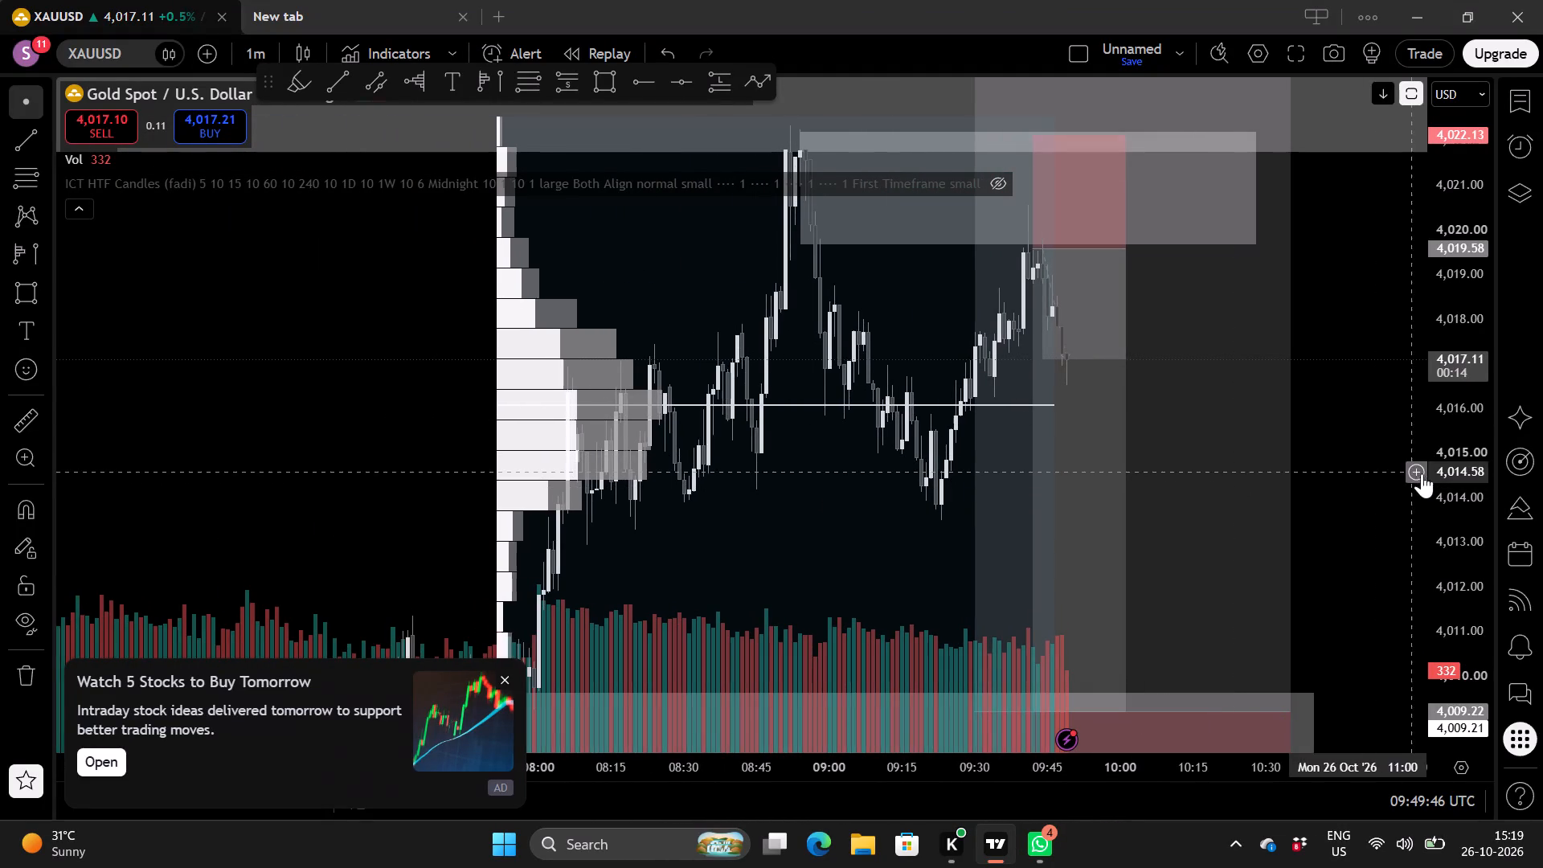
pyautogui.scroll(-4, 1454, 482)
pyautogui.moveTo(1353, 463); pyautogui.dragTo(1318, 458)
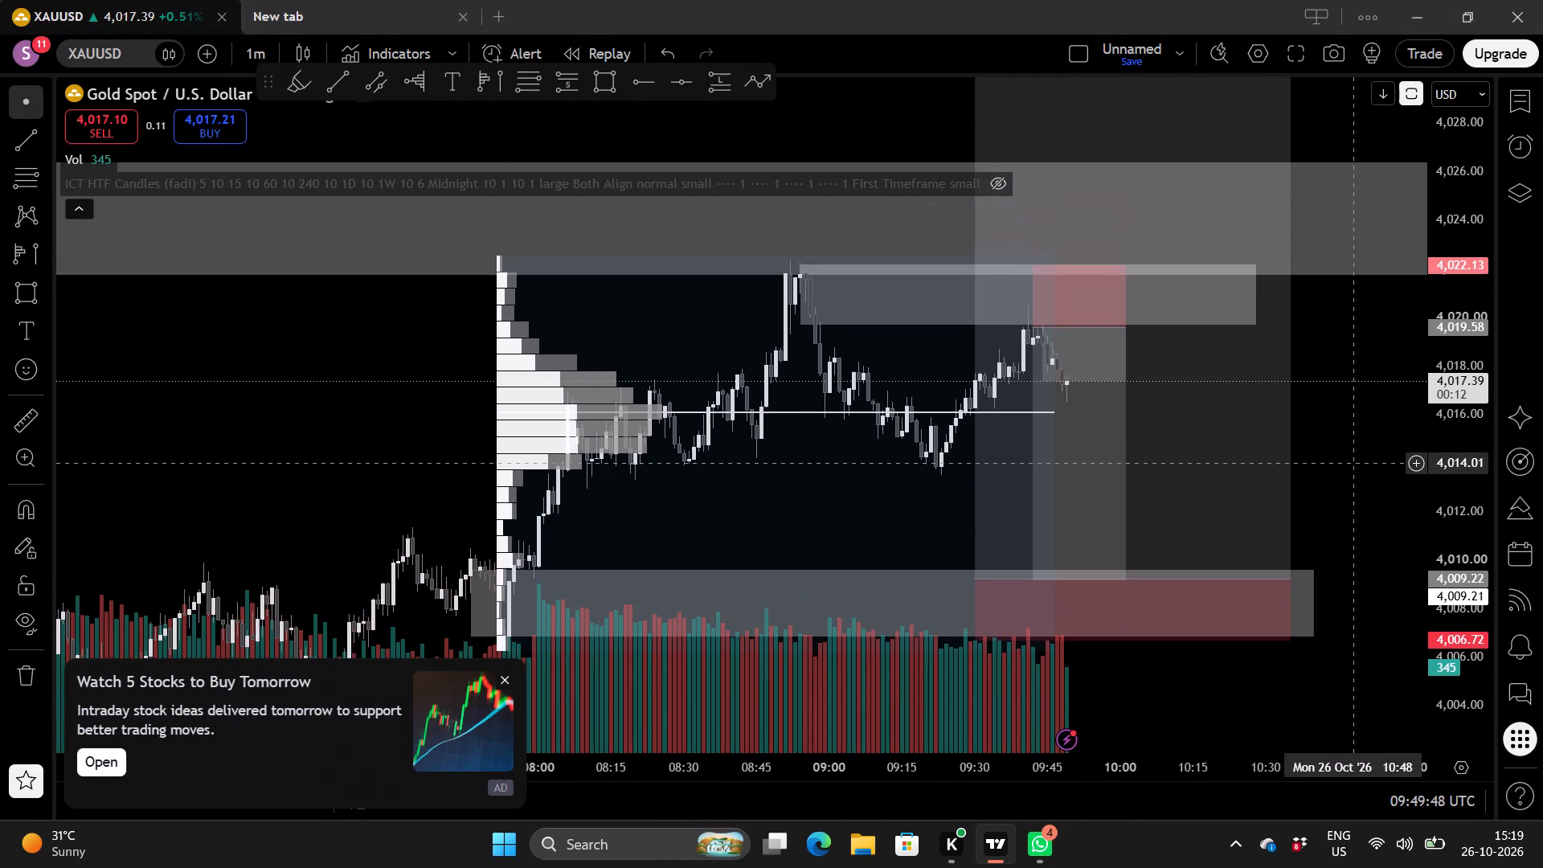
pyautogui.moveTo(1318, 458); pyautogui.dragTo(1238, 442)
pyautogui.click(997, 183)
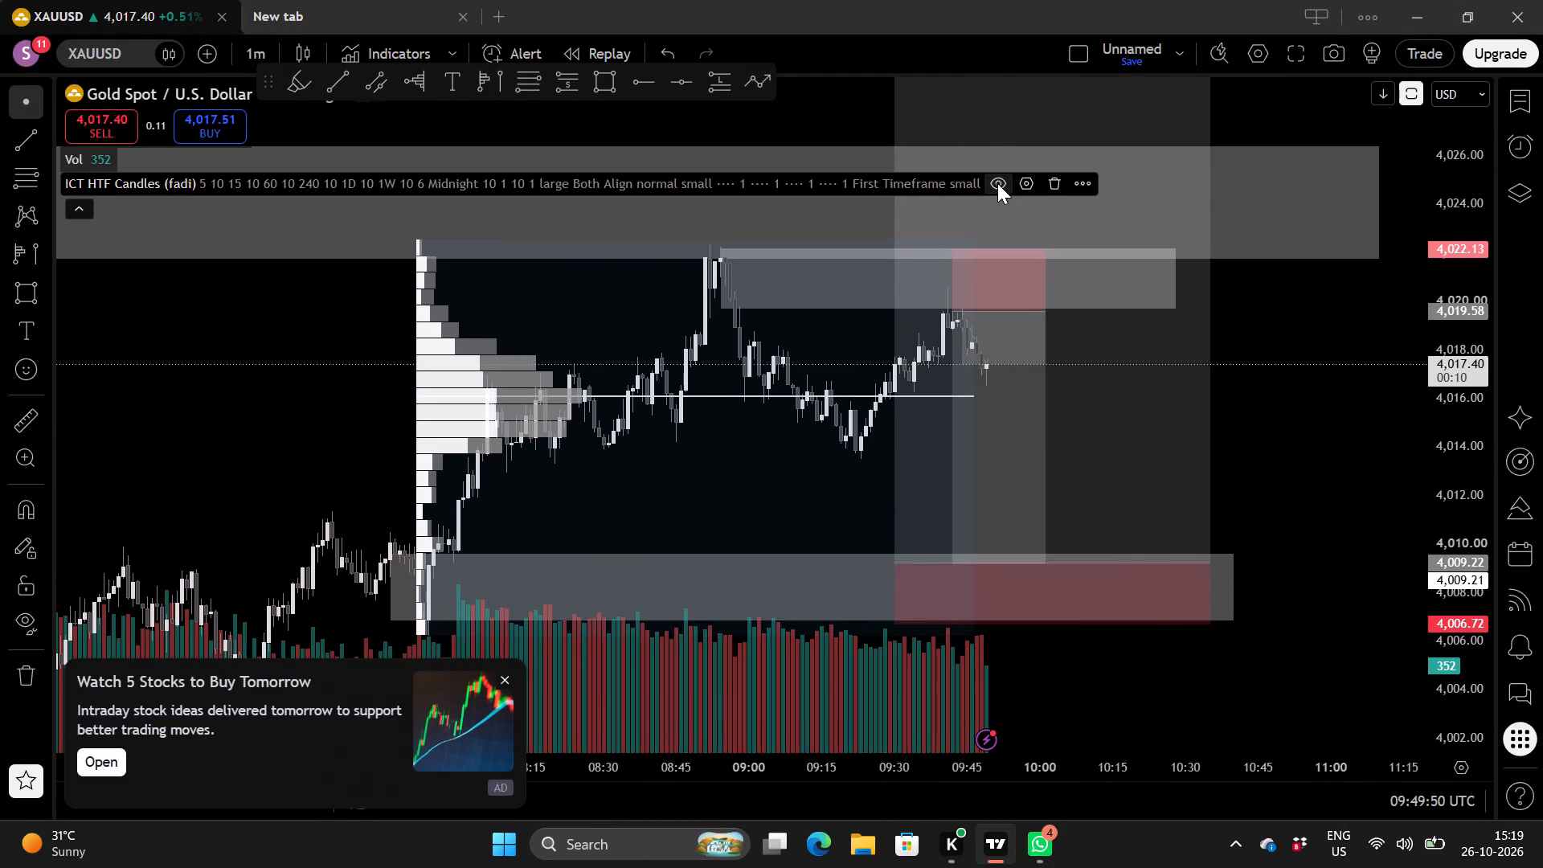
pyautogui.moveTo(1323, 428); pyautogui.dragTo(1143, 377)
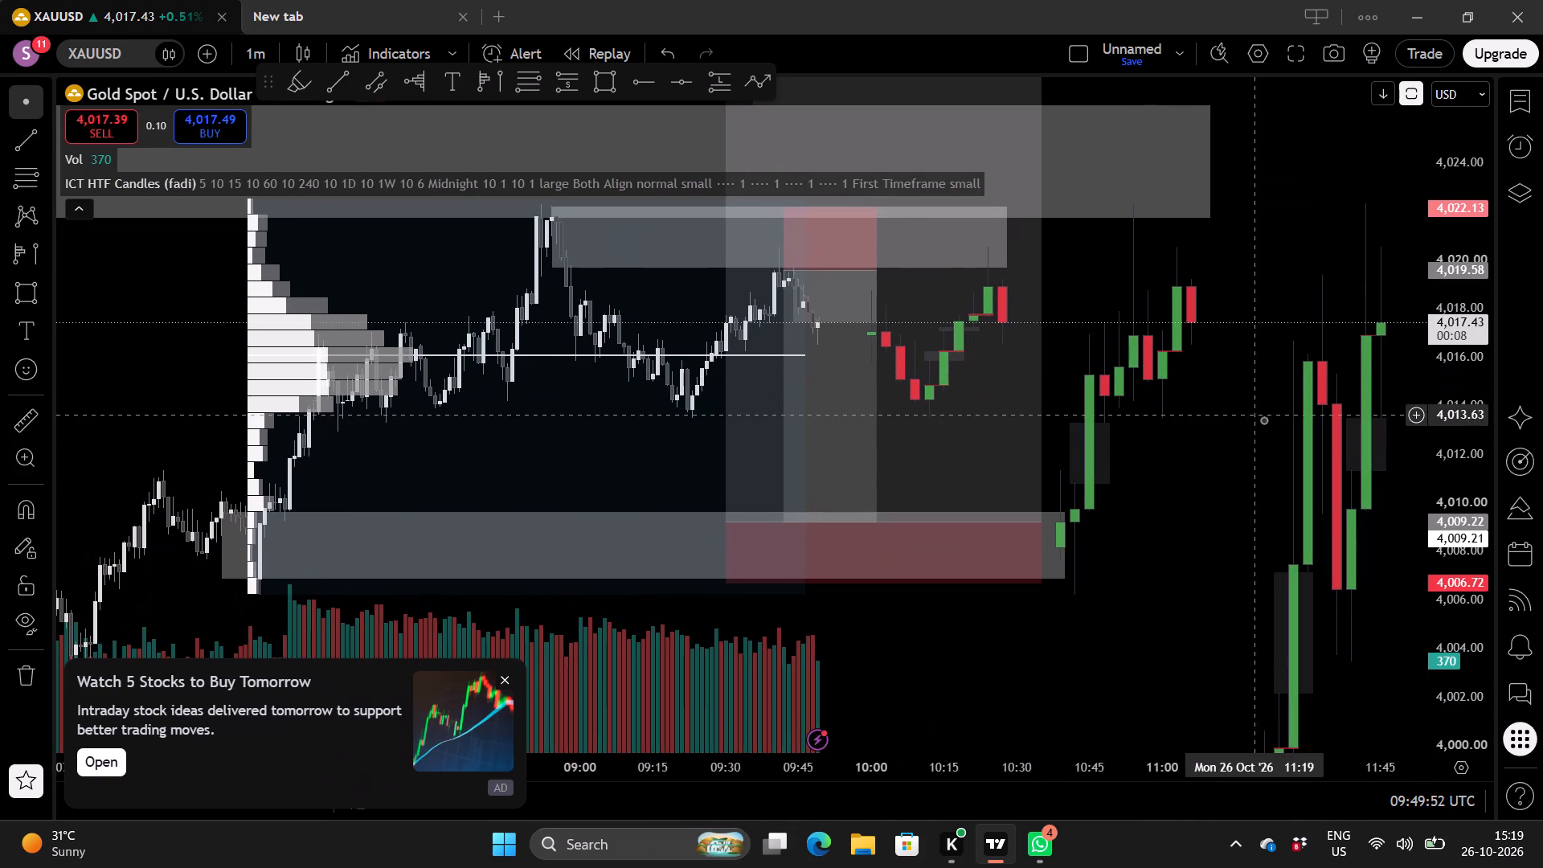
pyautogui.scroll(1, 1263, 420)
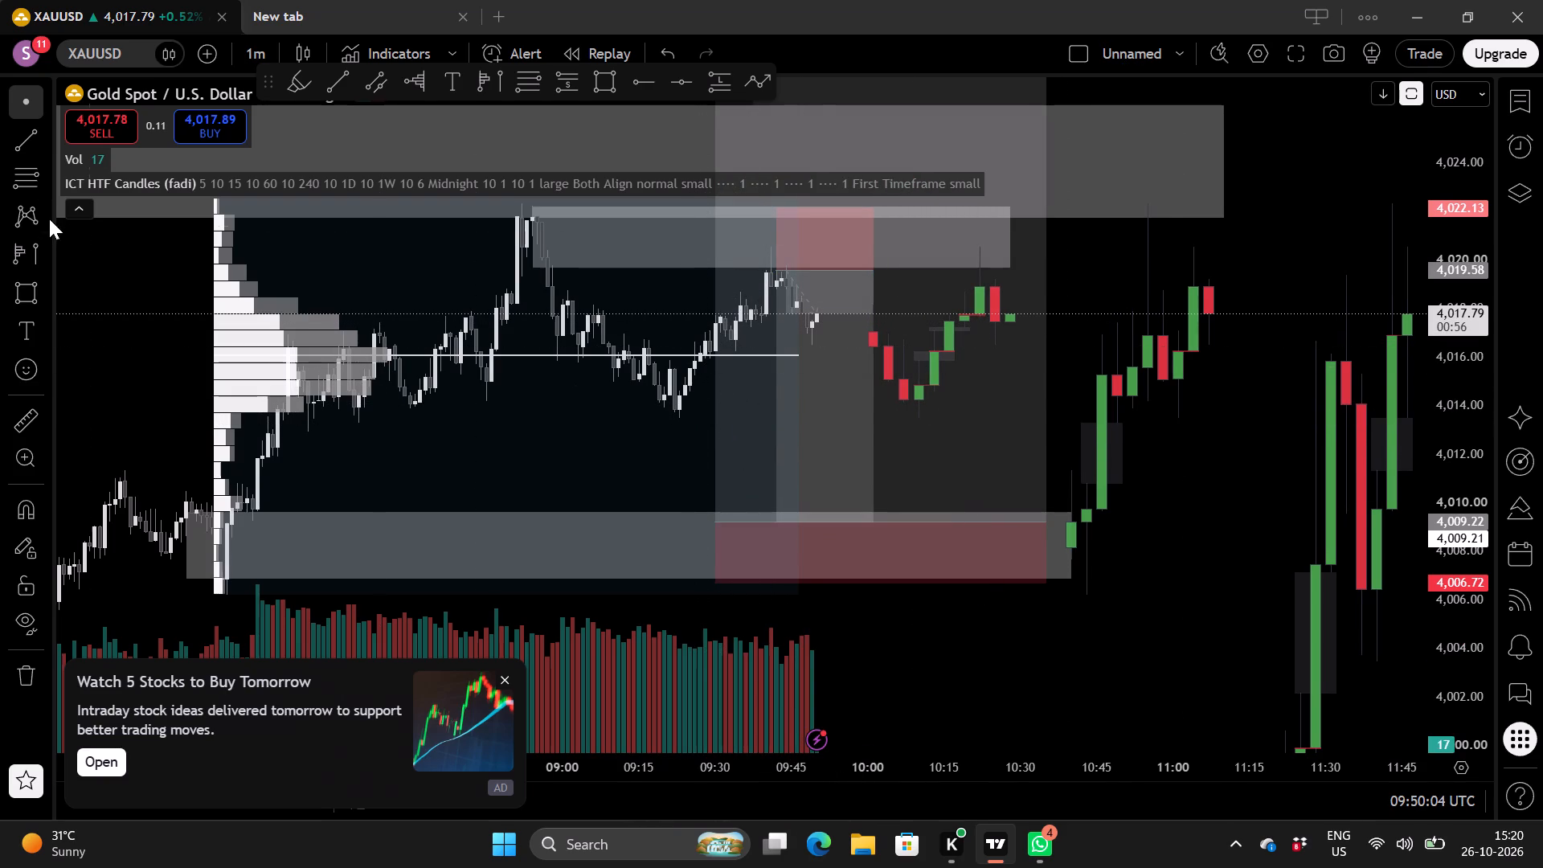
# Draw a horizontal trend line at the 09:21 swing low, at about 4,013.47, extending to about 10:03.
pyautogui.click(22, 149)
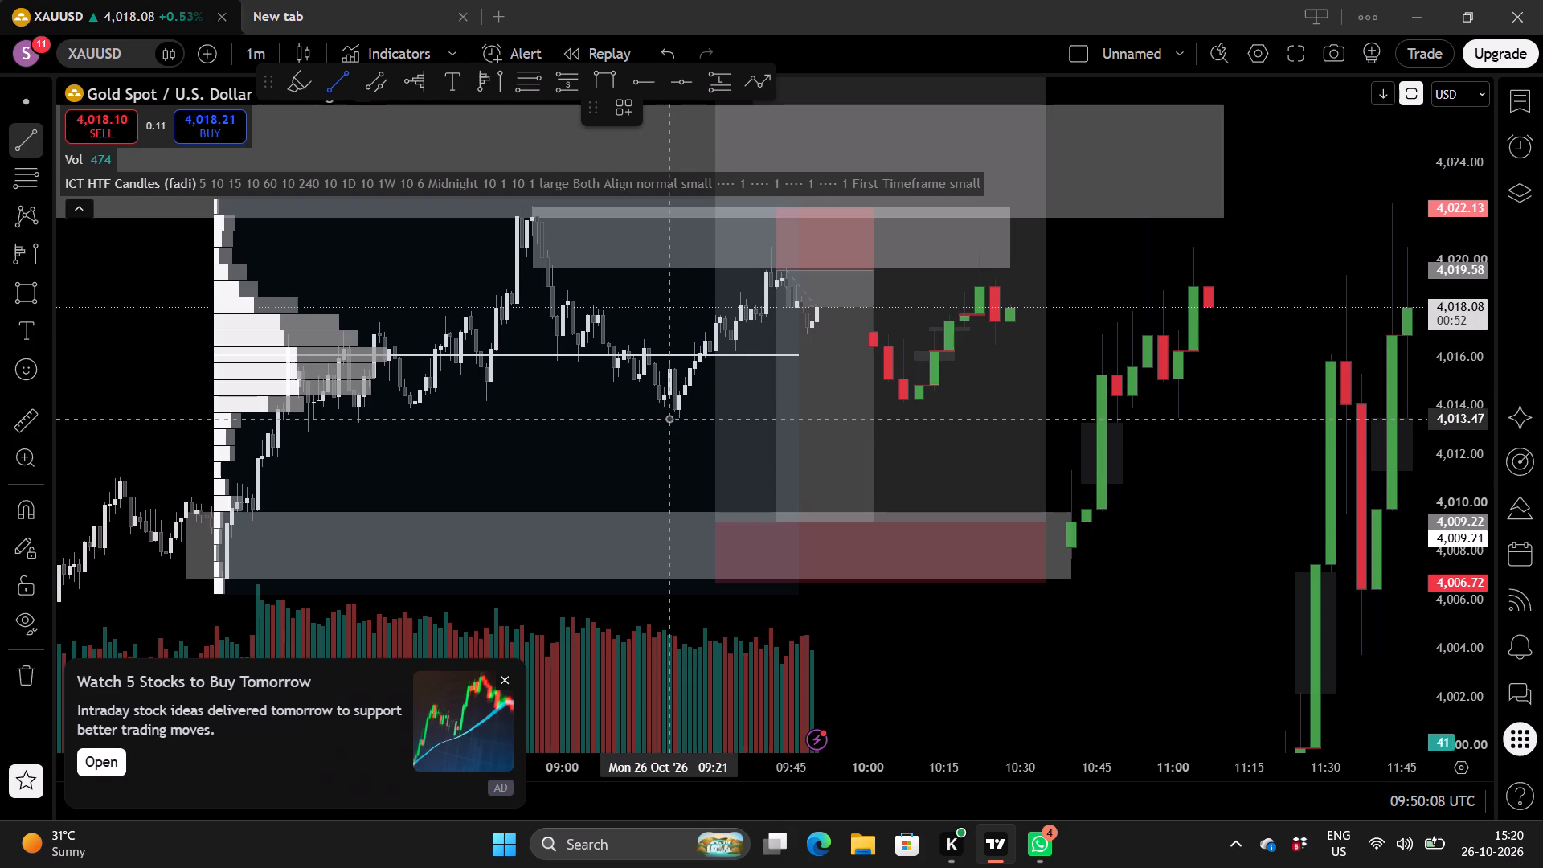
pyautogui.moveTo(668, 418); pyautogui.dragTo(840, 414)
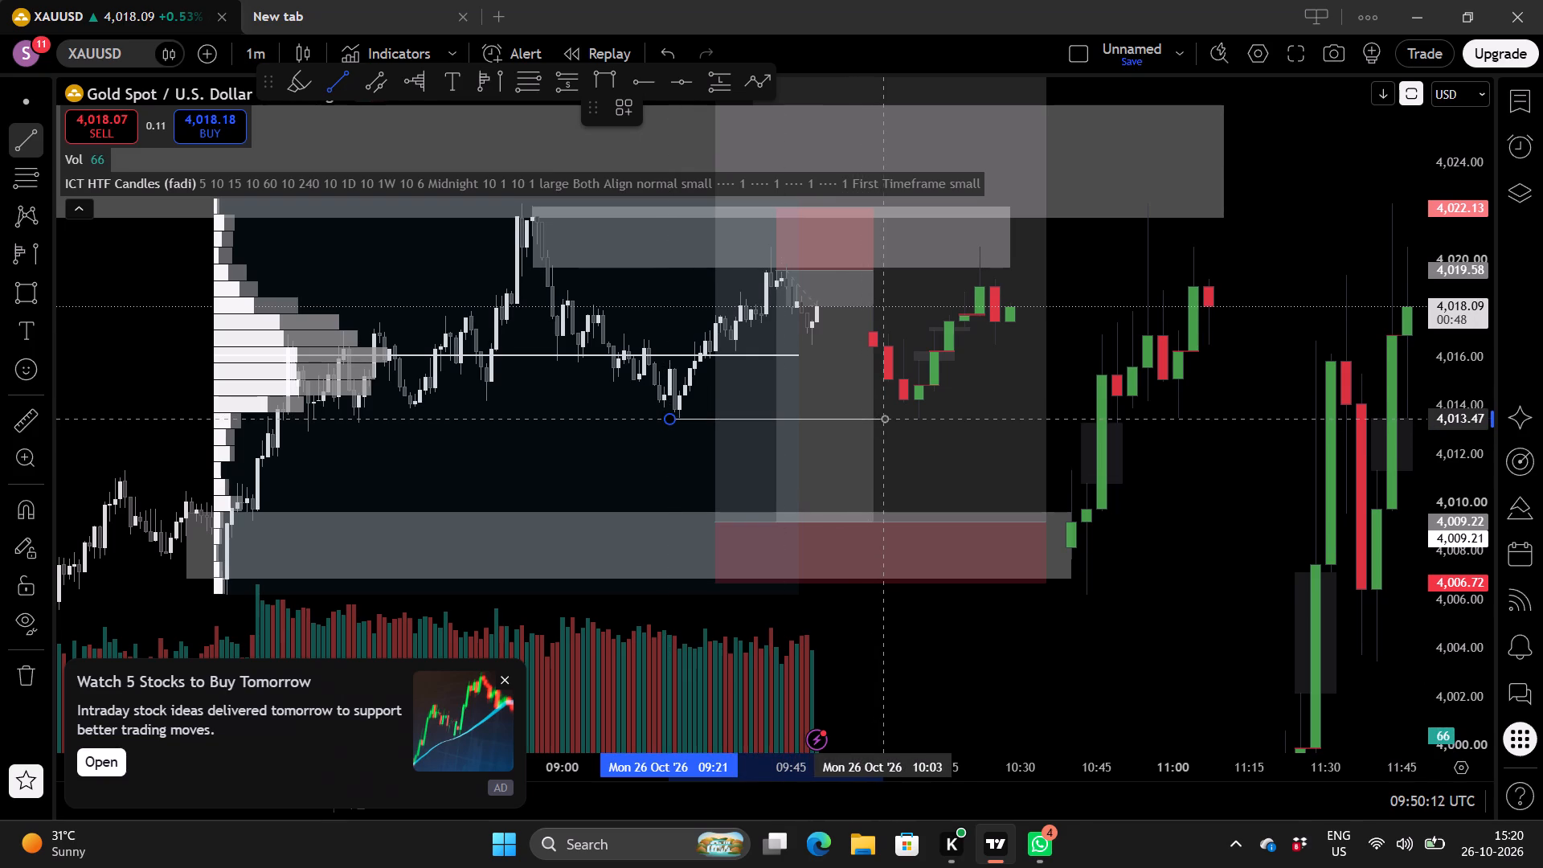
pyautogui.click(884, 418)
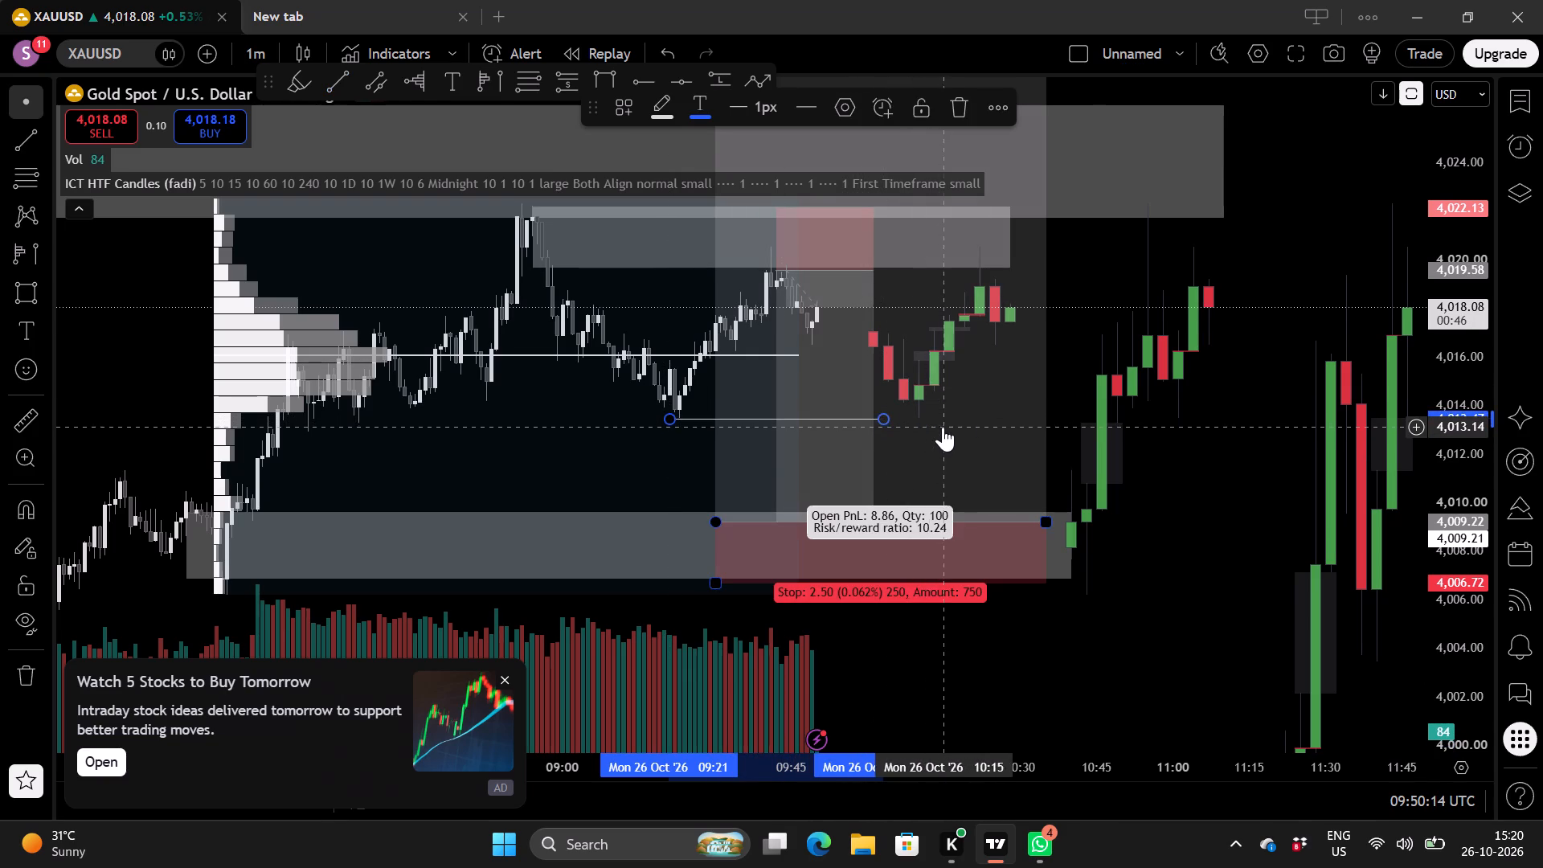
pyautogui.moveTo(1185, 455); pyautogui.dragTo(1187, 446)
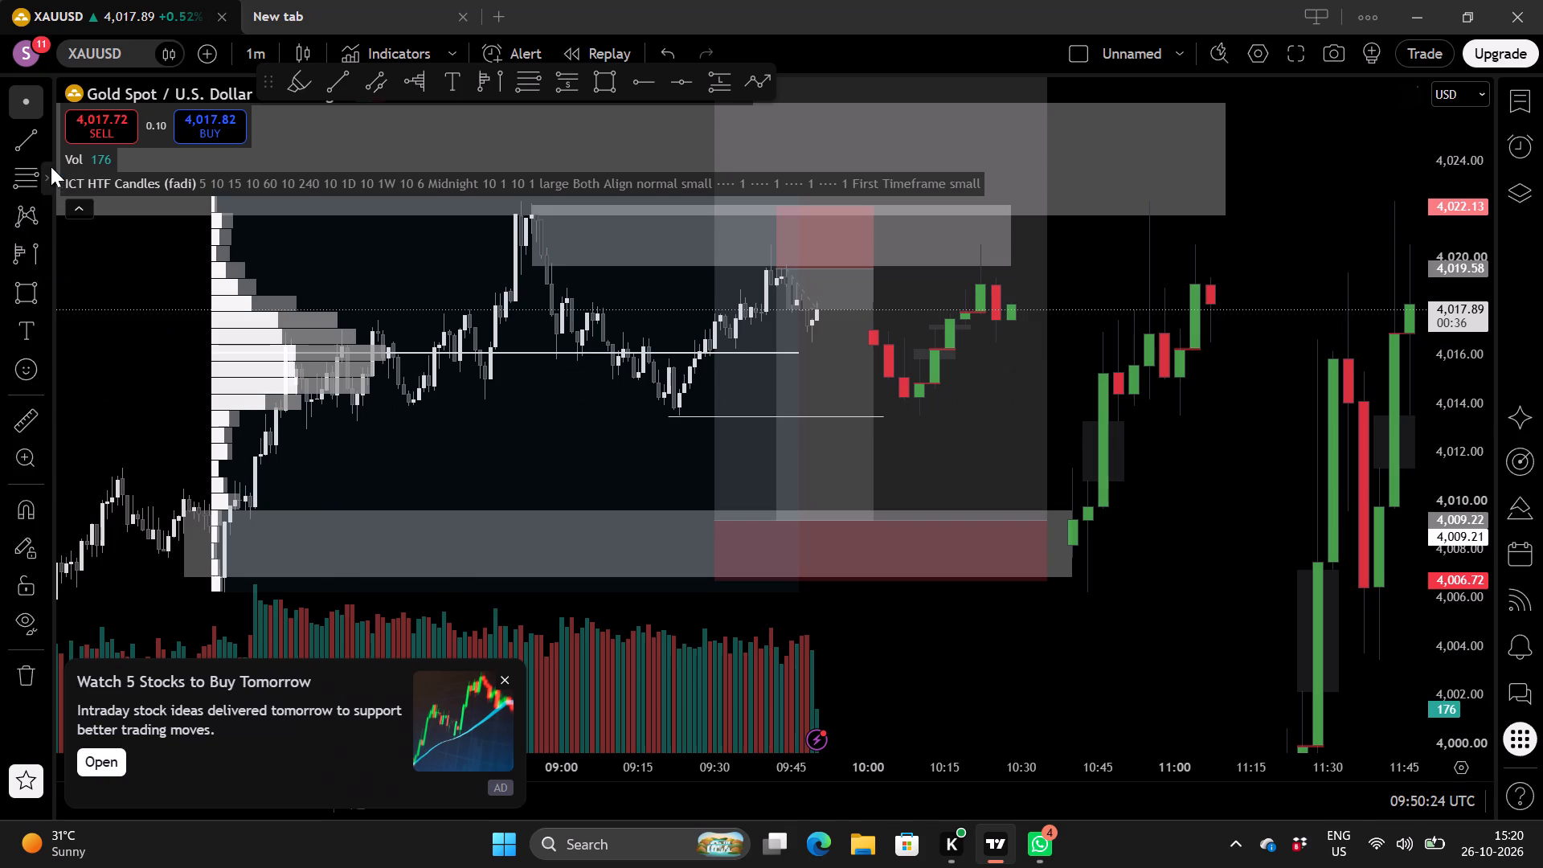
# Draw a second horizontal trend line below the first, at about 4,010.86, from 09:21 to about 10:05.
pyautogui.click(29, 145)
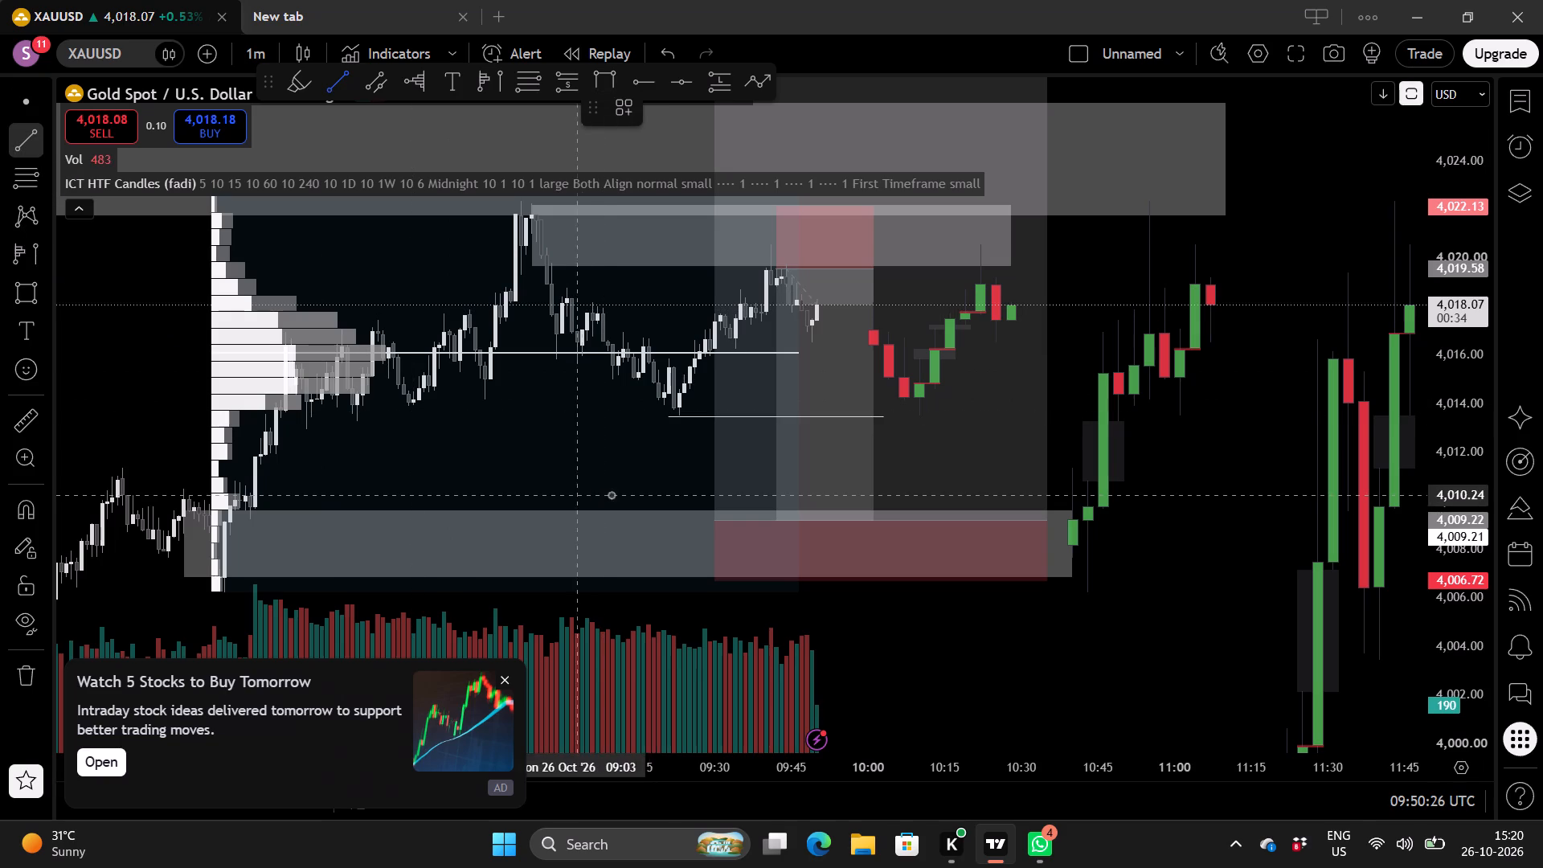
pyautogui.click(669, 480)
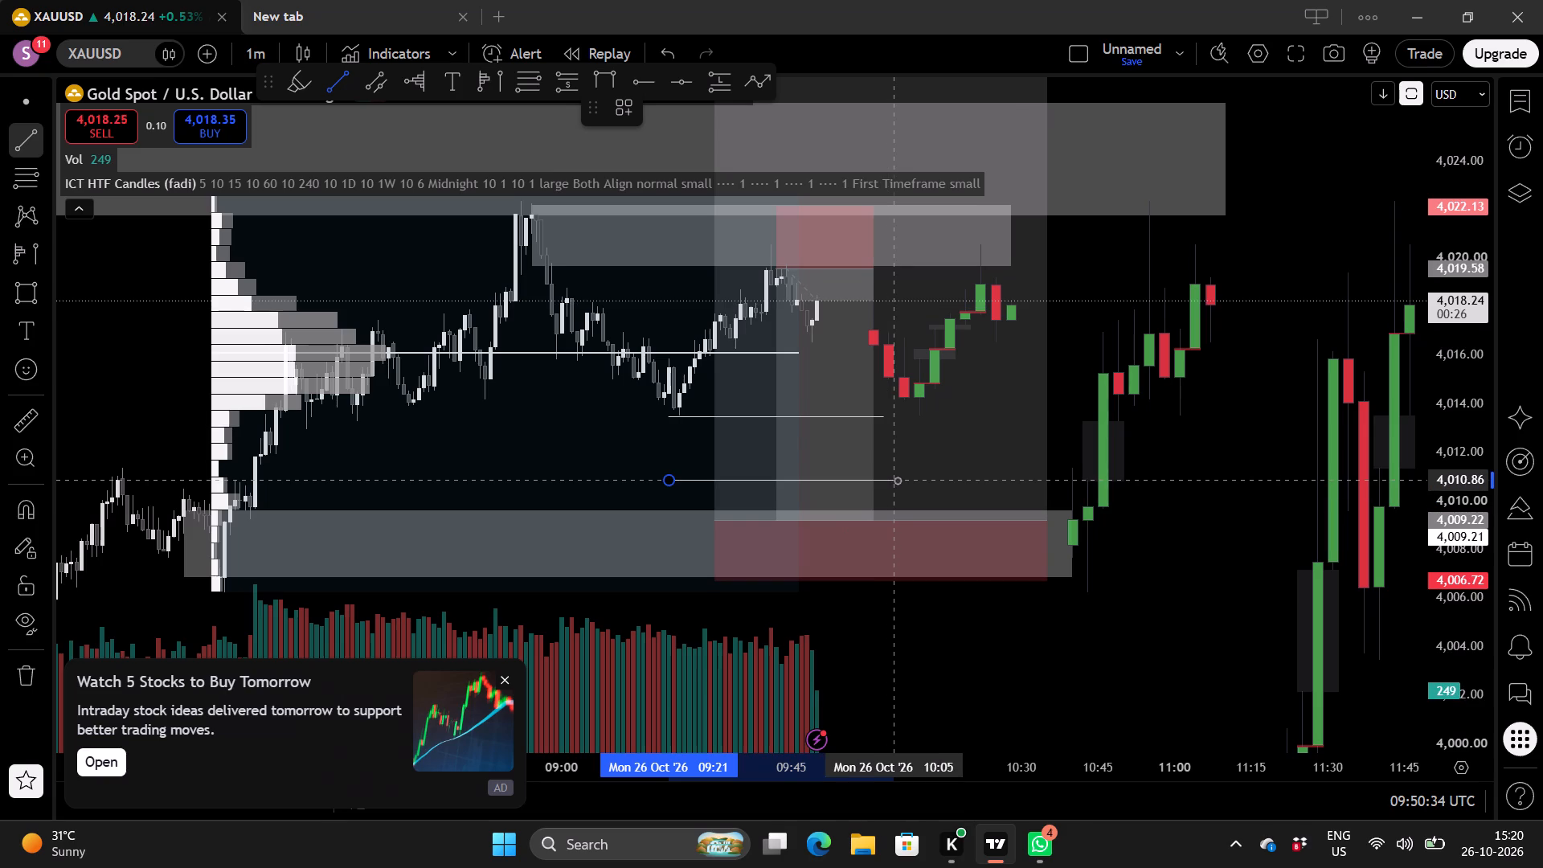
pyautogui.click(897, 480)
# Delete the white-and-grey volume profile from the XAUUSD chart.
pyautogui.scroll(1, 1201, 439)
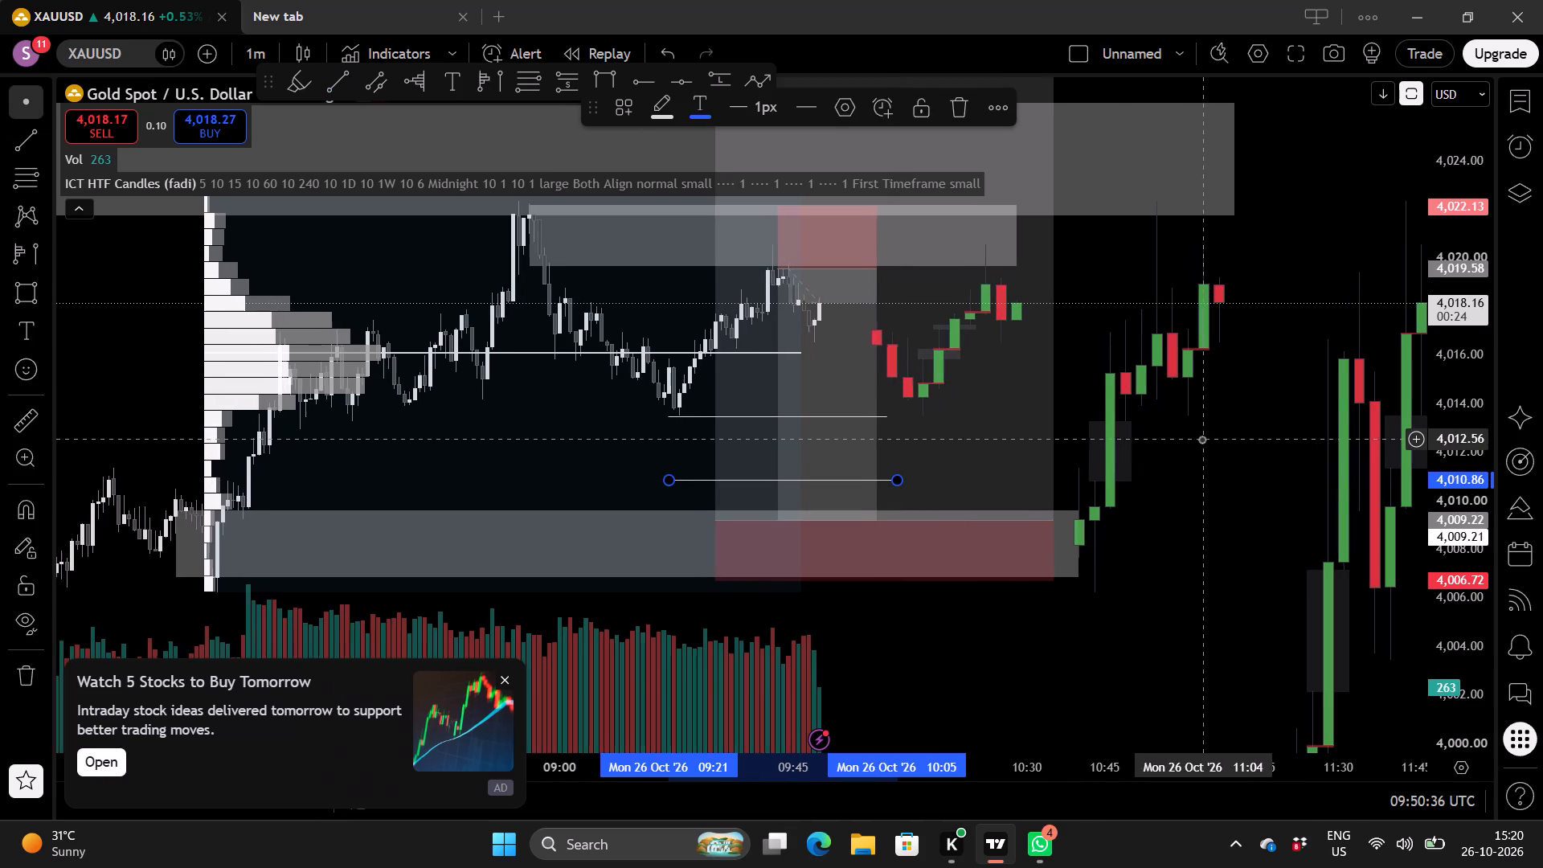
pyautogui.scroll(1, 1443, 439)
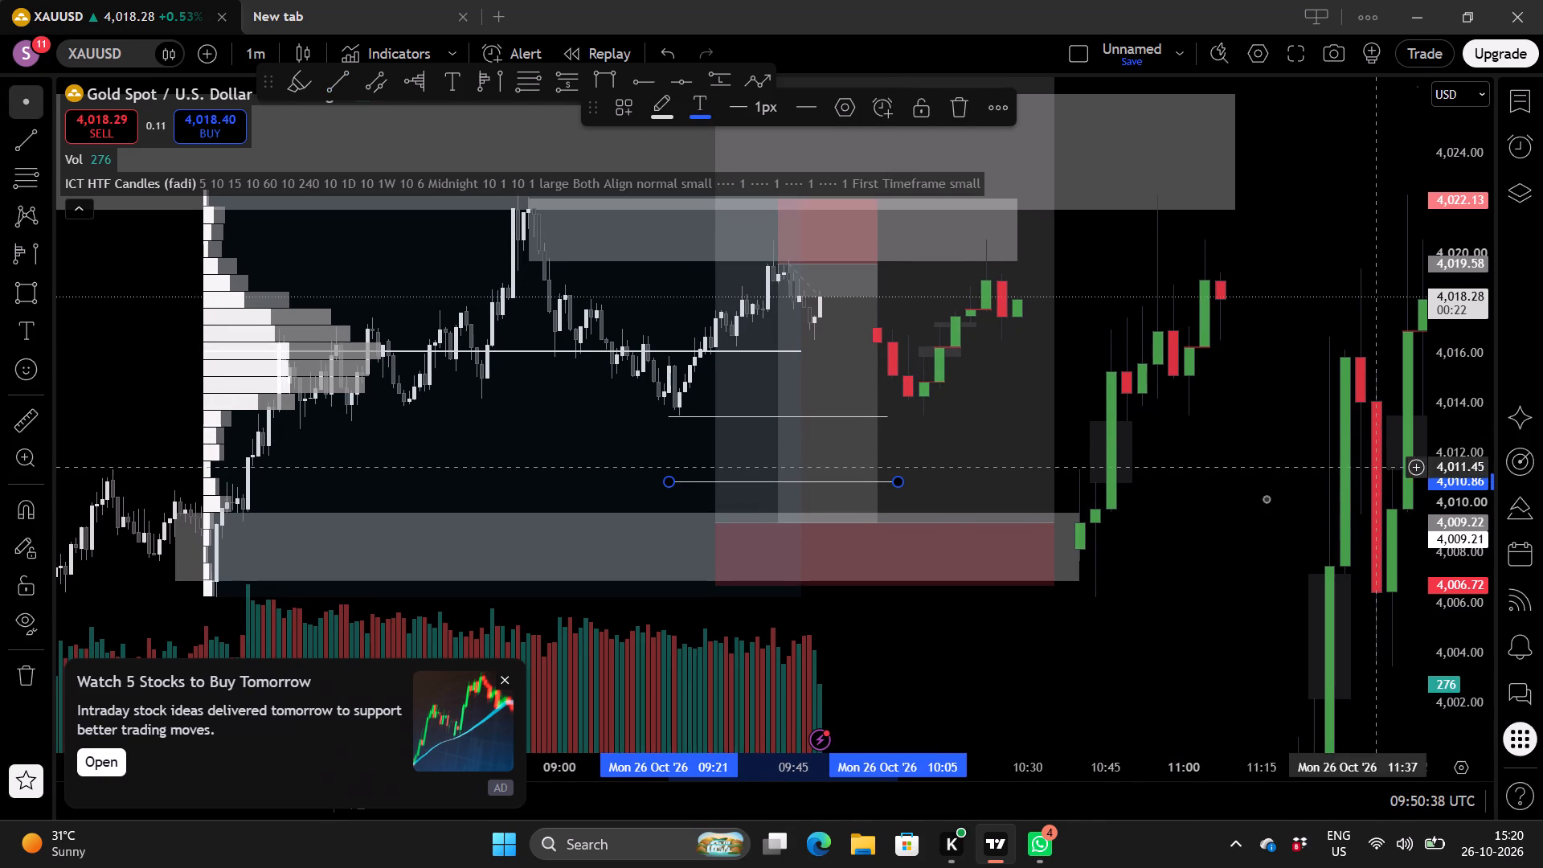
pyautogui.scroll(1, 1225, 498)
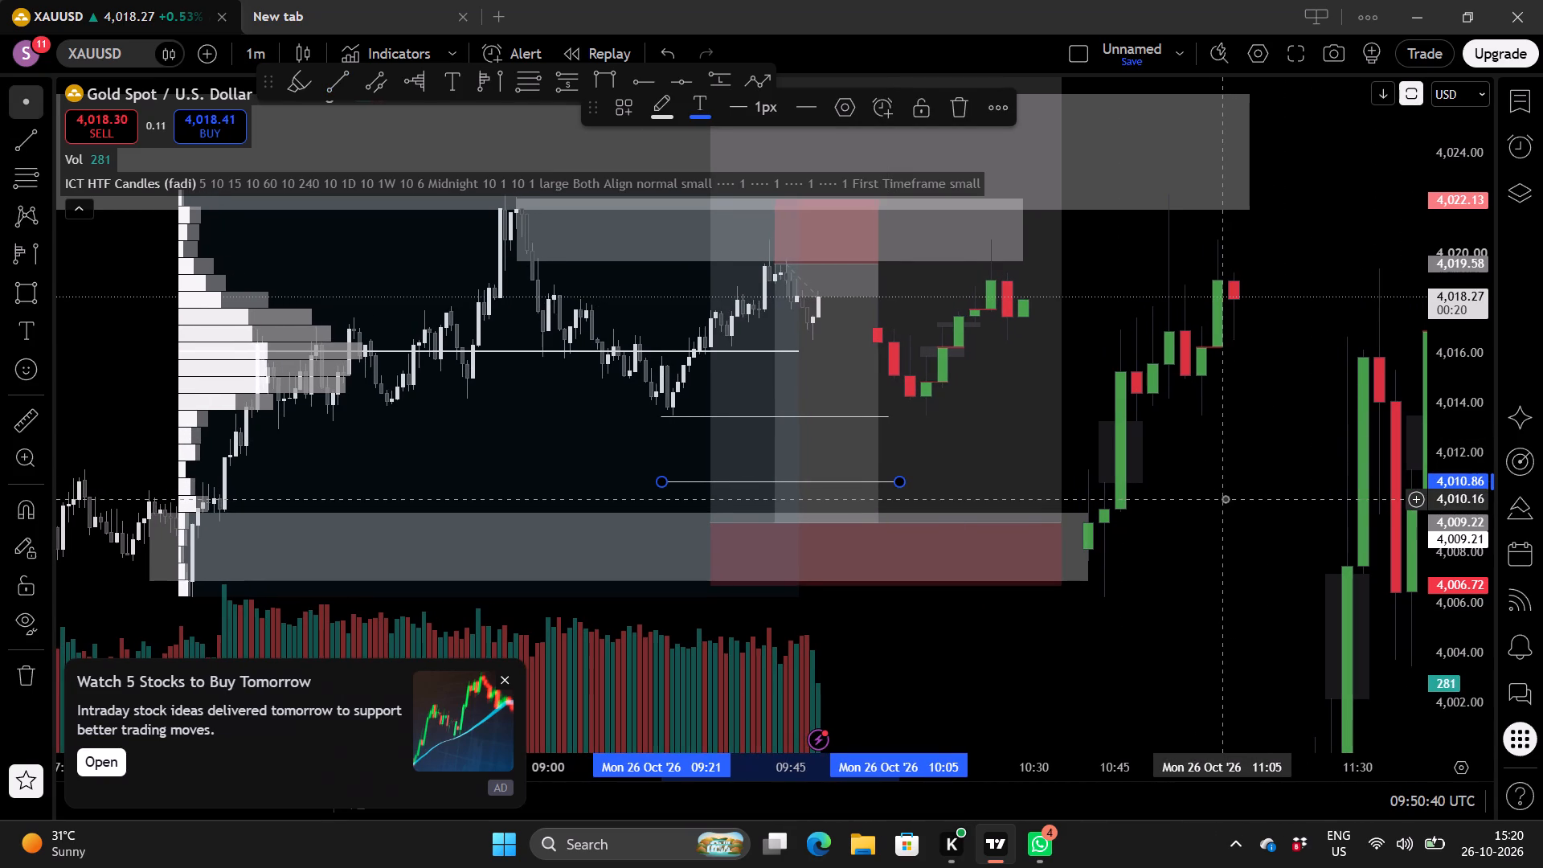
pyautogui.scroll(1, 1453, 291)
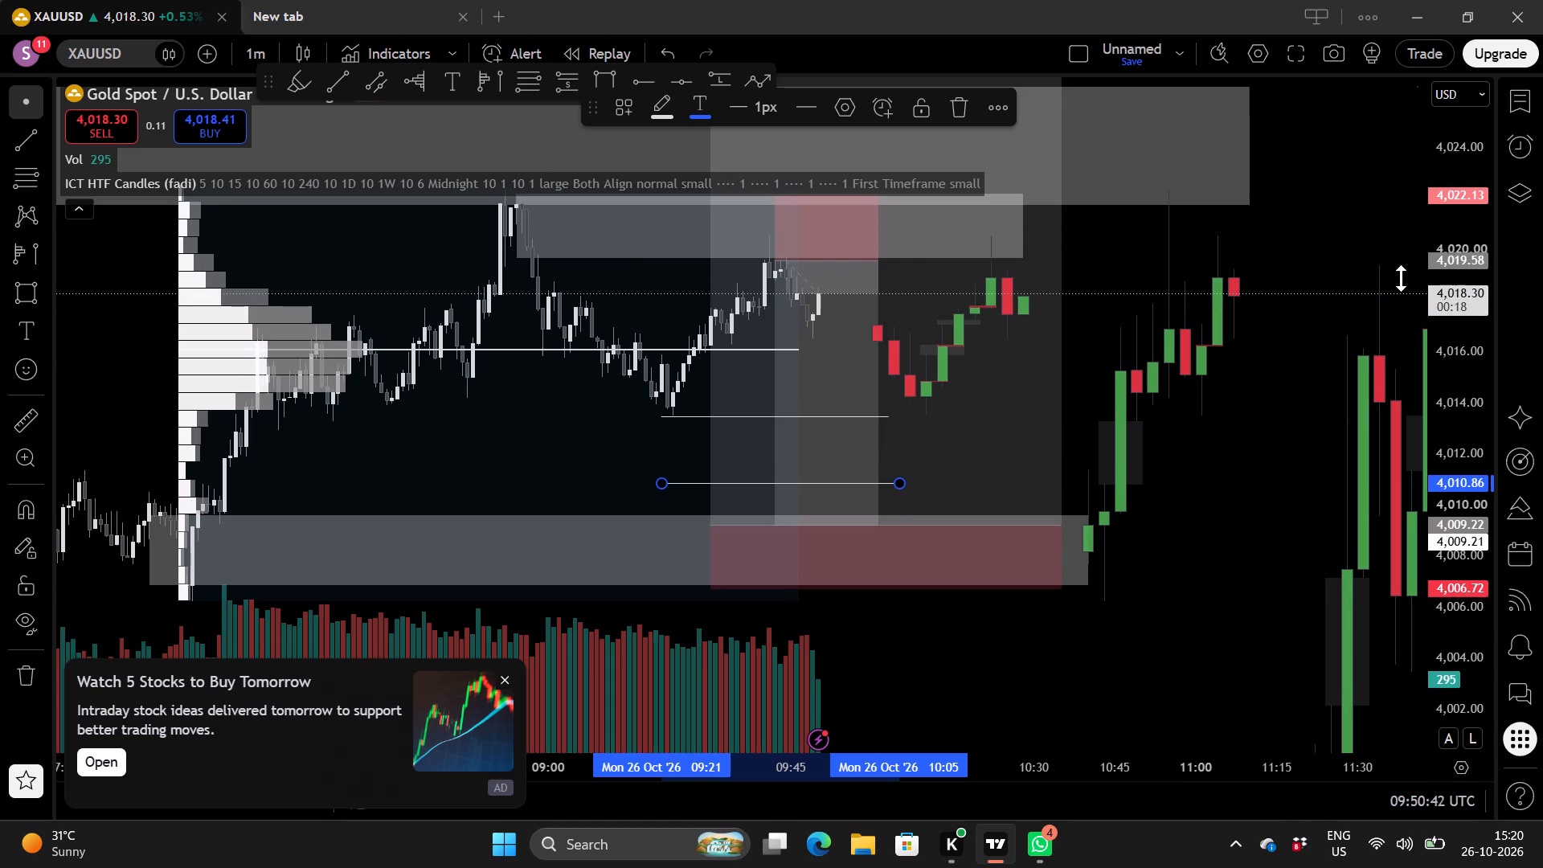
pyautogui.moveTo(1295, 241); pyautogui.dragTo(1284, 320)
pyautogui.scroll(1, 1287, 289)
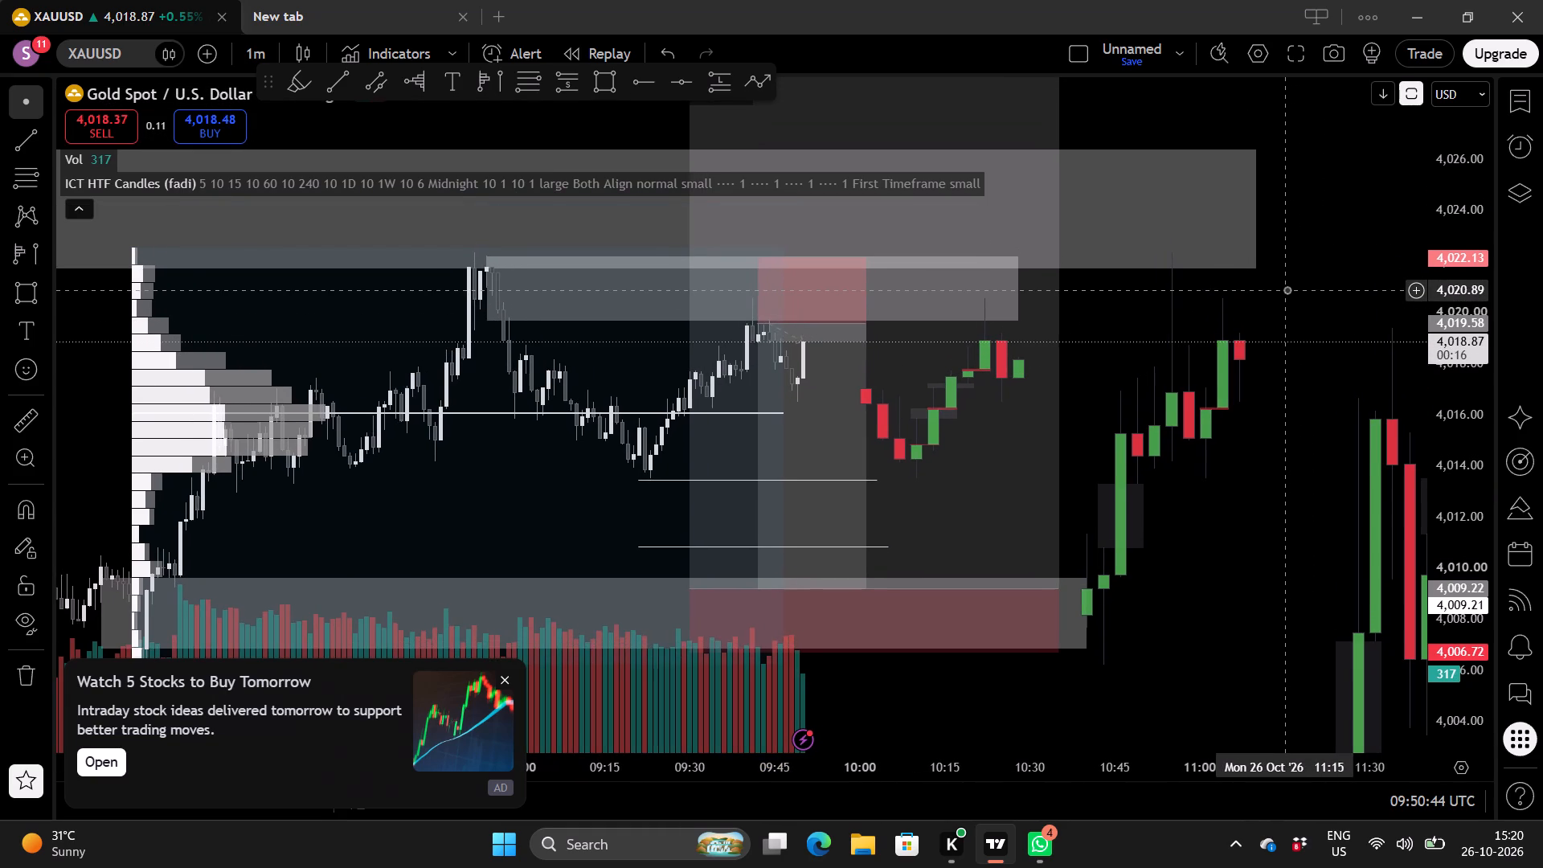
pyautogui.scroll(2, 1287, 289)
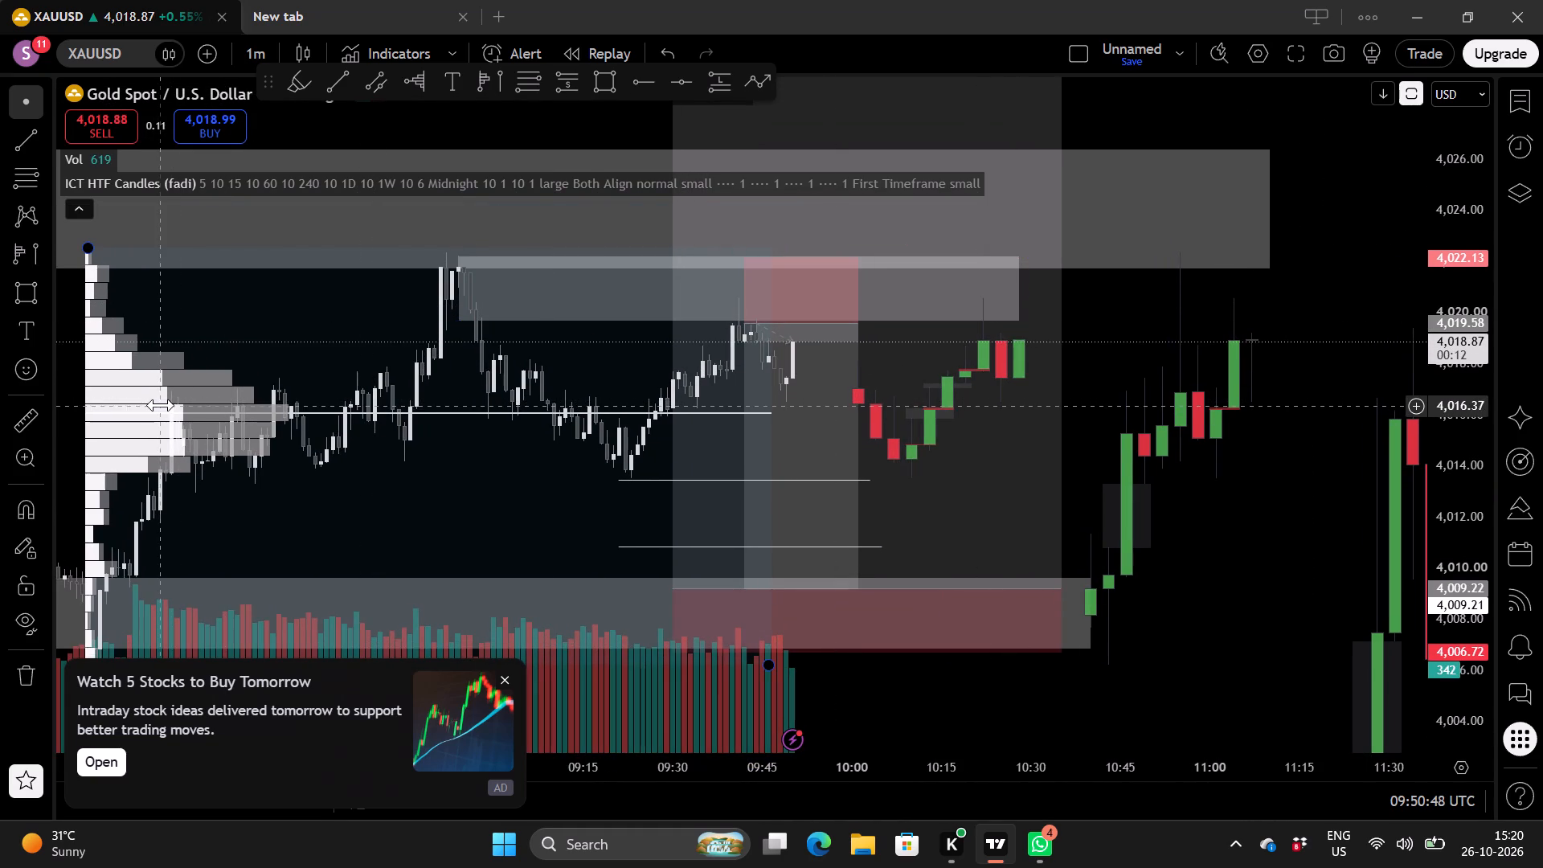
pyautogui.click(142, 379)
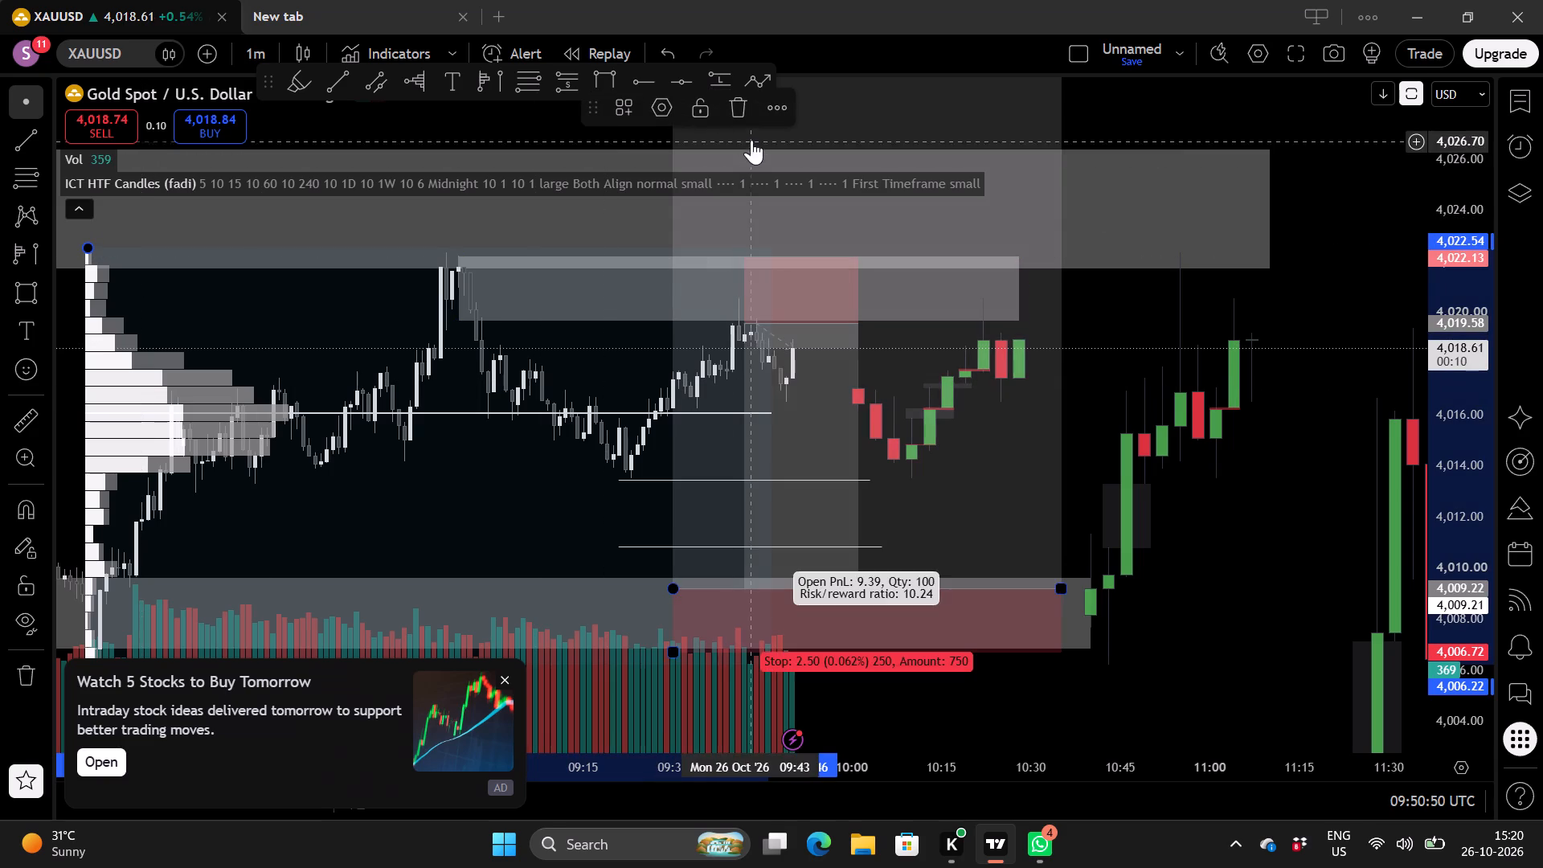
pyautogui.click(738, 106)
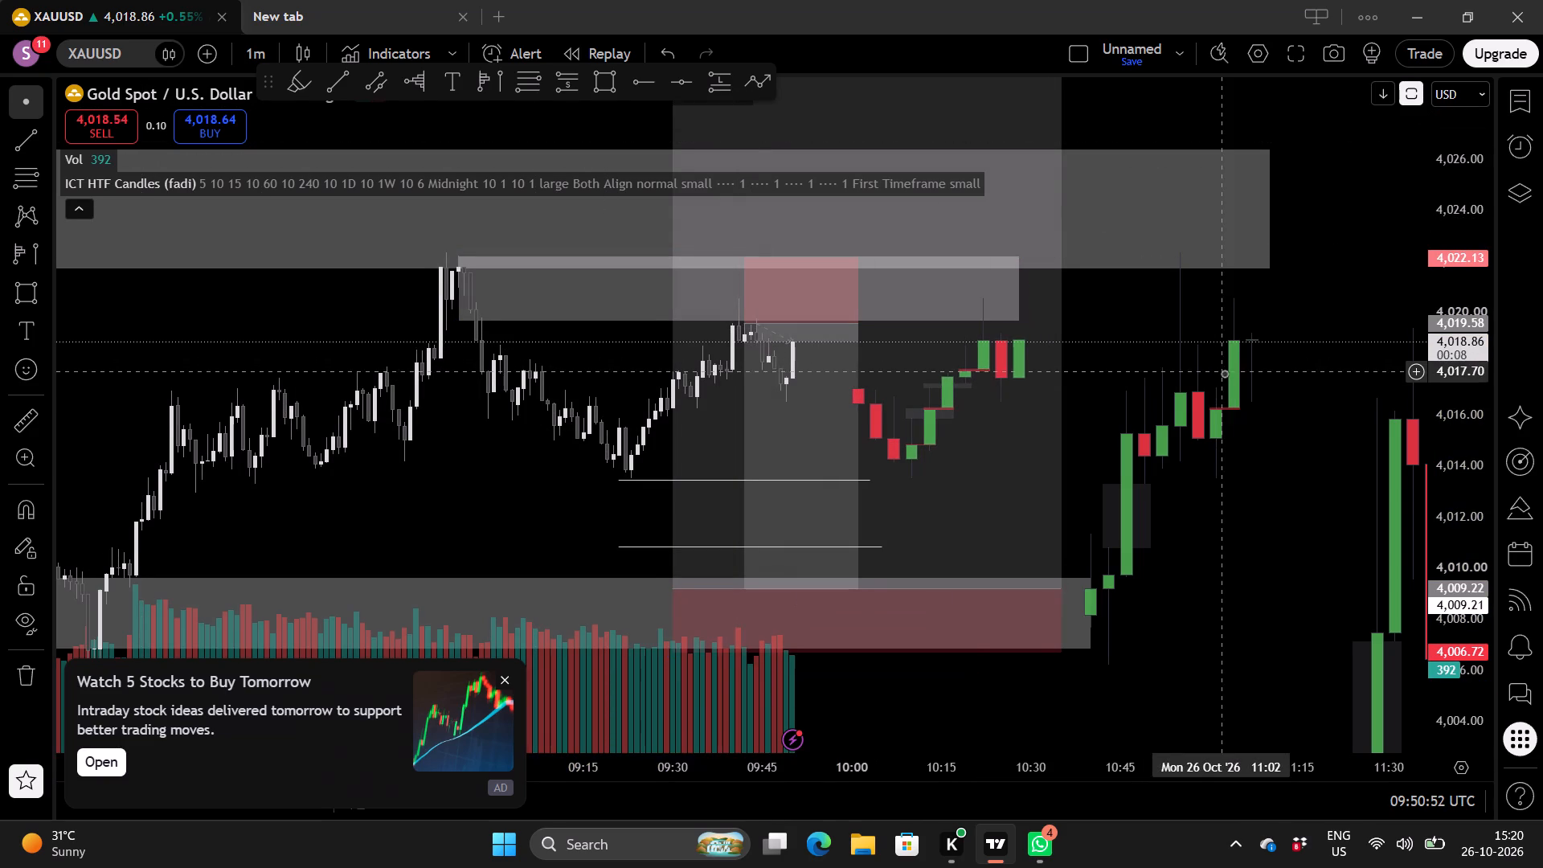
# Examine XAUUSD one-minute price action and the higher-timeframe candles against the marked zones, trade setups and the two new lines.
pyautogui.scroll(1, 1224, 373)
pyautogui.scroll(2, 1457, 355)
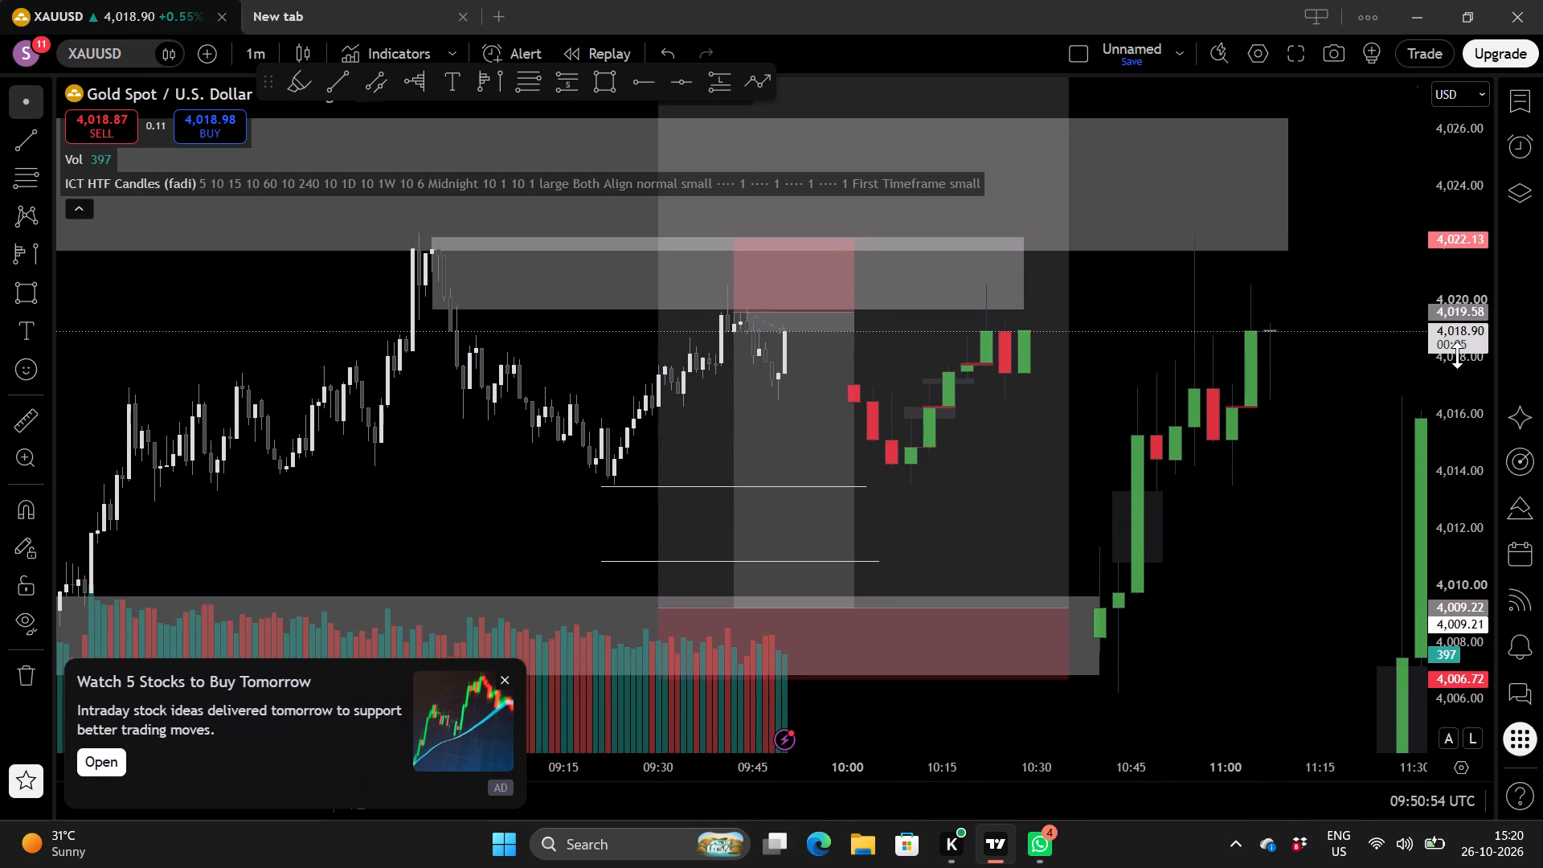
pyautogui.scroll(1, 1199, 392)
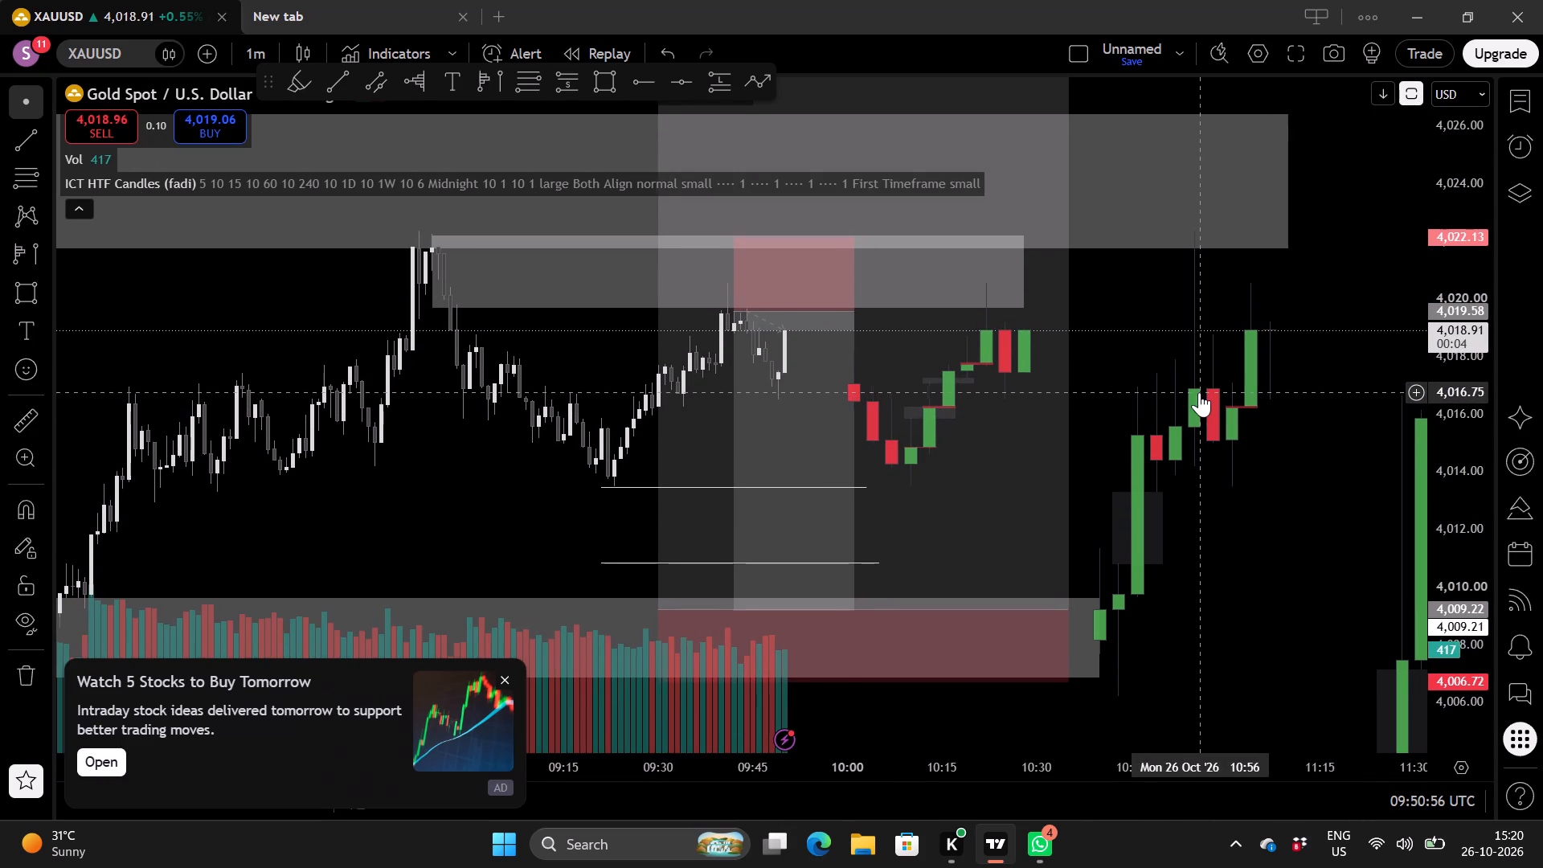
pyautogui.scroll(1, 1199, 392)
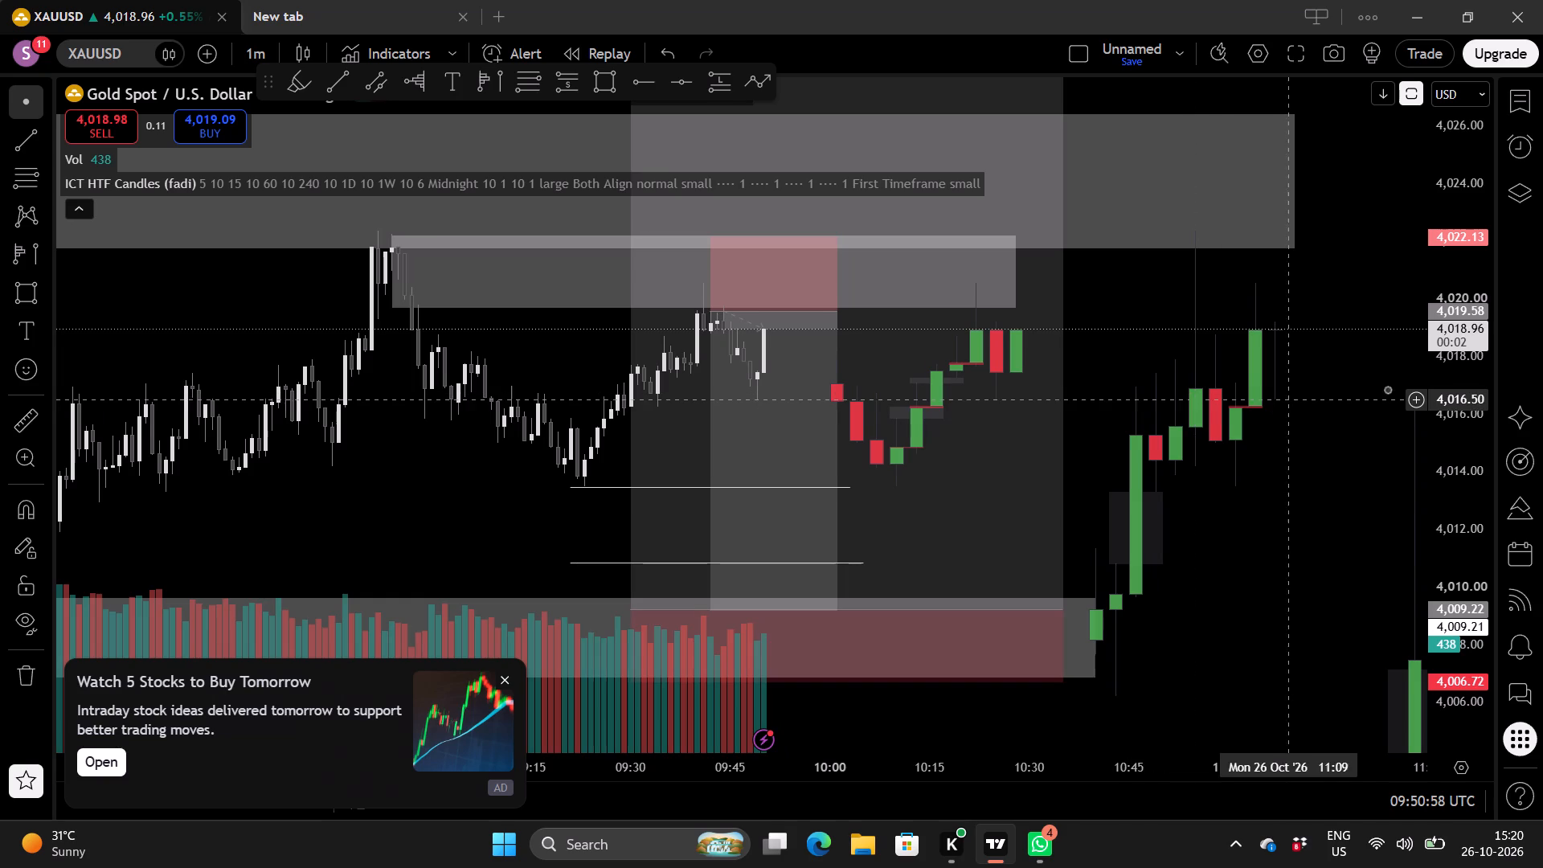
pyautogui.scroll(3, 1441, 371)
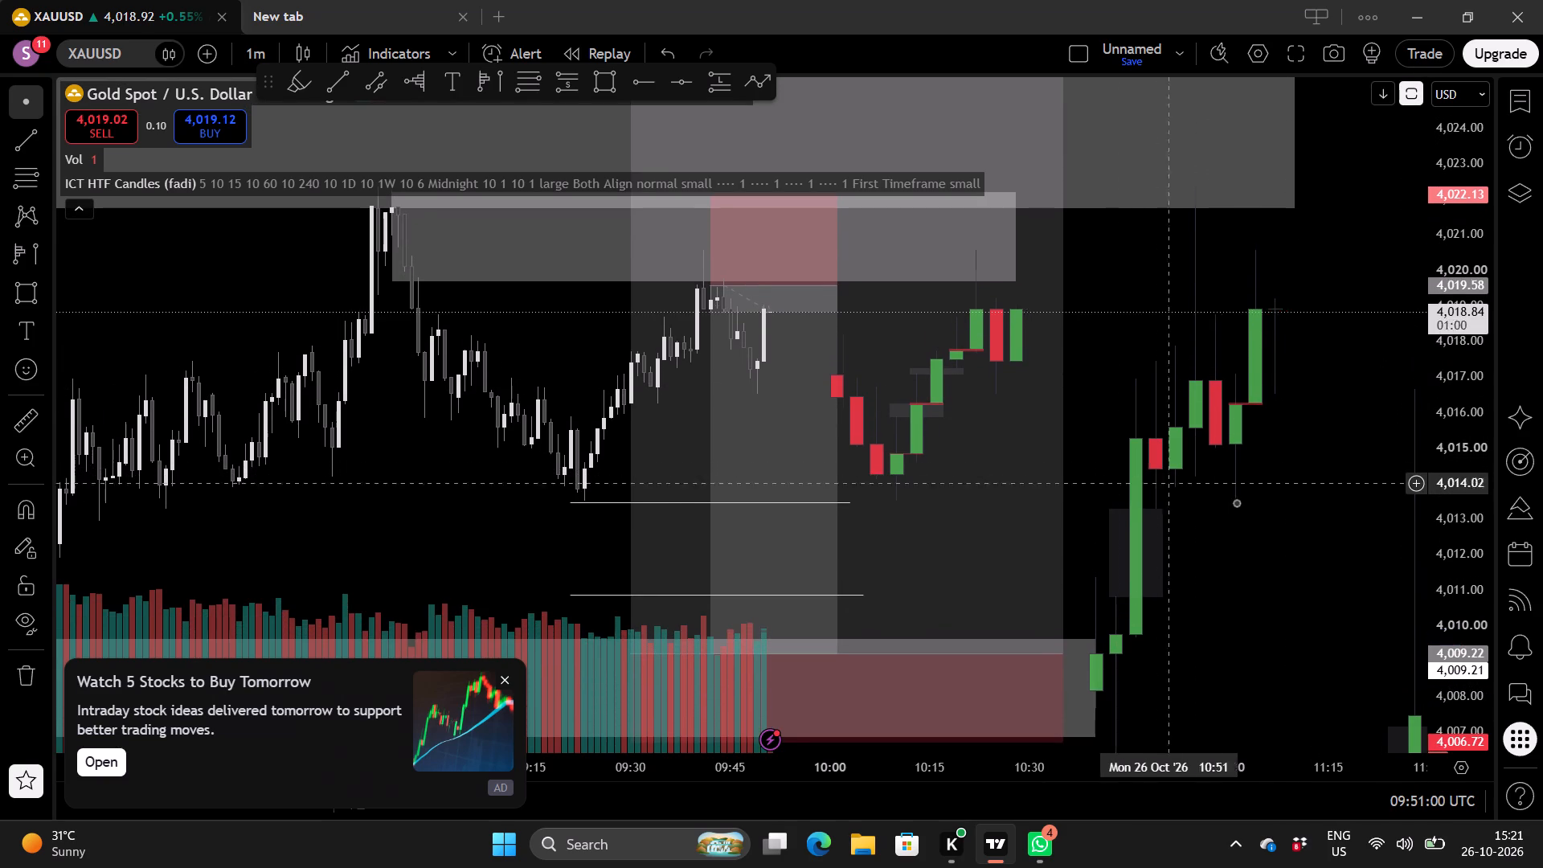
pyautogui.scroll(-1, 1236, 502)
pyautogui.moveTo(1279, 531); pyautogui.dragTo(1215, 429)
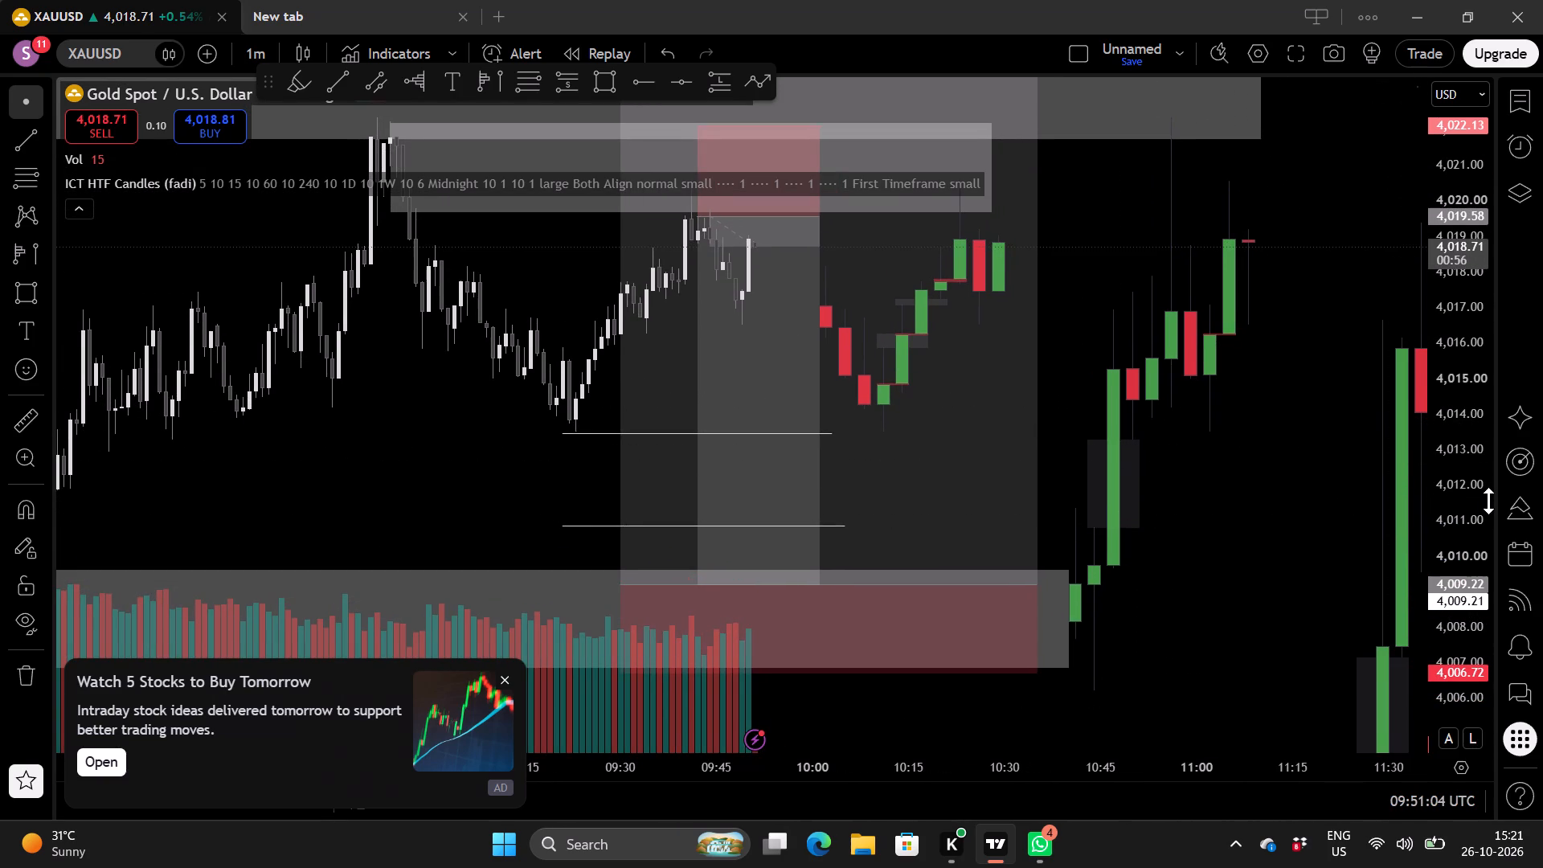
pyautogui.scroll(-3, 1488, 501)
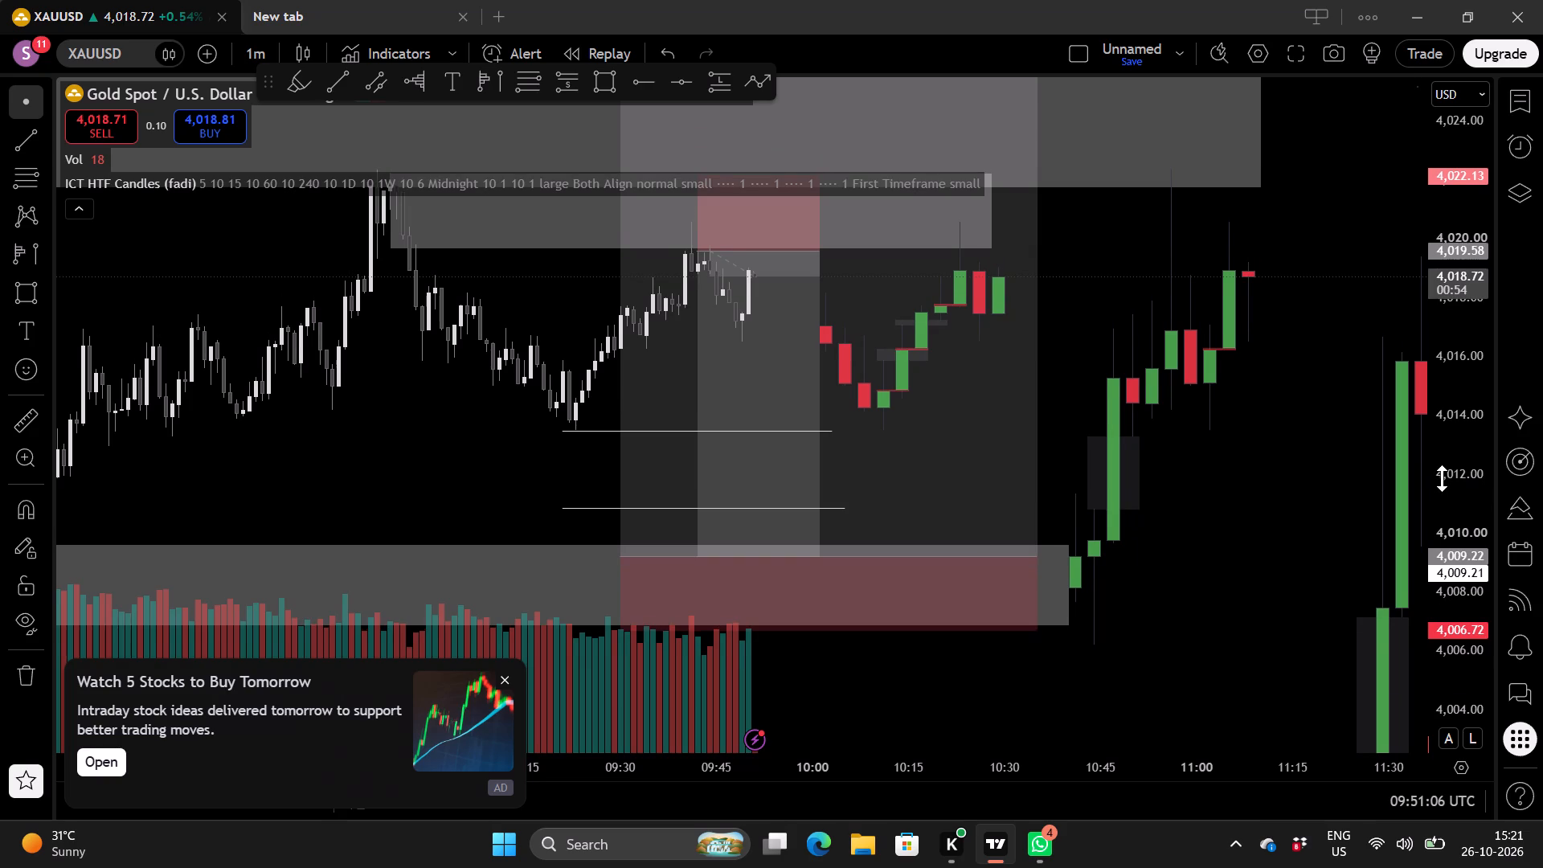
pyautogui.scroll(2, 1442, 478)
pyautogui.moveTo(1222, 495); pyautogui.dragTo(1209, 272)
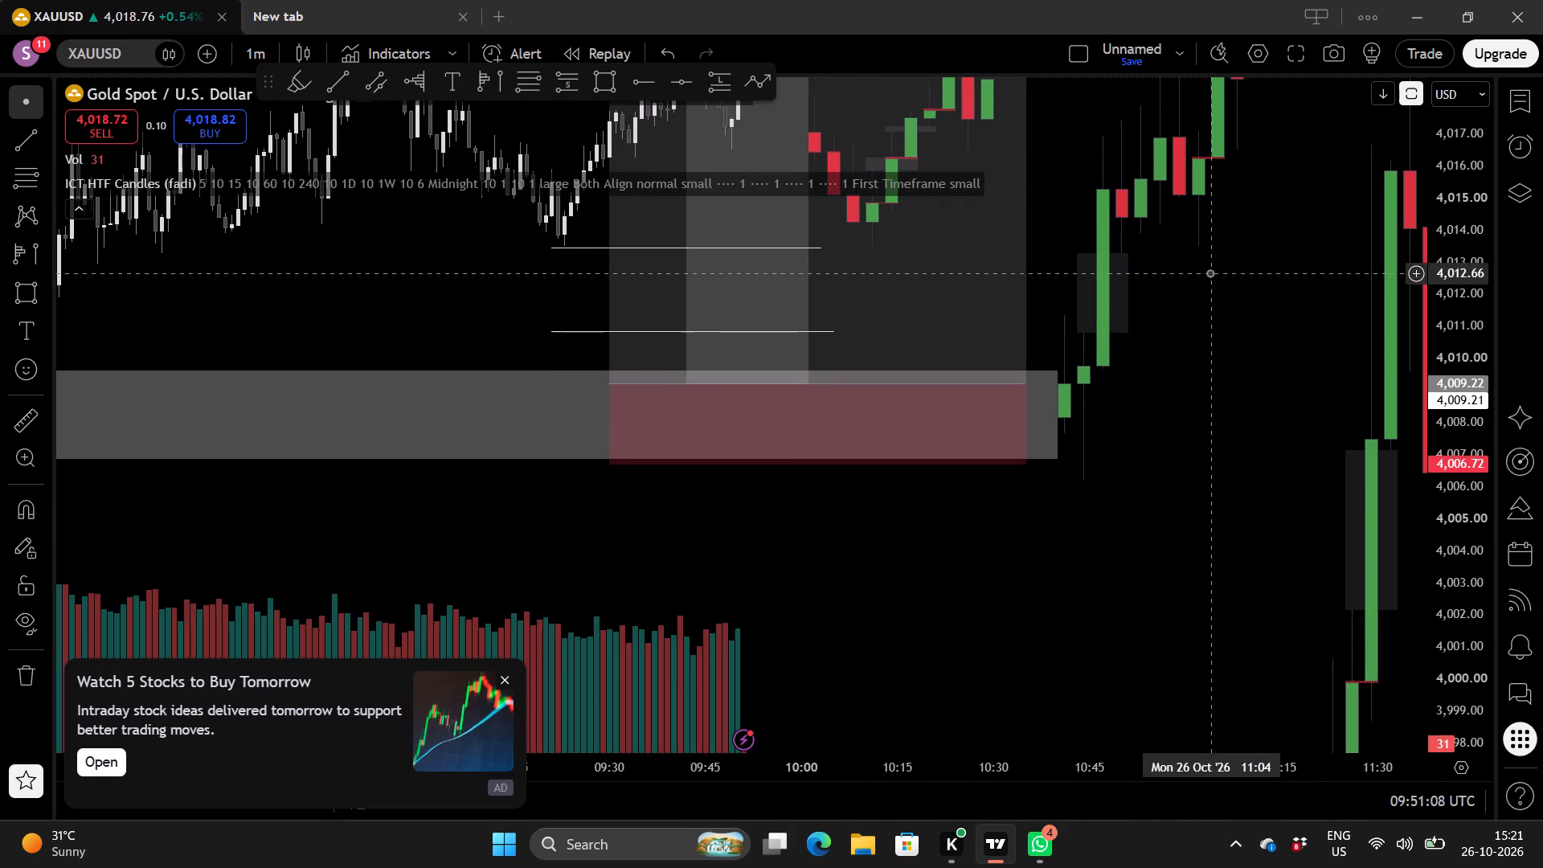
pyautogui.scroll(-10, 1492, 456)
pyautogui.scroll(3, 1492, 456)
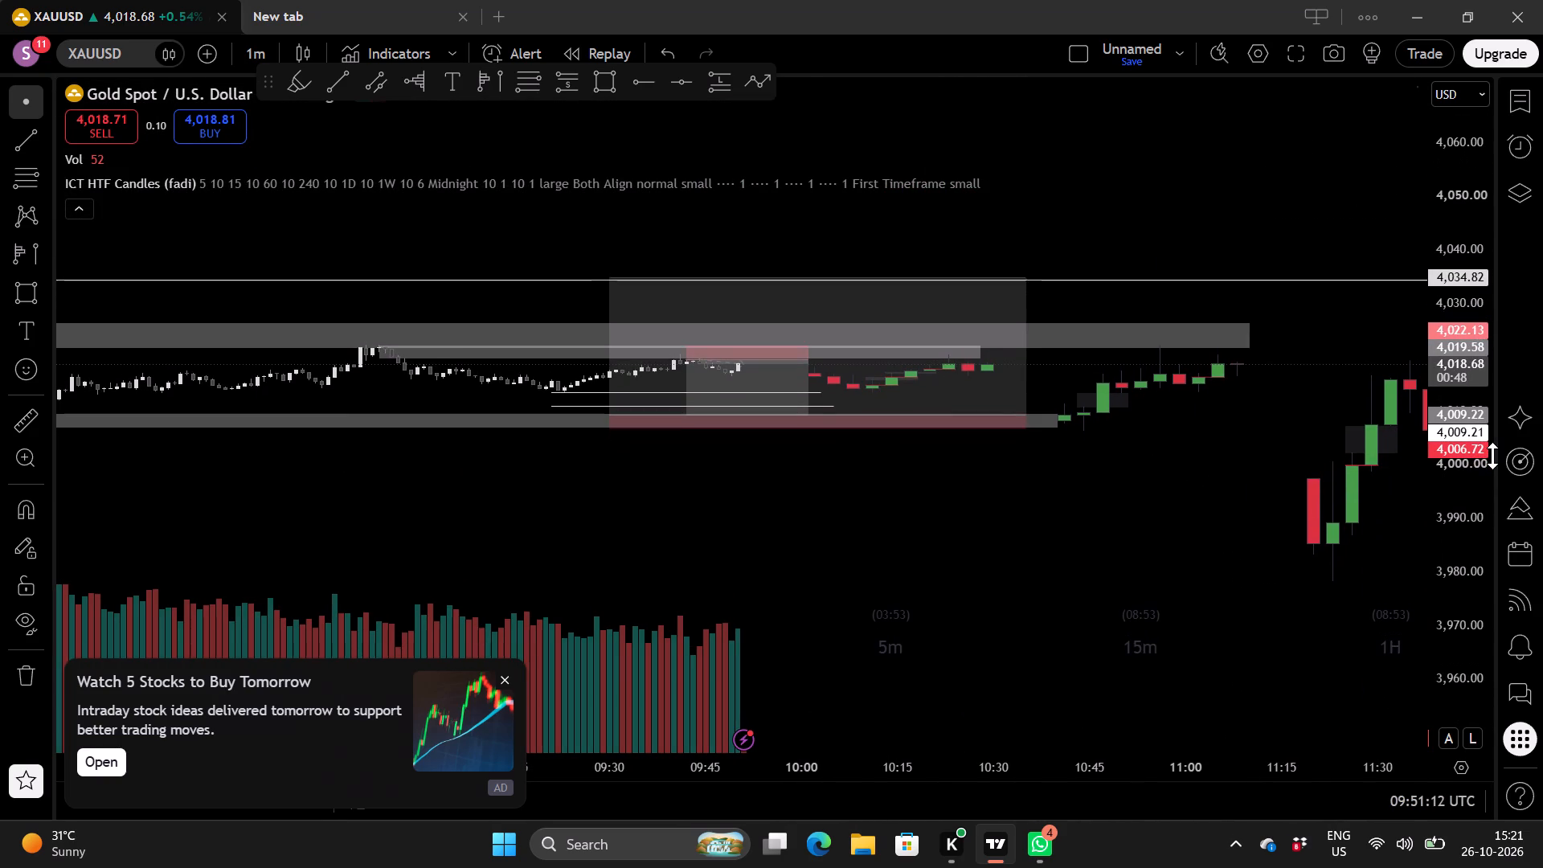
pyautogui.scroll(9, 1466, 403)
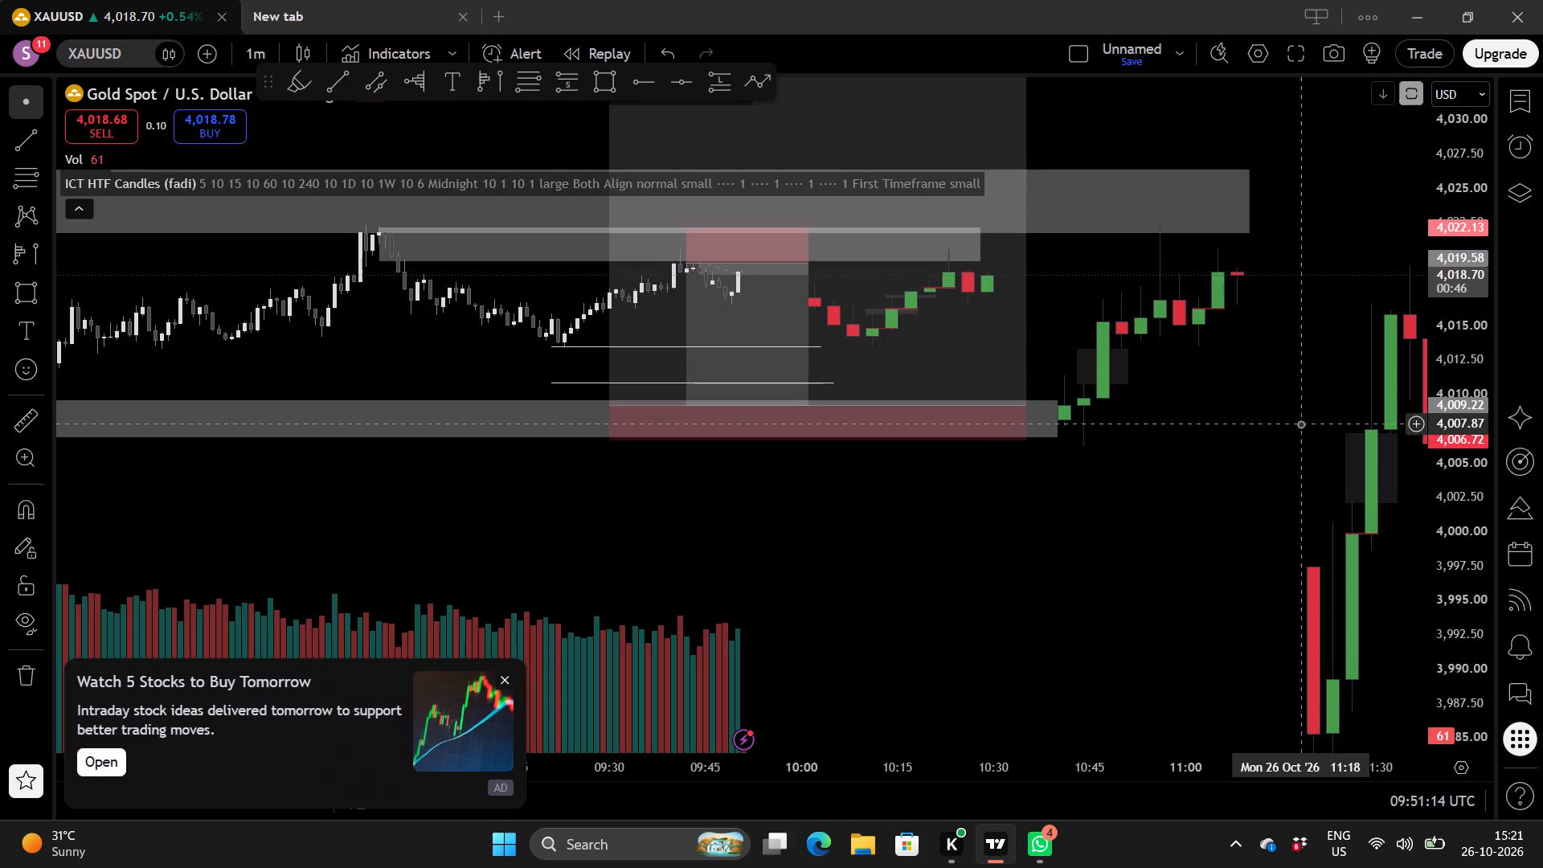
pyautogui.moveTo(1300, 424); pyautogui.dragTo(1021, 399)
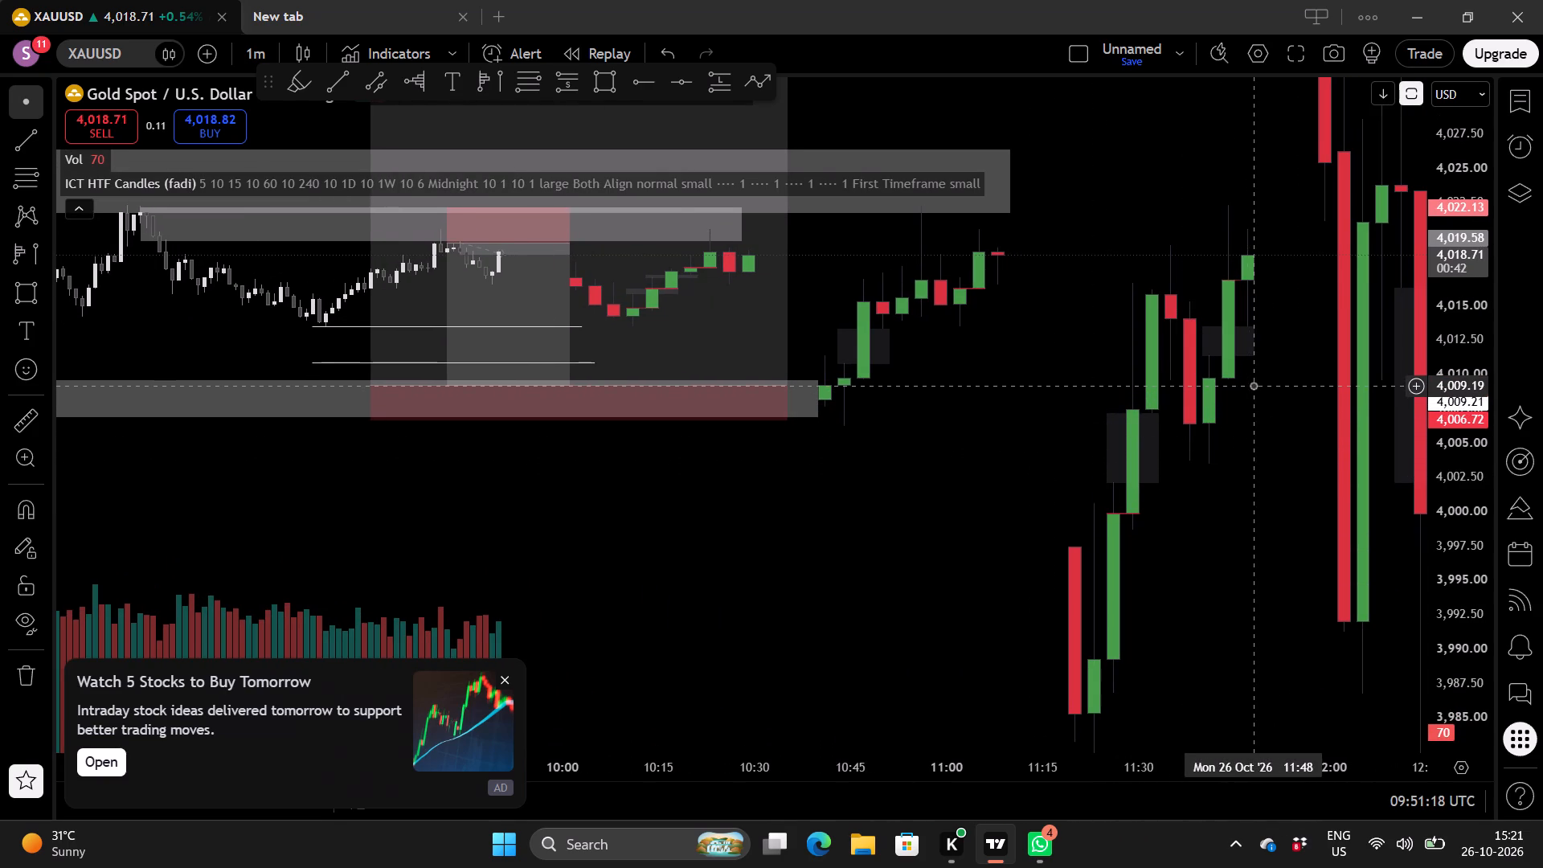
pyautogui.moveTo(1303, 412); pyautogui.dragTo(1317, 472)
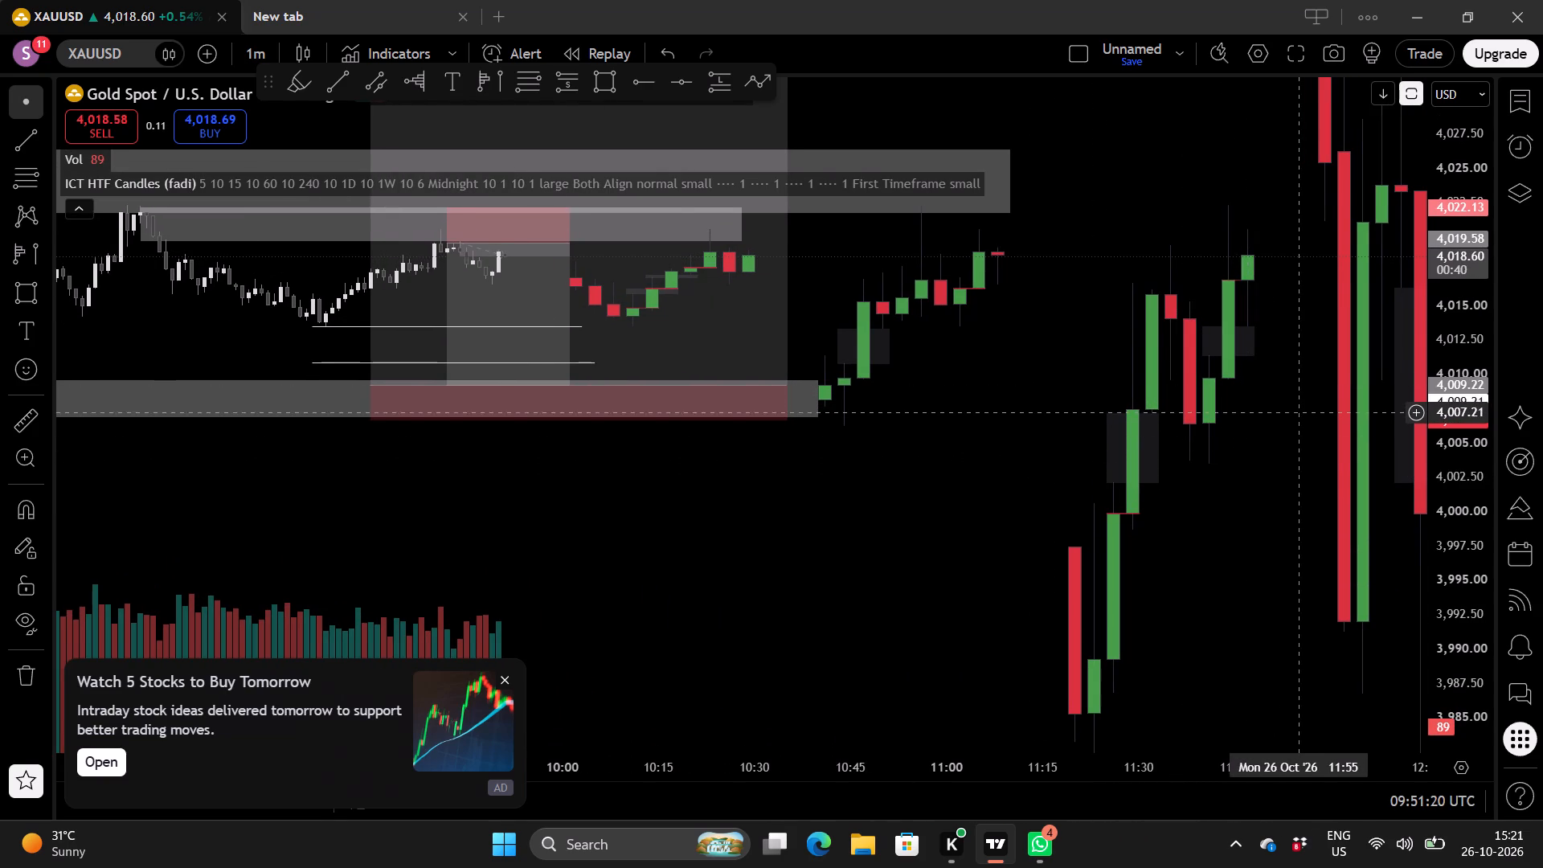
pyautogui.moveTo(1317, 472); pyautogui.dragTo(1337, 525)
pyautogui.scroll(-1, 1215, 497)
pyautogui.moveTo(1164, 288); pyautogui.dragTo(1161, 465)
pyautogui.scroll(-1, 1185, 452)
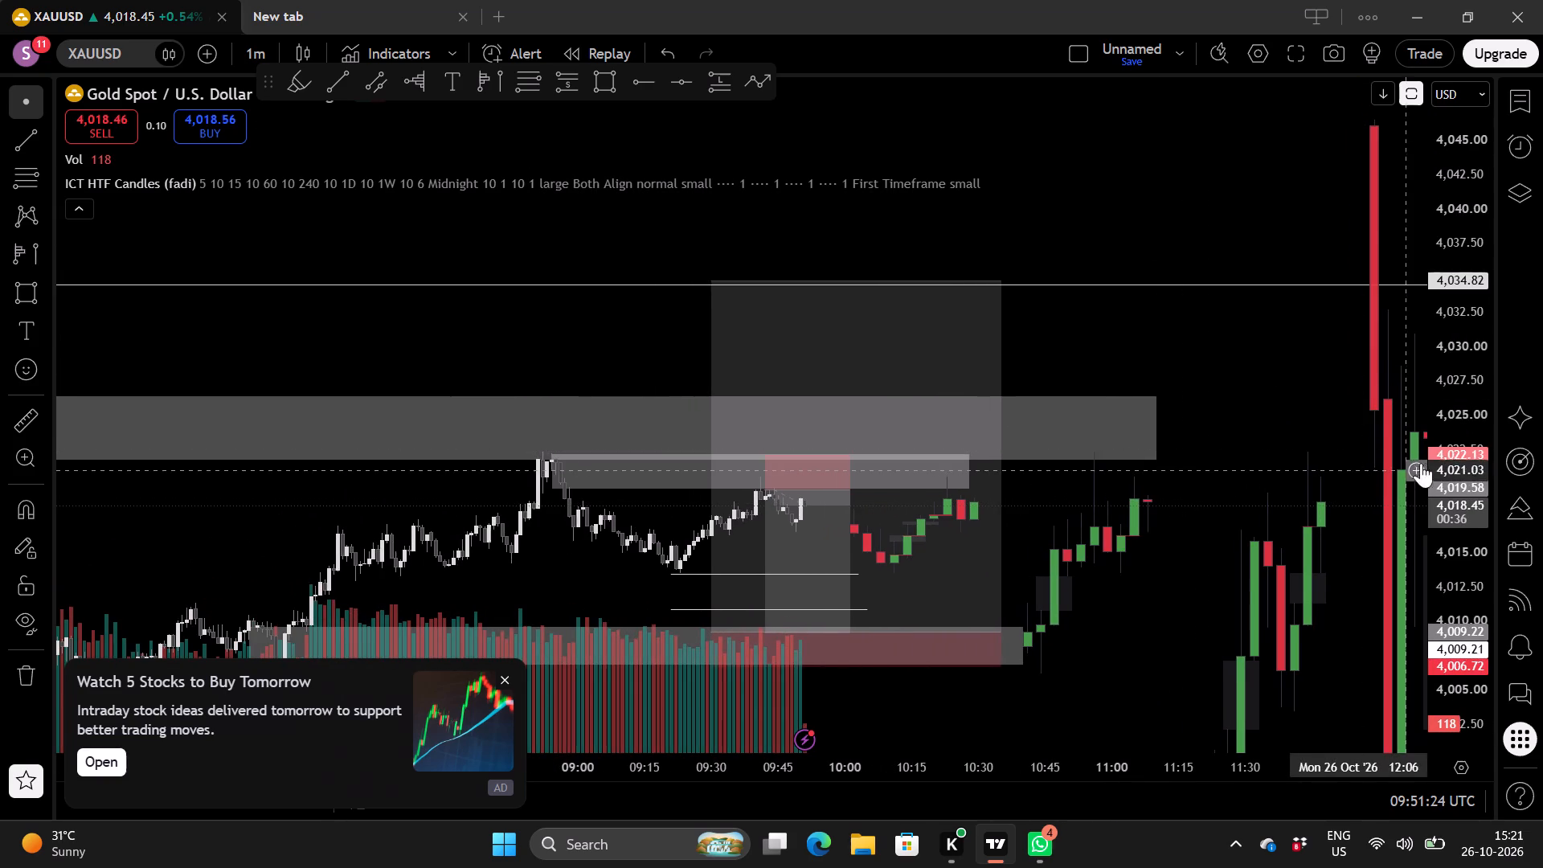
# Shorten the upper grey zone, above 4,021.74, so that it ends at about 10:34.
pyautogui.scroll(3, 1451, 456)
pyautogui.moveTo(1213, 393); pyautogui.dragTo(1068, 293)
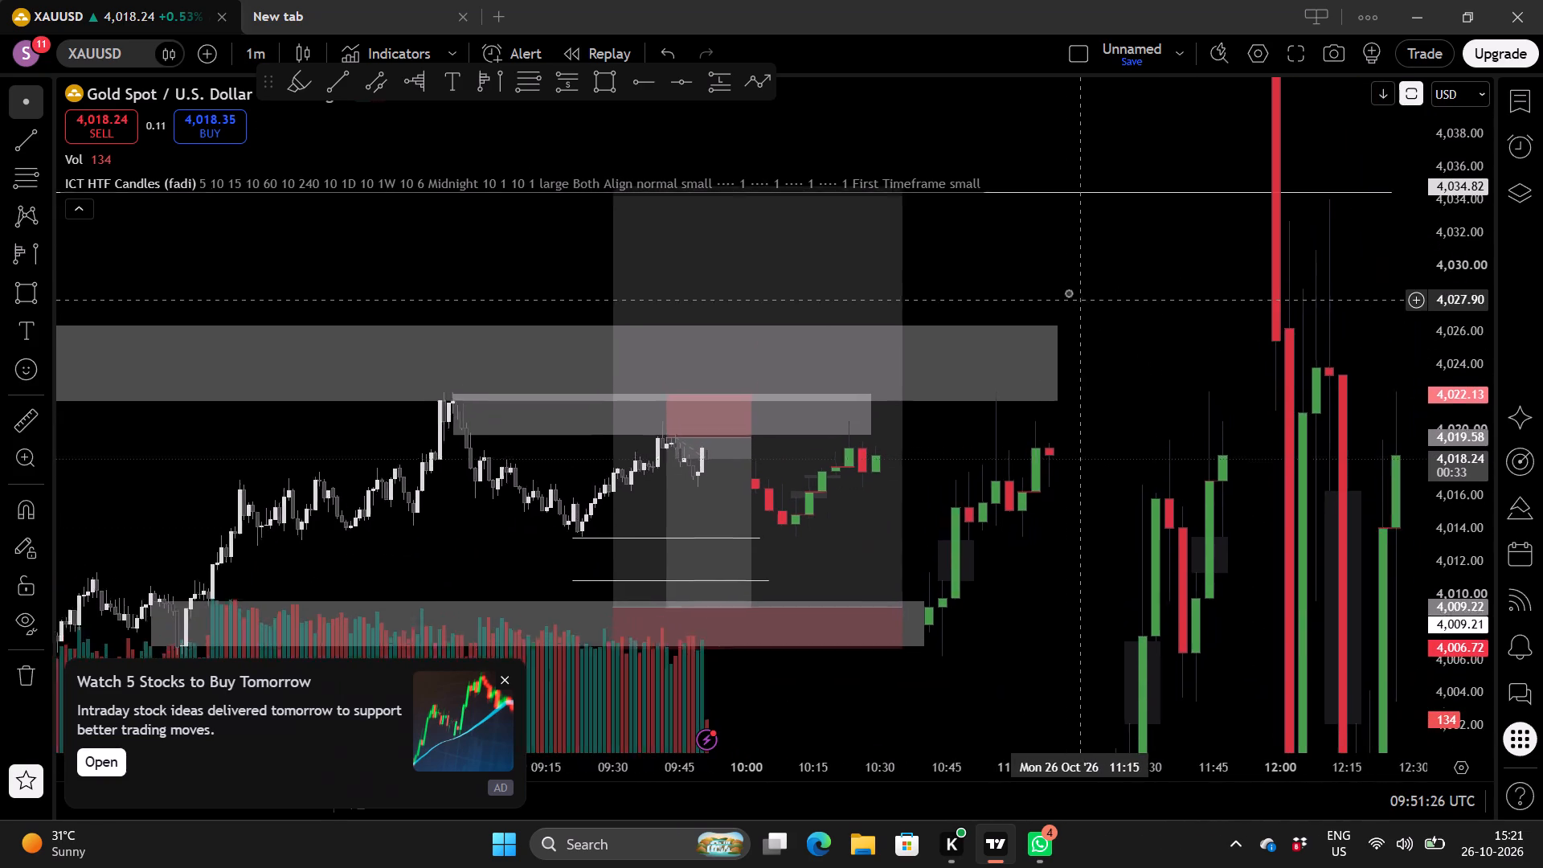
pyautogui.moveTo(1045, 354); pyautogui.dragTo(888, 362)
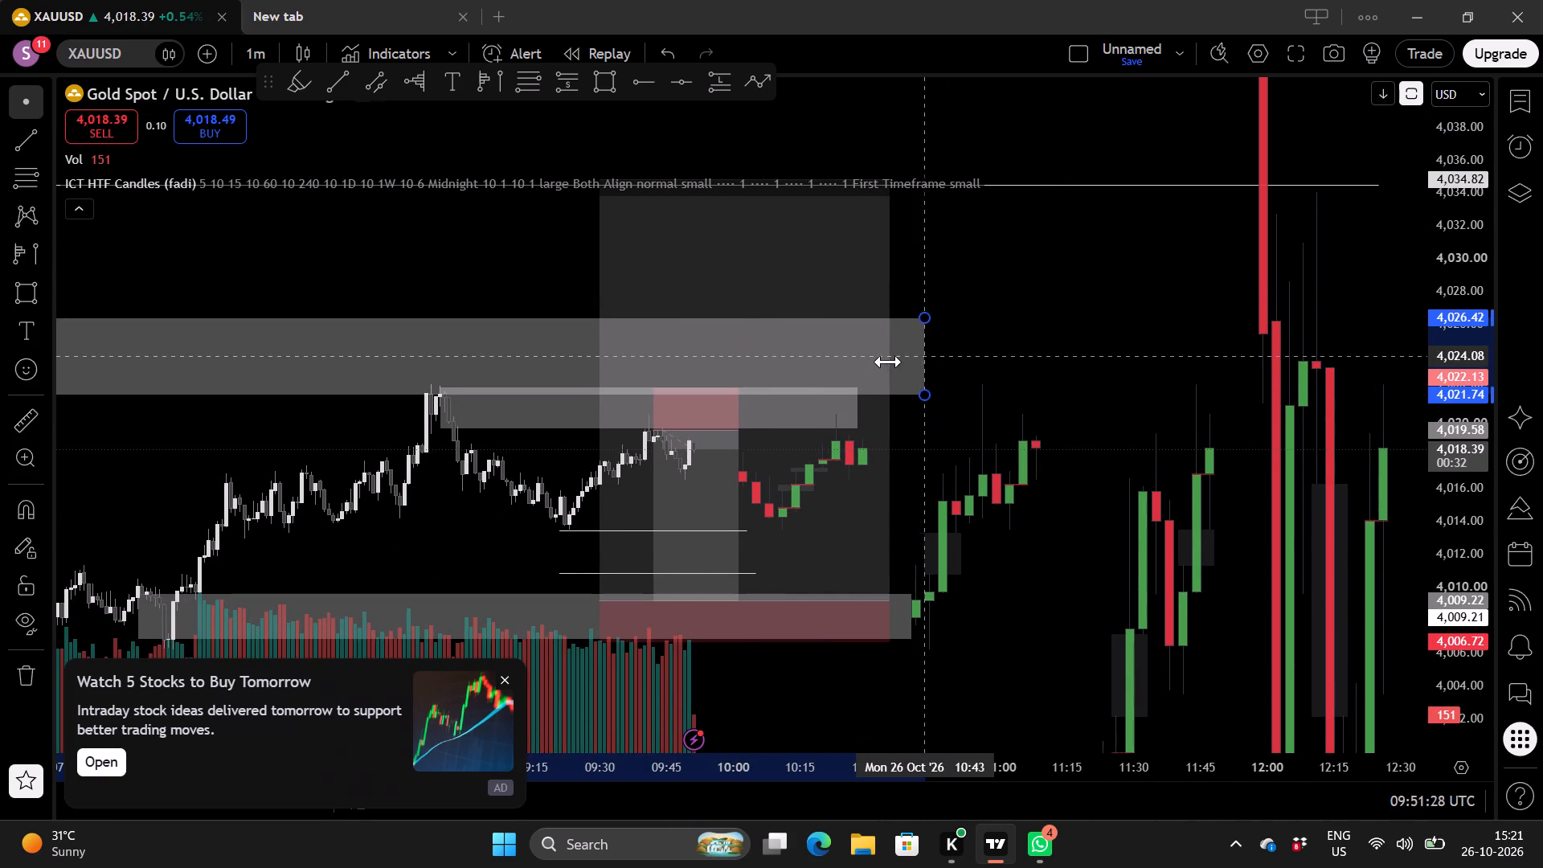
pyautogui.moveTo(888, 362); pyautogui.dragTo(886, 362)
# Examine current XAUUSD price action and the 5m and 15m candles against the zones, trade setups and lower lines.
pyautogui.moveTo(976, 392); pyautogui.dragTo(995, 337)
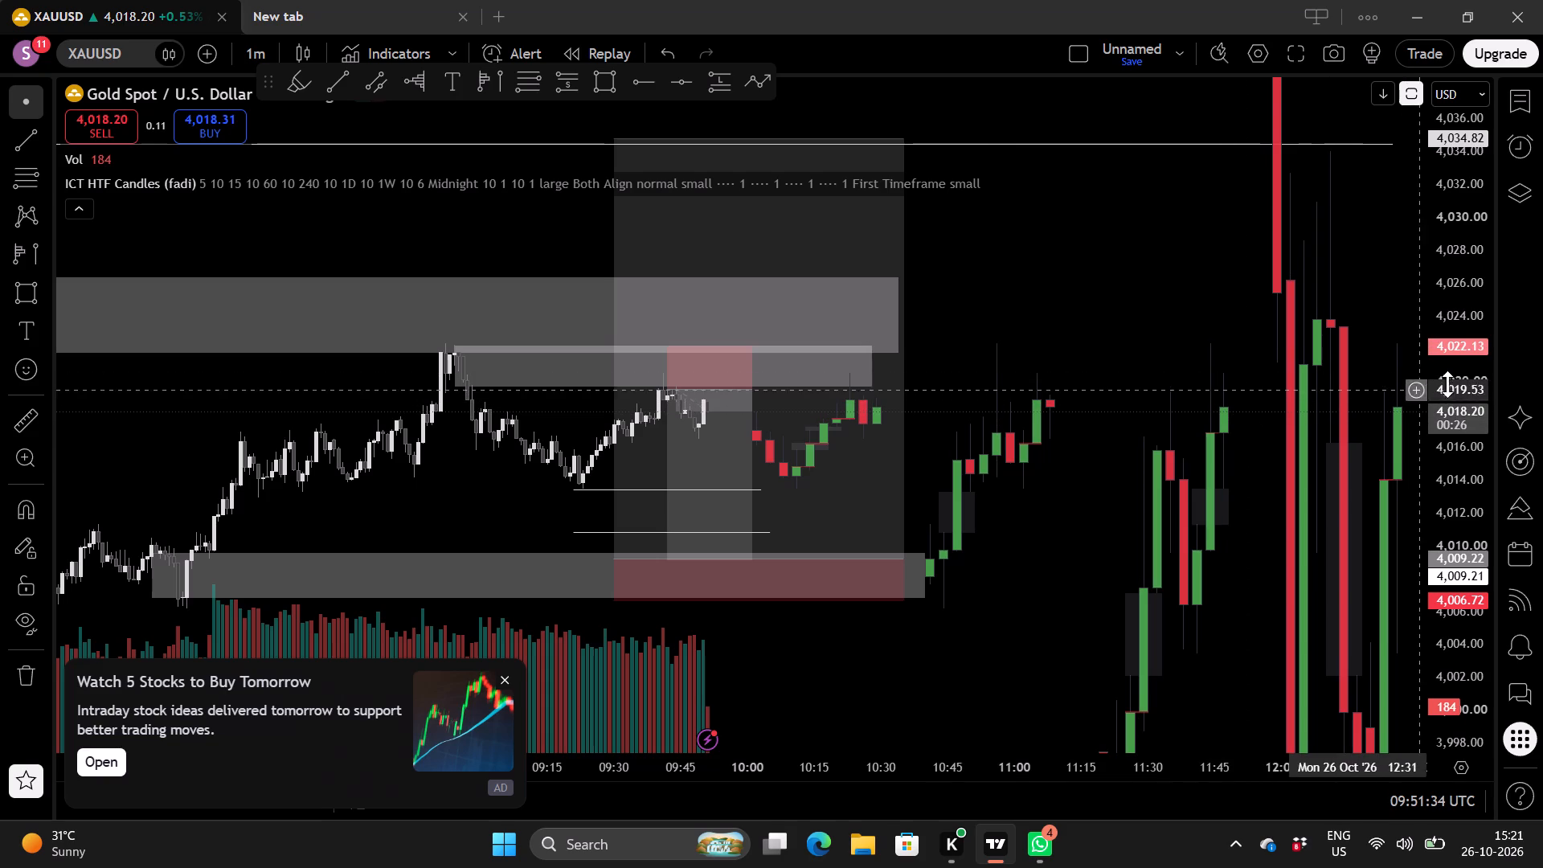
pyautogui.scroll(8, 1460, 382)
pyautogui.hscroll(1, 1115, 334)
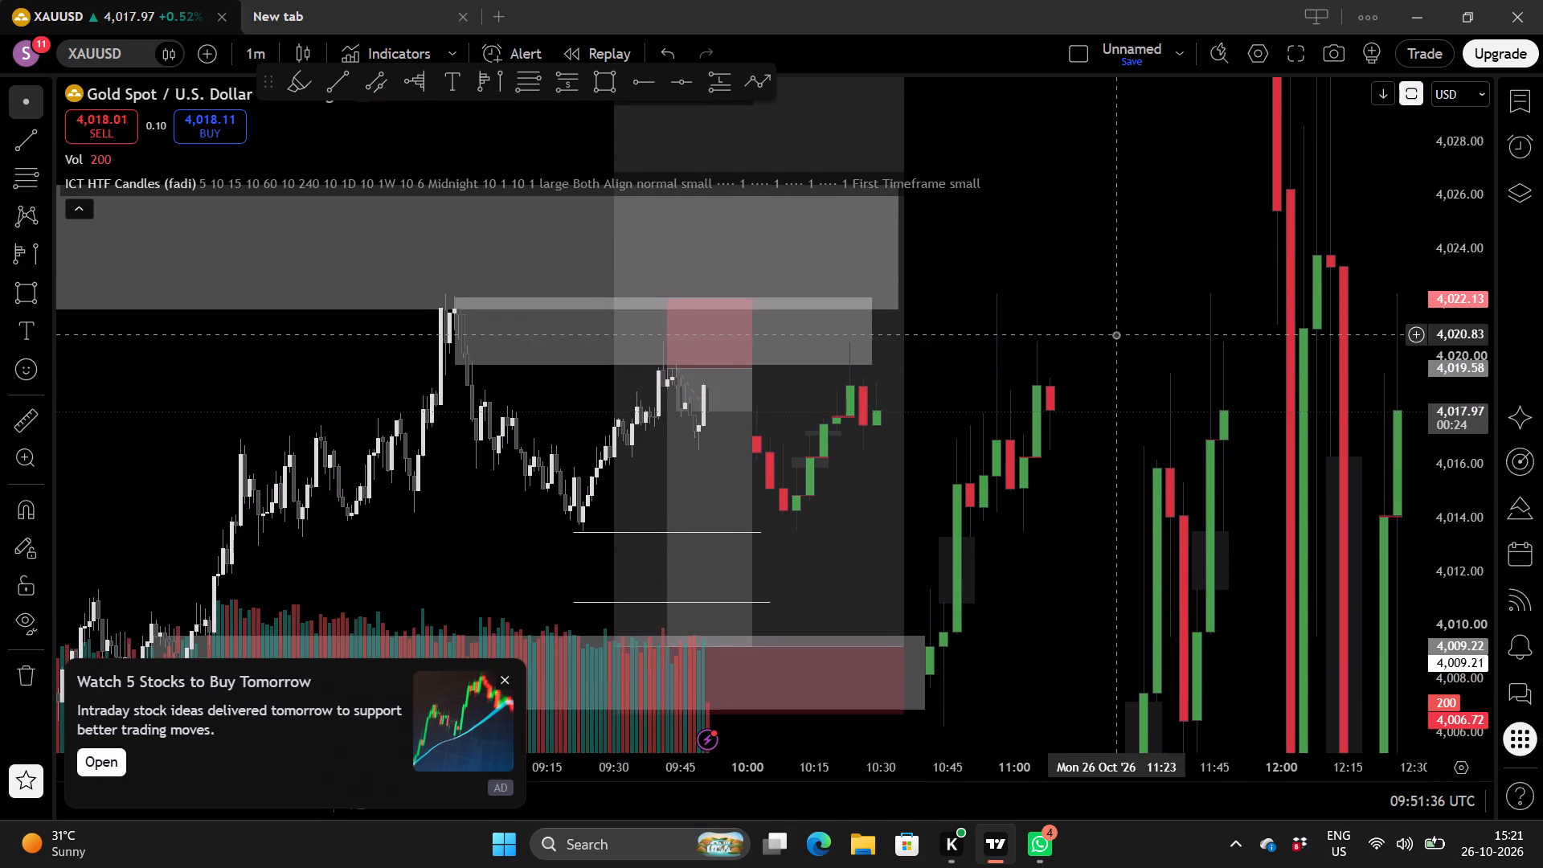
pyautogui.hscroll(1, 1115, 334)
pyautogui.moveTo(1011, 371); pyautogui.dragTo(1036, 253)
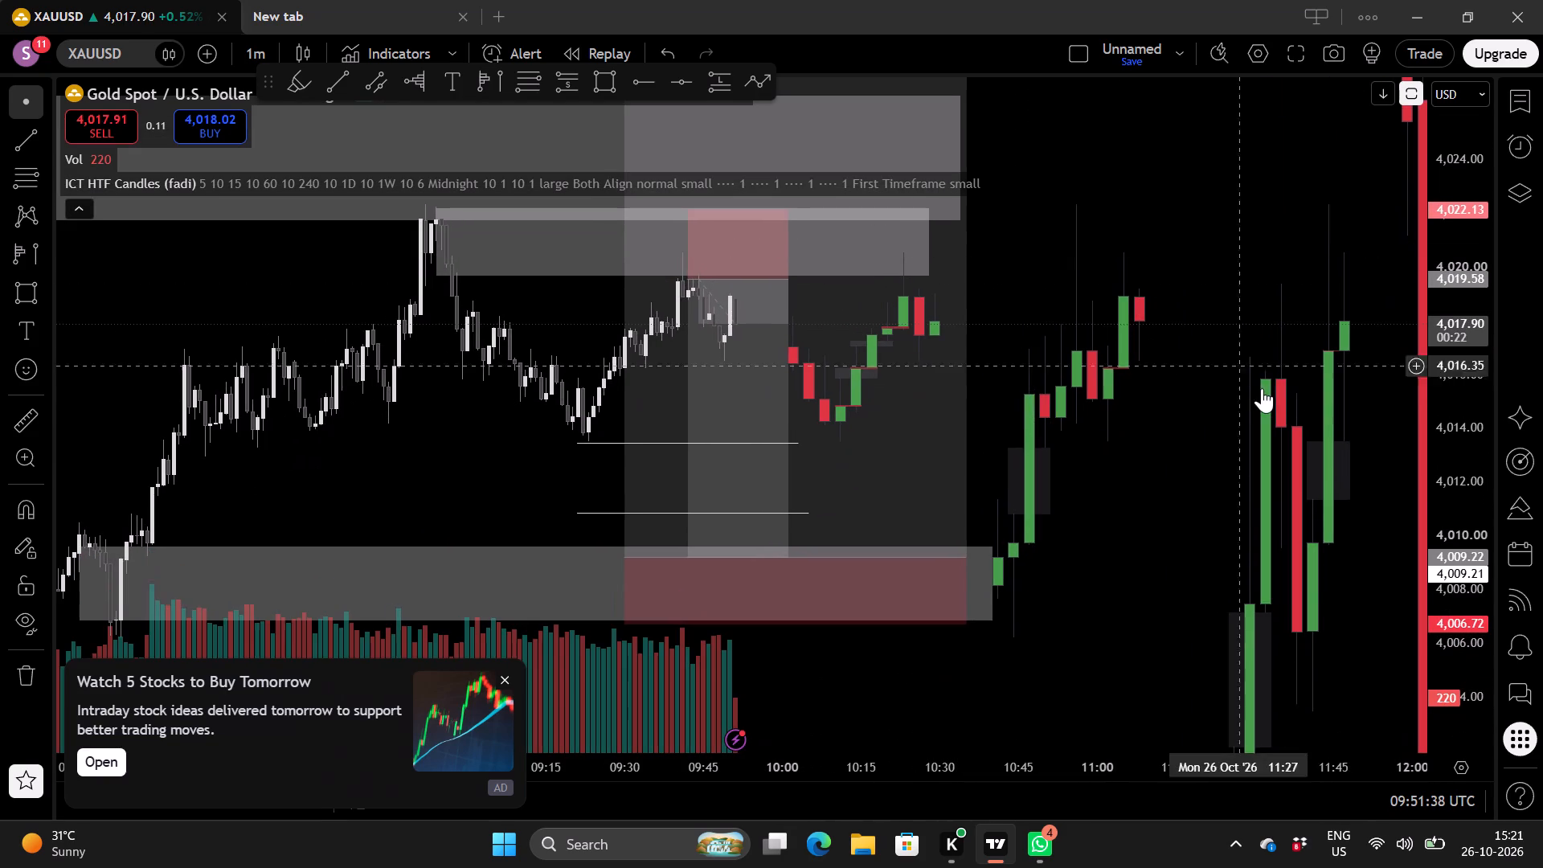
pyautogui.scroll(4, 1465, 378)
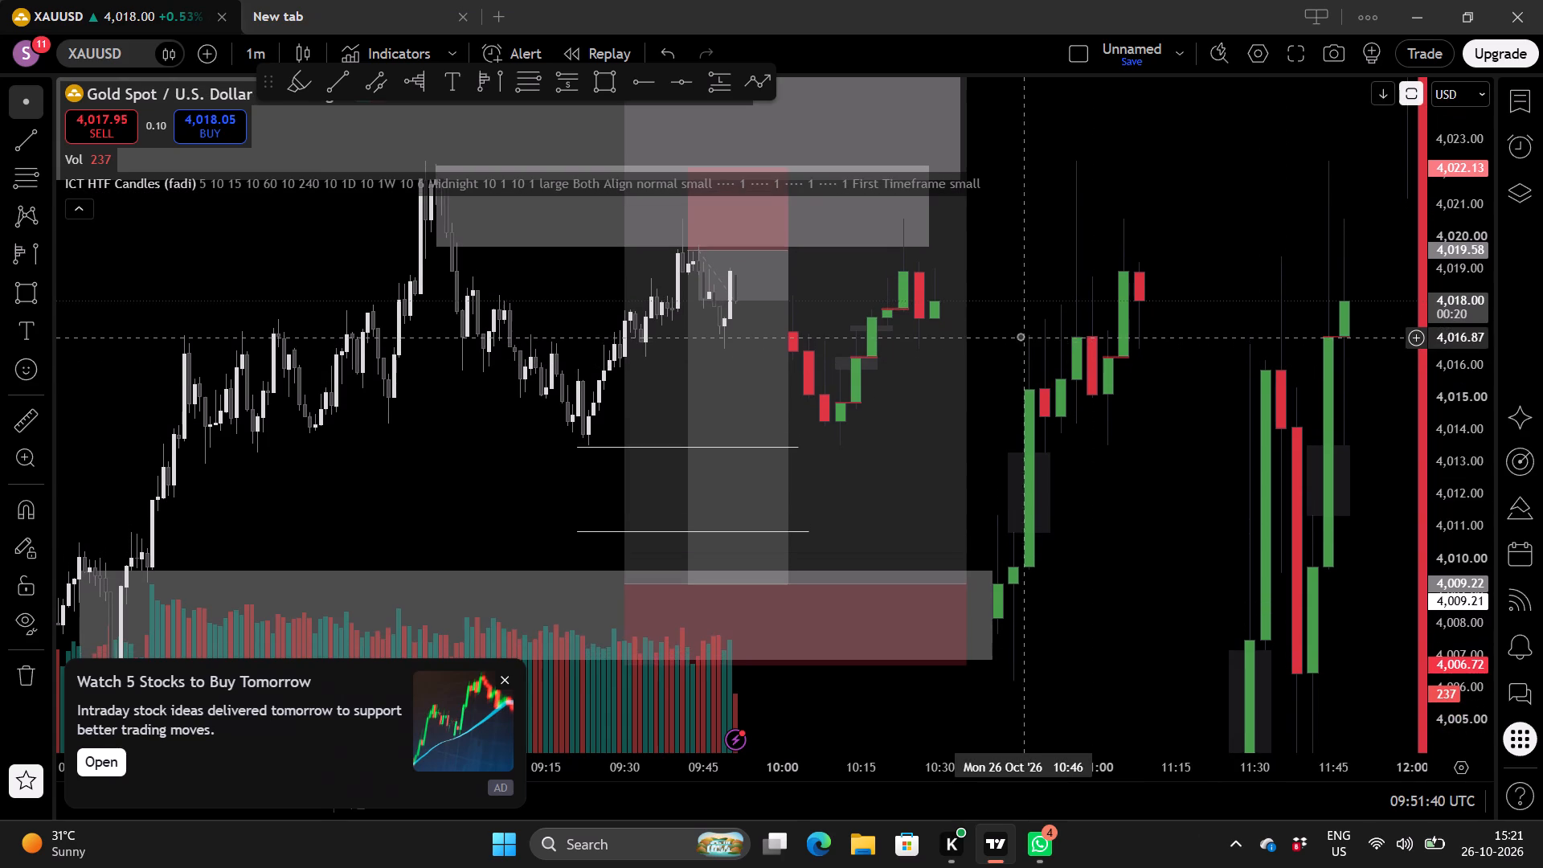
pyautogui.scroll(4, 1006, 322)
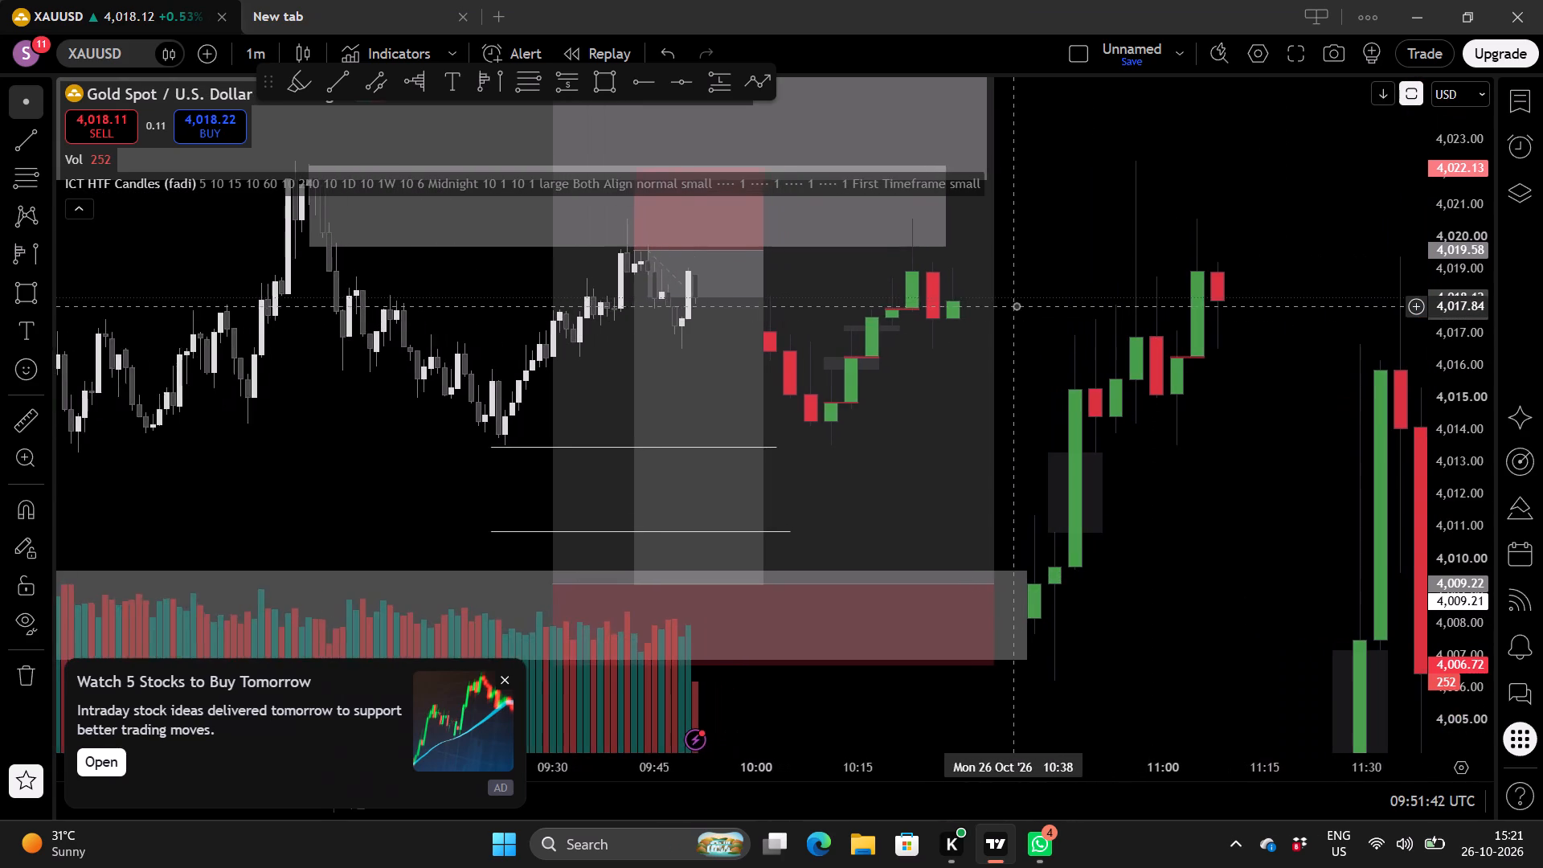
pyautogui.scroll(1, 1016, 305)
pyautogui.moveTo(1087, 313); pyautogui.dragTo(1105, 346)
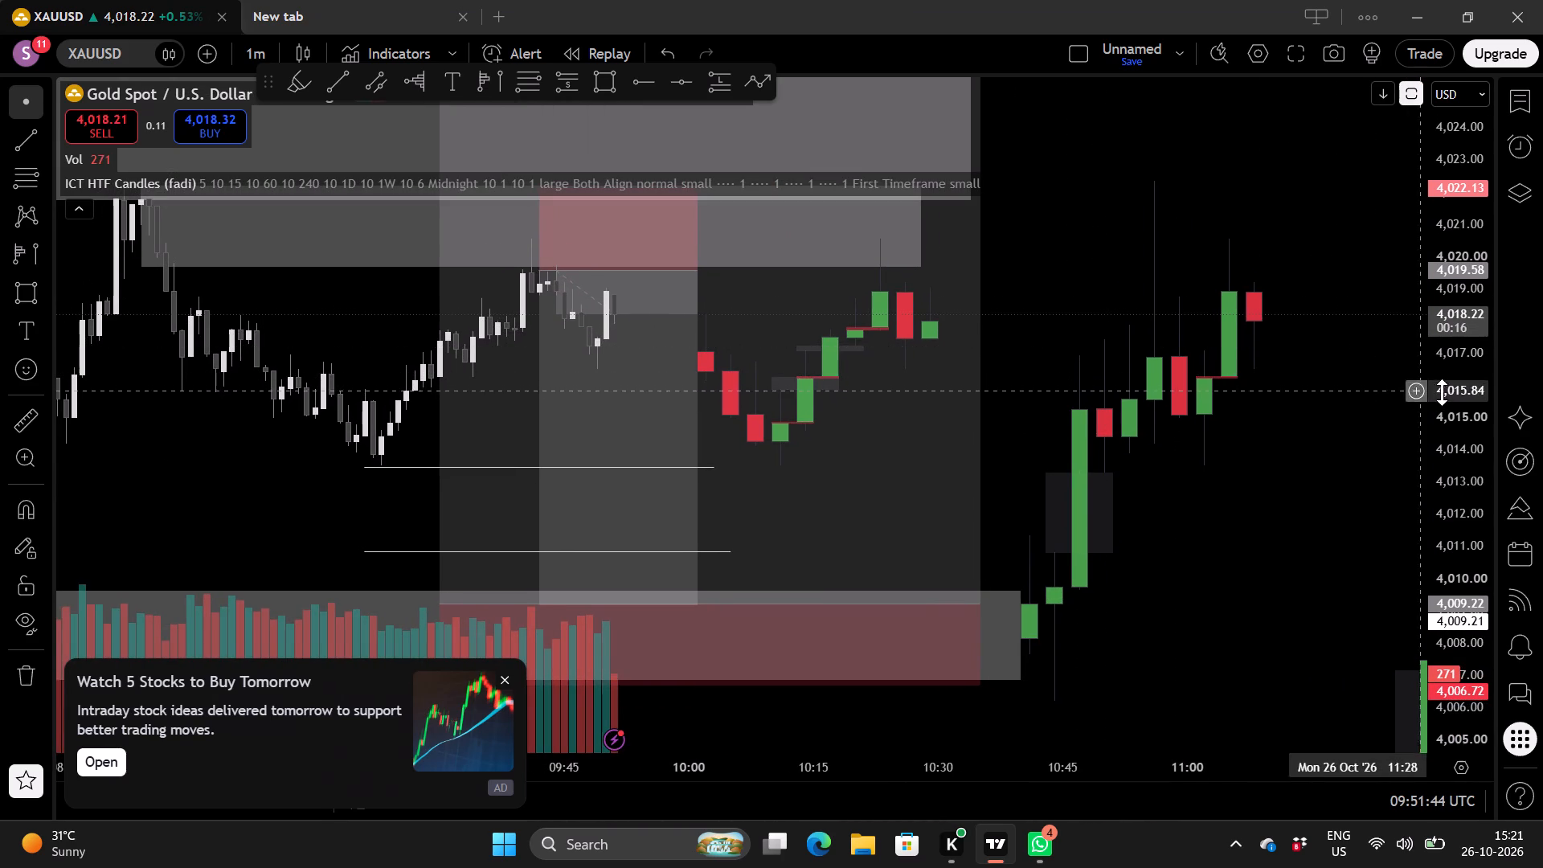
pyautogui.scroll(3, 1448, 395)
pyautogui.moveTo(1064, 349); pyautogui.dragTo(1076, 389)
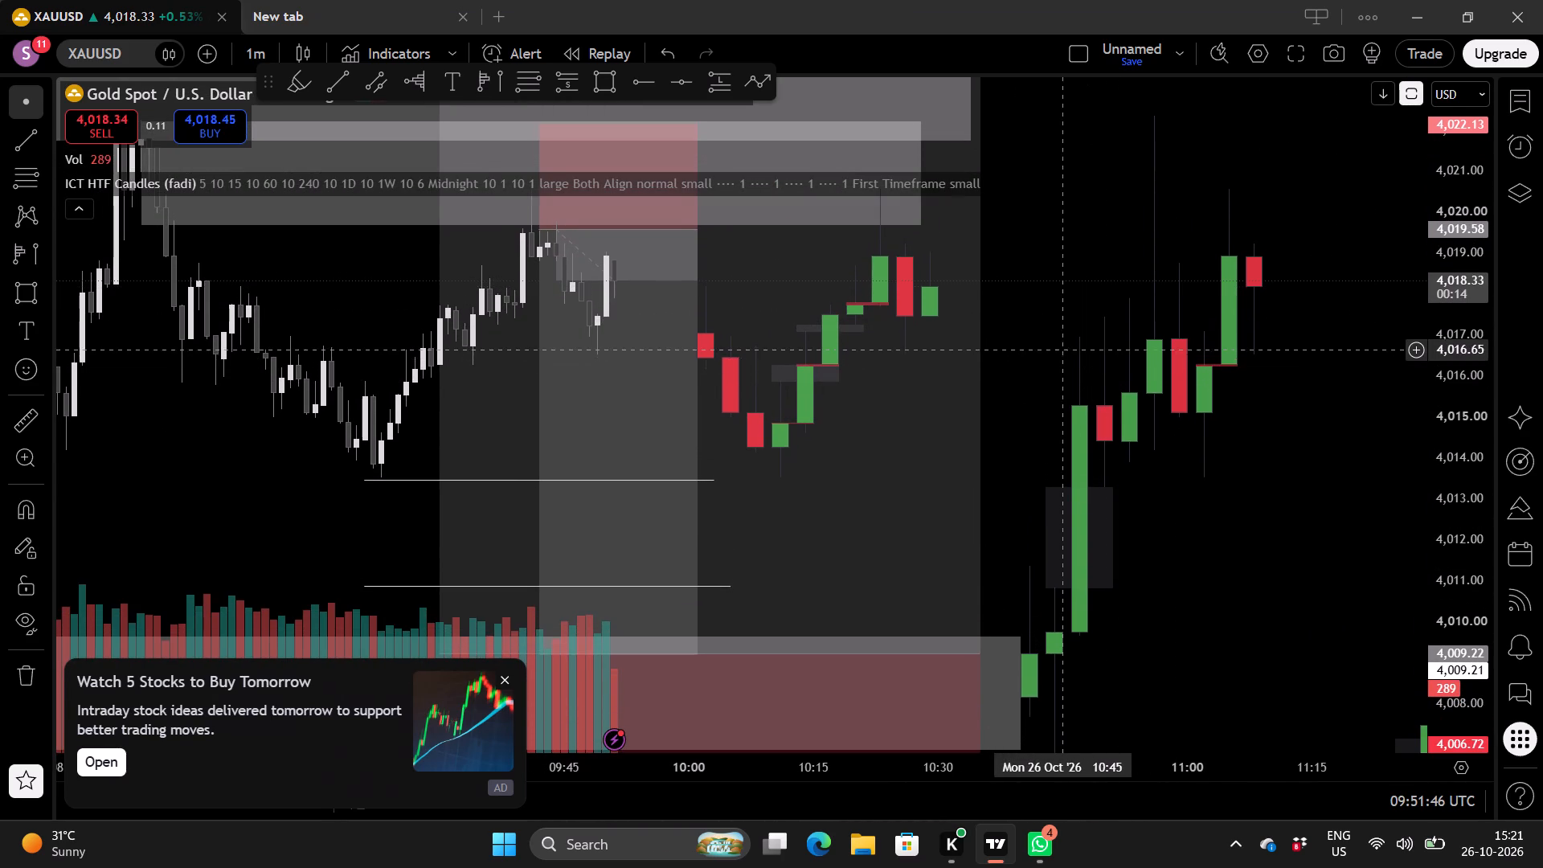
# Examine XAUUSD one-minute price action around the short setup, comparing the higher-timeframe candles with the grey zones and lower lines.
pyautogui.moveTo(1076, 389); pyautogui.dragTo(1101, 440)
pyautogui.scroll(1, 1093, 371)
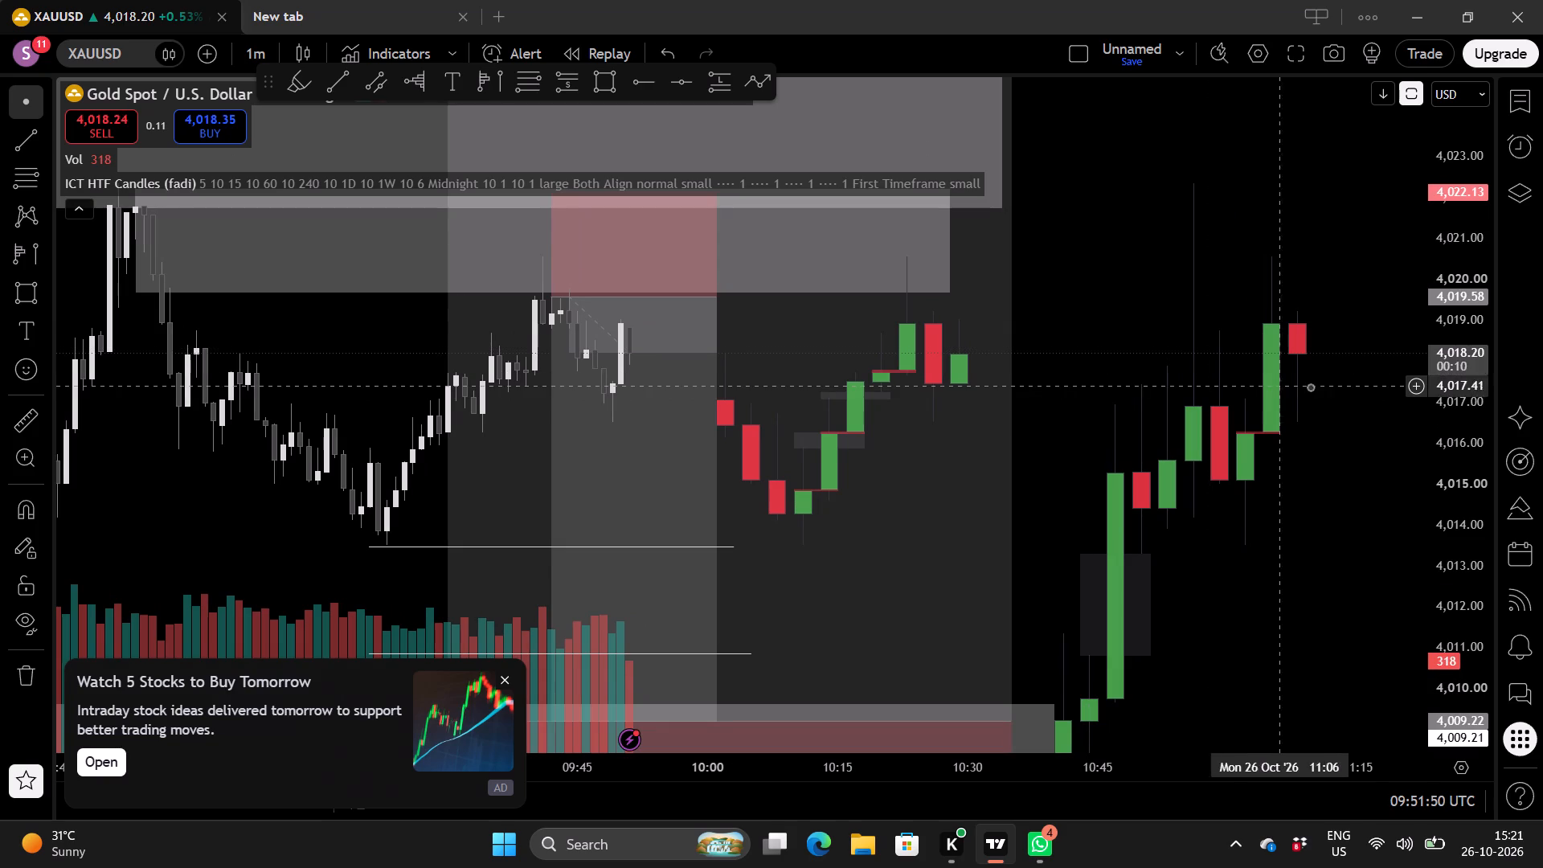
pyautogui.scroll(3, 1462, 373)
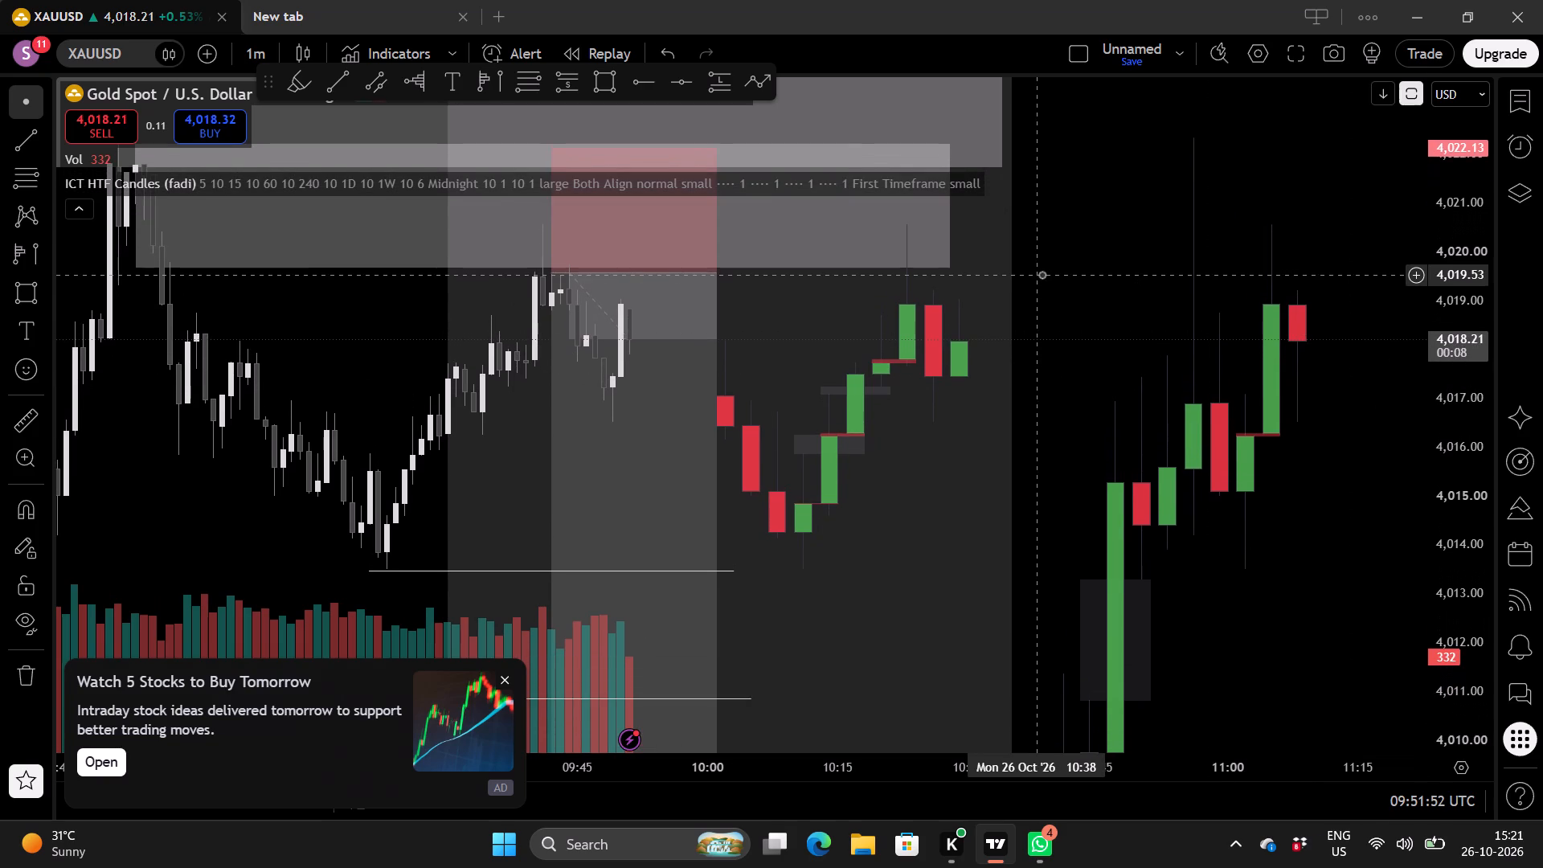
pyautogui.scroll(1, 1042, 274)
pyautogui.click(1117, 316)
pyautogui.scroll(-1, 1117, 316)
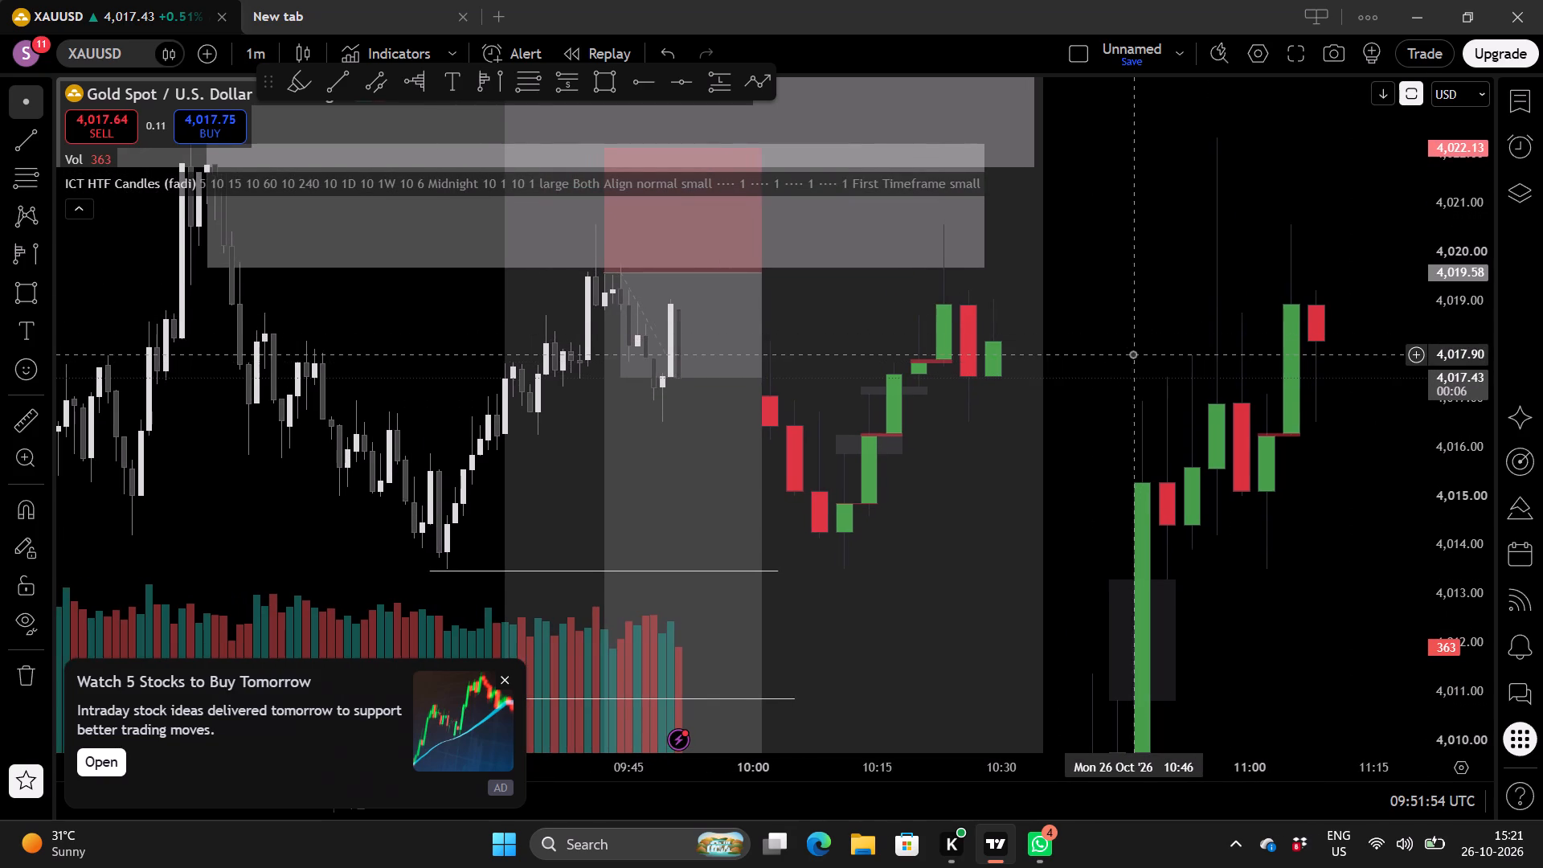
pyautogui.scroll(-1, 1132, 354)
pyautogui.scroll(-2, 1459, 462)
pyautogui.scroll(1, 1144, 348)
pyautogui.moveTo(1163, 351); pyautogui.dragTo(1116, 342)
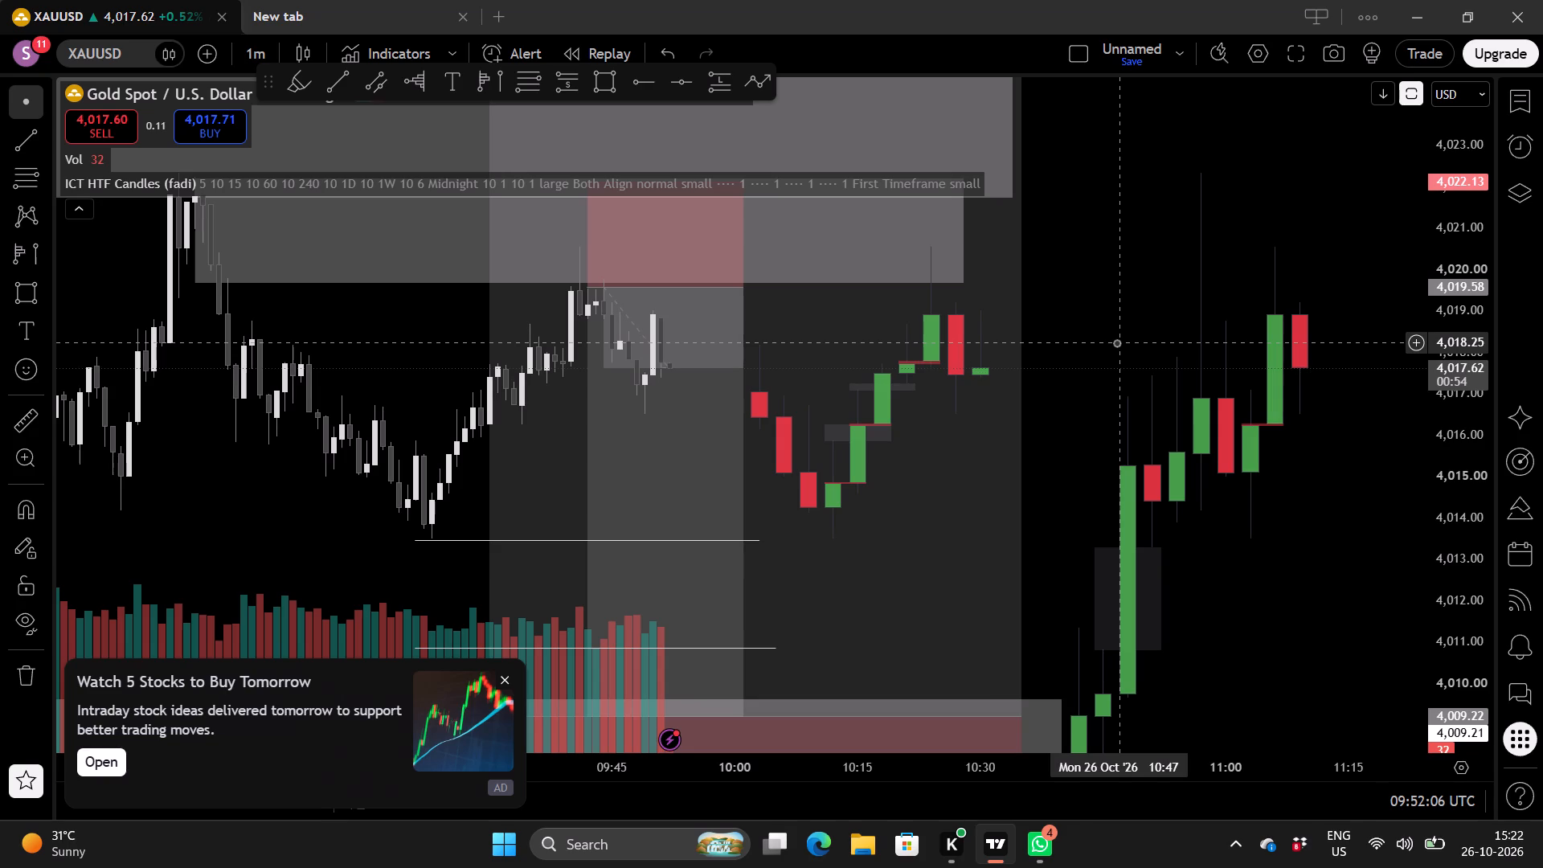
pyautogui.moveTo(1134, 357); pyautogui.dragTo(1059, 313)
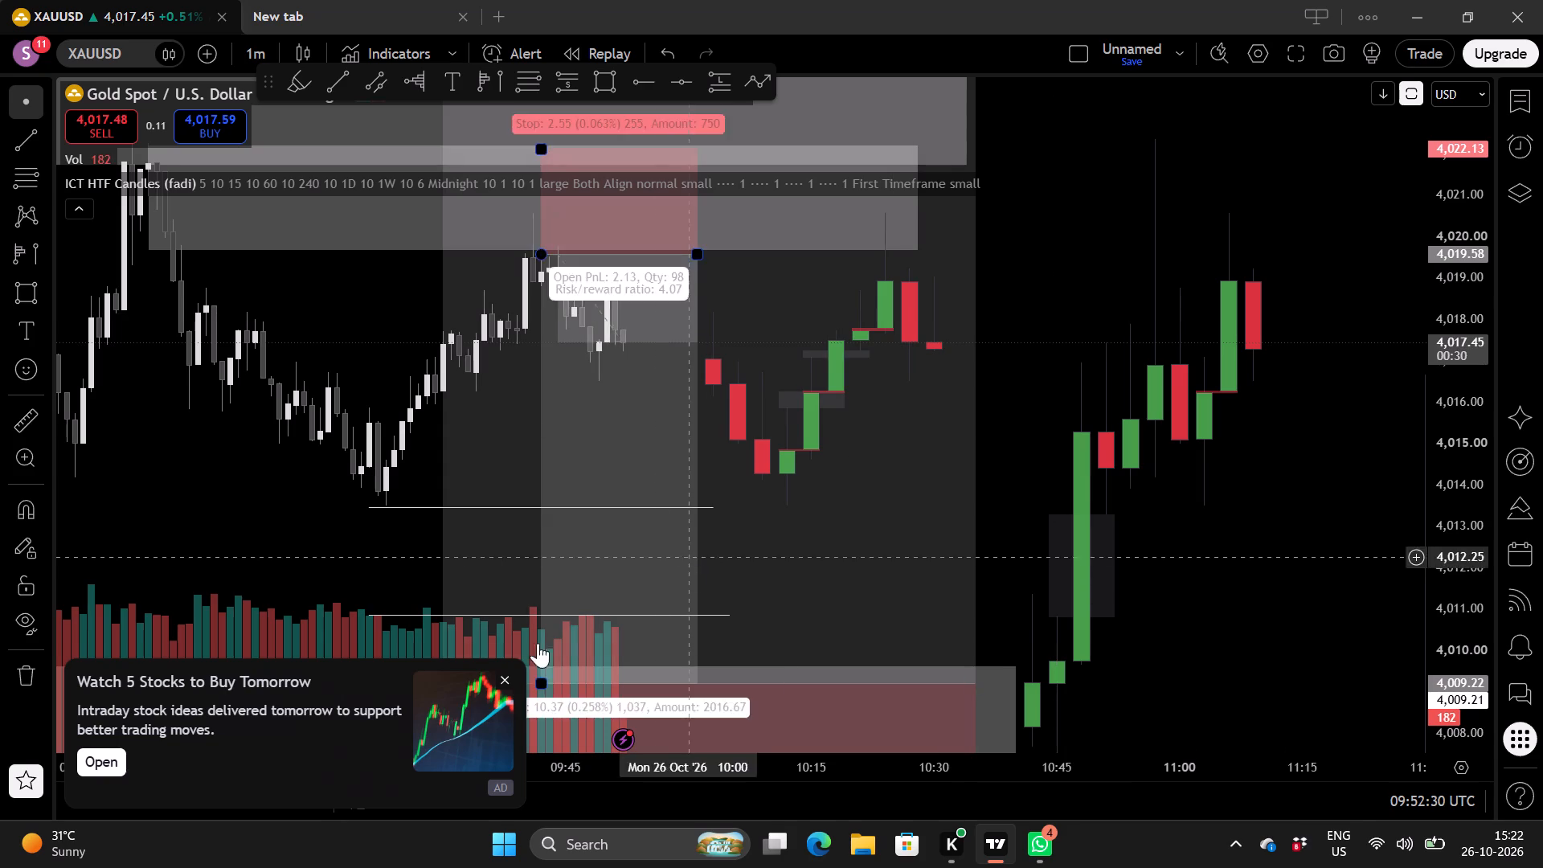
# Dismiss the "Watch 5 Stocks to Buy Tomorrow" advertisement covering the chart's volume bars.
pyautogui.click(500, 678)
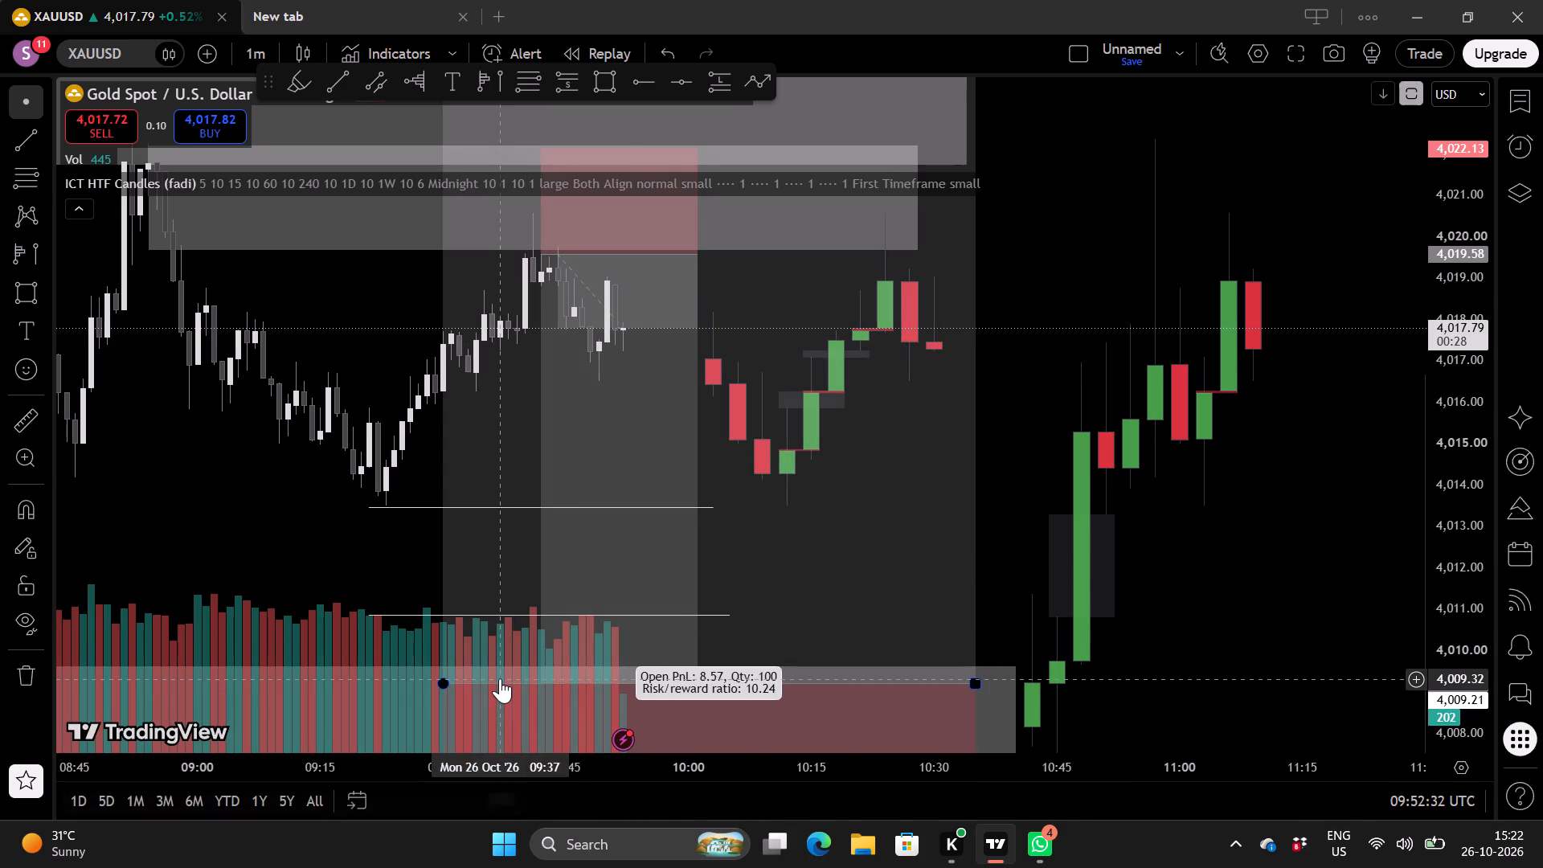
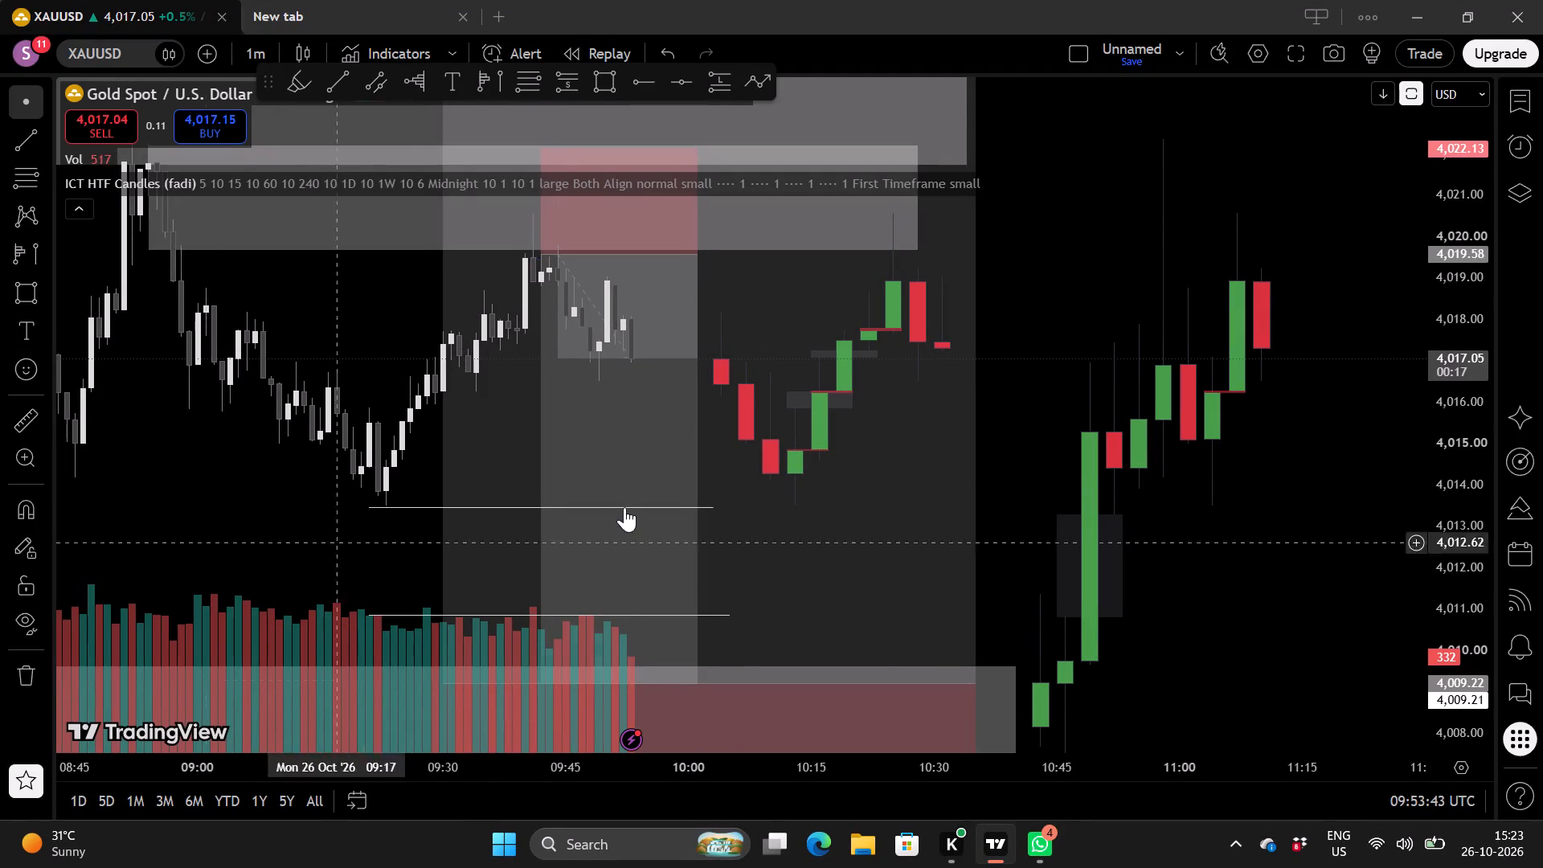
# Switch the XAUUSD chart to the expanded view with the surrounding panels hidden.
pyautogui.click(1296, 51)
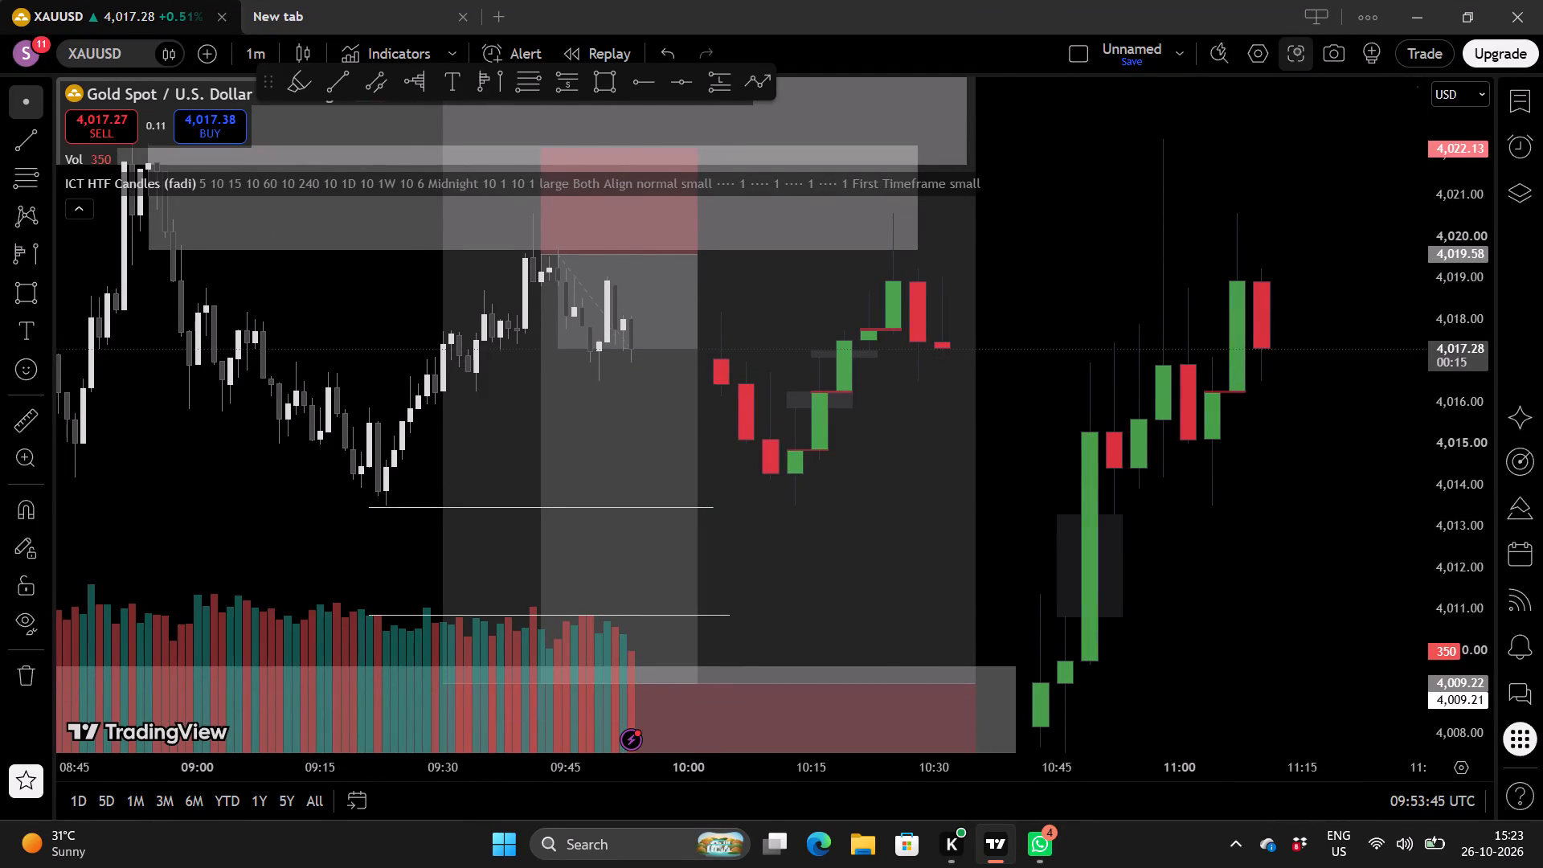
pyautogui.click(1135, 158)
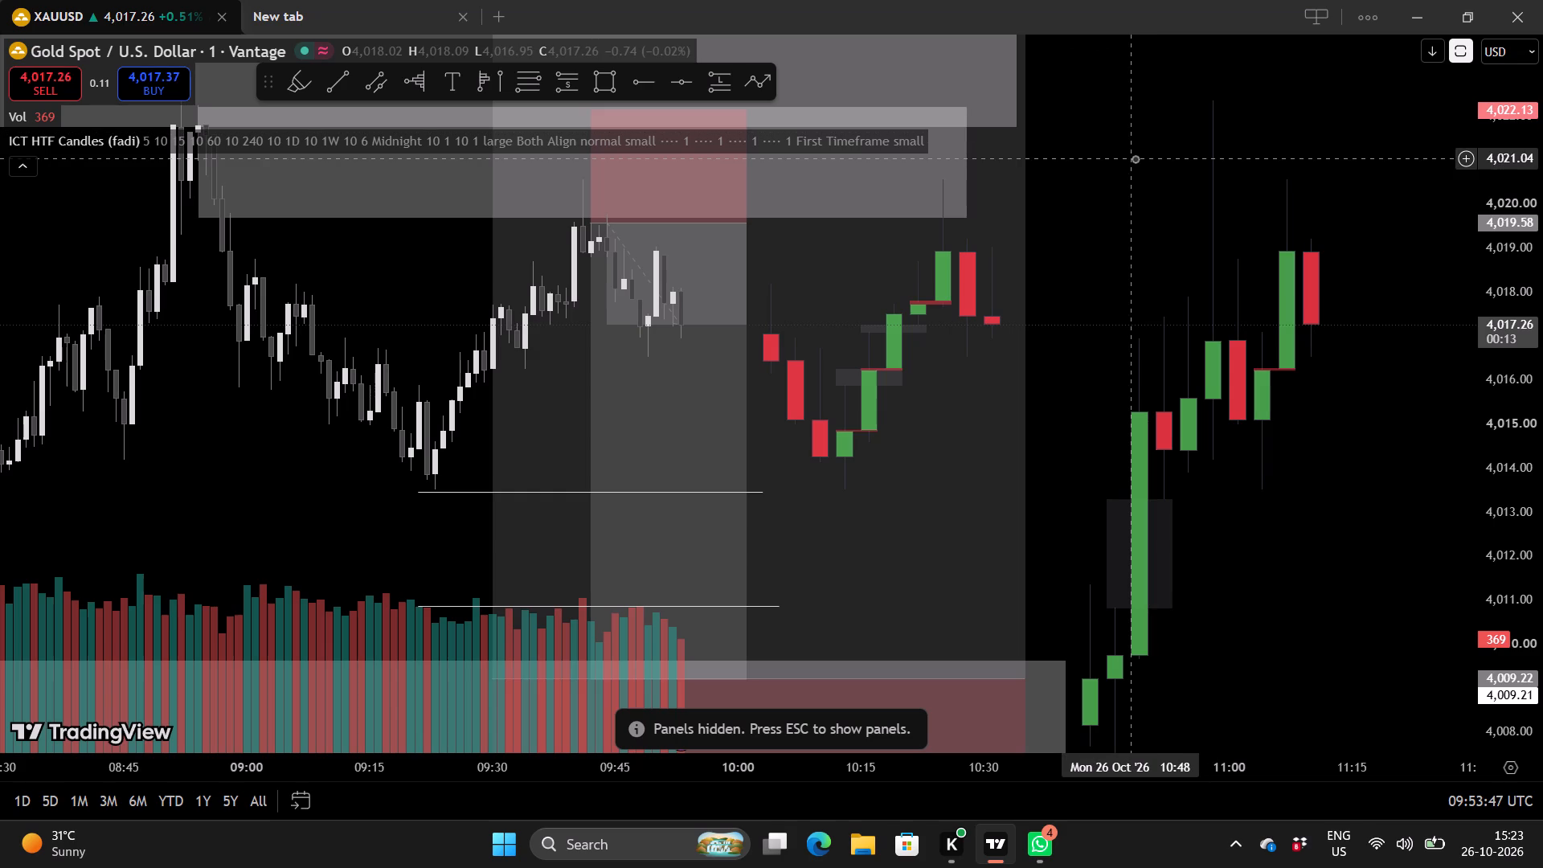
# Hide the Volume indicator on the XAUUSD one-minute chart.
pyautogui.moveTo(1132, 197); pyautogui.dragTo(1153, 178)
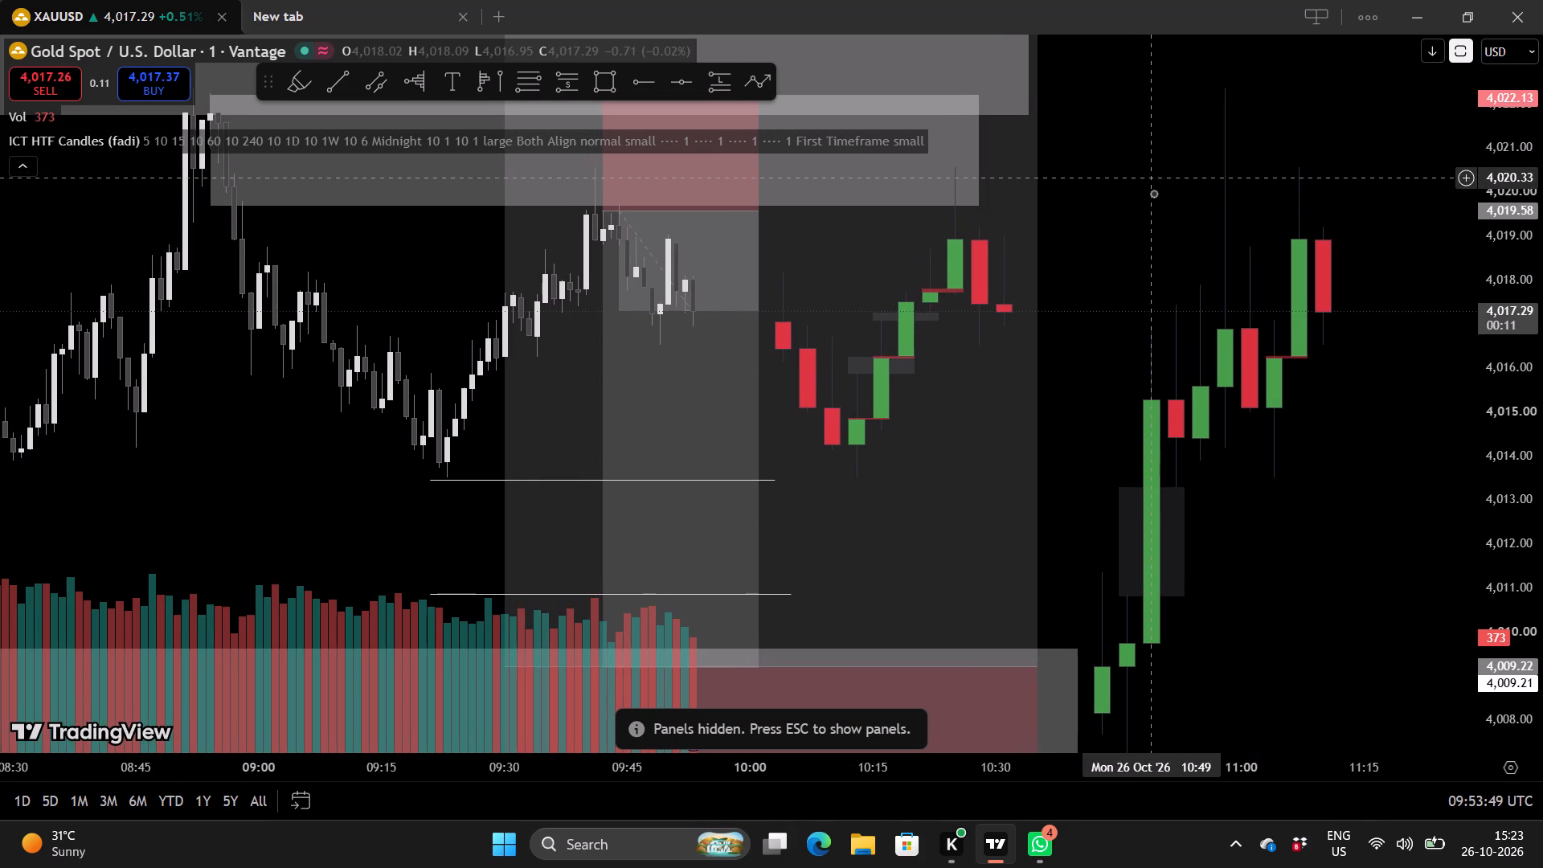
pyautogui.moveTo(1153, 193); pyautogui.dragTo(1148, 250)
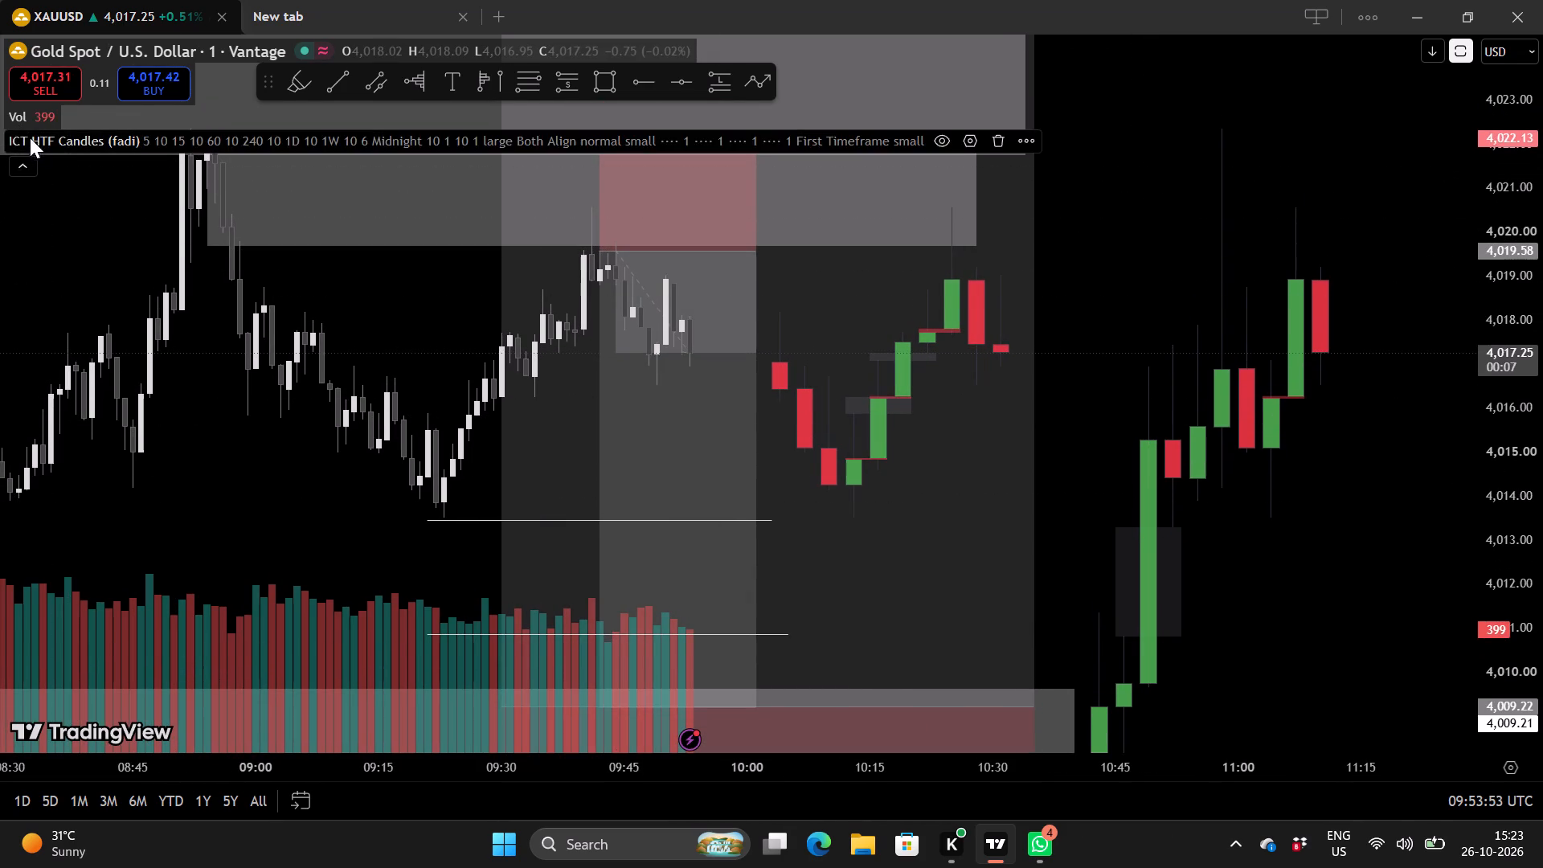
pyautogui.click(40, 117)
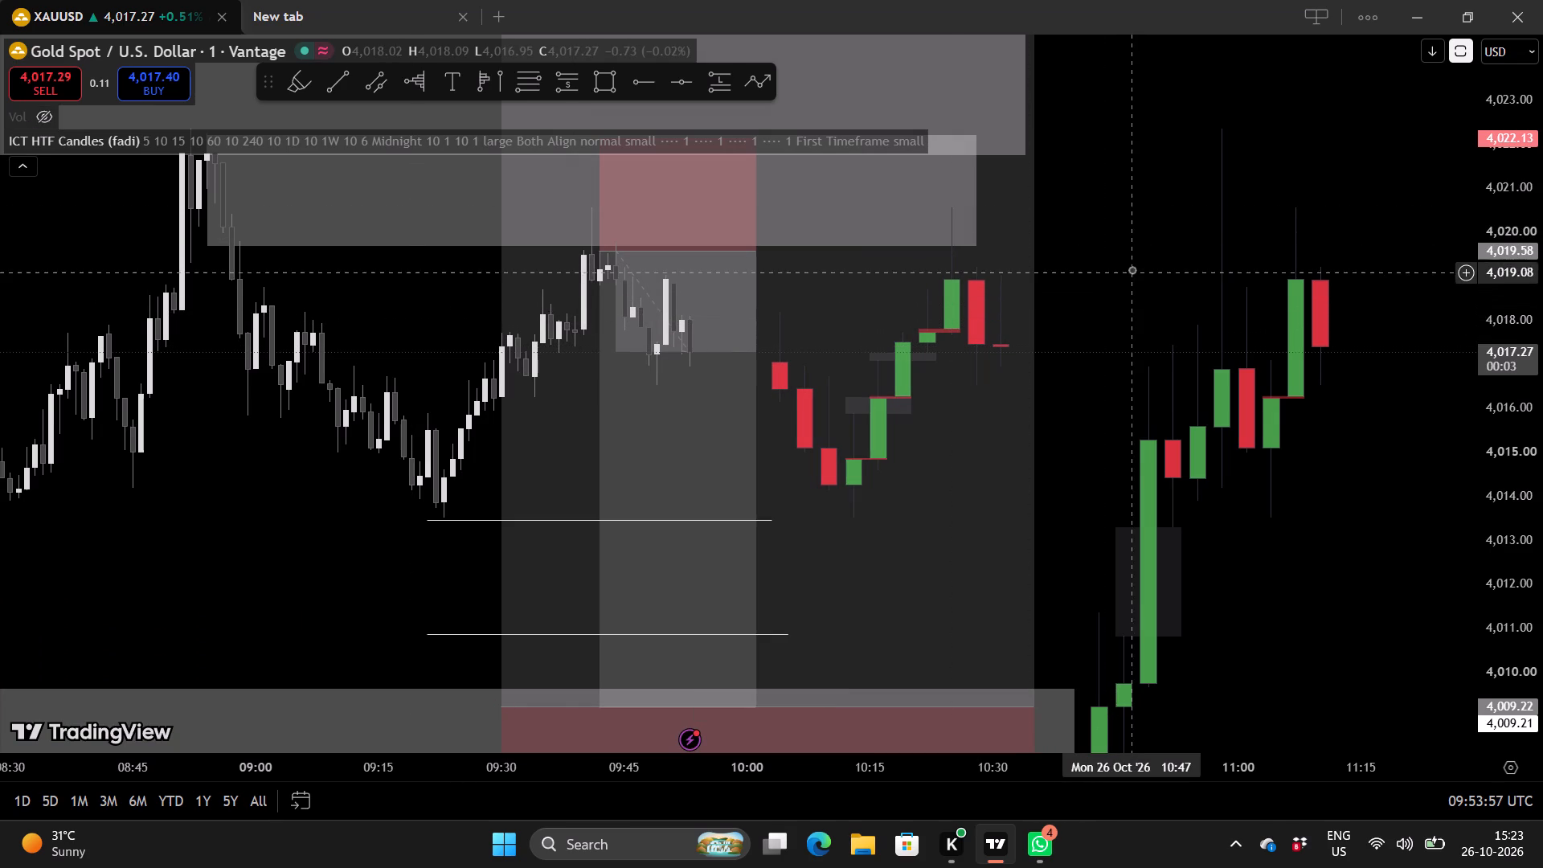
pyautogui.moveTo(1158, 263); pyautogui.dragTo(1171, 248)
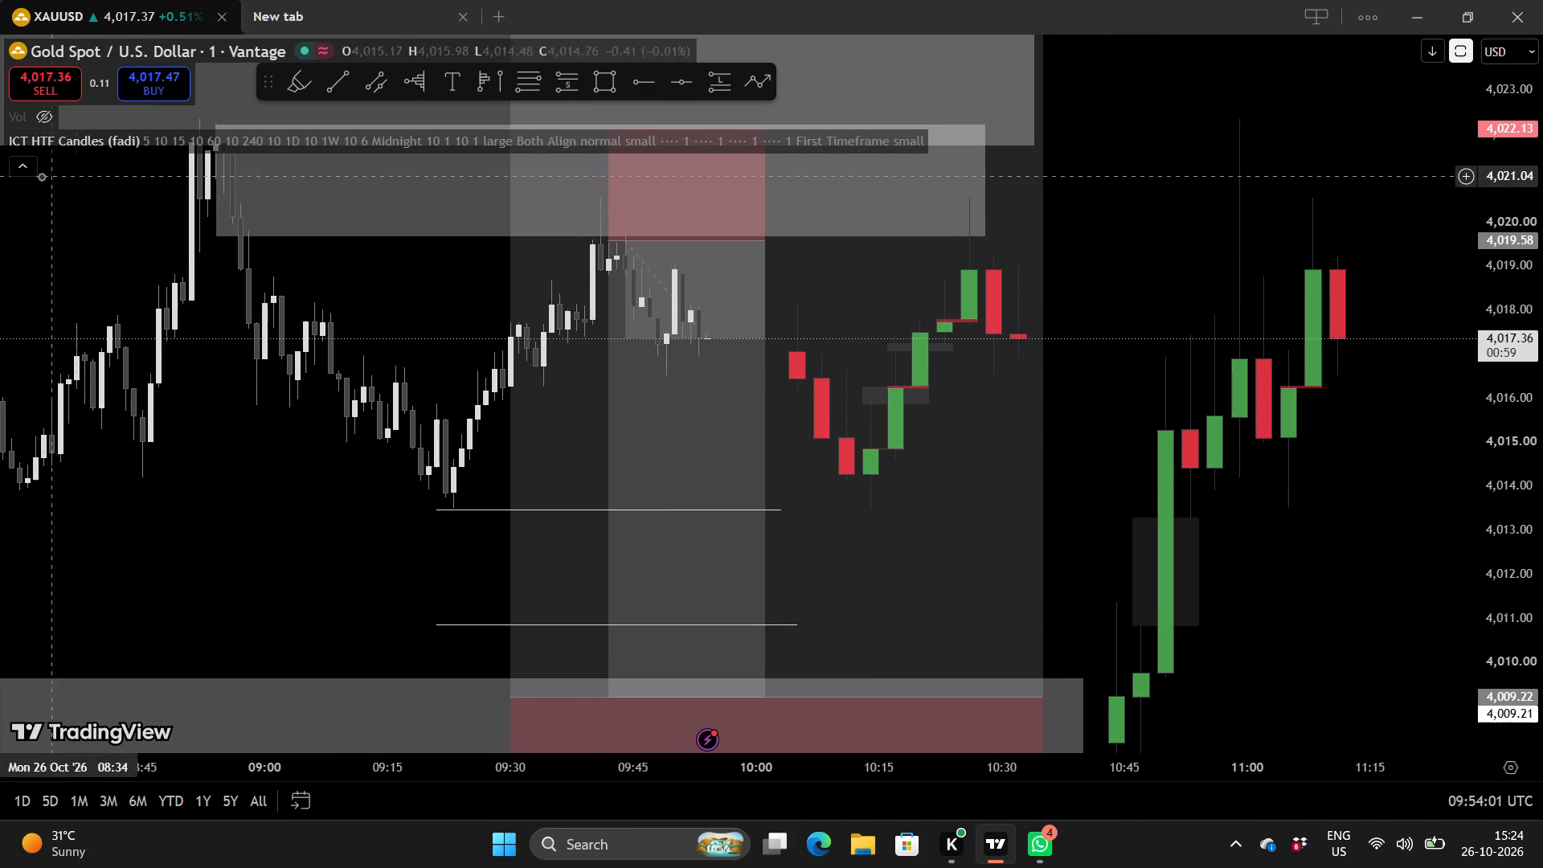
# Collapse the indicator legend on the XAUUSD one-minute chart.
pyautogui.click(20, 169)
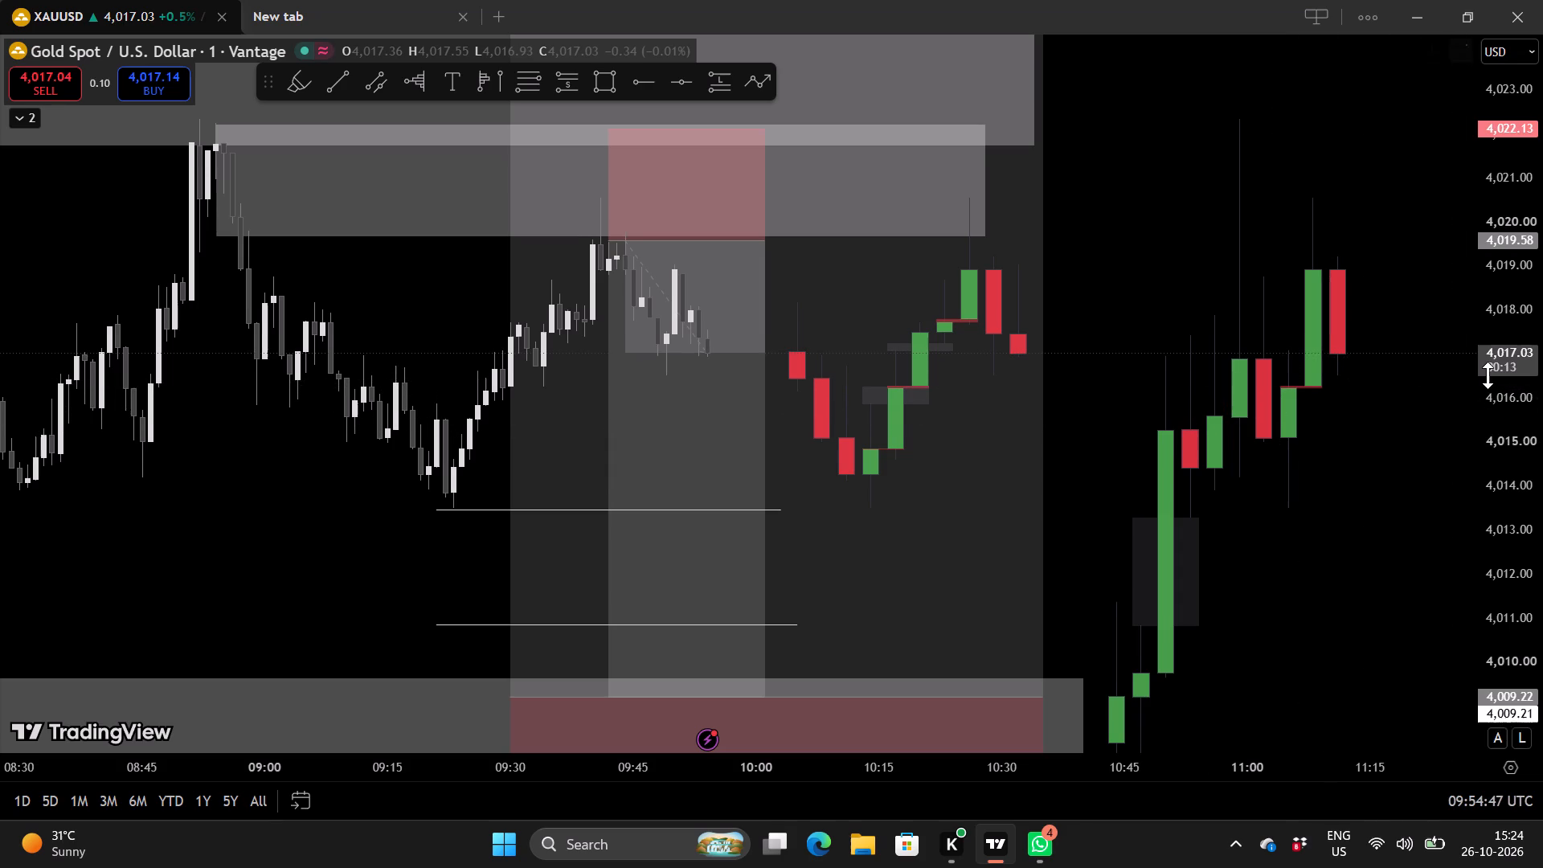
# Extend the right edge of the short position with the 4,019.58 entry to 10:04 on the time axis.
pyautogui.scroll(1, 1488, 375)
pyautogui.moveTo(1123, 416); pyautogui.dragTo(1163, 362)
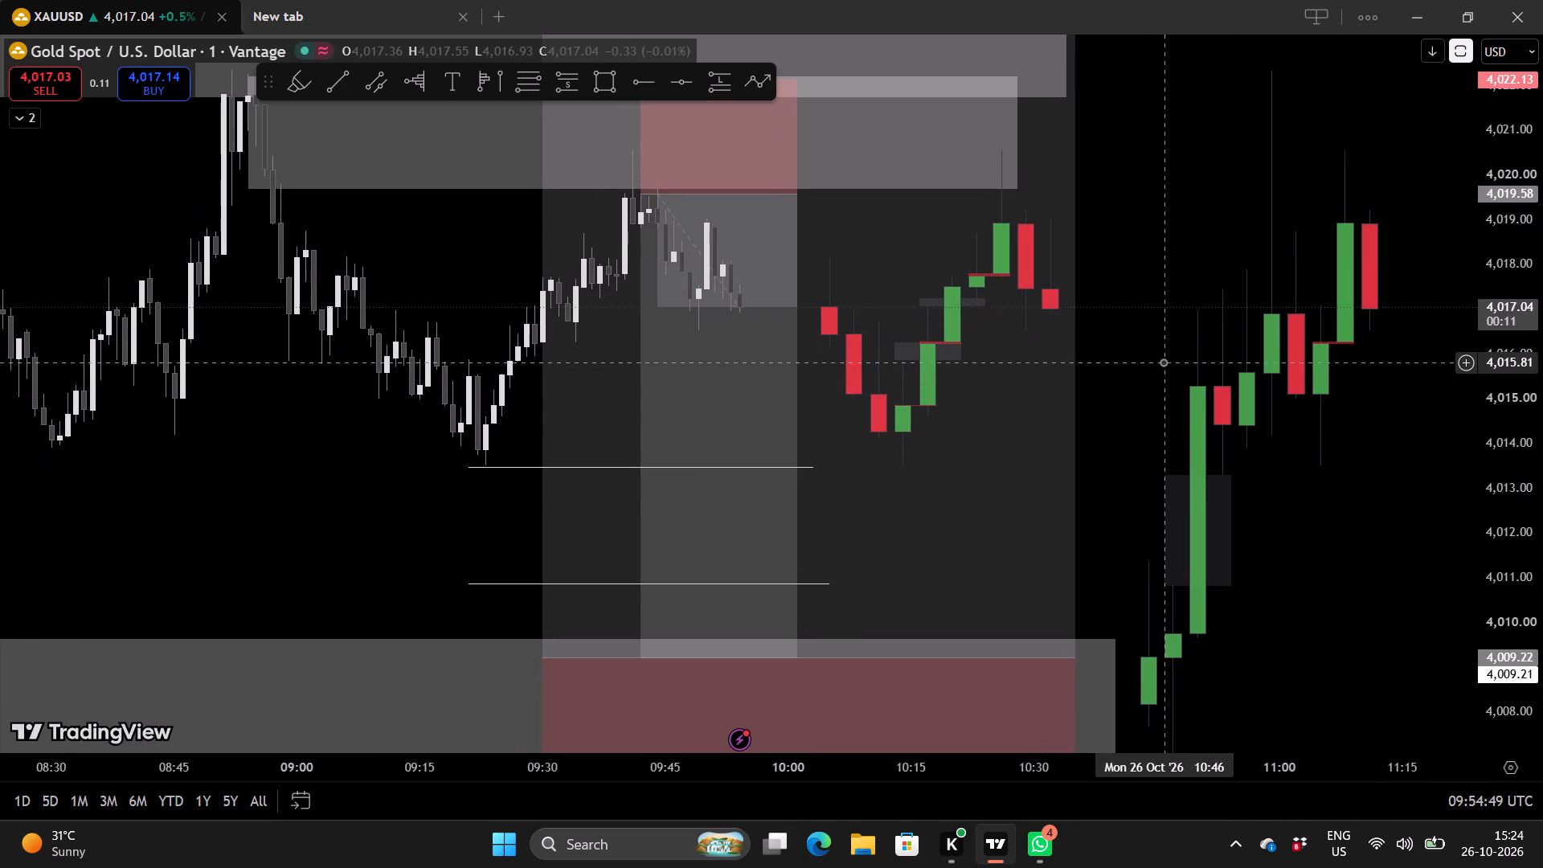
pyautogui.moveTo(799, 195); pyautogui.dragTo(821, 195)
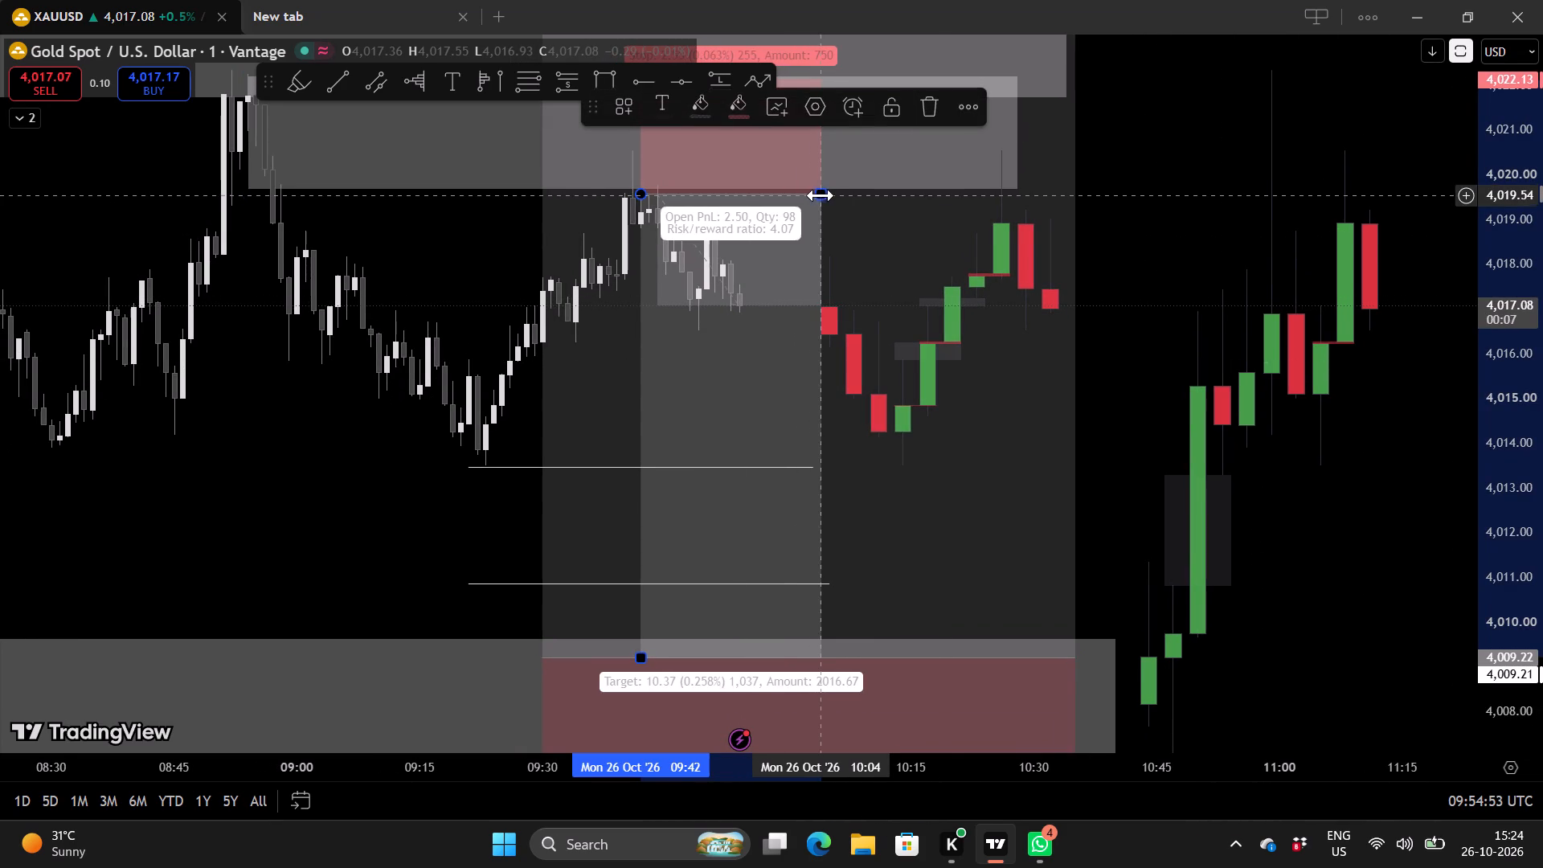
pyautogui.click(1128, 274)
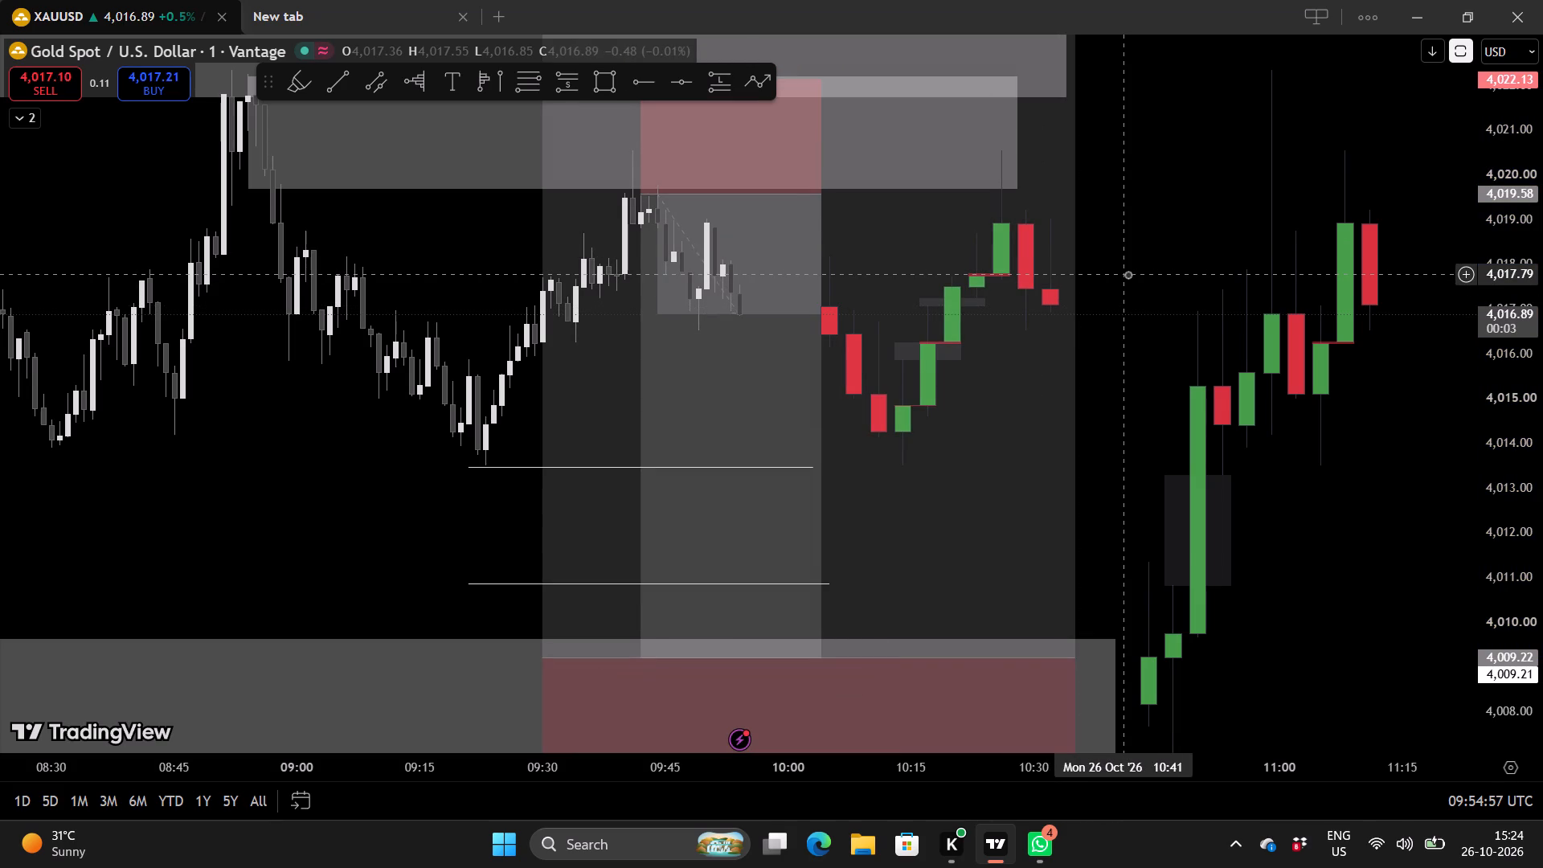
pyautogui.scroll(1, 1496, 372)
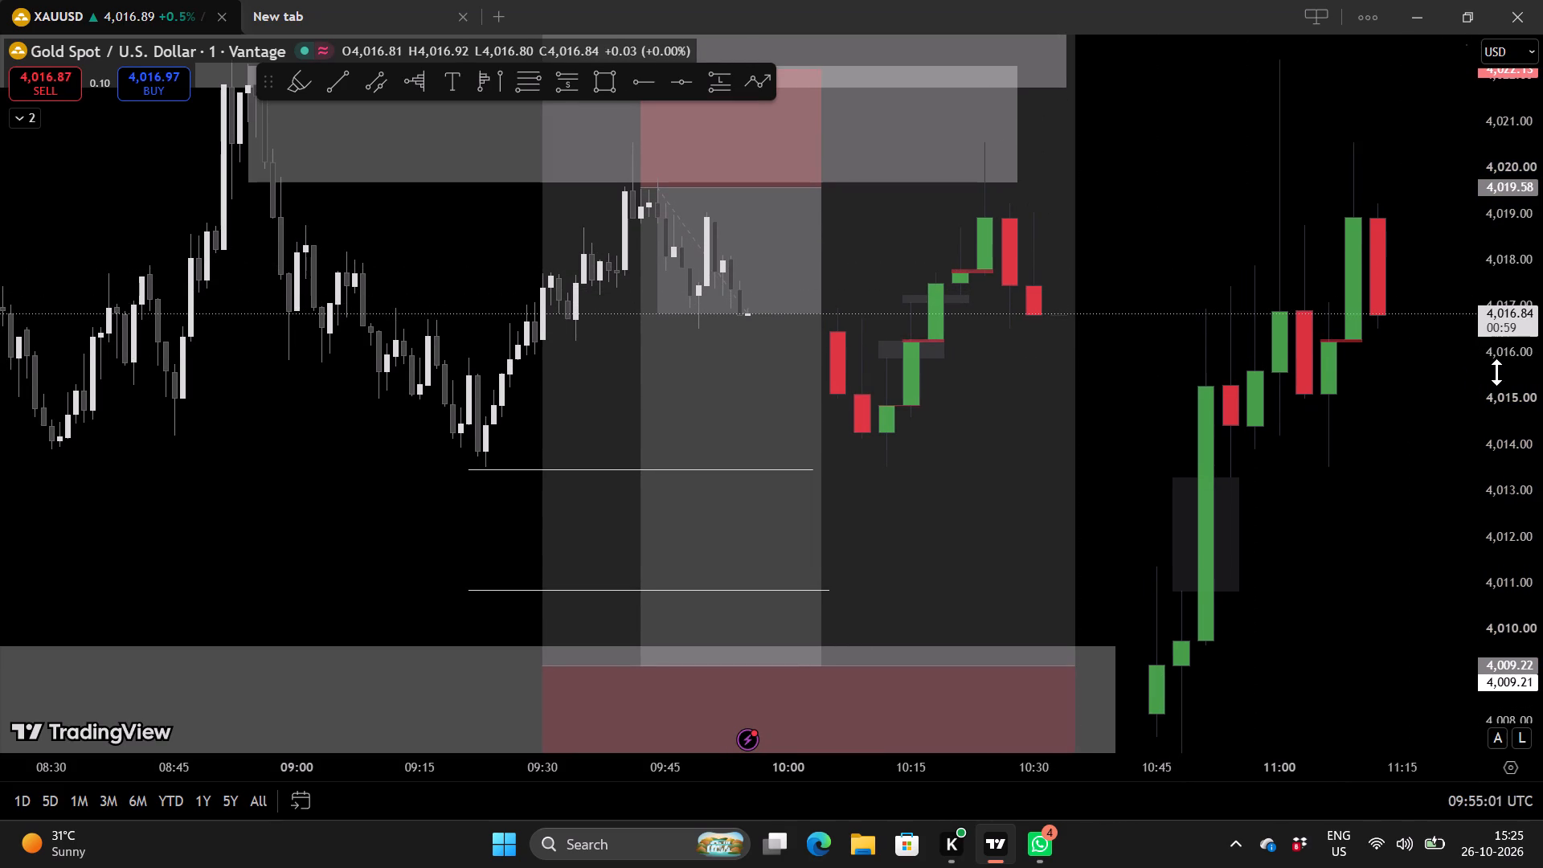
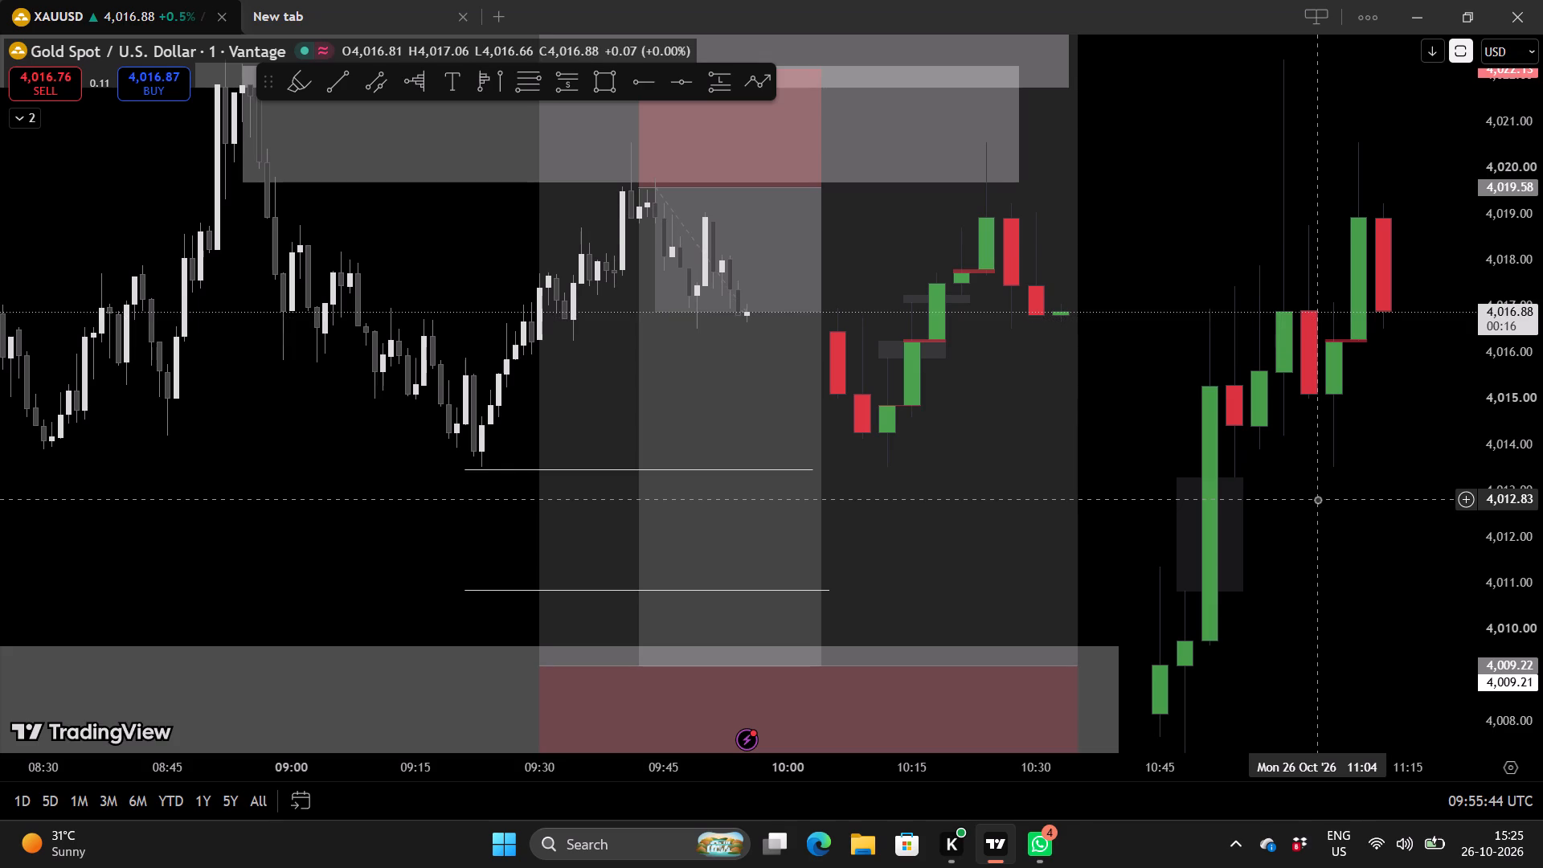
# Examine the latest XAUUSD one-minute candles inside the short position alongside the higher-timeframe candles, using an enlarged price scale.
pyautogui.scroll(1, 1523, 394)
pyautogui.click(1523, 394)
pyautogui.scroll(2, 1523, 394)
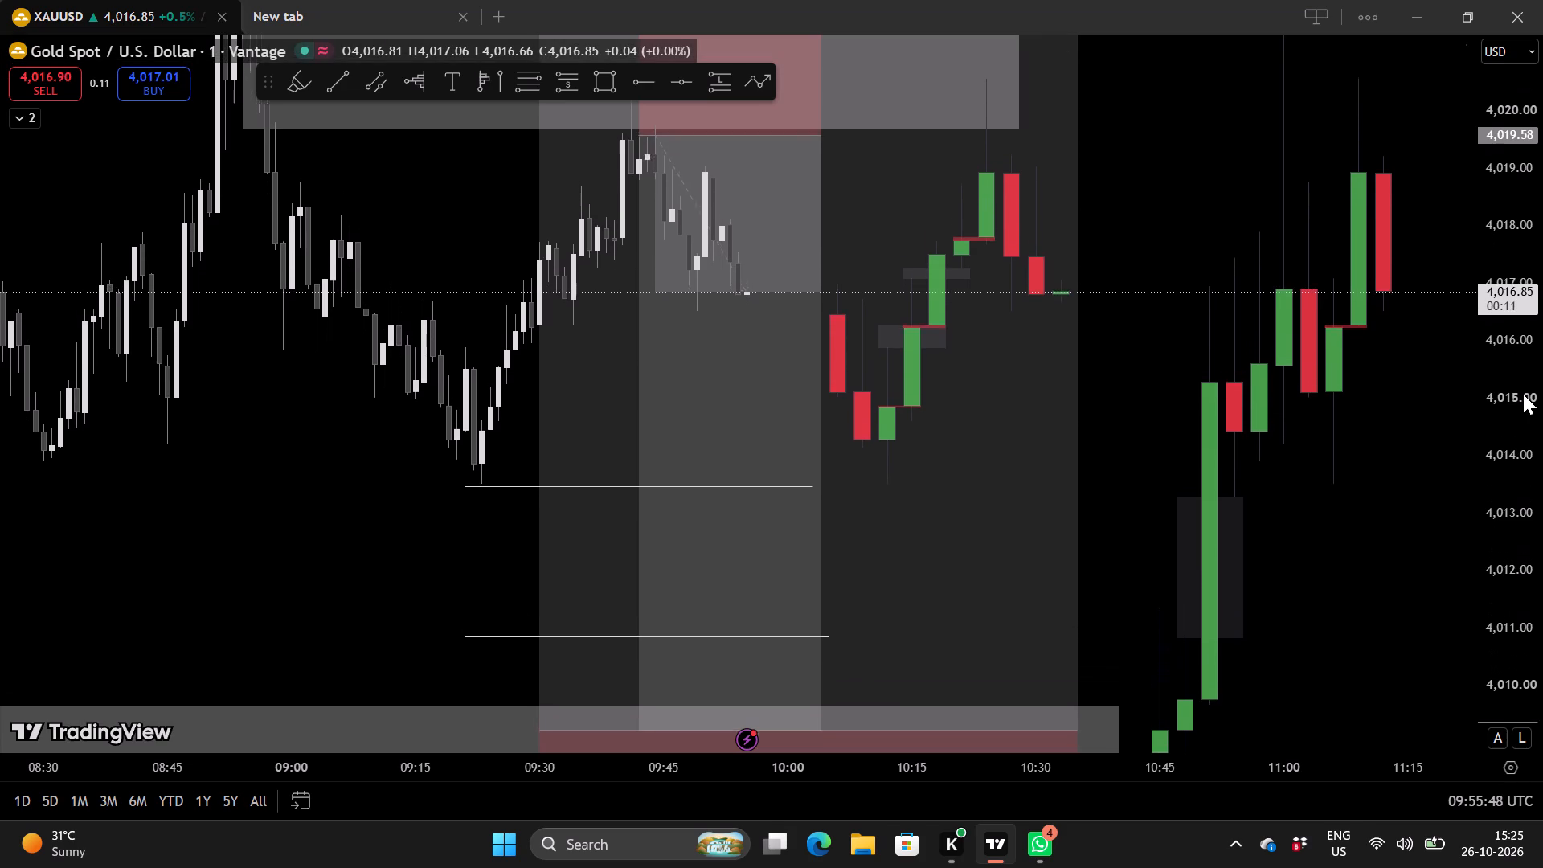
pyautogui.moveTo(1181, 232); pyautogui.dragTo(1086, 291)
pyautogui.scroll(1, 1126, 287)
pyautogui.moveTo(1102, 283); pyautogui.dragTo(1083, 285)
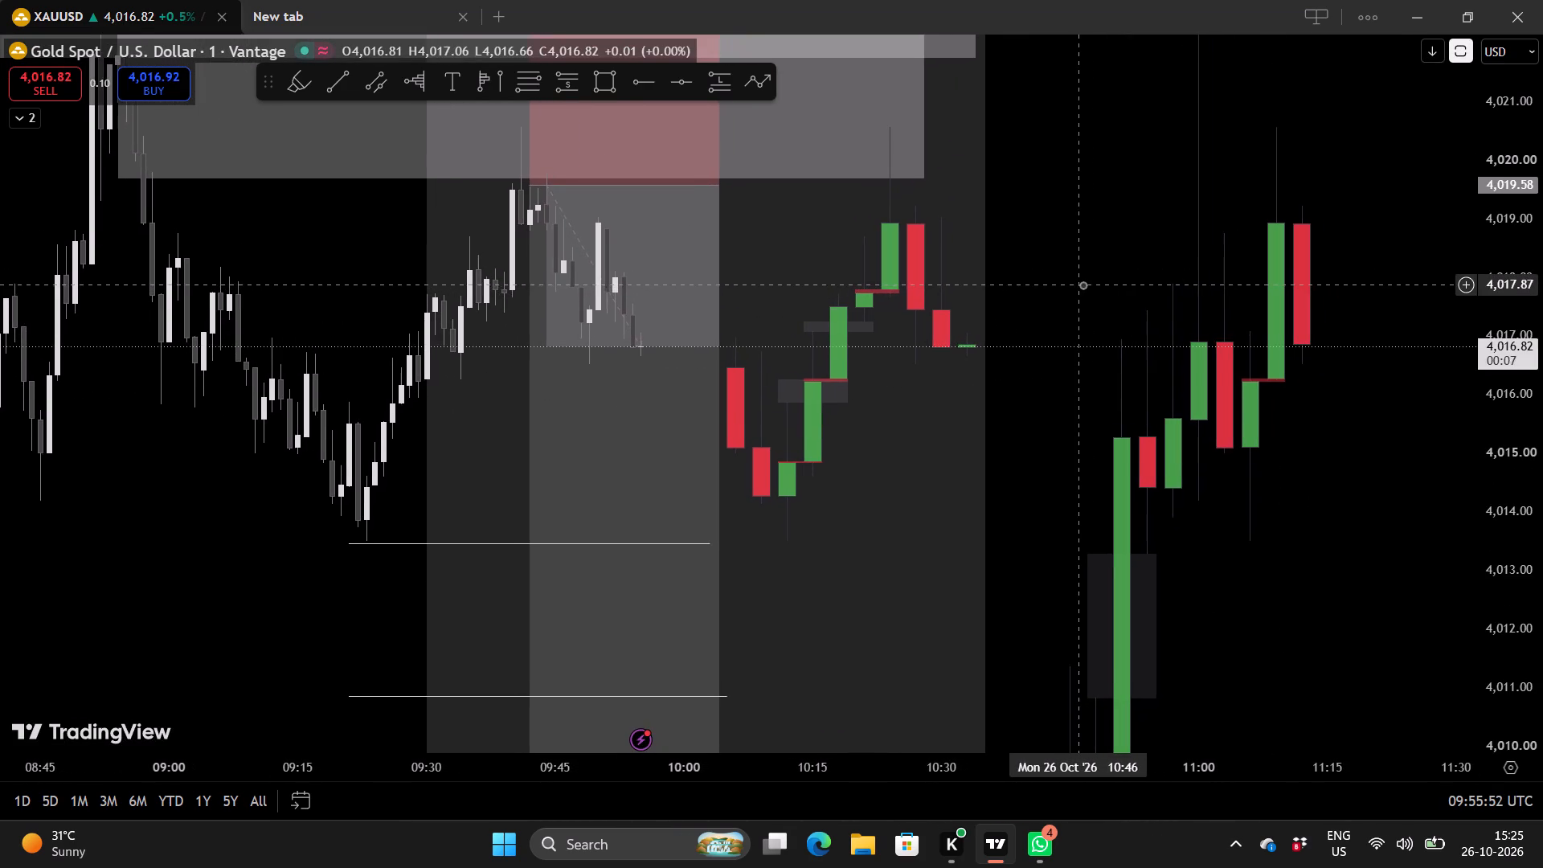
# Examine the XAUUSD one-minute price action and the projected higher-timeframe candles around the open short trade.
pyautogui.hscroll(1, 1083, 285)
pyautogui.moveTo(1069, 305); pyautogui.dragTo(1074, 274)
pyautogui.scroll(1, 1500, 367)
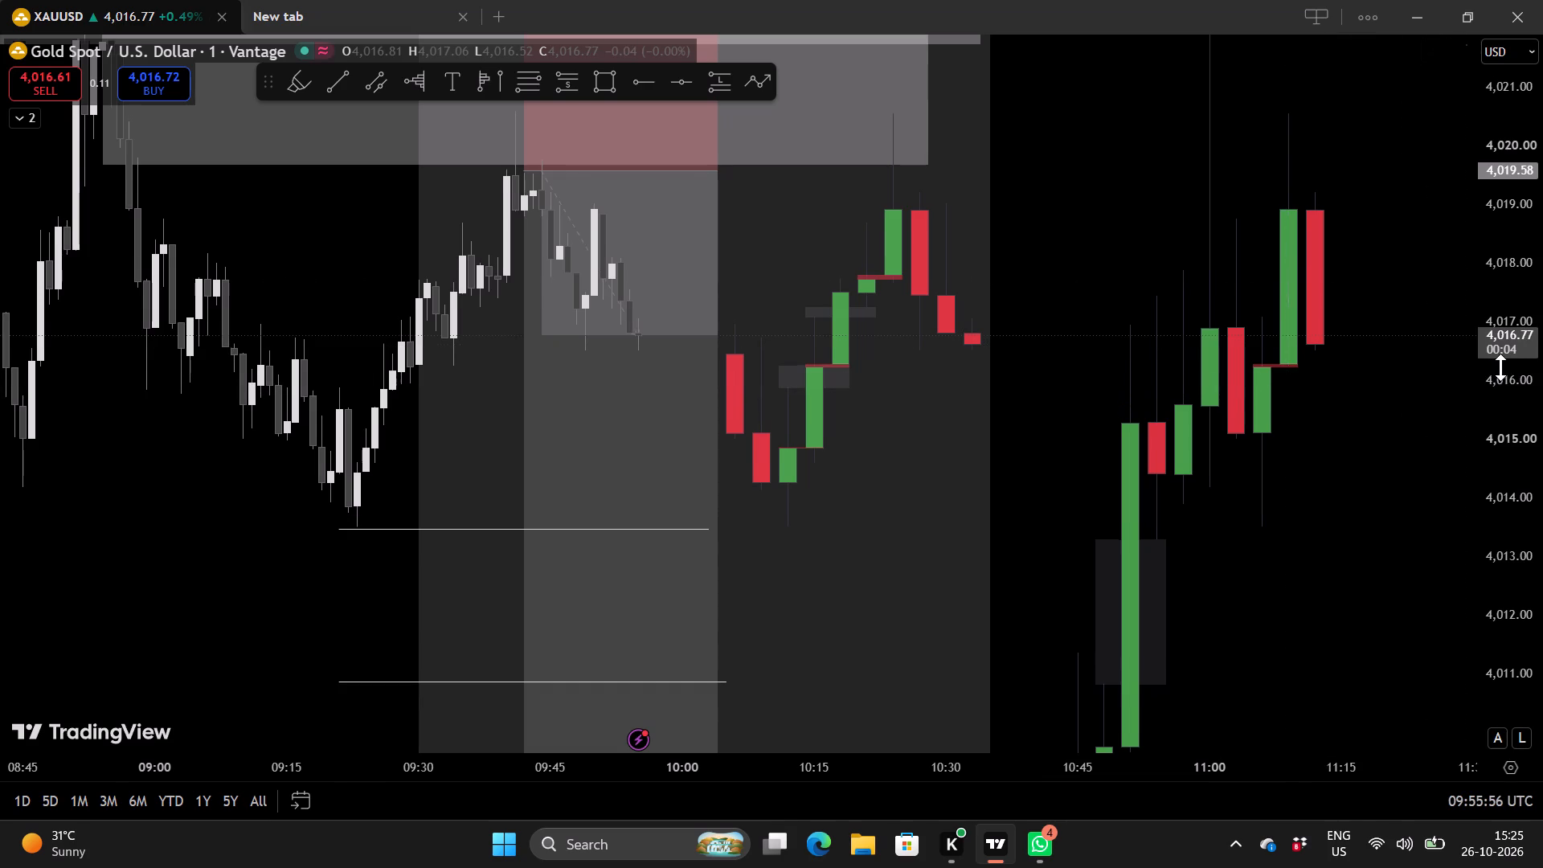
pyautogui.scroll(1, 1500, 367)
pyautogui.moveTo(1375, 394); pyautogui.dragTo(1368, 369)
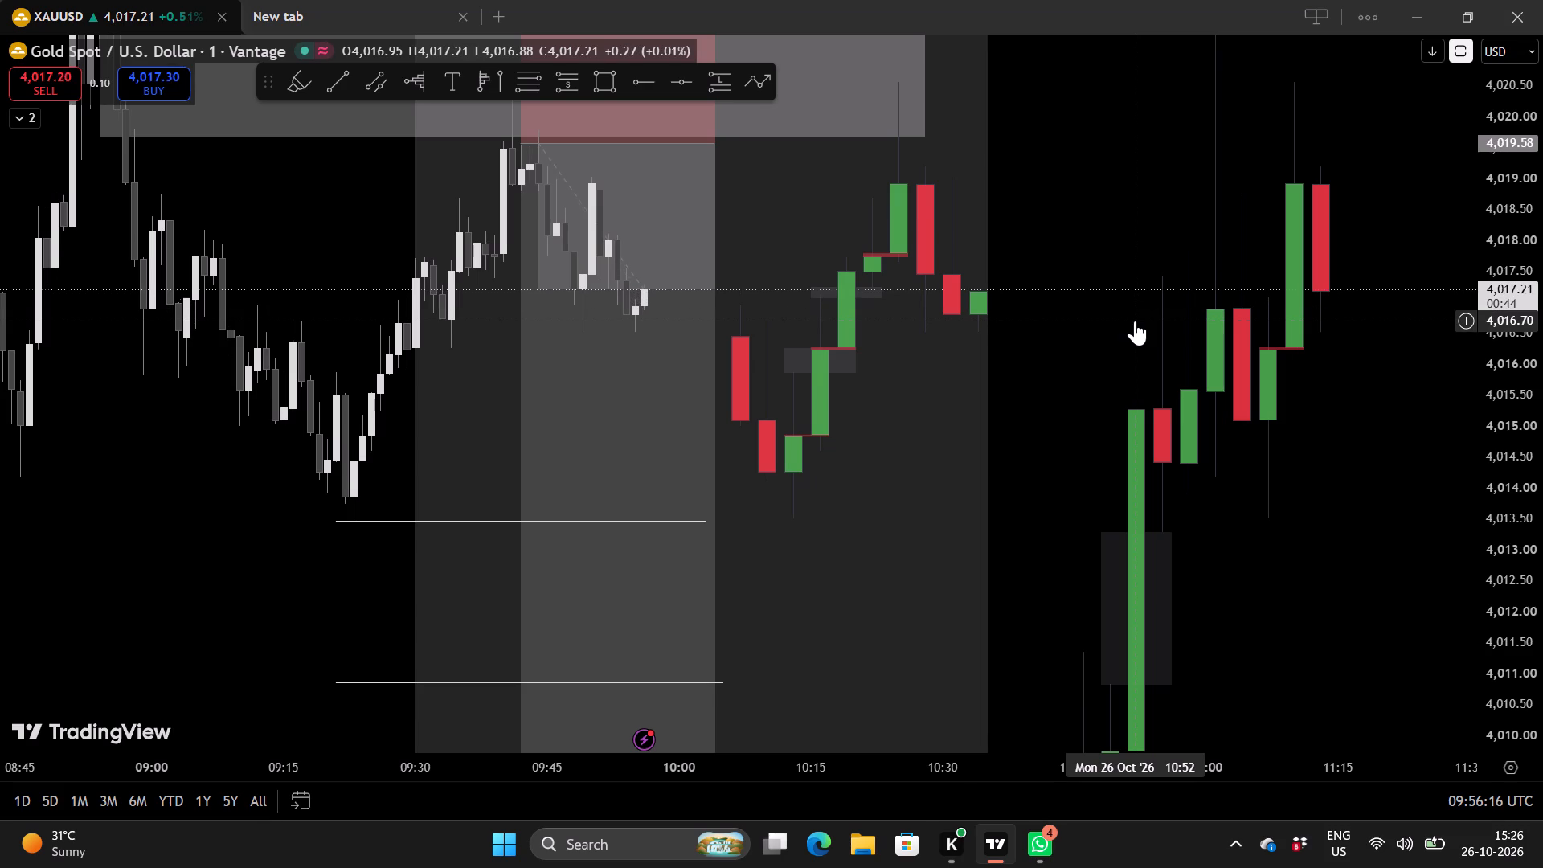
pyautogui.scroll(1, 1129, 300)
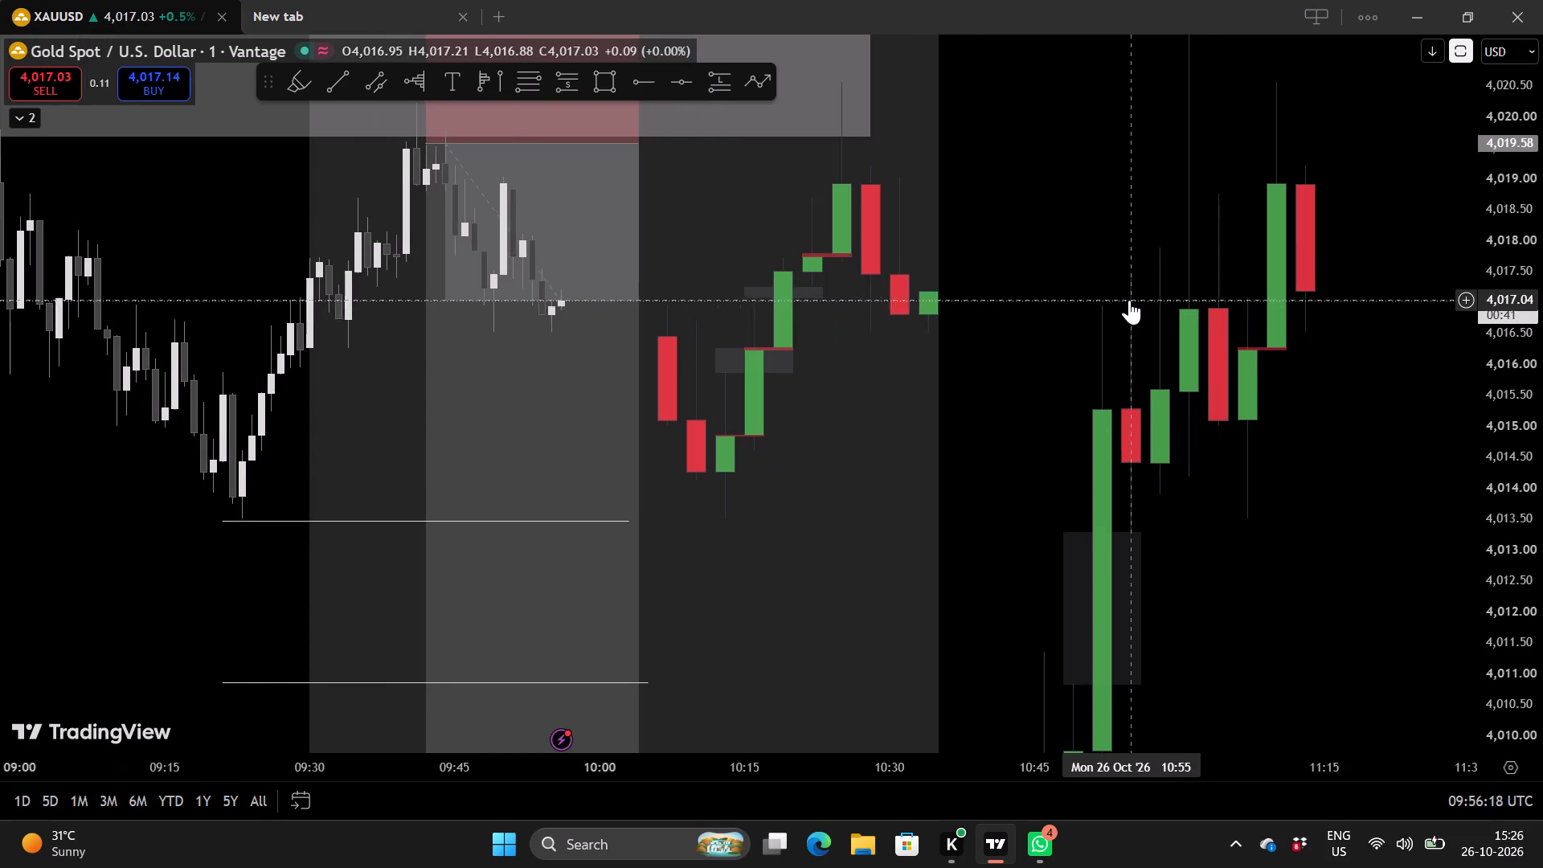
pyautogui.scroll(6, 1508, 291)
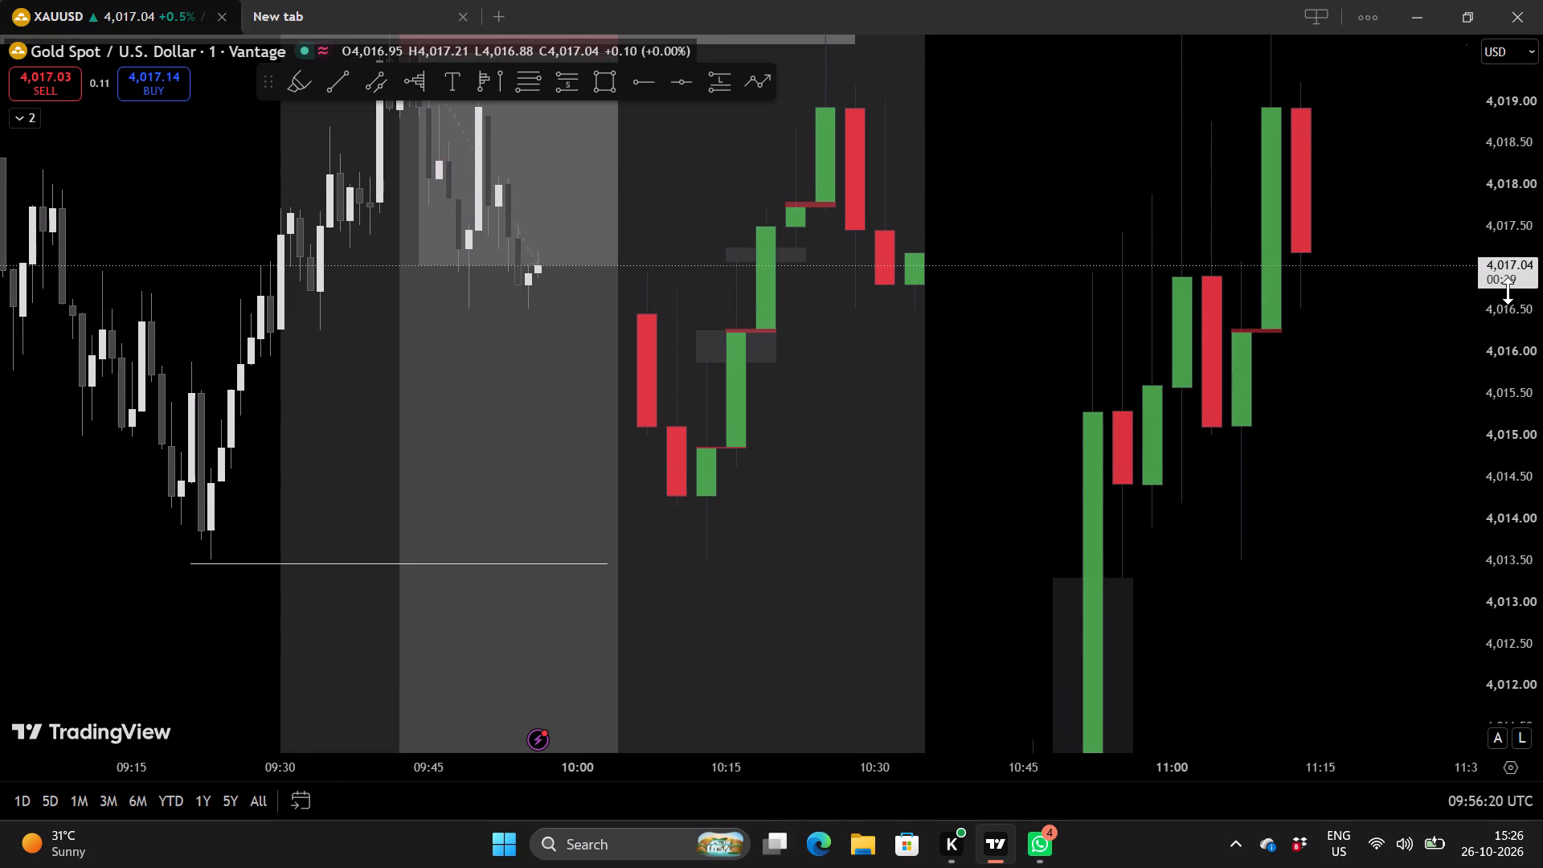
pyautogui.scroll(-1, 1094, 312)
pyautogui.moveTo(1103, 287); pyautogui.dragTo(1036, 372)
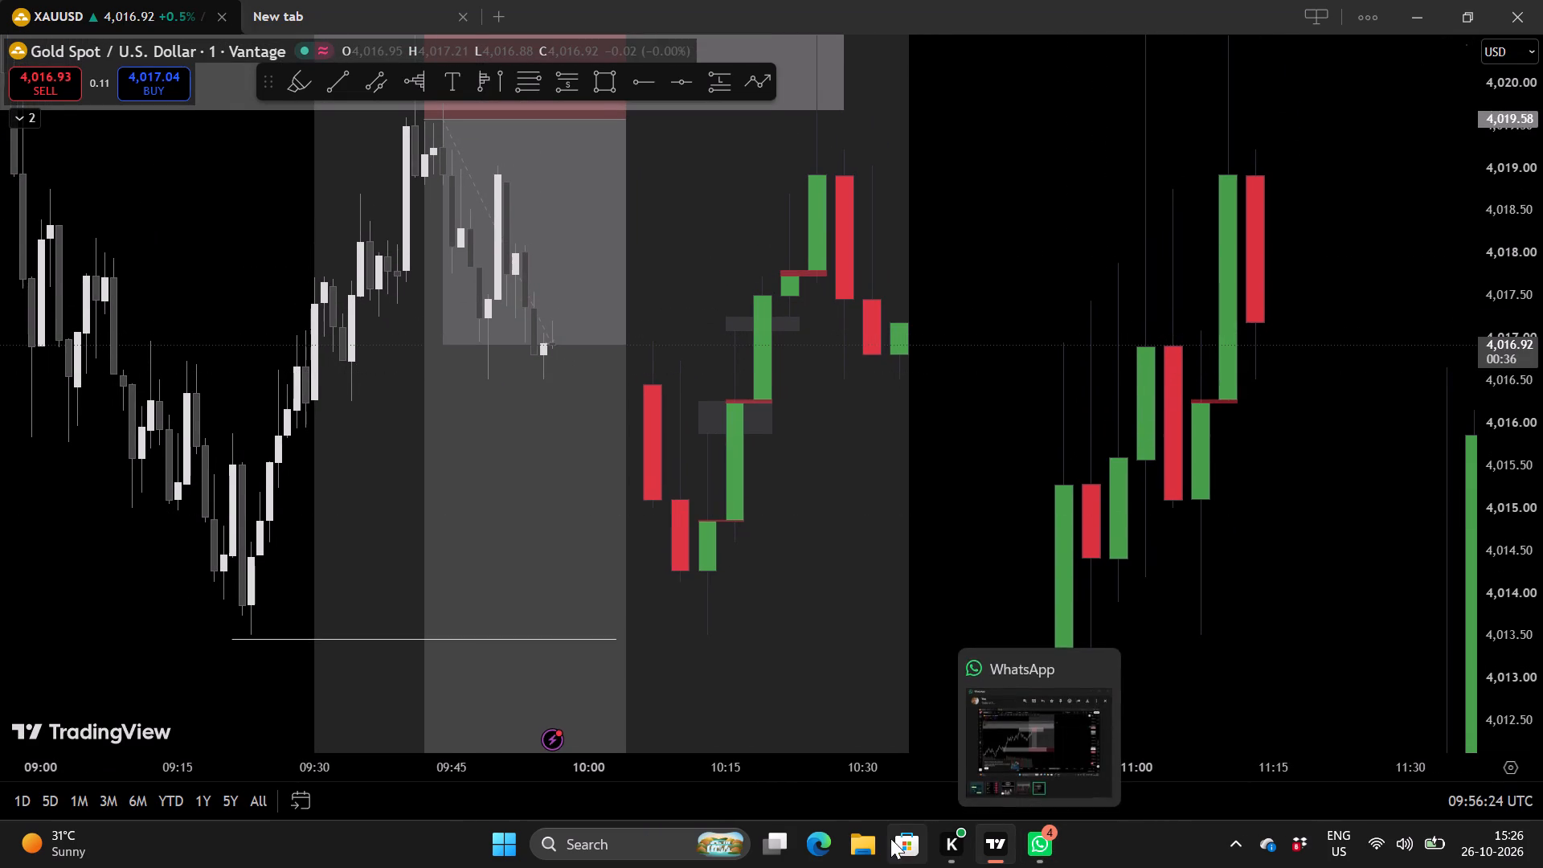
pyautogui.scroll(-1, 913, 482)
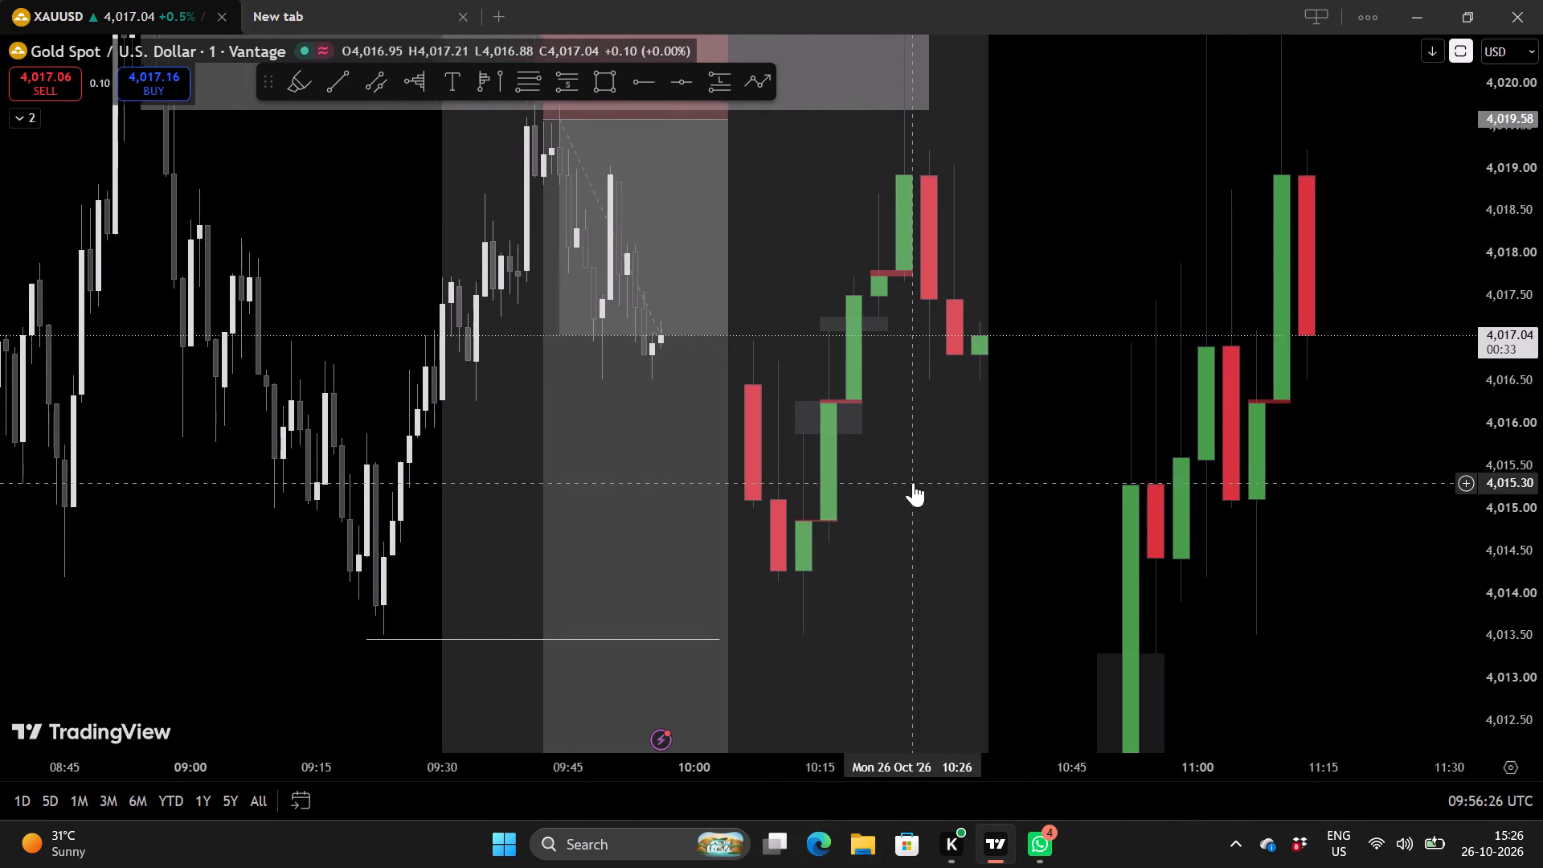
pyautogui.scroll(-4, 1503, 481)
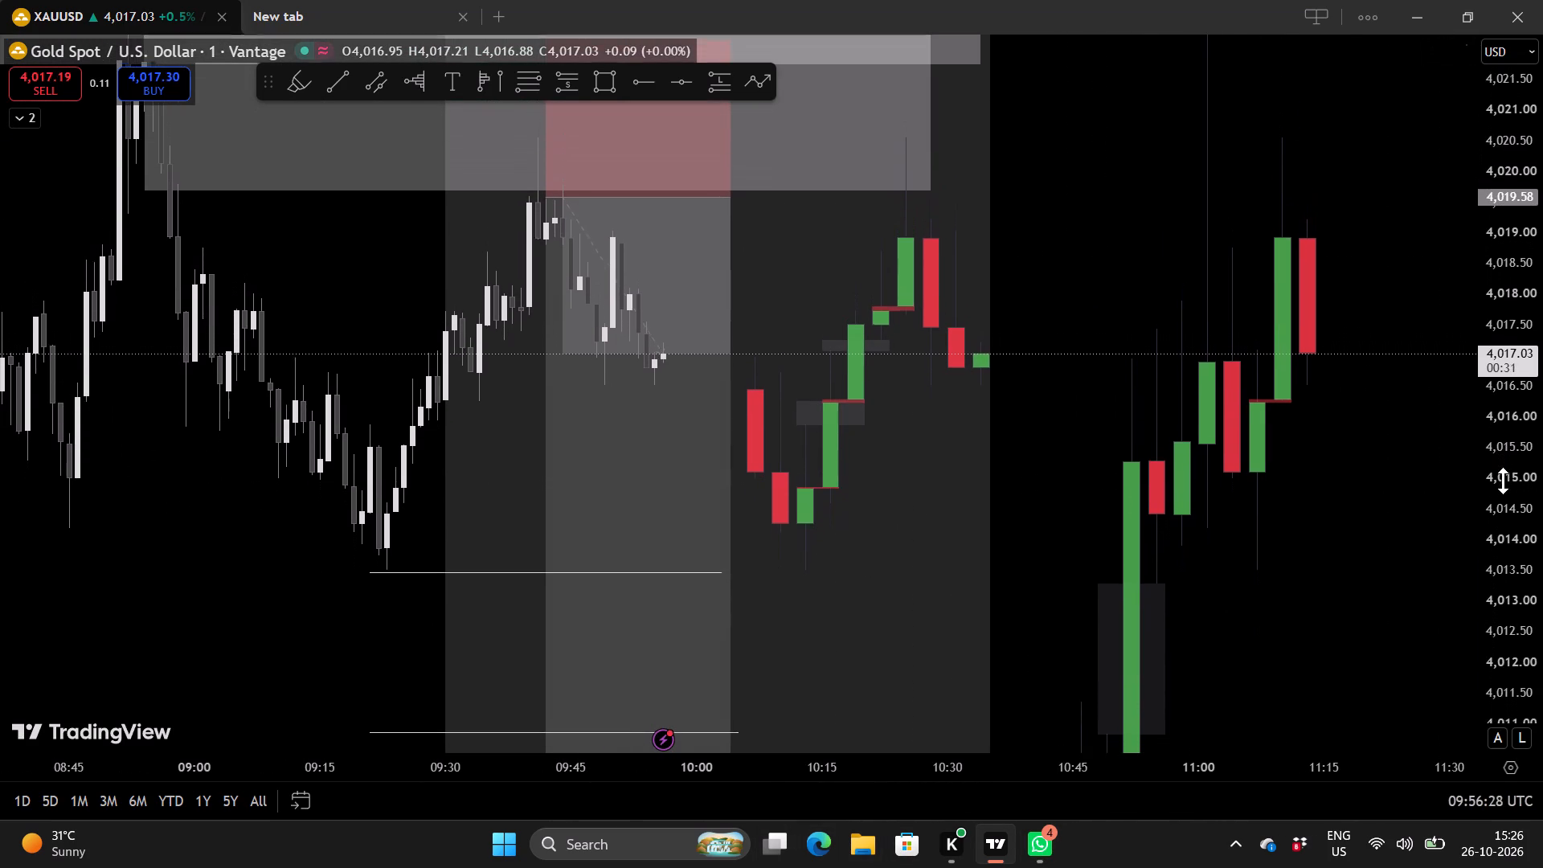
pyautogui.scroll(-1, 1503, 481)
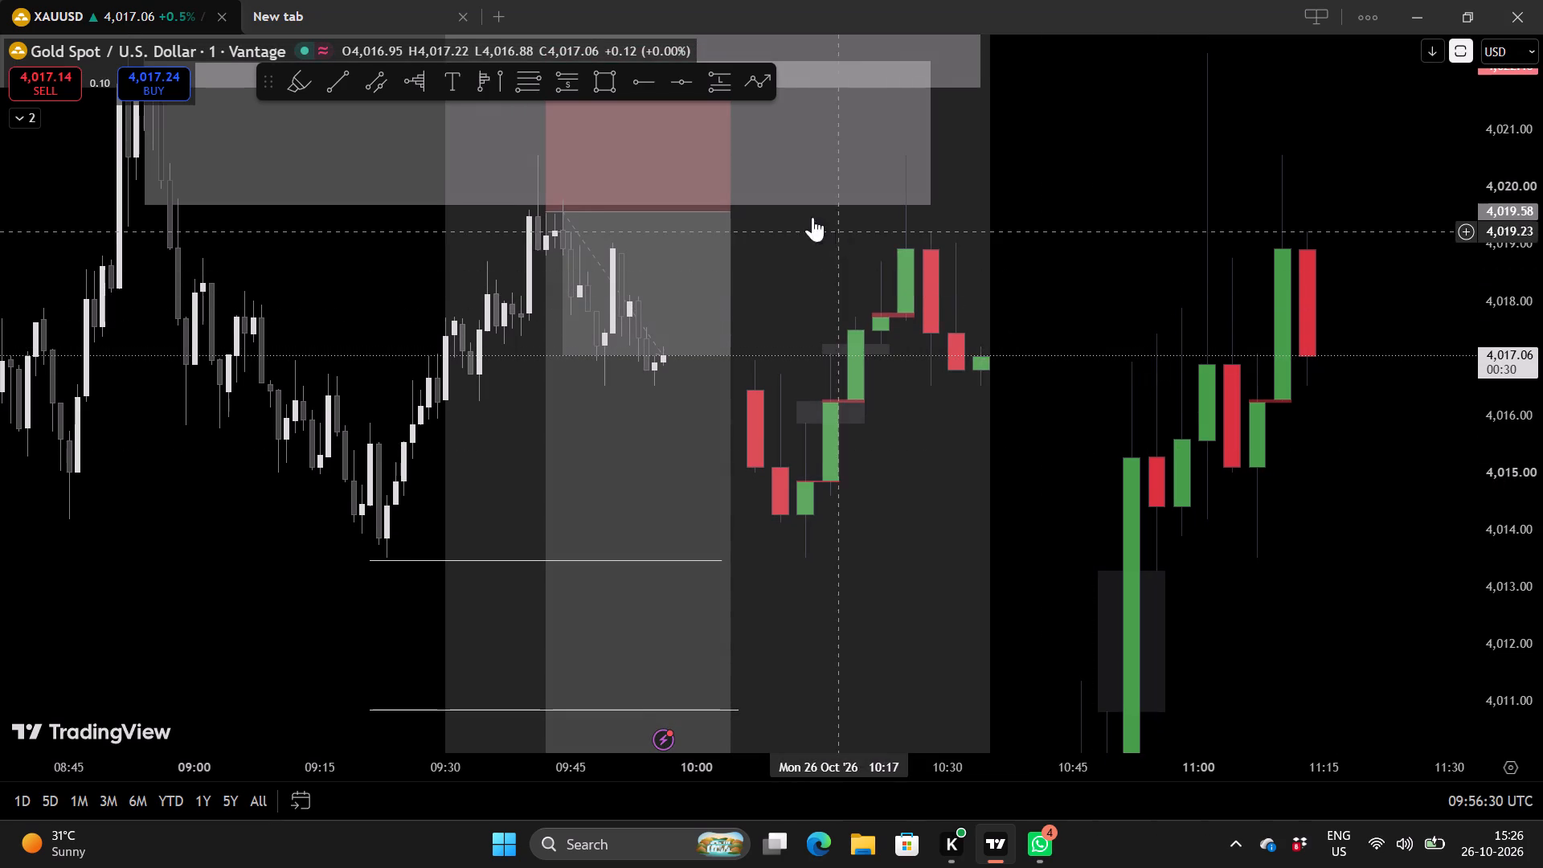
# Extend the short position drawing on the XAUUSD chart forward in time to about 10:06.
pyautogui.moveTo(726, 210); pyautogui.dragTo(743, 210)
pyautogui.click(1094, 342)
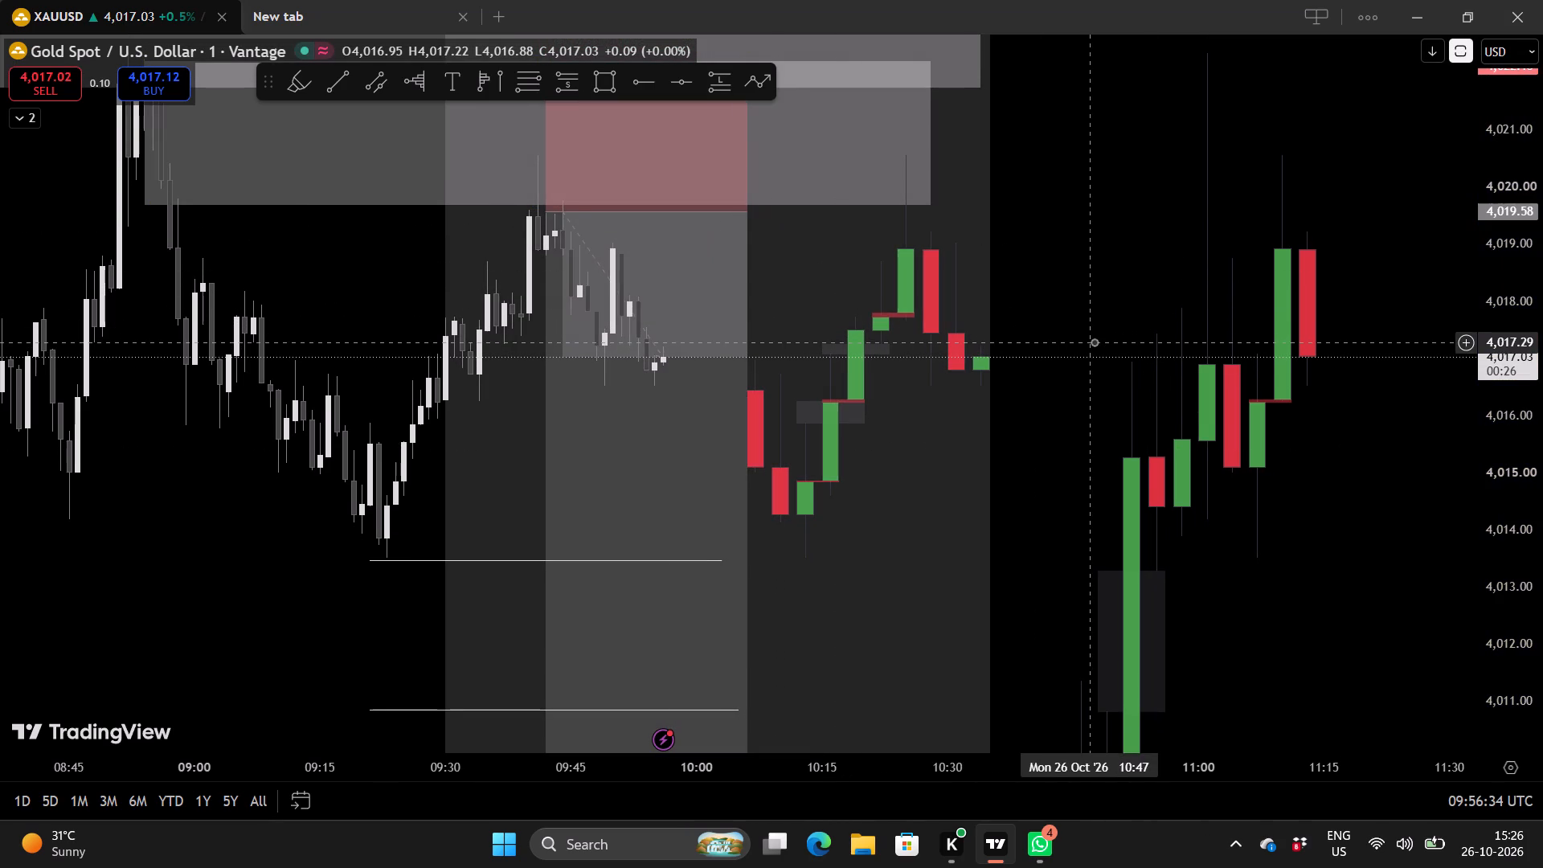
# Examine the wider XAUUSD price structure, supply and demand zones, and both sets of projected higher-timeframe candles.
pyautogui.scroll(-4, 1094, 342)
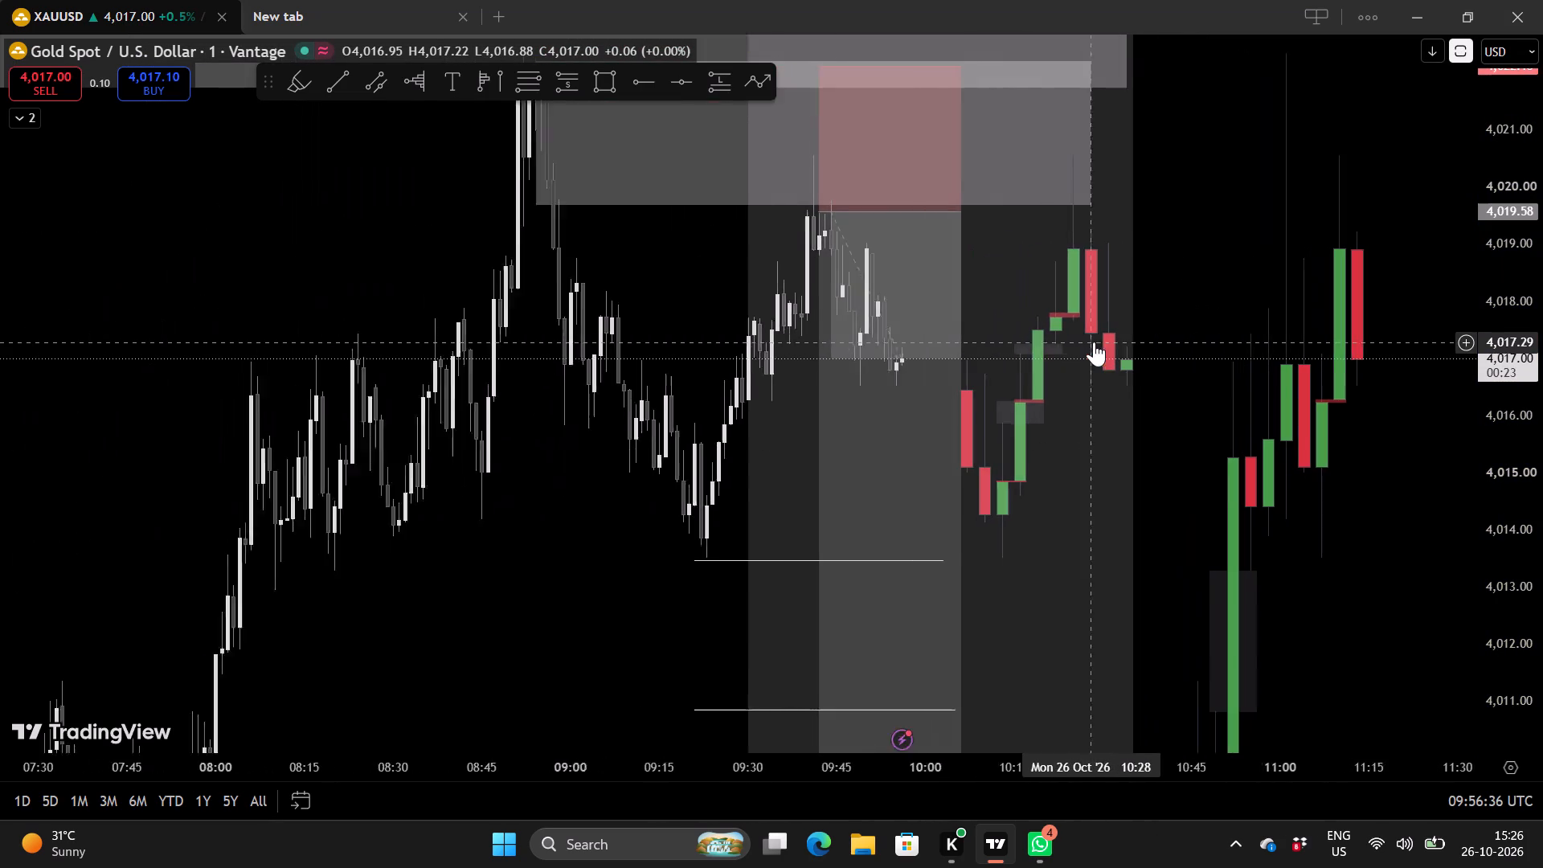
pyautogui.scroll(-3, 1488, 506)
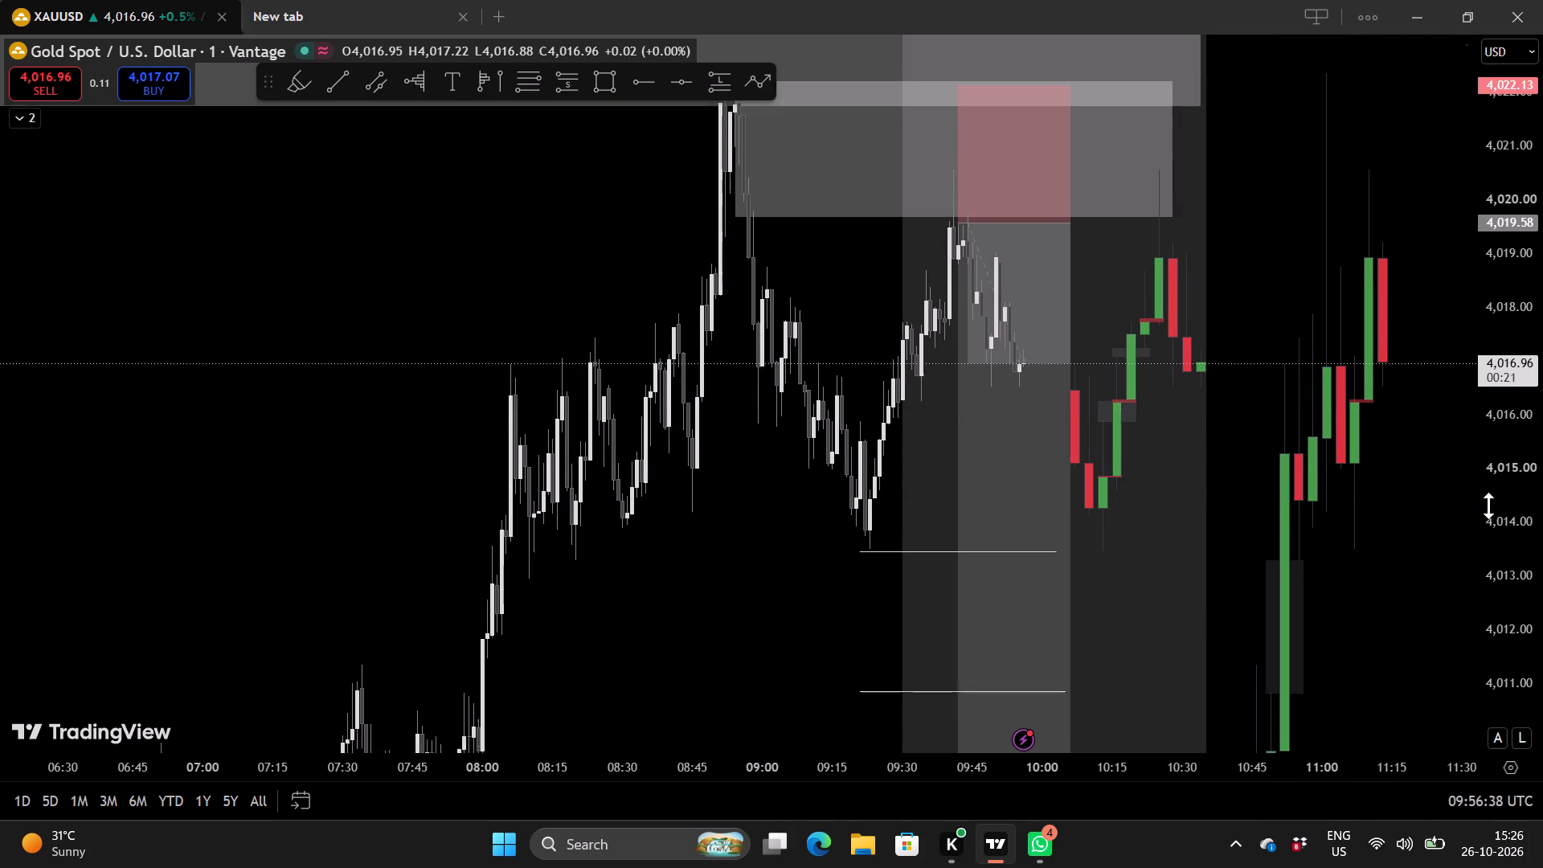
pyautogui.scroll(-2, 1488, 506)
pyautogui.moveTo(1236, 499); pyautogui.dragTo(1174, 465)
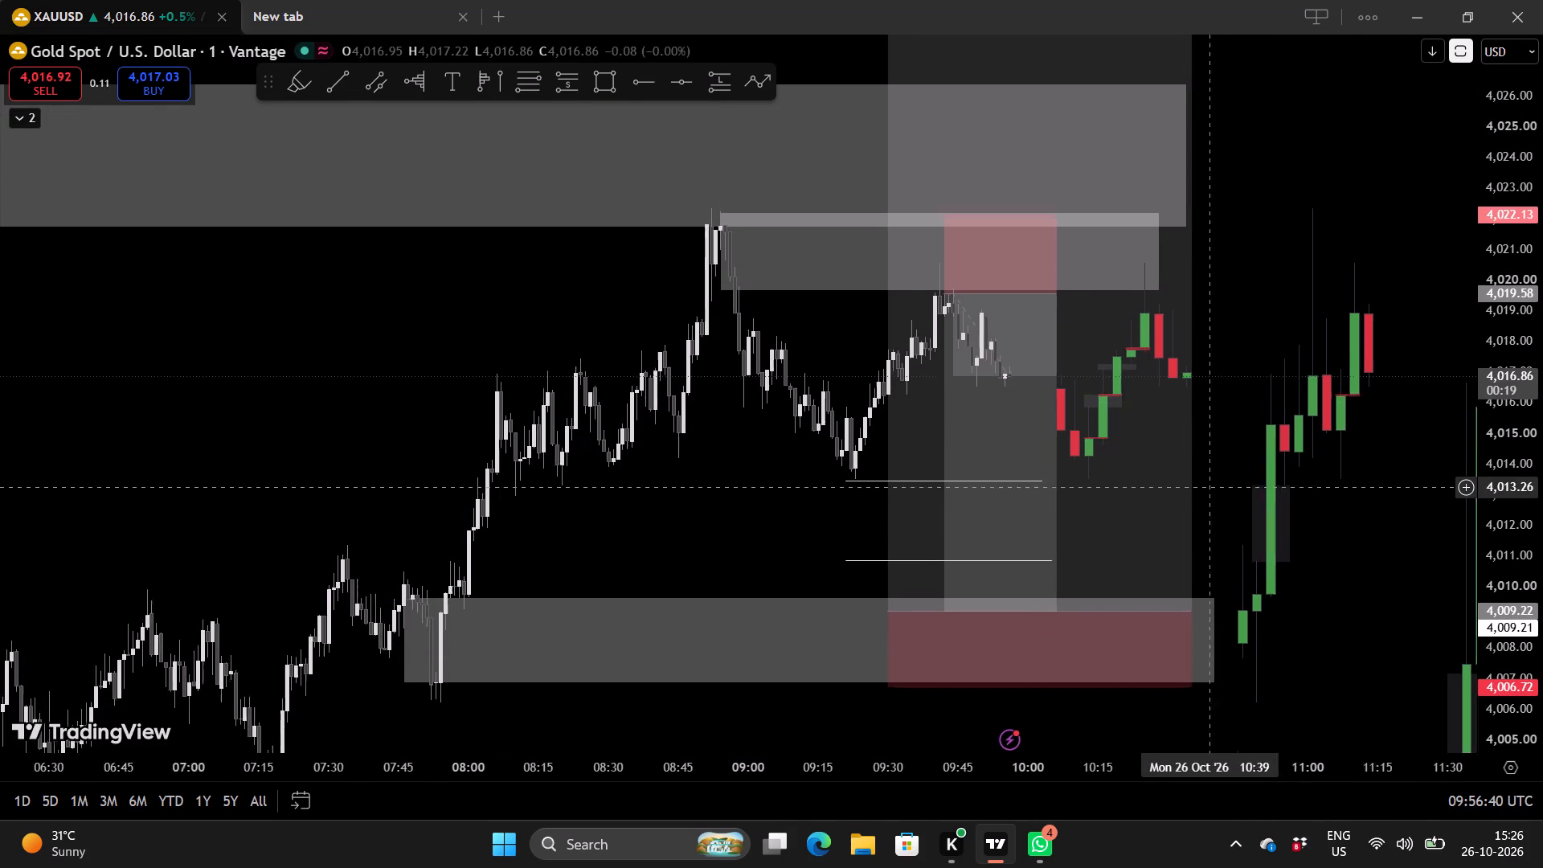
pyautogui.moveTo(1174, 465); pyautogui.dragTo(1100, 422)
pyautogui.scroll(5, 1497, 411)
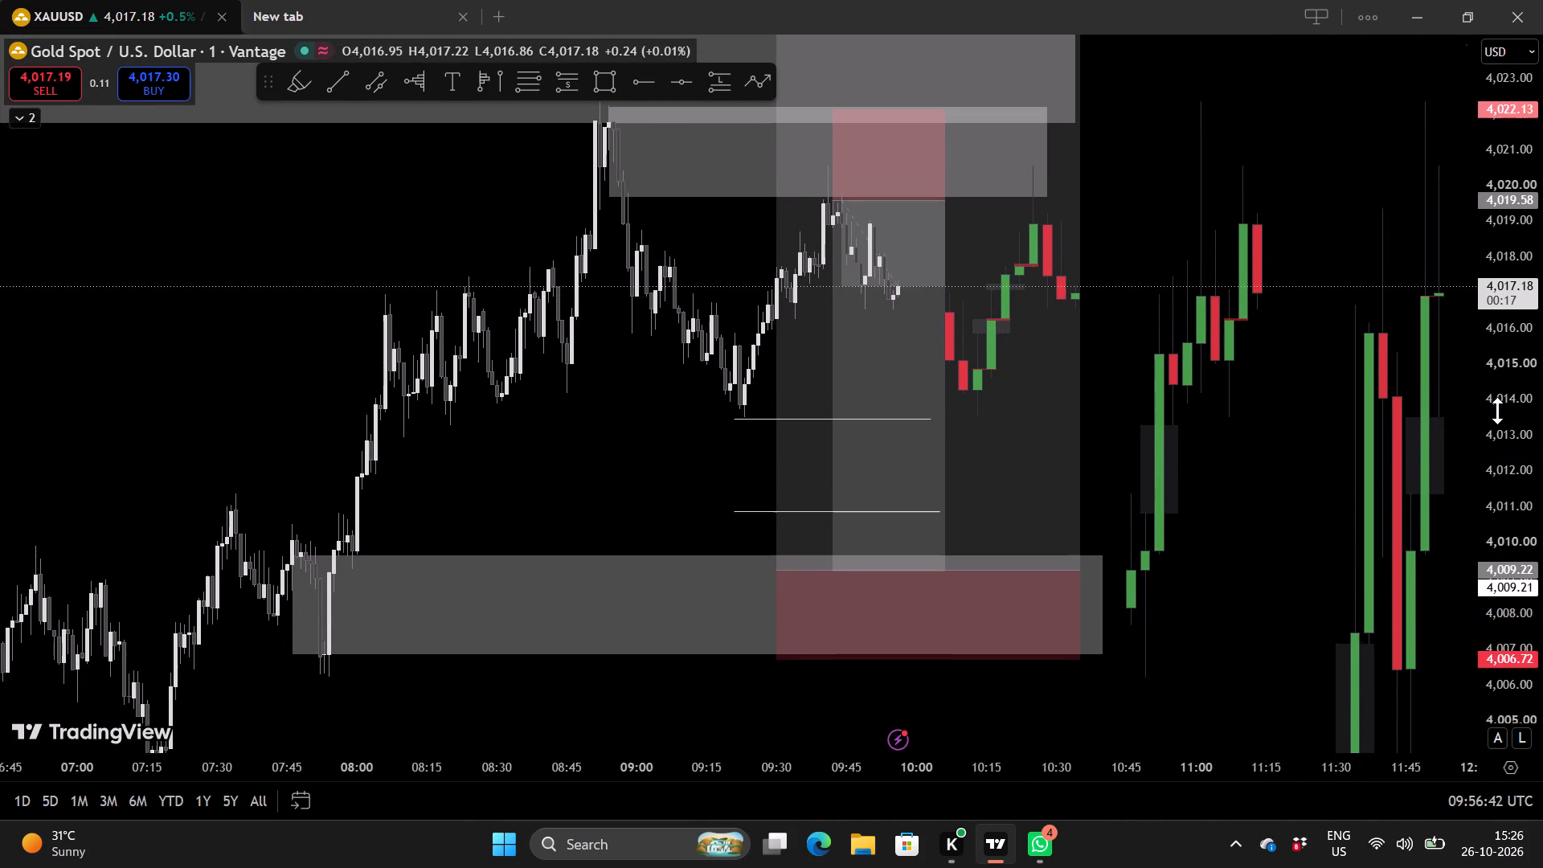
pyautogui.scroll(2, 1497, 411)
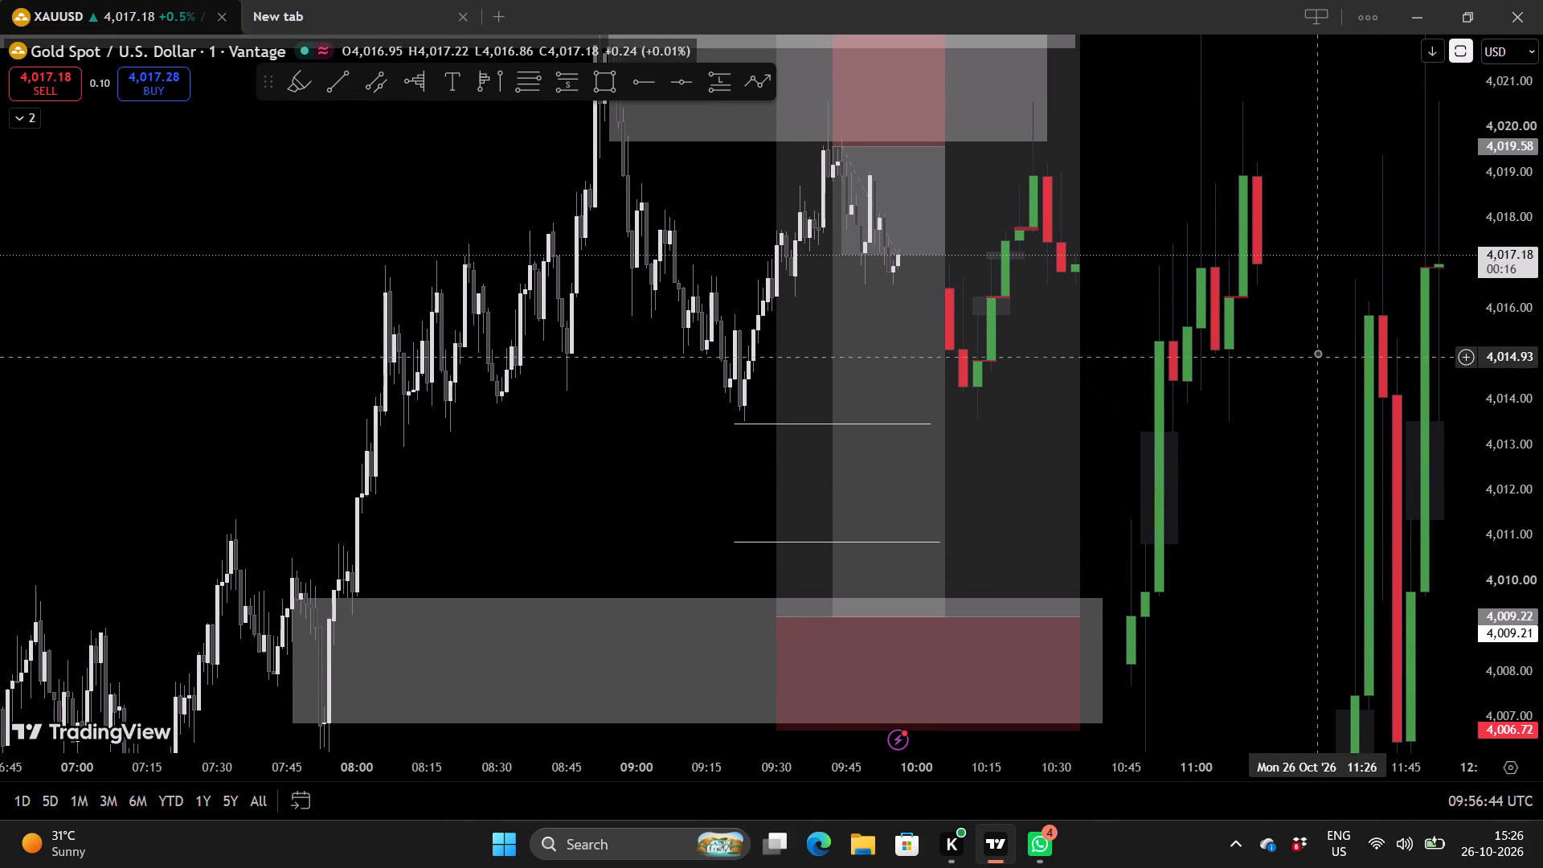
pyautogui.scroll(2, 1317, 353)
pyautogui.moveTo(1164, 223); pyautogui.dragTo(1125, 301)
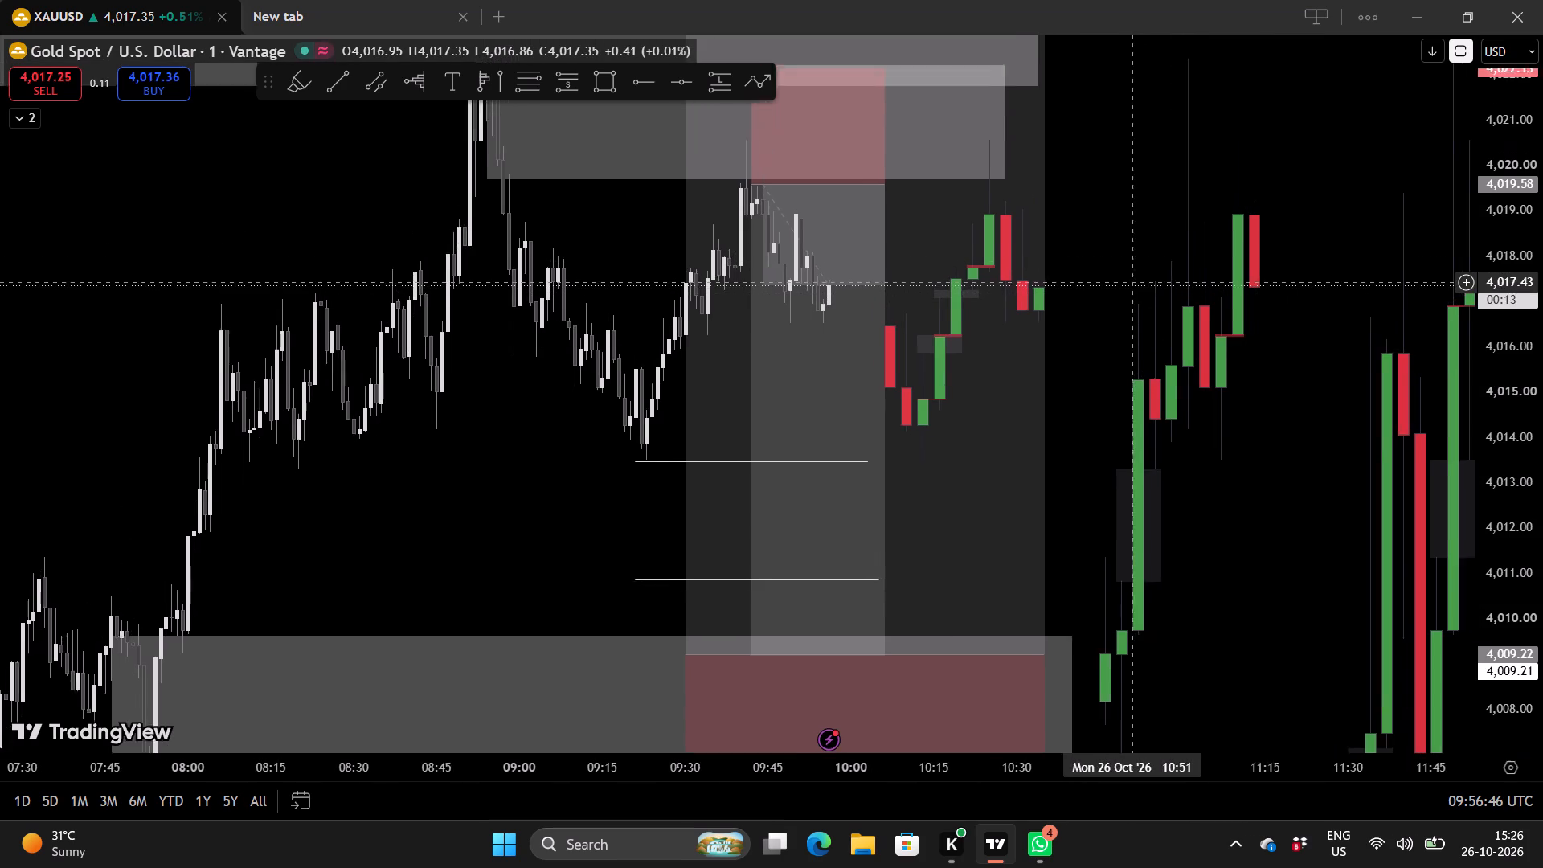
pyautogui.moveTo(1125, 301); pyautogui.dragTo(1115, 338)
pyautogui.scroll(6, 1514, 386)
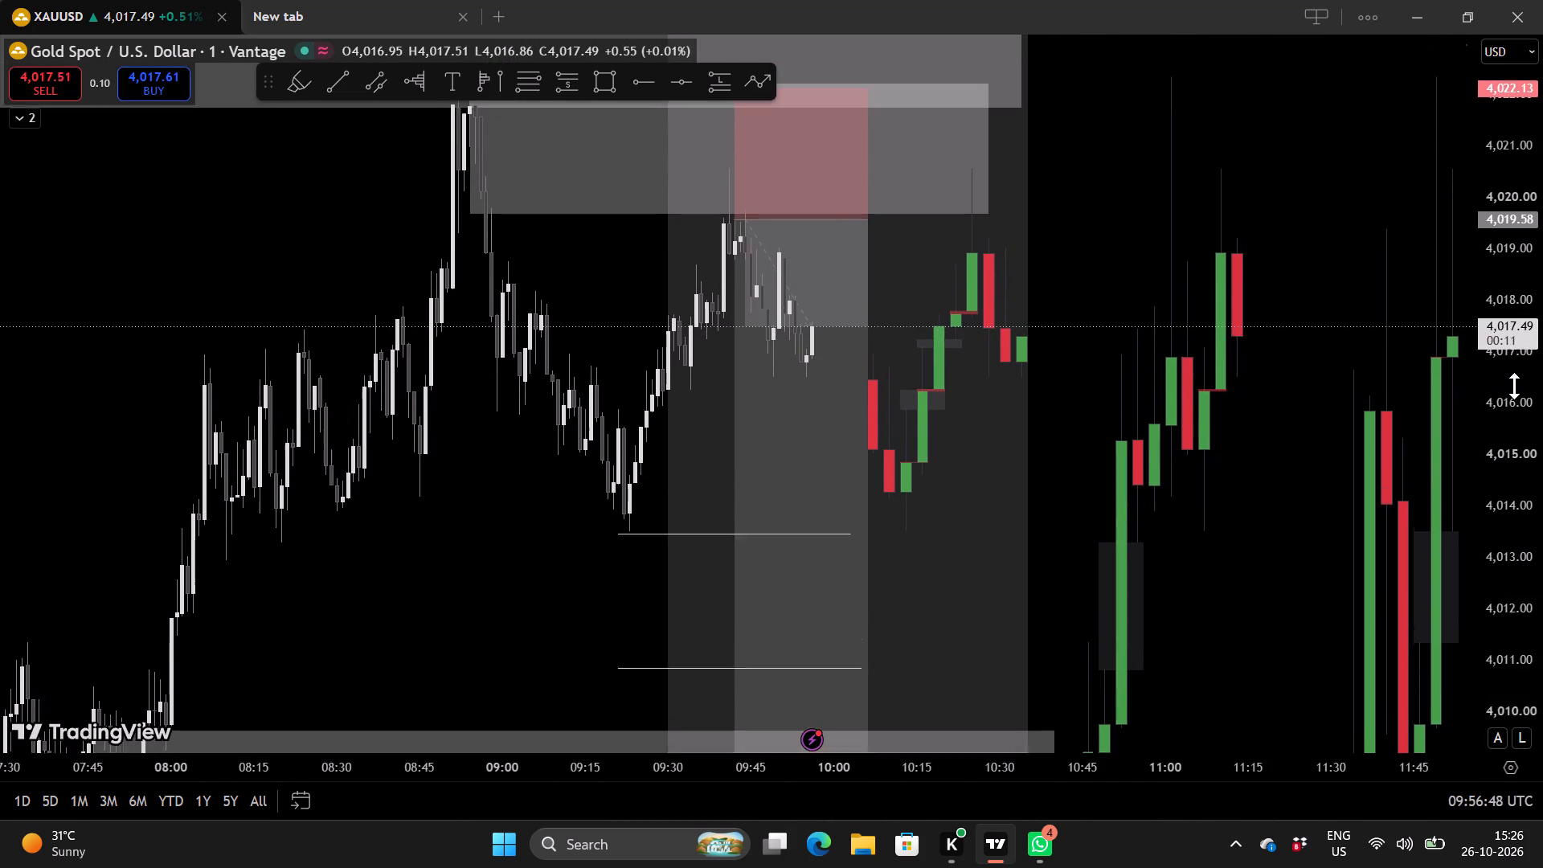
pyautogui.scroll(3, 1144, 287)
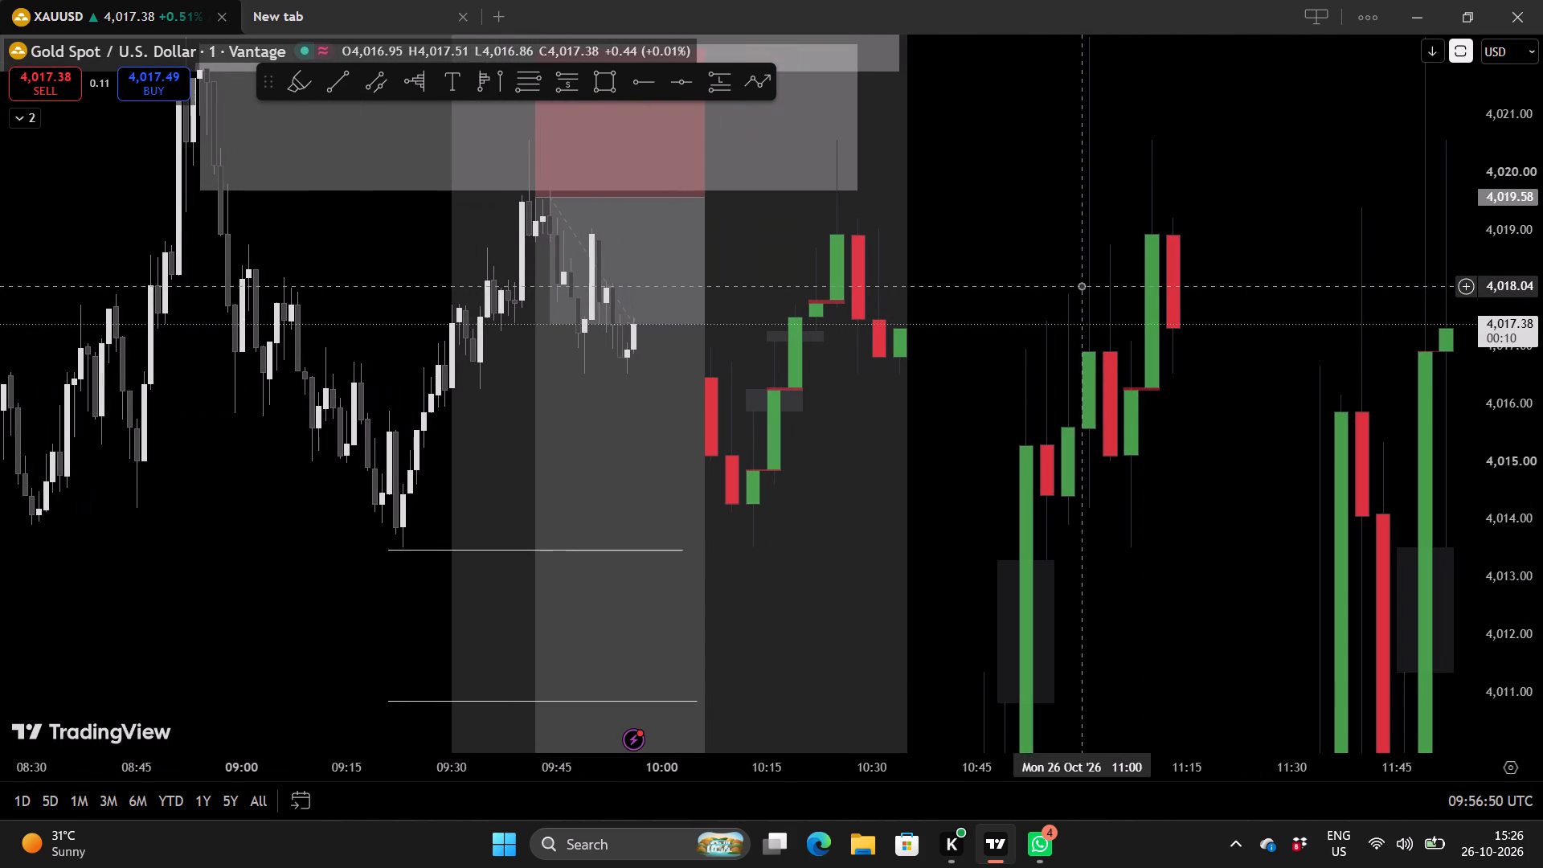
pyautogui.scroll(2, 1066, 285)
pyautogui.moveTo(974, 276); pyautogui.dragTo(965, 330)
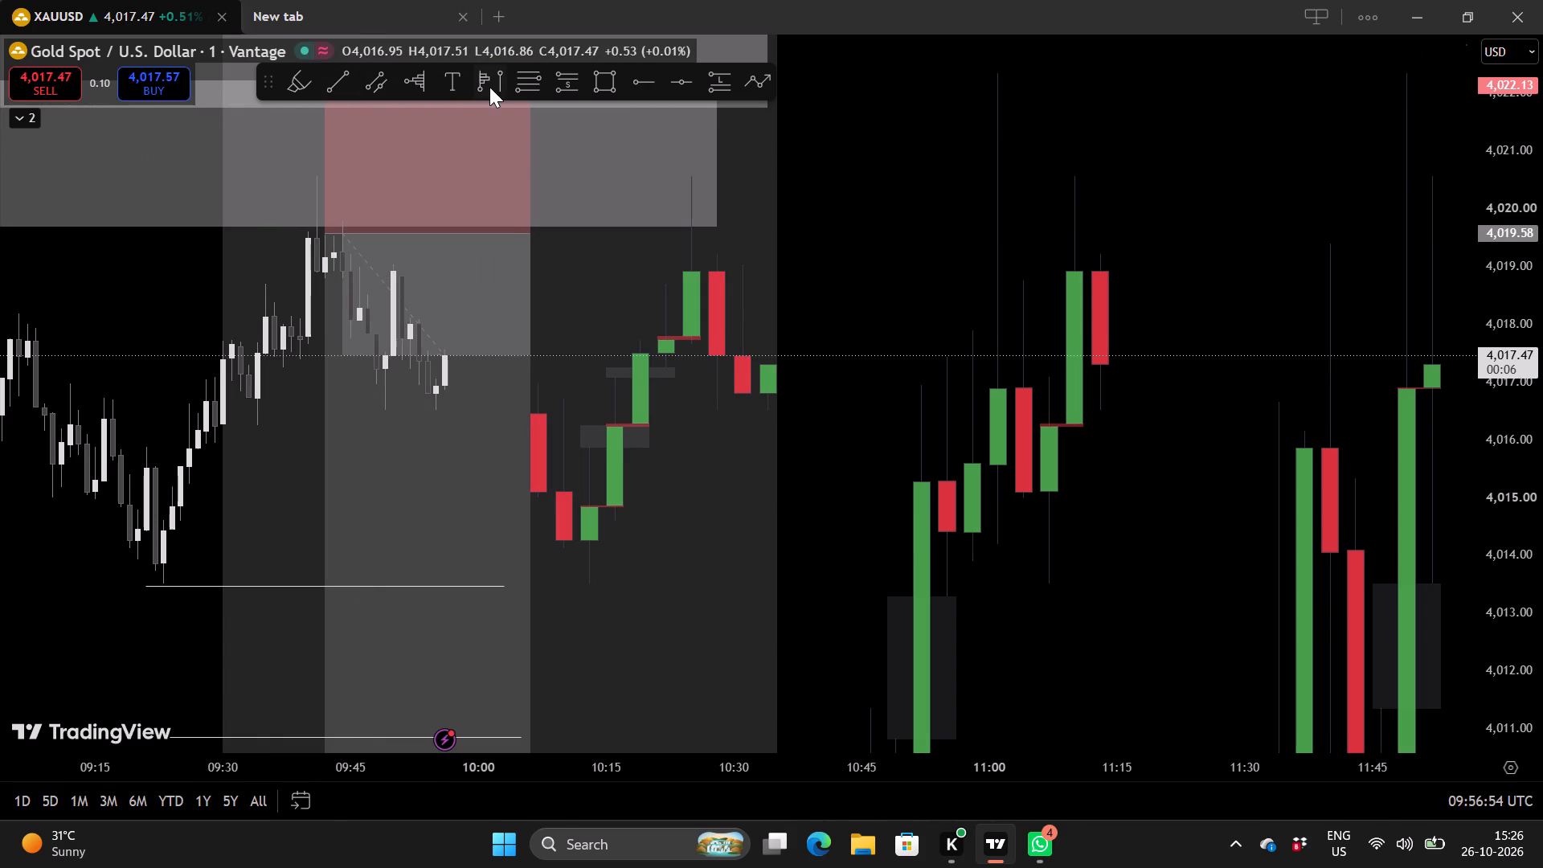
# Draw a Fibonacci retracement on the first set of projected candles, from about 4,017.47 up to about 4,019.01.
pyautogui.click(526, 84)
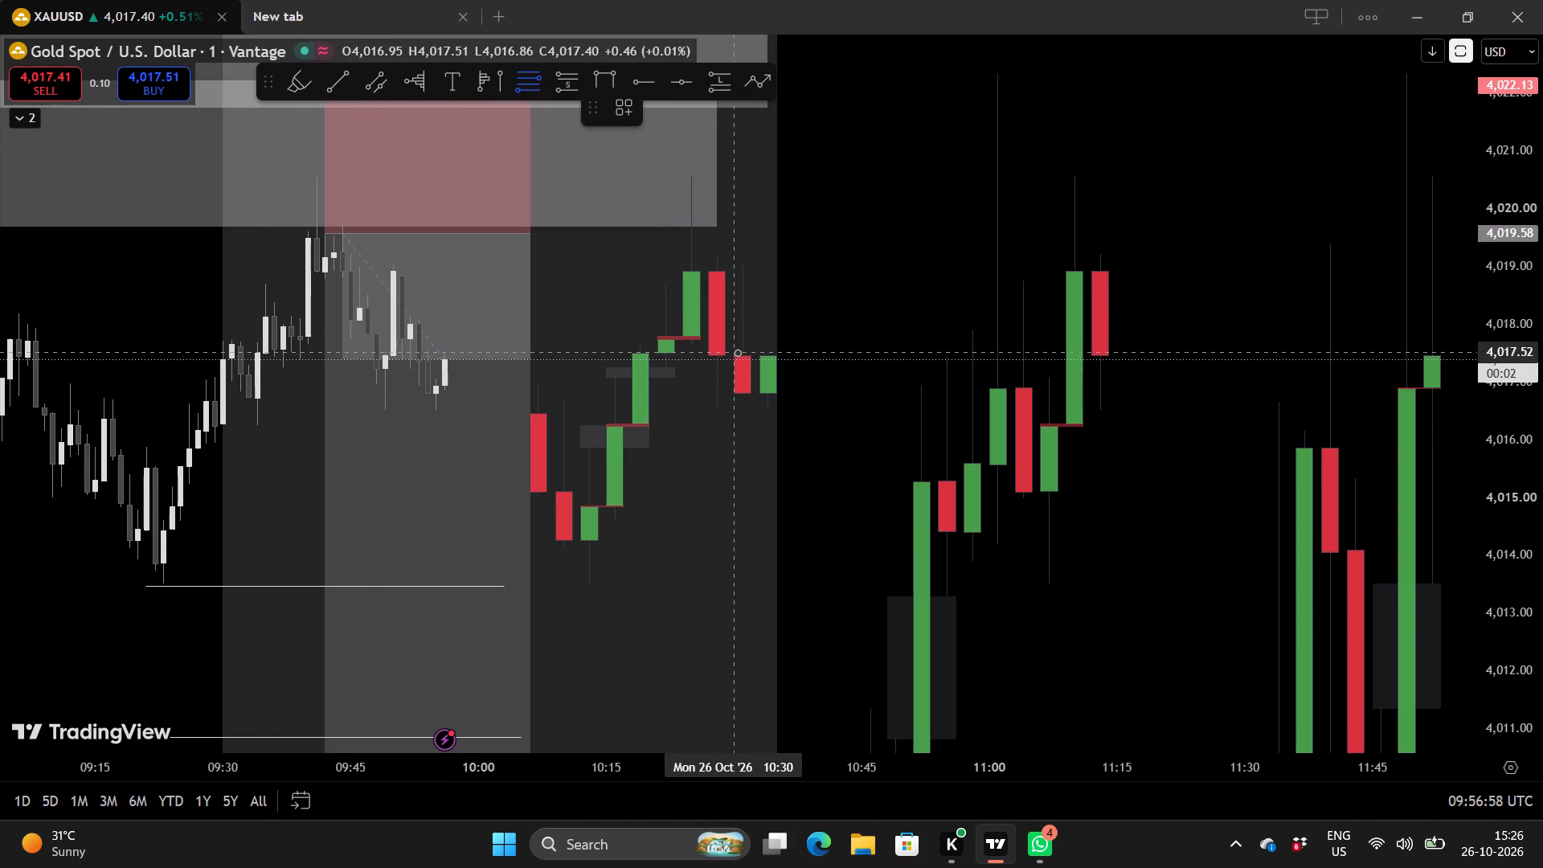
pyautogui.moveTo(732, 355); pyautogui.dragTo(751, 332)
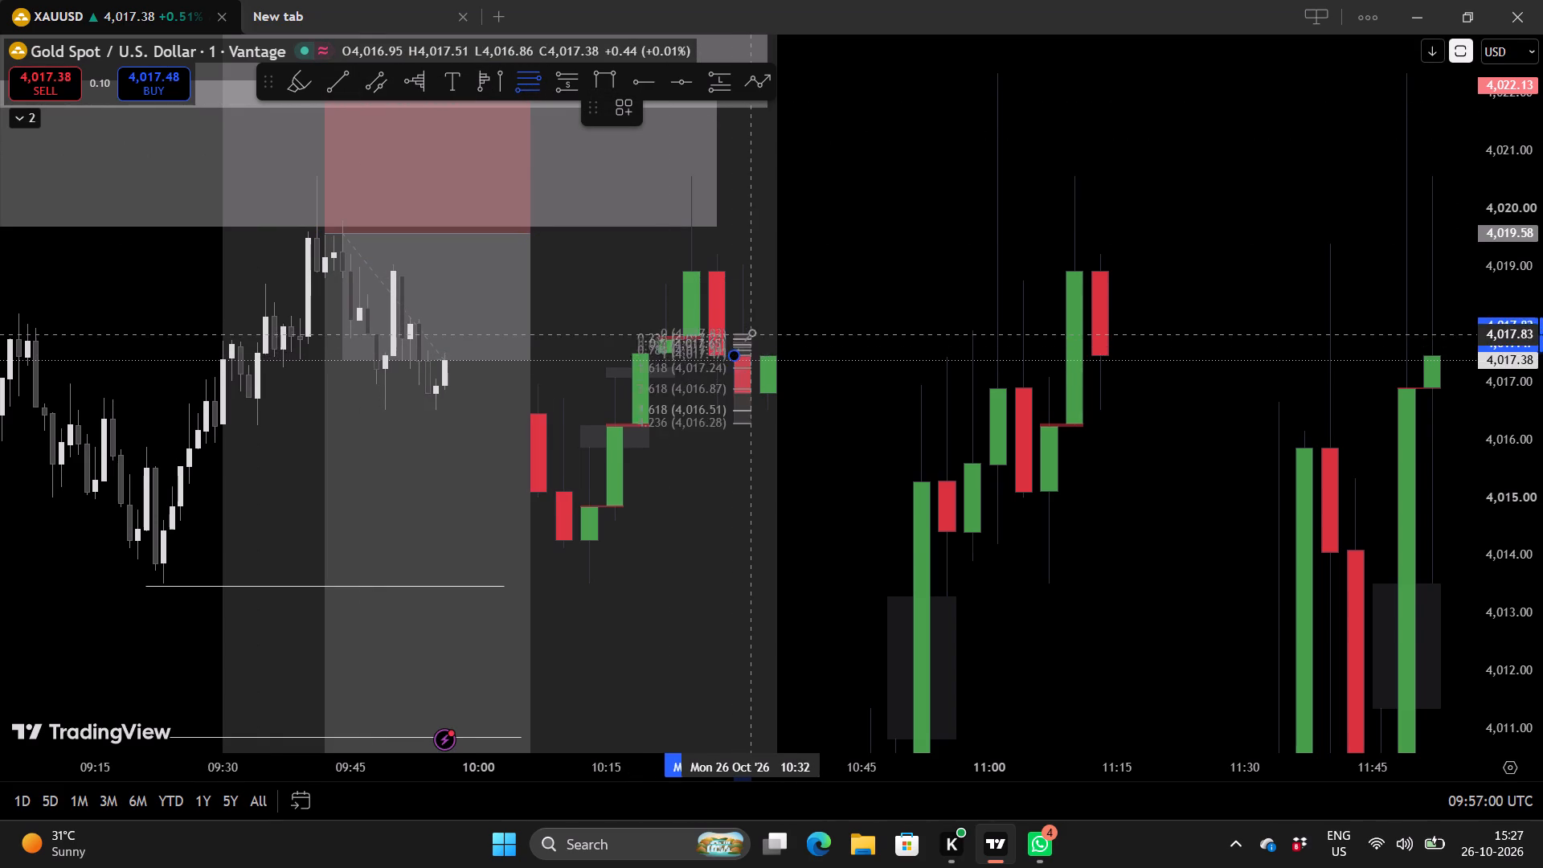
pyautogui.moveTo(751, 332); pyautogui.dragTo(763, 268)
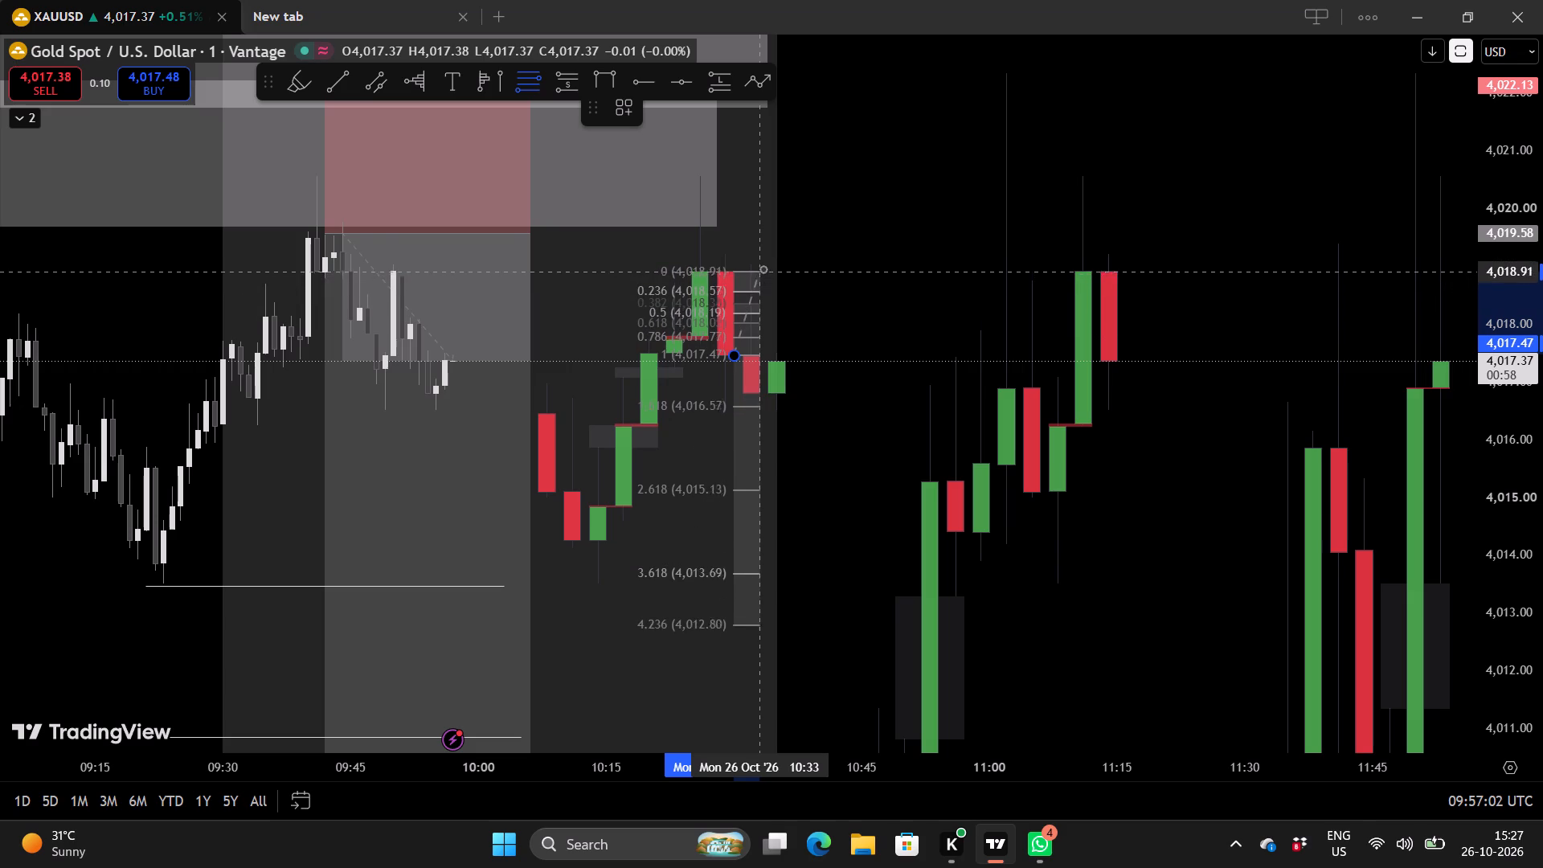
pyautogui.moveTo(763, 268); pyautogui.dragTo(764, 266)
pyautogui.click(764, 266)
pyautogui.click(901, 330)
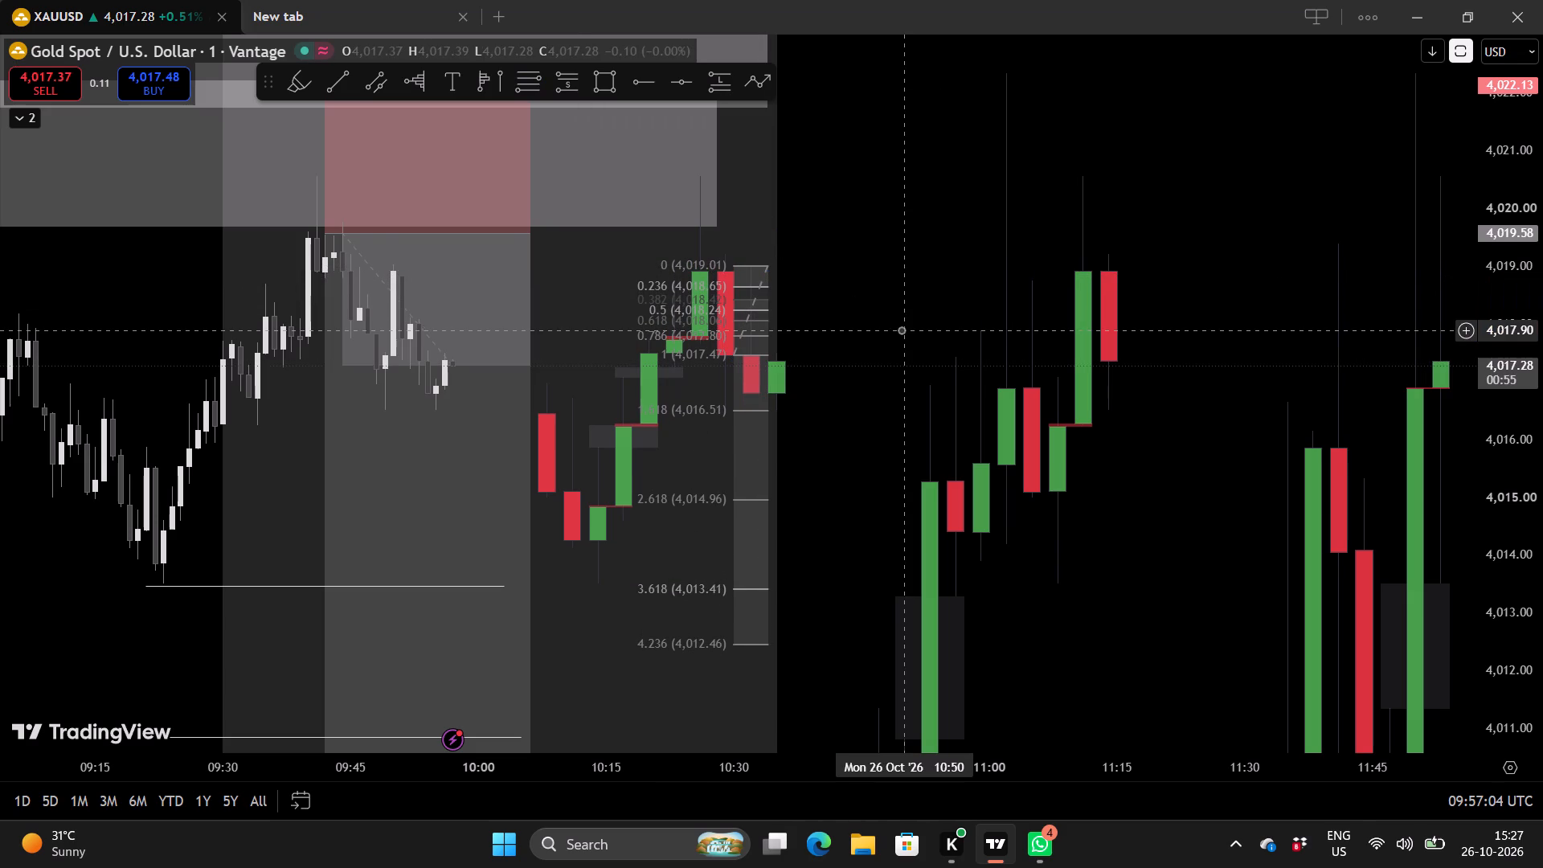
# Monitor live XAUUSD price against the Fibonacci levels and the projected higher-timeframe candles.
pyautogui.scroll(1, 901, 330)
pyautogui.scroll(1, 1017, 338)
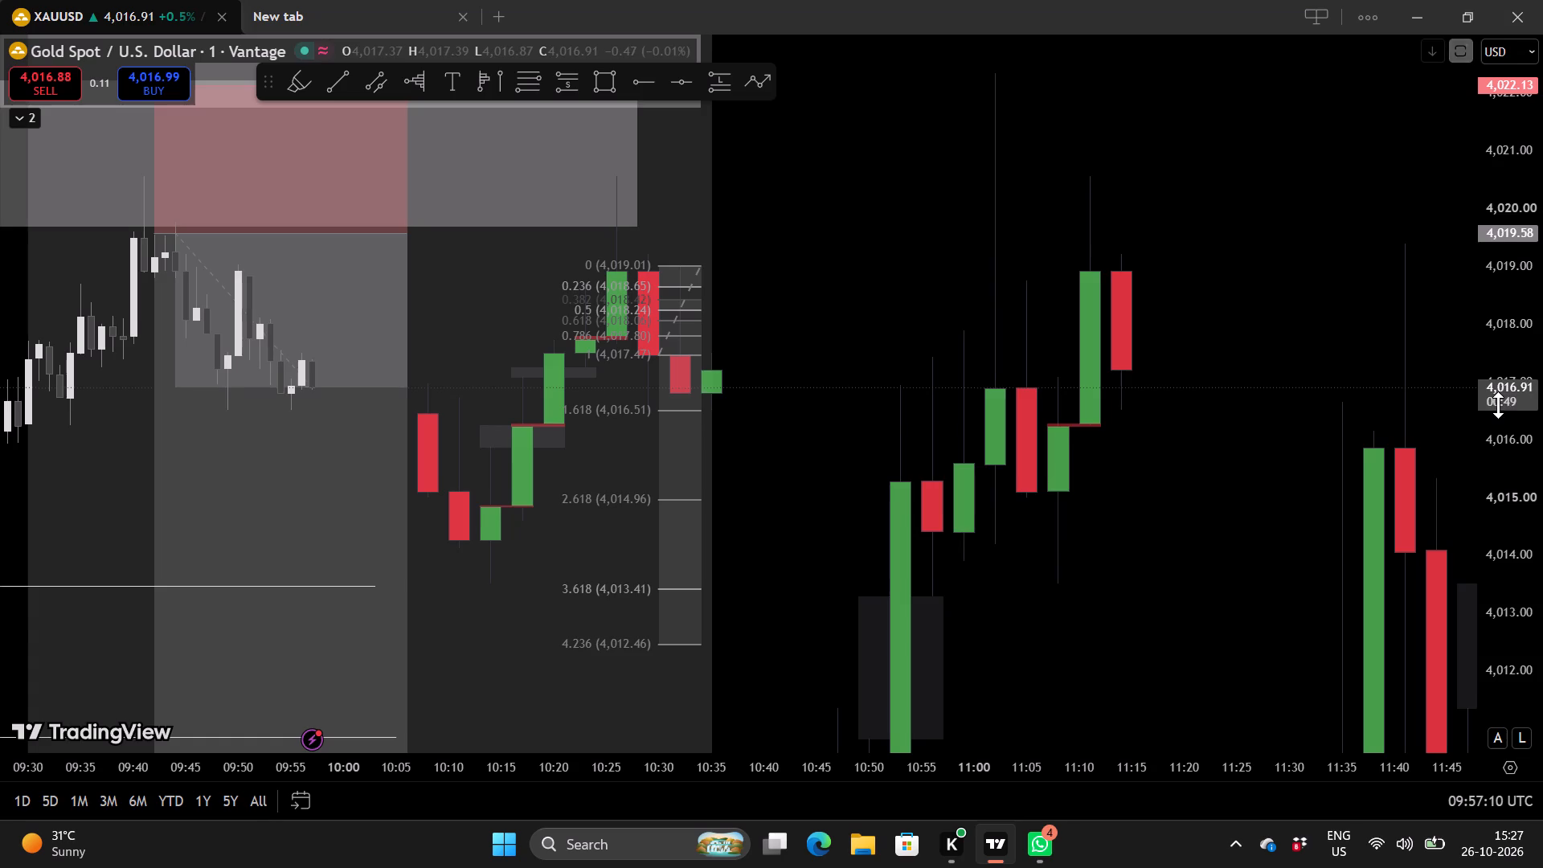
pyautogui.scroll(8, 1498, 405)
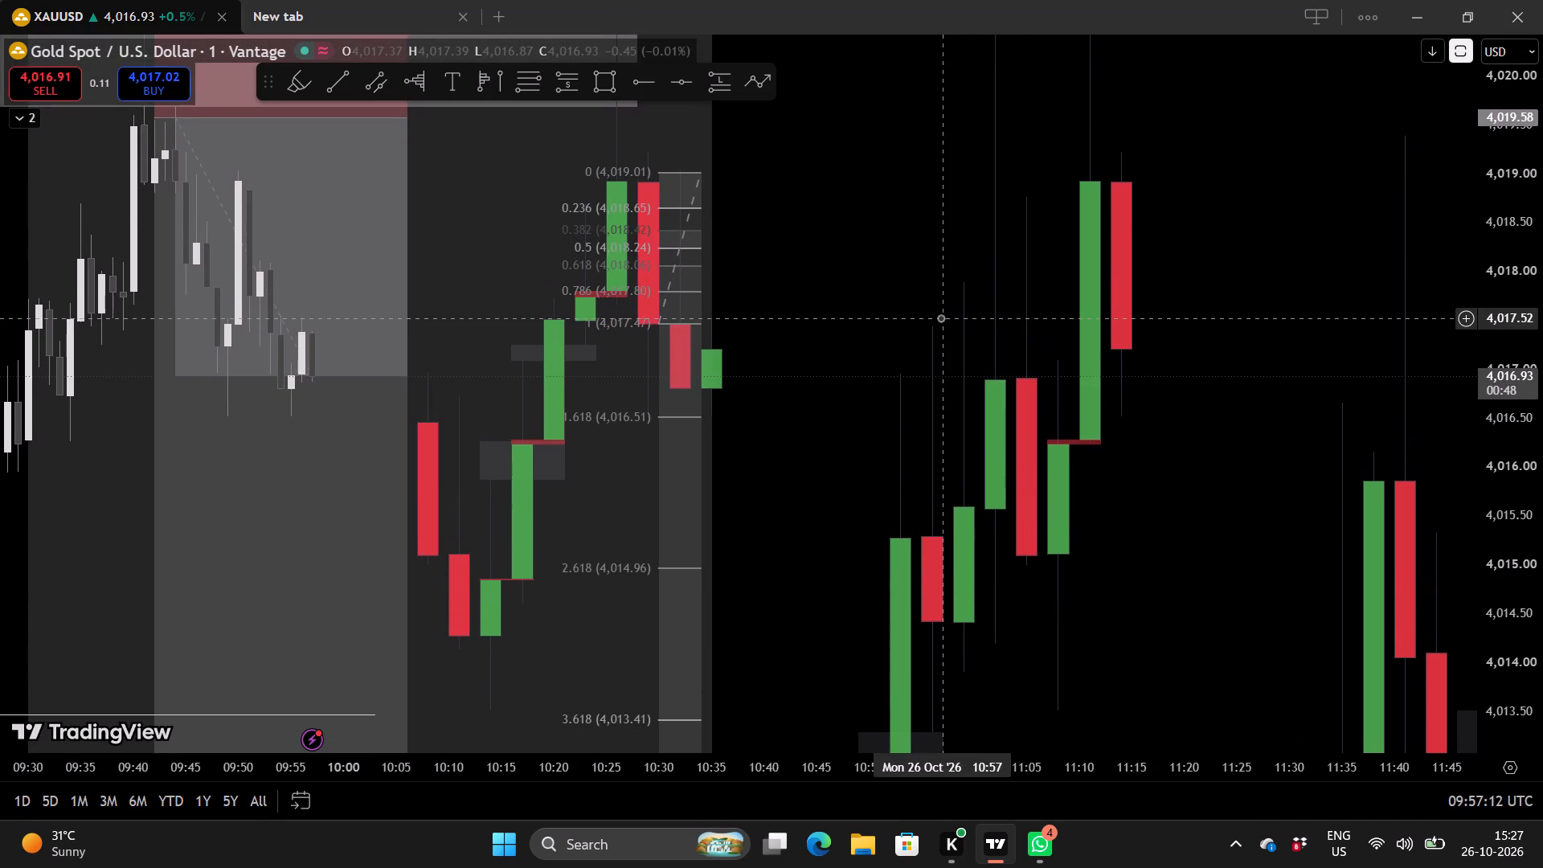
pyautogui.scroll(1, 940, 317)
pyautogui.moveTo(898, 309); pyautogui.dragTo(914, 375)
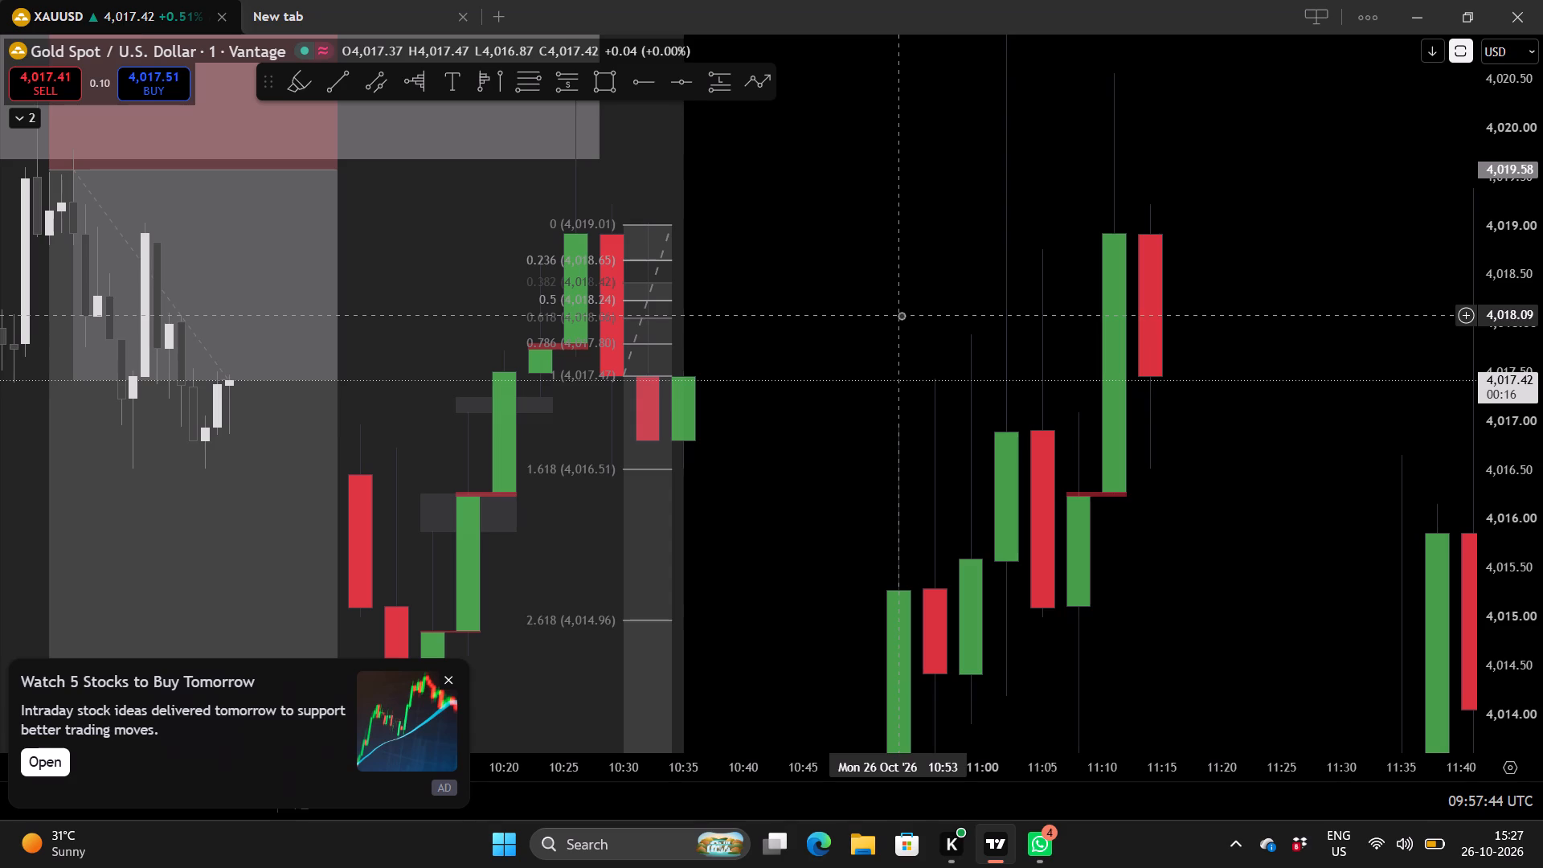
pyautogui.scroll(-1, 890, 357)
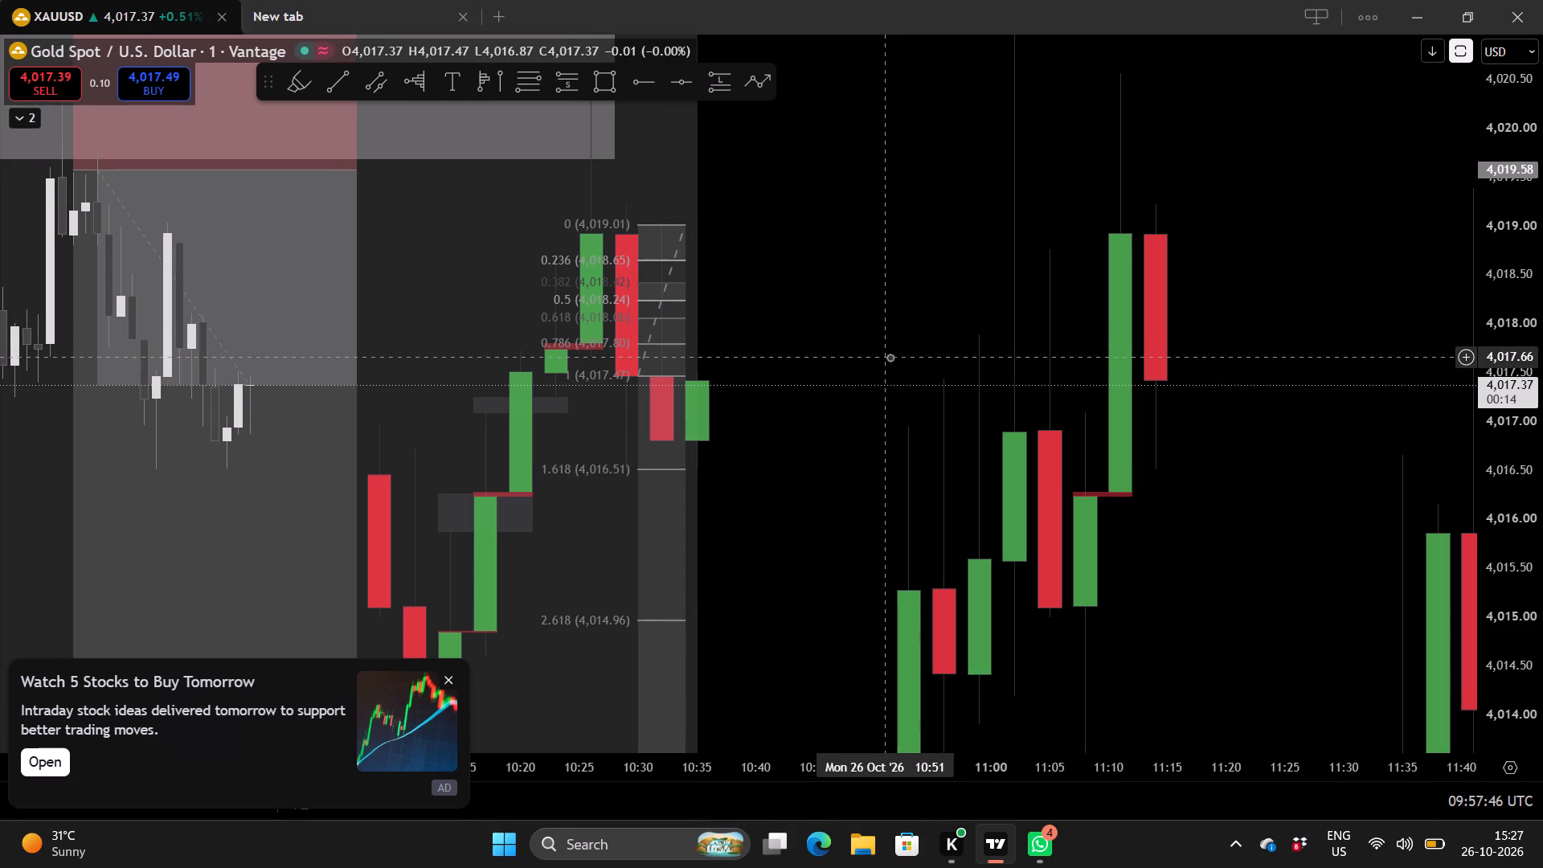
pyautogui.scroll(-1, 875, 352)
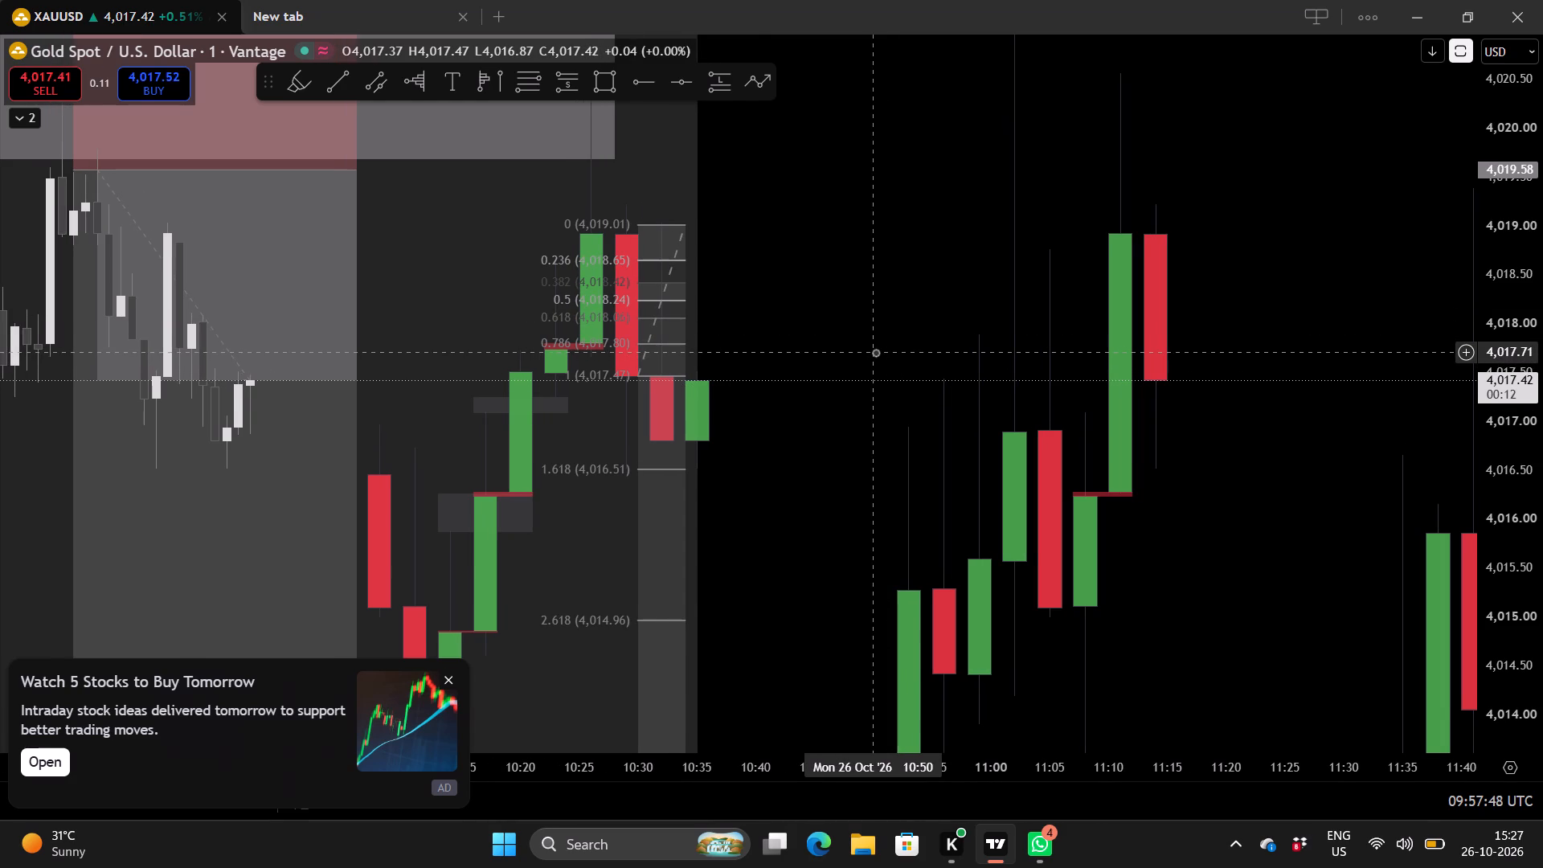
pyautogui.scroll(-1, 875, 352)
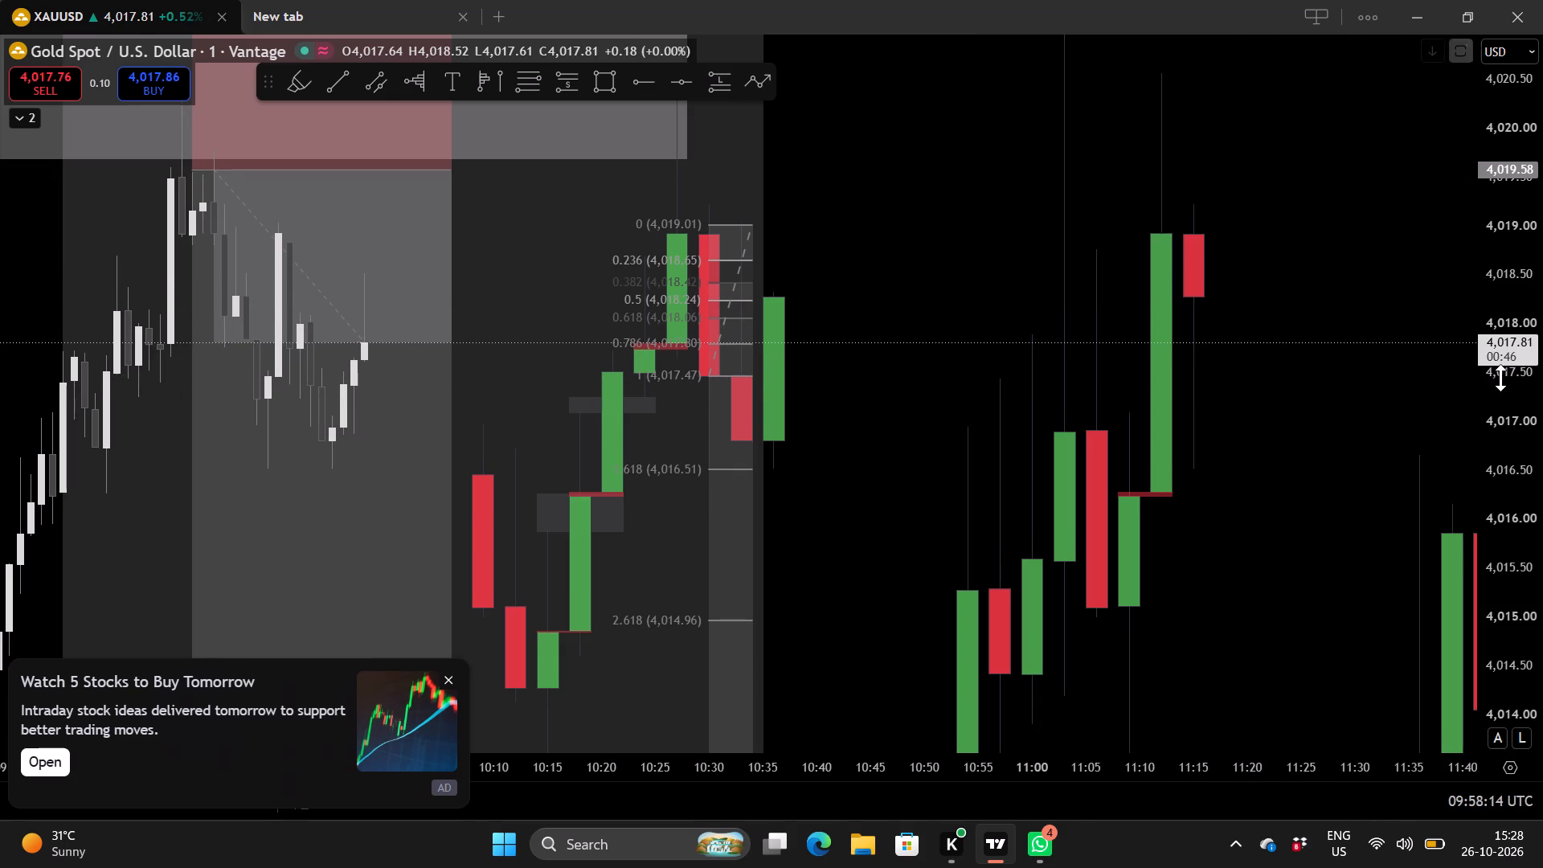
pyautogui.scroll(2, 1502, 375)
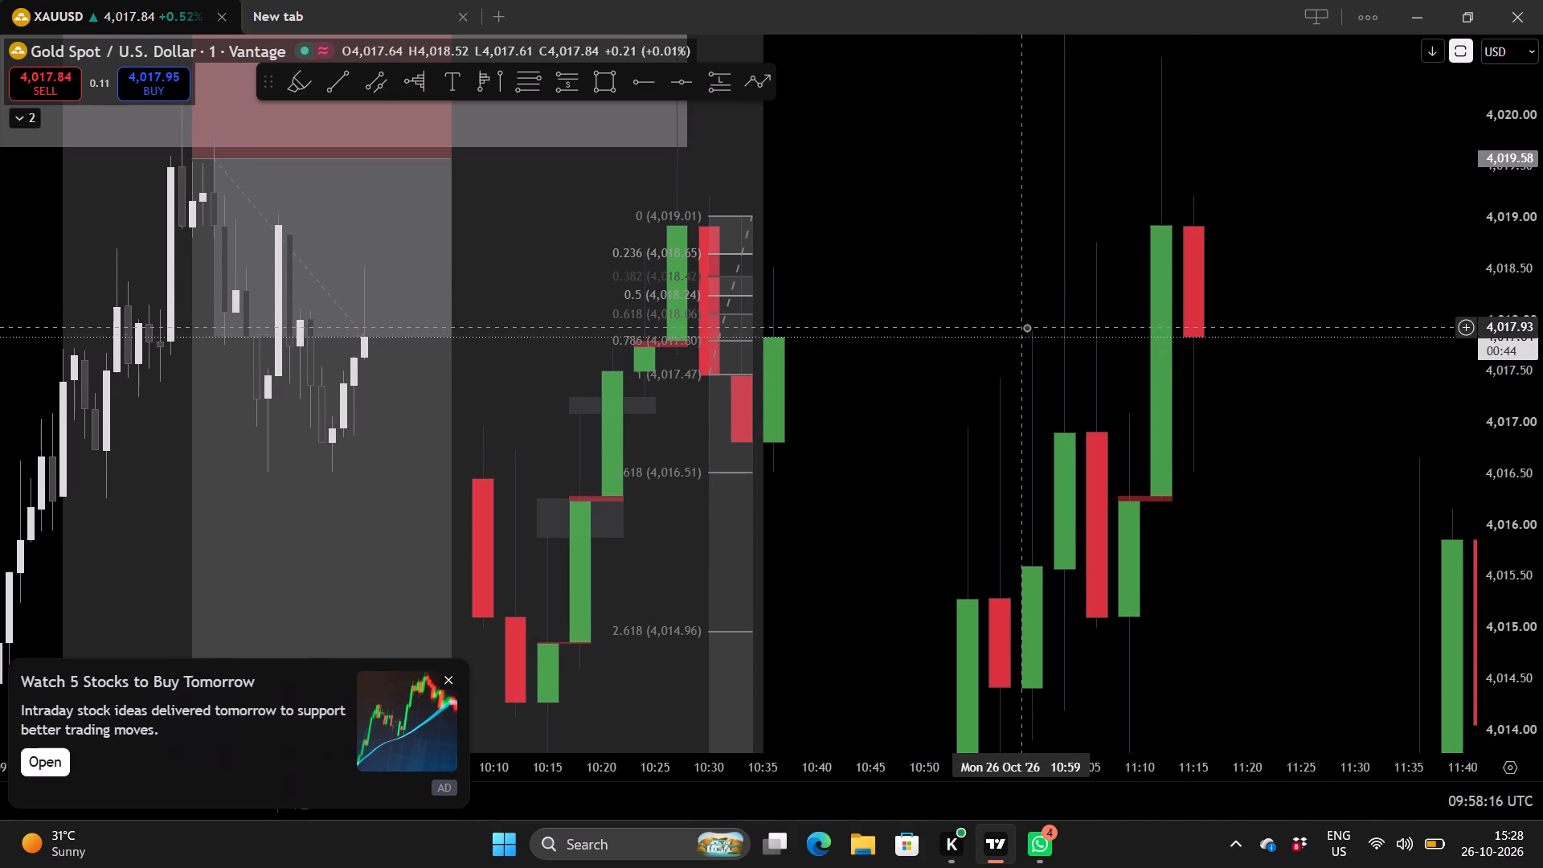
pyautogui.scroll(4, 984, 321)
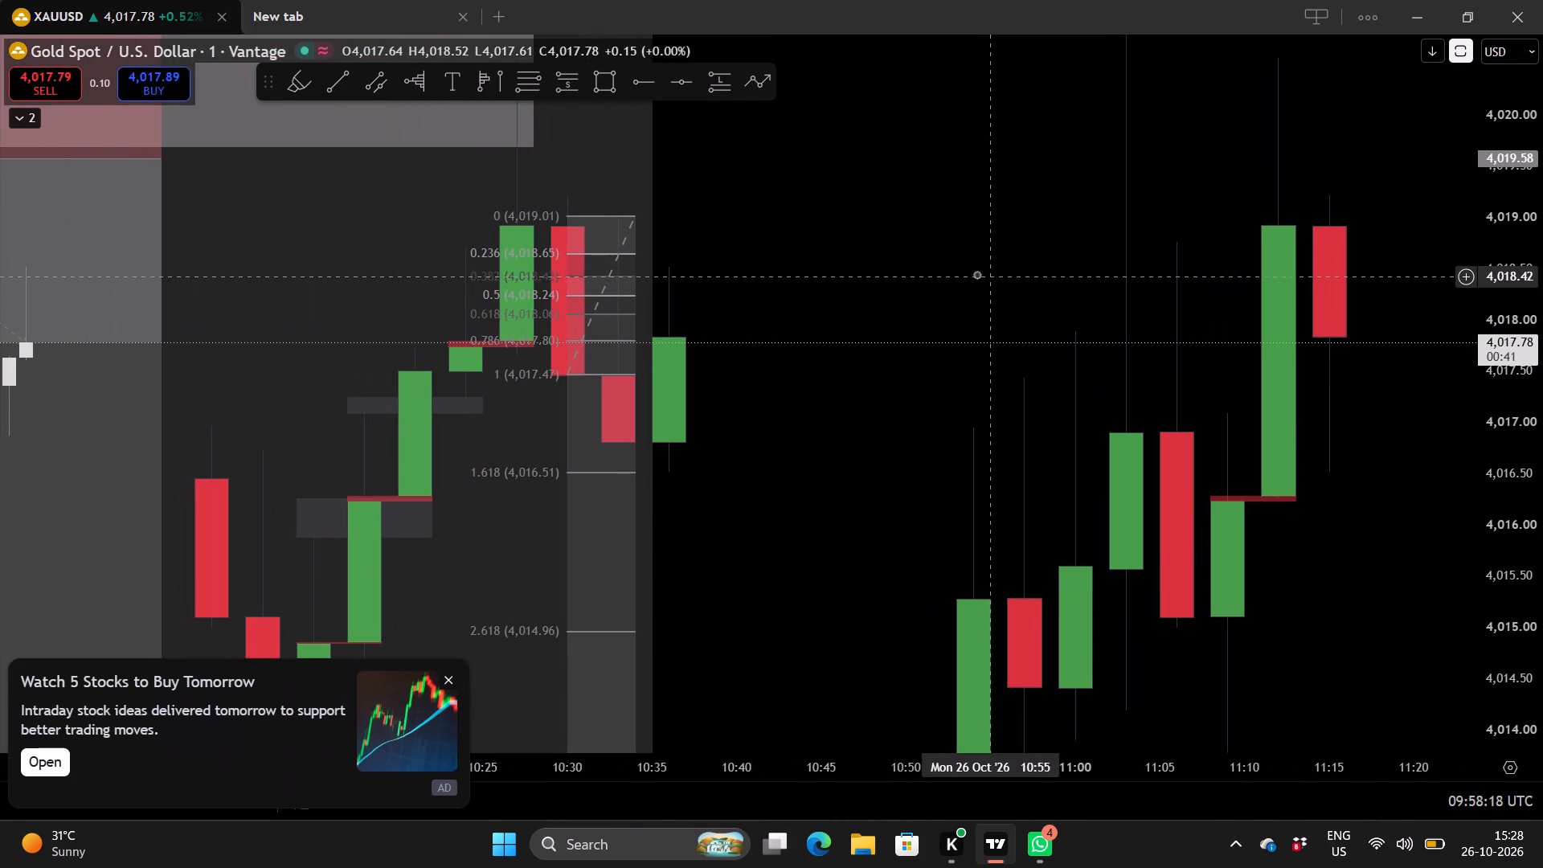
pyautogui.scroll(-2, 943, 271)
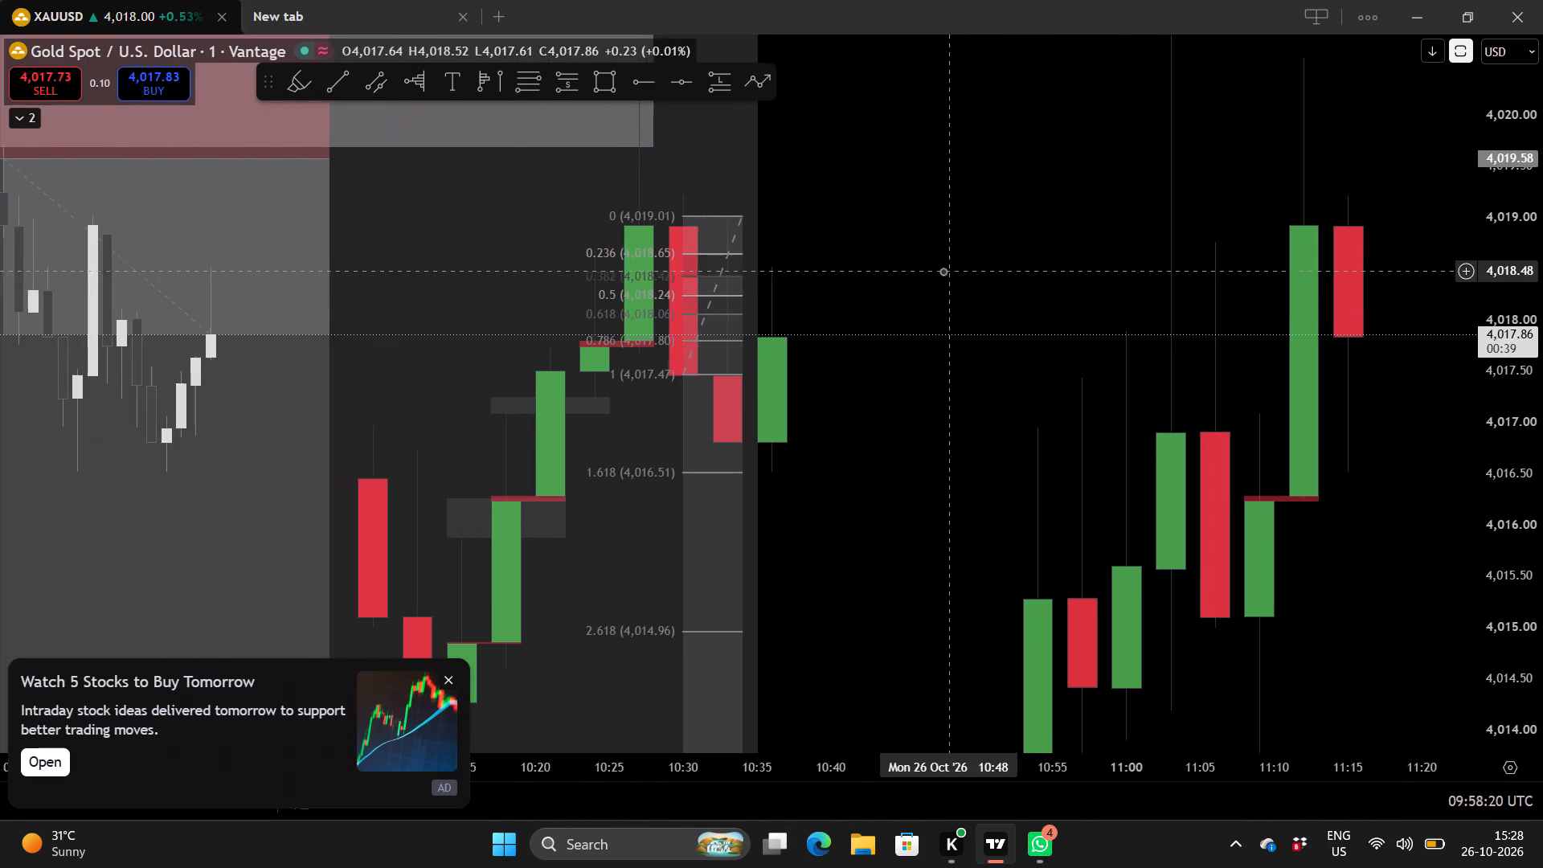
pyautogui.scroll(-1, 943, 271)
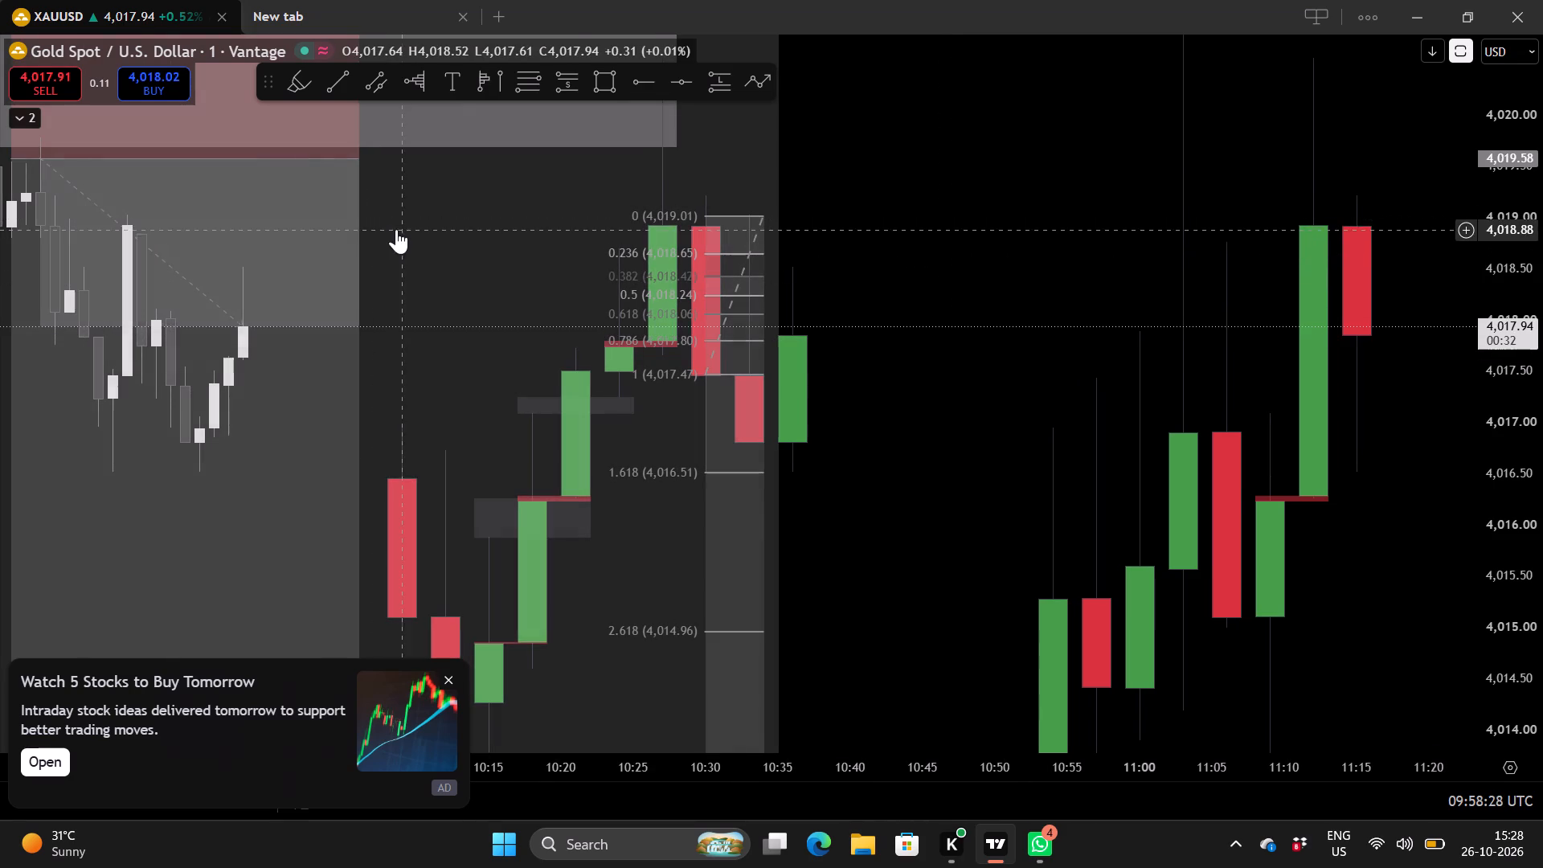
# Draw a rectangle zone over the Fibonacci levels from about 4,018.66 to 4,018.42, spanning about 10:29 to 10:40.
pyautogui.click(608, 77)
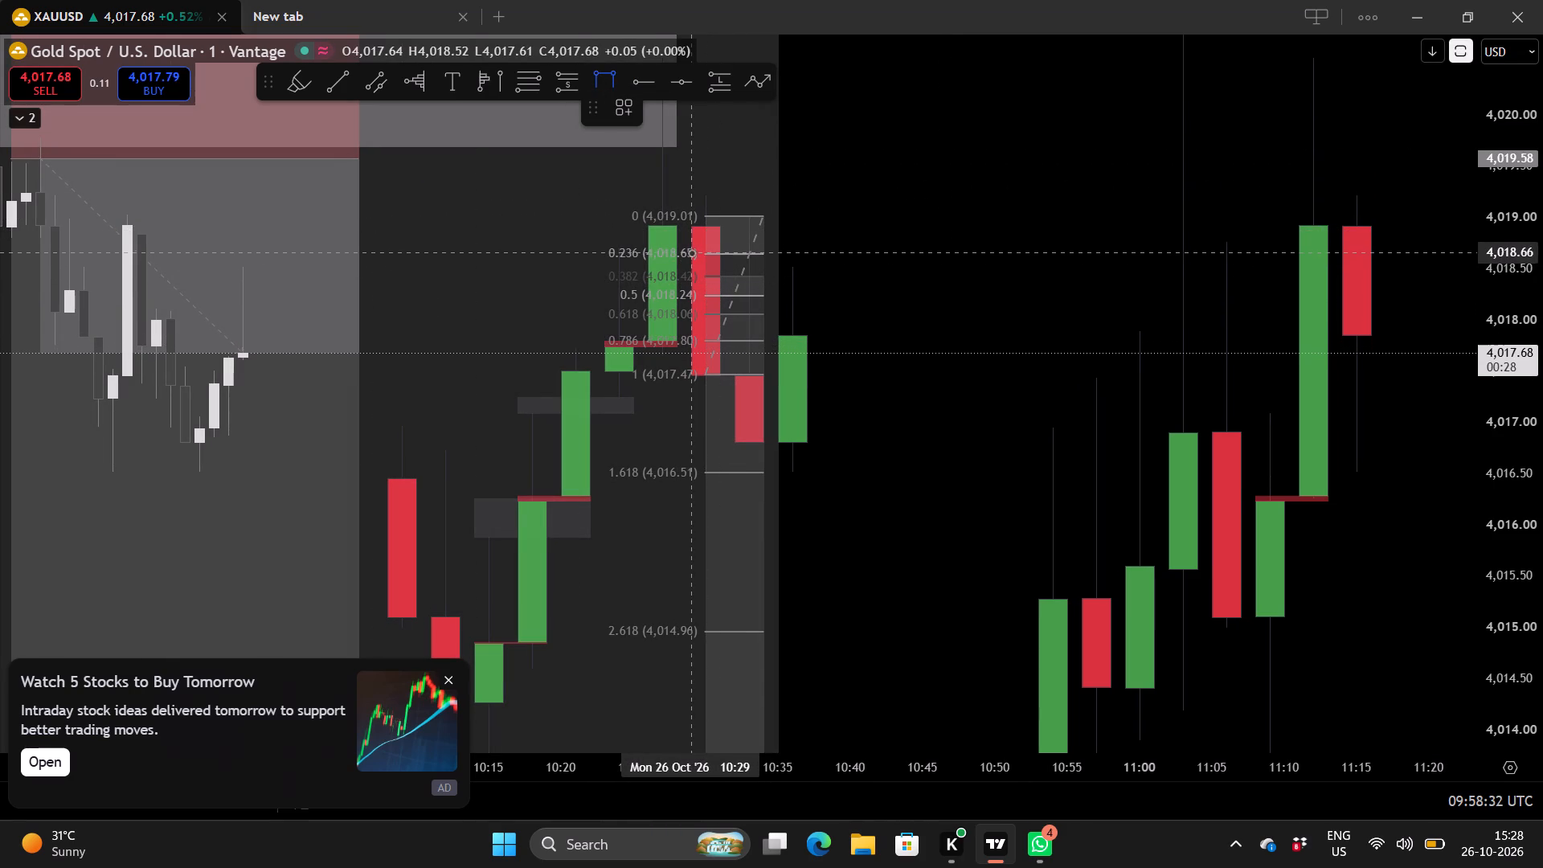
pyautogui.moveTo(691, 252); pyautogui.dragTo(812, 295)
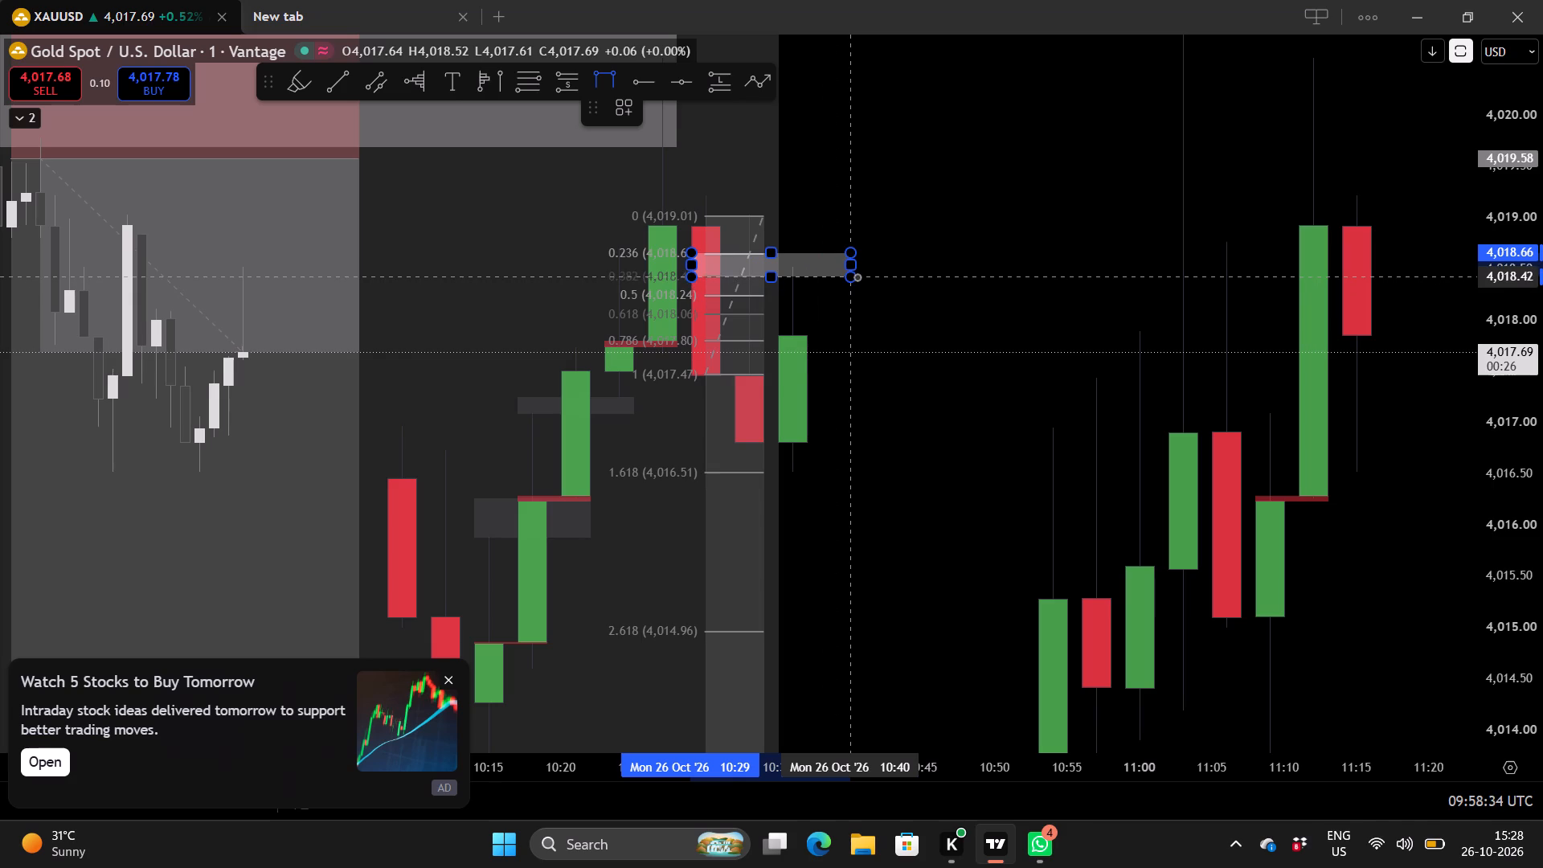
pyautogui.click(857, 276)
pyautogui.click(916, 301)
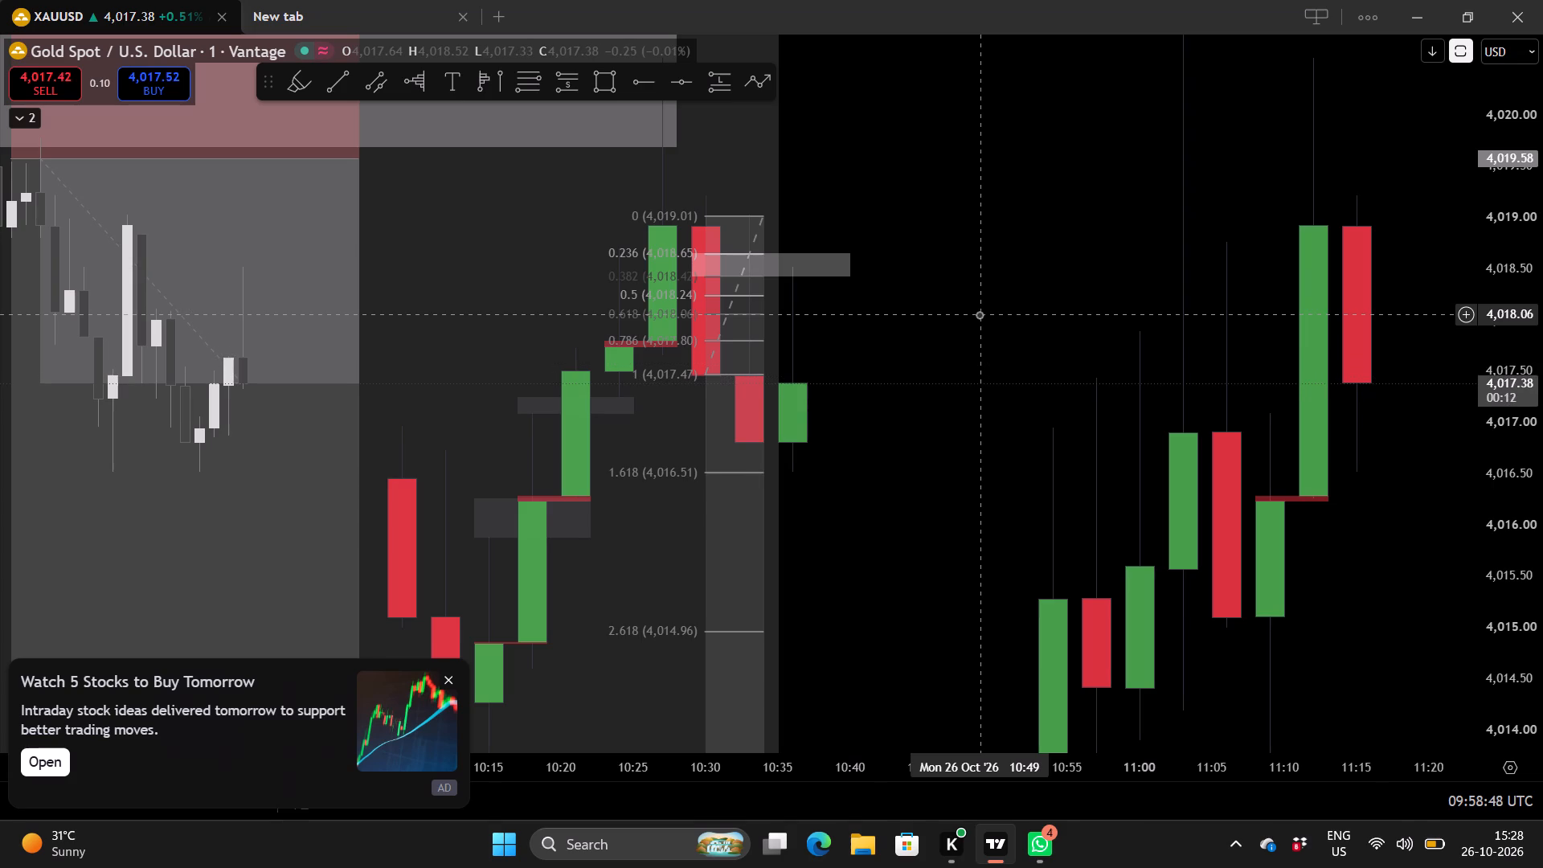
# Monitor live XAUUSD price against the Fibonacci levels, the newly marked zone and both sets of projected higher-timeframe candles.
pyautogui.scroll(-1, 984, 333)
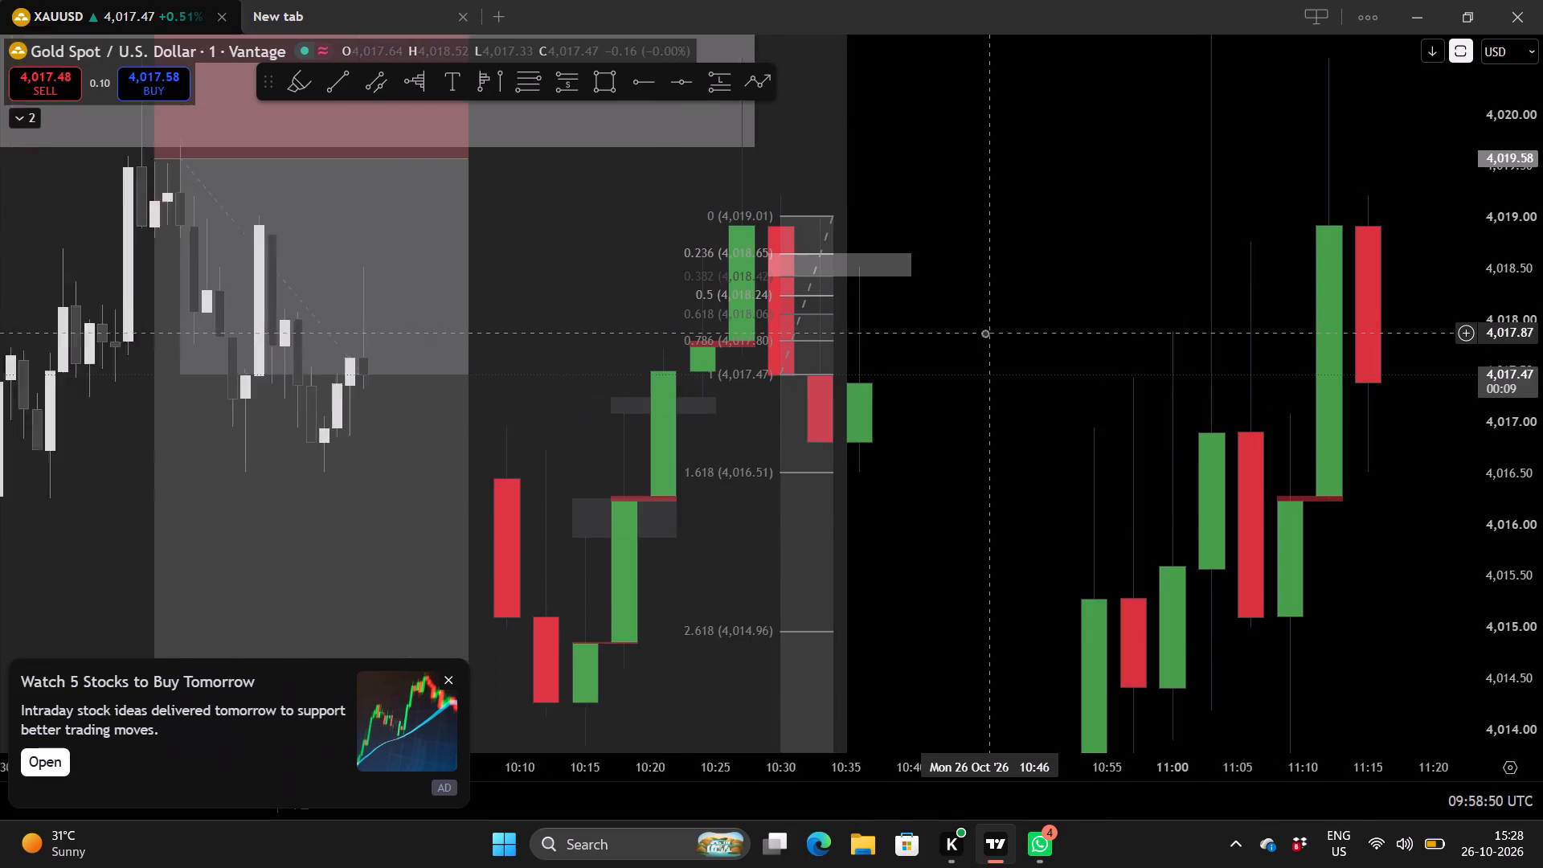
pyautogui.scroll(-1, 1032, 374)
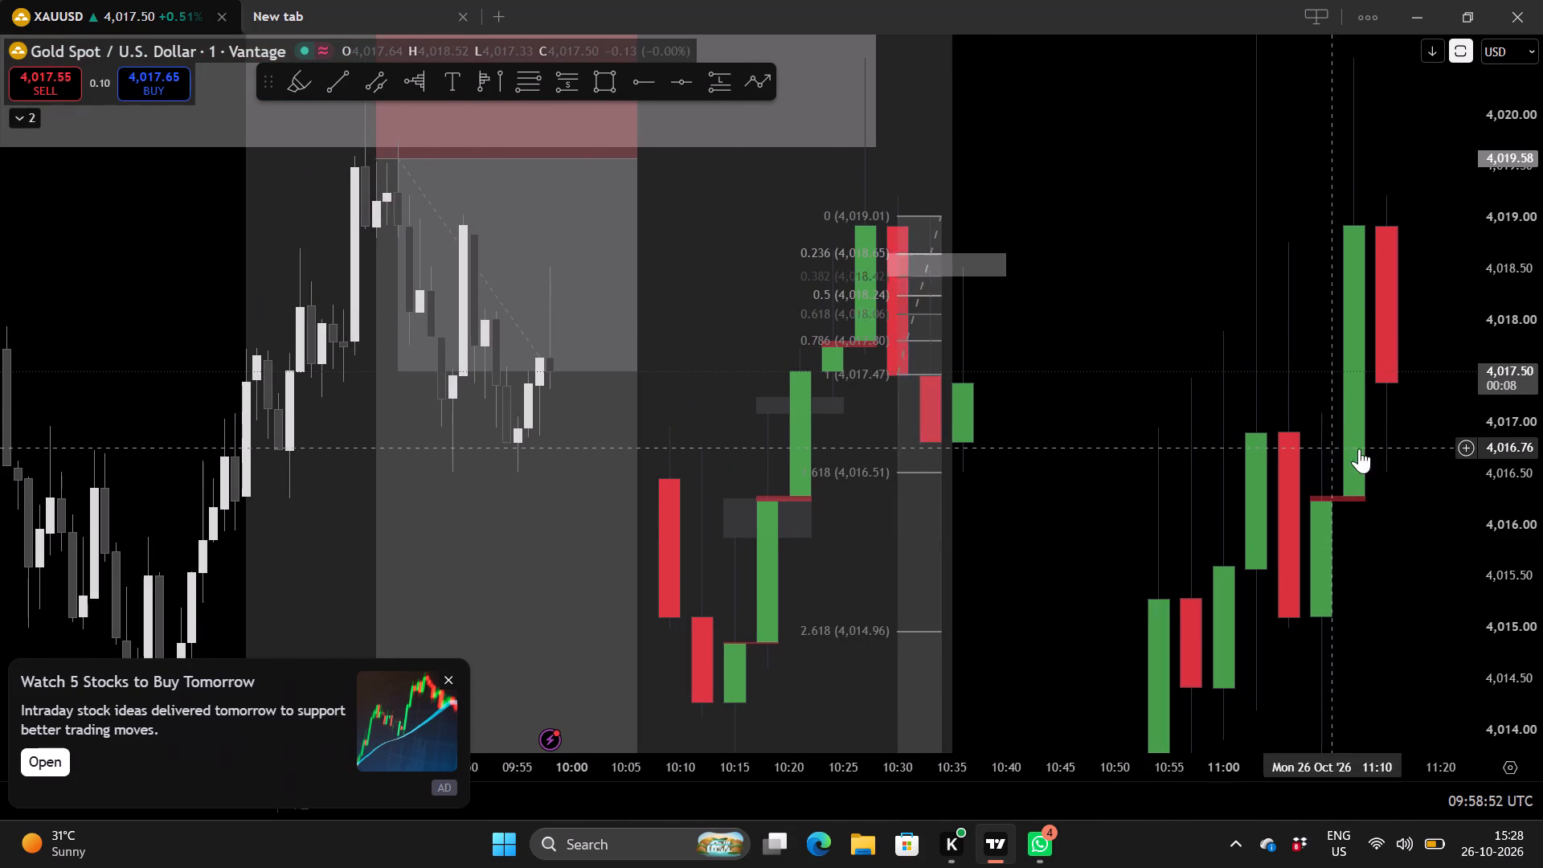
pyautogui.scroll(-5, 1498, 466)
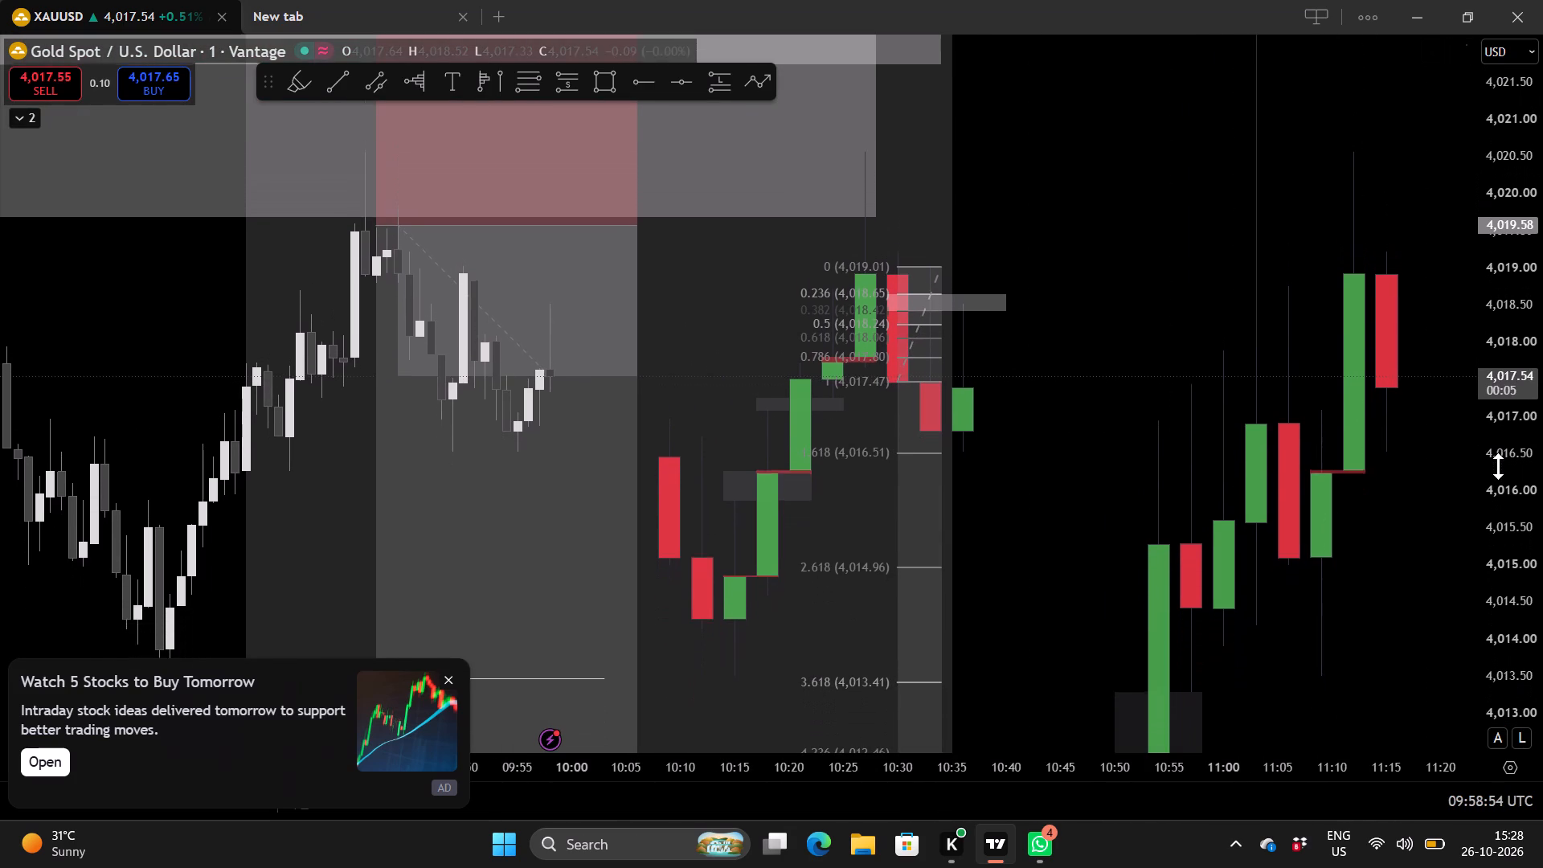
pyautogui.moveTo(1171, 357); pyautogui.dragTo(981, 337)
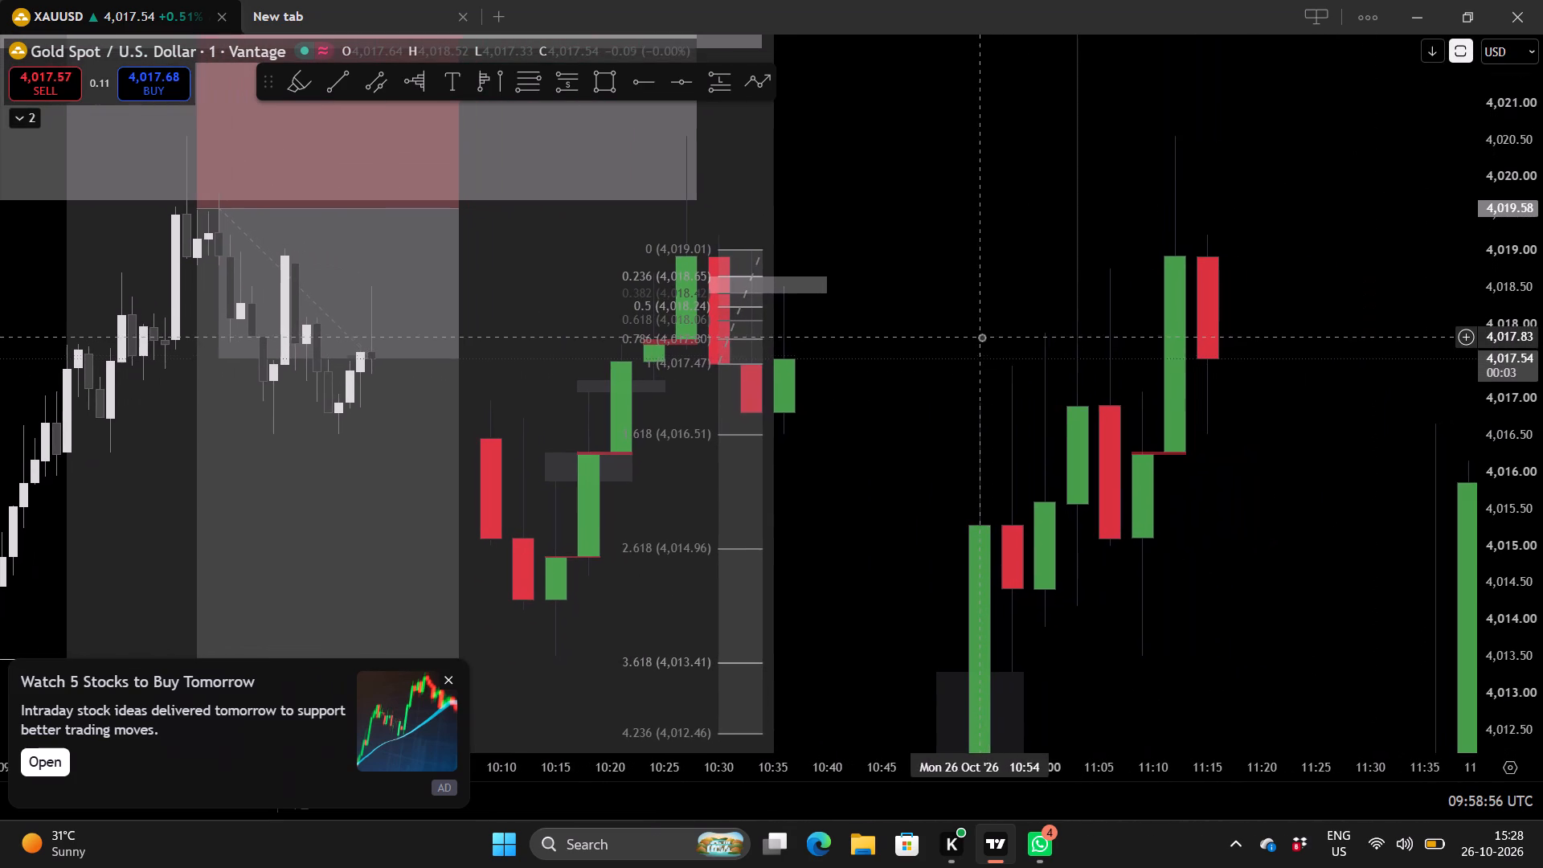
pyautogui.moveTo(1312, 415); pyautogui.dragTo(1169, 350)
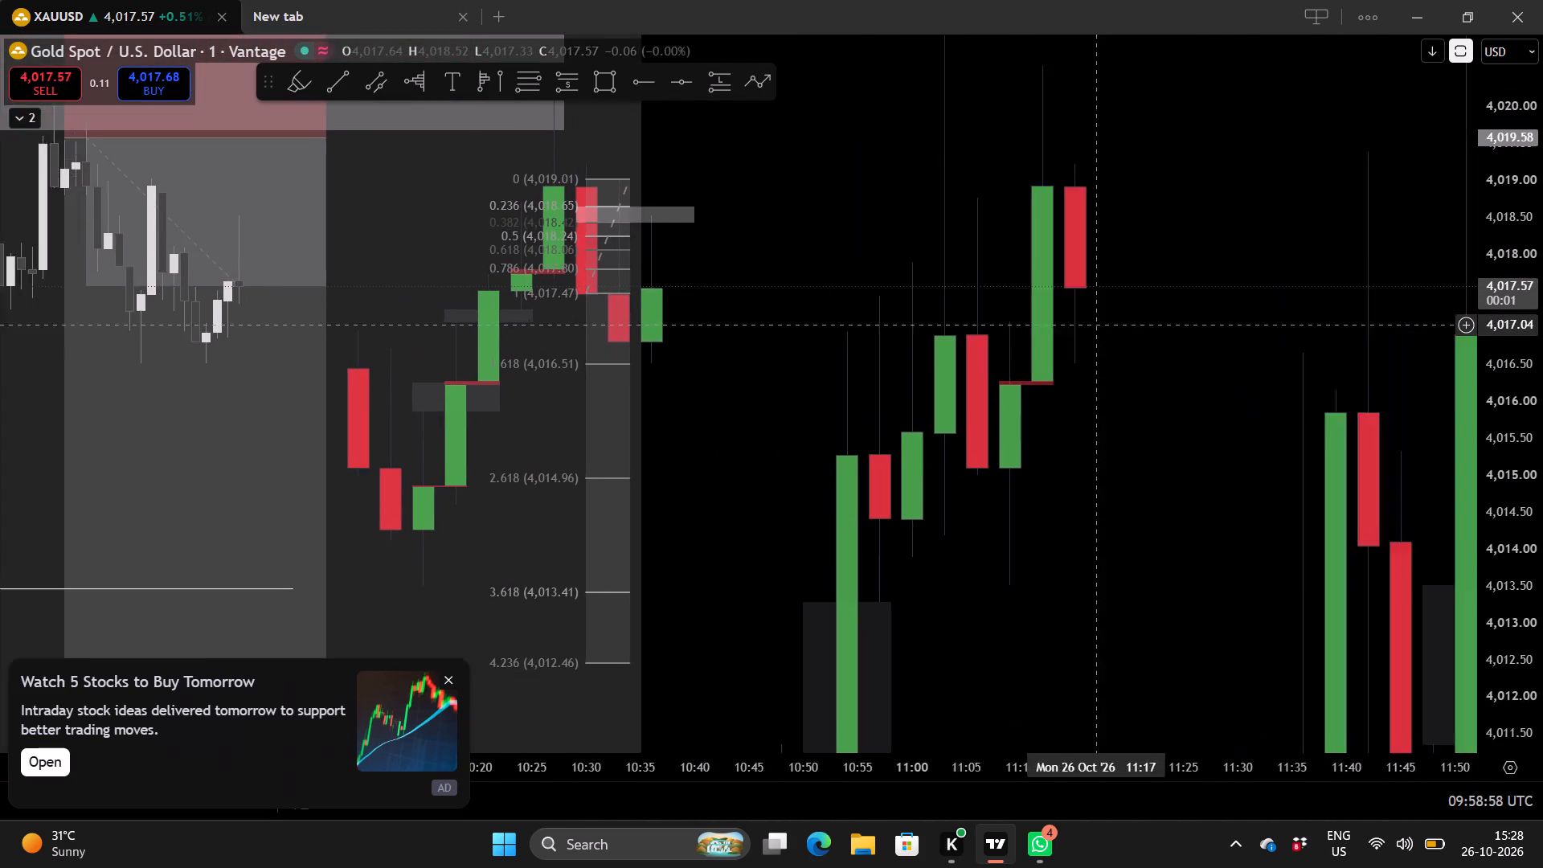
pyautogui.moveTo(1169, 350); pyautogui.dragTo(1271, 403)
pyautogui.scroll(1, 1049, 304)
pyautogui.hscroll(1, 1044, 327)
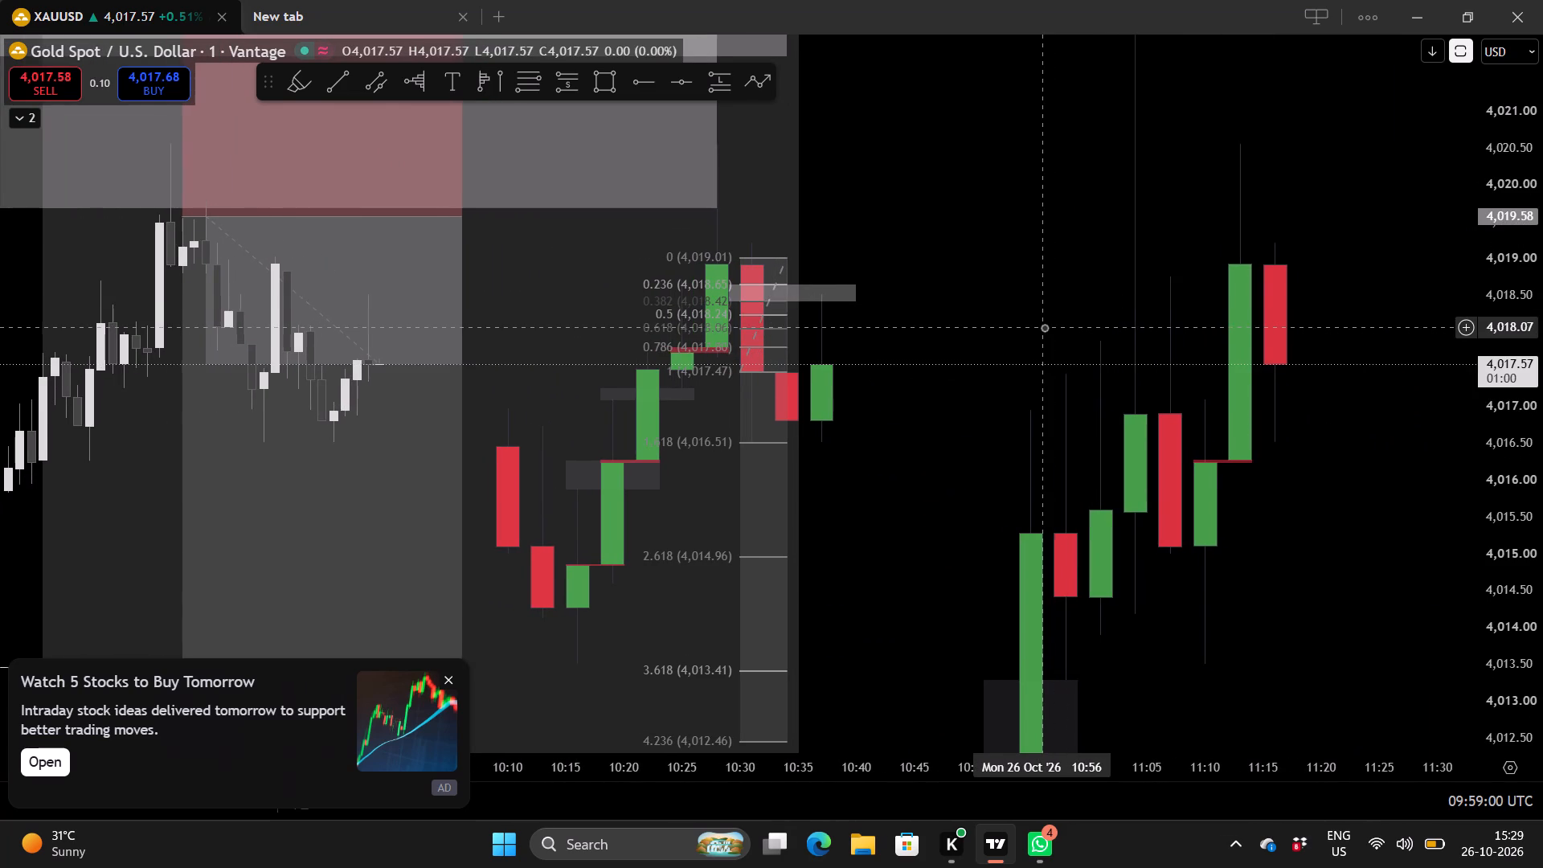
pyautogui.hscroll(1, 1044, 327)
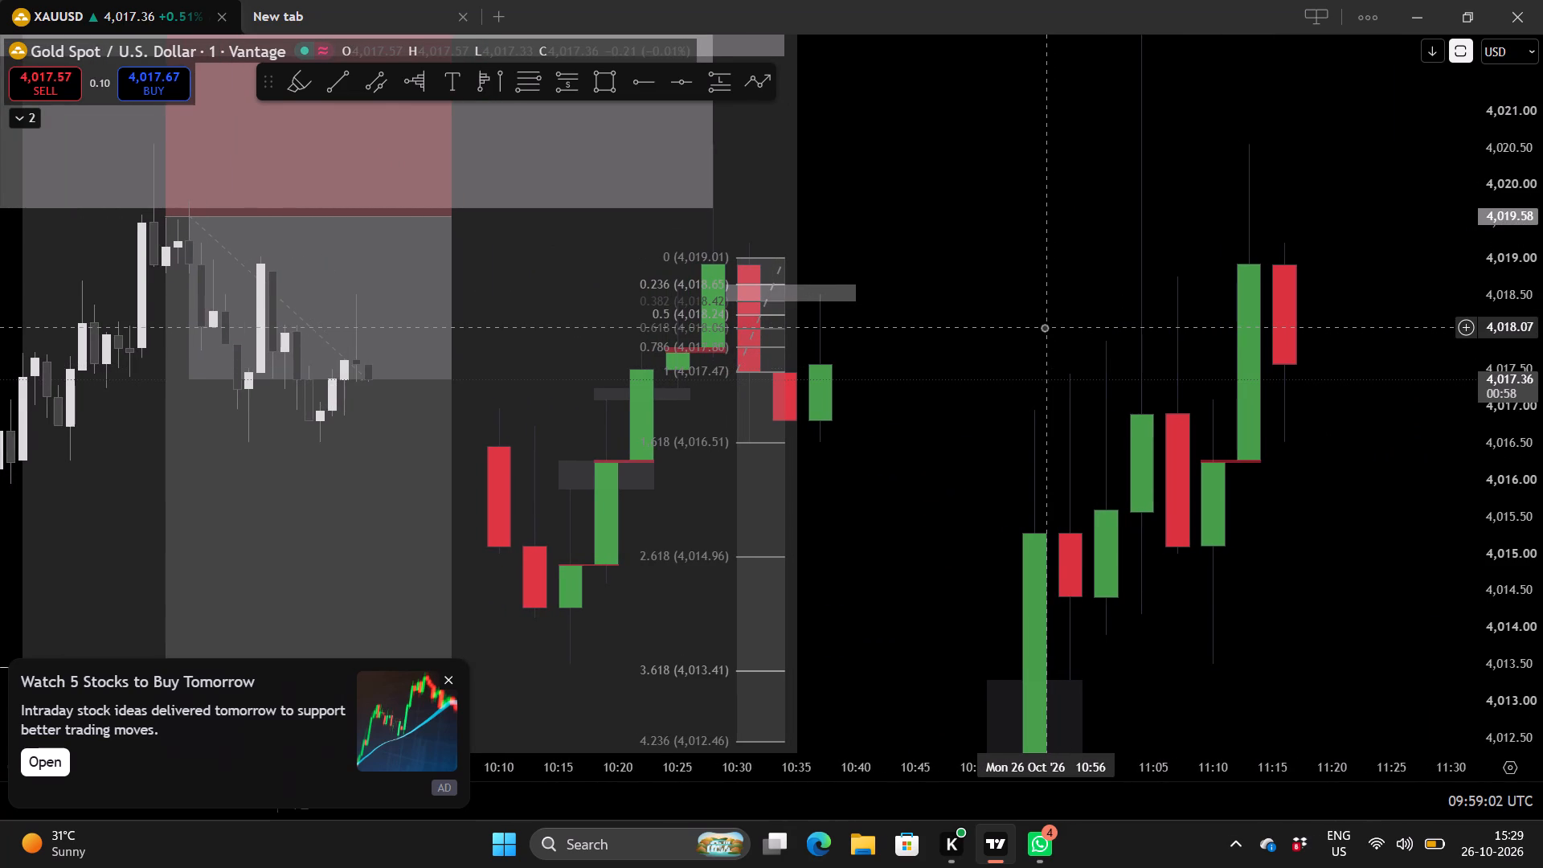
pyautogui.scroll(1, 1022, 376)
pyautogui.scroll(-1, 1011, 418)
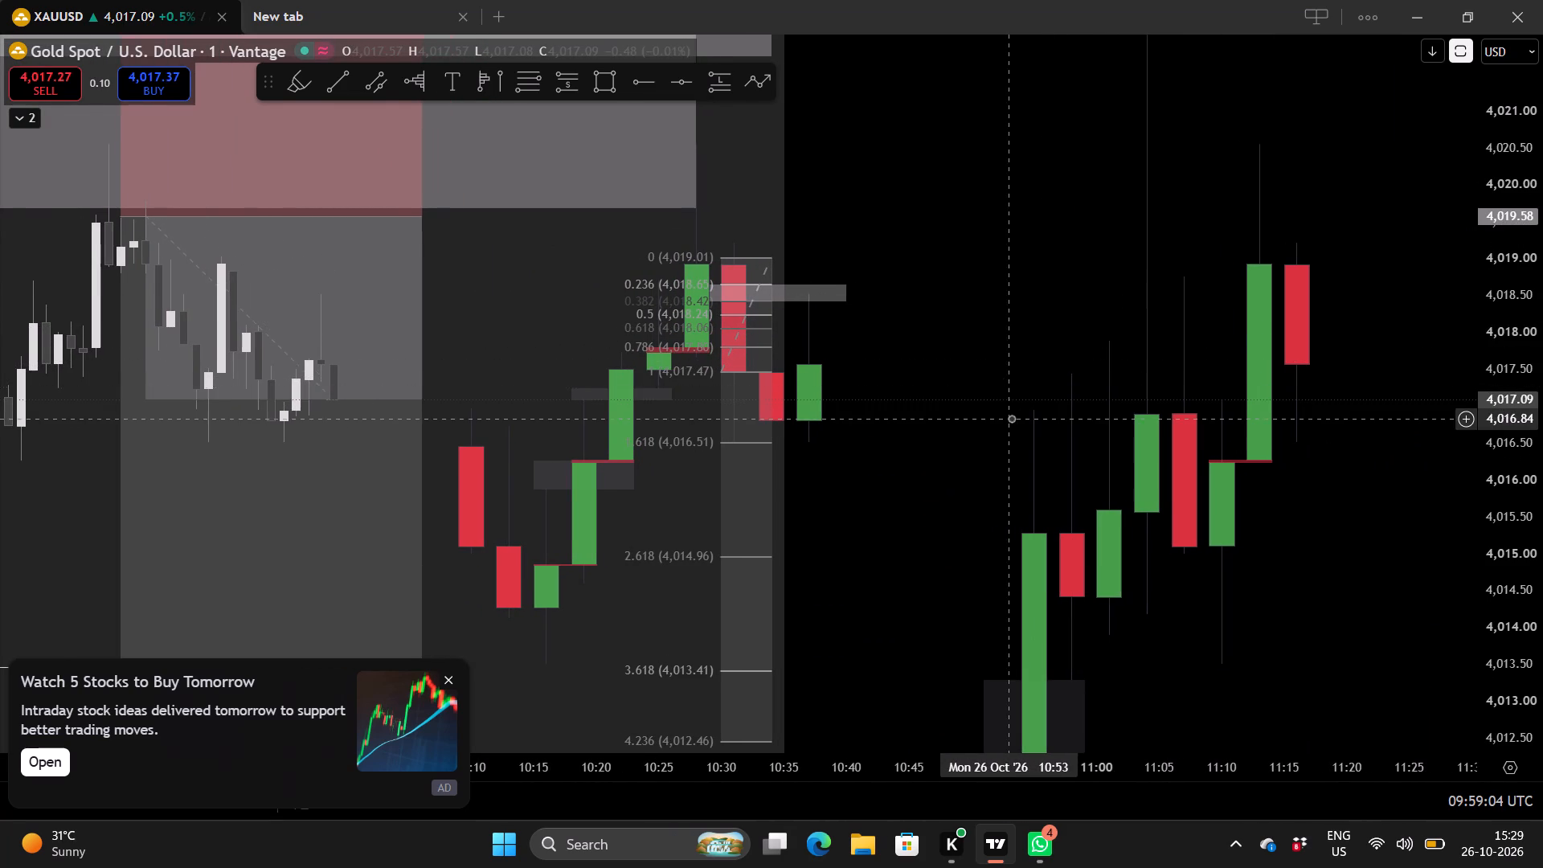
pyautogui.scroll(-2, 1011, 418)
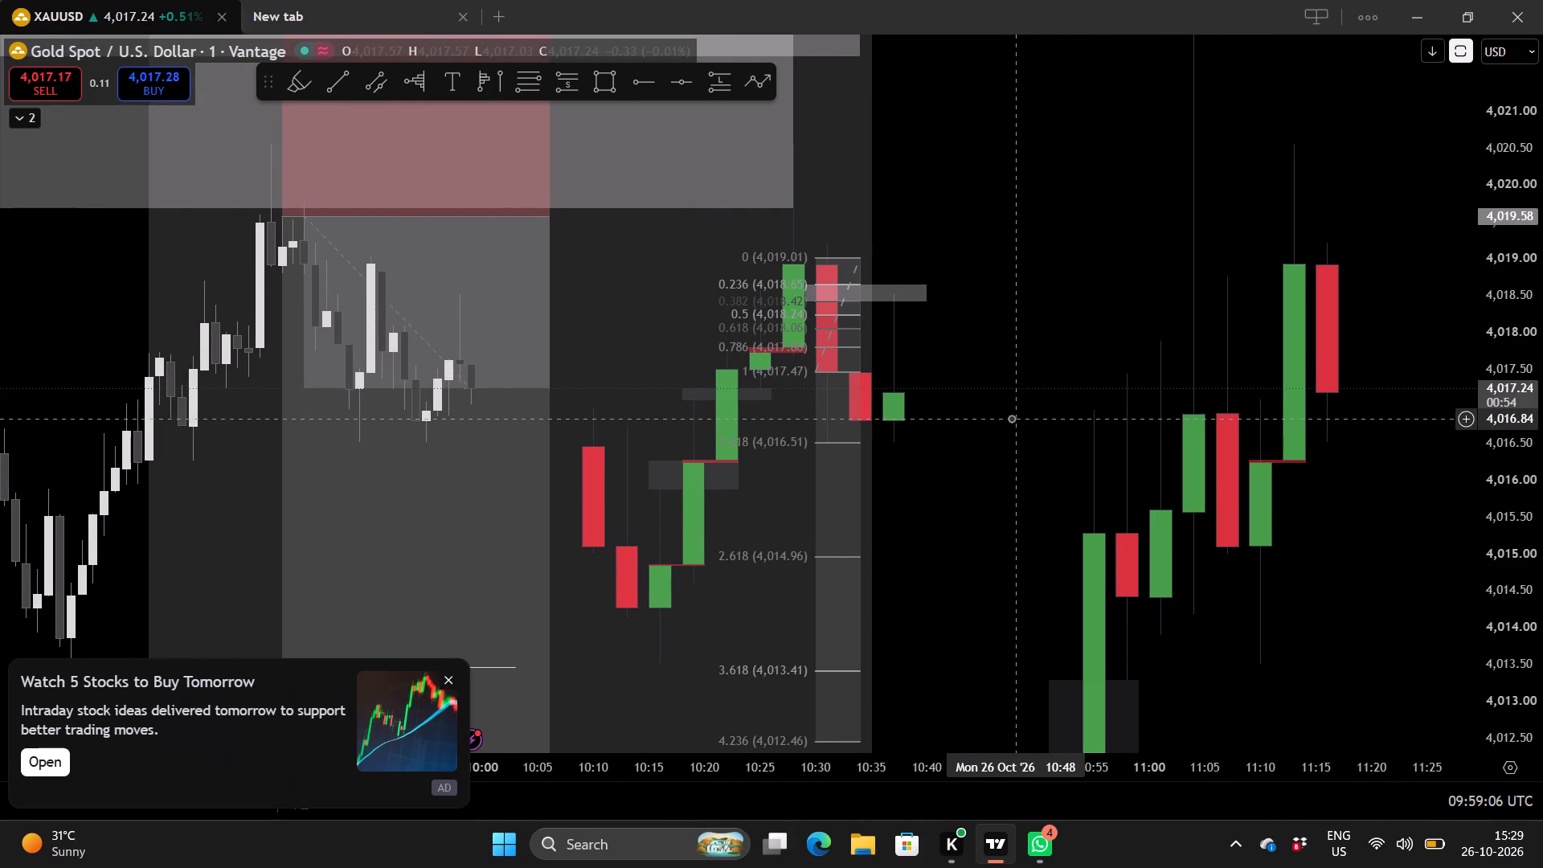
pyautogui.scroll(1, 1032, 418)
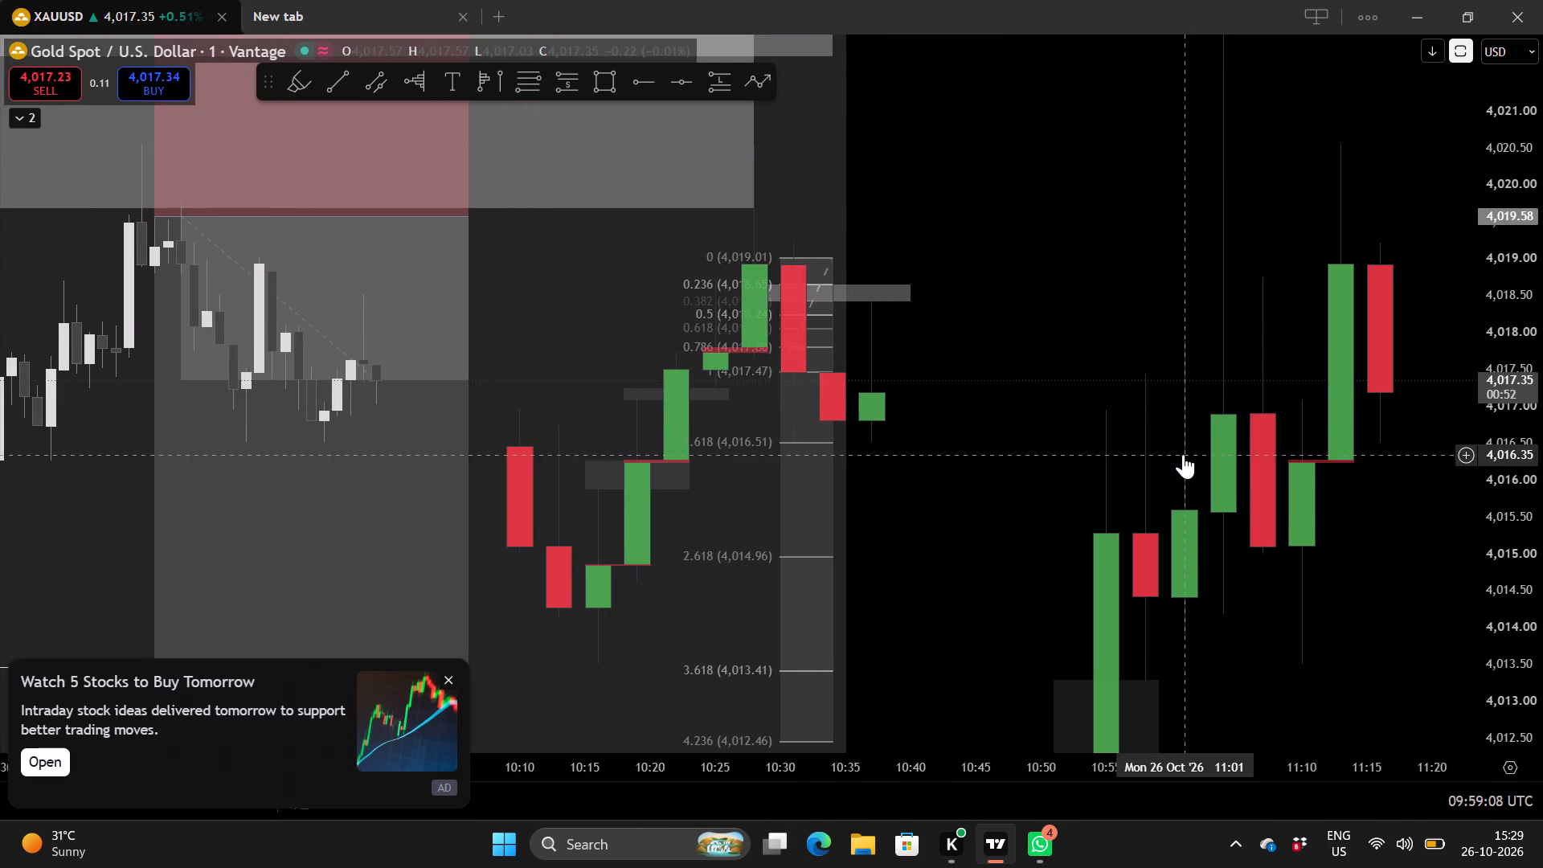
pyautogui.scroll(4, 1505, 413)
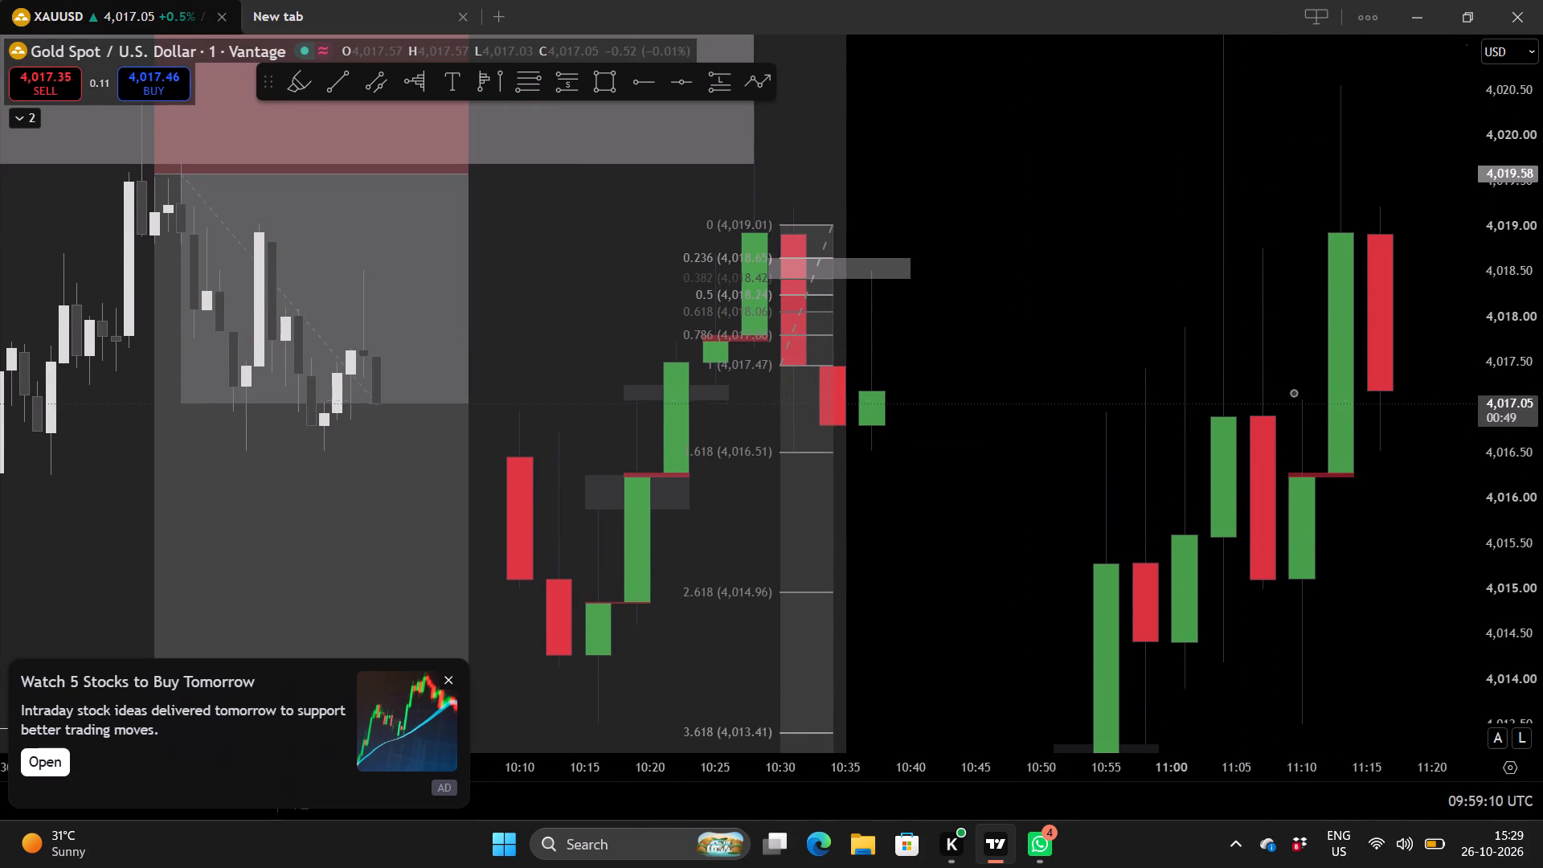
pyautogui.scroll(-1, 1204, 388)
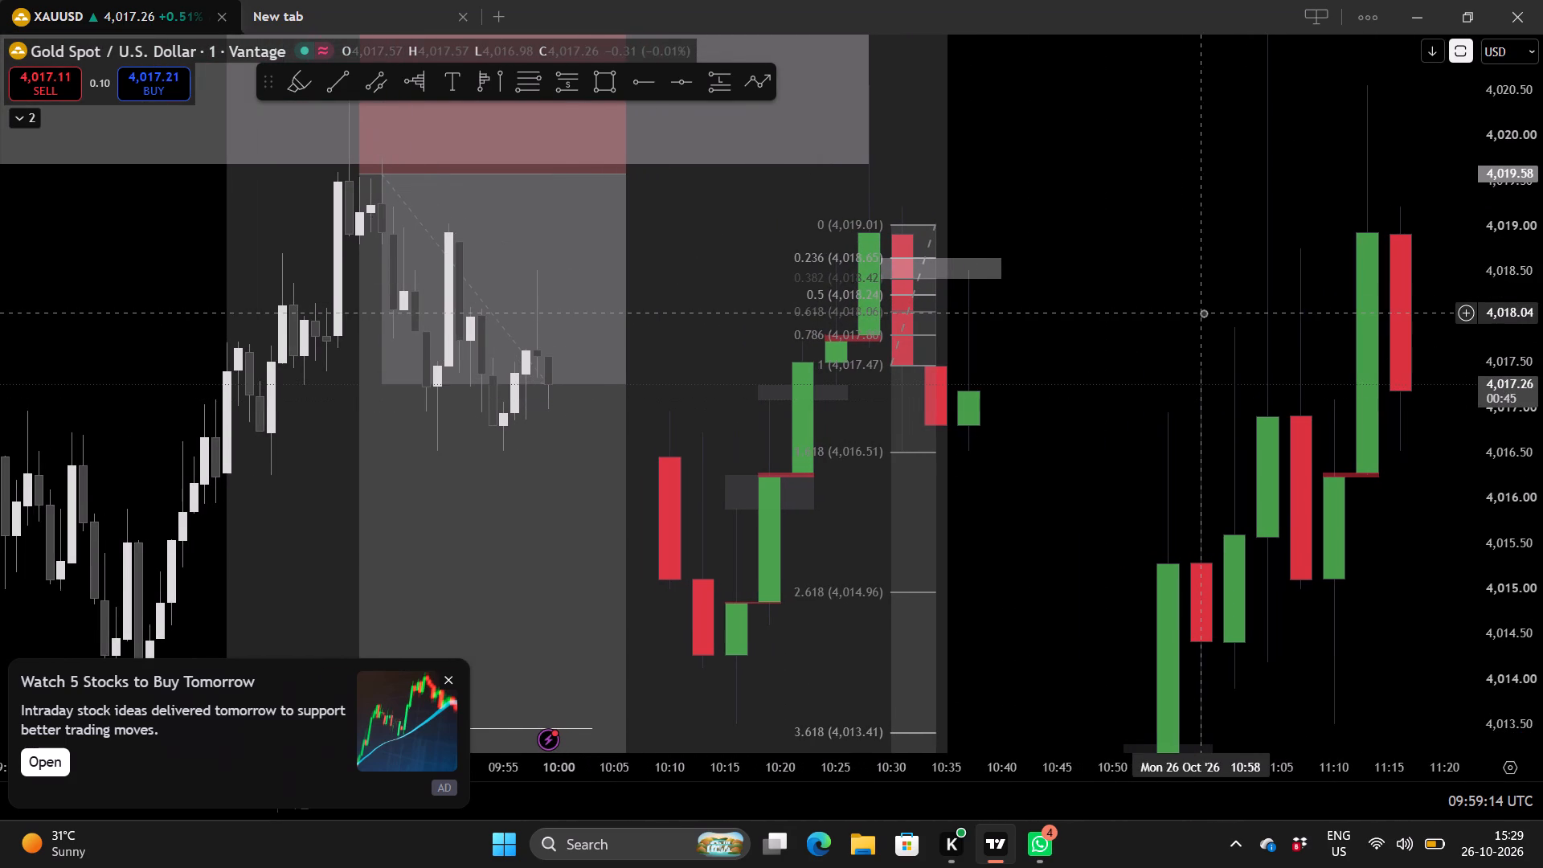
pyautogui.scroll(-1, 1121, 387)
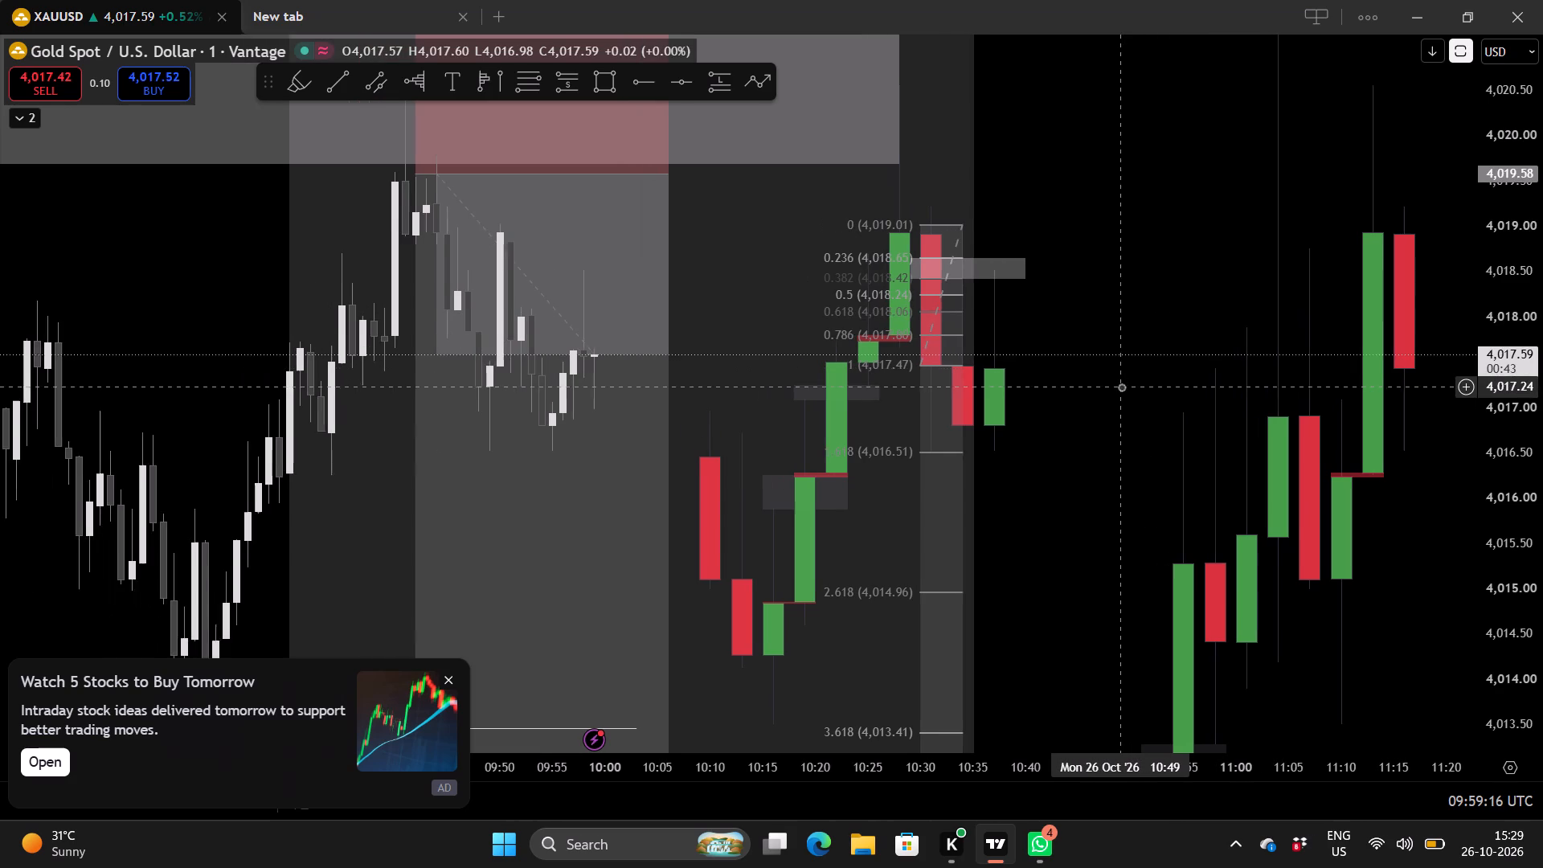
pyautogui.moveTo(1121, 436); pyautogui.dragTo(1126, 407)
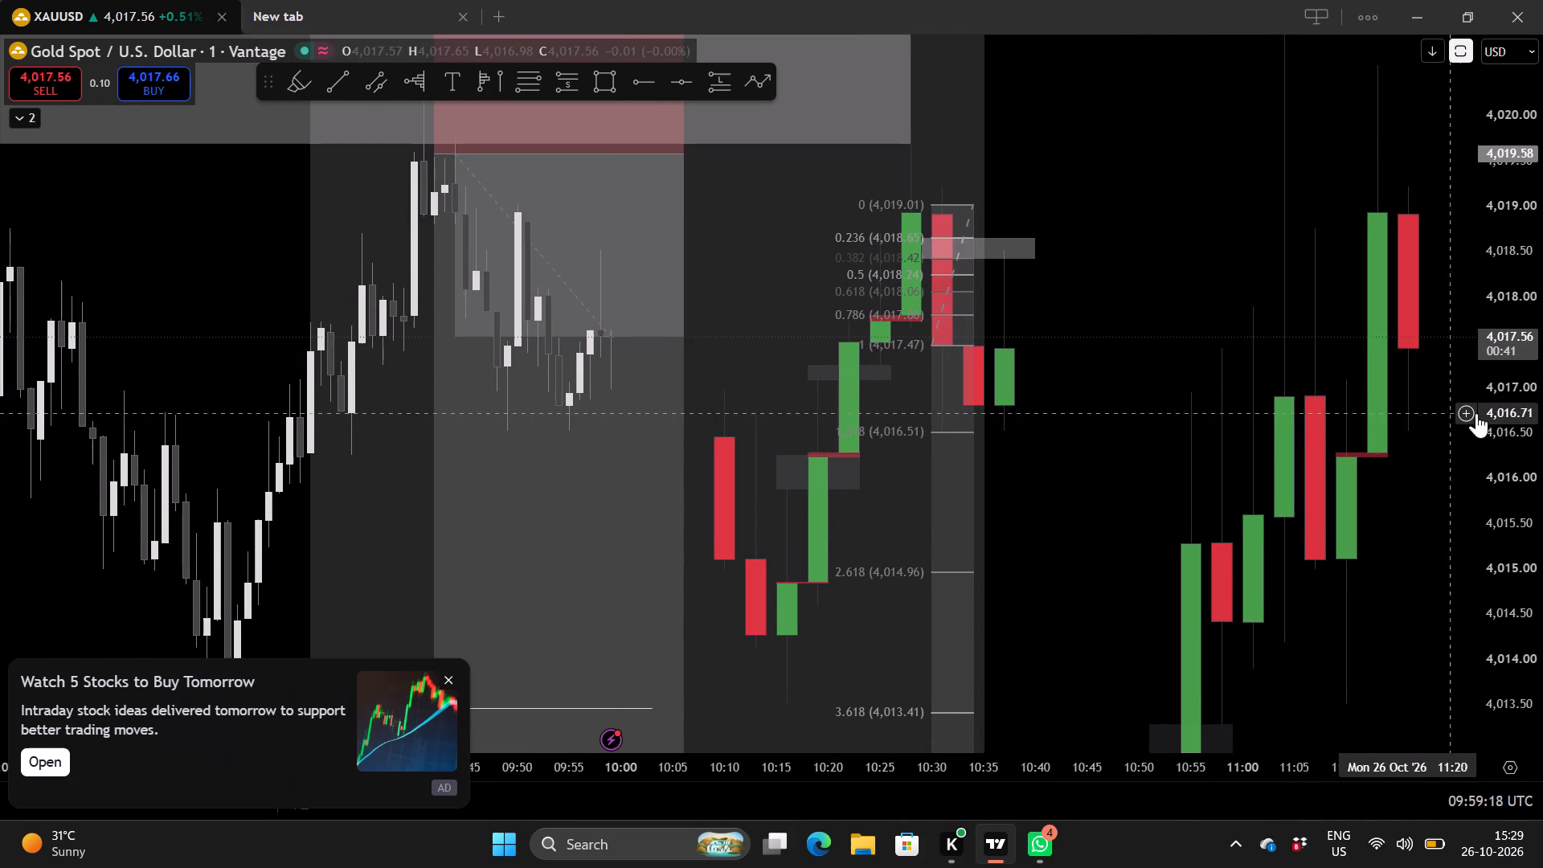
pyautogui.scroll(-4, 1501, 422)
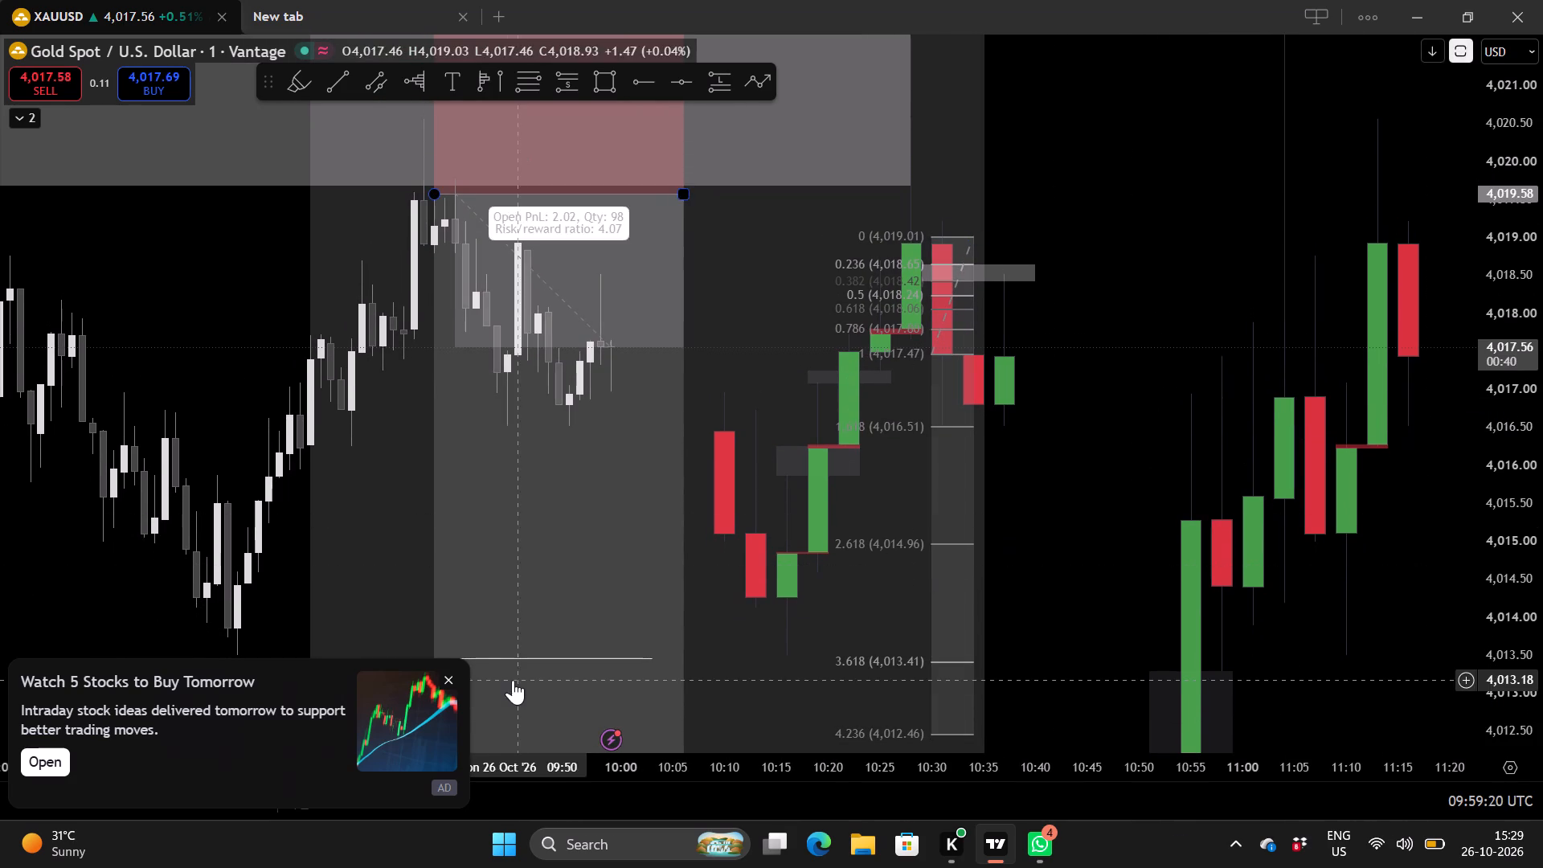
# Dismiss the stock-ideas advertisement covering the chart and close the ad-free upgrade offer.
pyautogui.click(446, 677)
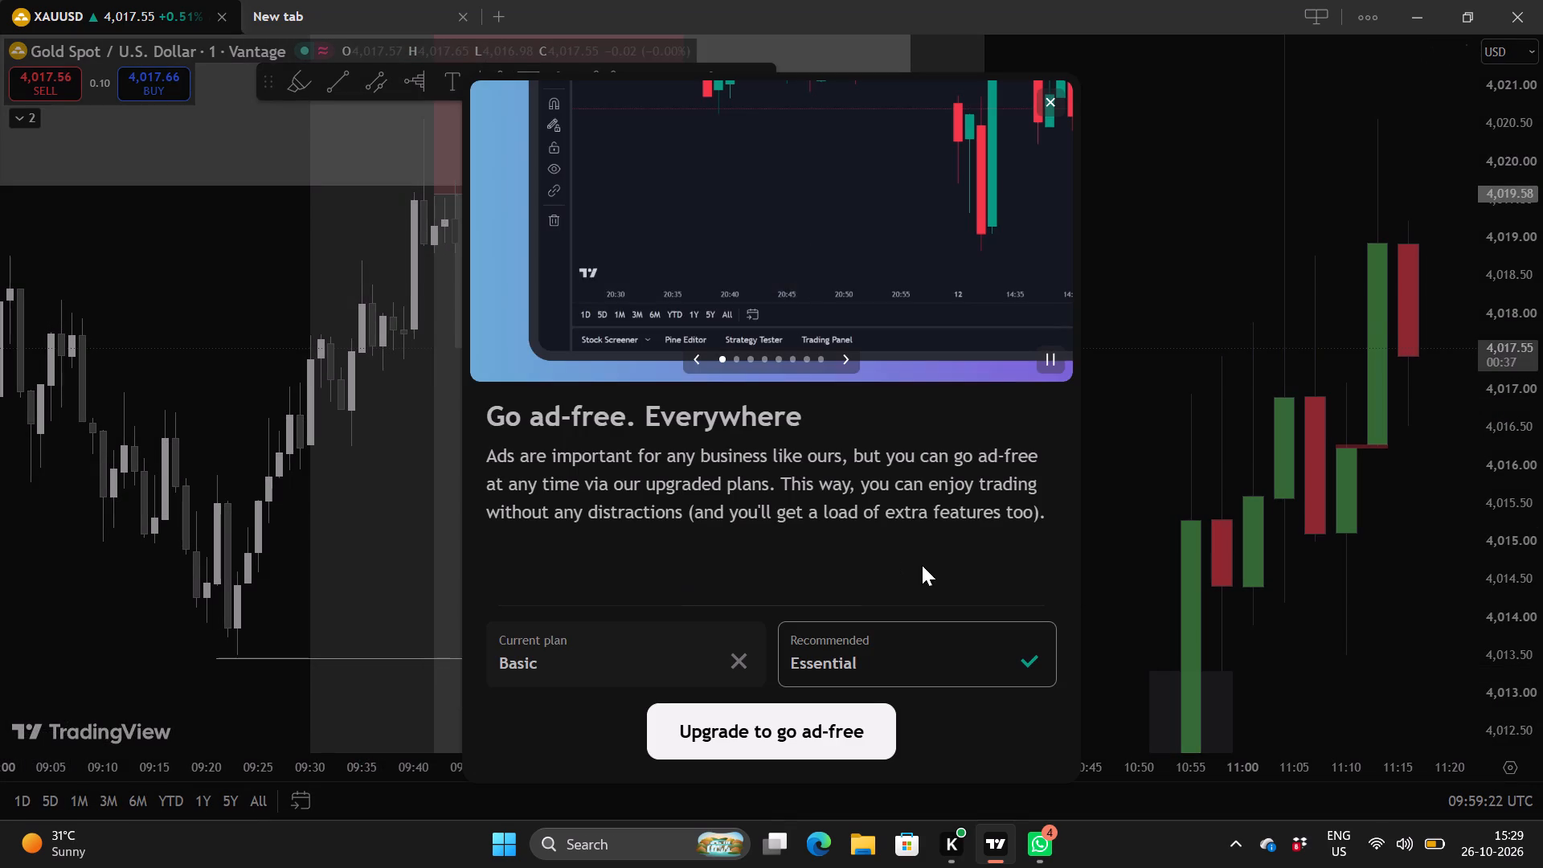
pyautogui.click(1042, 107)
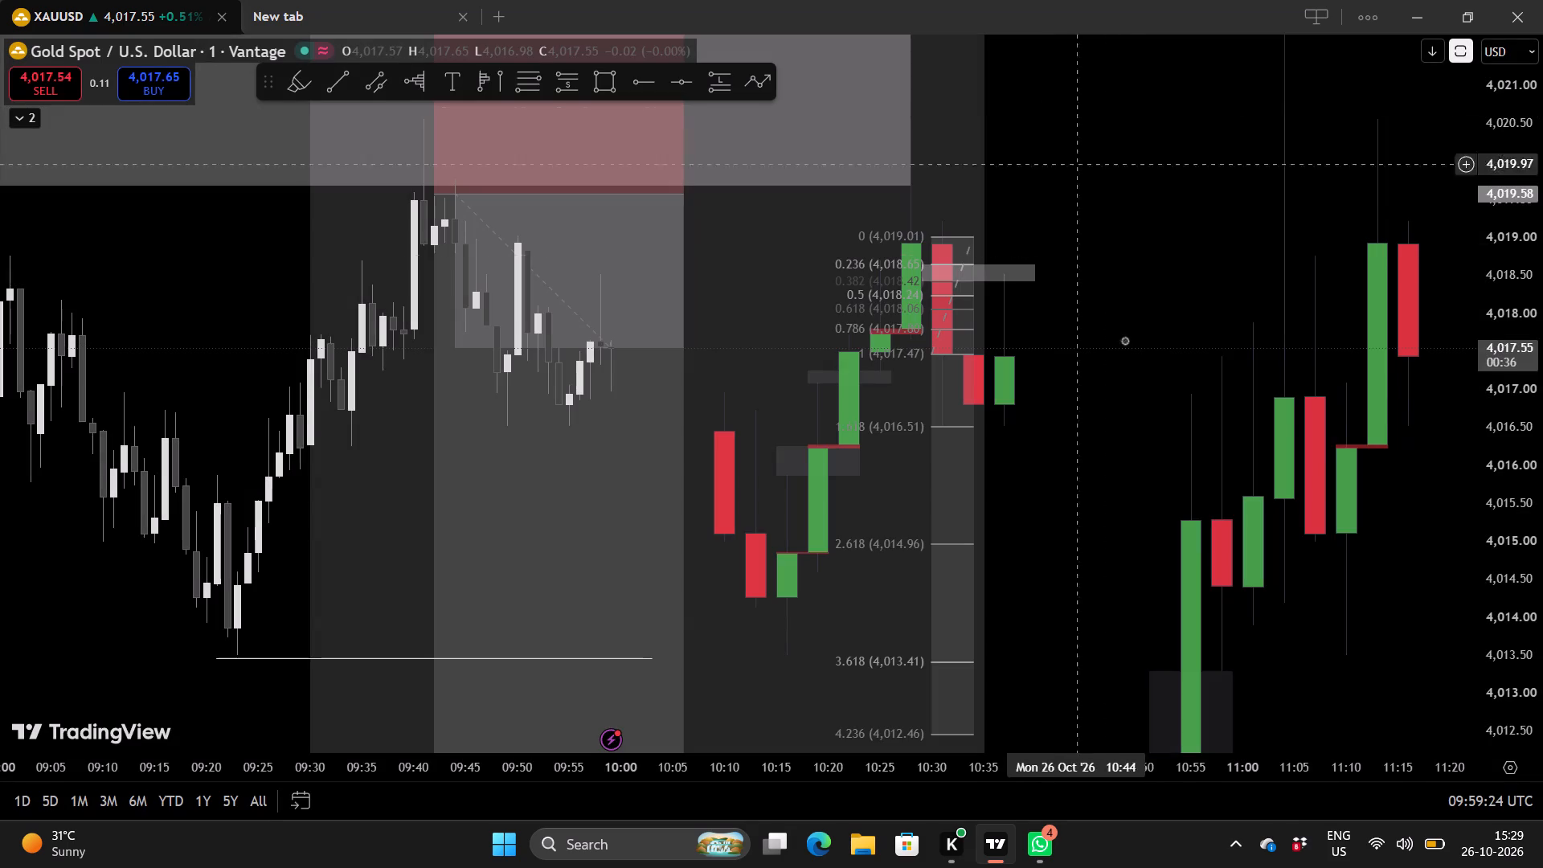
# Examine the wider XAUUSD structure from the upper supply zone to the lower demand zone, alongside the open trades, Fibonacci levels and projected candles.
pyautogui.moveTo(1102, 462); pyautogui.dragTo(1136, 366)
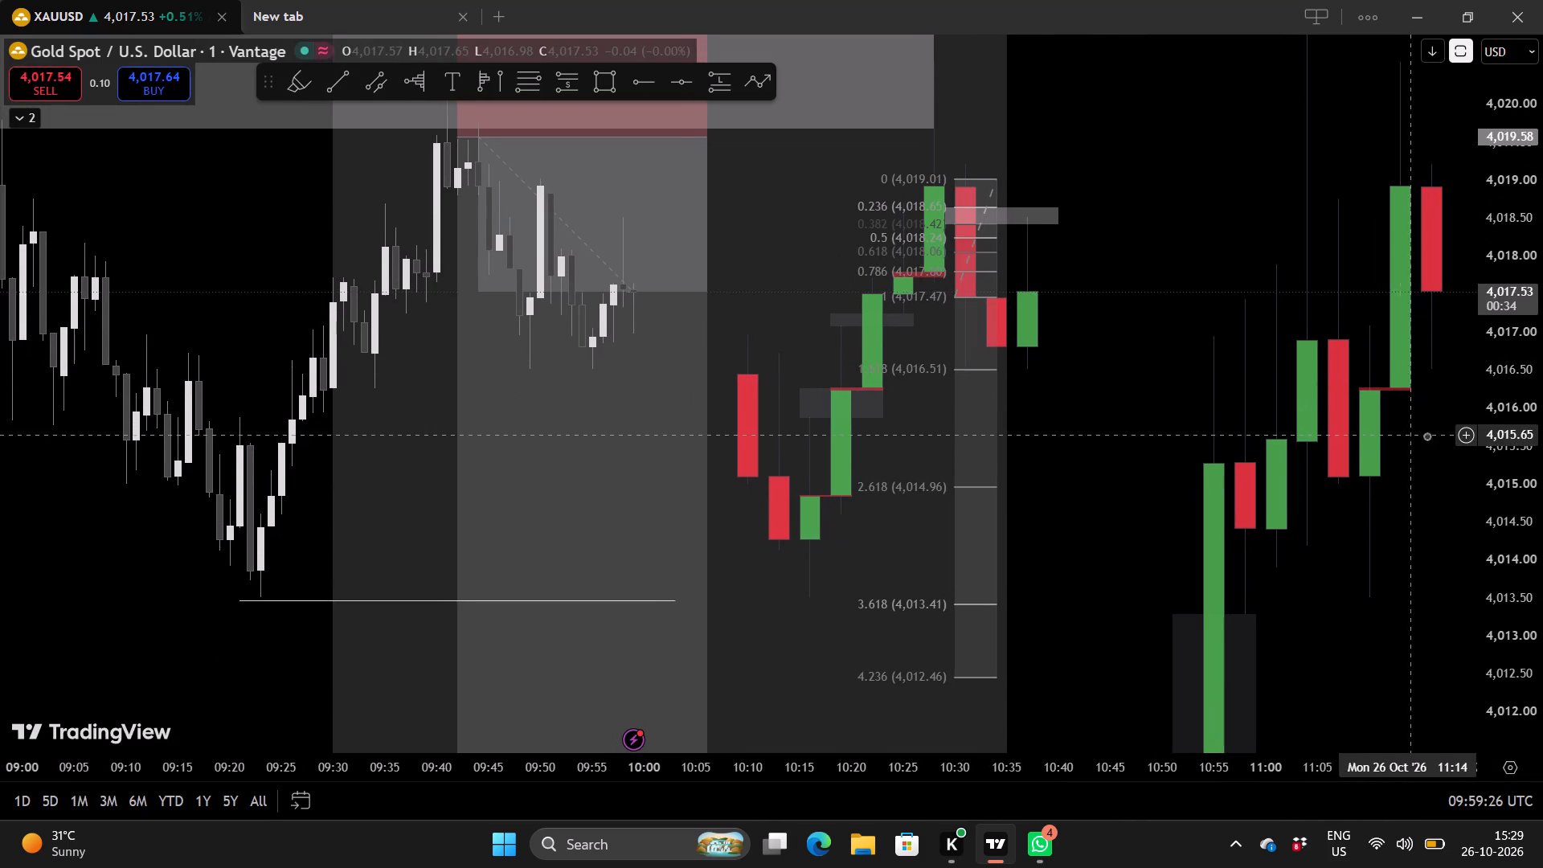
pyautogui.scroll(-5, 1475, 445)
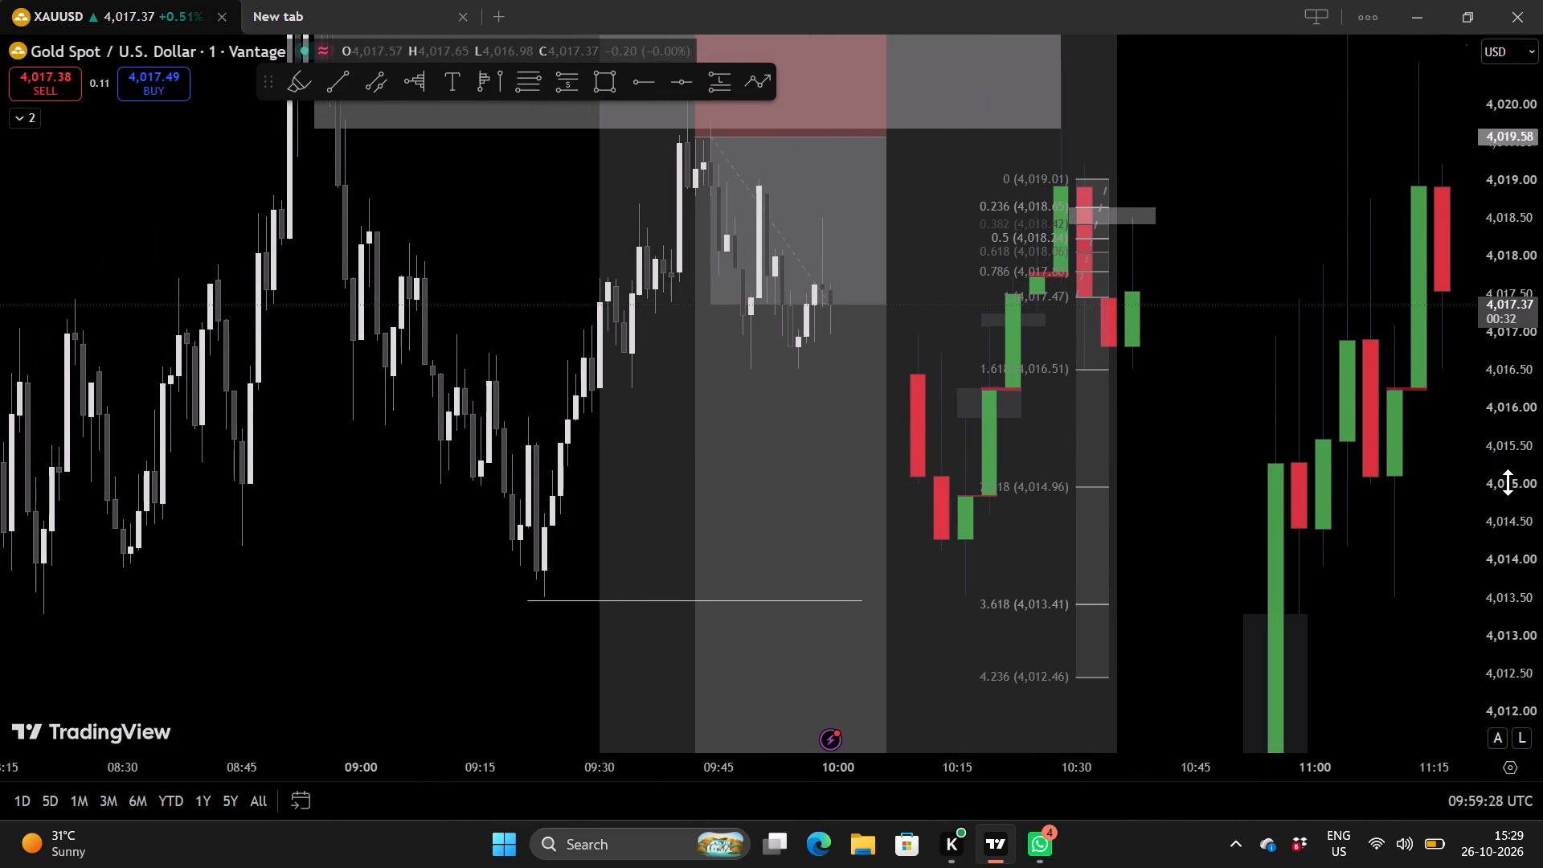
pyautogui.scroll(-4, 1508, 482)
pyautogui.moveTo(1222, 406); pyautogui.dragTo(1181, 378)
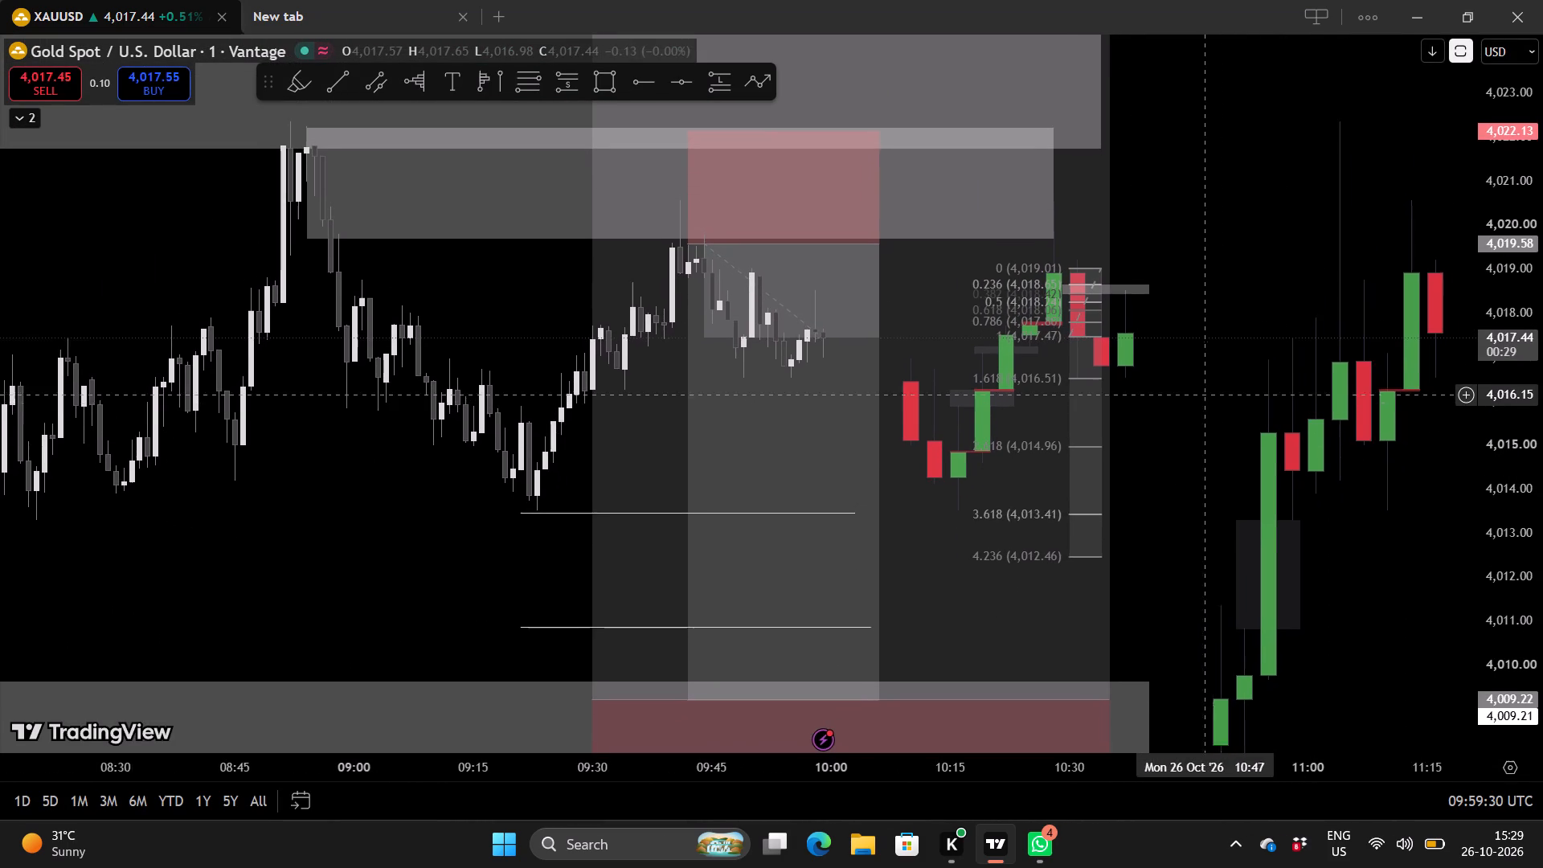
pyautogui.moveTo(1181, 378); pyautogui.dragTo(1119, 330)
pyautogui.scroll(1, 1195, 343)
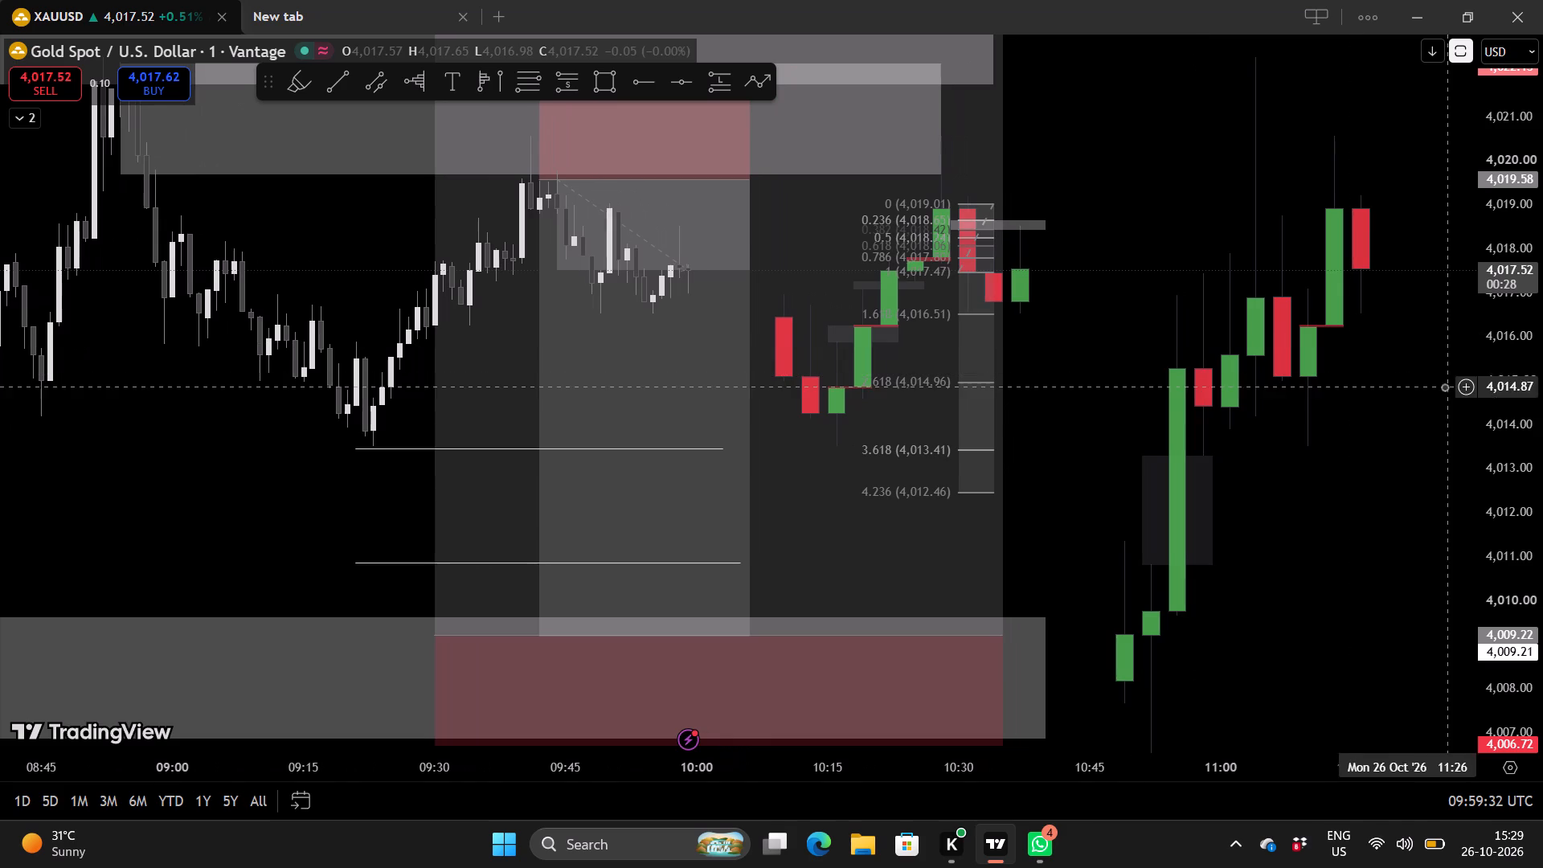
pyautogui.scroll(5, 1495, 391)
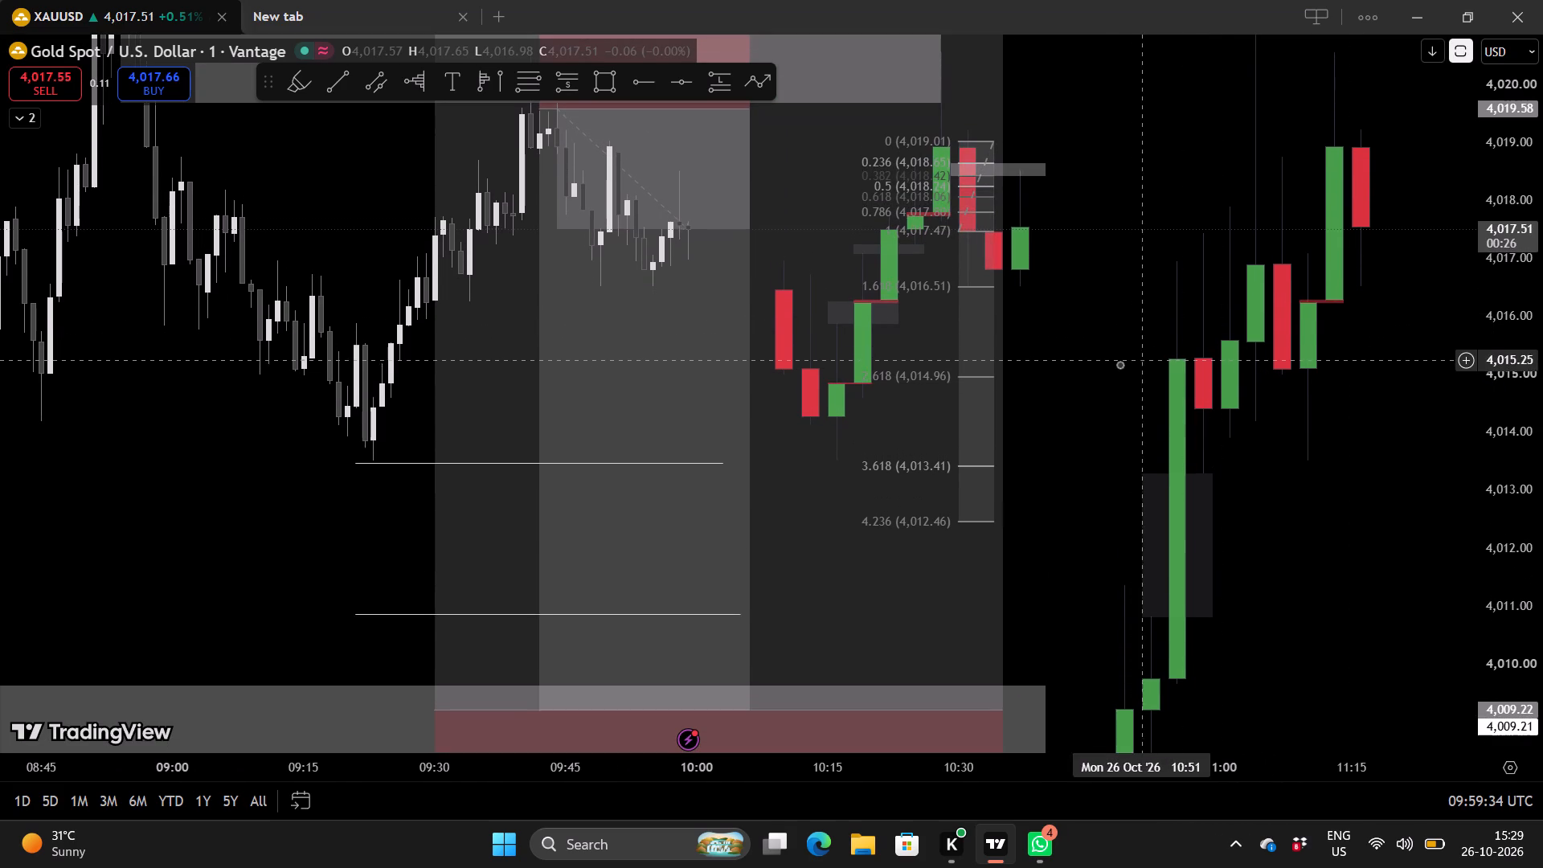
pyautogui.moveTo(1083, 373); pyautogui.dragTo(1074, 420)
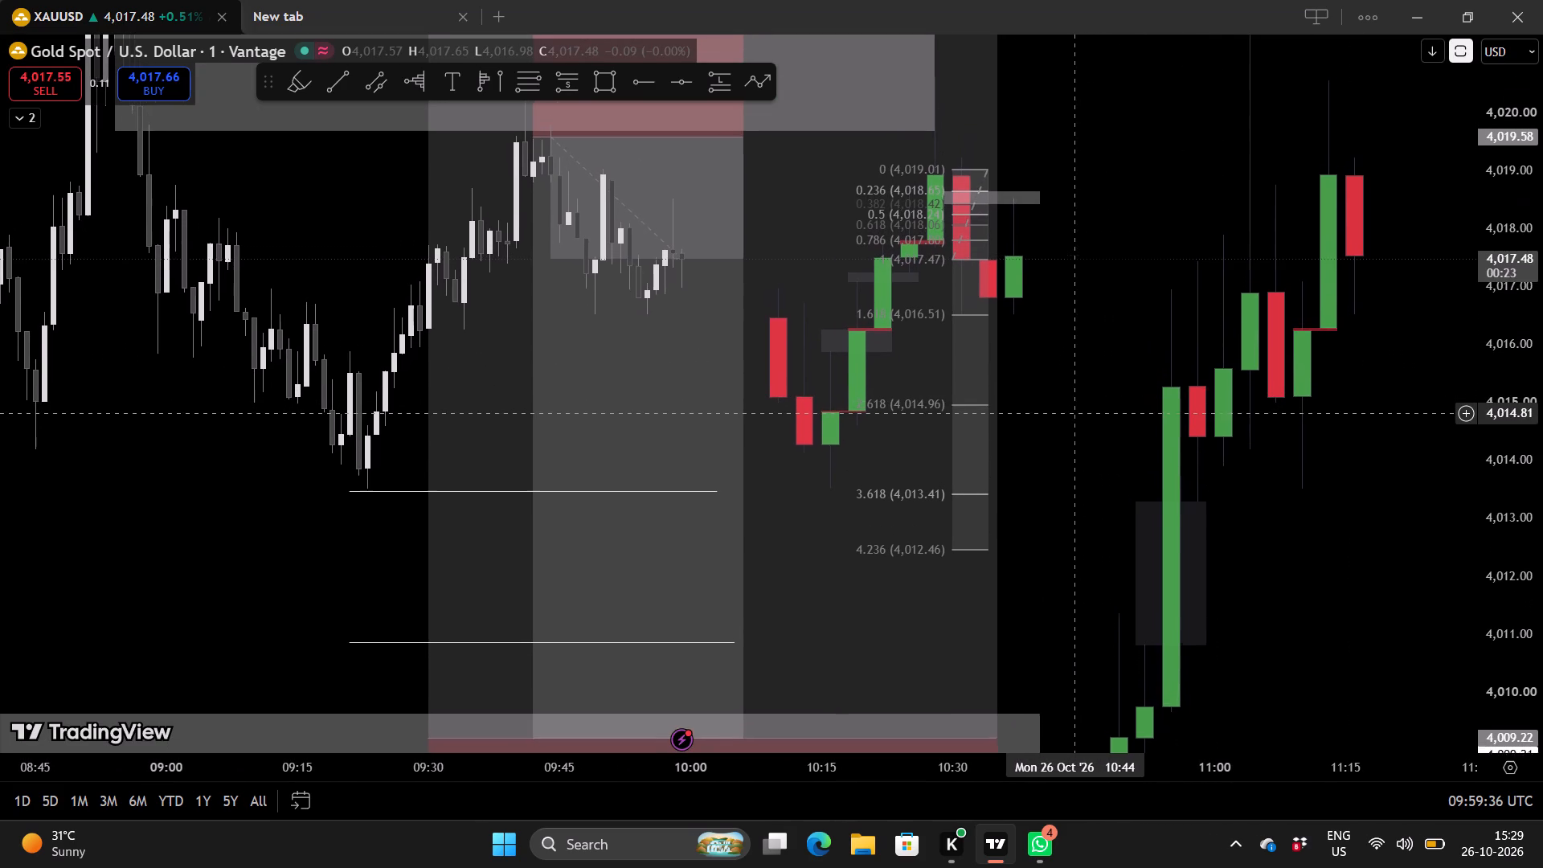
pyautogui.moveTo(1074, 420); pyautogui.dragTo(1074, 426)
pyautogui.scroll(1, 1086, 413)
pyautogui.scroll(-1, 1086, 413)
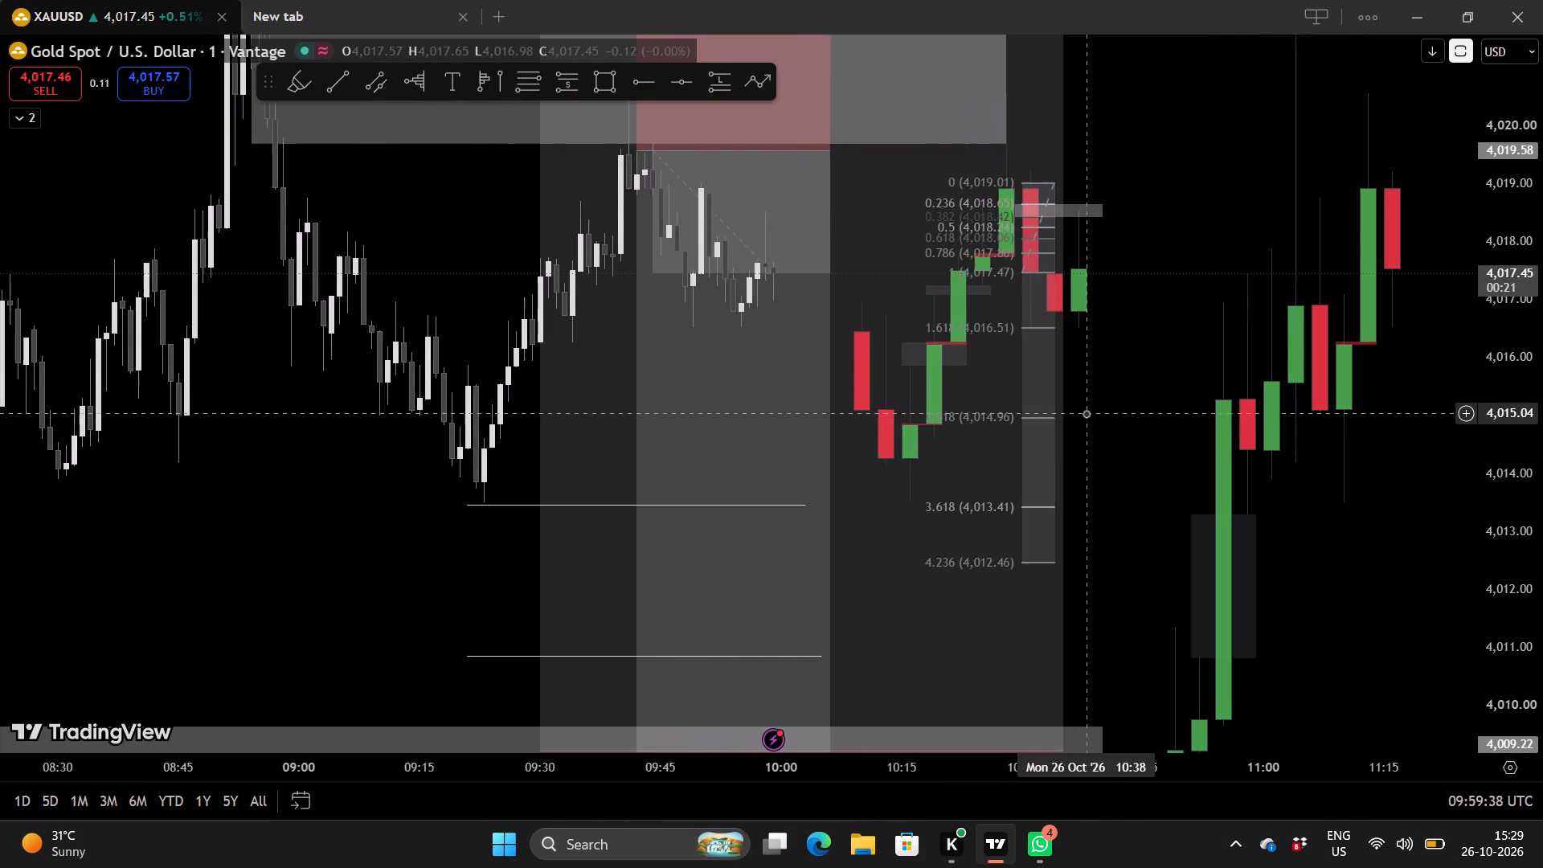
pyautogui.scroll(4, 1499, 384)
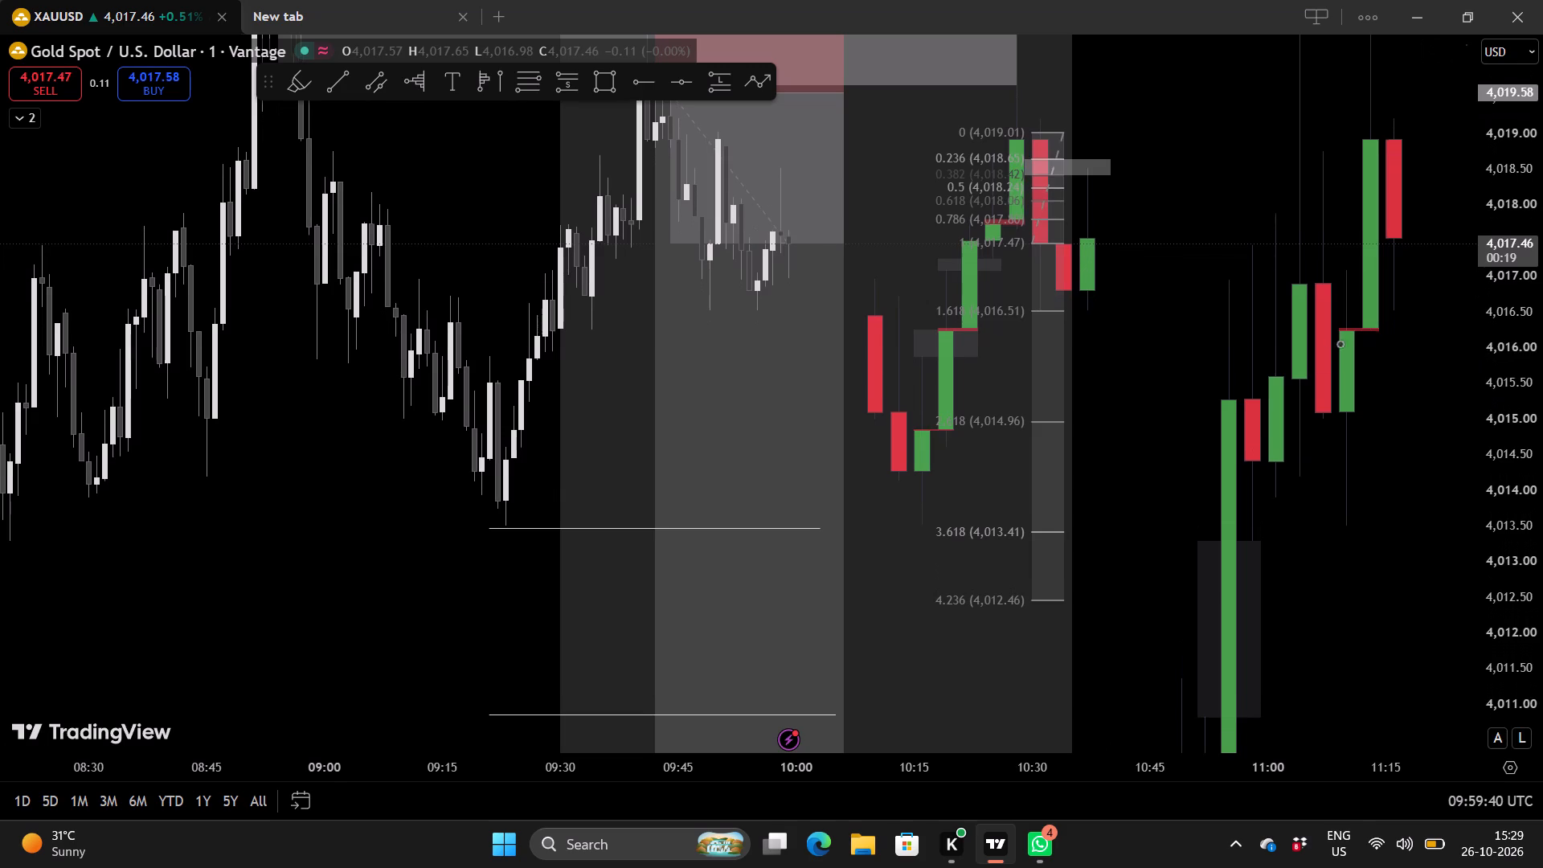
pyautogui.moveTo(1184, 380); pyautogui.dragTo(1088, 436)
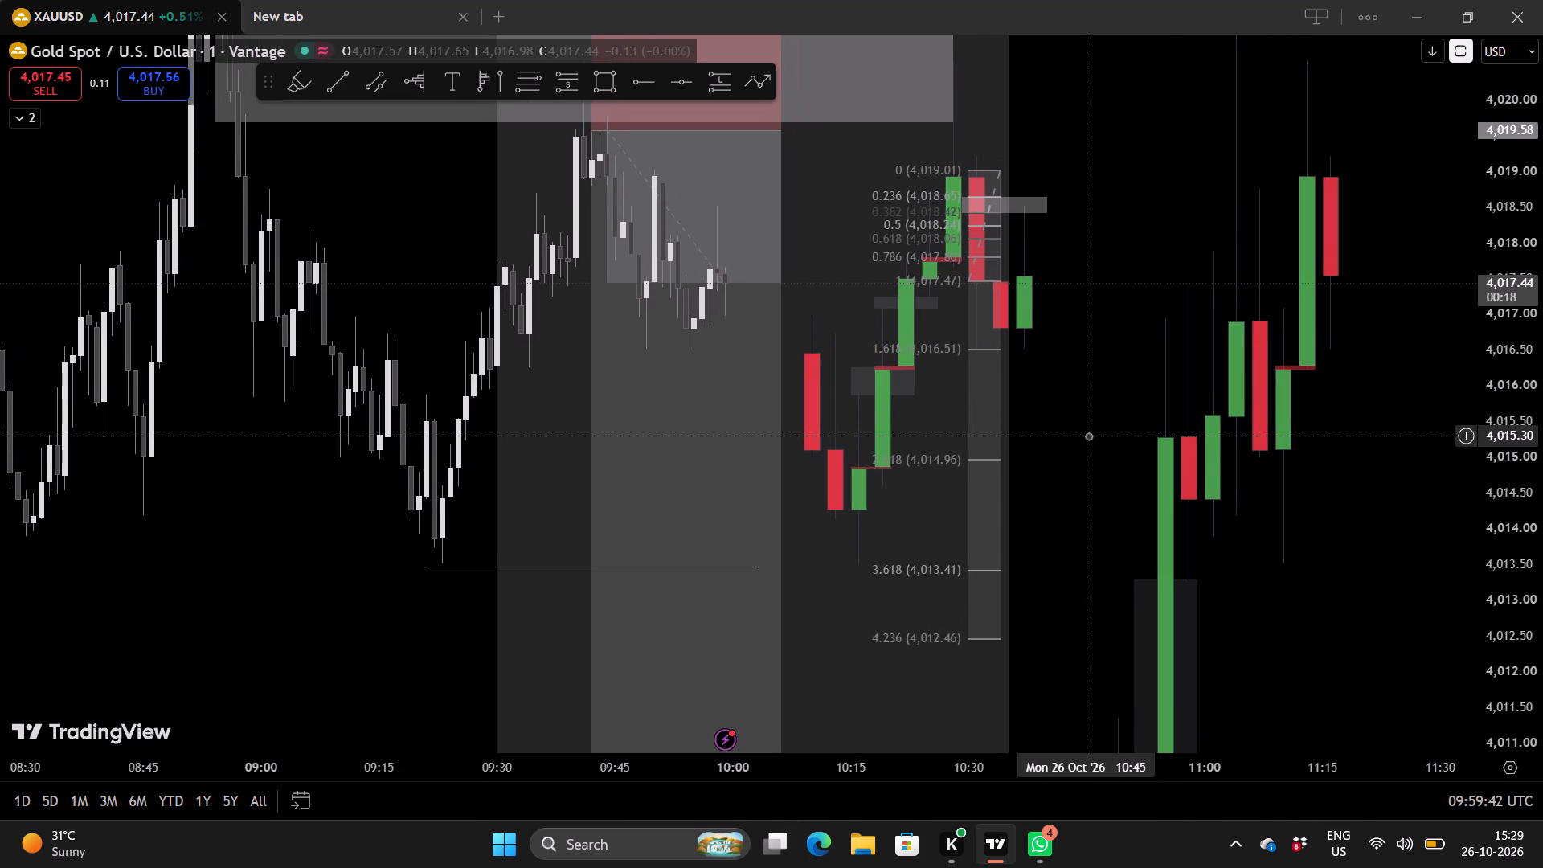
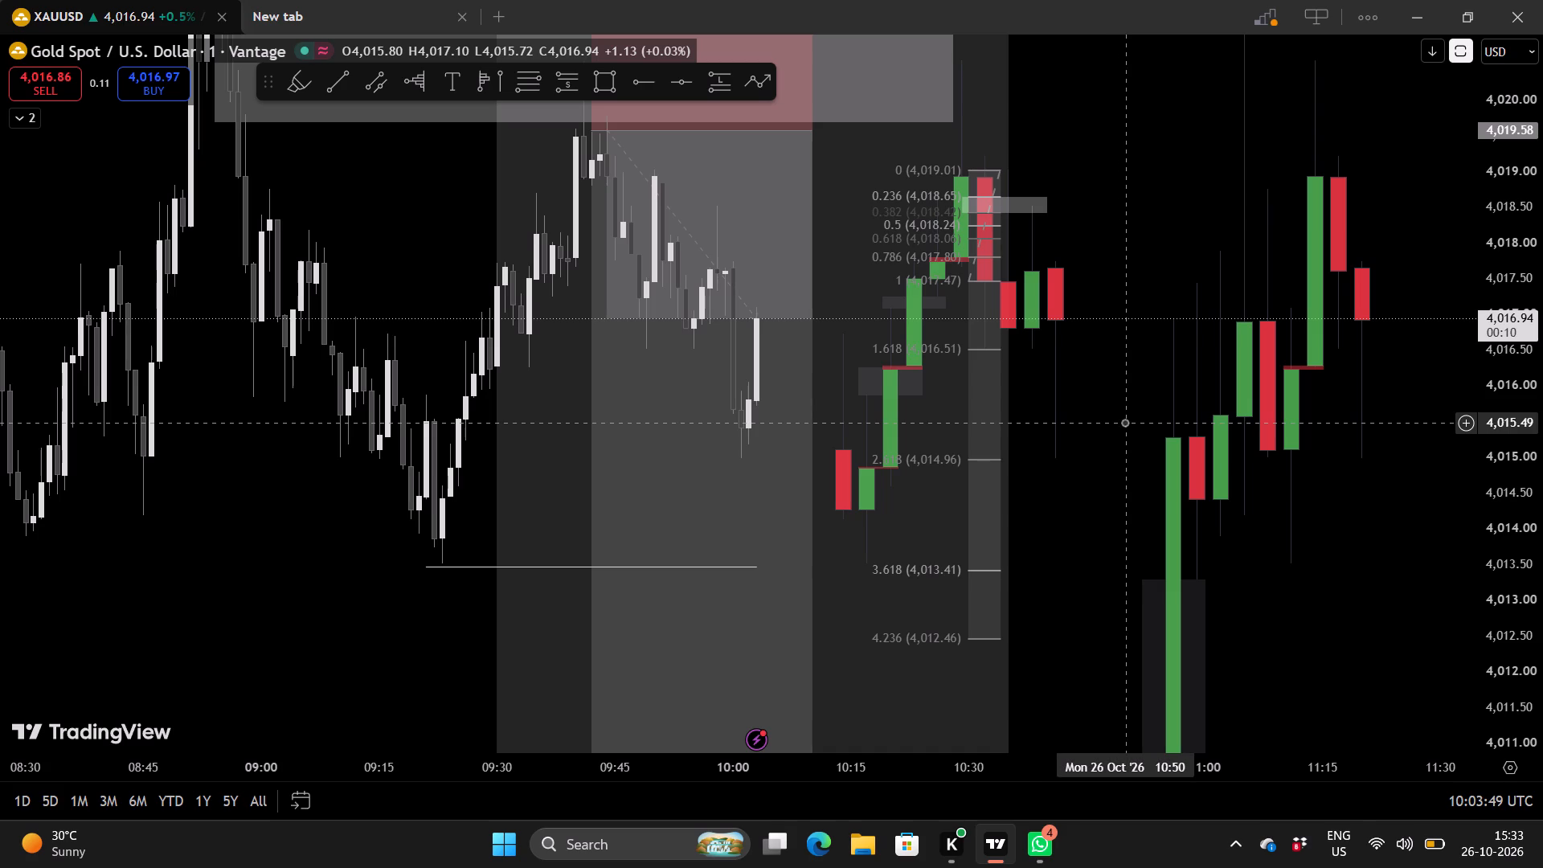
# Extend the XAUUSD short position's time span so that it ends at 10:12.
pyautogui.scroll(1, 1142, 381)
pyautogui.scroll(1, 1164, 291)
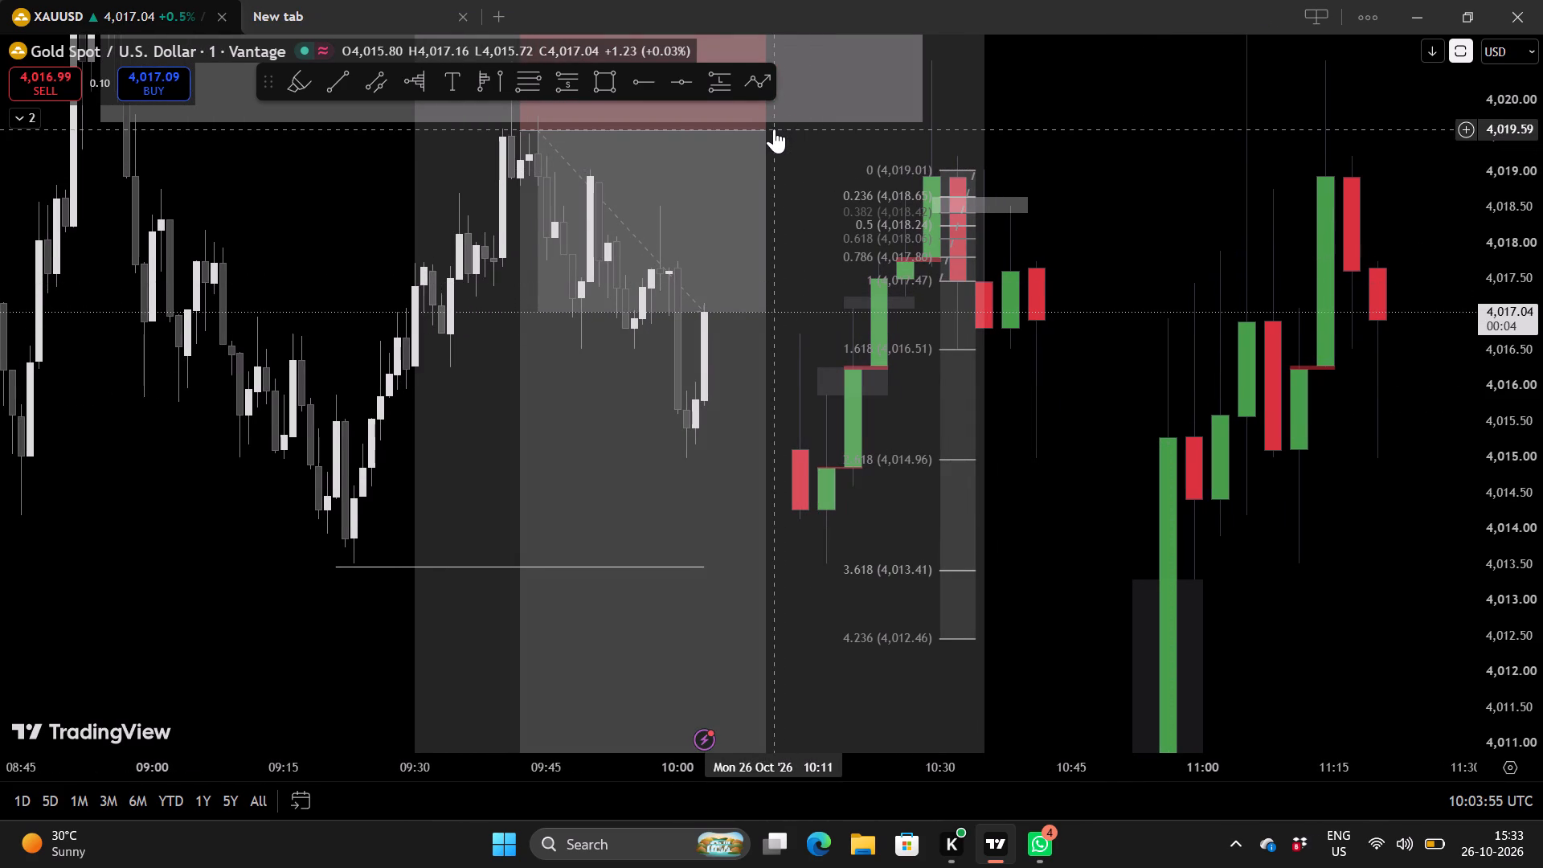
pyautogui.moveTo(765, 129); pyautogui.dragTo(782, 133)
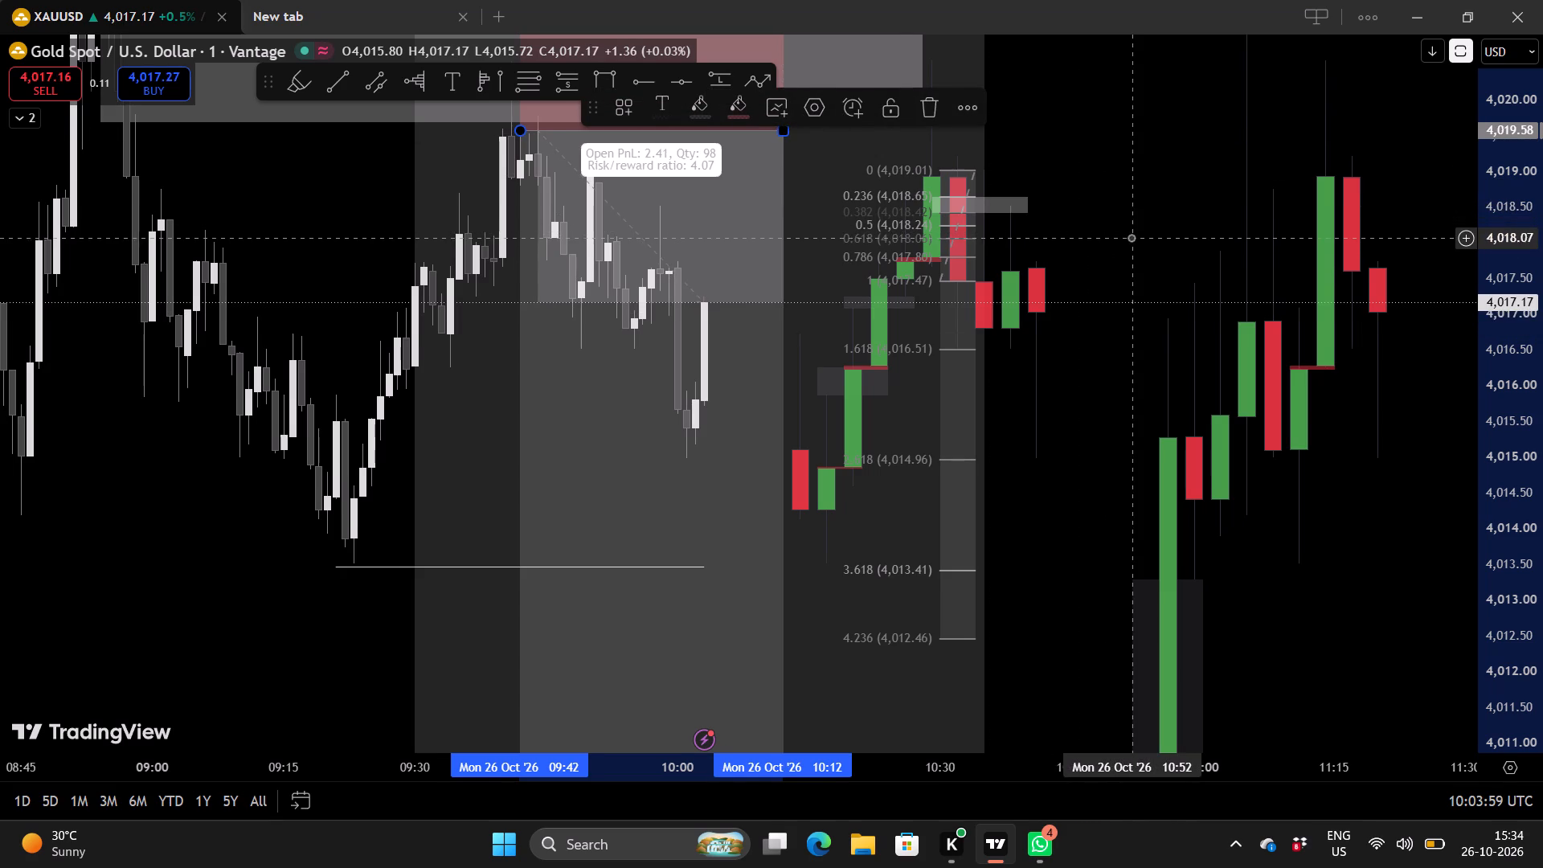
# Monitor live XAUUSD price against the open short position, the Fibonacci levels and the projected higher-timeframe candles.
pyautogui.scroll(1, 1131, 237)
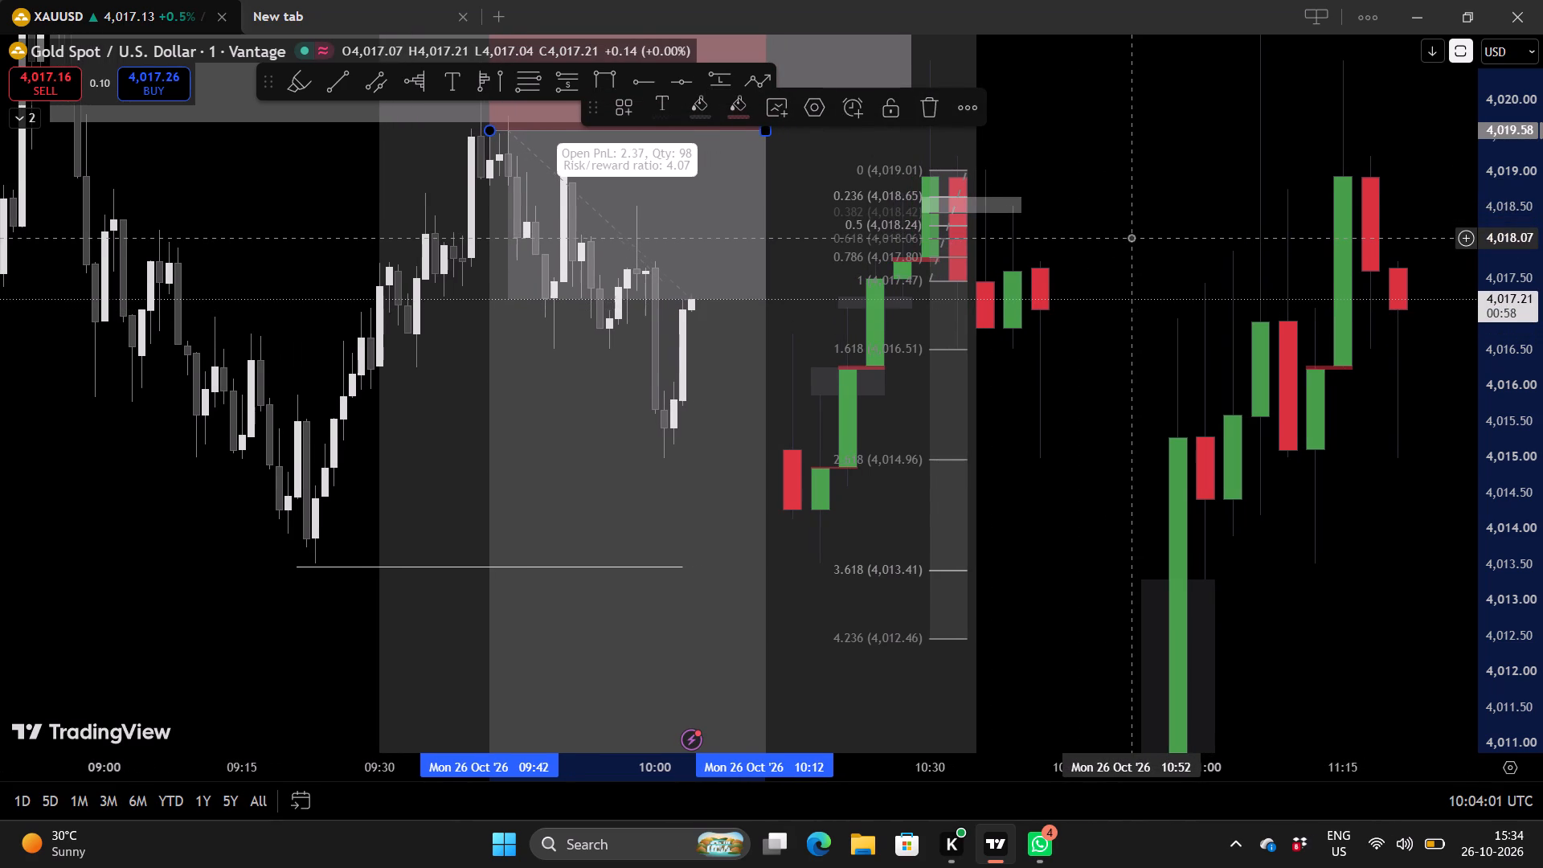
pyautogui.scroll(1, 1131, 237)
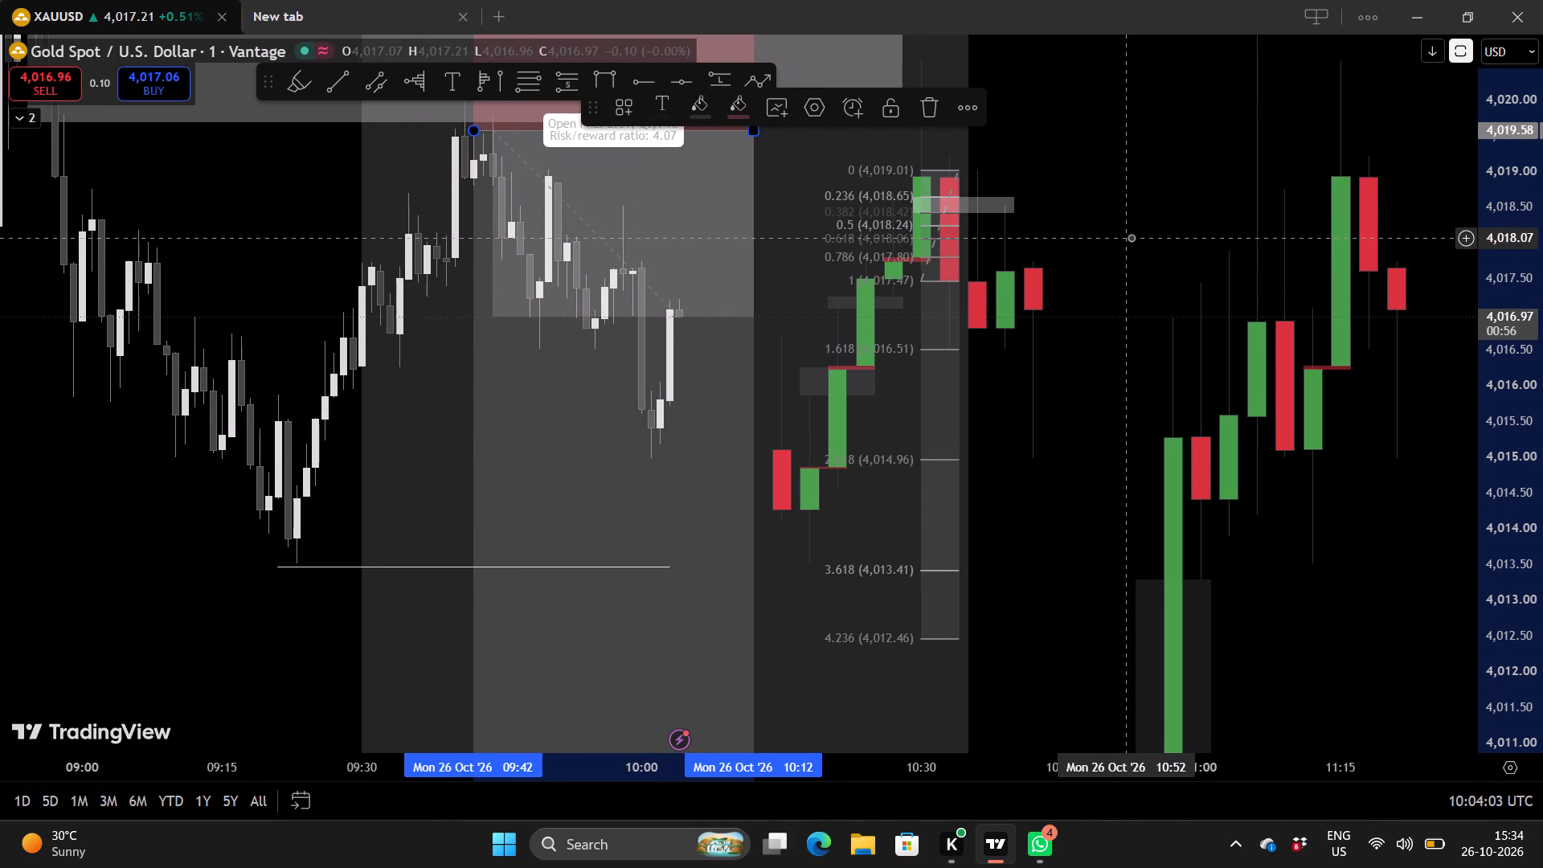
pyautogui.moveTo(1077, 407); pyautogui.dragTo(1090, 337)
pyautogui.scroll(-1, 1091, 399)
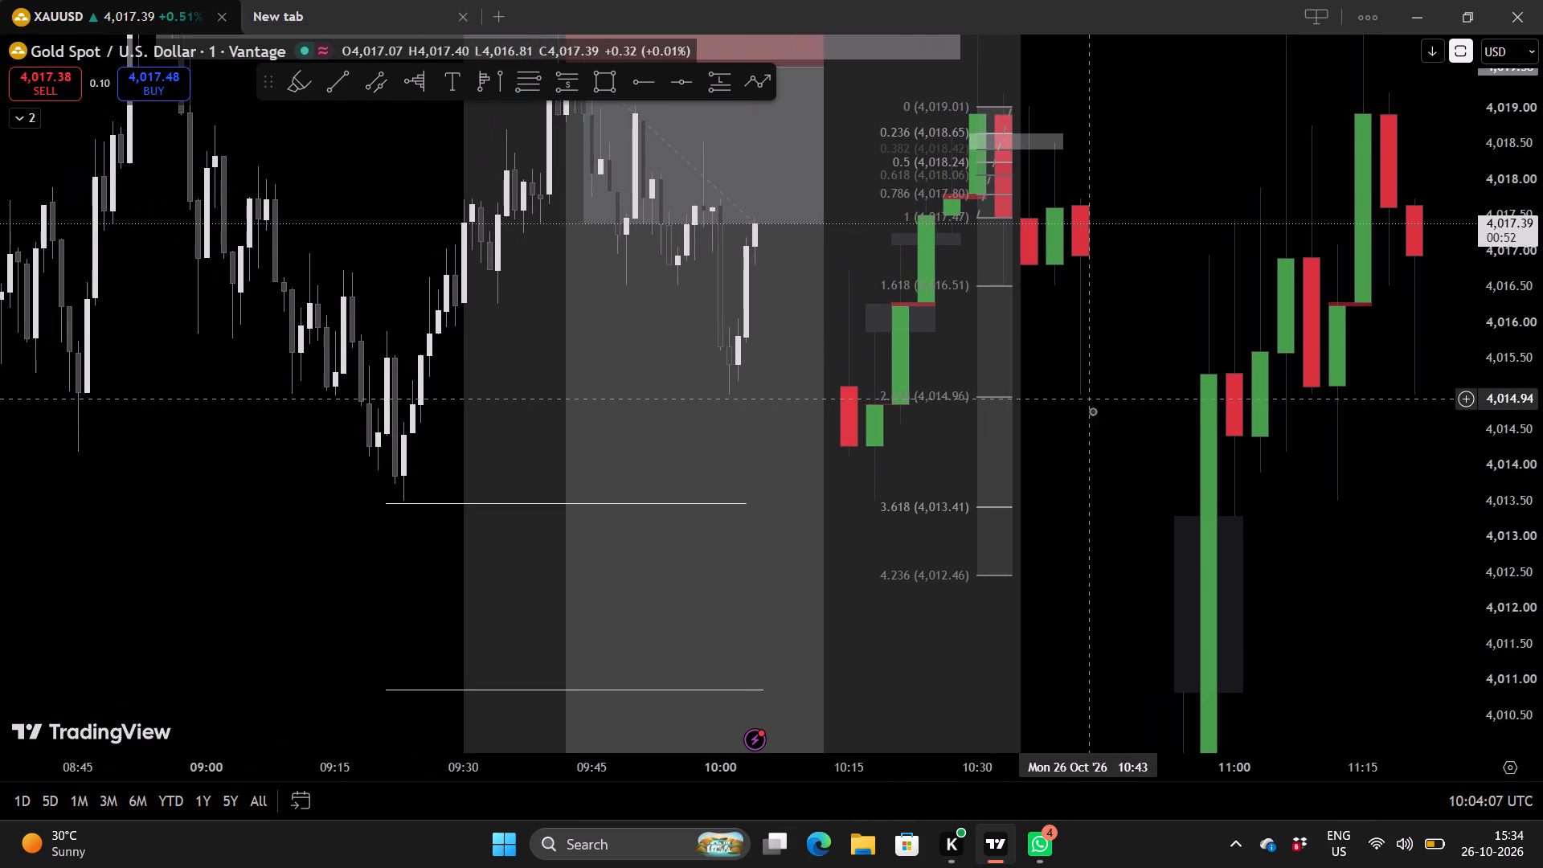
pyautogui.moveTo(1094, 423); pyautogui.dragTo(1019, 514)
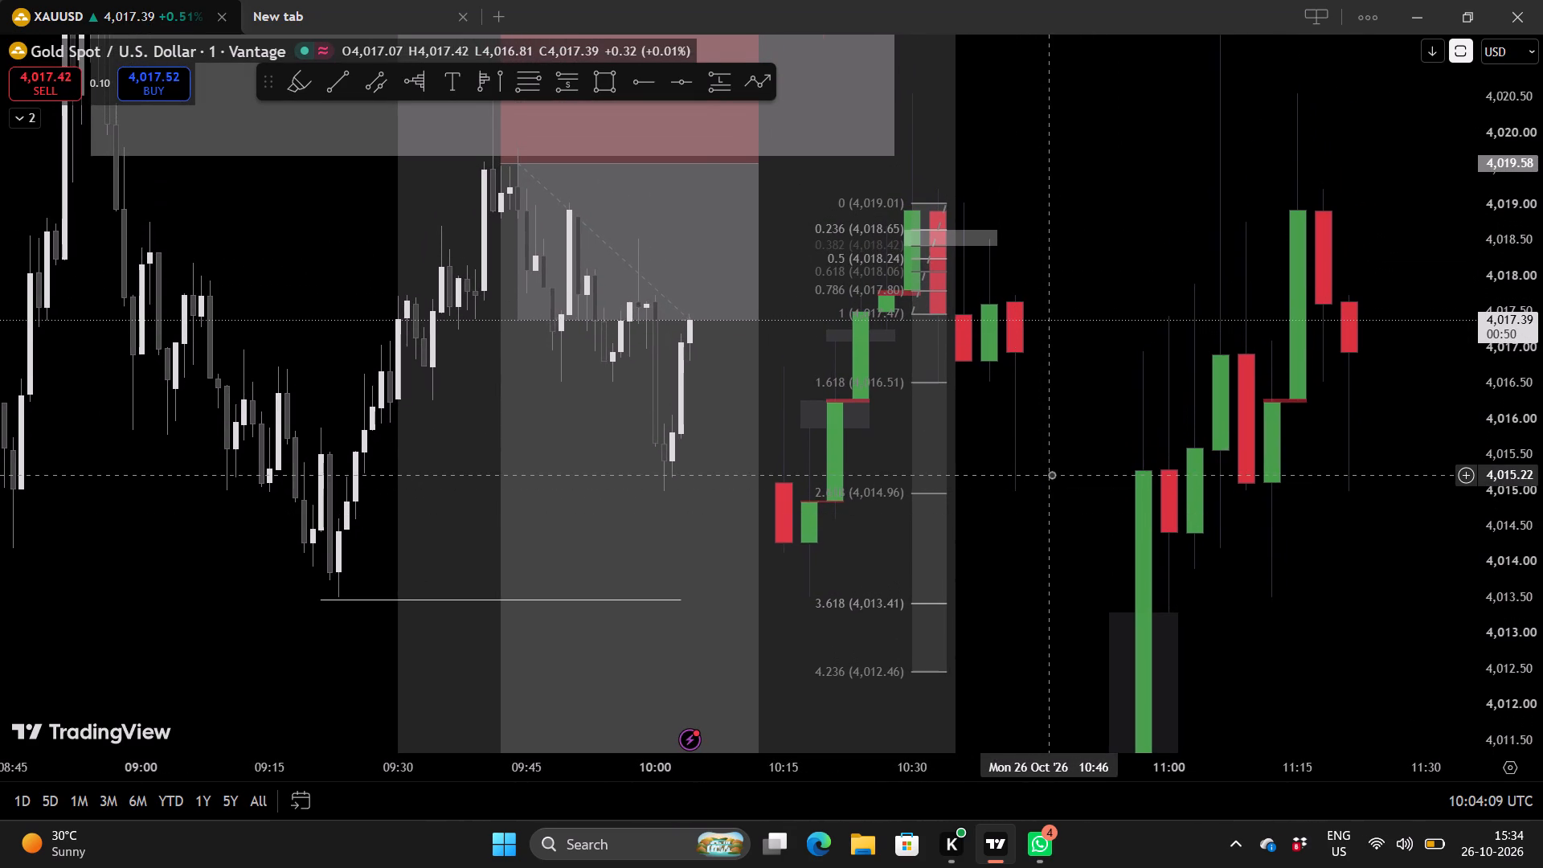
pyautogui.scroll(1, 1051, 474)
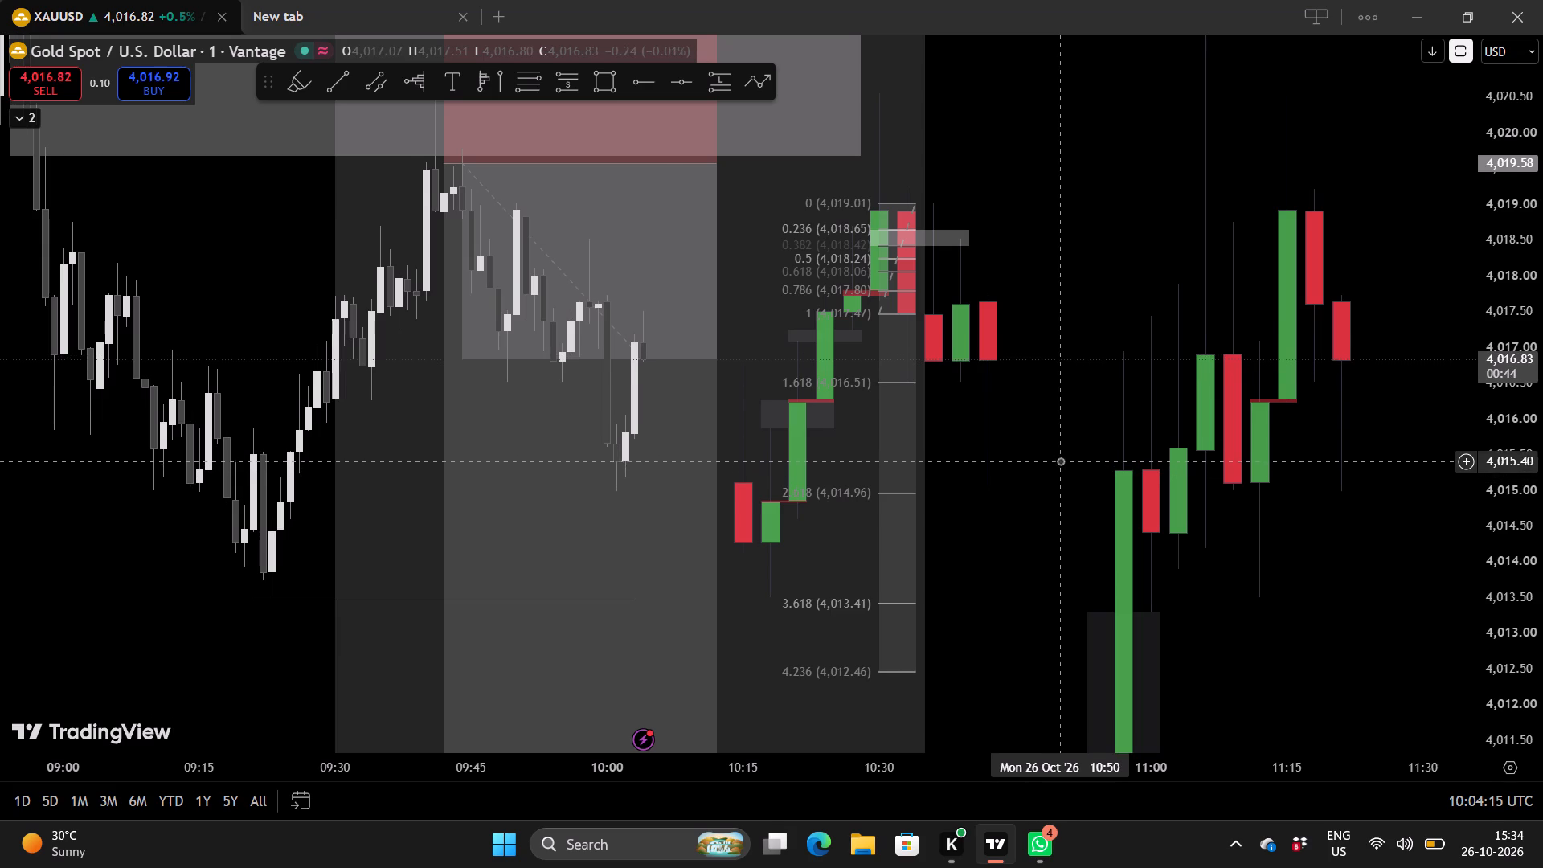
pyautogui.scroll(1, 1060, 461)
pyautogui.moveTo(1073, 433); pyautogui.dragTo(1066, 508)
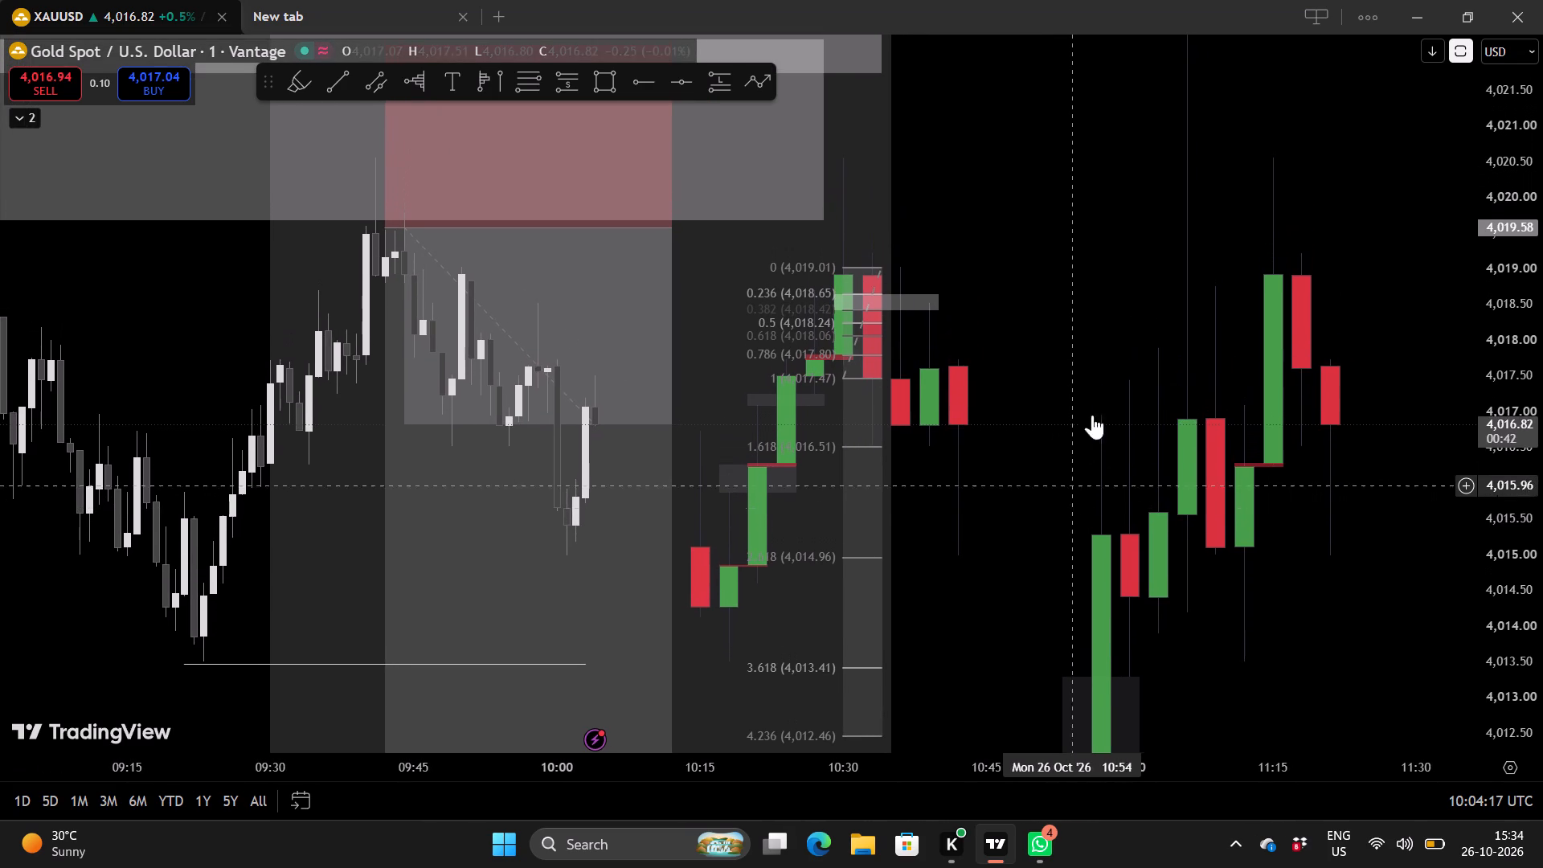
pyautogui.scroll(1, 1095, 428)
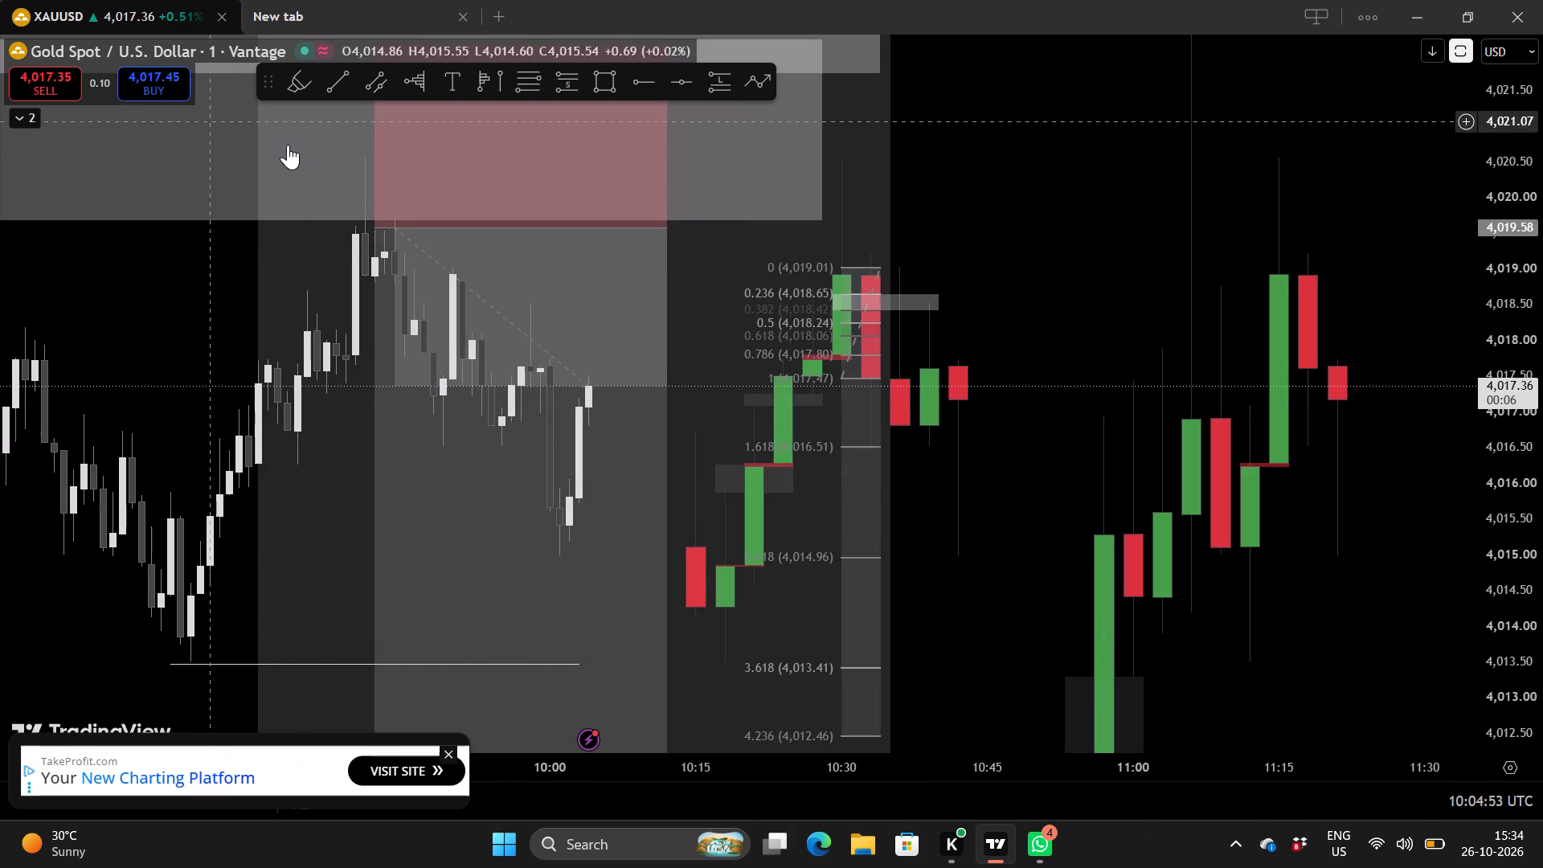
# Draw a horizontal trend line at about 4,018.93 from about 09:46 to 10:12, inside the short position.
pyautogui.click(340, 80)
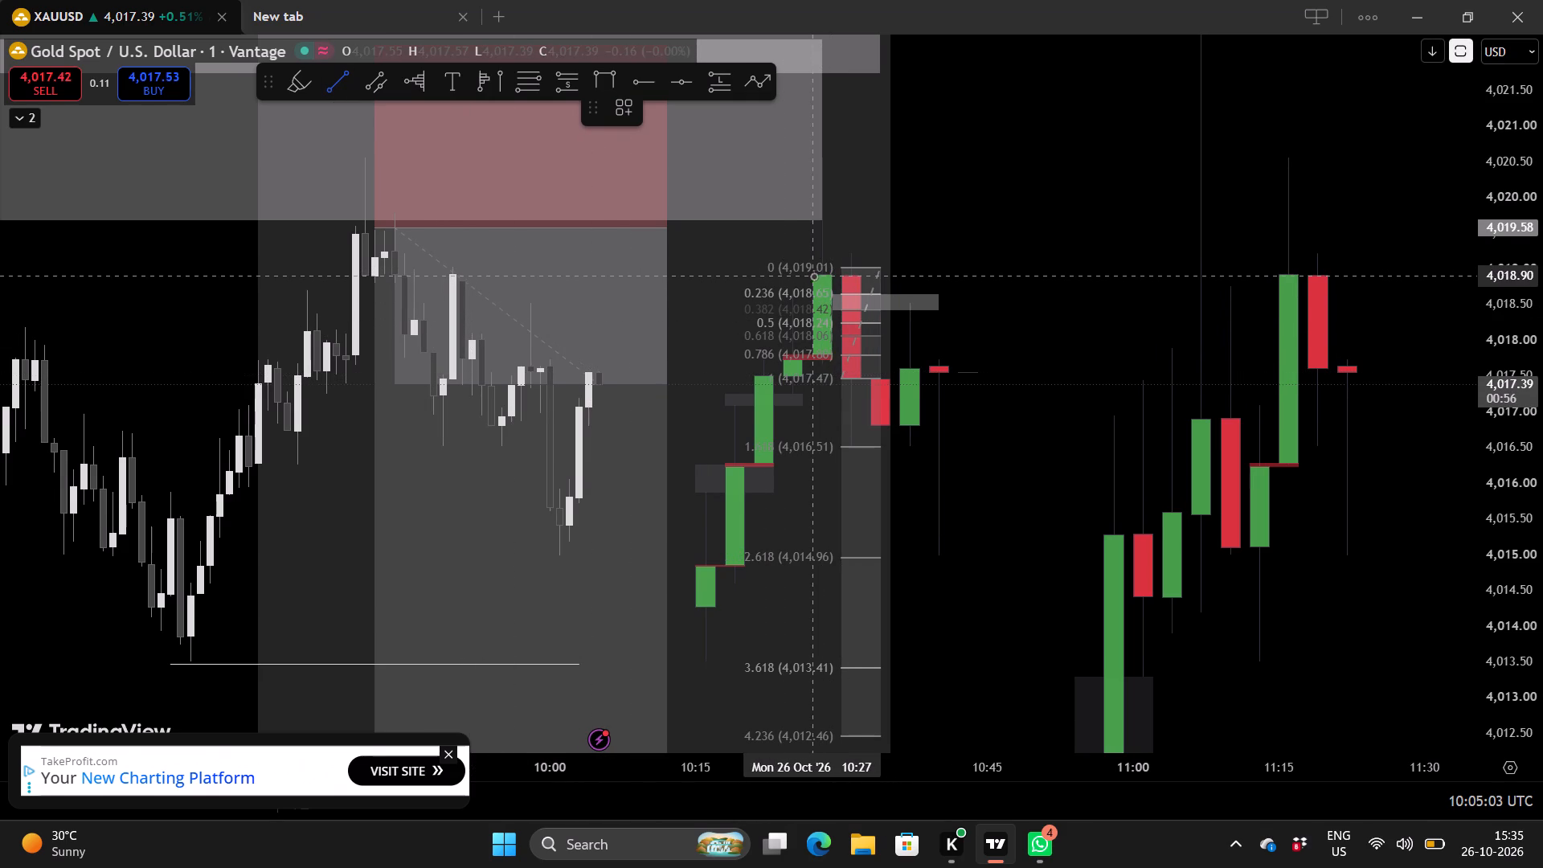
pyautogui.click(418, 274)
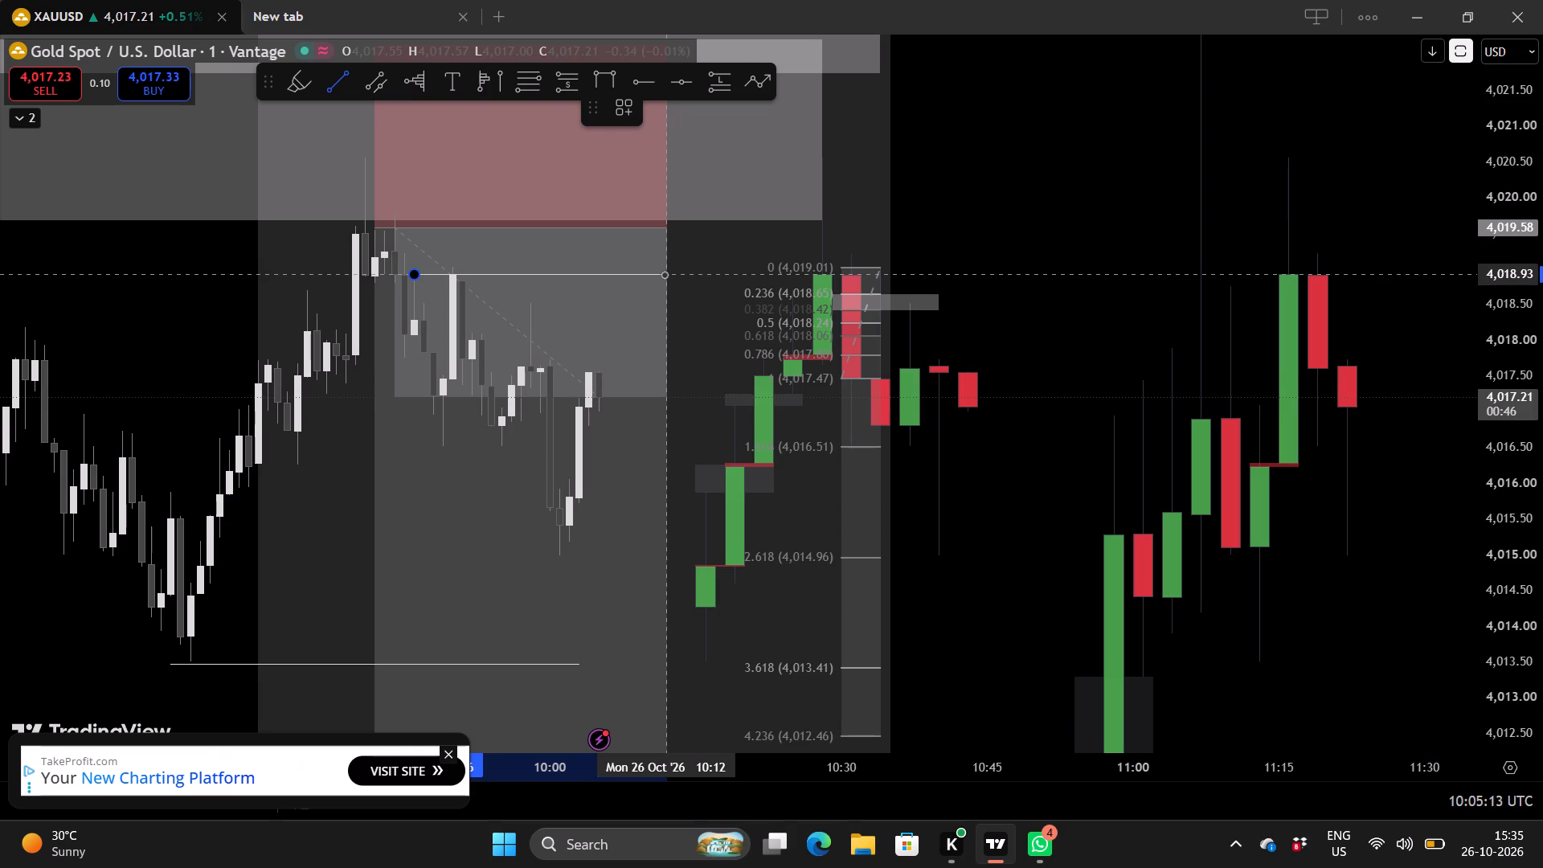
pyautogui.click(664, 274)
# Examine XAUUSD price between the upper supply zone and the lower lows, relative to the new line, Fibonacci levels and projected candles.
pyautogui.scroll(1, 1122, 307)
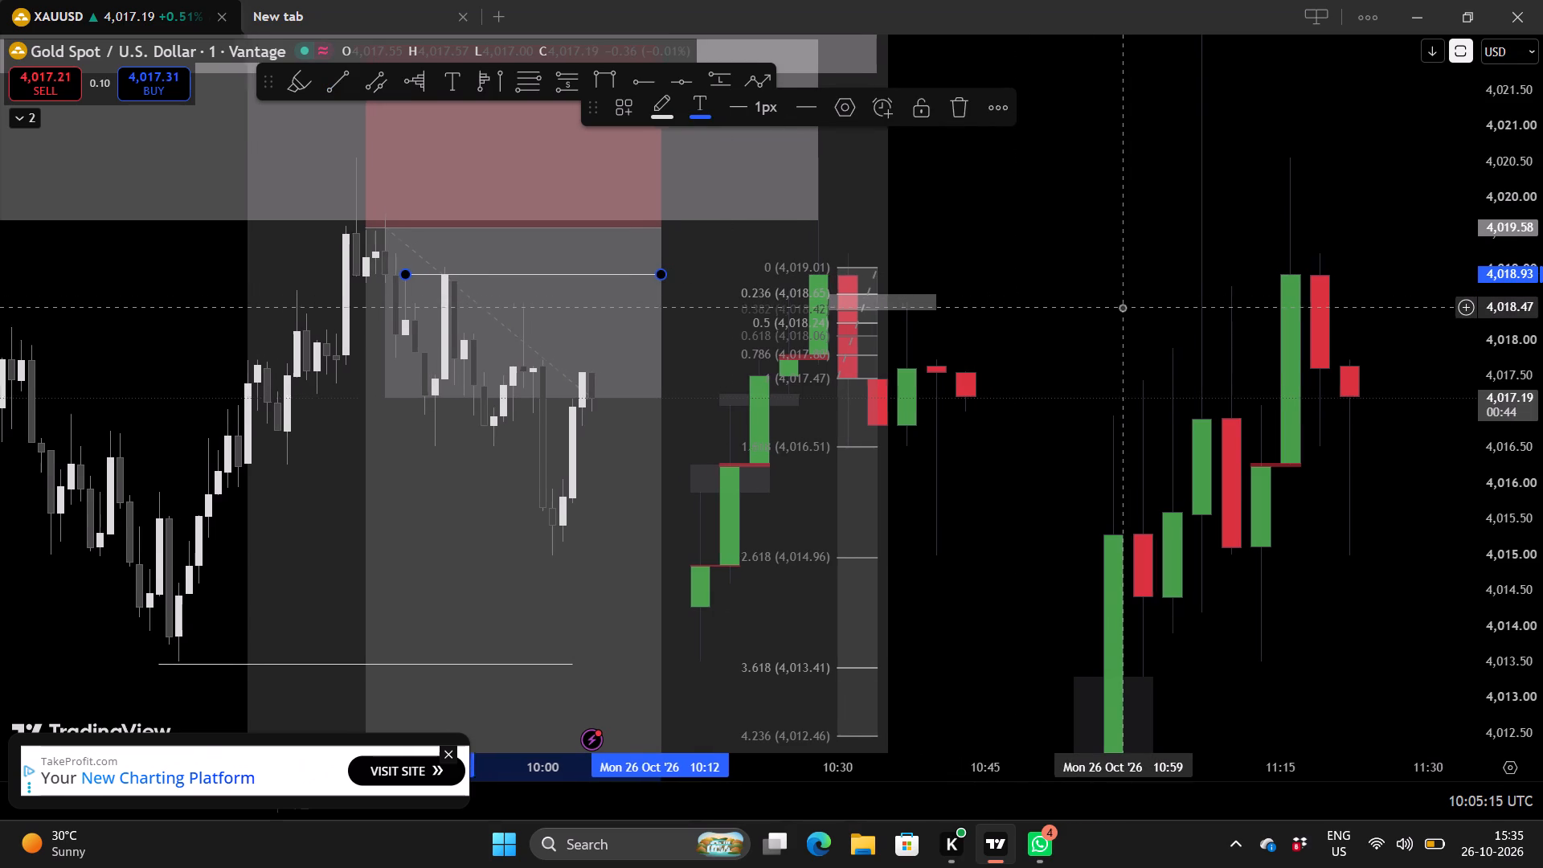
pyautogui.scroll(1, 1122, 307)
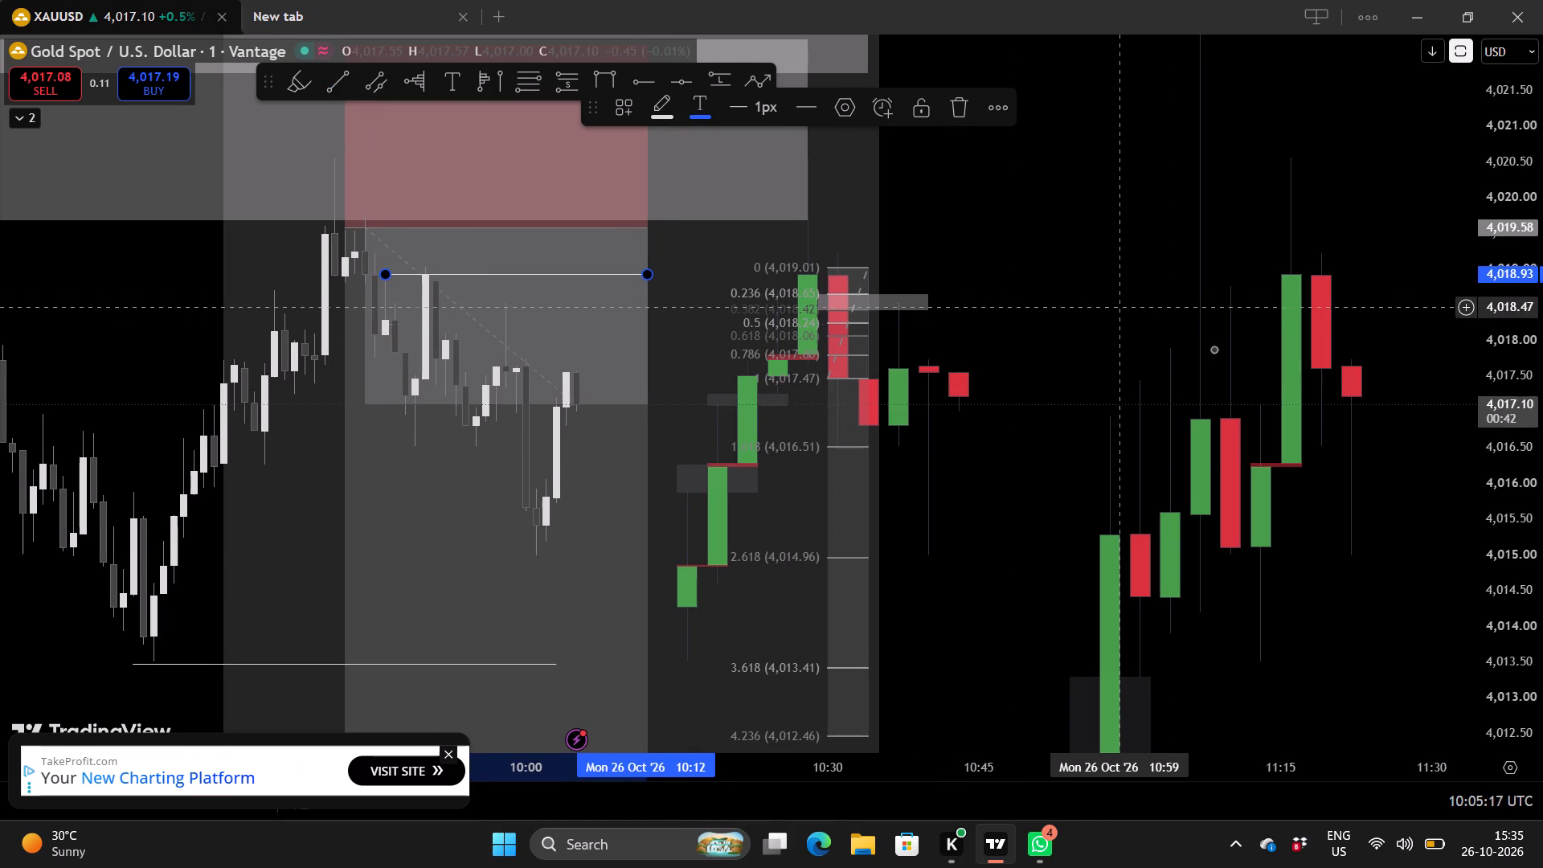
pyautogui.scroll(2, 1496, 384)
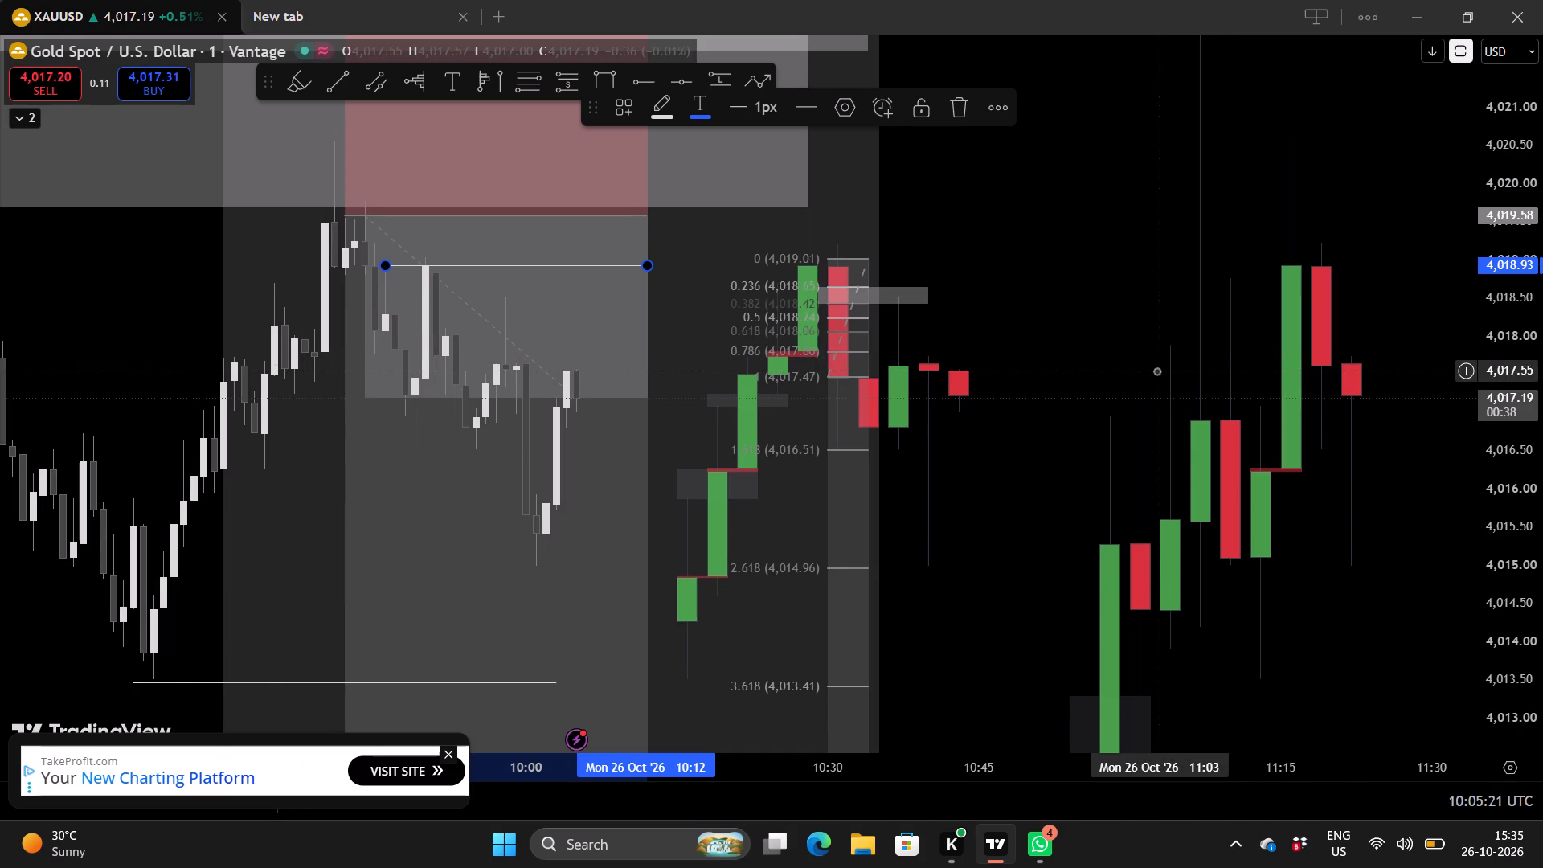
pyautogui.scroll(-2, 1156, 371)
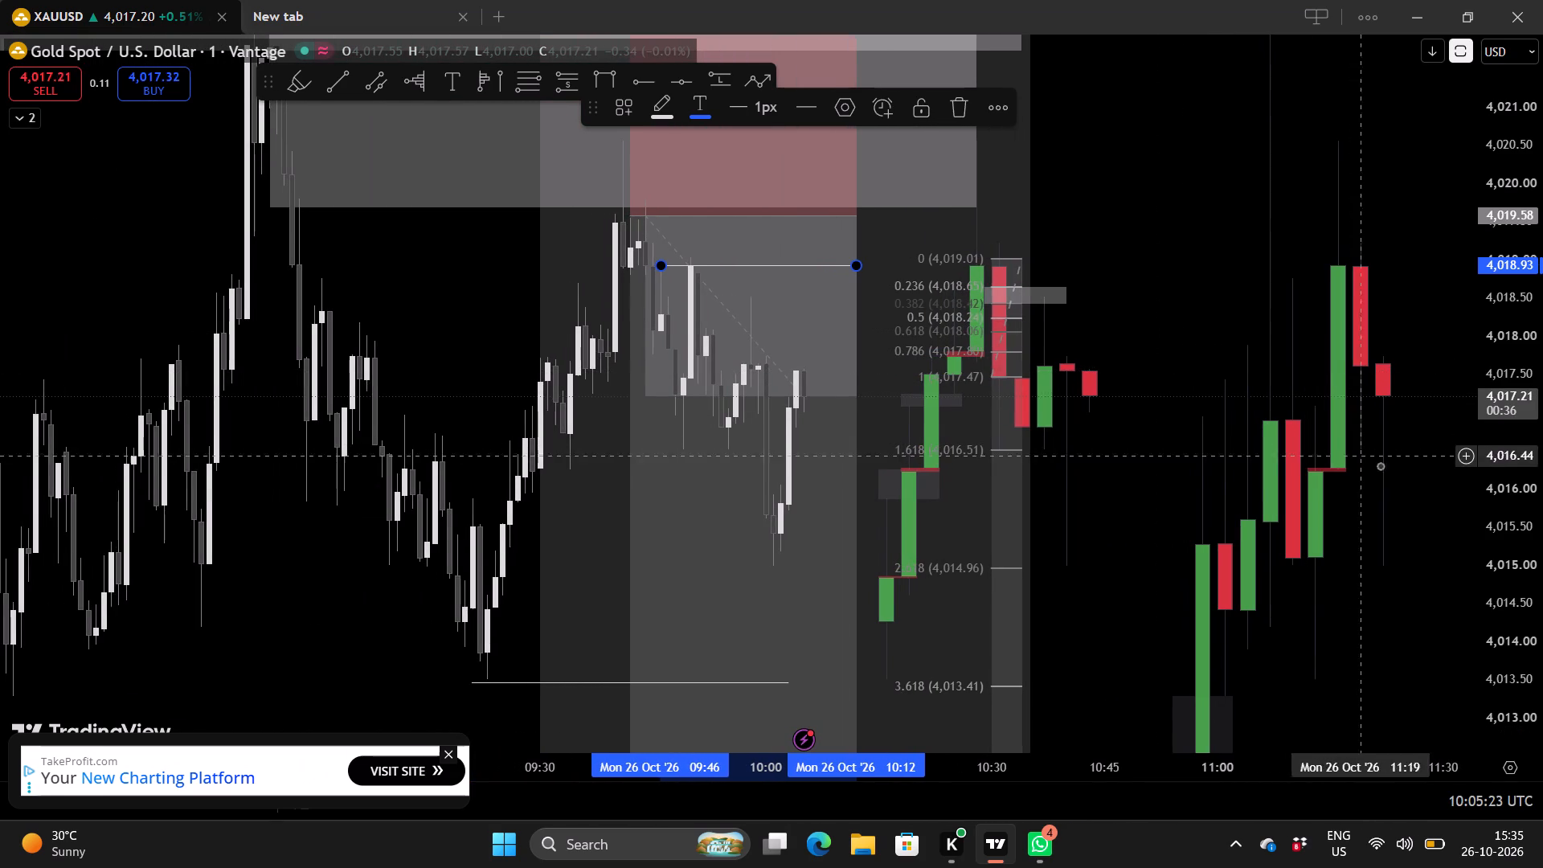
pyautogui.scroll(-2, 1492, 487)
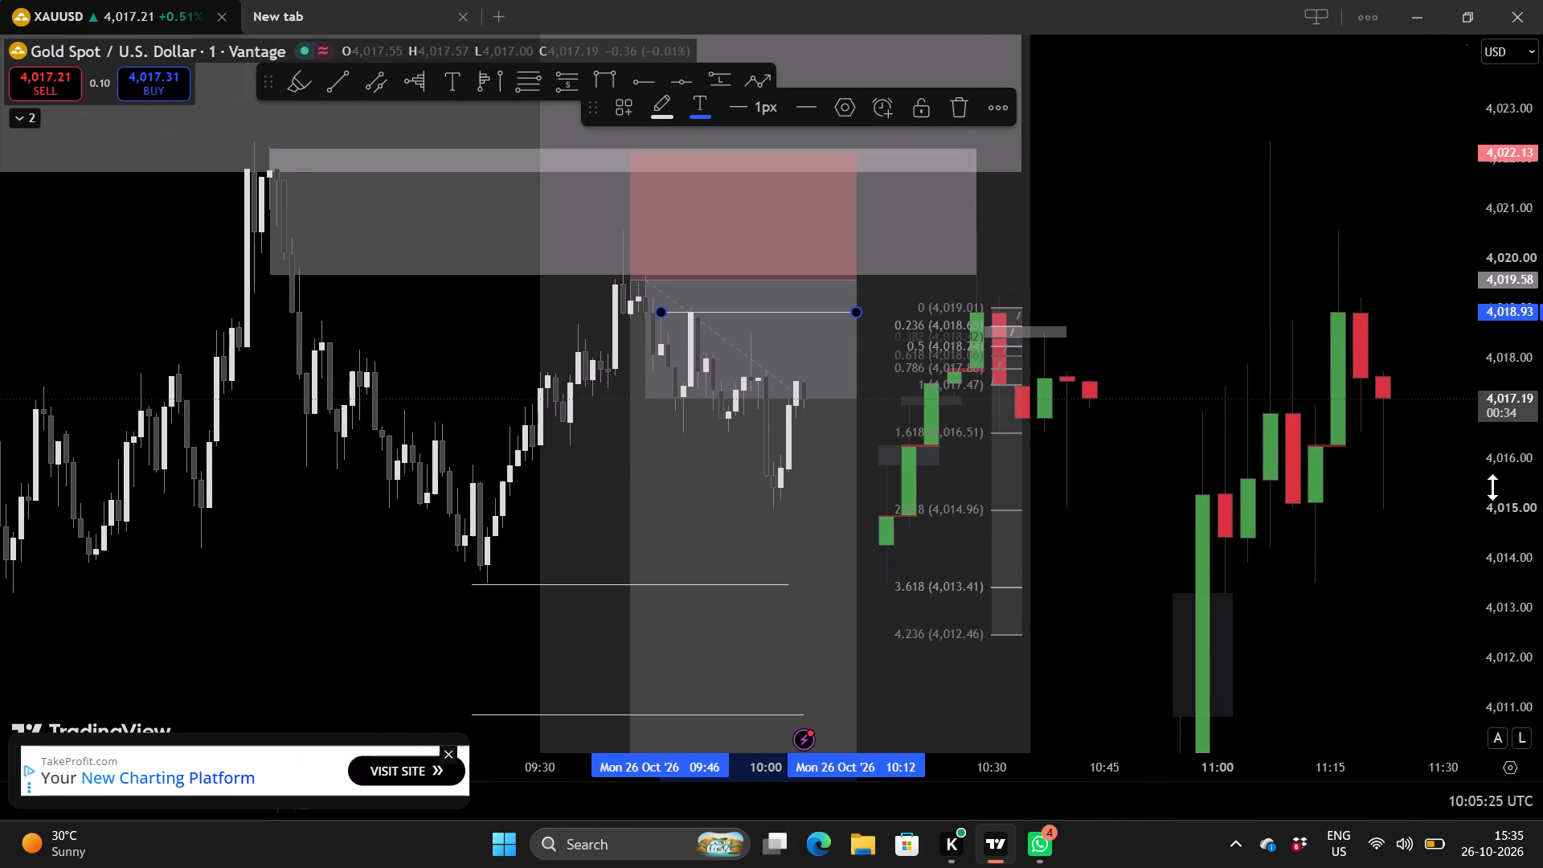
pyautogui.scroll(2, 1197, 350)
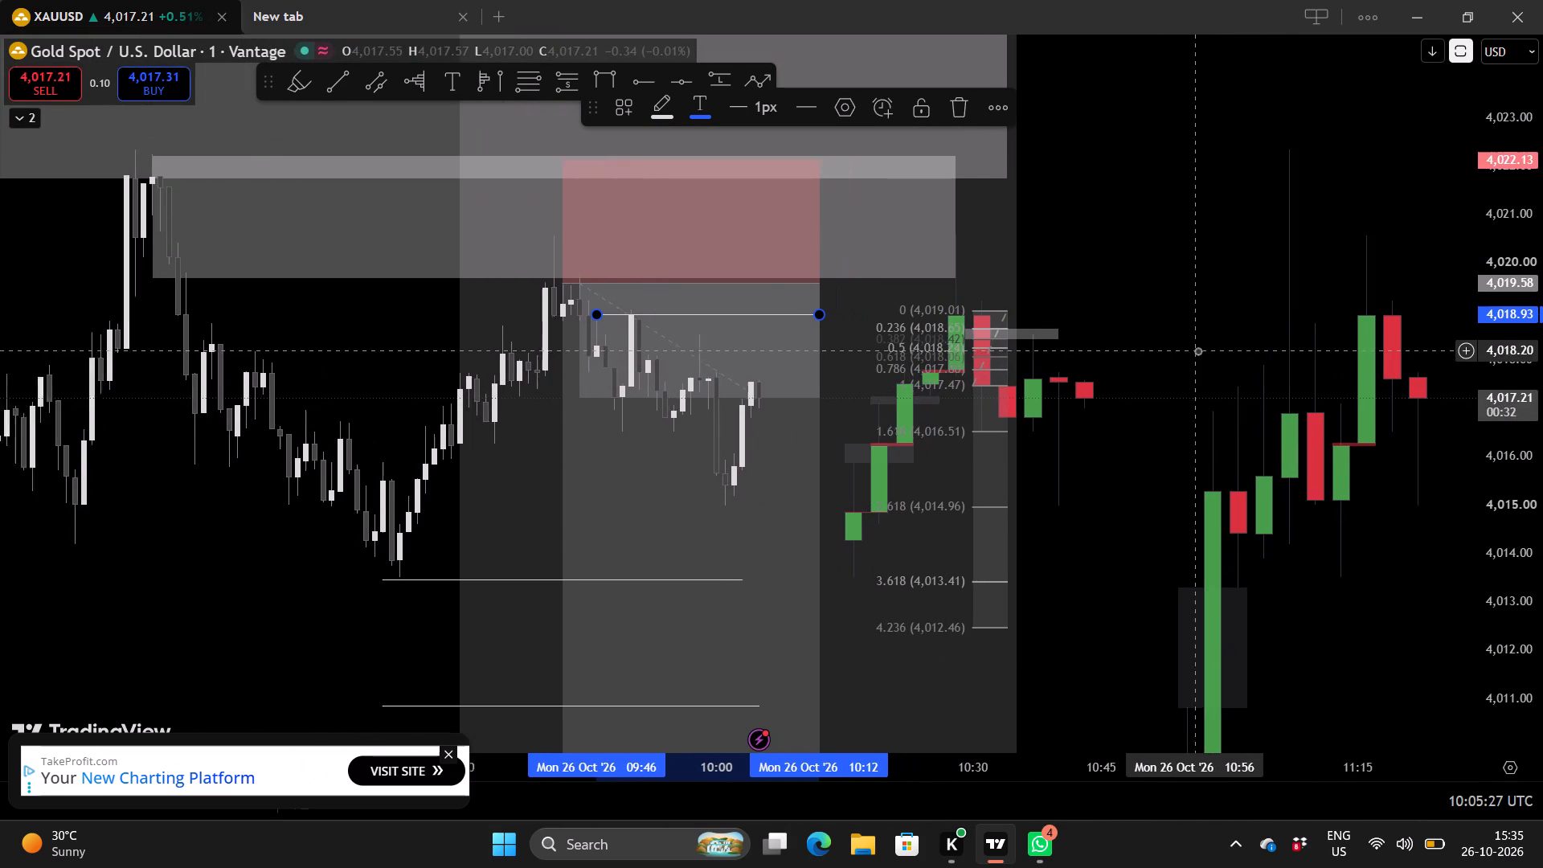
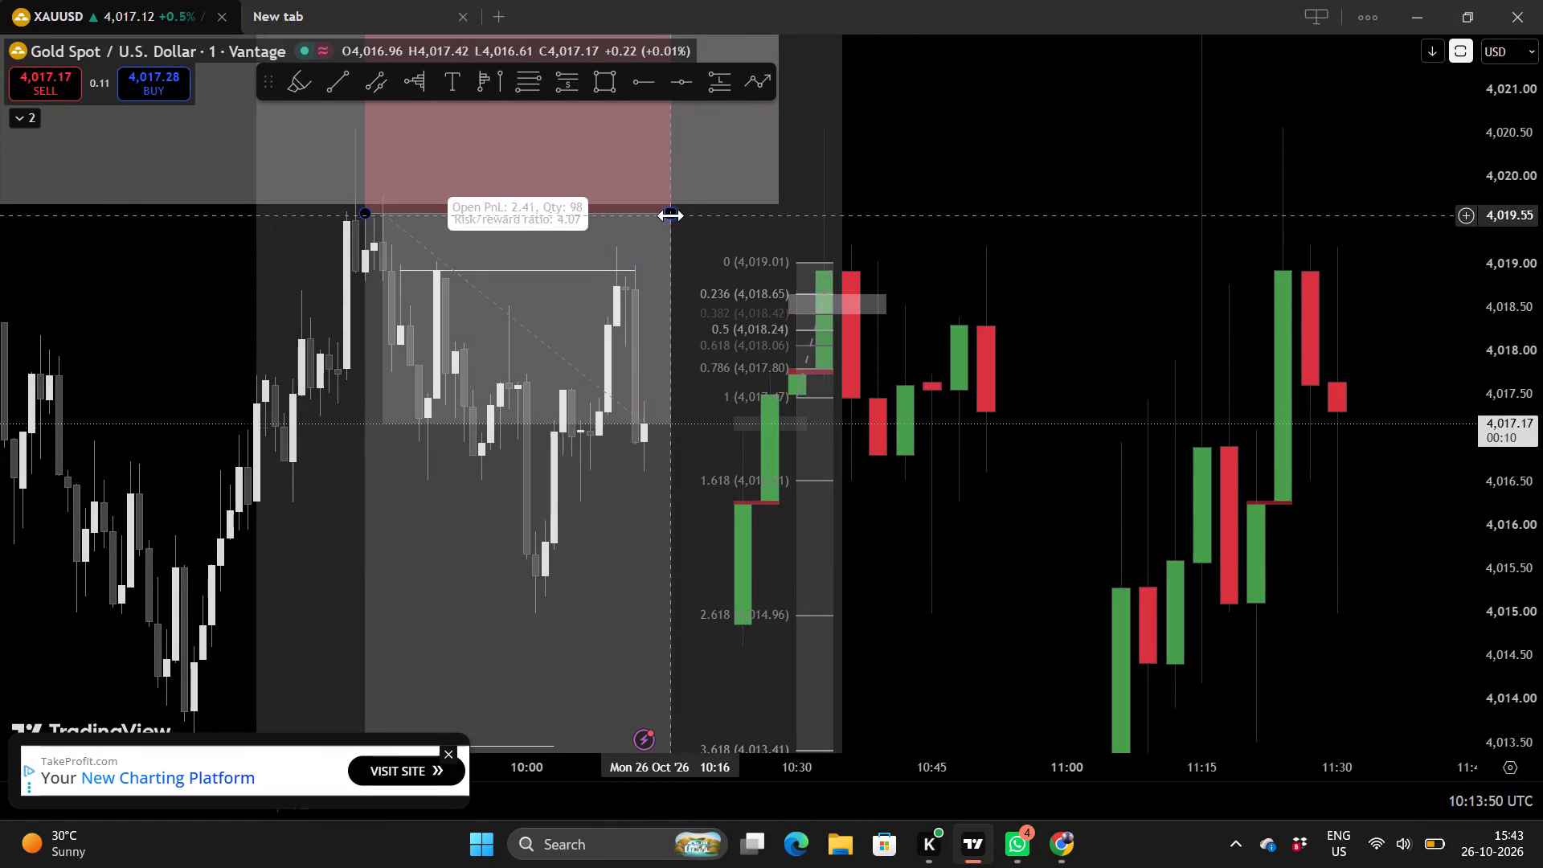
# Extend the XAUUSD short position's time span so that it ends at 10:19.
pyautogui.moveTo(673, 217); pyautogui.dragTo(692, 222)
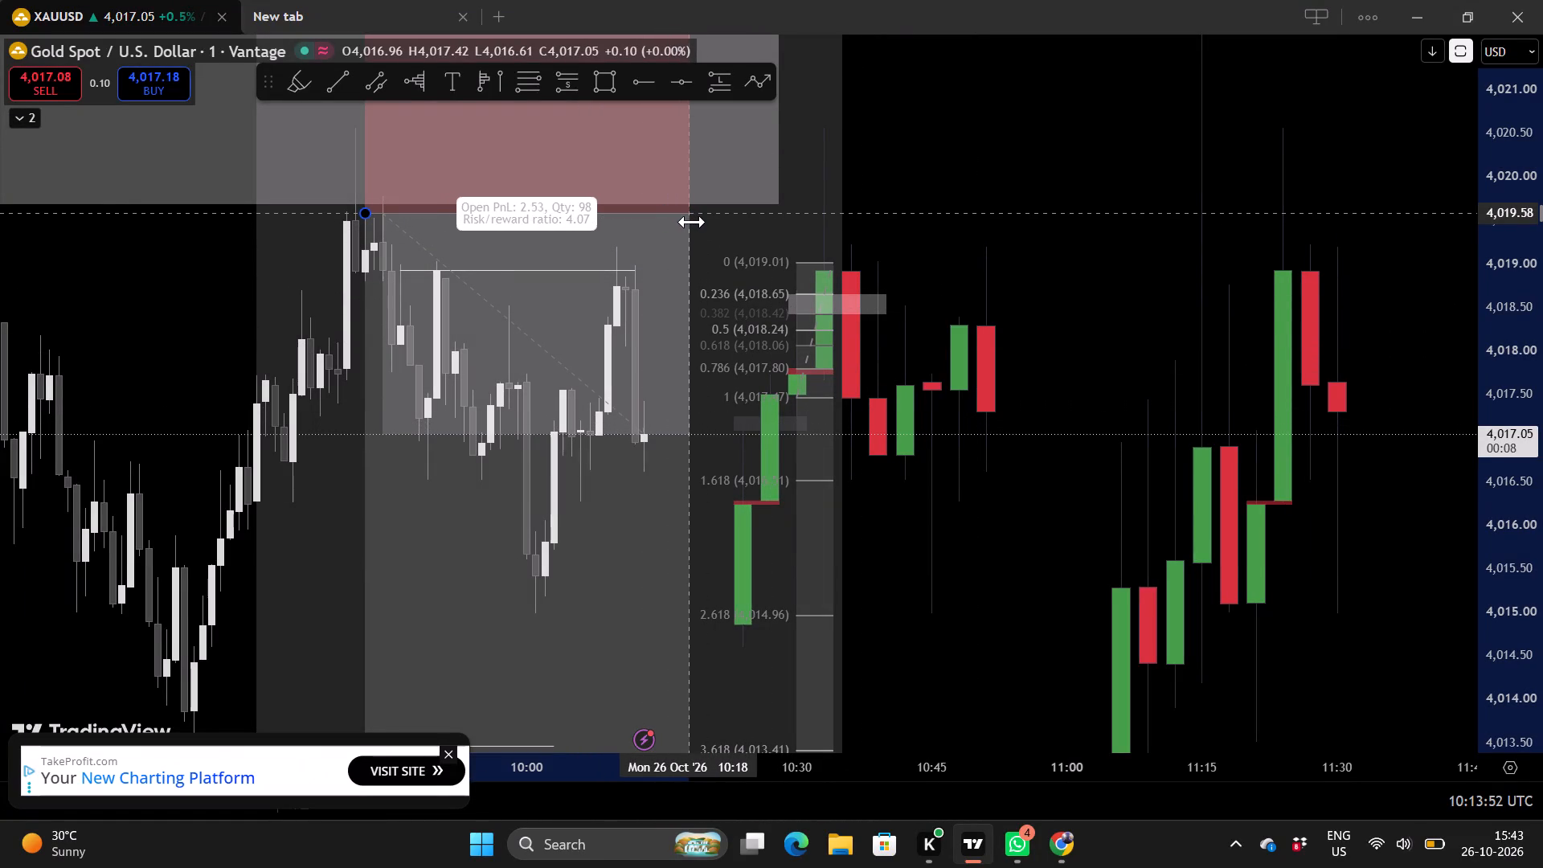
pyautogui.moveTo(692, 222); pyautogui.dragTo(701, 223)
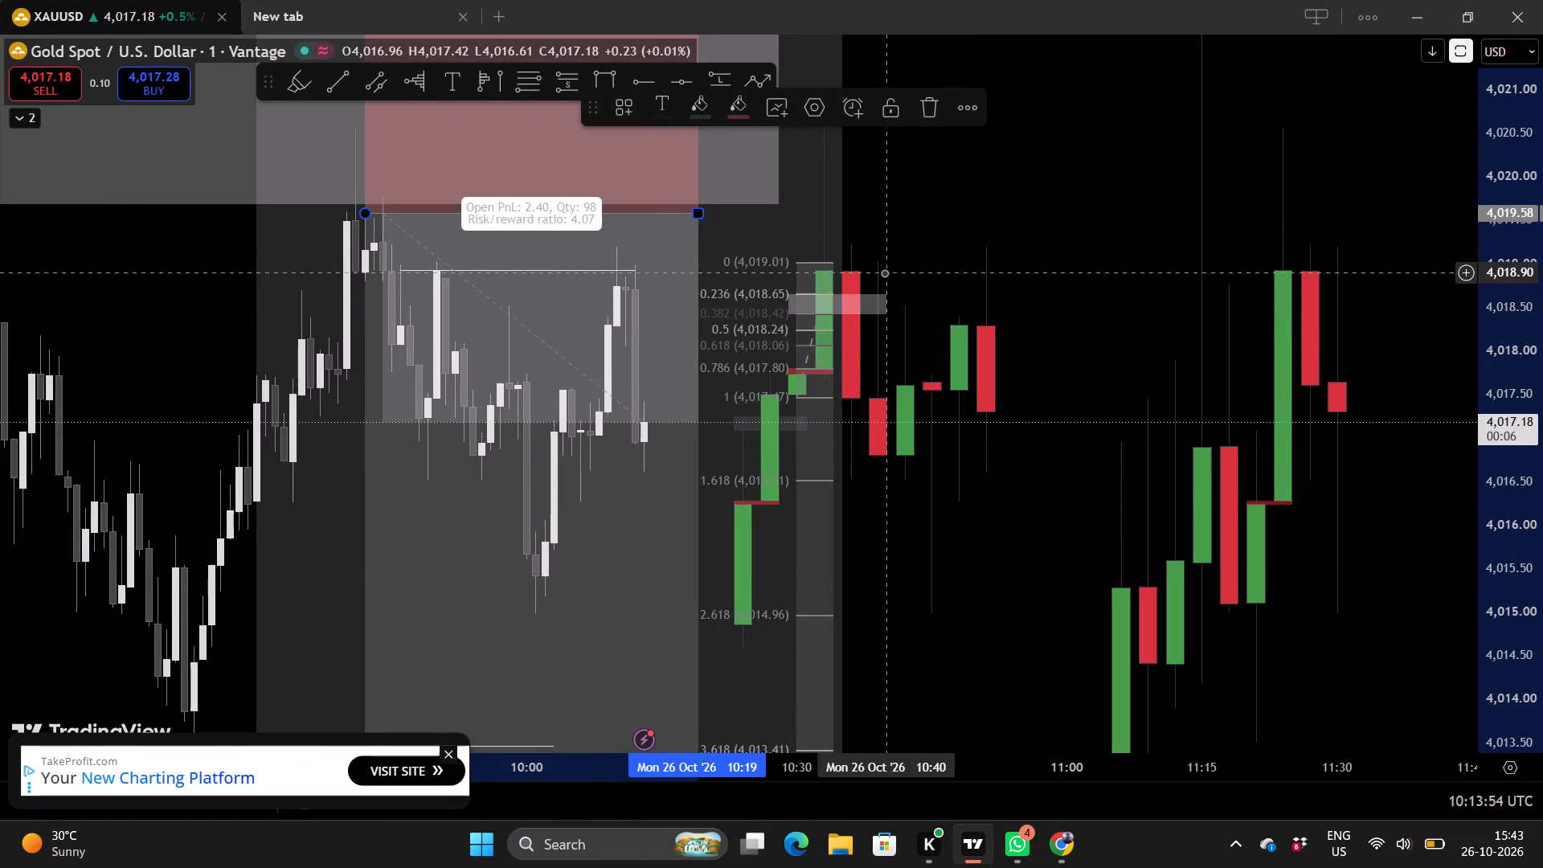
# Delete the Fibonacci retracement drawn between 4,019.01 and 4,017.47, beside the short position.
pyautogui.click(800, 260)
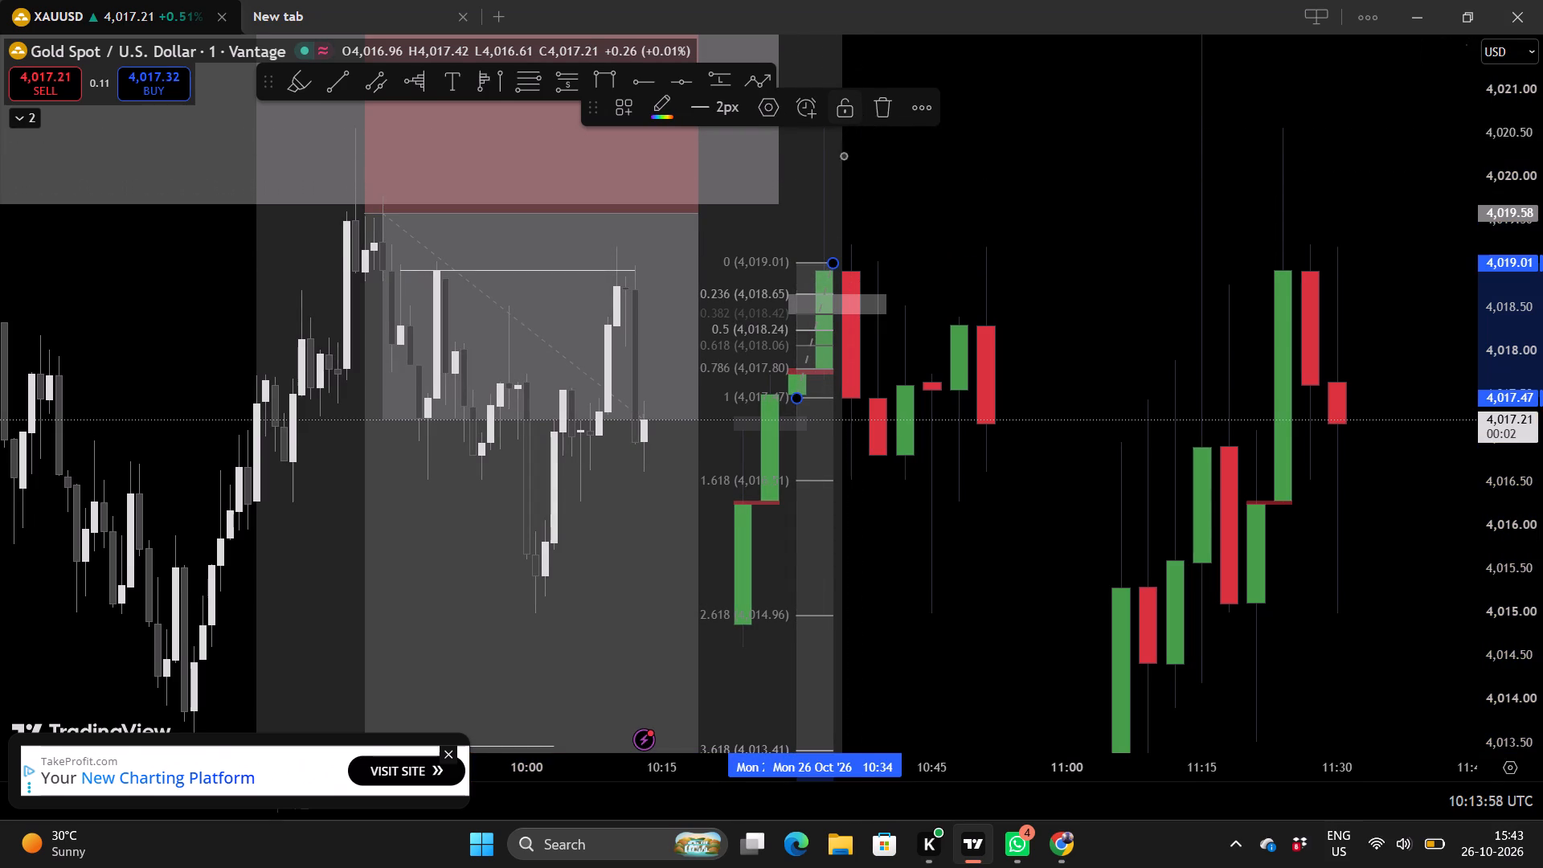
pyautogui.click(760, 259)
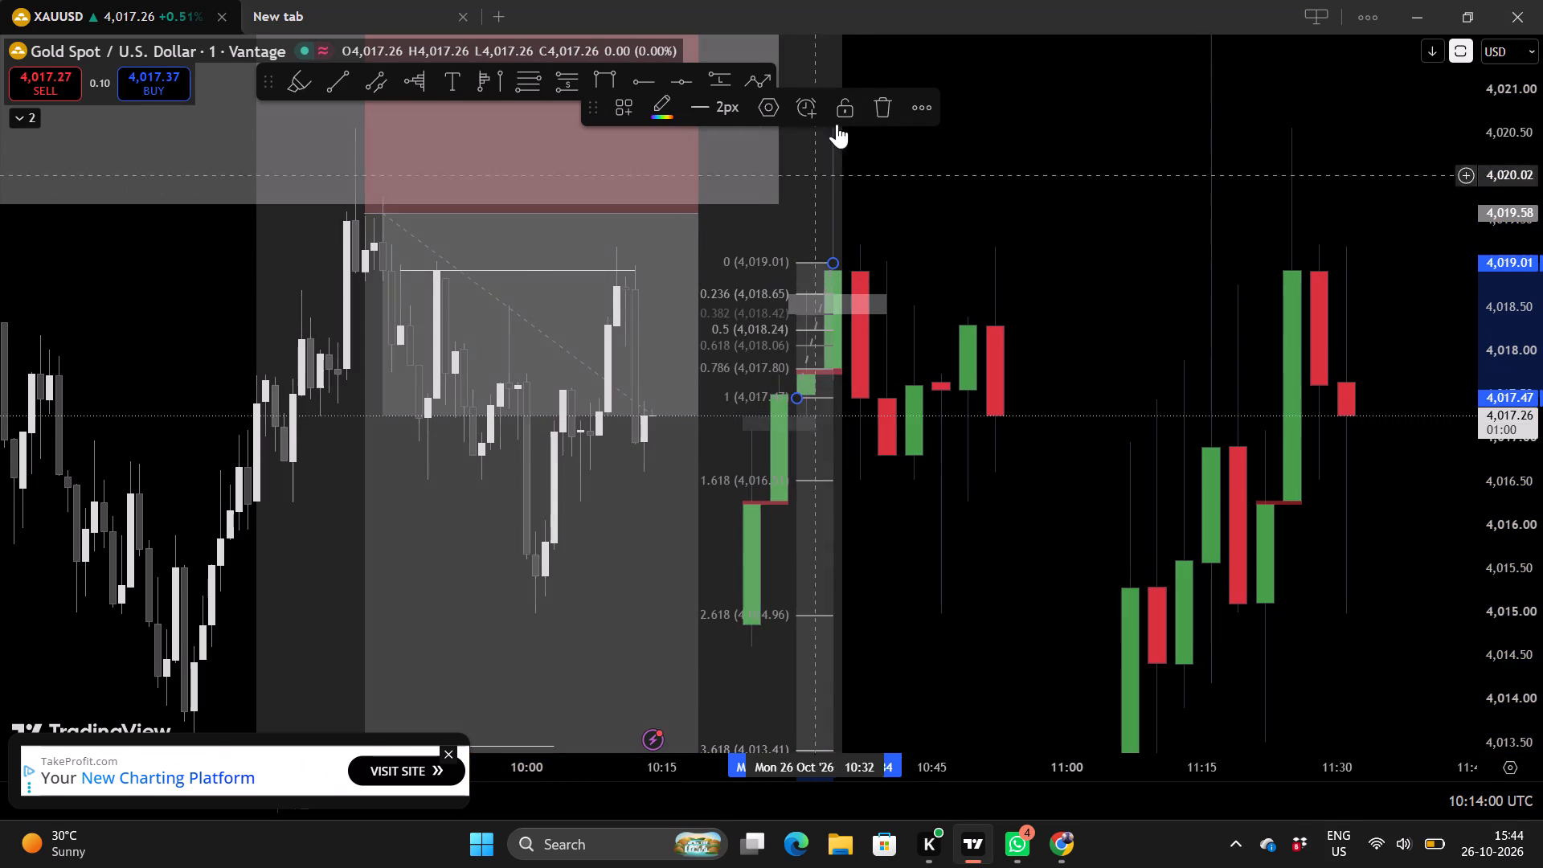
pyautogui.click(878, 109)
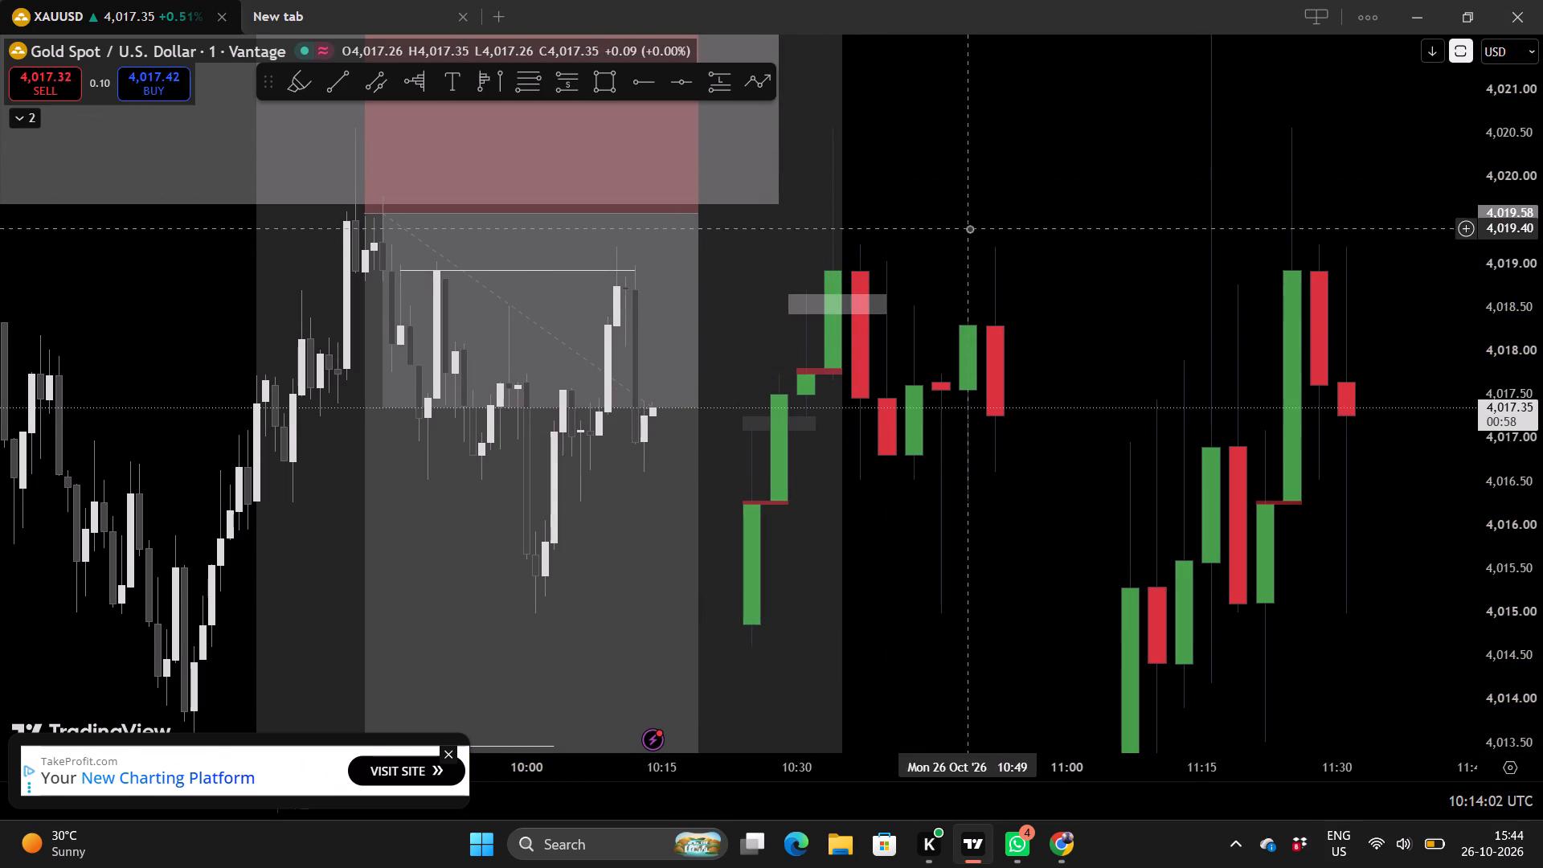
# Extend the XAUUSD short position's time span so that it ends at 10:21.
pyautogui.scroll(1, 1078, 272)
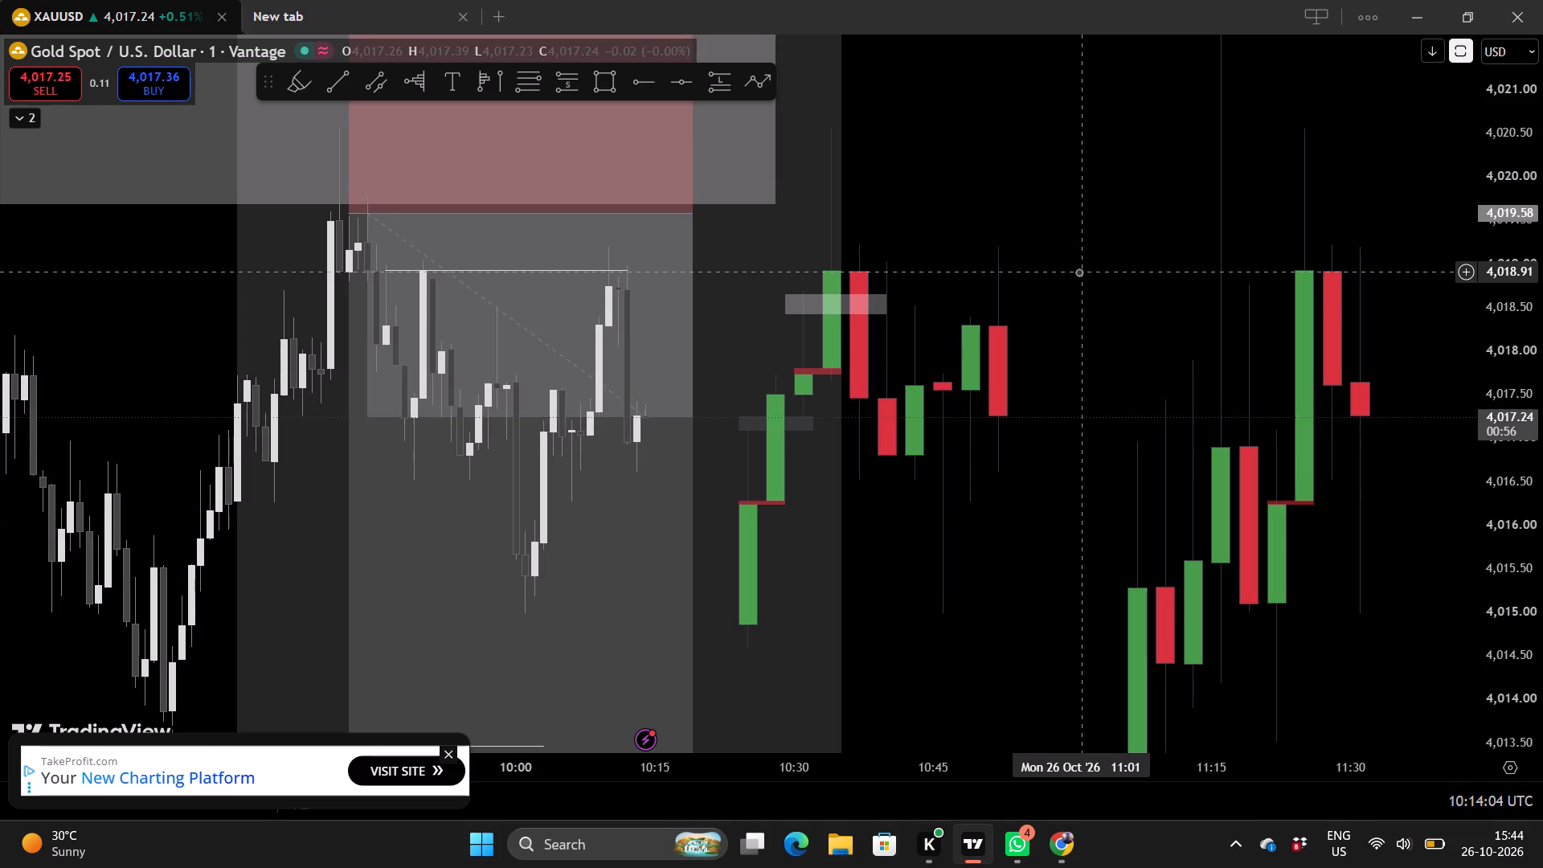
pyautogui.scroll(1, 1078, 272)
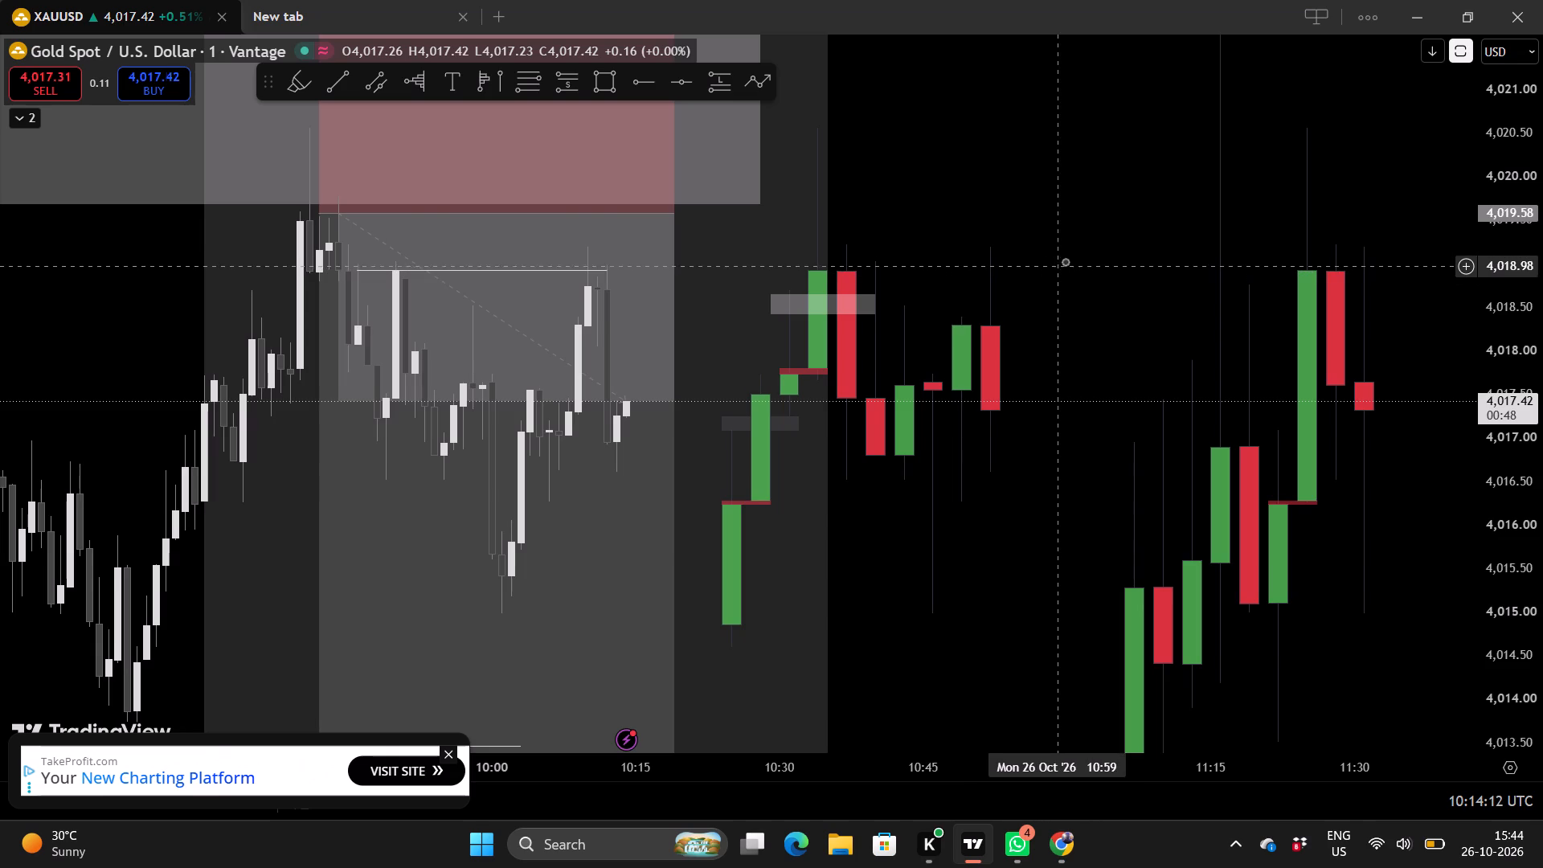
pyautogui.scroll(-1, 1049, 373)
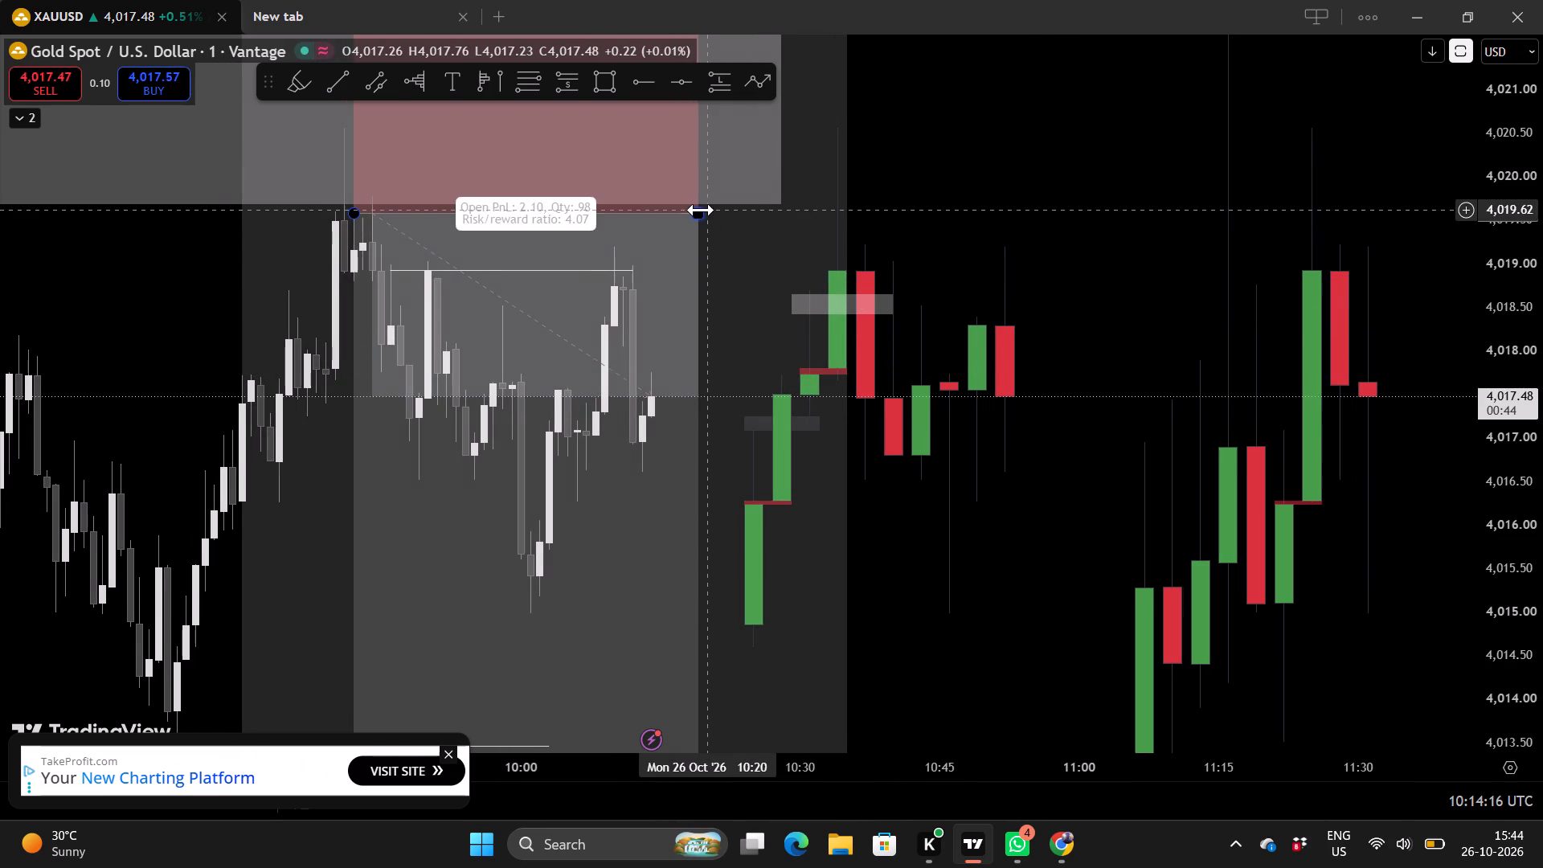
pyautogui.moveTo(696, 210); pyautogui.dragTo(715, 213)
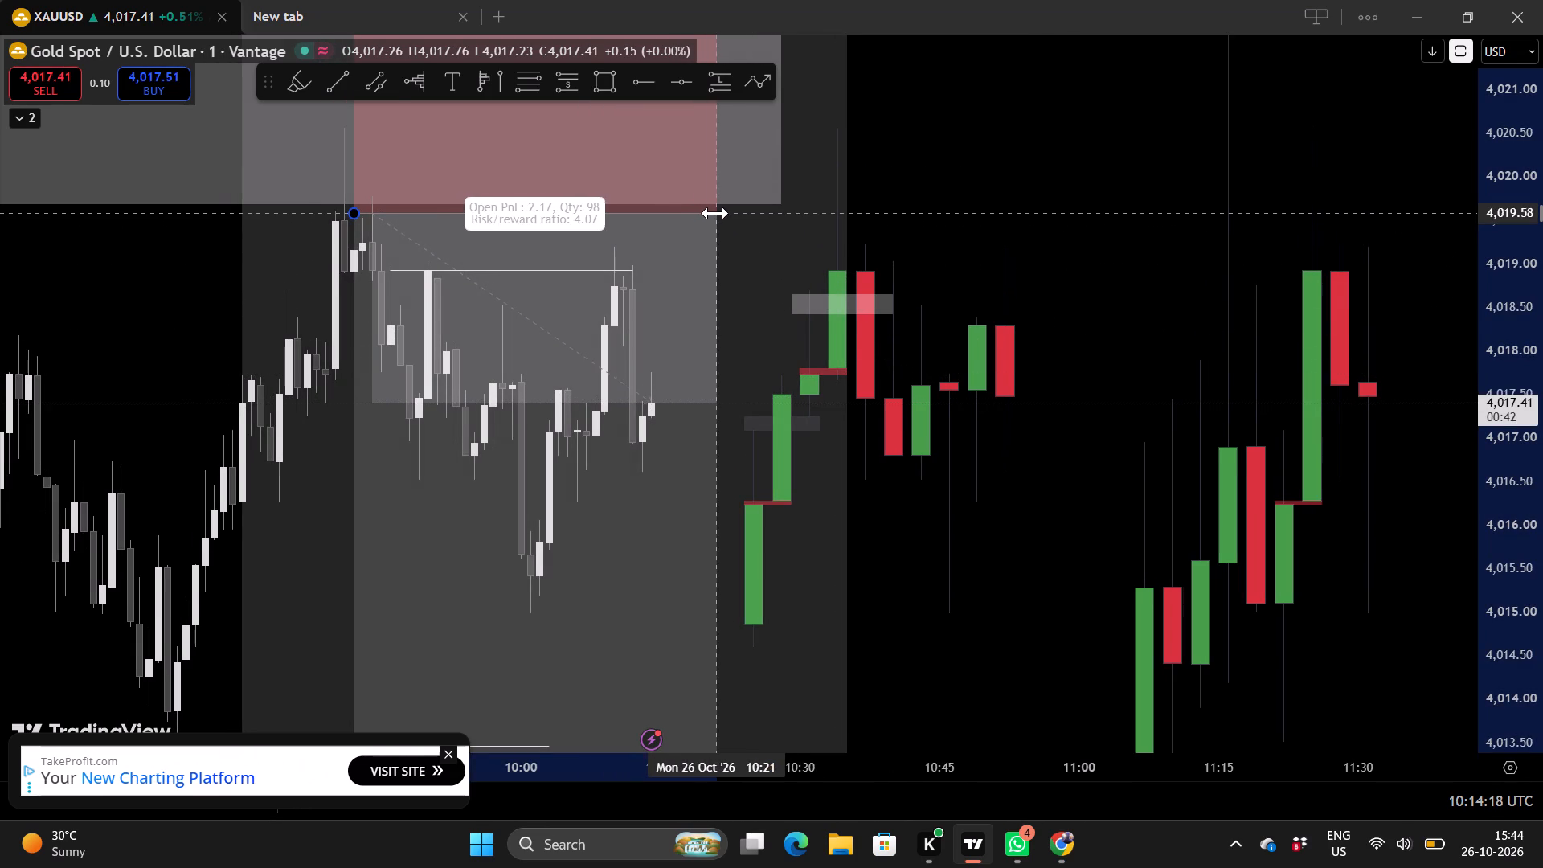
pyautogui.moveTo(715, 213); pyautogui.dragTo(717, 214)
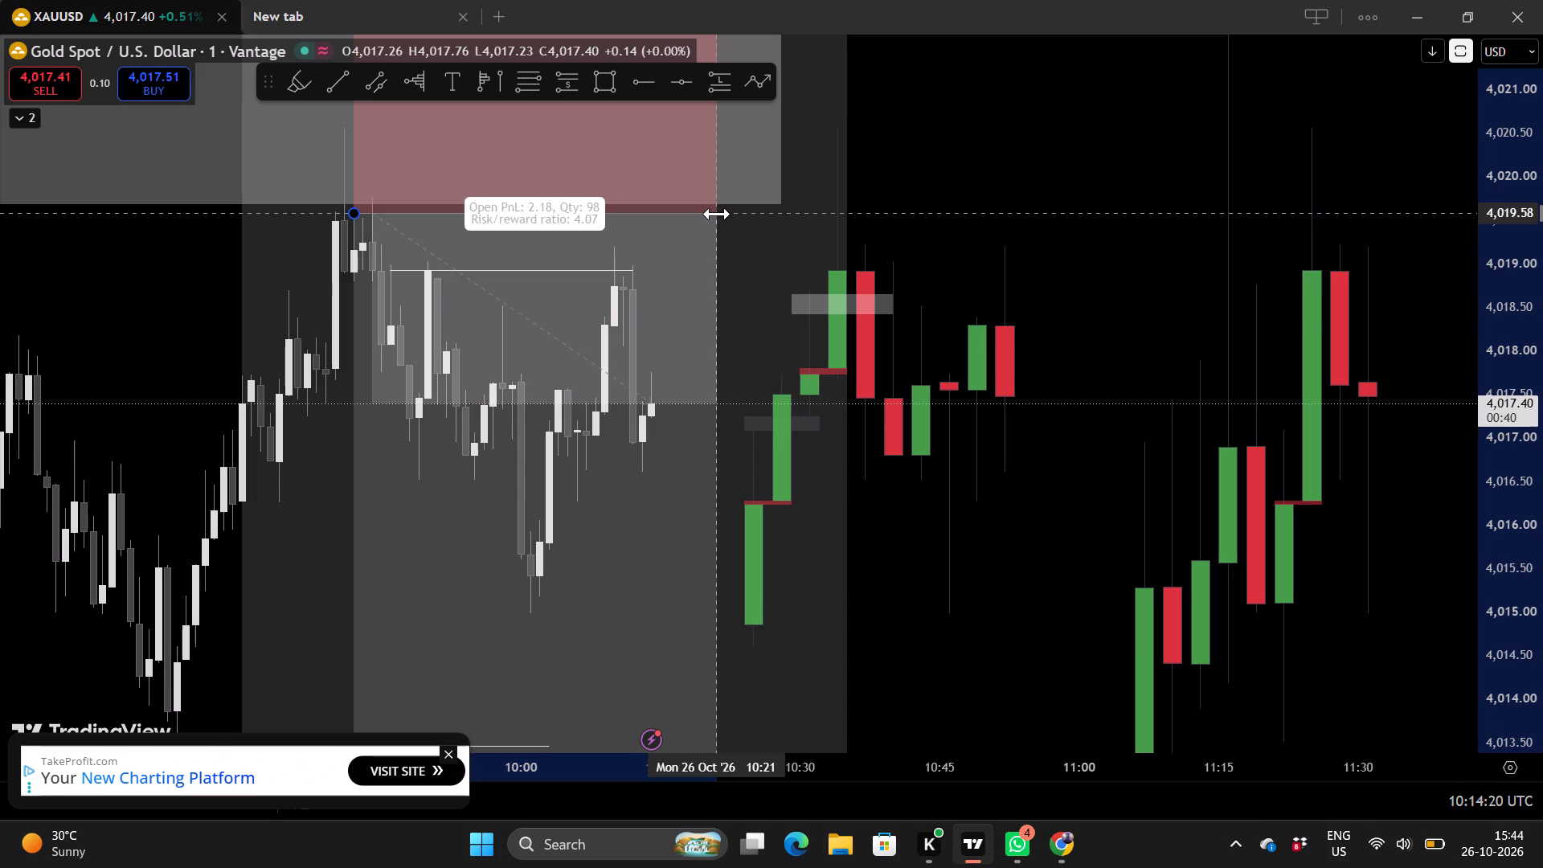
pyautogui.moveTo(717, 214); pyautogui.dragTo(717, 215)
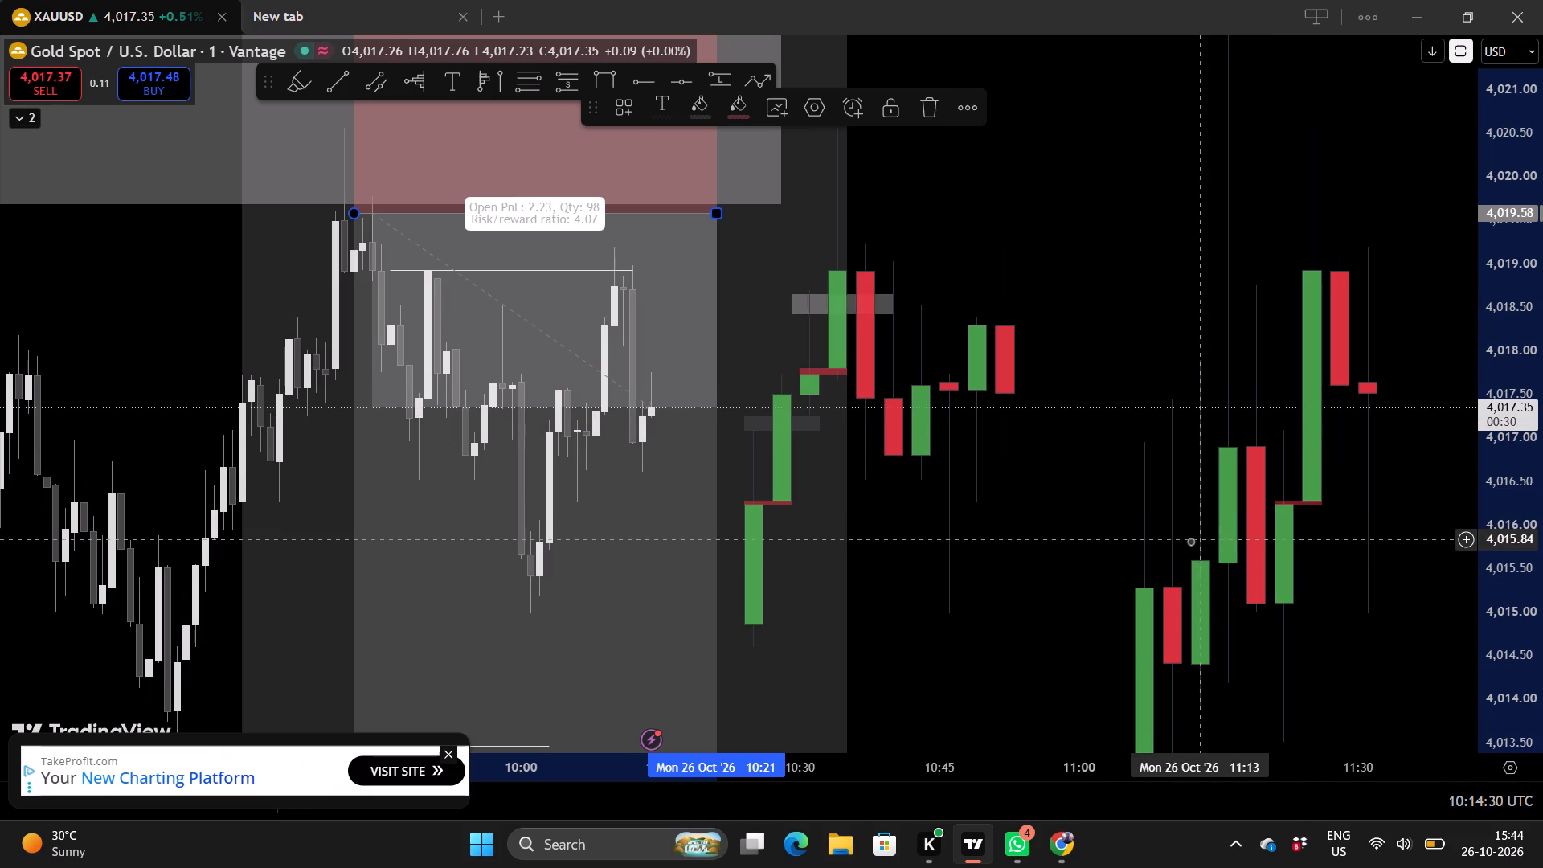
# Examine the short position within the wider XAUUSD price structure, from the upper supply zone down to the marked lows and lower zone.
pyautogui.scroll(-5, 1173, 541)
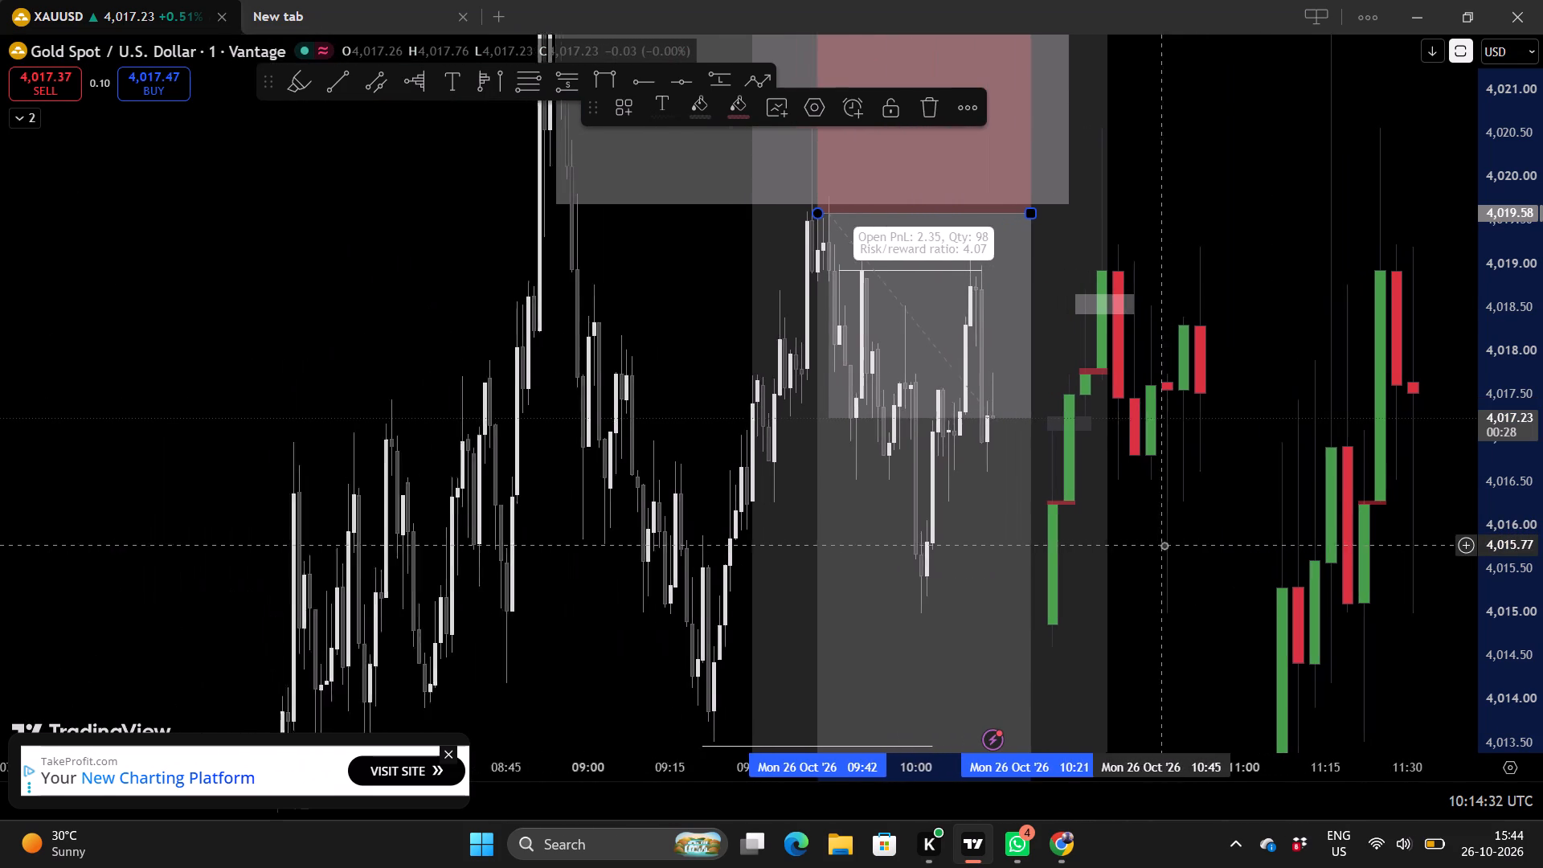
pyautogui.scroll(-5, 1507, 529)
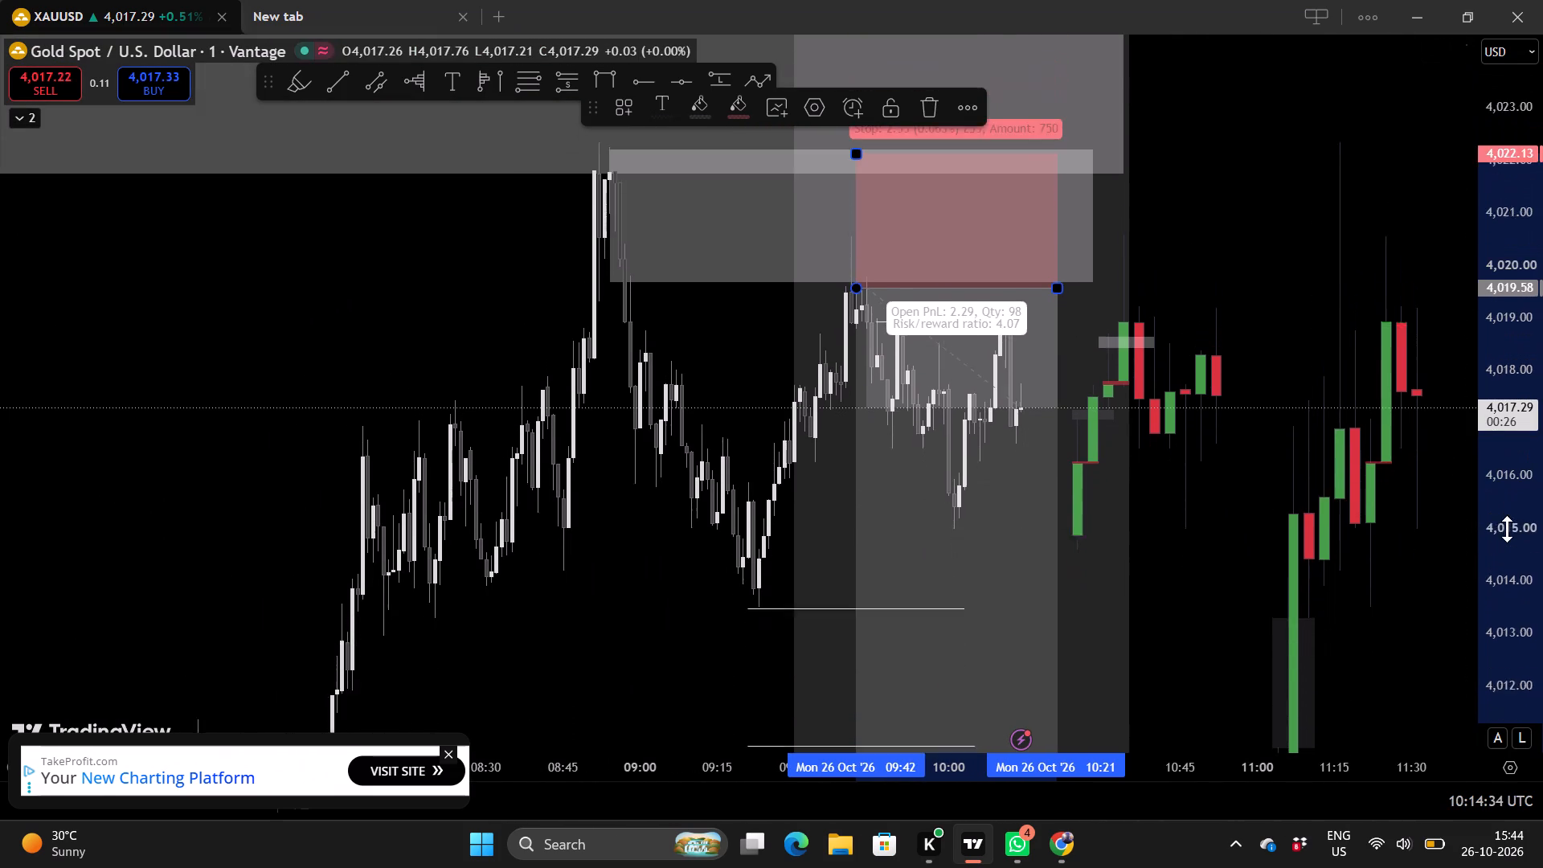
pyautogui.moveTo(1221, 525); pyautogui.dragTo(1087, 497)
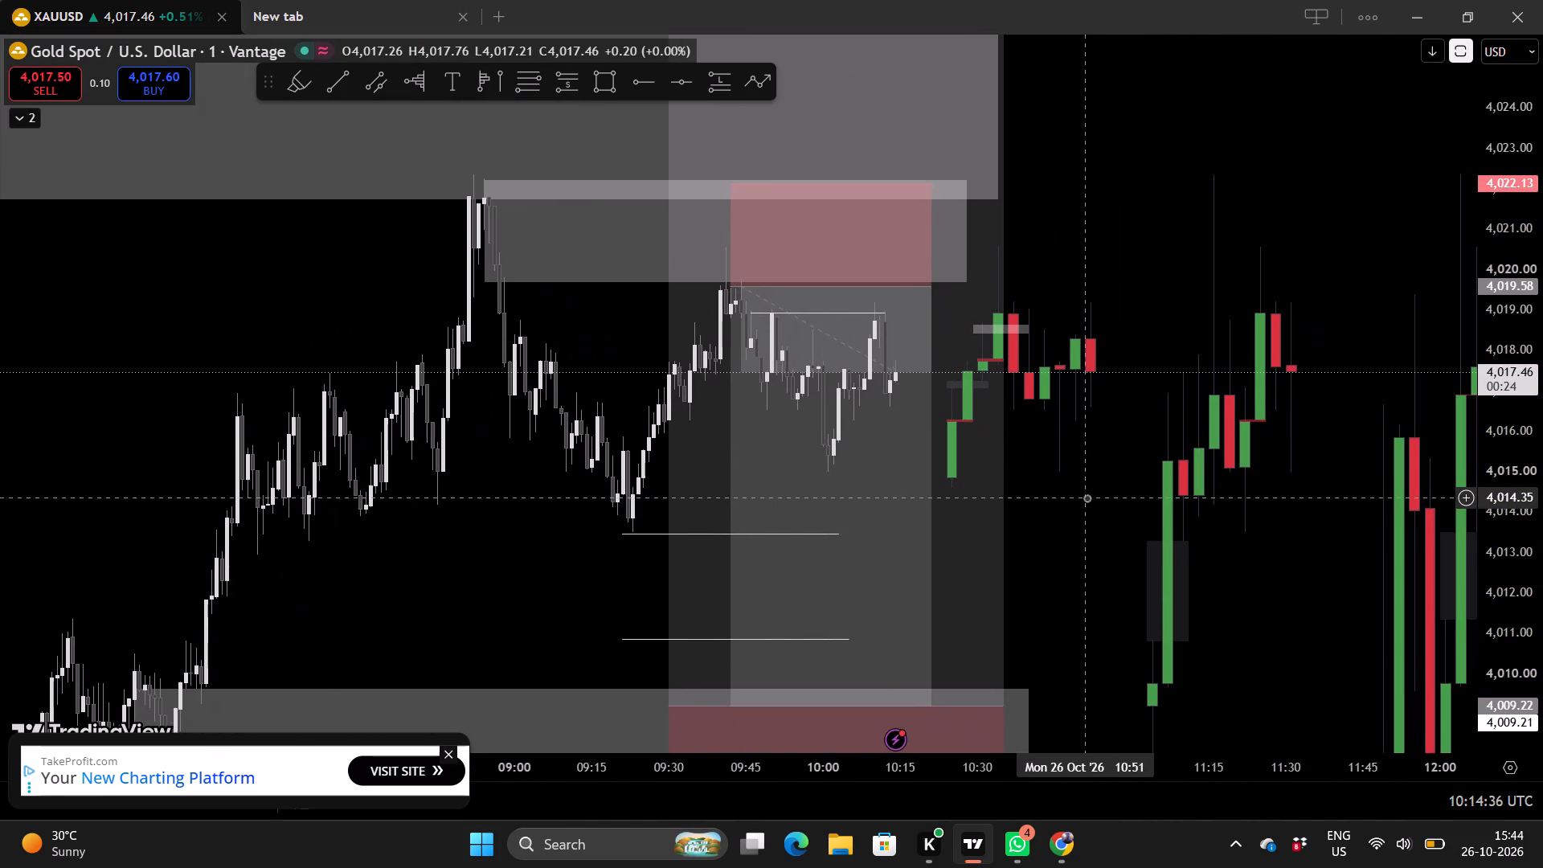
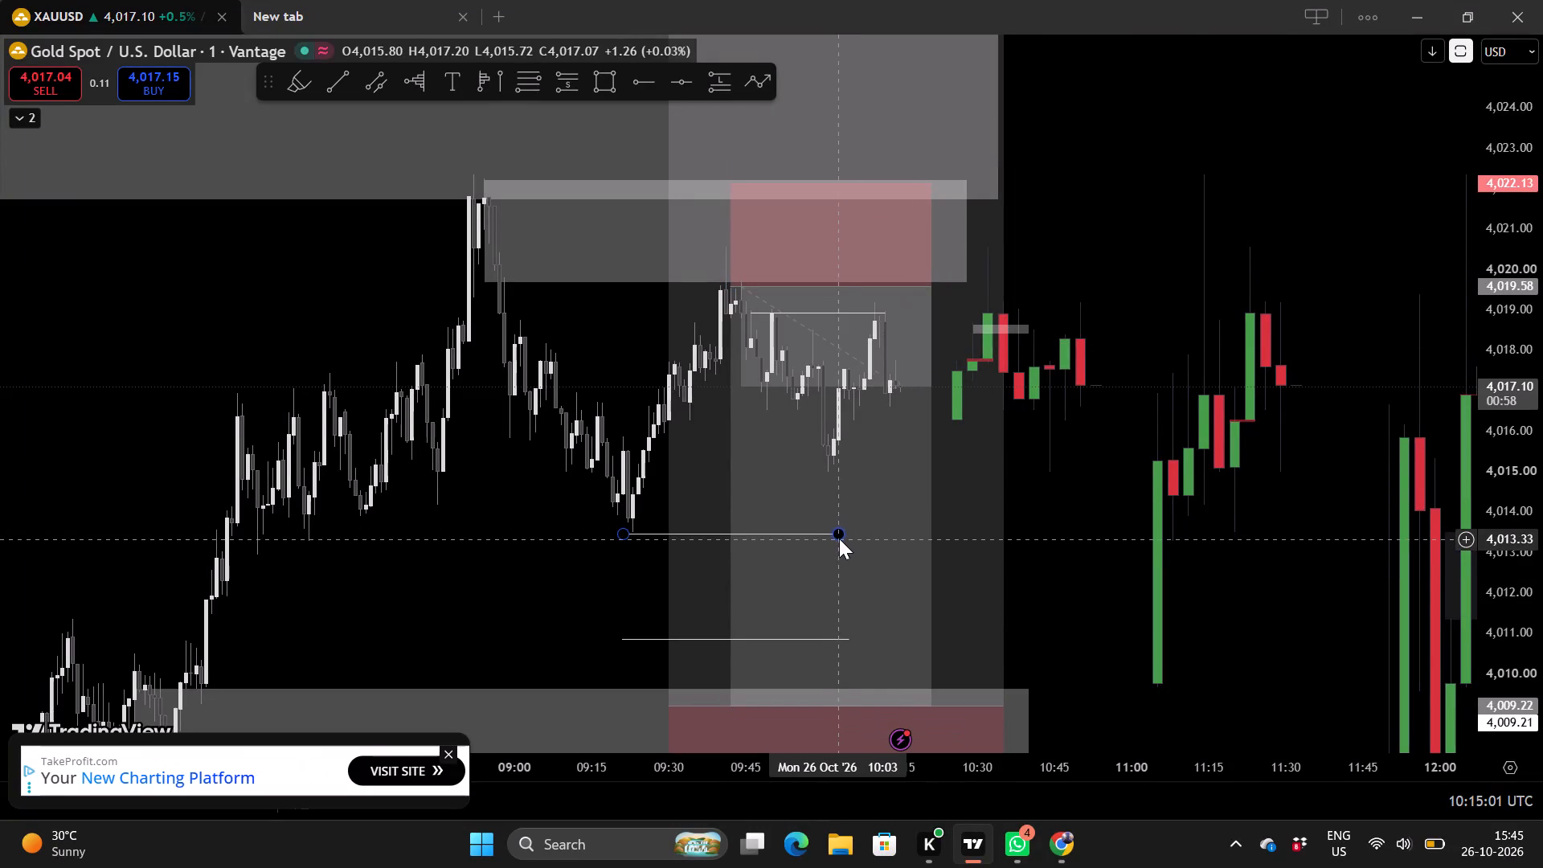
# Extend the level line starting at the 09:21 low so that it ends at 10:24, at about 4,013.47.
pyautogui.moveTo(841, 534); pyautogui.dragTo(1038, 530)
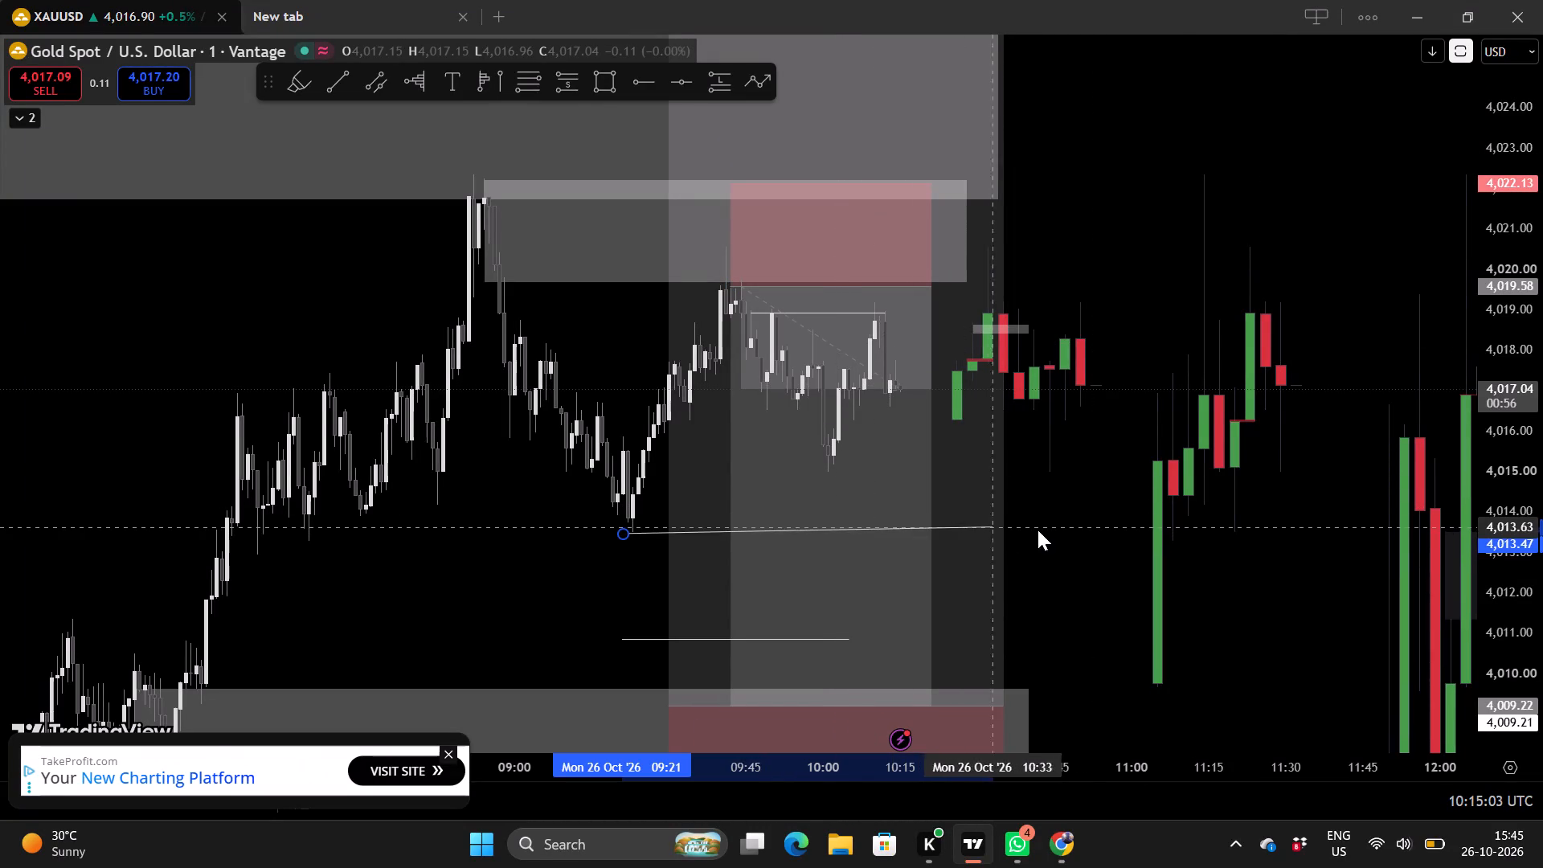
pyautogui.moveTo(1038, 530); pyautogui.dragTo(974, 546)
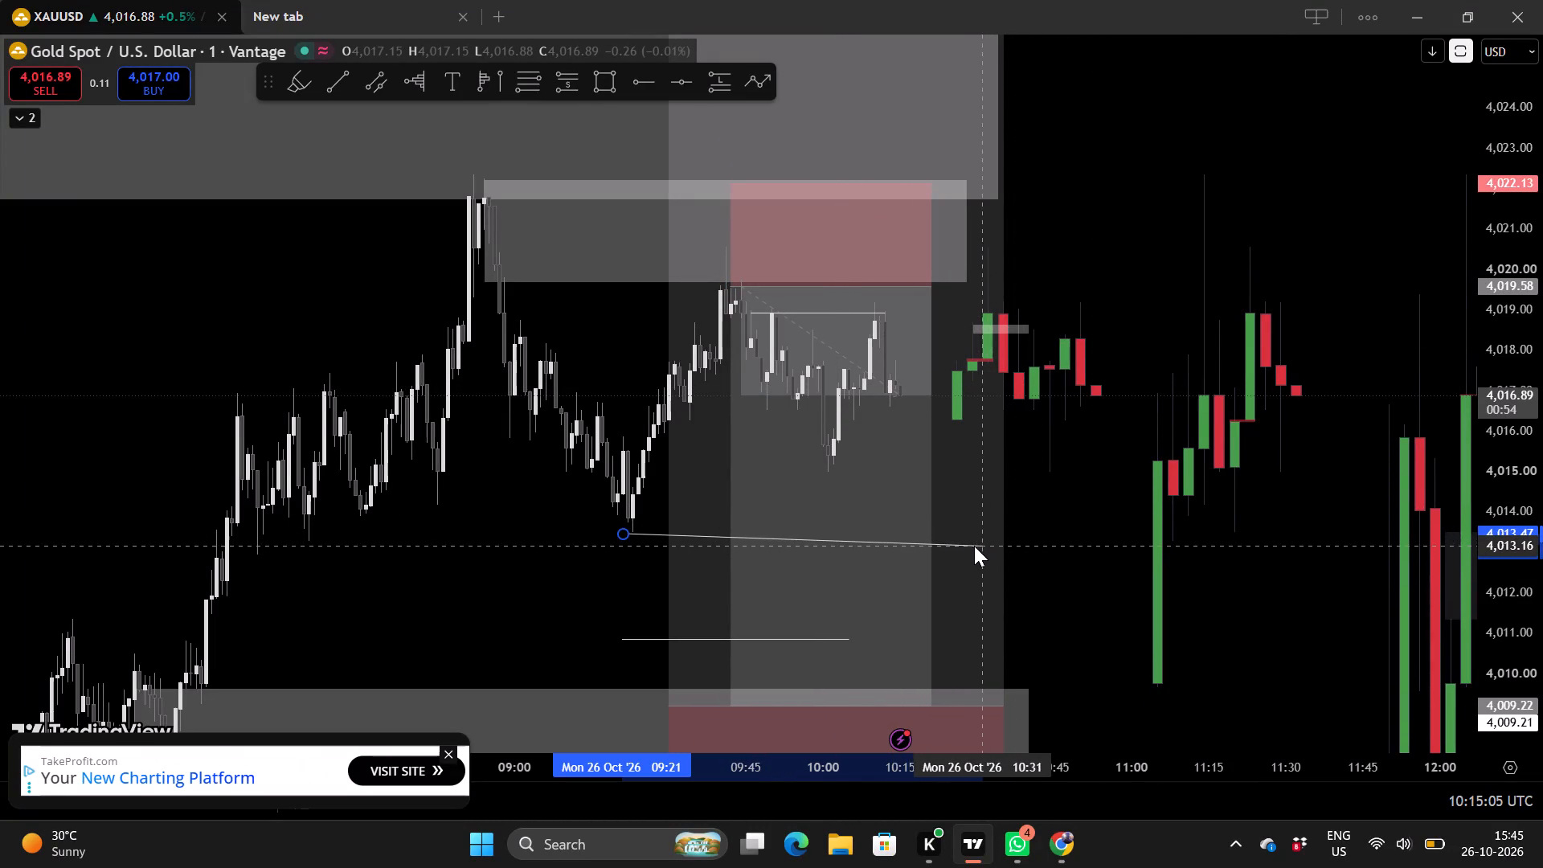
pyautogui.moveTo(974, 546); pyautogui.dragTo(945, 533)
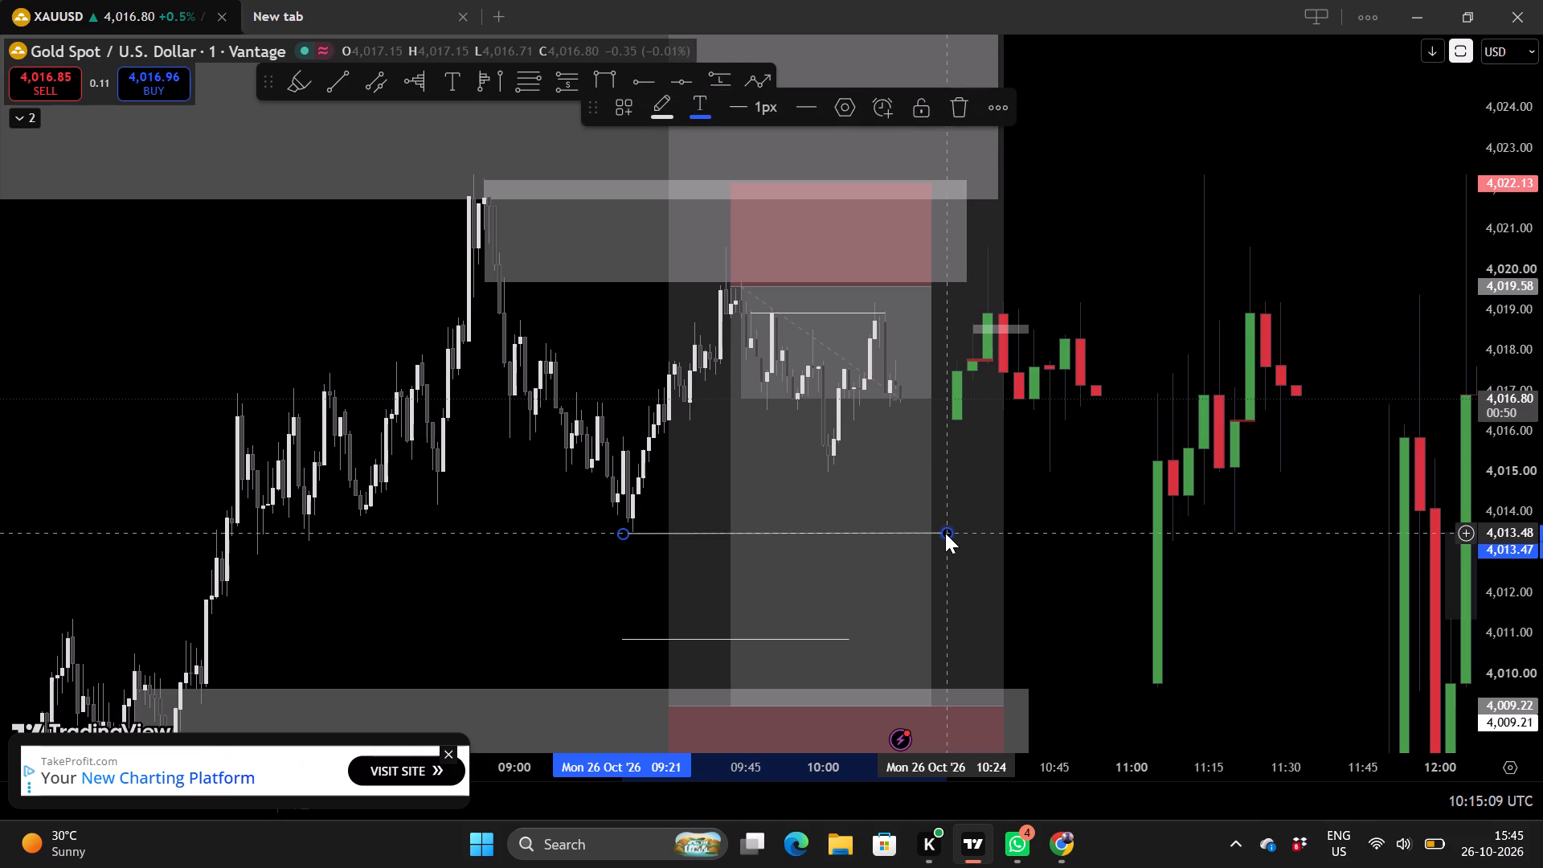
pyautogui.click(1119, 544)
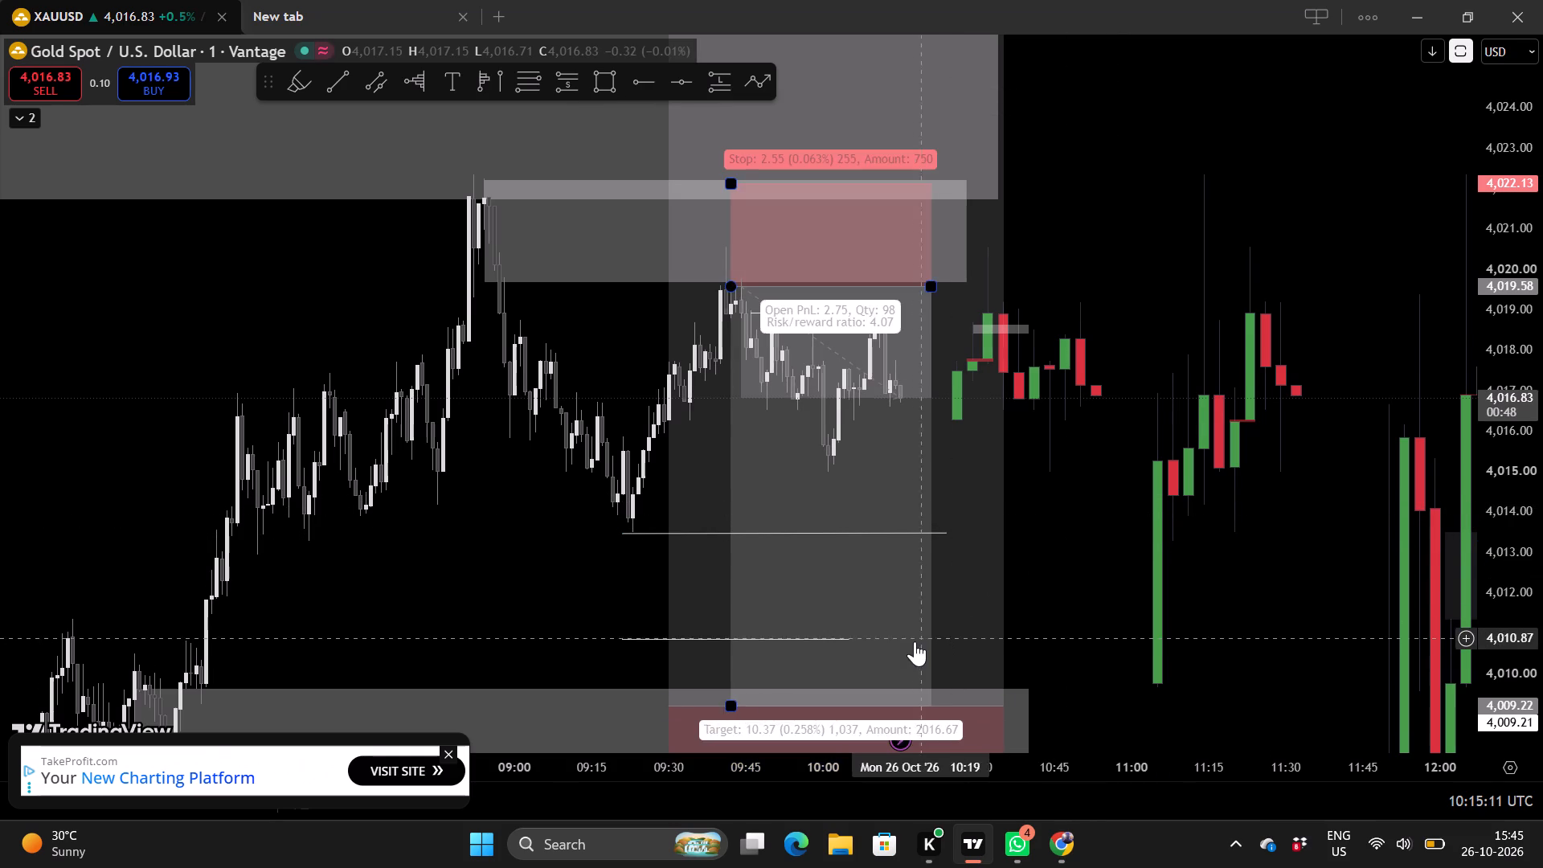
# Extend the lower level line starting at 09:21 so that it ends at 10:25, at about 4,010.80.
pyautogui.moveTo(849, 640); pyautogui.dragTo(1025, 629)
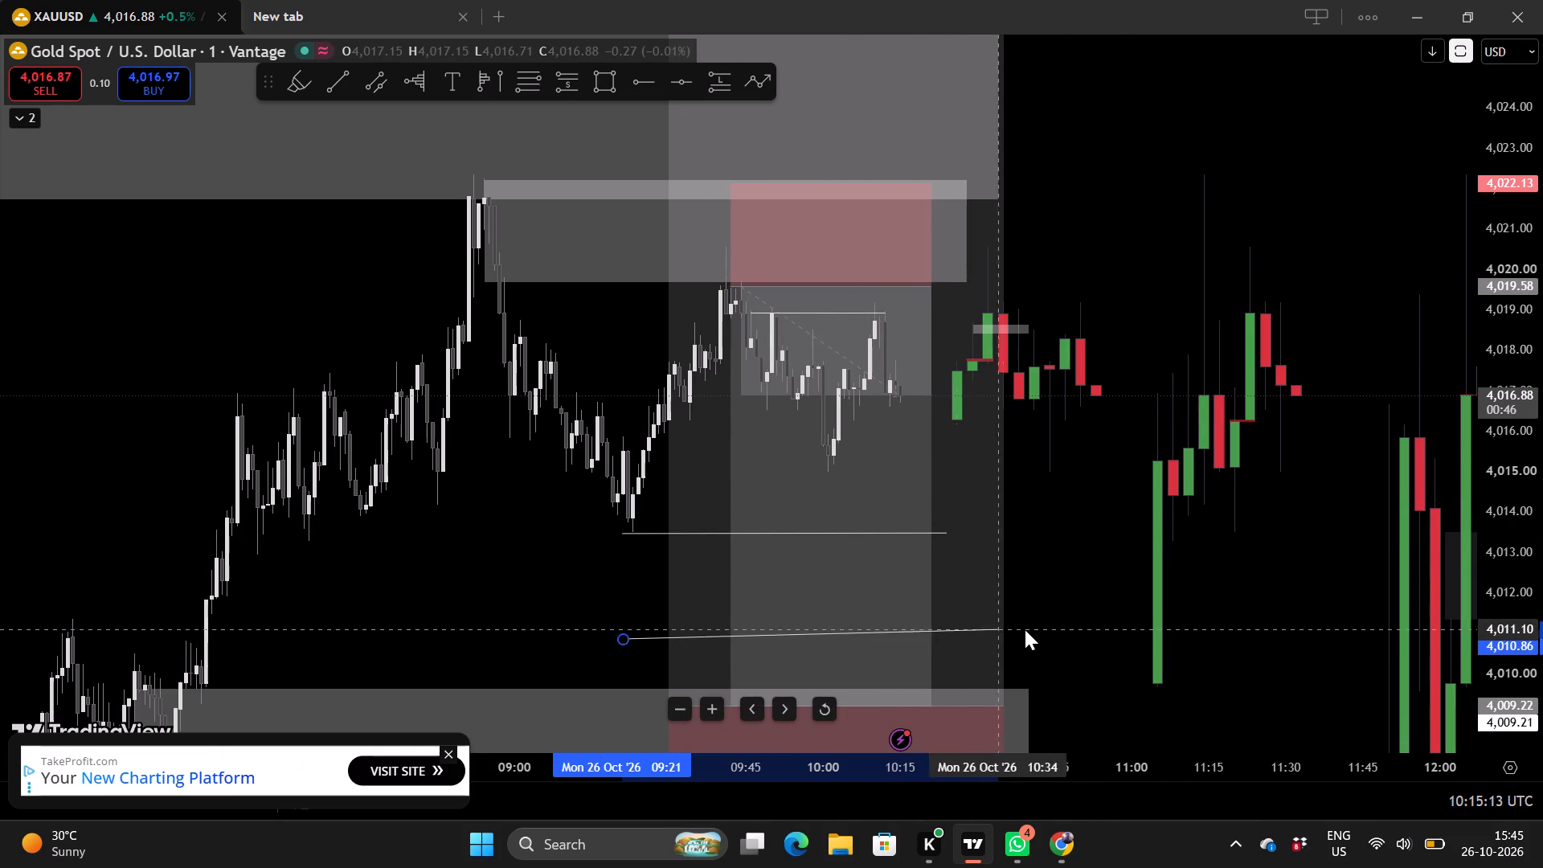
pyautogui.moveTo(1025, 629); pyautogui.dragTo(954, 645)
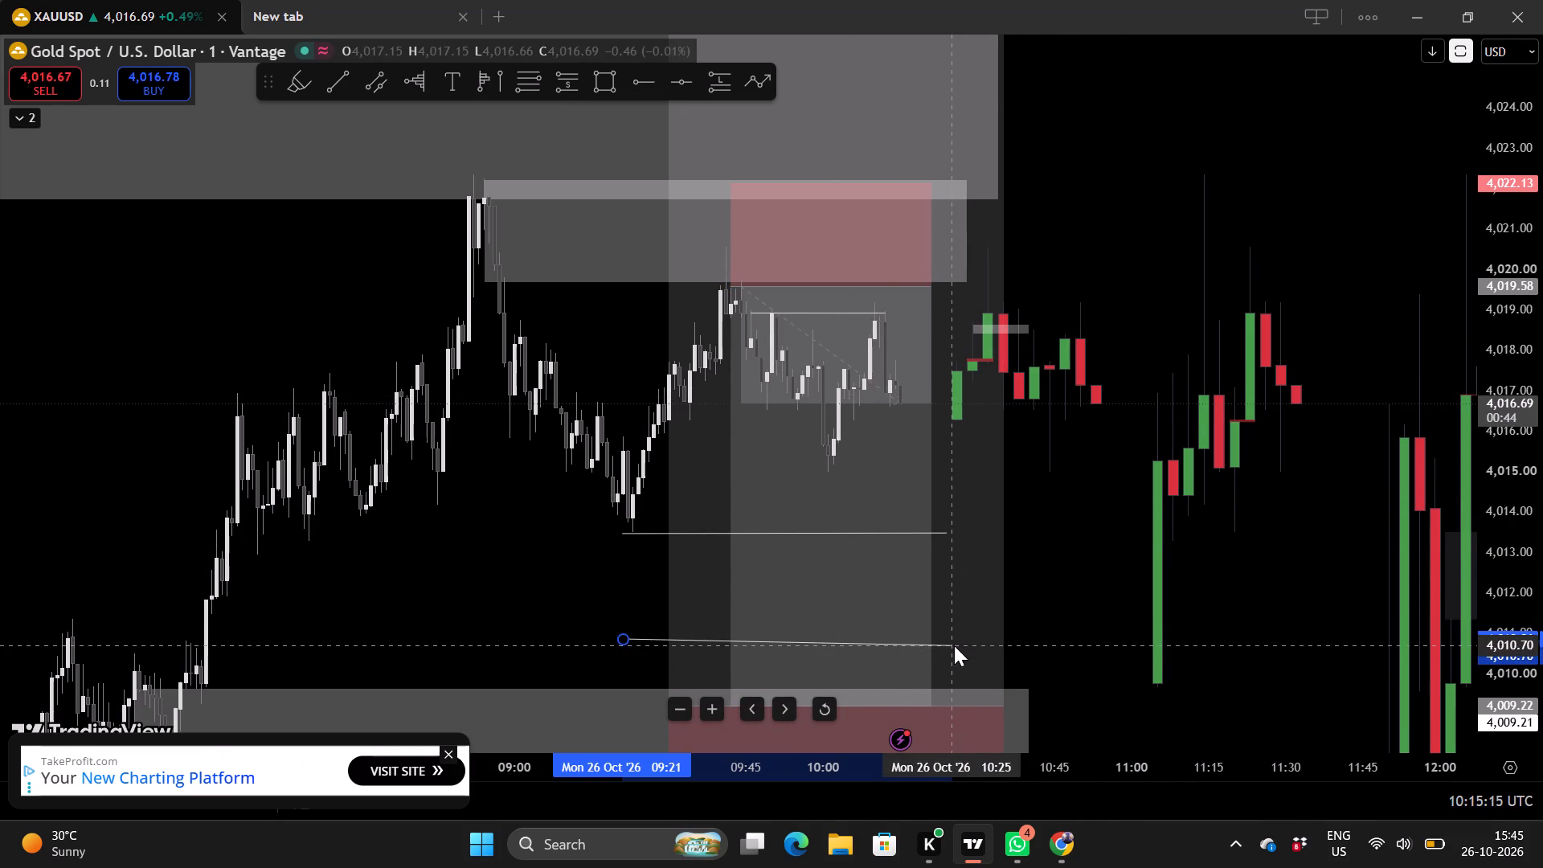
pyautogui.moveTo(954, 645); pyautogui.dragTo(952, 642)
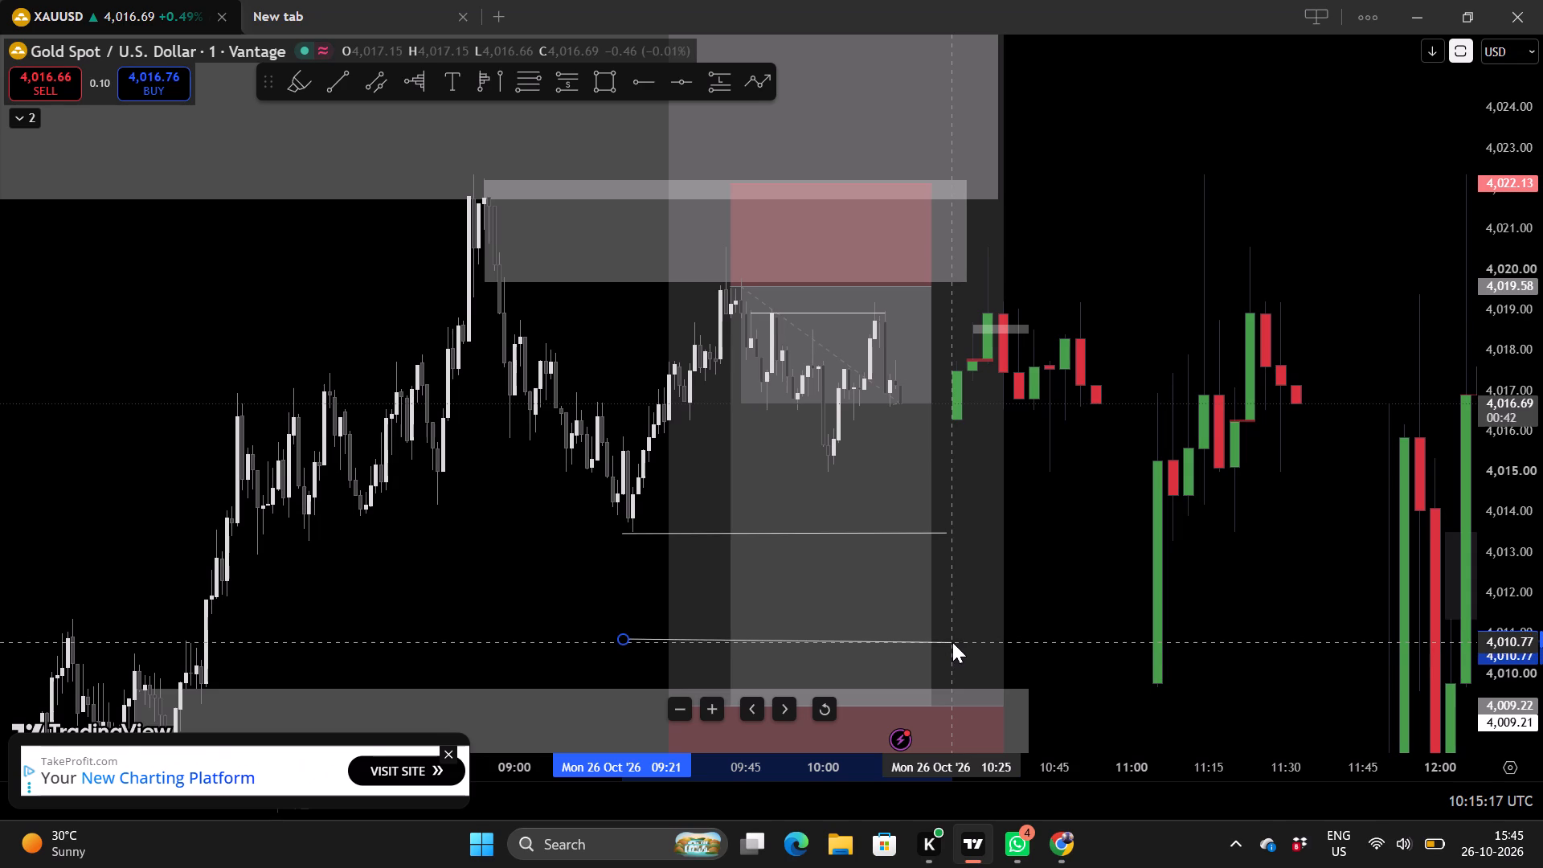
pyautogui.moveTo(952, 642); pyautogui.dragTo(954, 638)
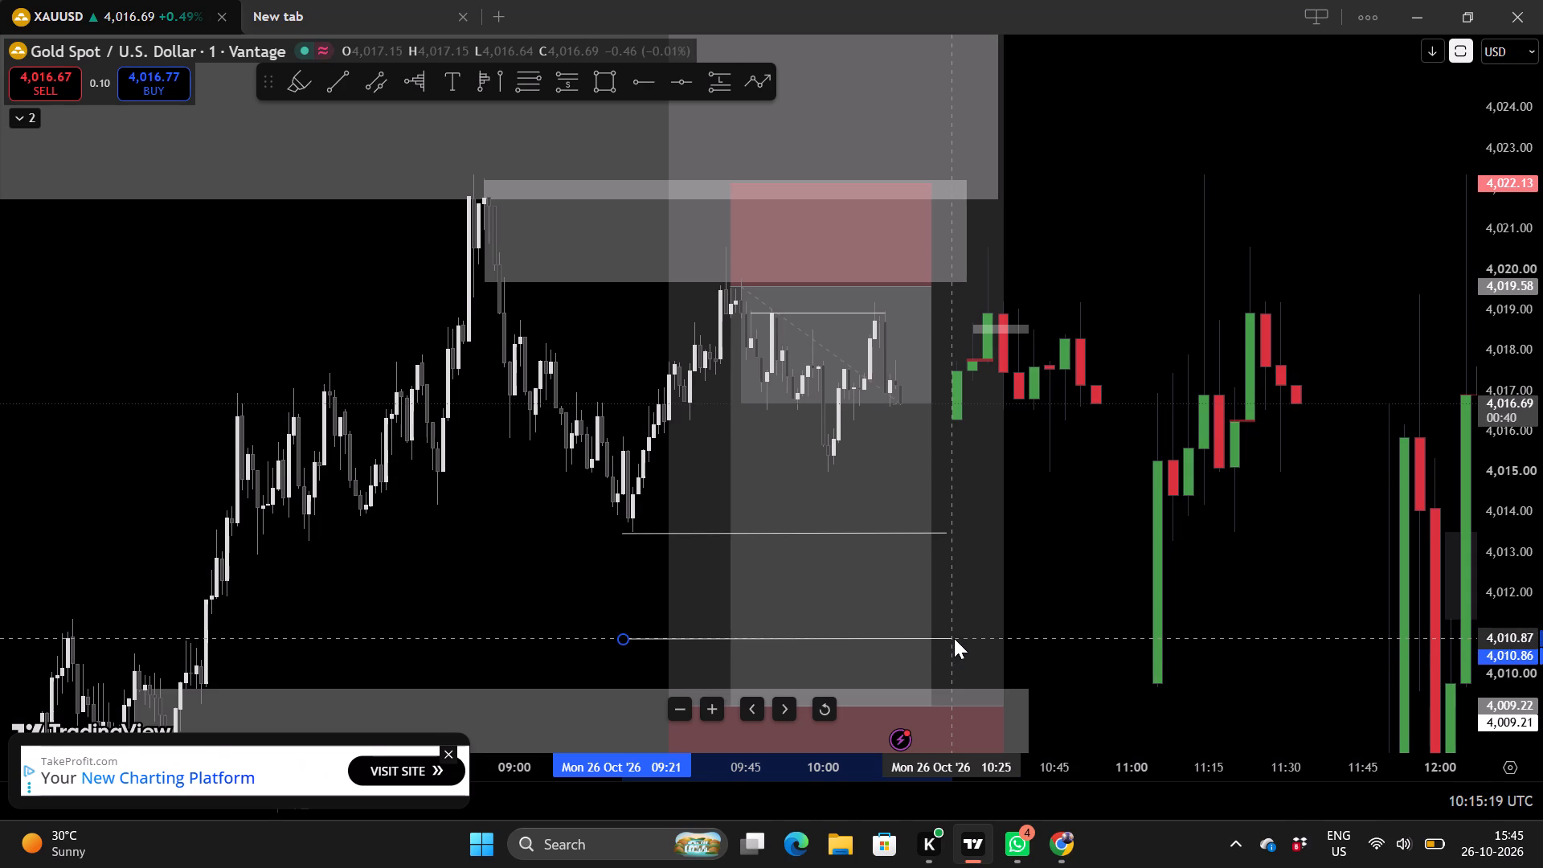
pyautogui.moveTo(954, 638); pyautogui.dragTo(954, 641)
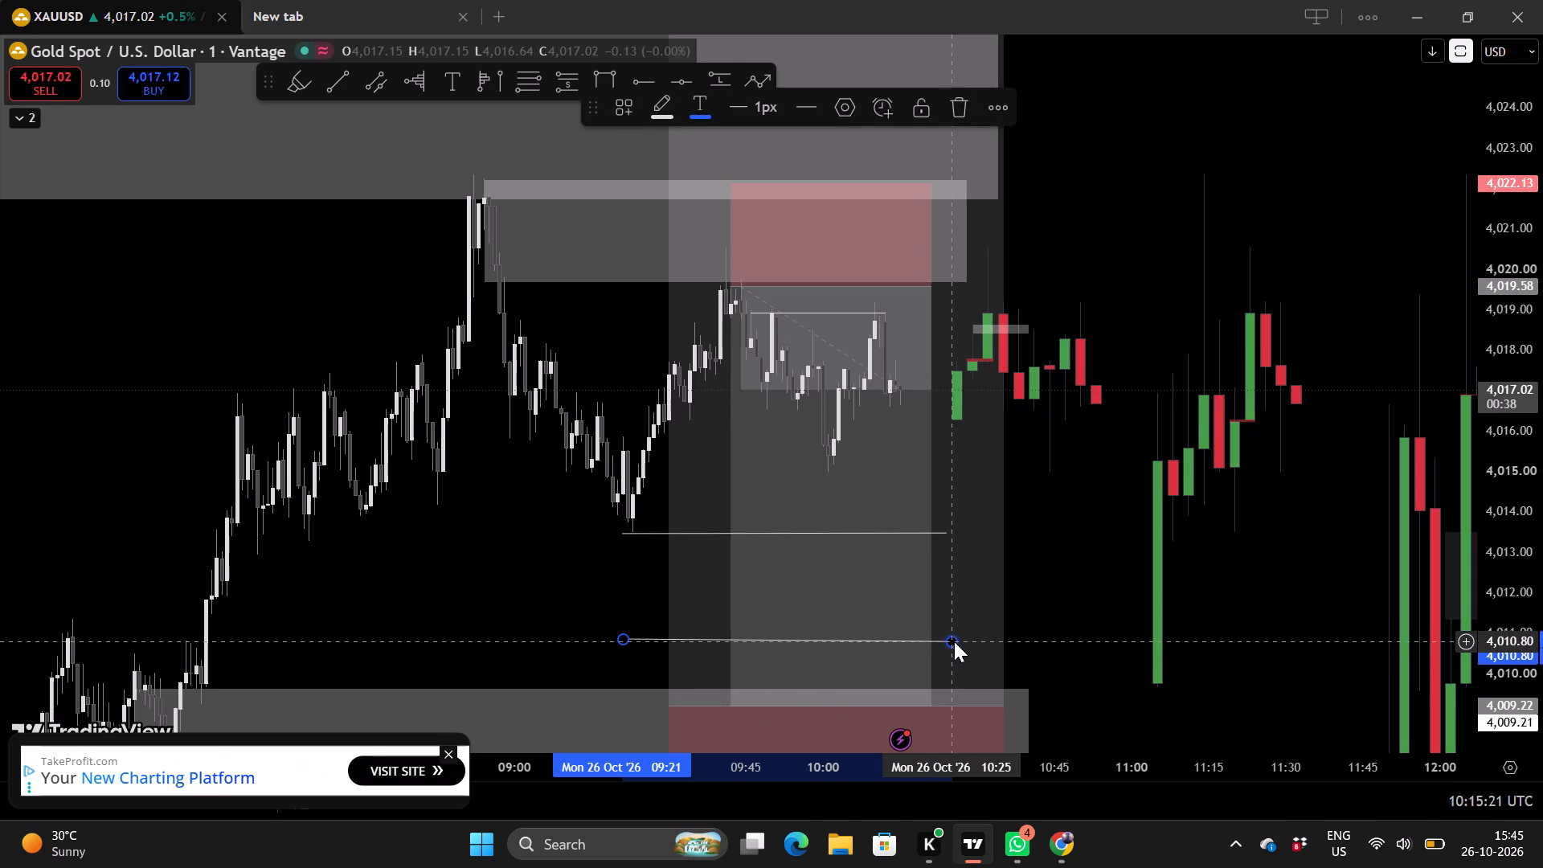
pyautogui.click(1100, 592)
# Examine the latest XAUUSD price action inside the short position against the 4,013.47 level line and the projected higher-timeframe candles.
pyautogui.scroll(1, 1100, 592)
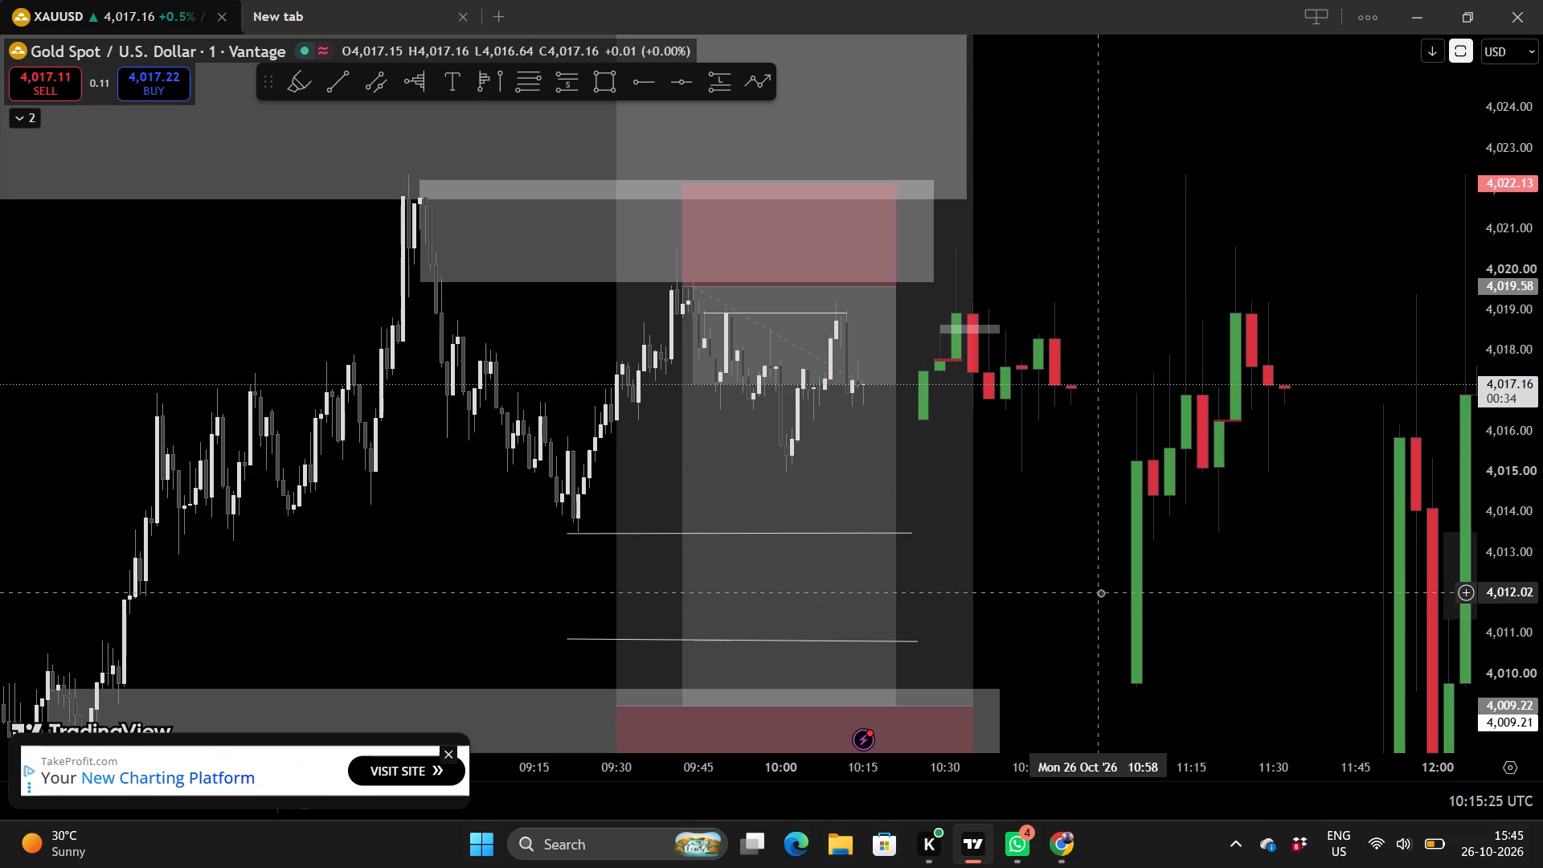
pyautogui.scroll(4, 1509, 404)
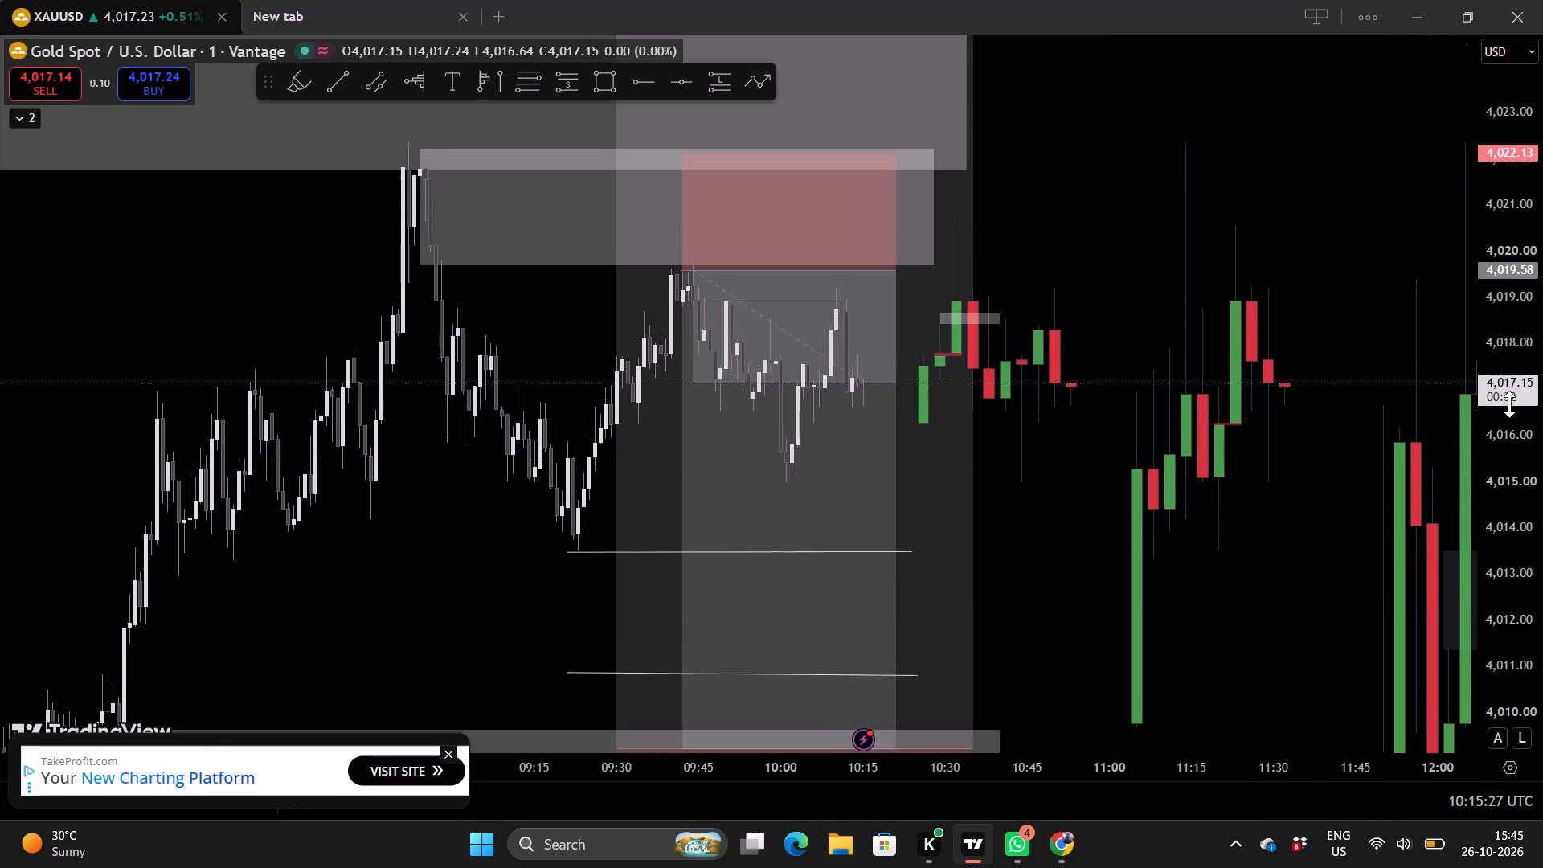
pyautogui.scroll(4, 1509, 404)
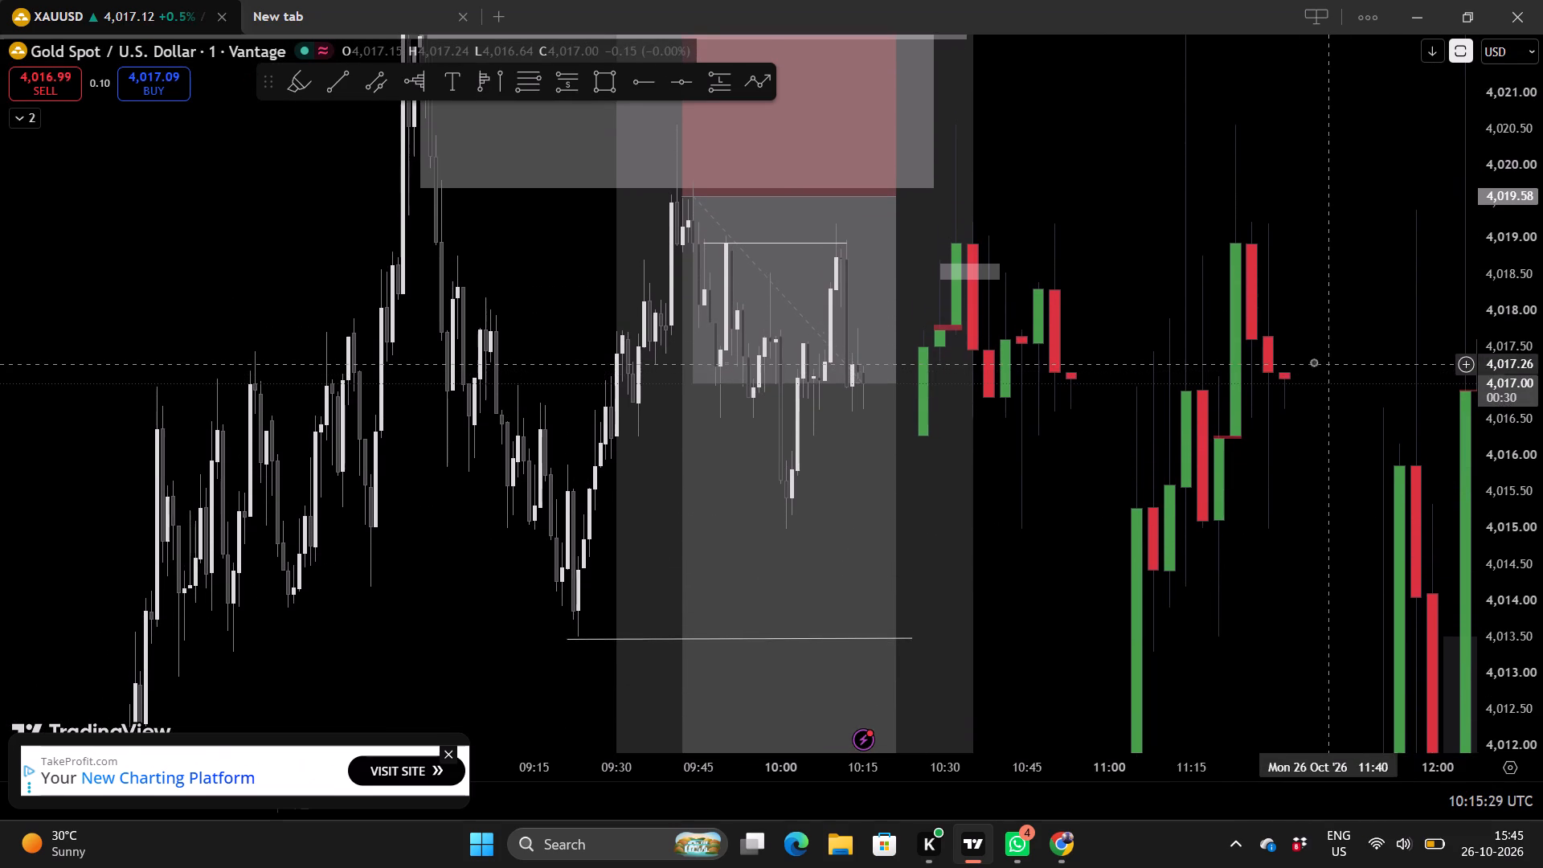
pyautogui.moveTo(1295, 344); pyautogui.dragTo(1256, 373)
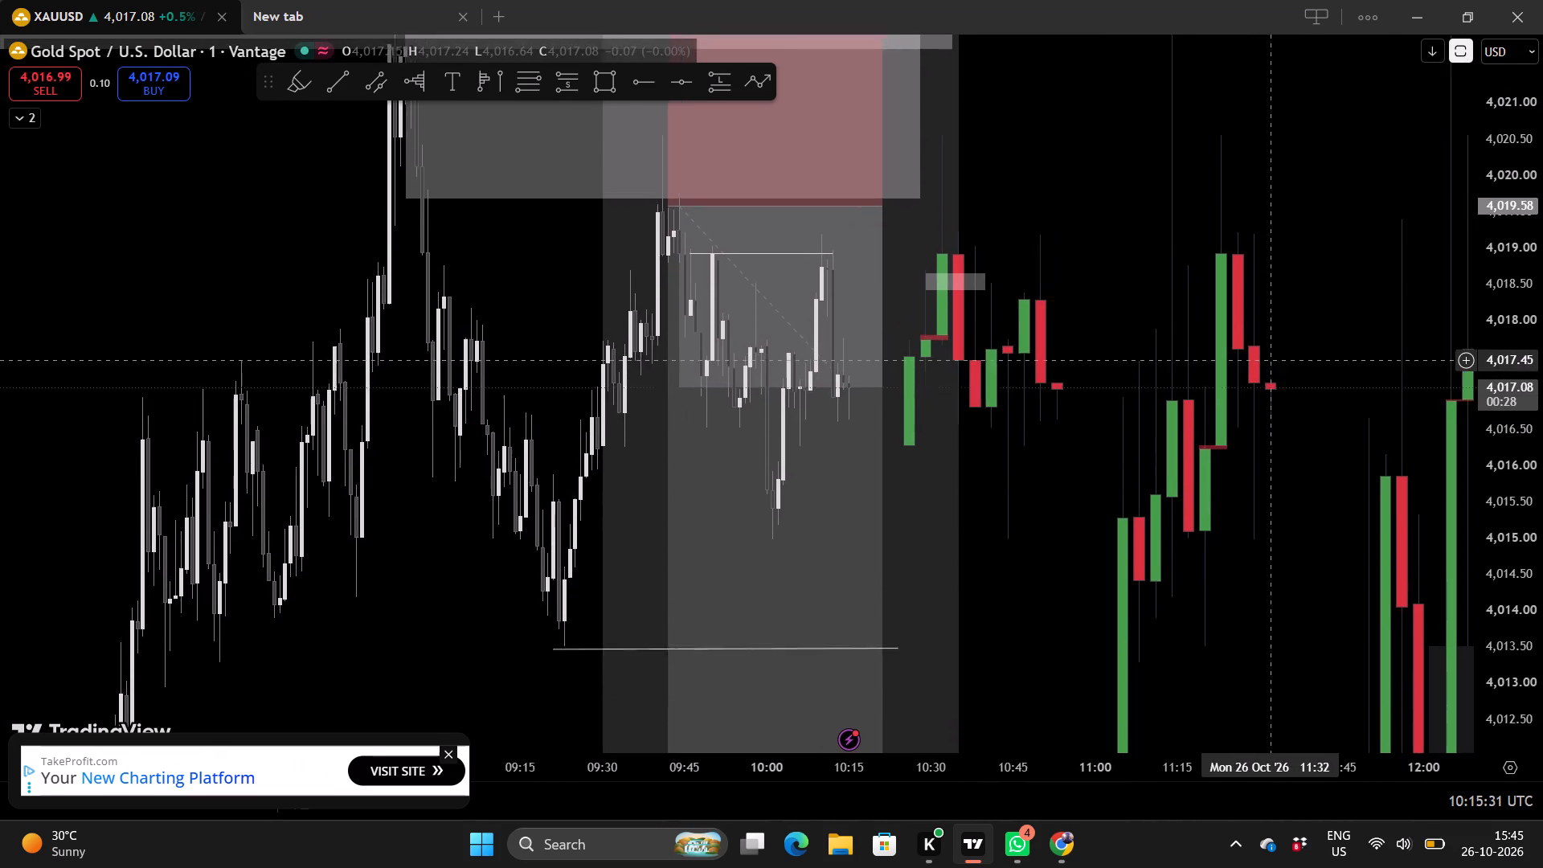
pyautogui.moveTo(1256, 373); pyautogui.dragTo(1233, 392)
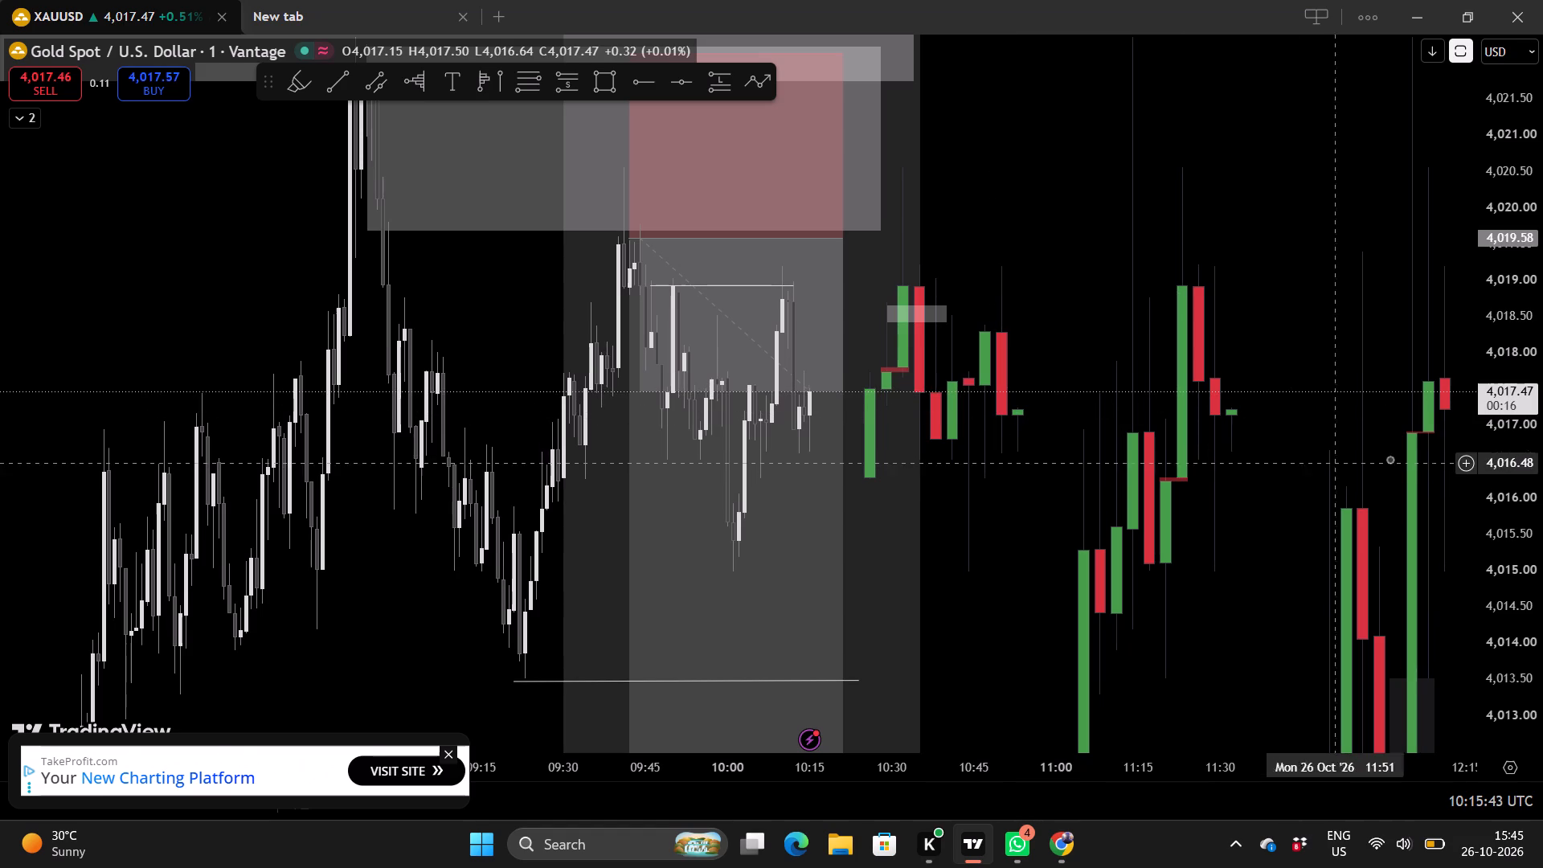
pyautogui.scroll(2, 1484, 429)
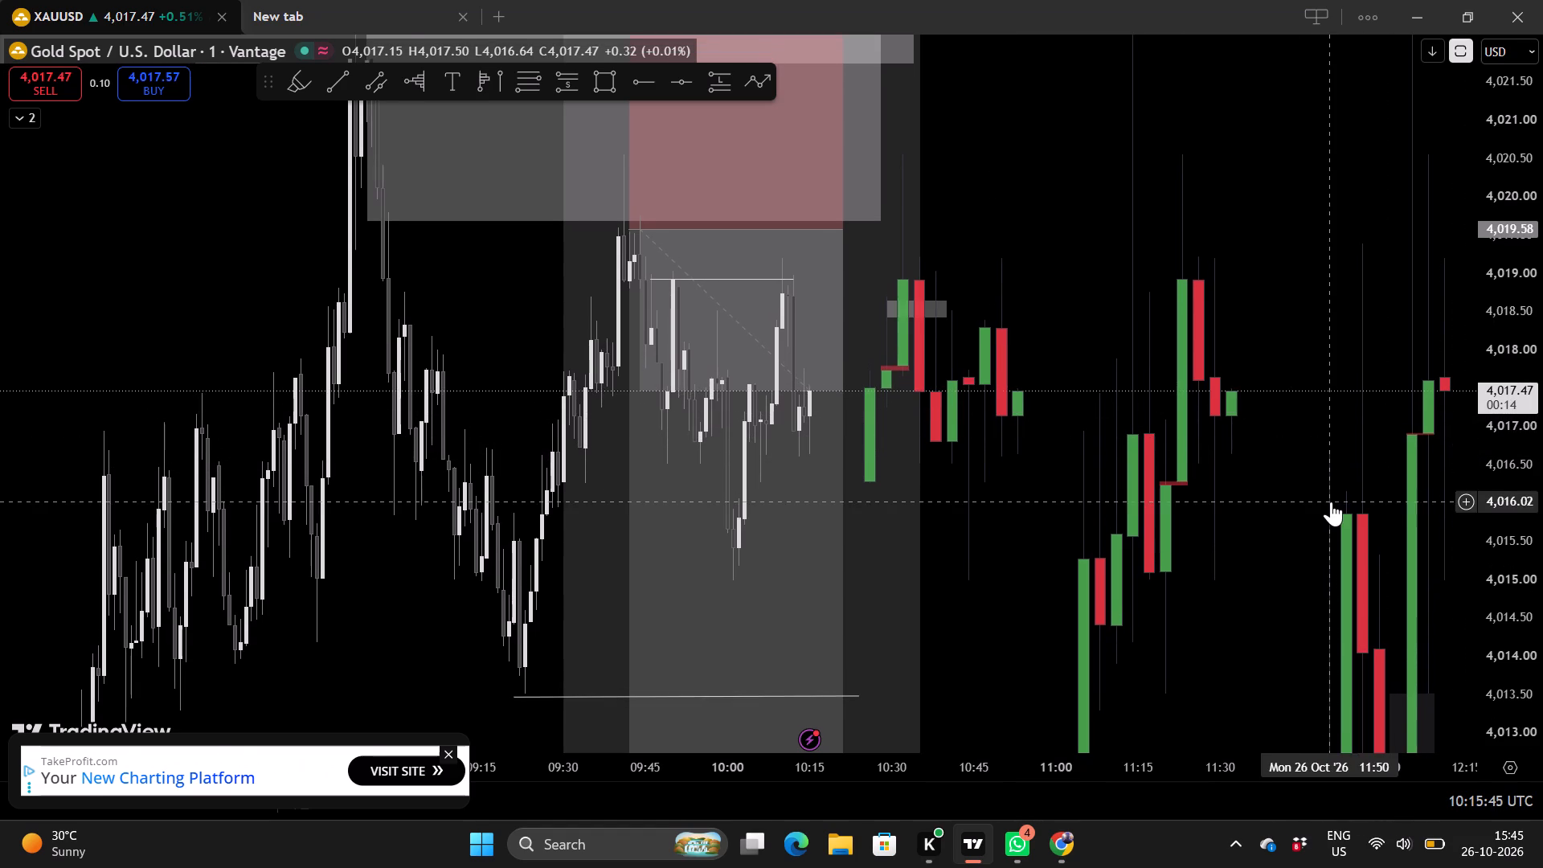
pyautogui.scroll(-1, 1331, 502)
pyautogui.moveTo(1050, 531); pyautogui.dragTo(1009, 424)
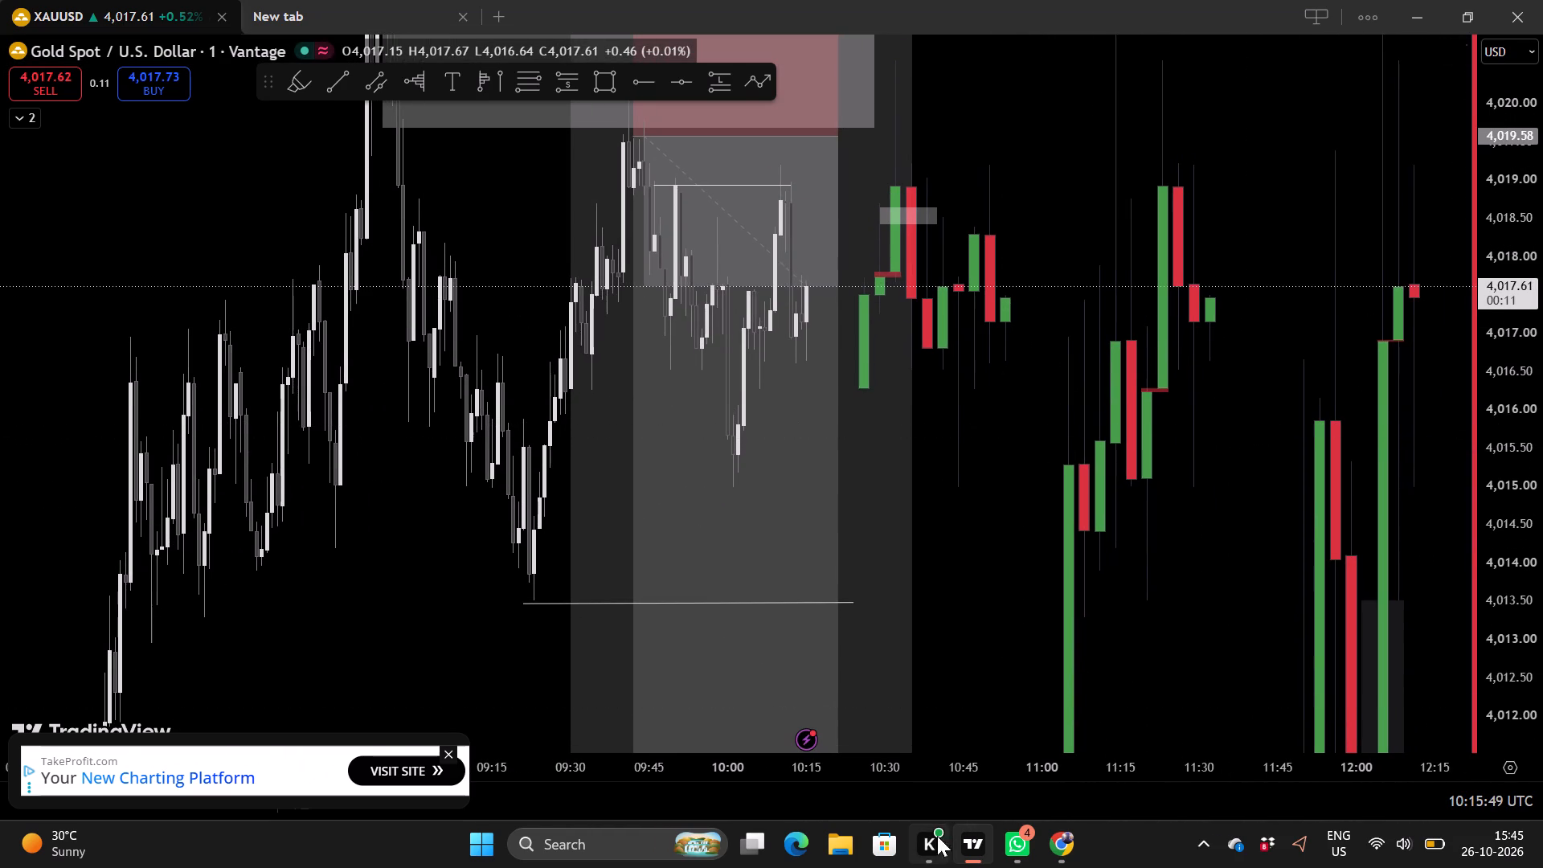
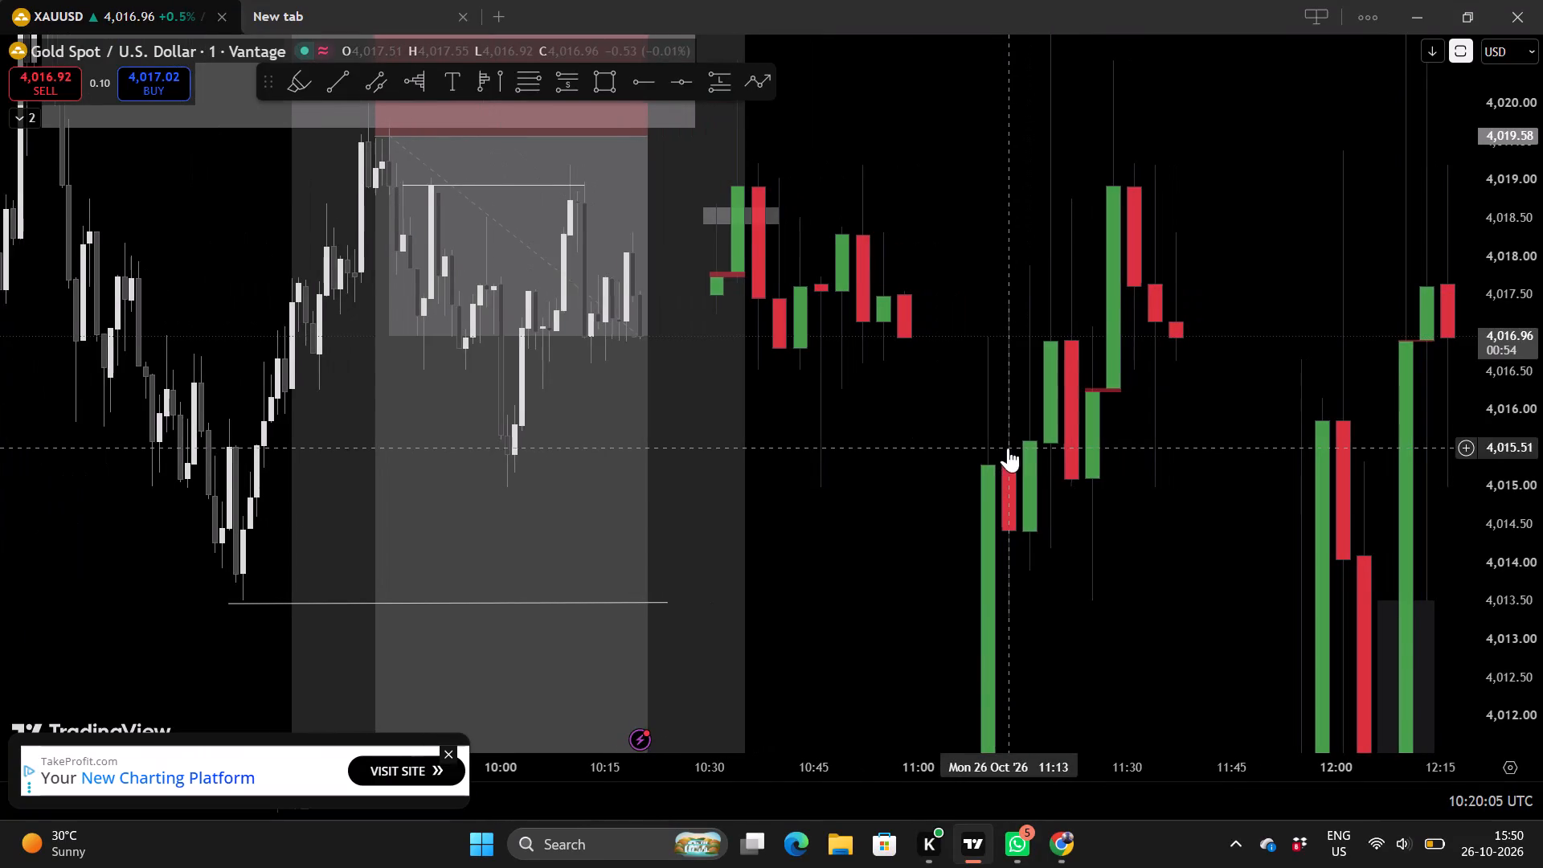
# Extend the XAUUSD short position in time so that it ends at about 10:28, keeping its entry at 4,019.58.
pyautogui.moveTo(905, 436); pyautogui.dragTo(912, 488)
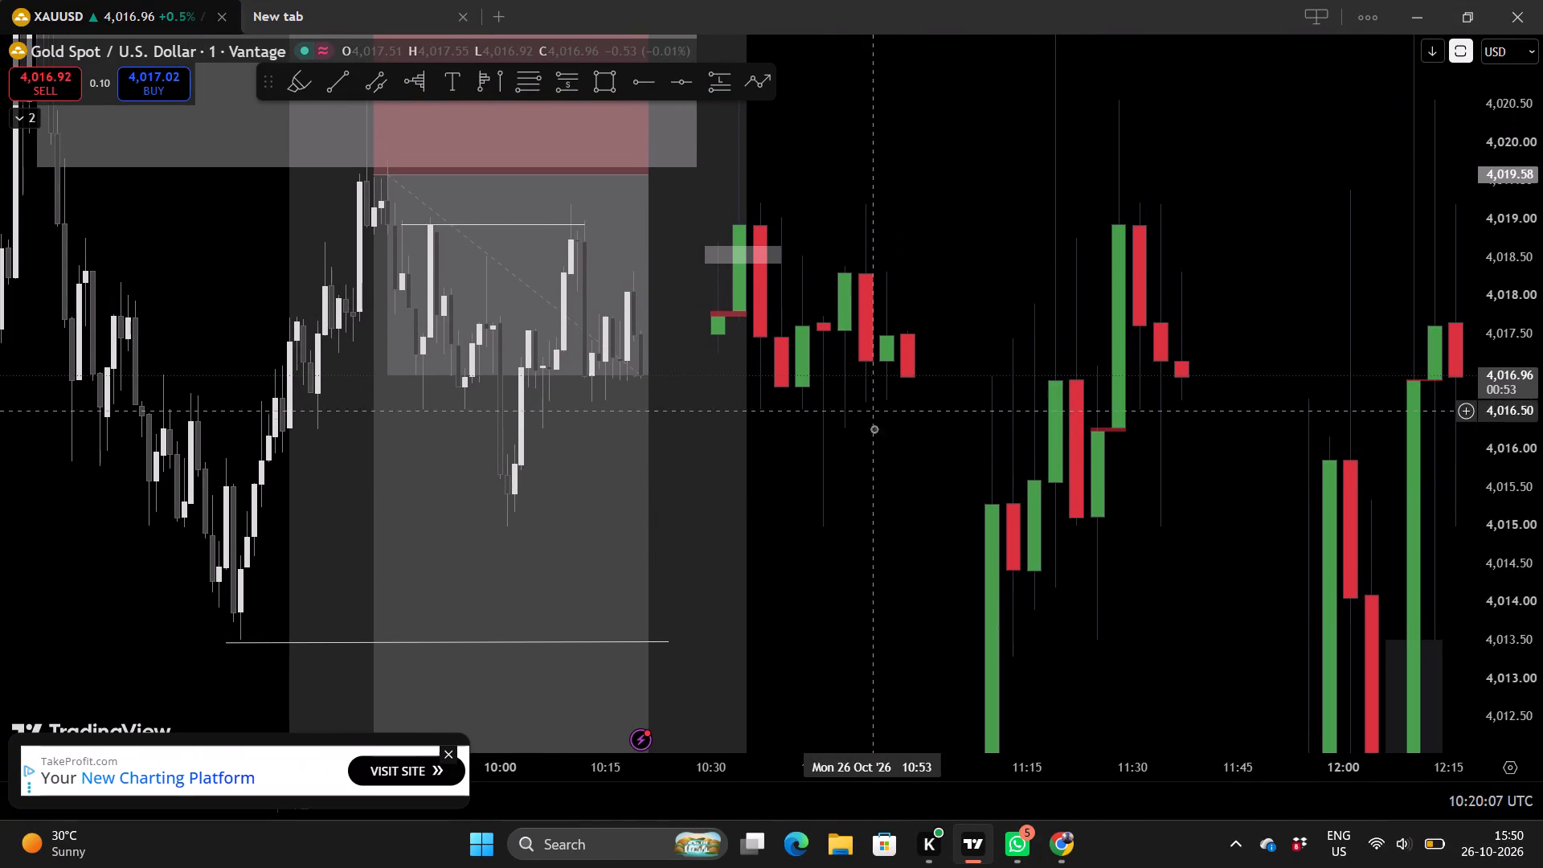
pyautogui.moveTo(871, 444); pyautogui.dragTo(939, 317)
pyautogui.moveTo(952, 397); pyautogui.dragTo(942, 467)
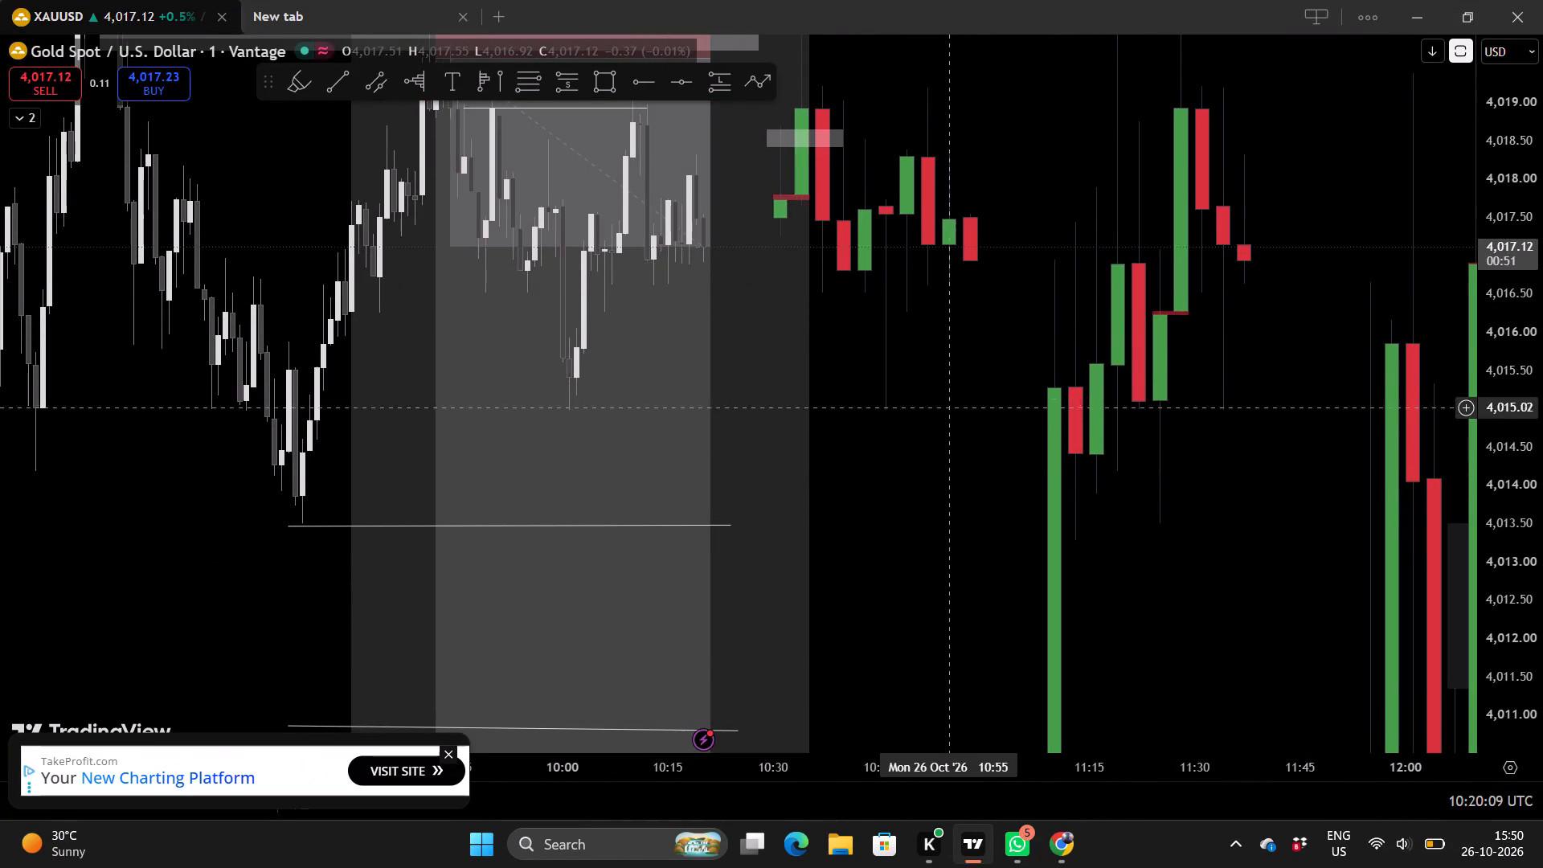
pyautogui.moveTo(942, 467); pyautogui.dragTo(925, 569)
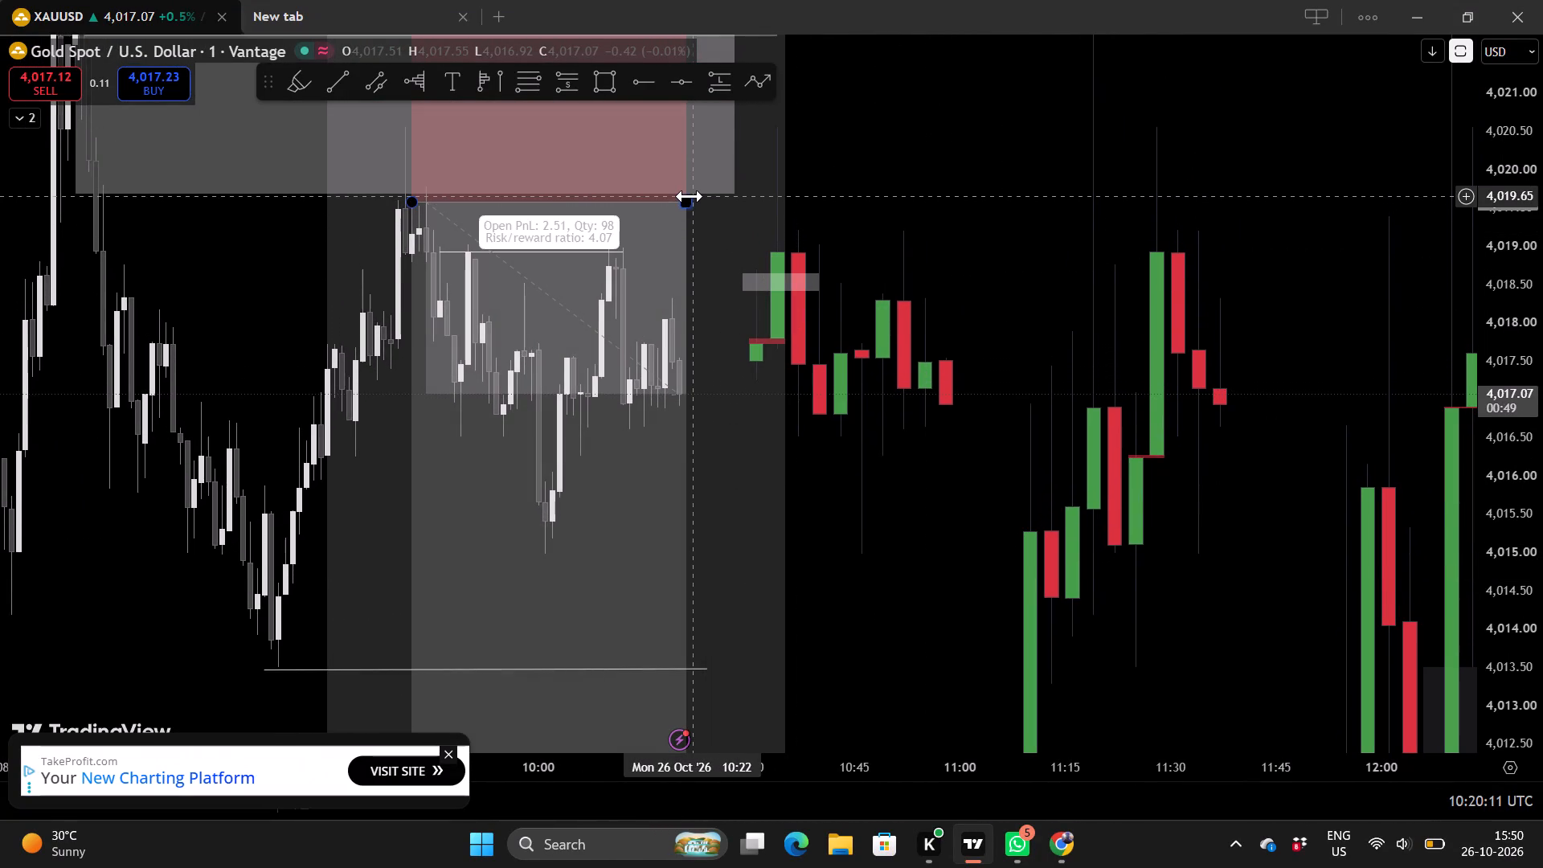
pyautogui.moveTo(690, 196); pyautogui.dragTo(721, 198)
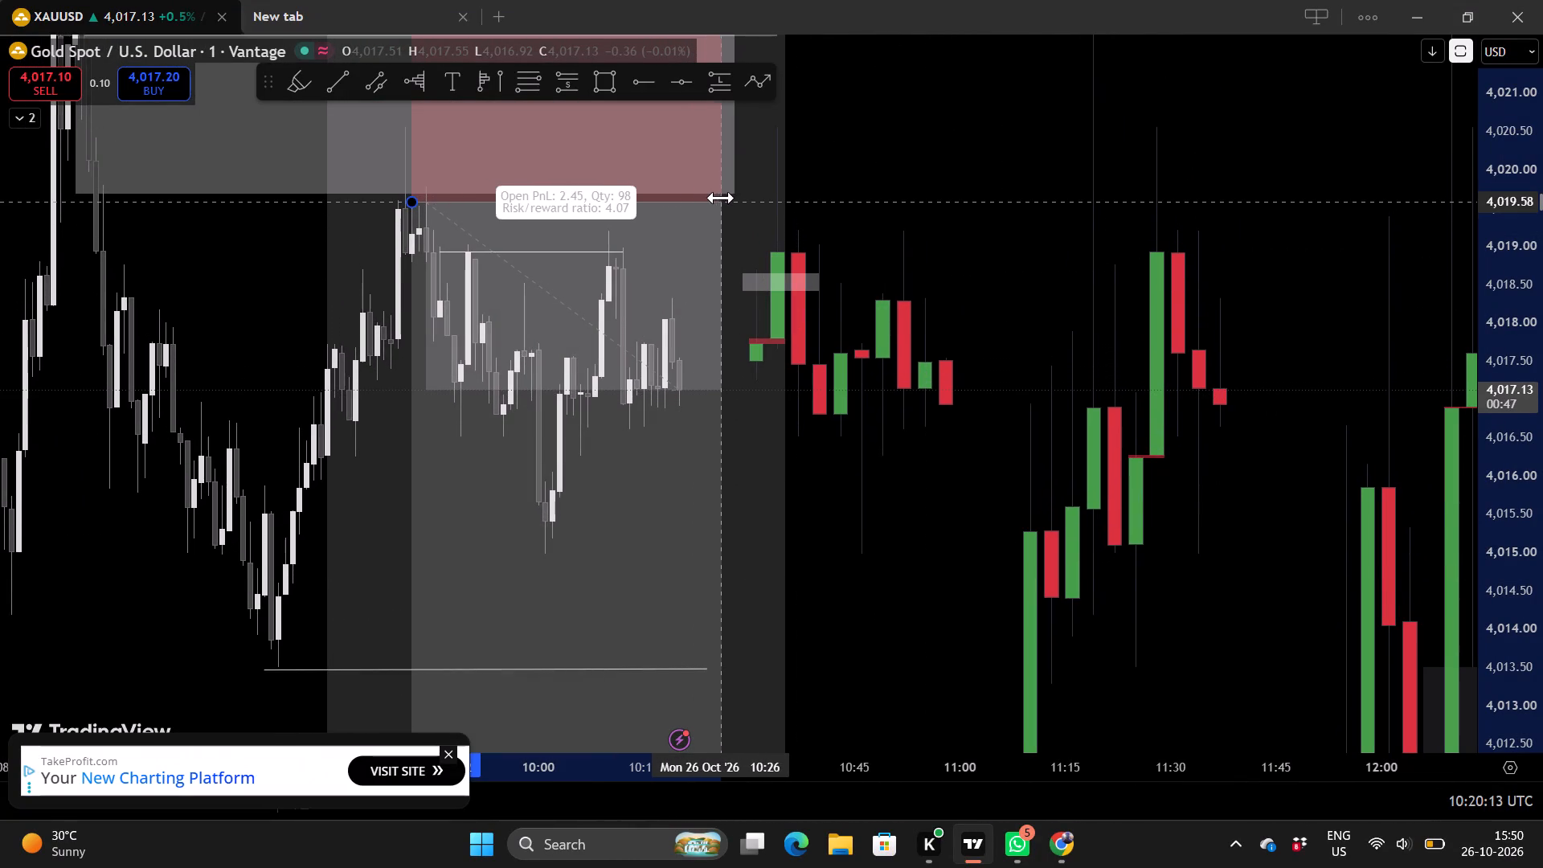
pyautogui.moveTo(721, 198); pyautogui.dragTo(727, 199)
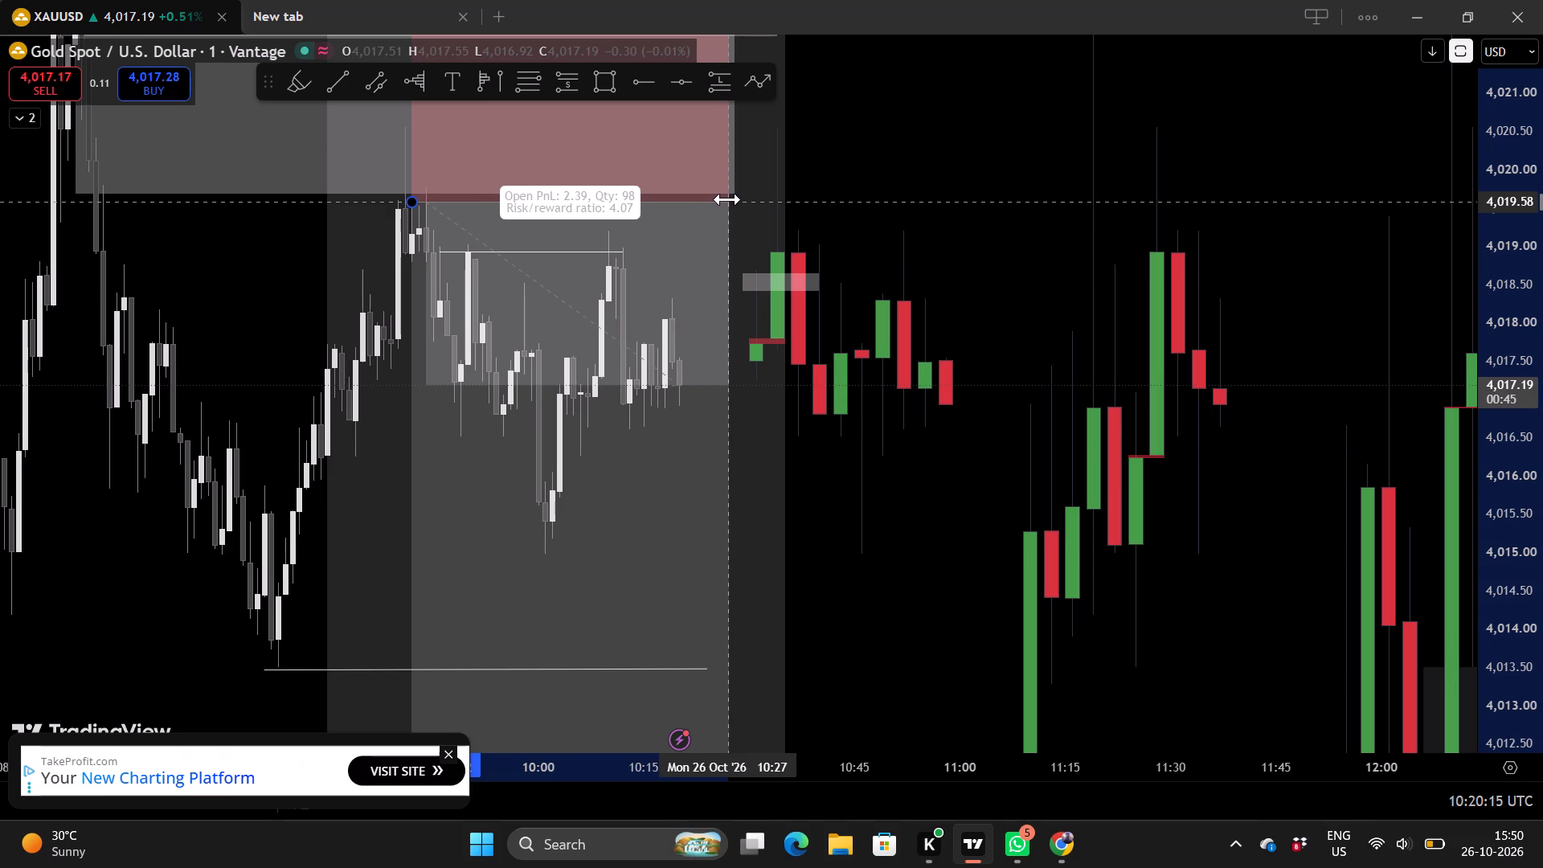
pyautogui.moveTo(727, 199); pyautogui.dragTo(735, 203)
# Examine XAUUSD price action inside the extended short position against the zones, the two lower level lines and the projected candles.
pyautogui.moveTo(929, 212); pyautogui.dragTo(953, 175)
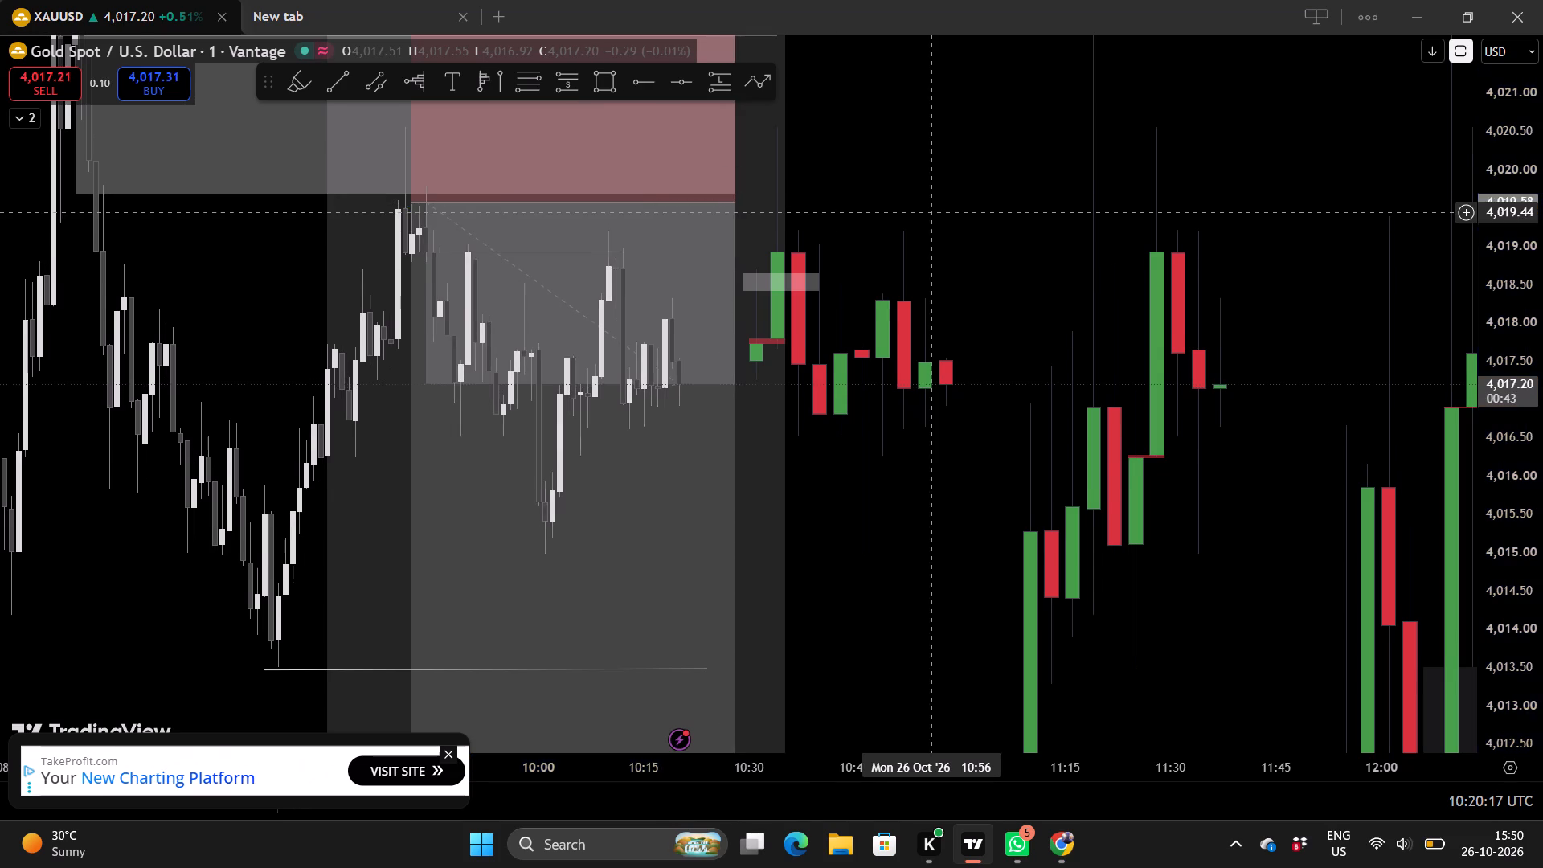
pyautogui.moveTo(953, 175); pyautogui.dragTo(969, 158)
pyautogui.scroll(-9, 1516, 506)
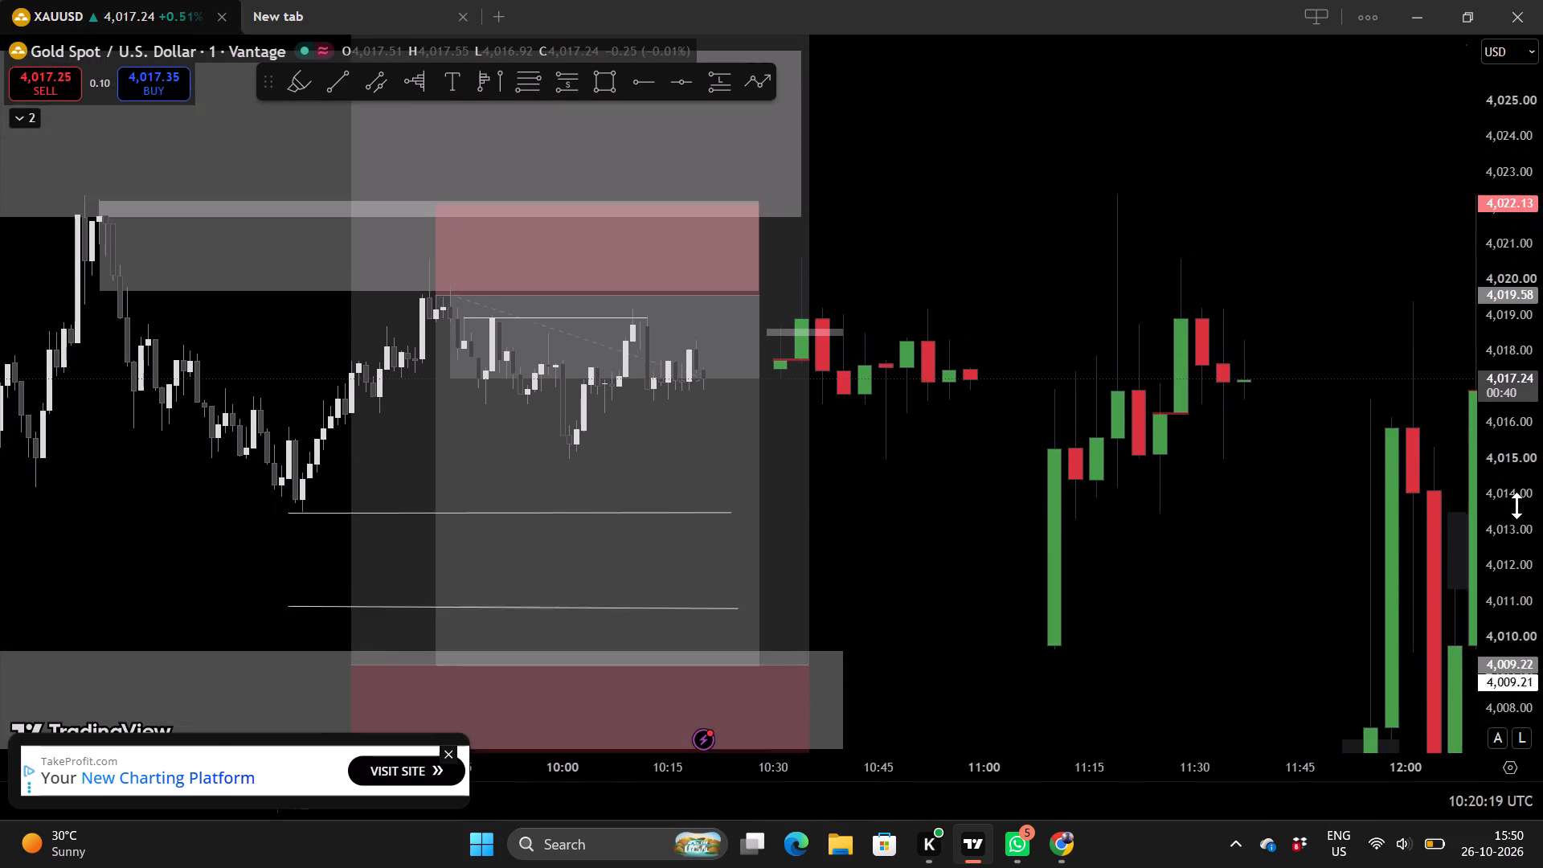
pyautogui.scroll(-1, 1143, 509)
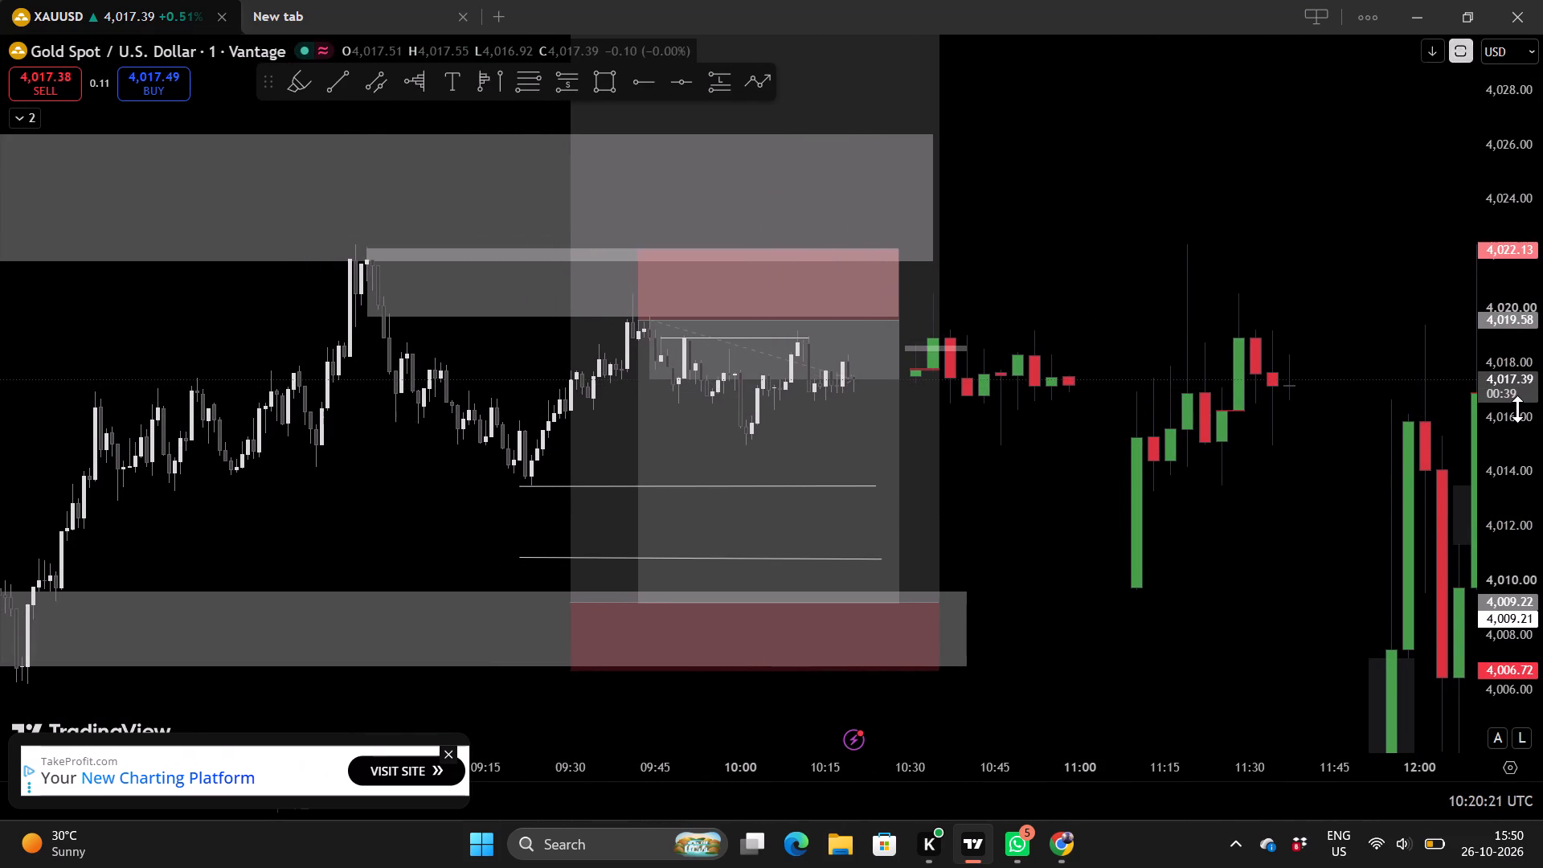
pyautogui.scroll(9, 1518, 408)
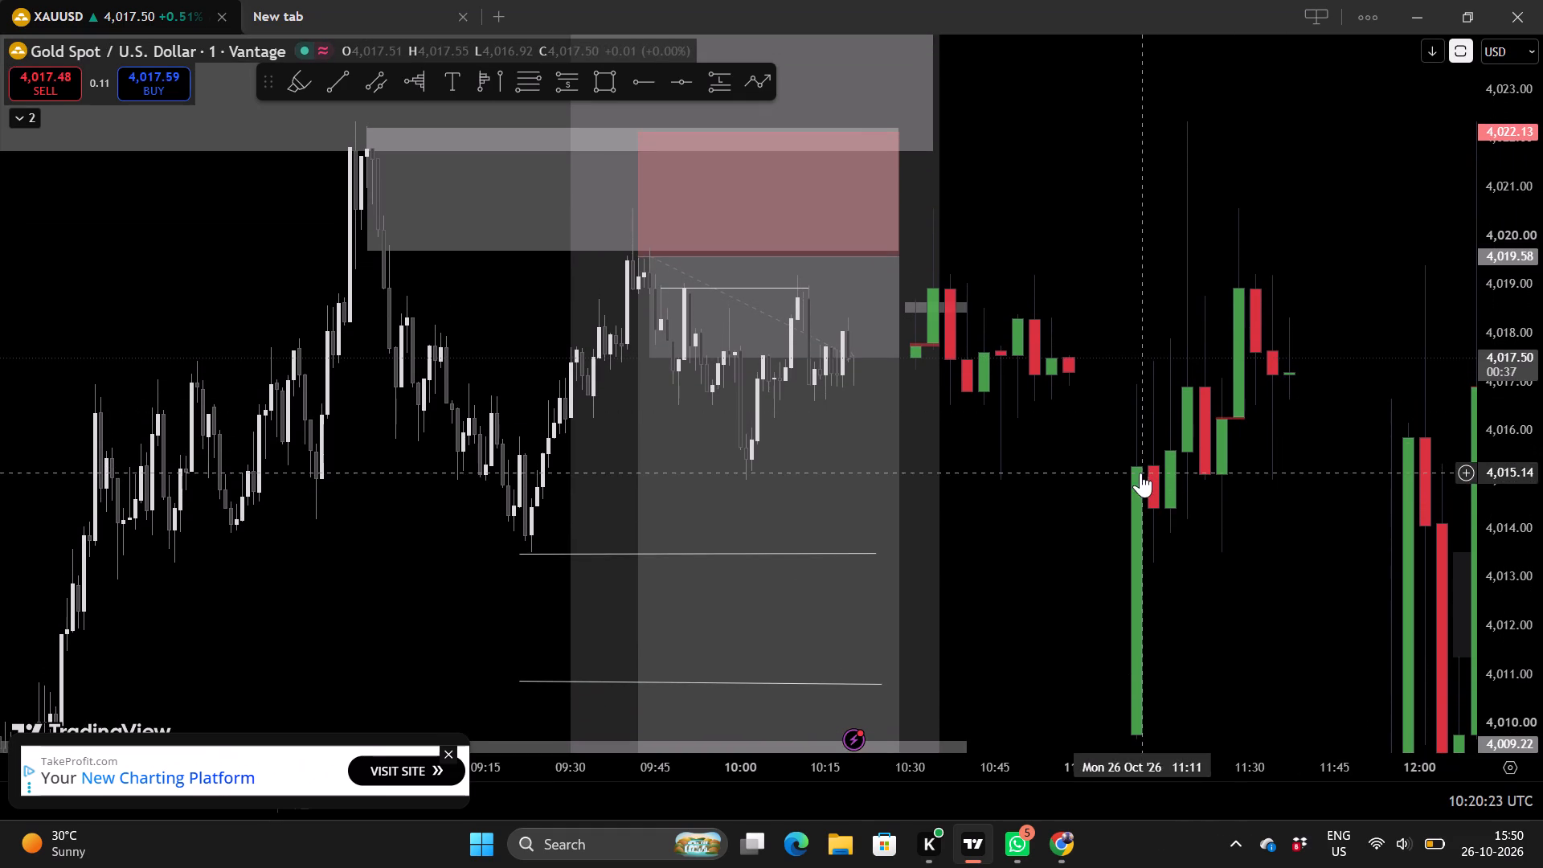
pyautogui.moveTo(1050, 493); pyautogui.dragTo(914, 480)
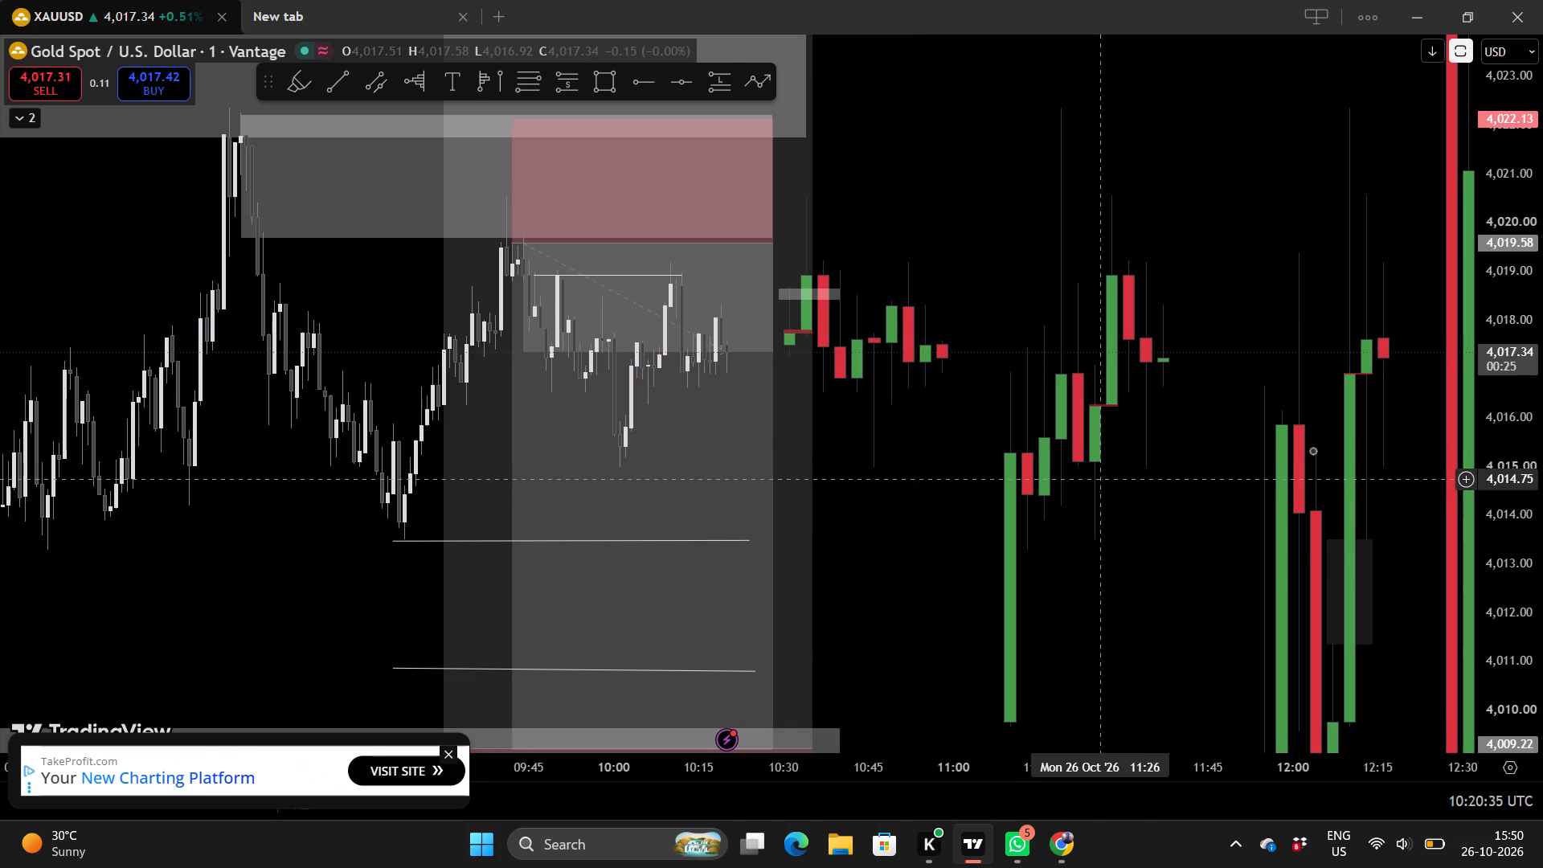
pyautogui.scroll(1, 1509, 440)
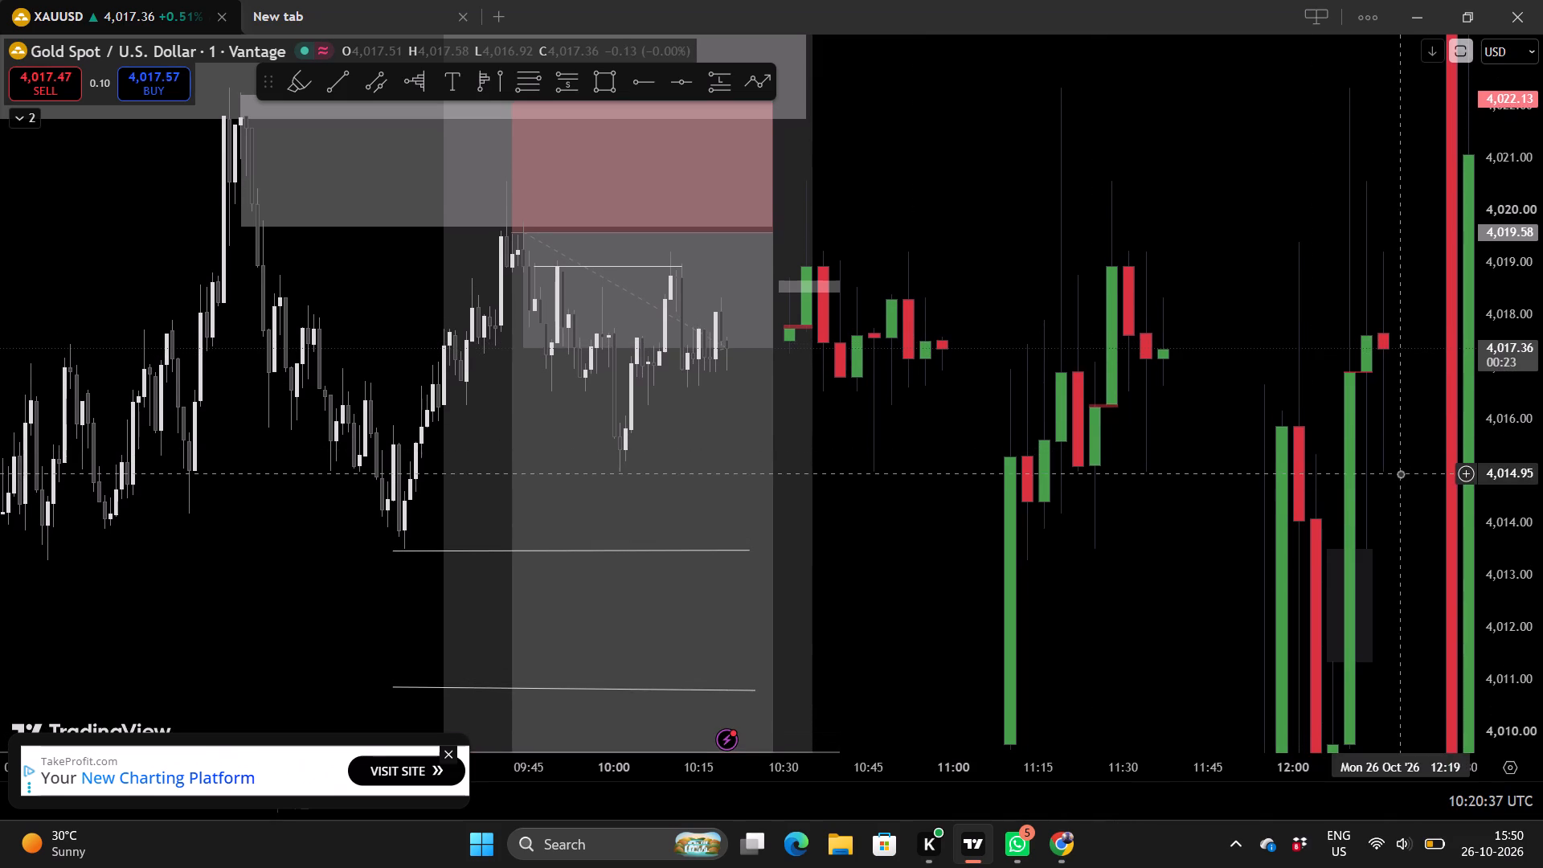
pyautogui.scroll(1, 976, 514)
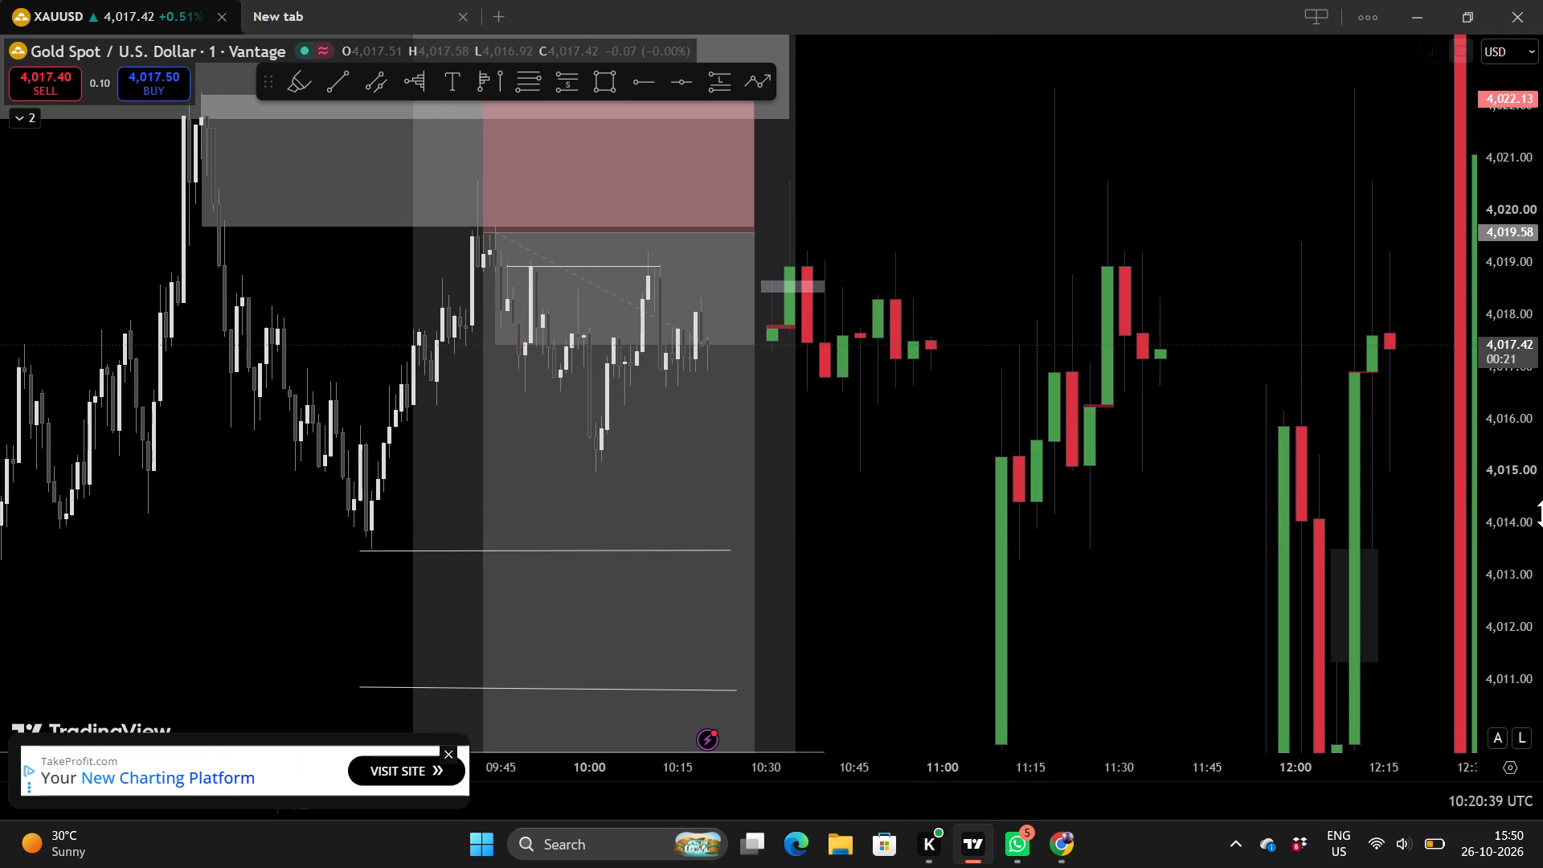
pyautogui.scroll(4, 1517, 480)
pyautogui.scroll(-1, 1131, 520)
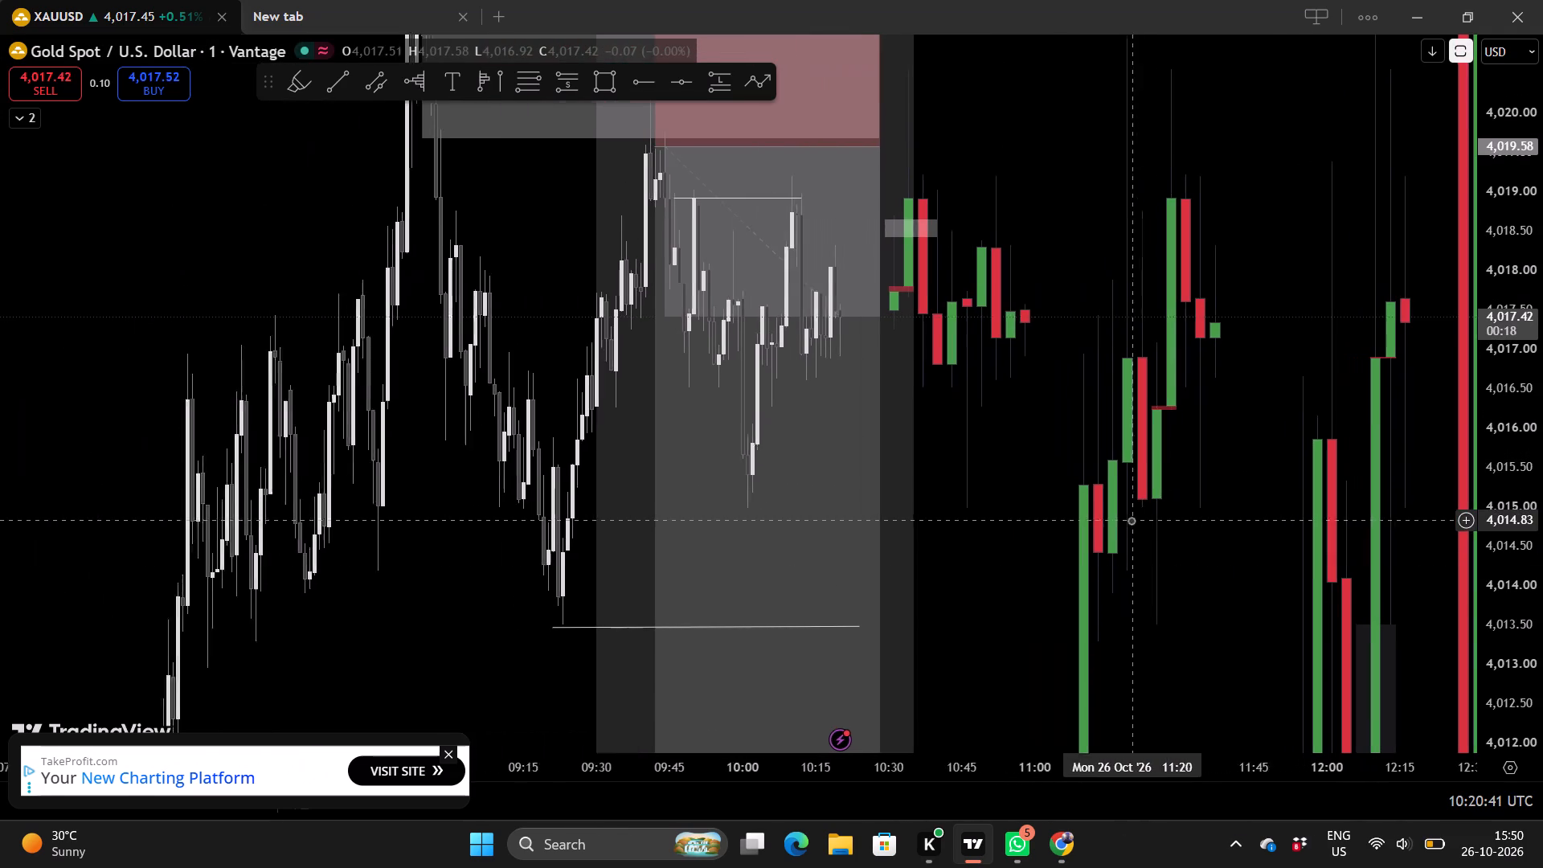
pyautogui.moveTo(1029, 492); pyautogui.dragTo(894, 510)
pyautogui.scroll(1, 941, 498)
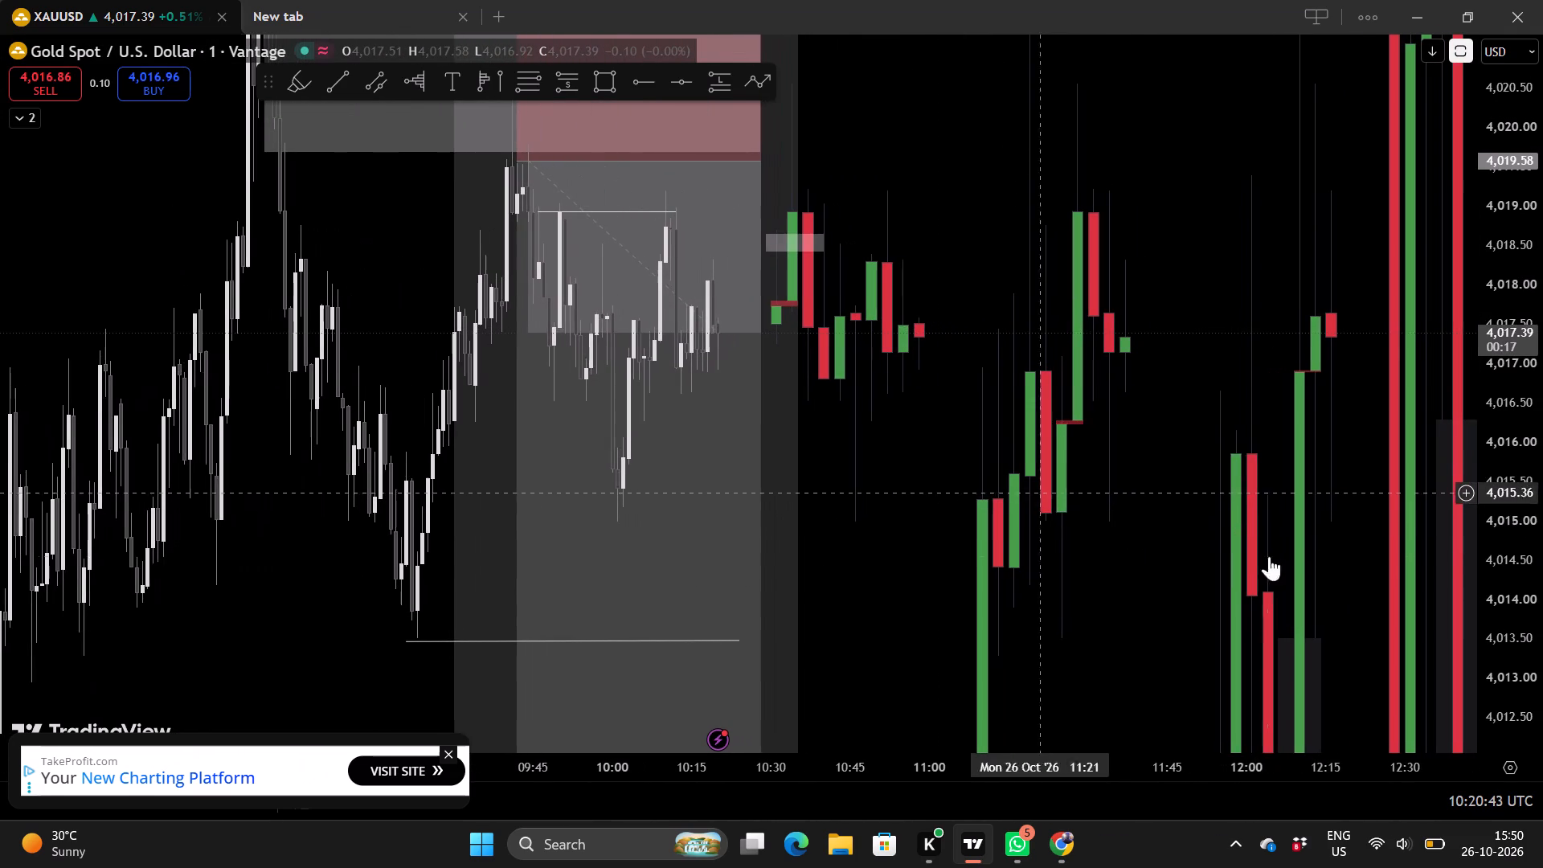
pyautogui.scroll(3, 1509, 493)
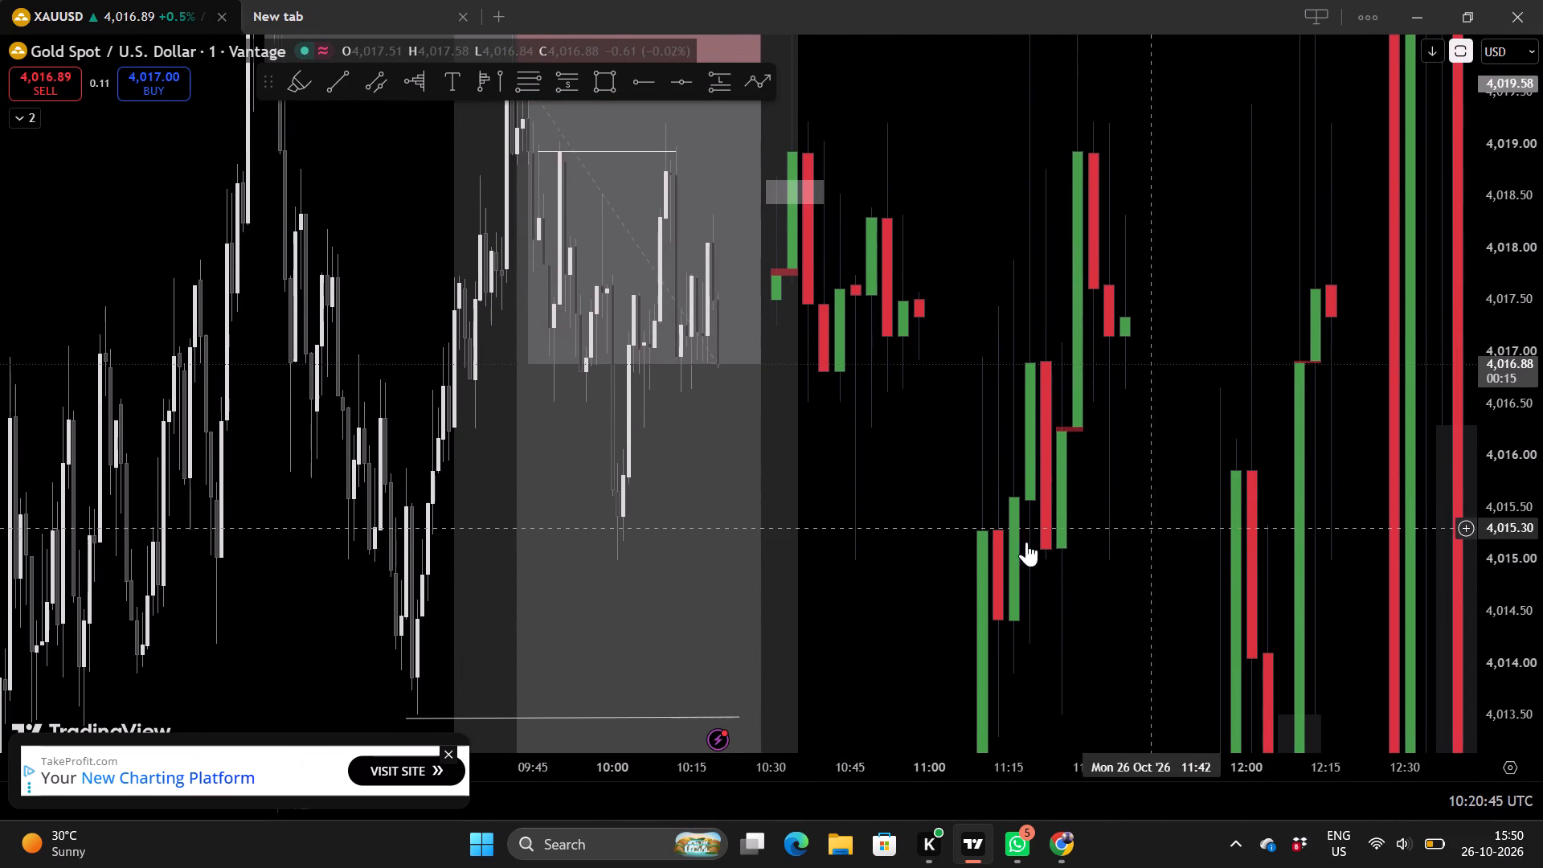
pyautogui.scroll(-1, 899, 567)
pyautogui.moveTo(932, 567); pyautogui.dragTo(864, 571)
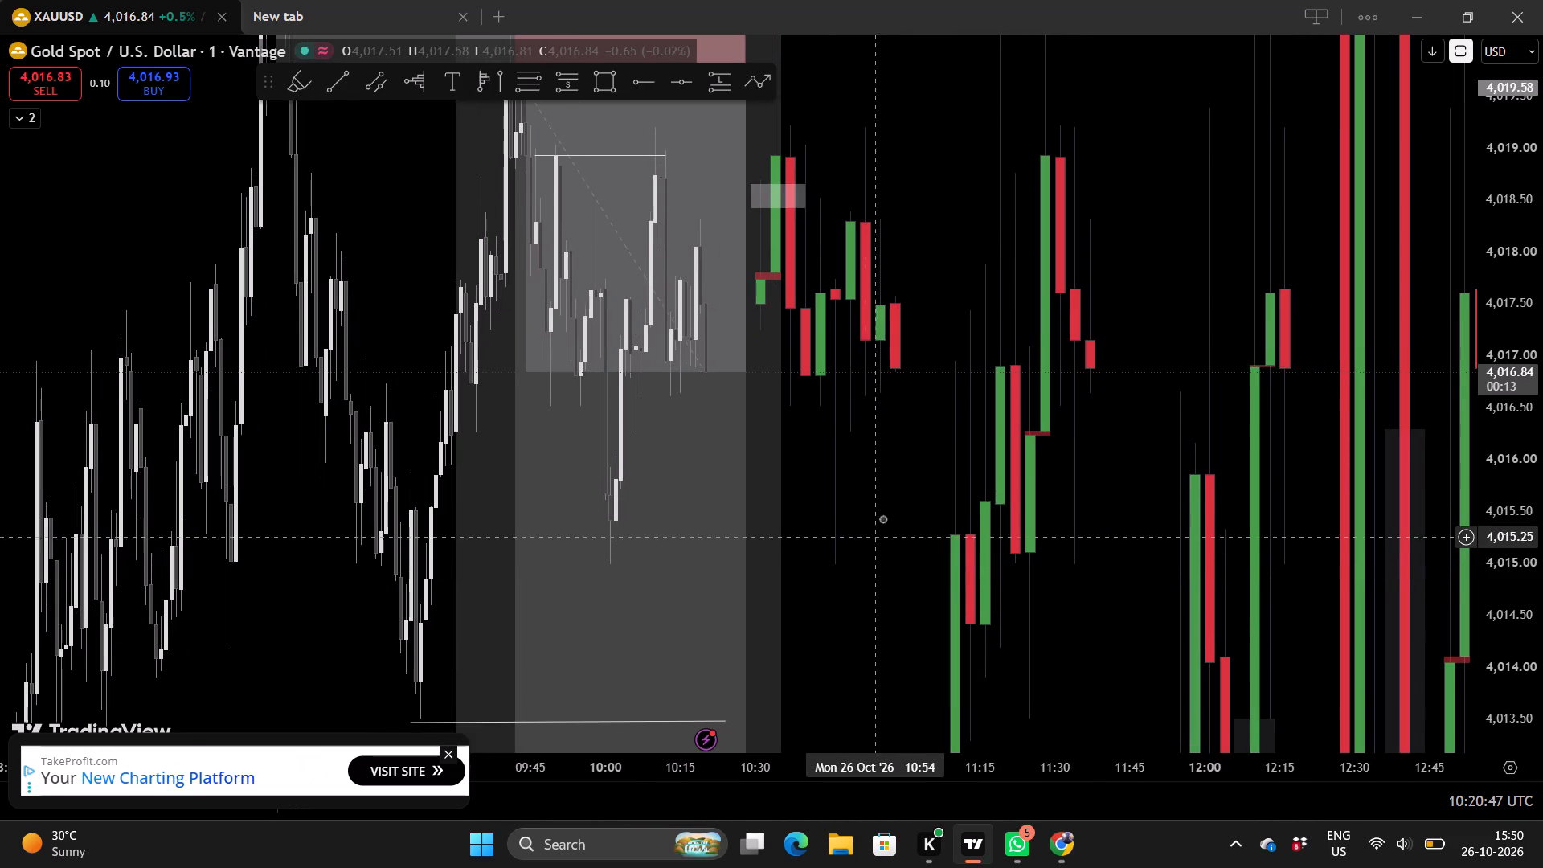
pyautogui.moveTo(882, 518); pyautogui.dragTo(857, 633)
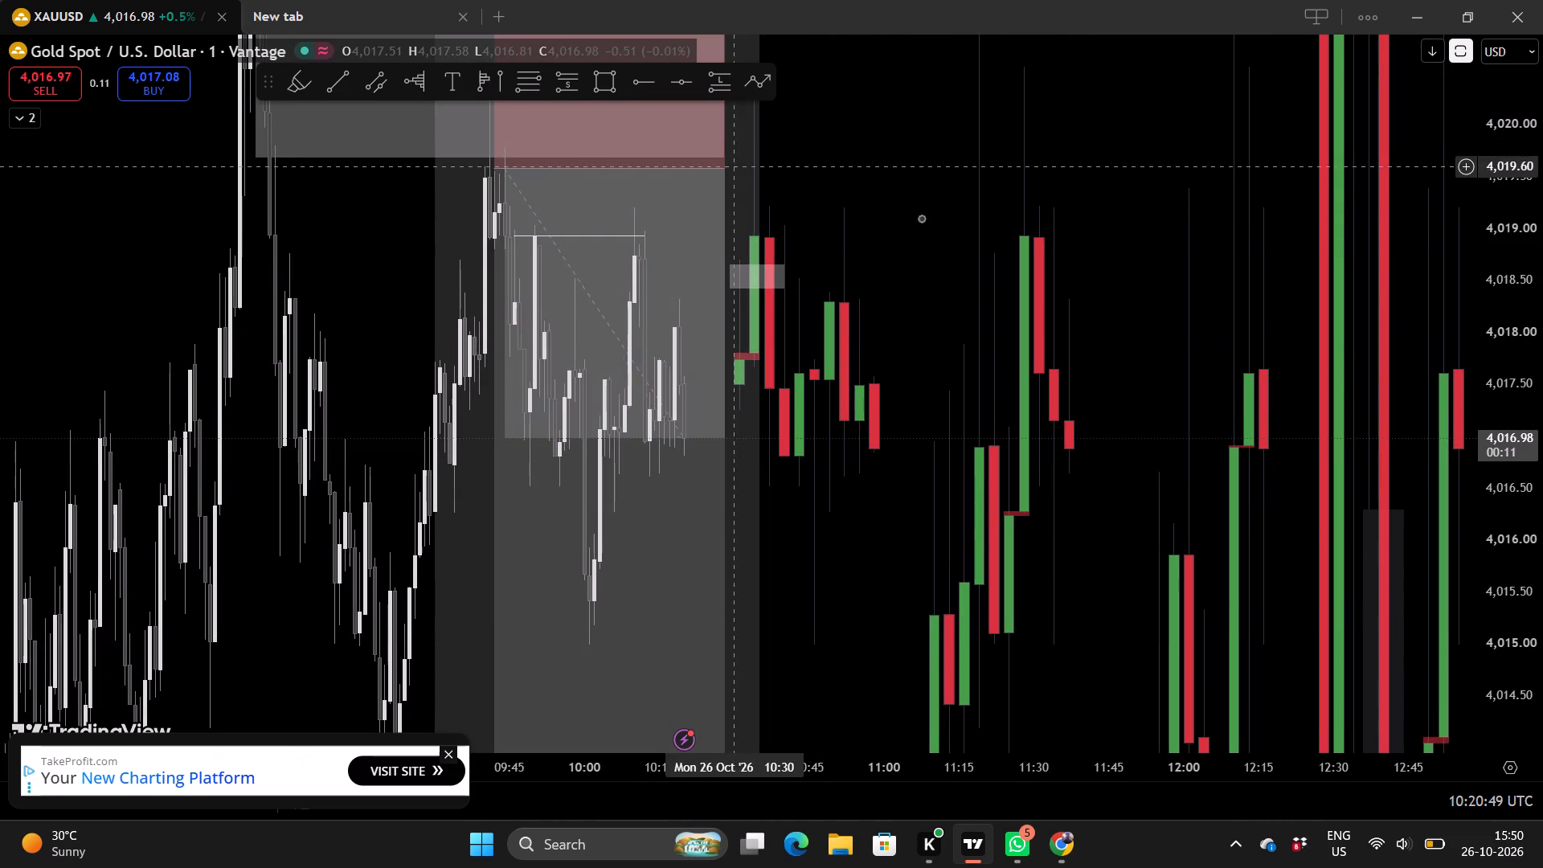
# Monitor the newest one-minute XAUUSD candles against the short position's entry, stop and target areas and the projected higher-timeframe candles.
pyautogui.scroll(2, 930, 244)
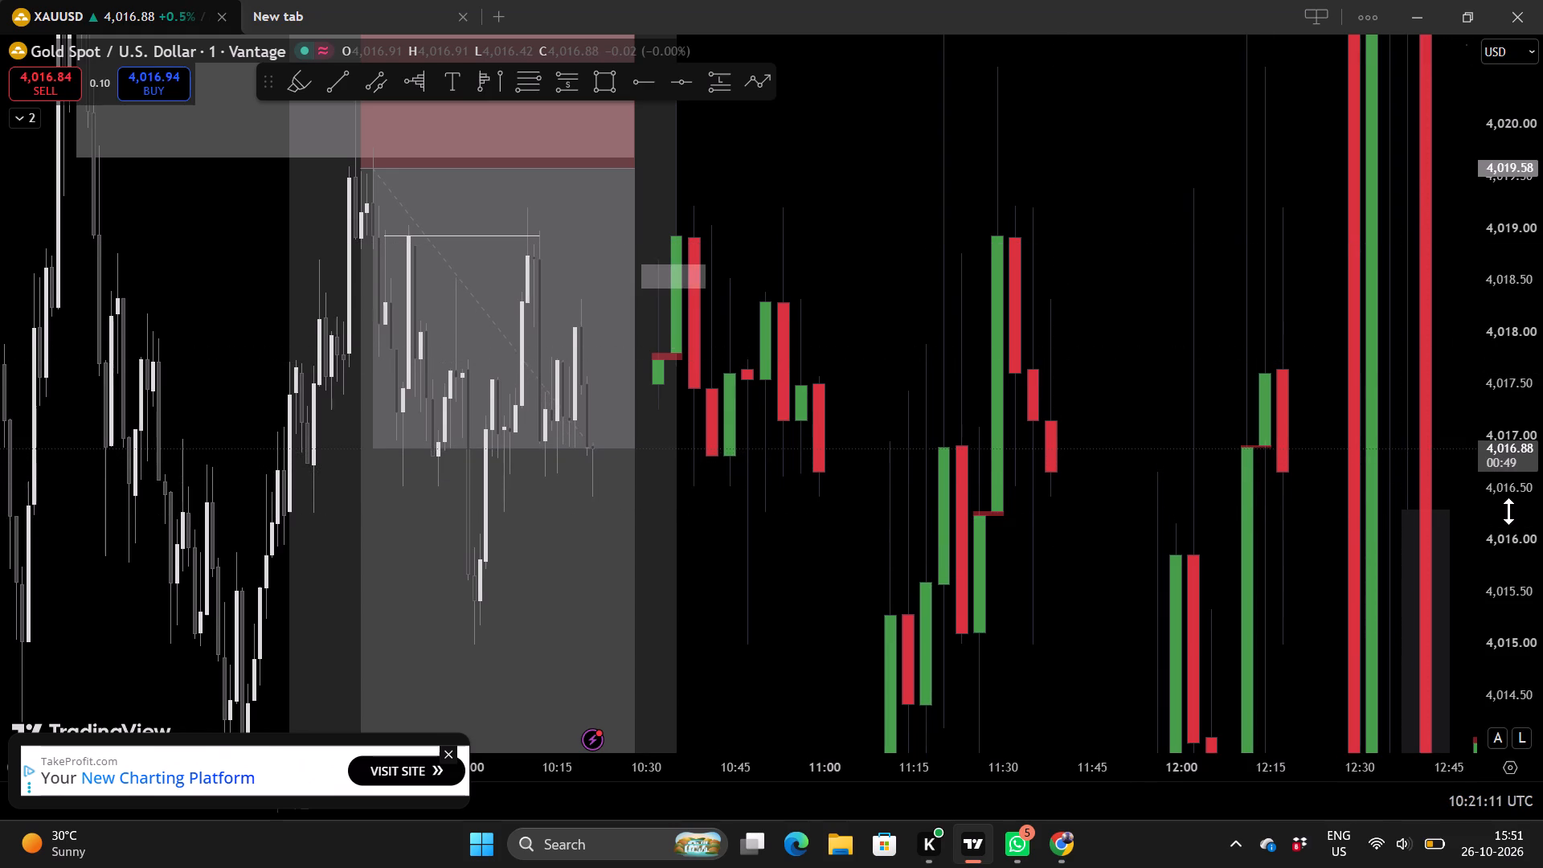
pyautogui.scroll(-3, 1508, 511)
pyautogui.scroll(2, 1508, 511)
pyautogui.scroll(-4, 1508, 511)
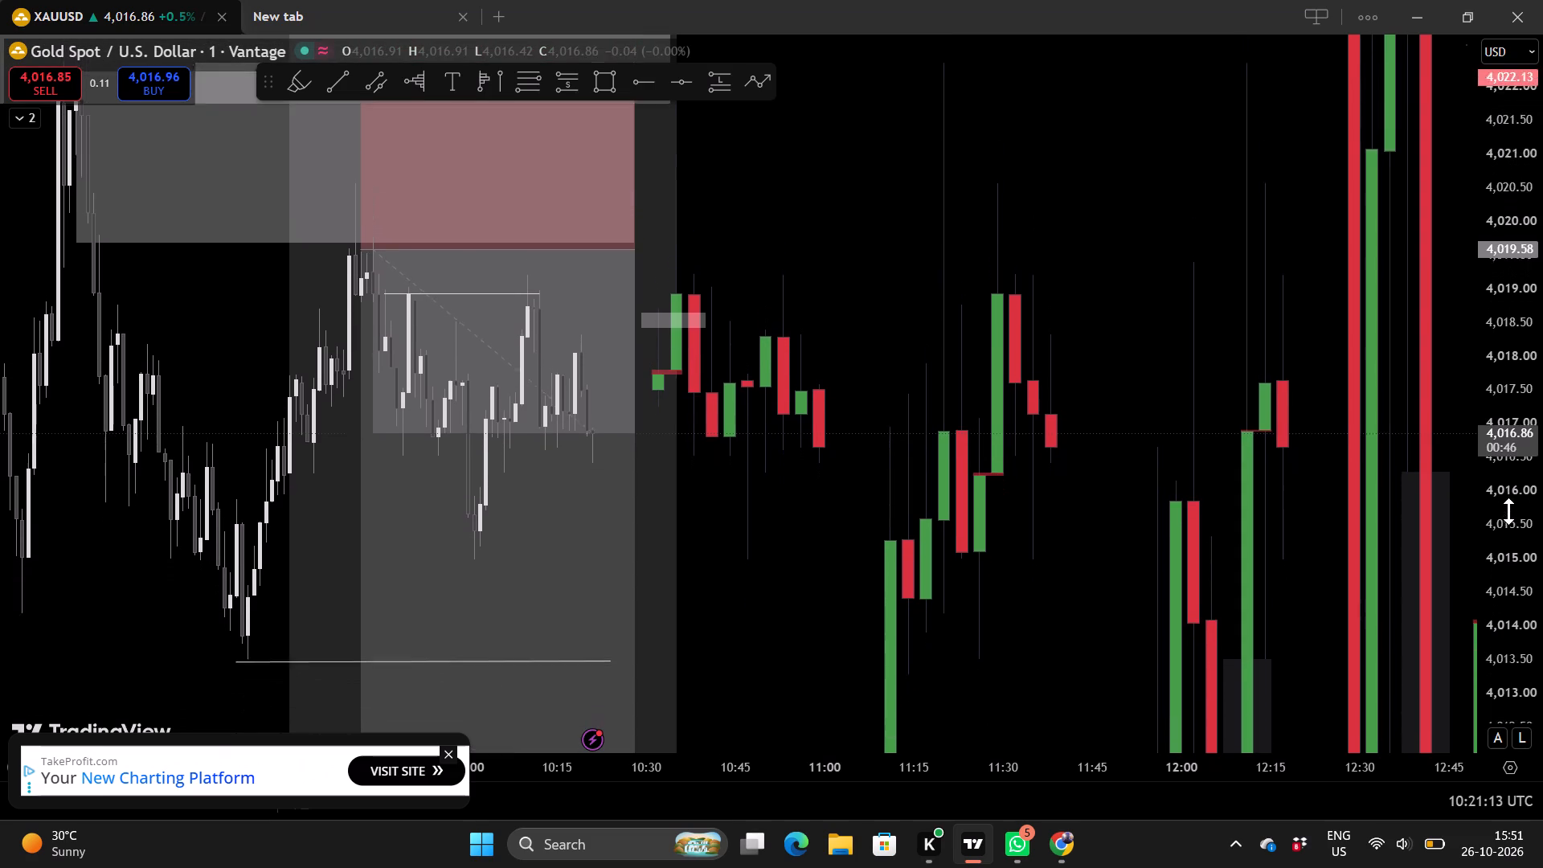
pyautogui.scroll(-1, 1508, 511)
pyautogui.moveTo(1133, 342); pyautogui.dragTo(1064, 327)
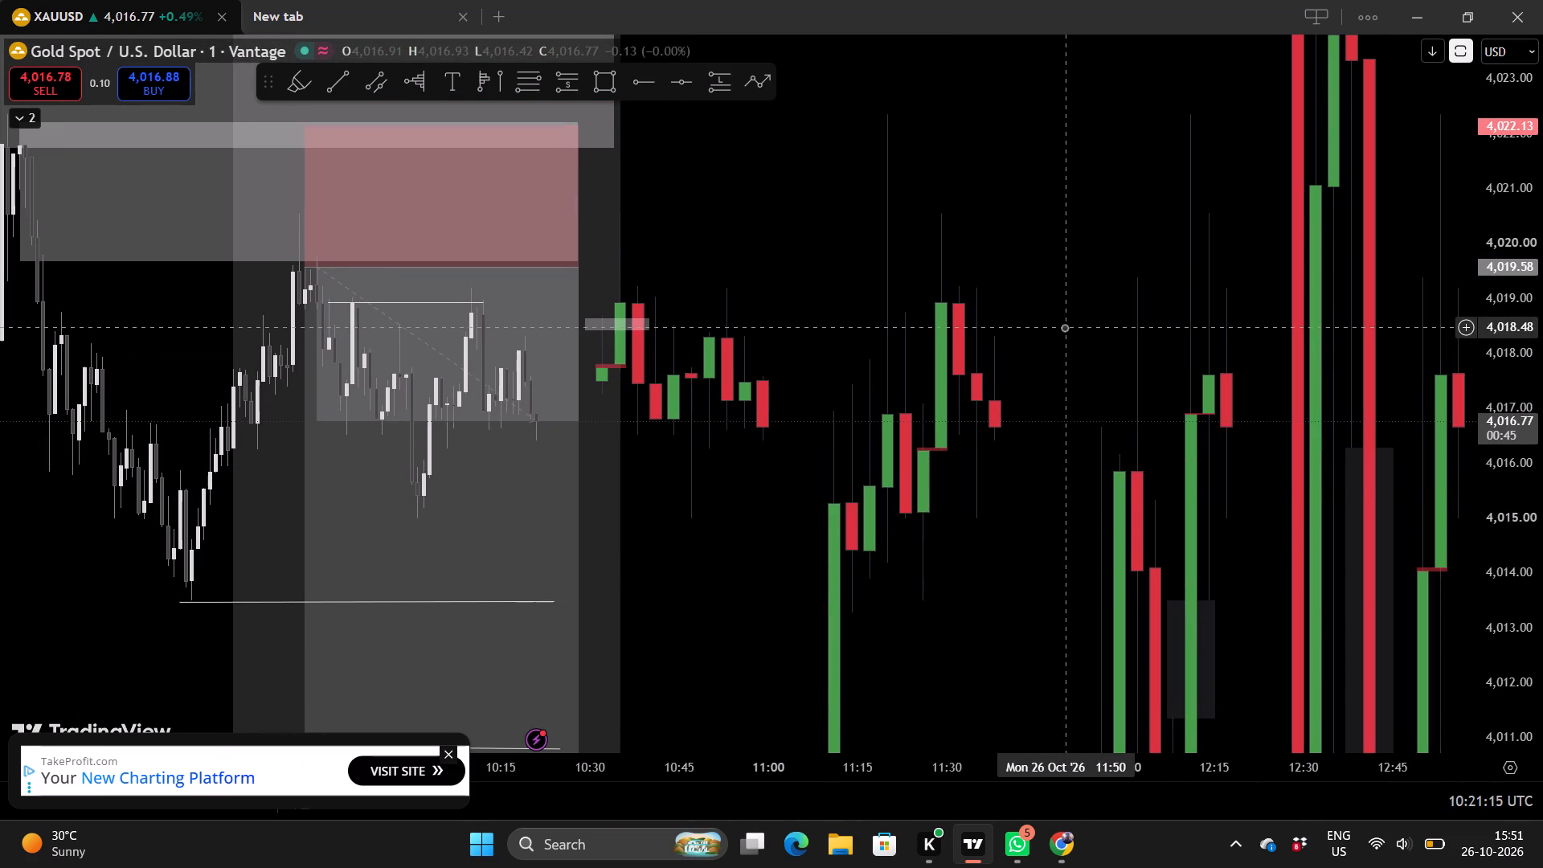
pyautogui.doubleClick(780, 502)
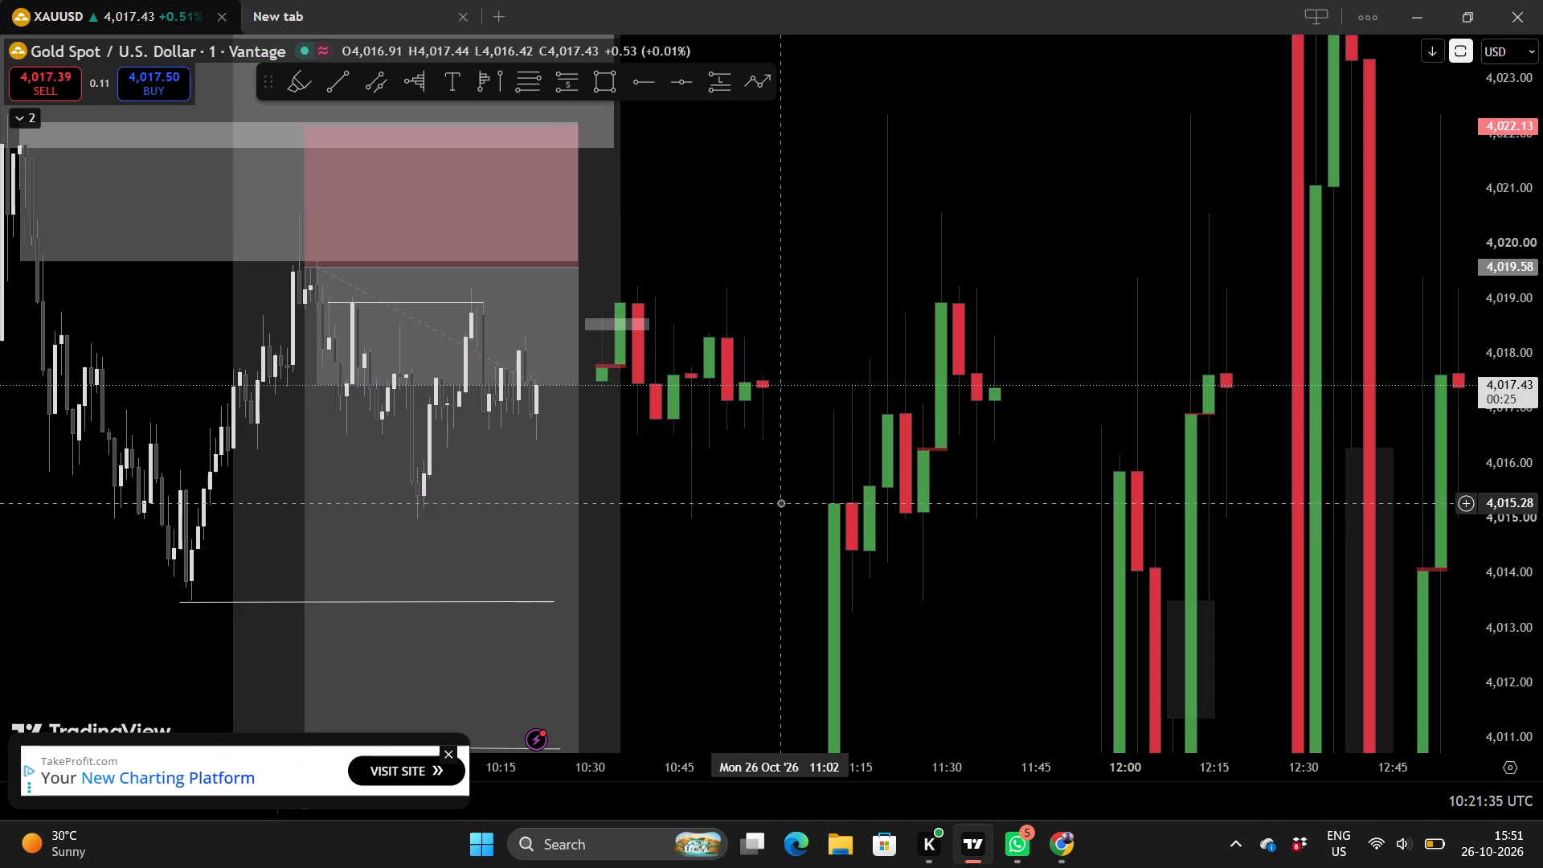
pyautogui.scroll(-2, 826, 525)
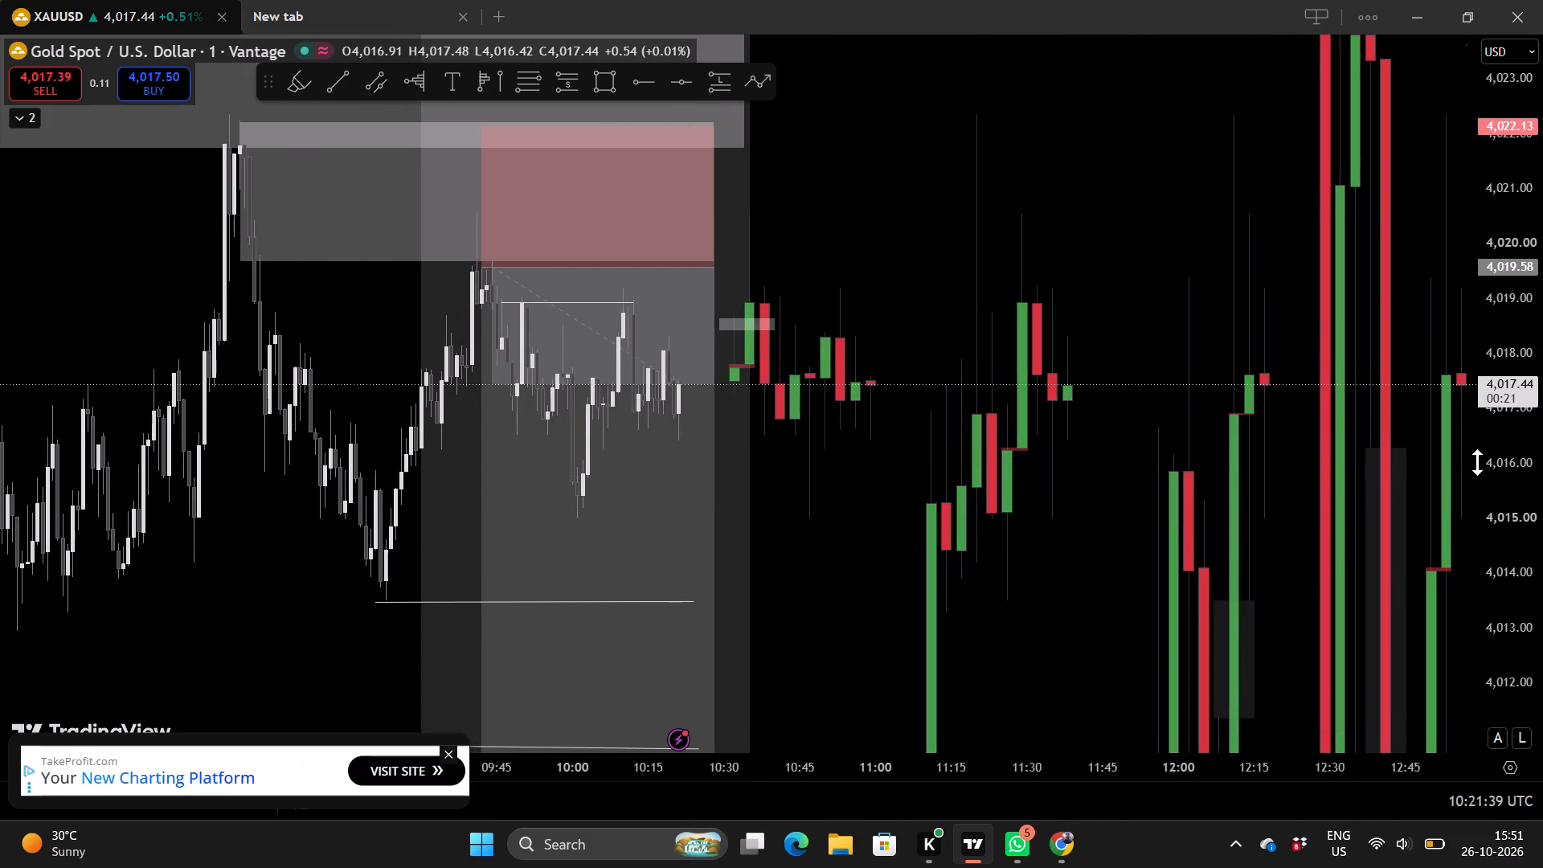
pyautogui.scroll(-4, 1477, 462)
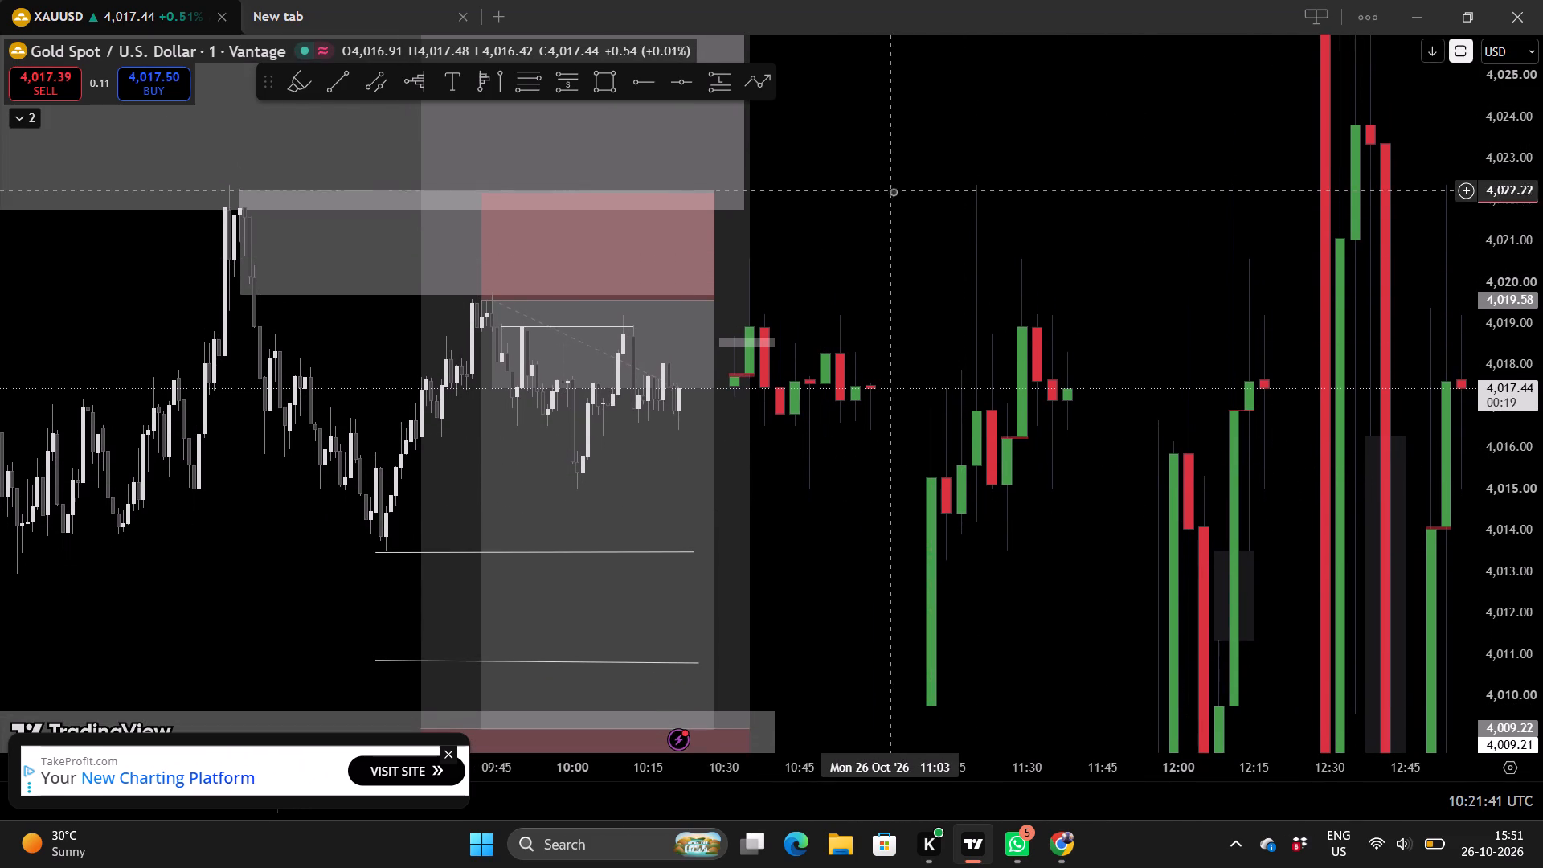
pyautogui.moveTo(898, 196); pyautogui.dragTo(874, 85)
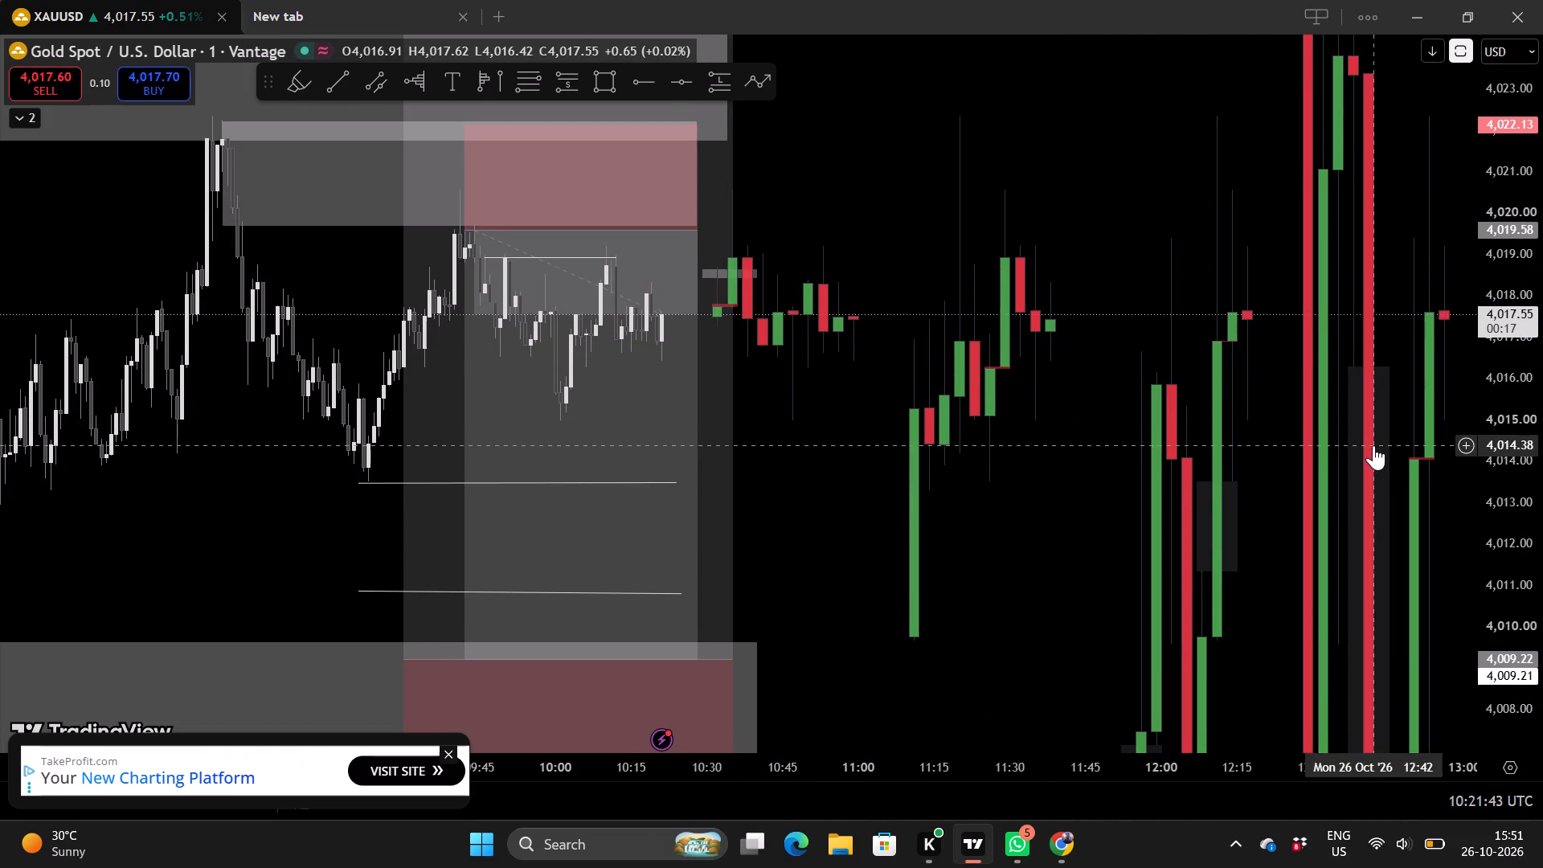
pyautogui.scroll(2, 1497, 401)
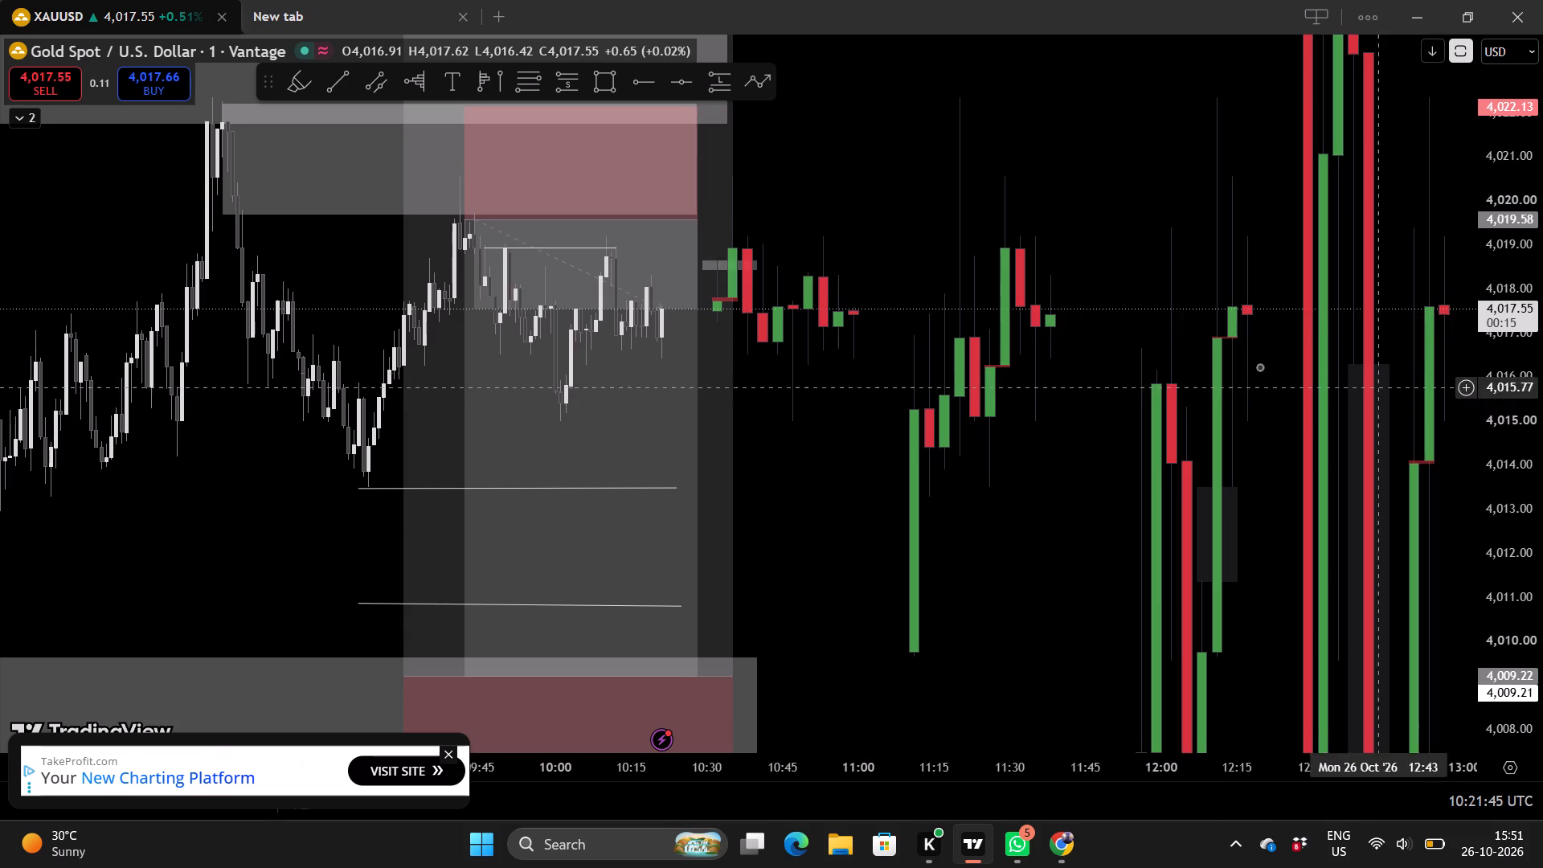
pyautogui.scroll(1, 1165, 305)
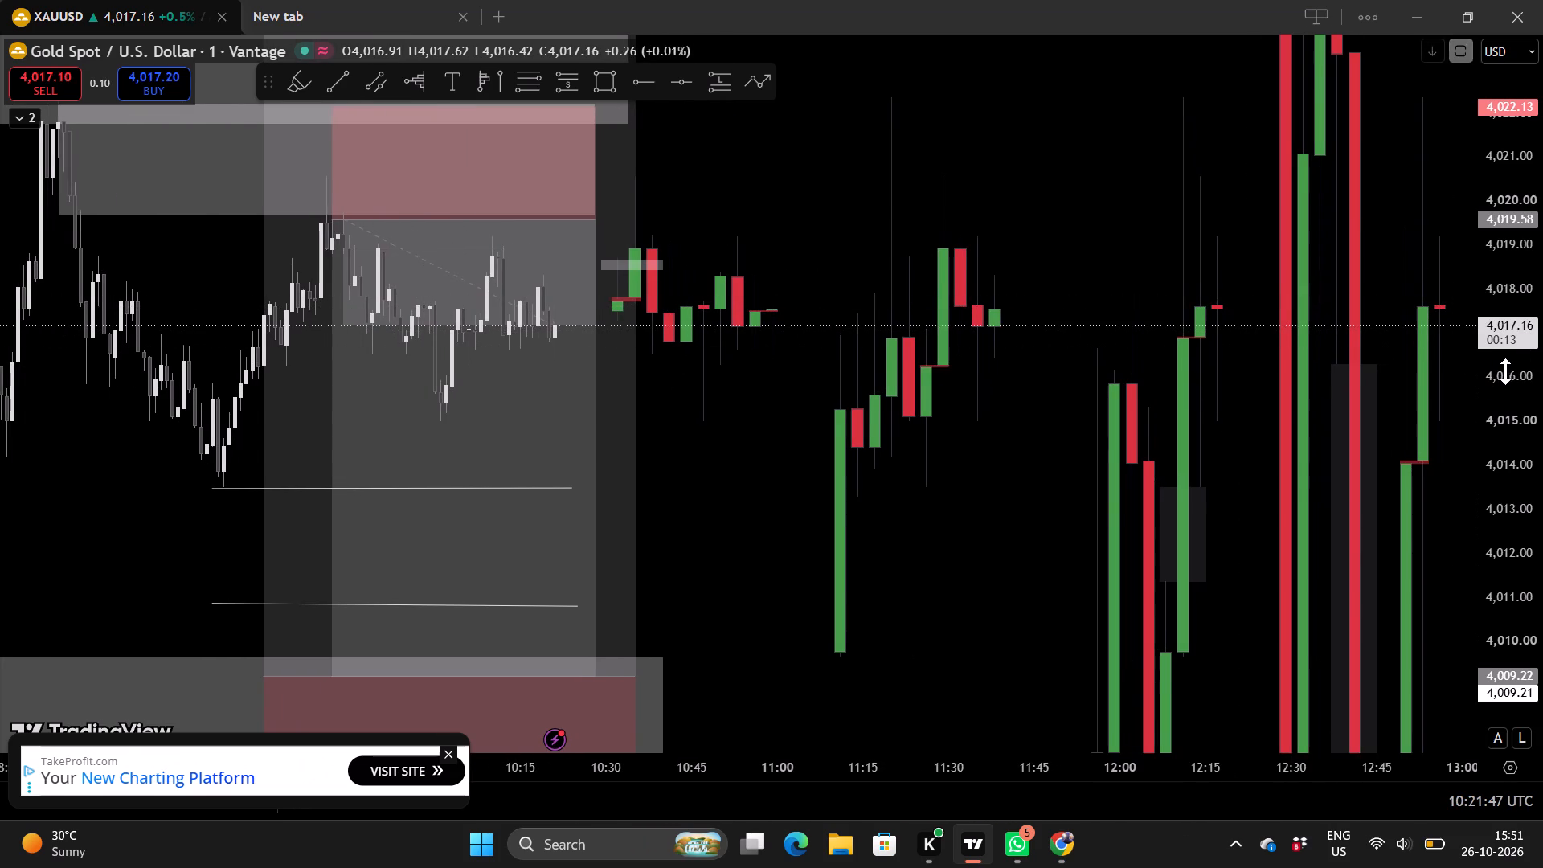
pyautogui.scroll(4, 1506, 371)
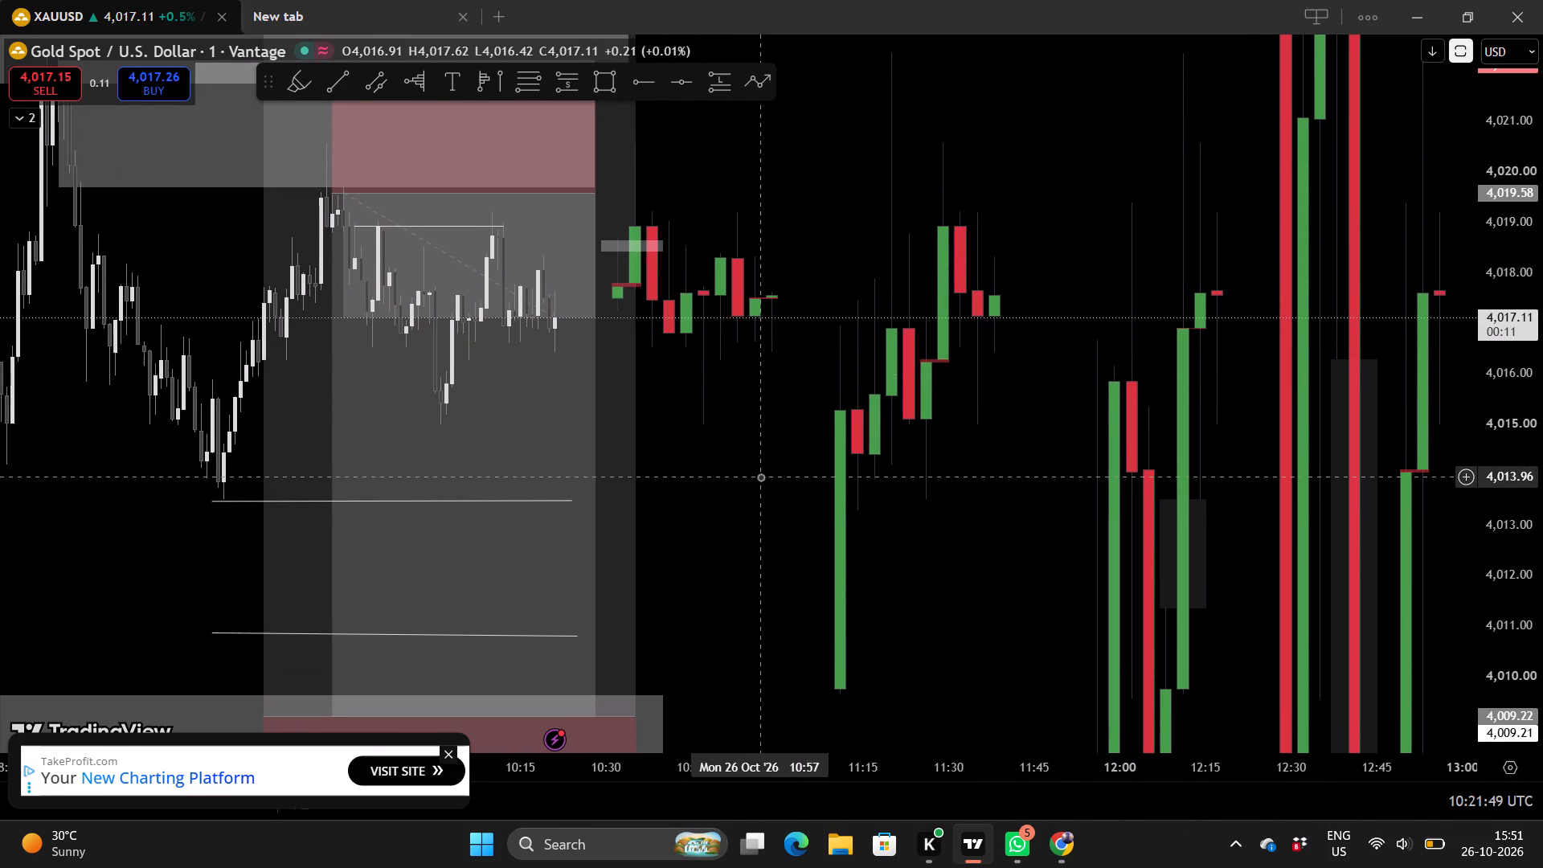
# Examine the latest one-minute XAUUSD candles up close, between the short position's entry and the level line near 4,013.5, alongside the projected candles.
pyautogui.scroll(-2, 760, 477)
pyautogui.scroll(1, 808, 447)
pyautogui.moveTo(823, 446); pyautogui.dragTo(725, 481)
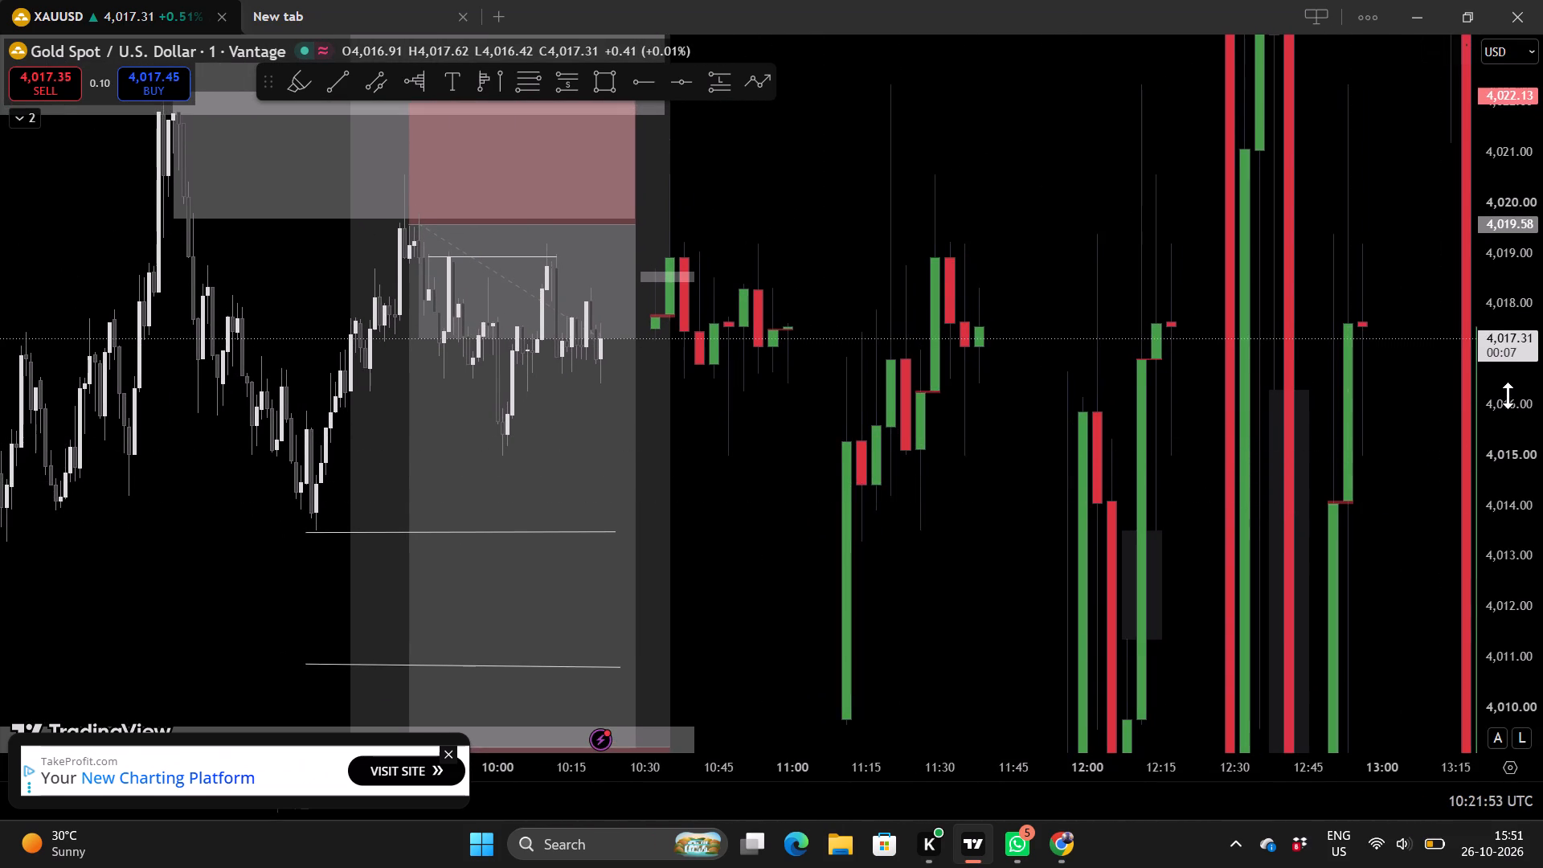
pyautogui.scroll(5, 1508, 395)
pyautogui.scroll(1, 786, 460)
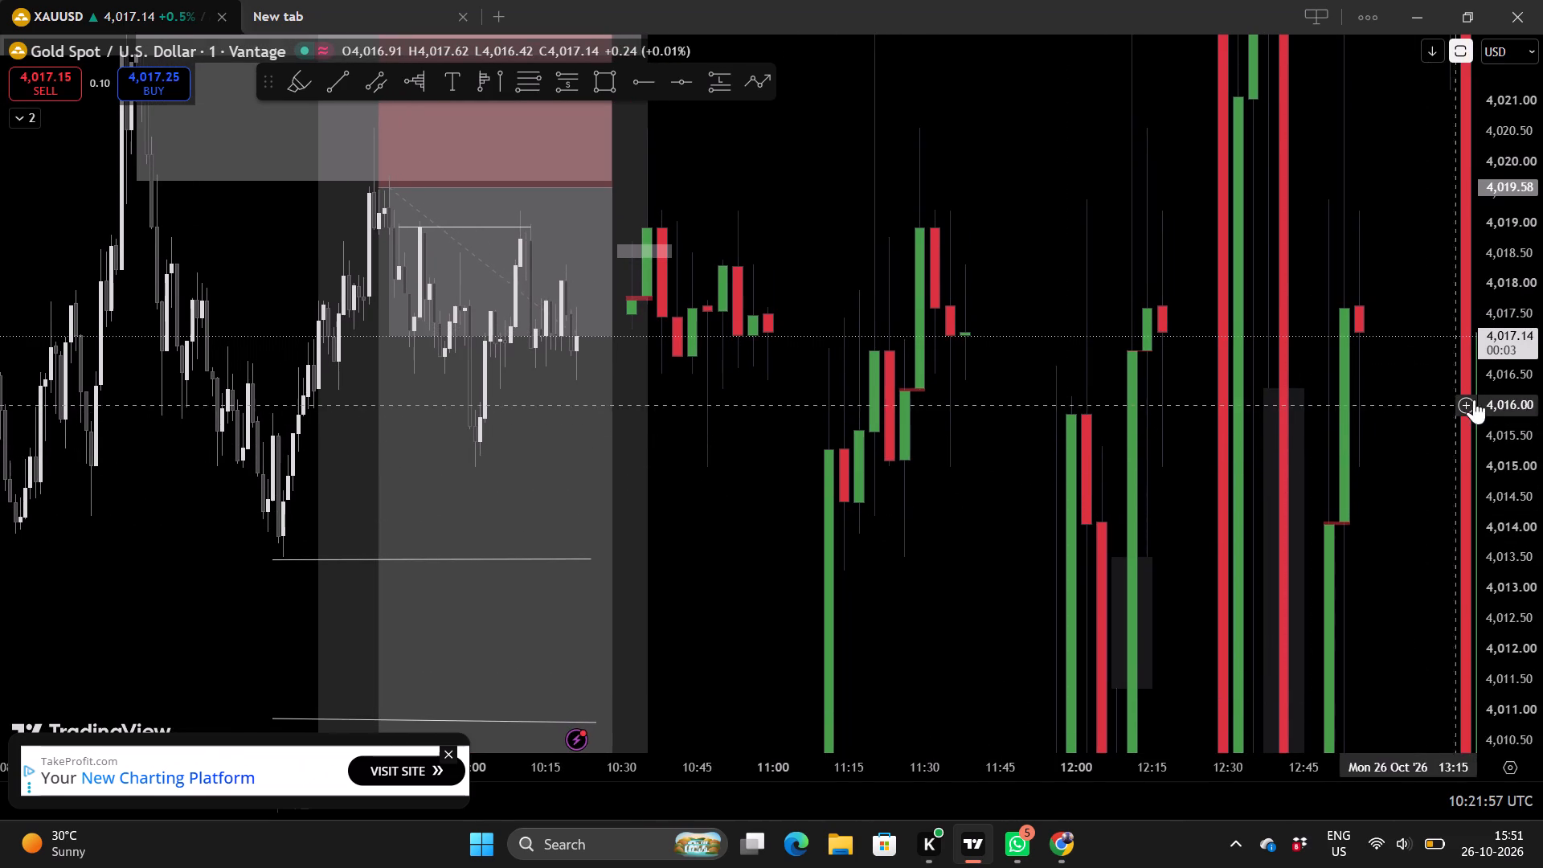
pyautogui.scroll(2, 1501, 398)
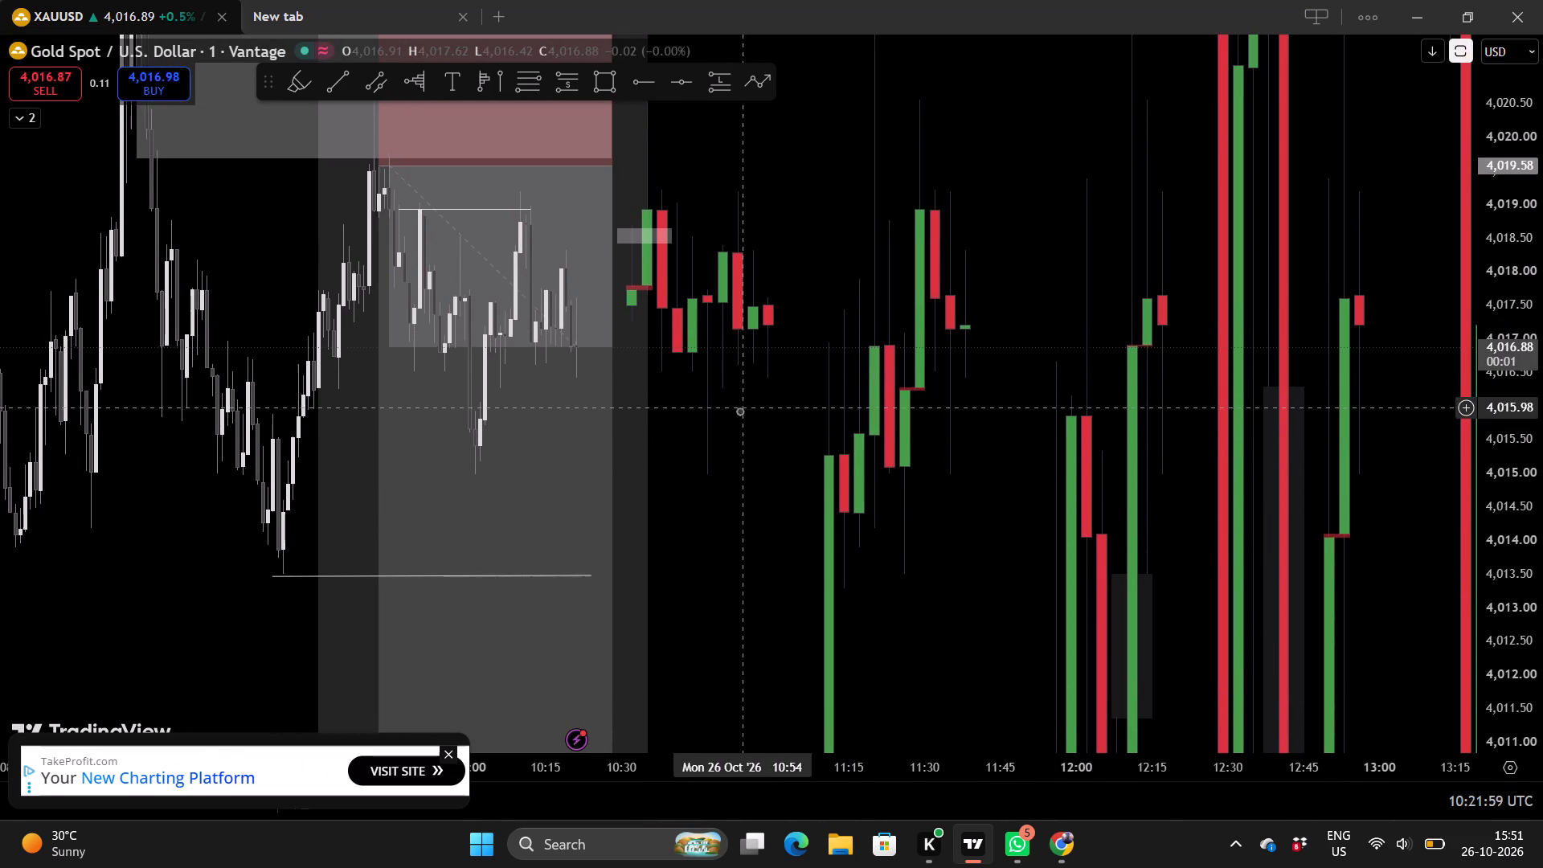
pyautogui.scroll(1, 739, 411)
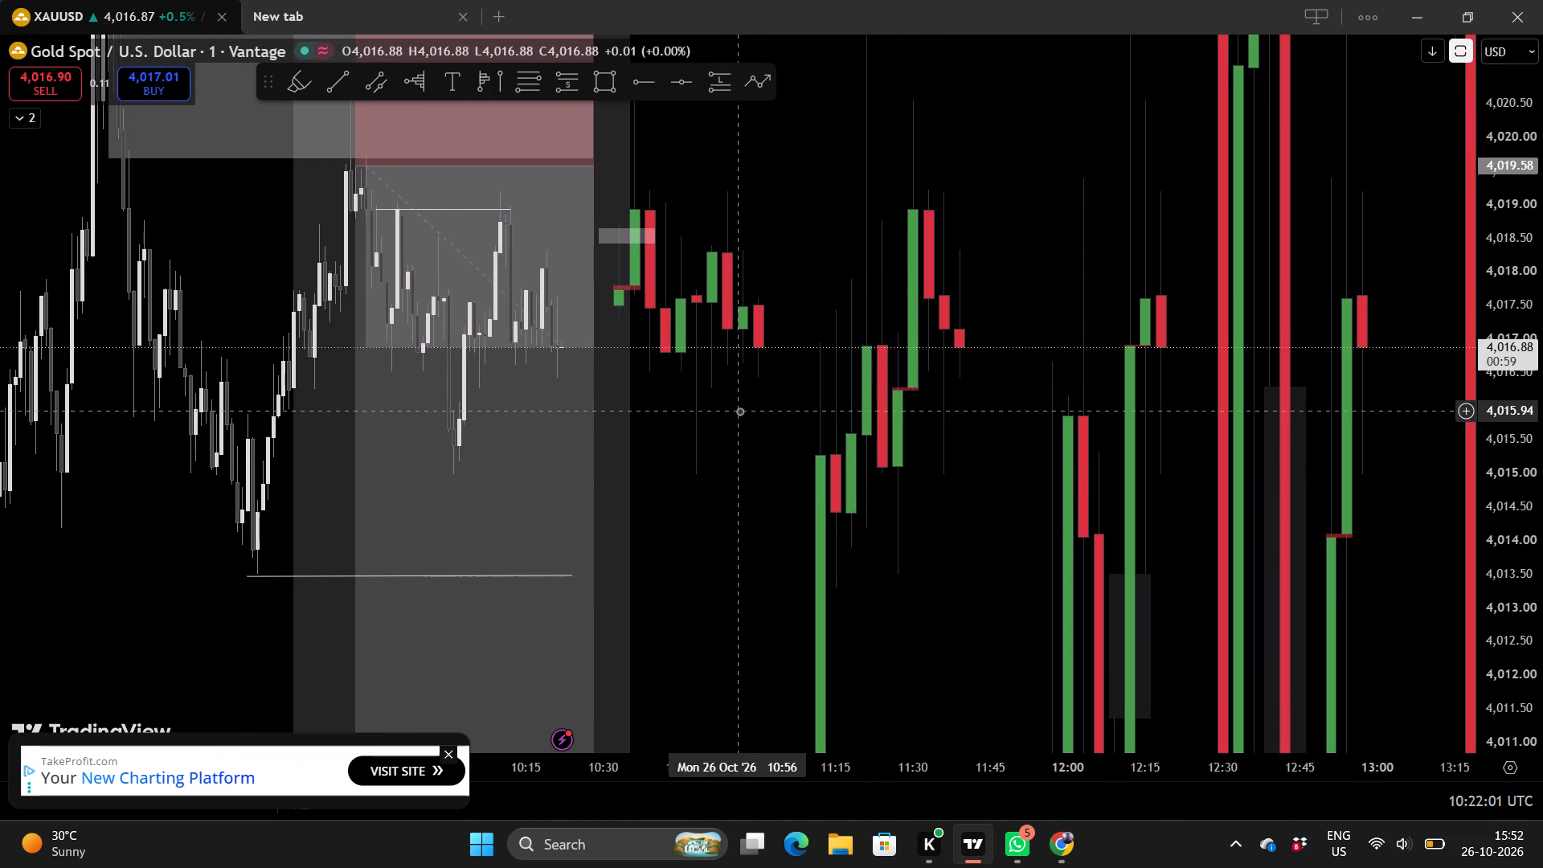
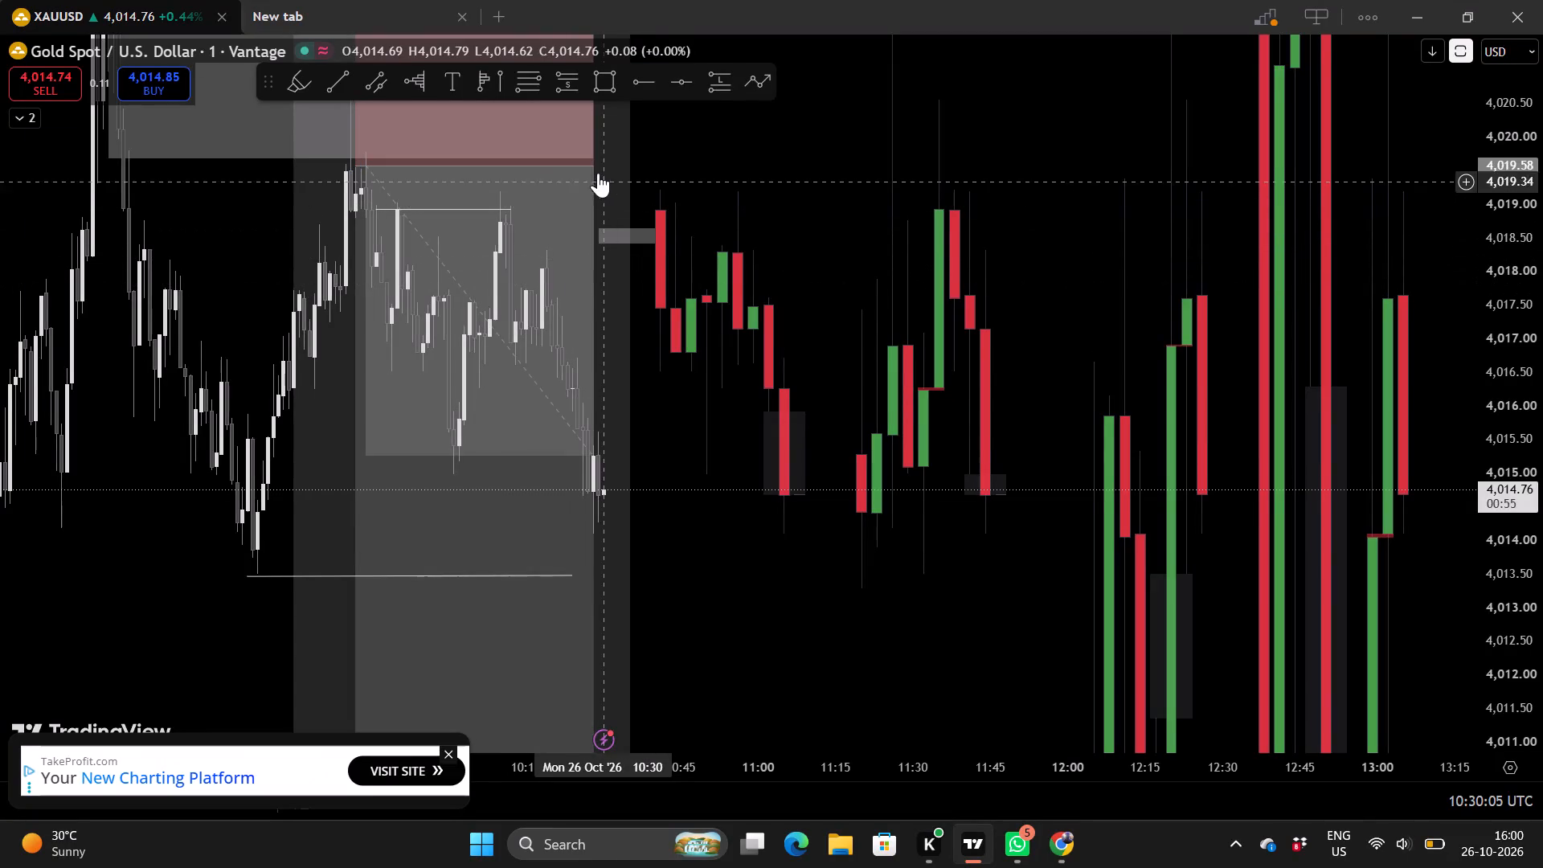
# Extend the XAUUSD short position in time so that it ends at about 10:34, keeping its entry at 4,019.58.
pyautogui.moveTo(591, 164); pyautogui.dragTo(616, 165)
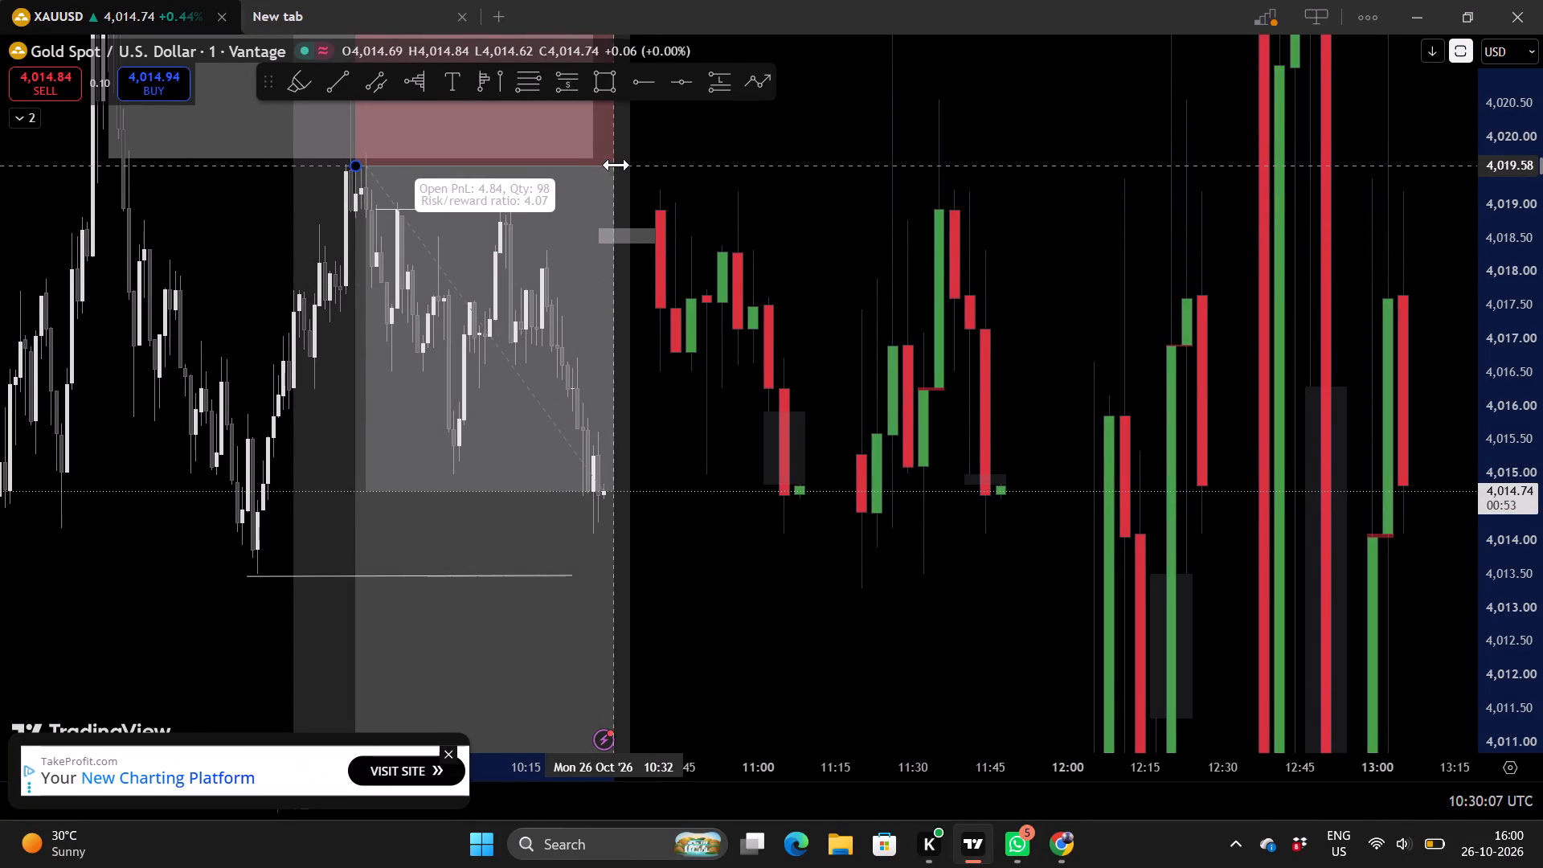
pyautogui.moveTo(616, 165); pyautogui.dragTo(622, 166)
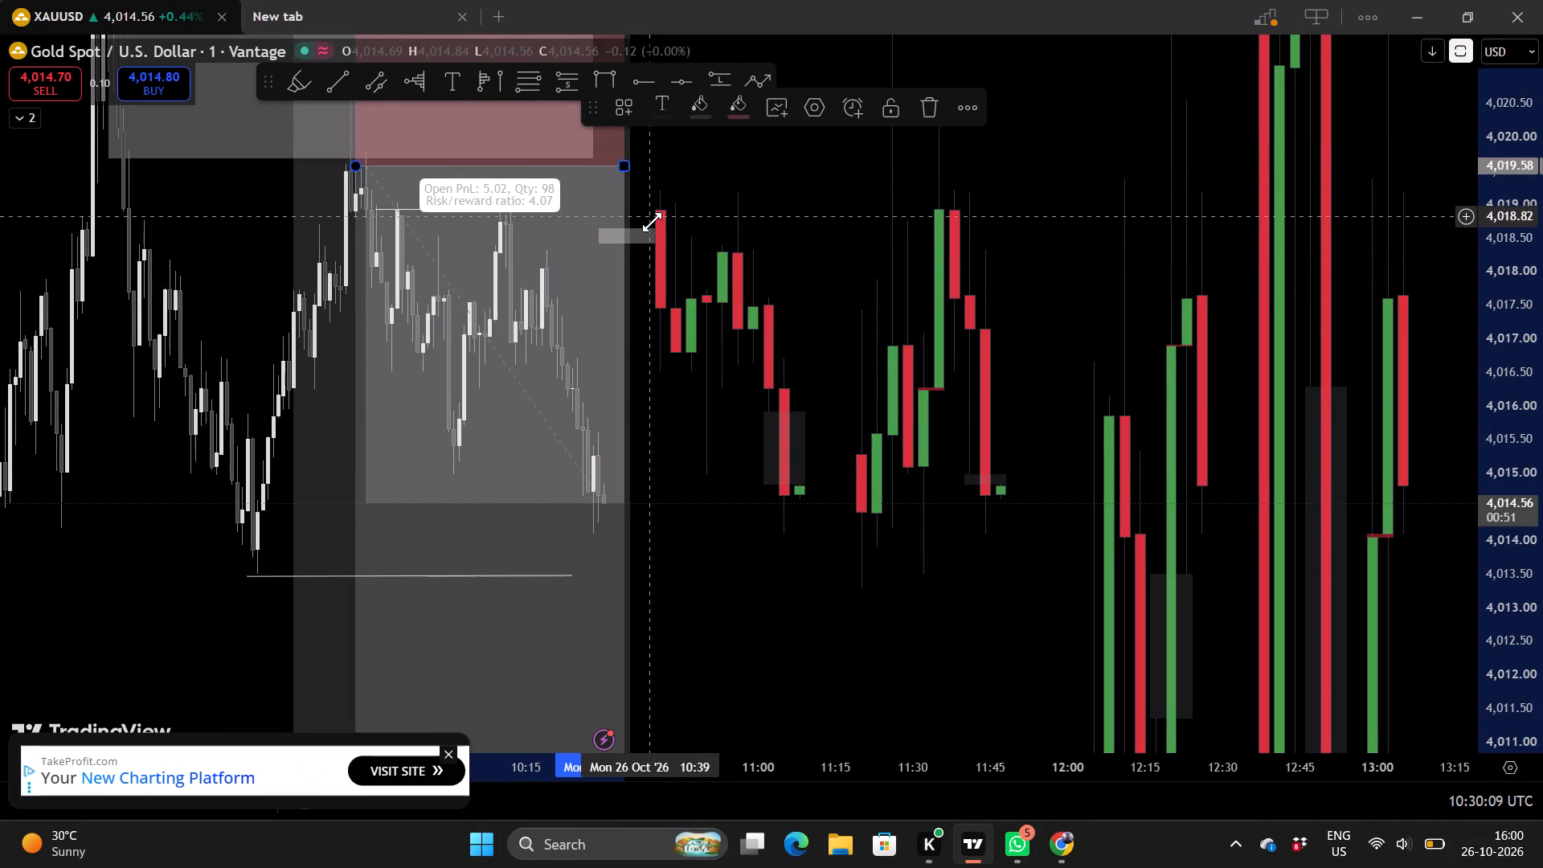
# Delete the small rectangle zone between 4,018.42 and 4,018.66, just before the first group of projected candles.
pyautogui.click(651, 228)
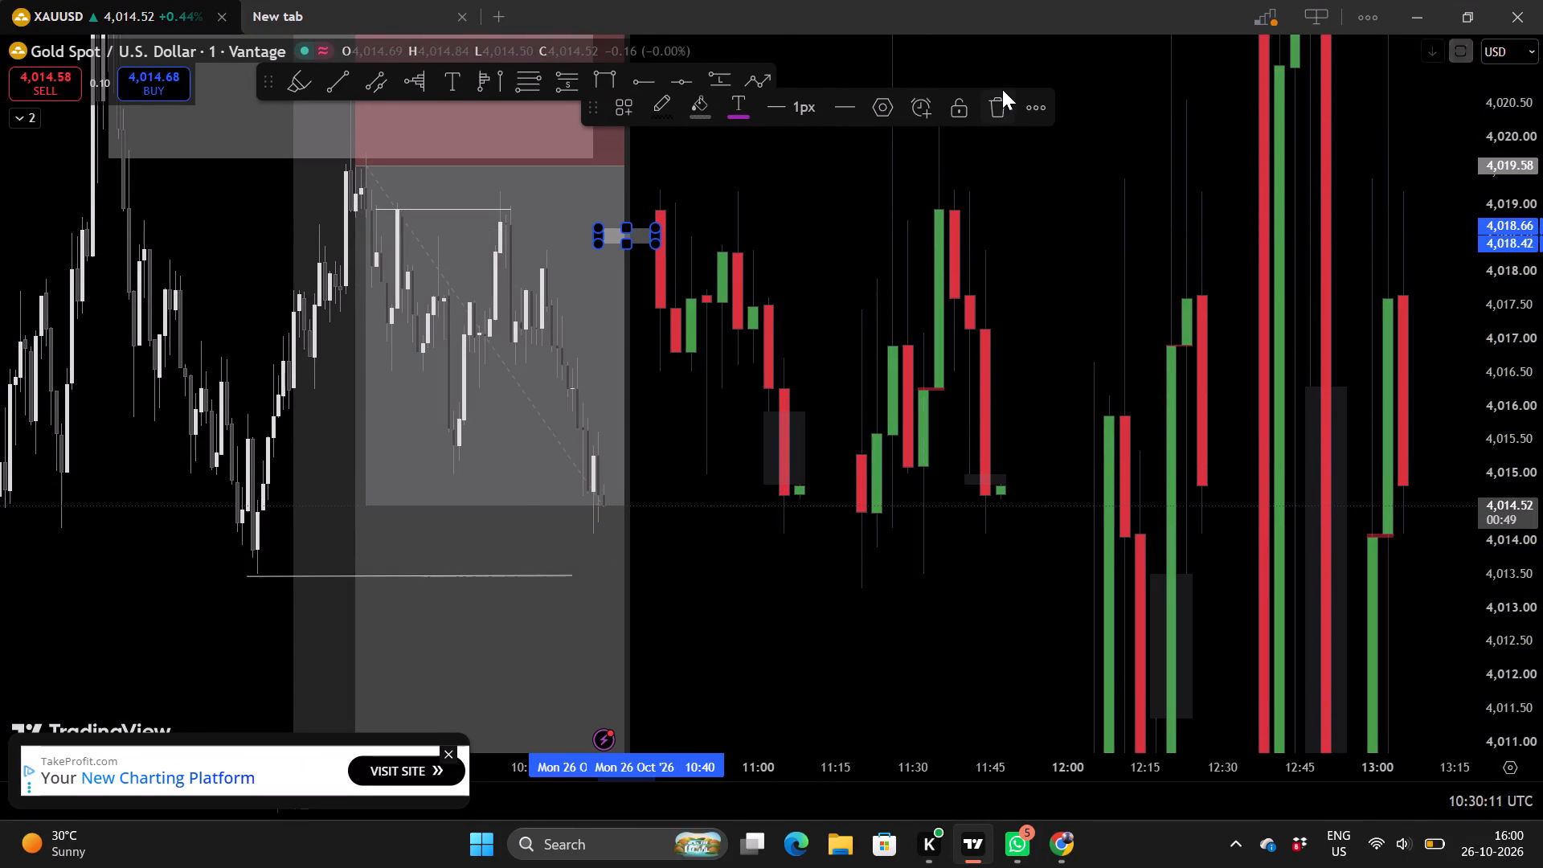
pyautogui.click(1001, 93)
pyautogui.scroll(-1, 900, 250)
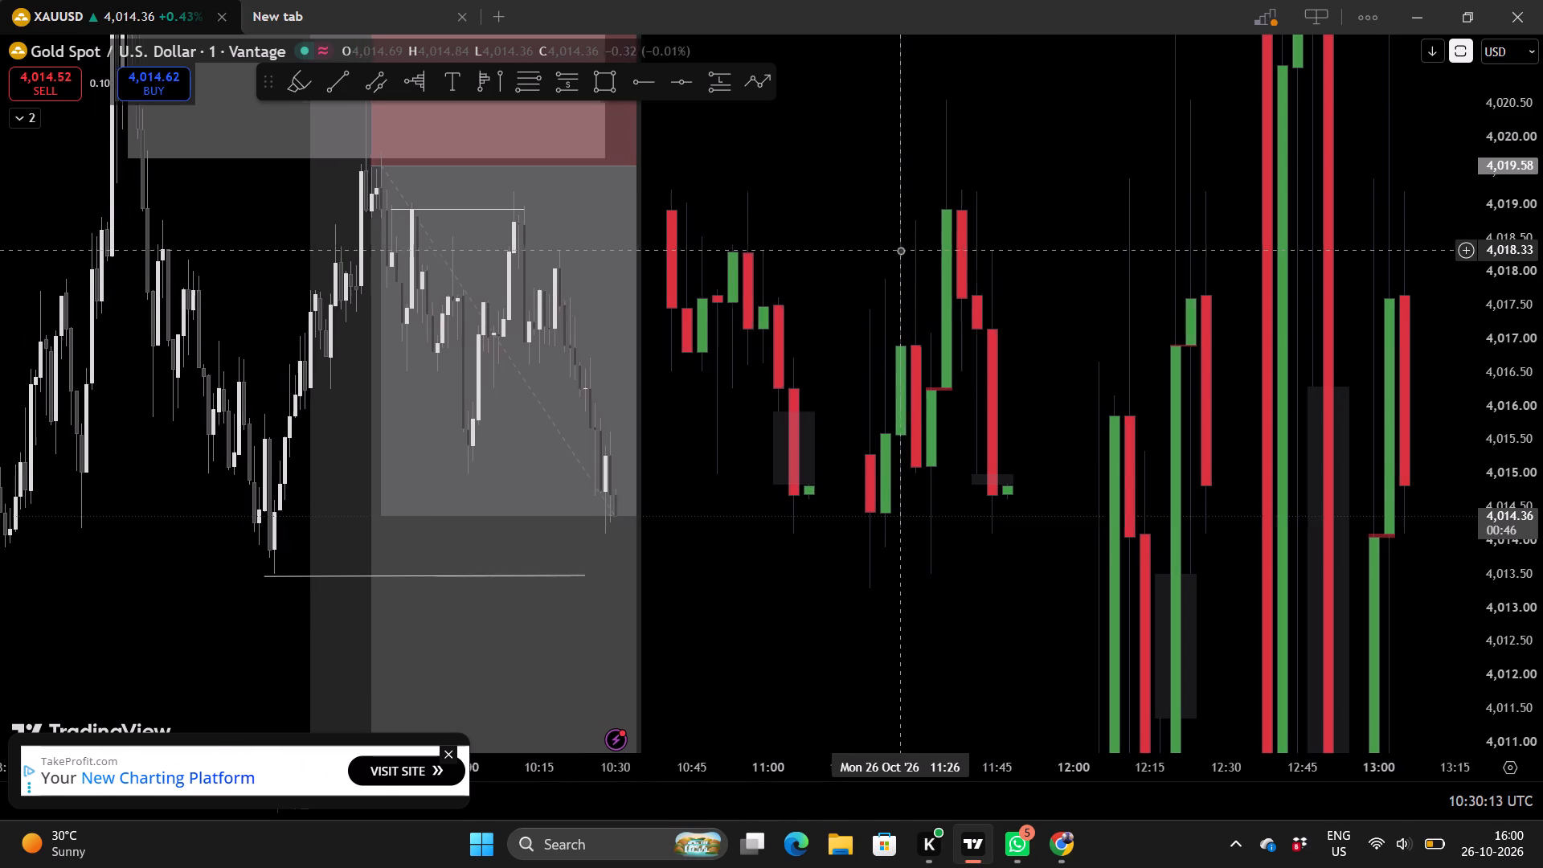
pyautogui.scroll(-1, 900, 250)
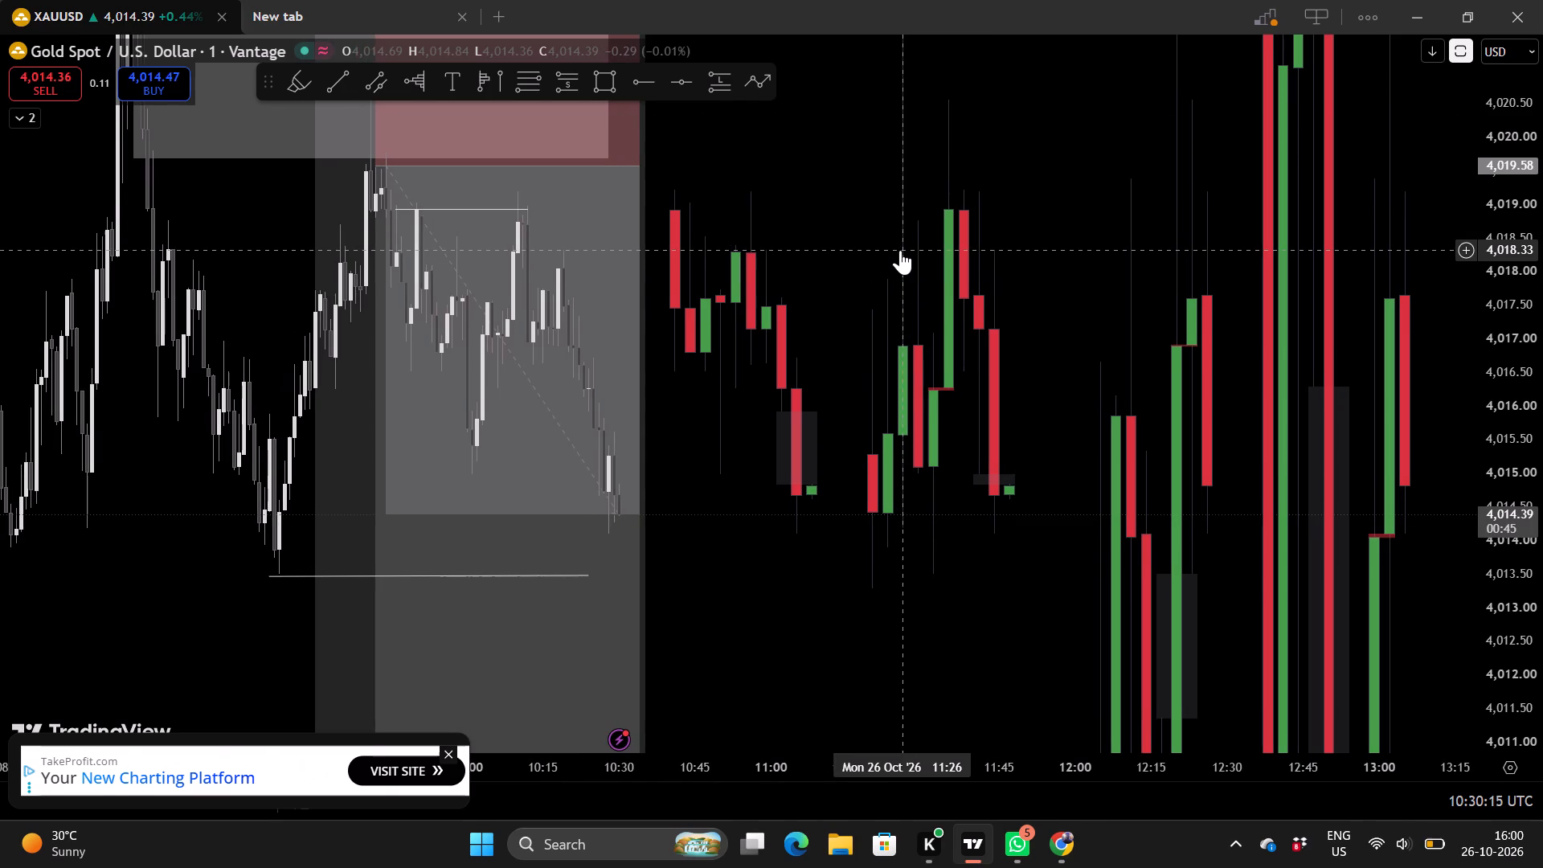
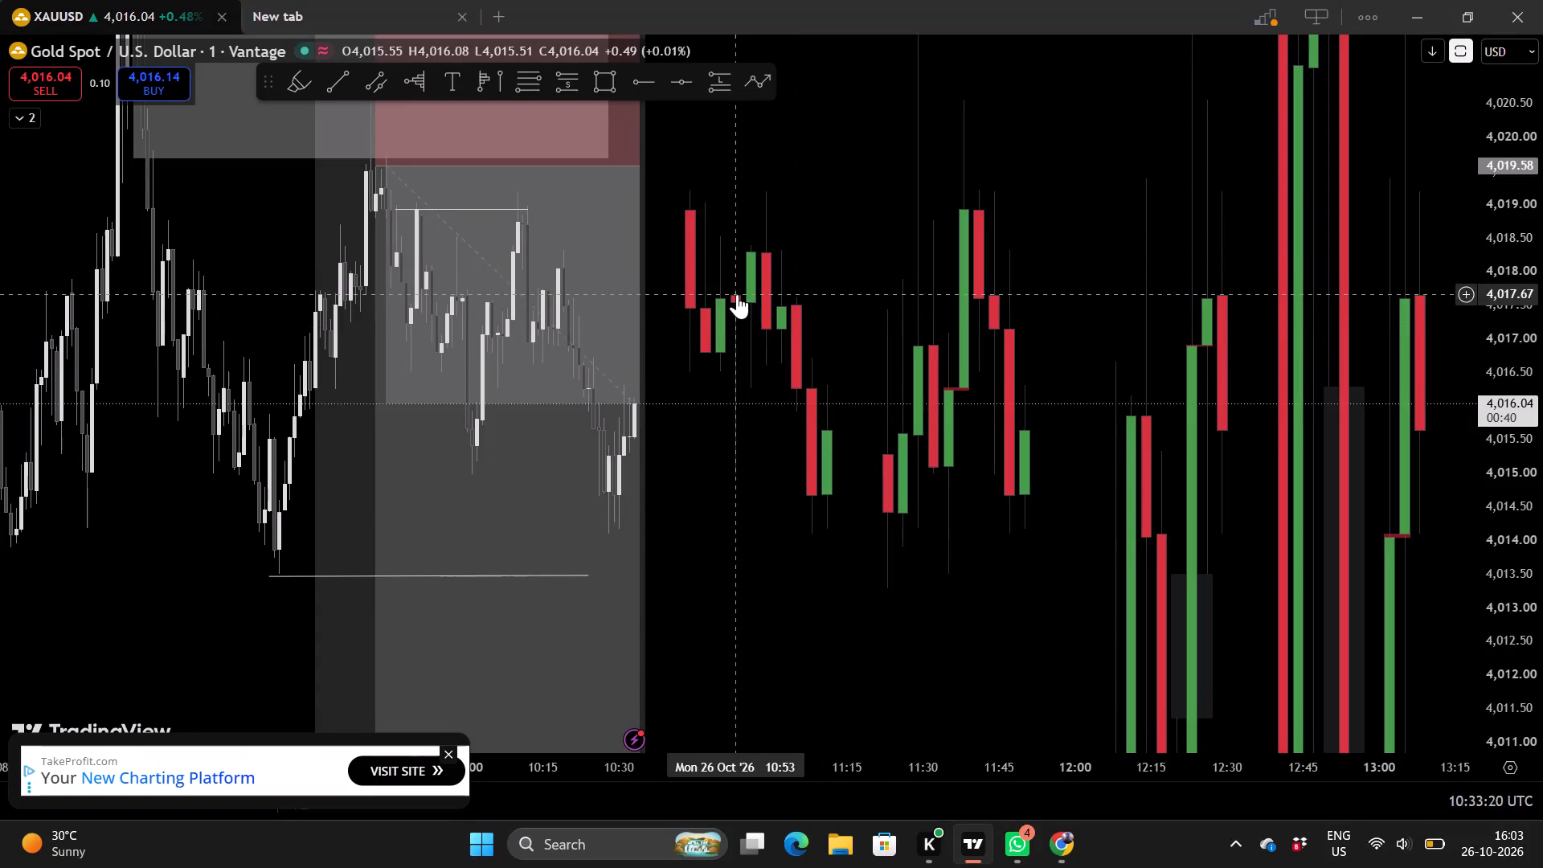
# Extend the XAUUSD short position in time so that it ends at about 10:42, keeping its entry at 4,019.58.
pyautogui.scroll(-2, 720, 440)
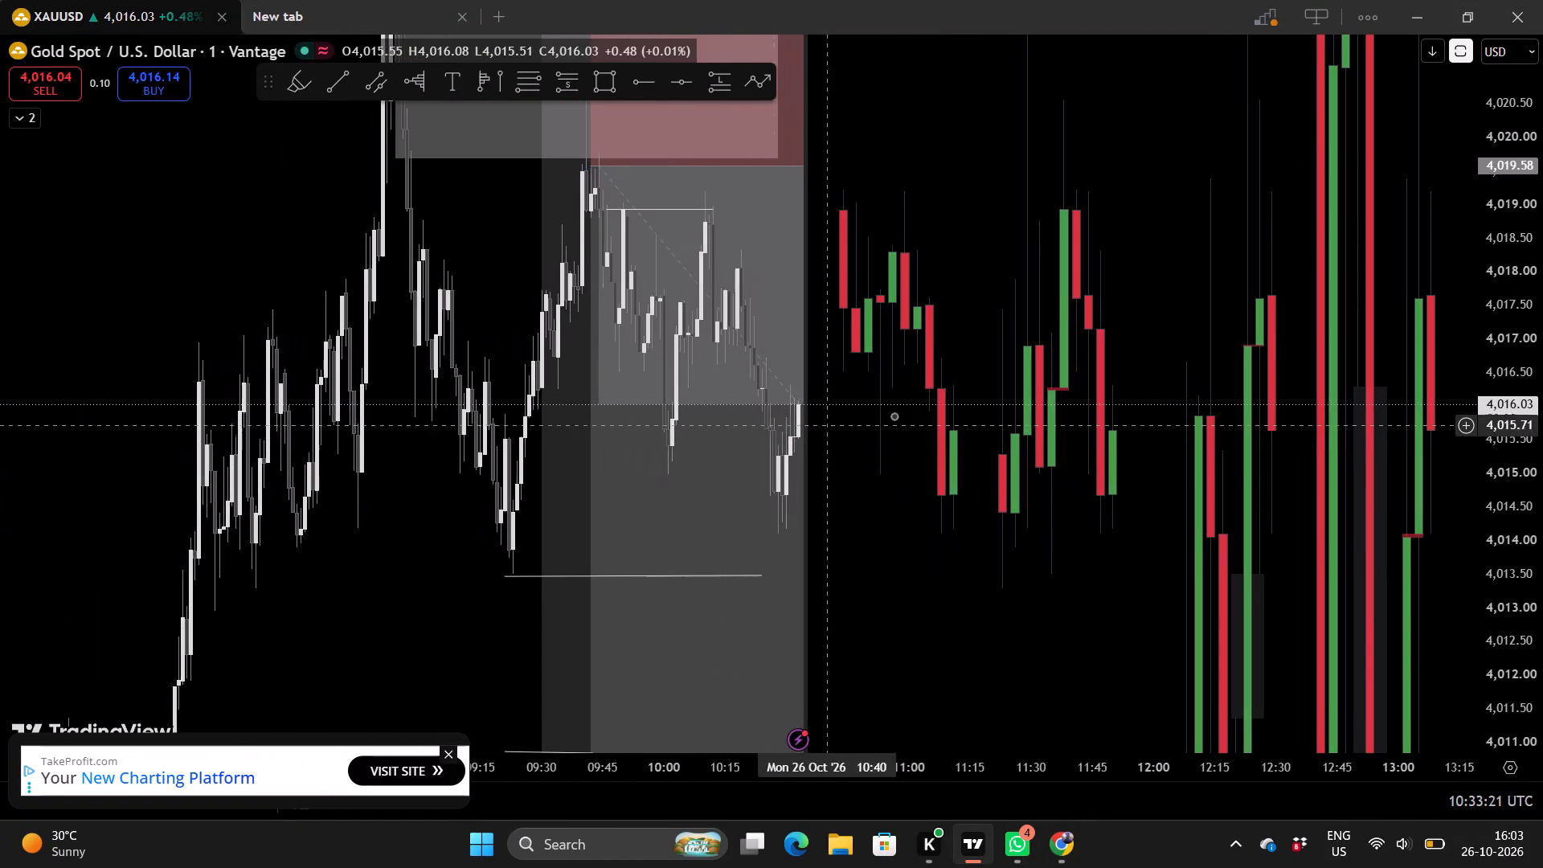
pyautogui.scroll(2, 903, 413)
pyautogui.scroll(-1, 812, 461)
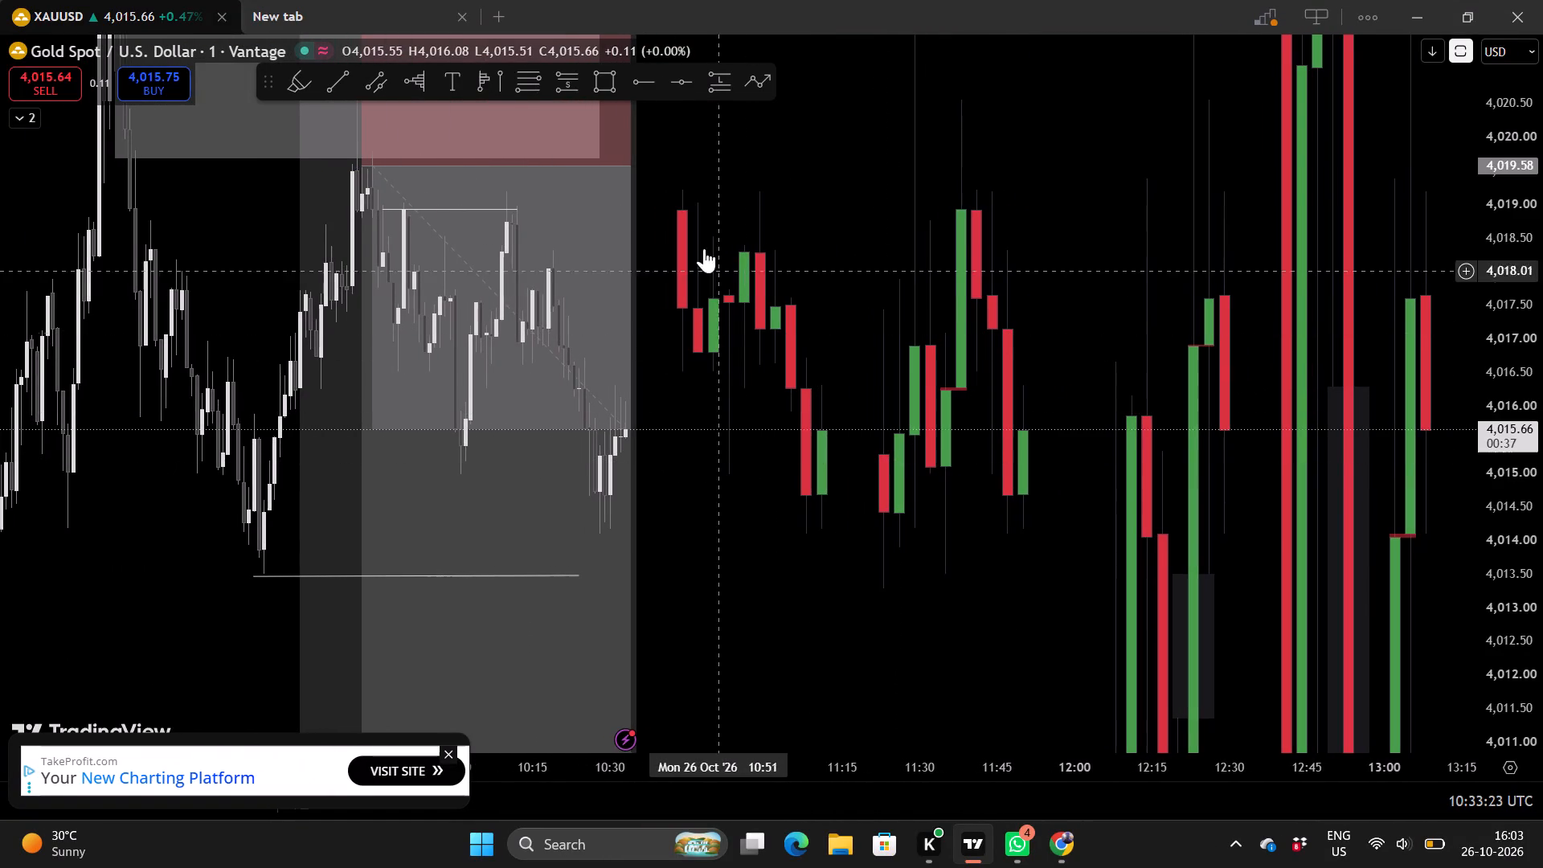
pyautogui.moveTo(632, 166); pyautogui.dragTo(637, 166)
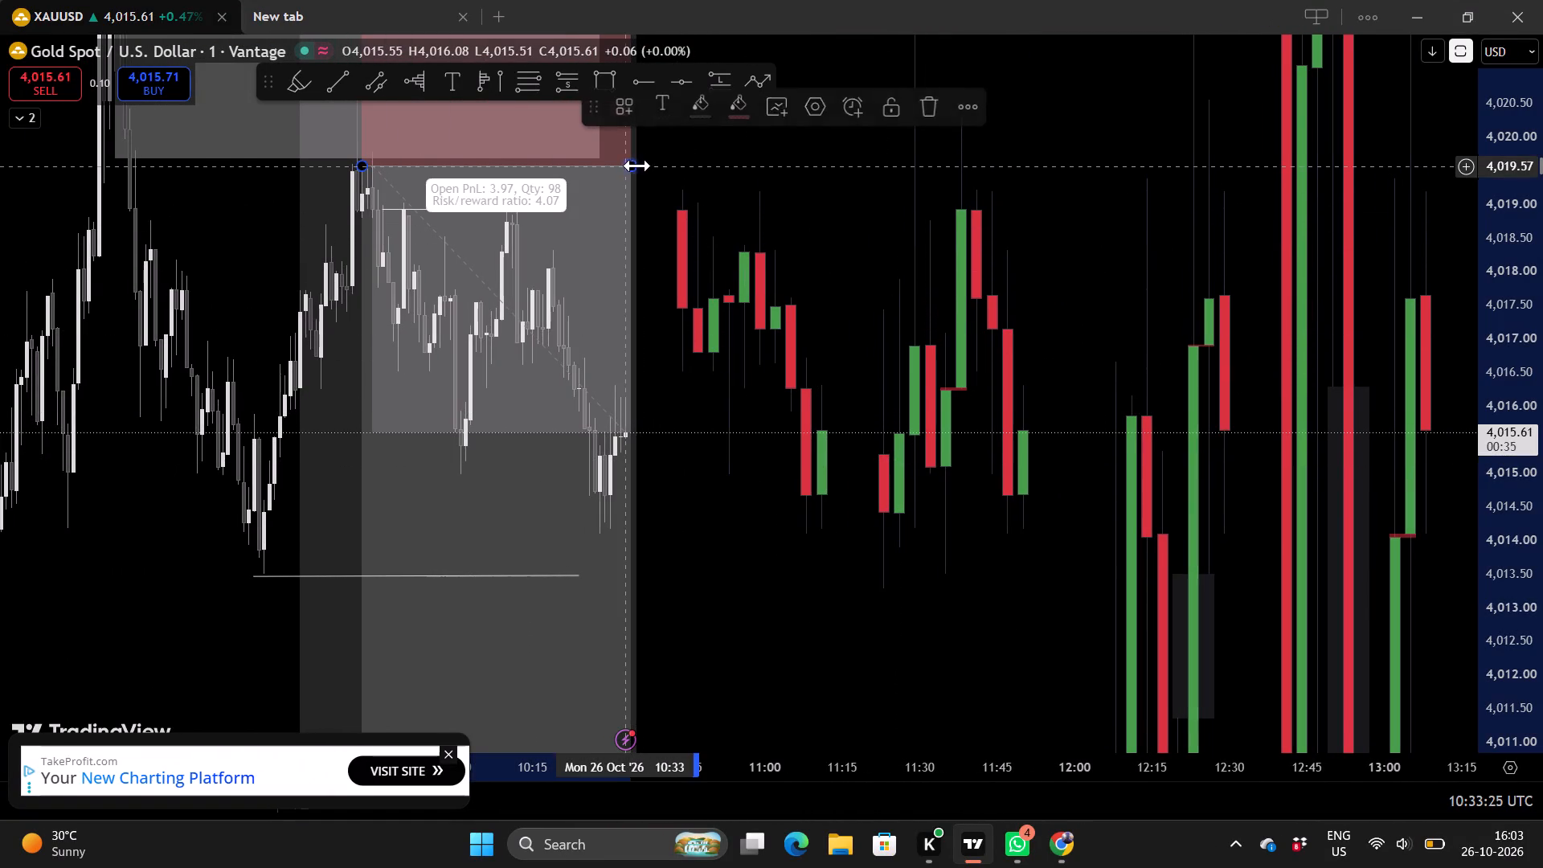
pyautogui.moveTo(637, 166); pyautogui.dragTo(673, 165)
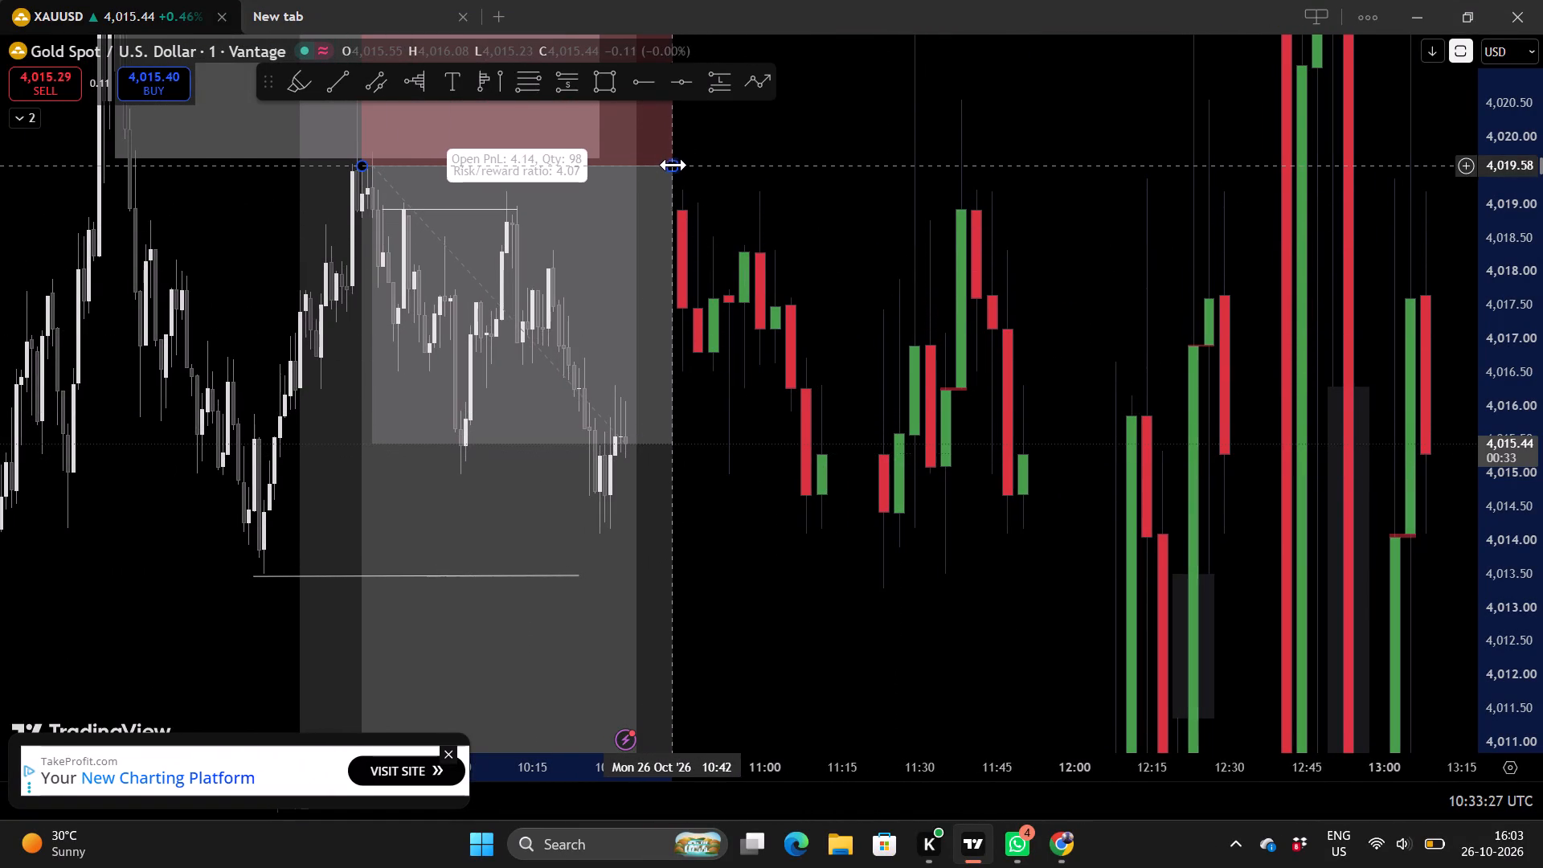
# Examine the current XAUUSD price against the two white support lines, the lower demand zone, the open positions and the projected candles.
pyautogui.moveTo(788, 187); pyautogui.dragTo(820, 126)
pyautogui.scroll(-1, 849, 396)
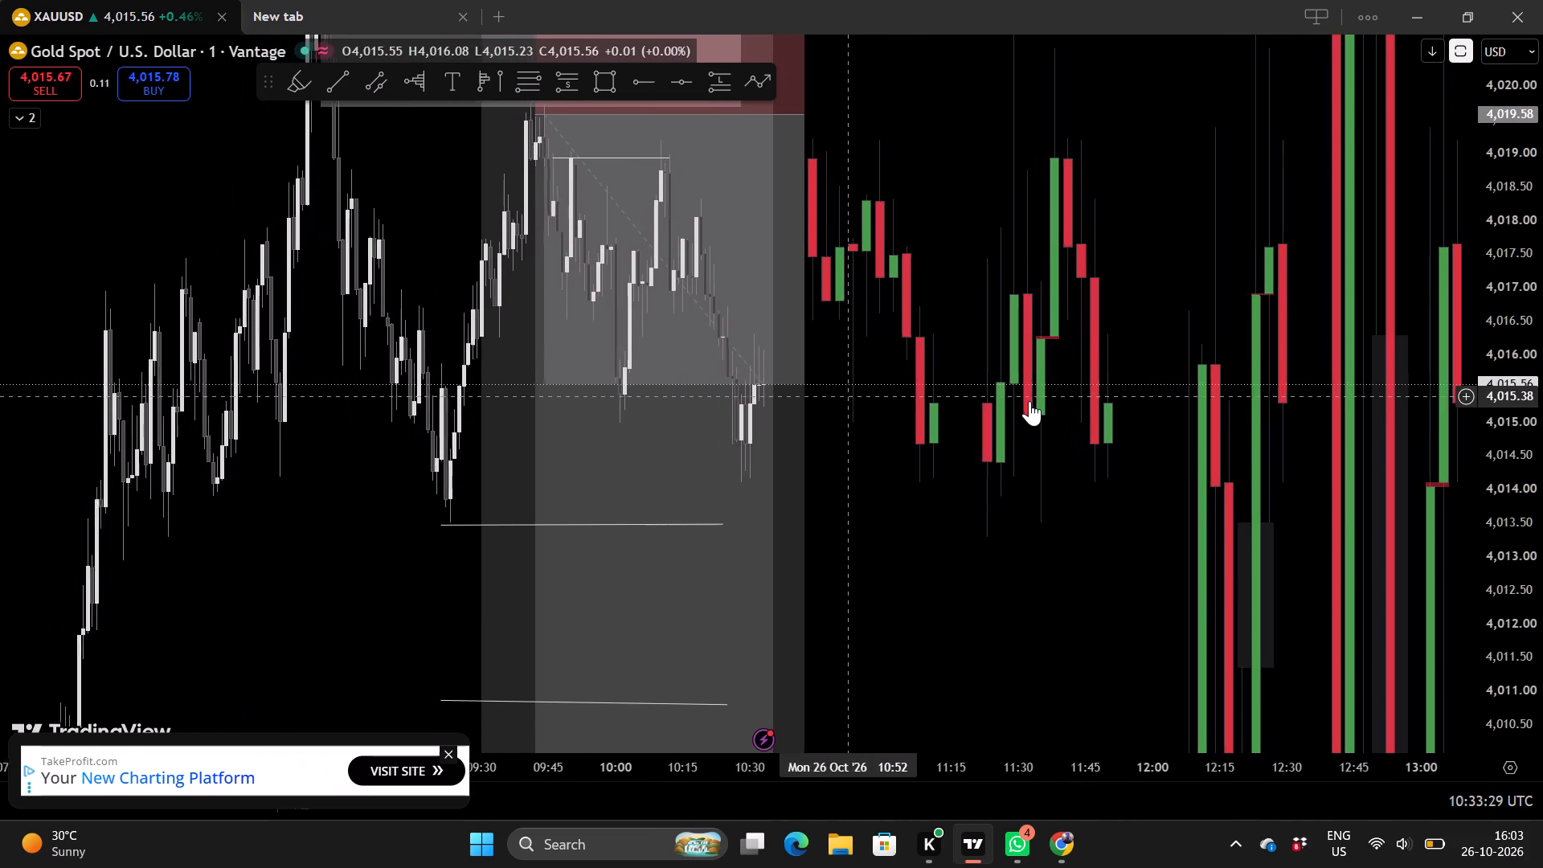
pyautogui.scroll(-2, 1484, 432)
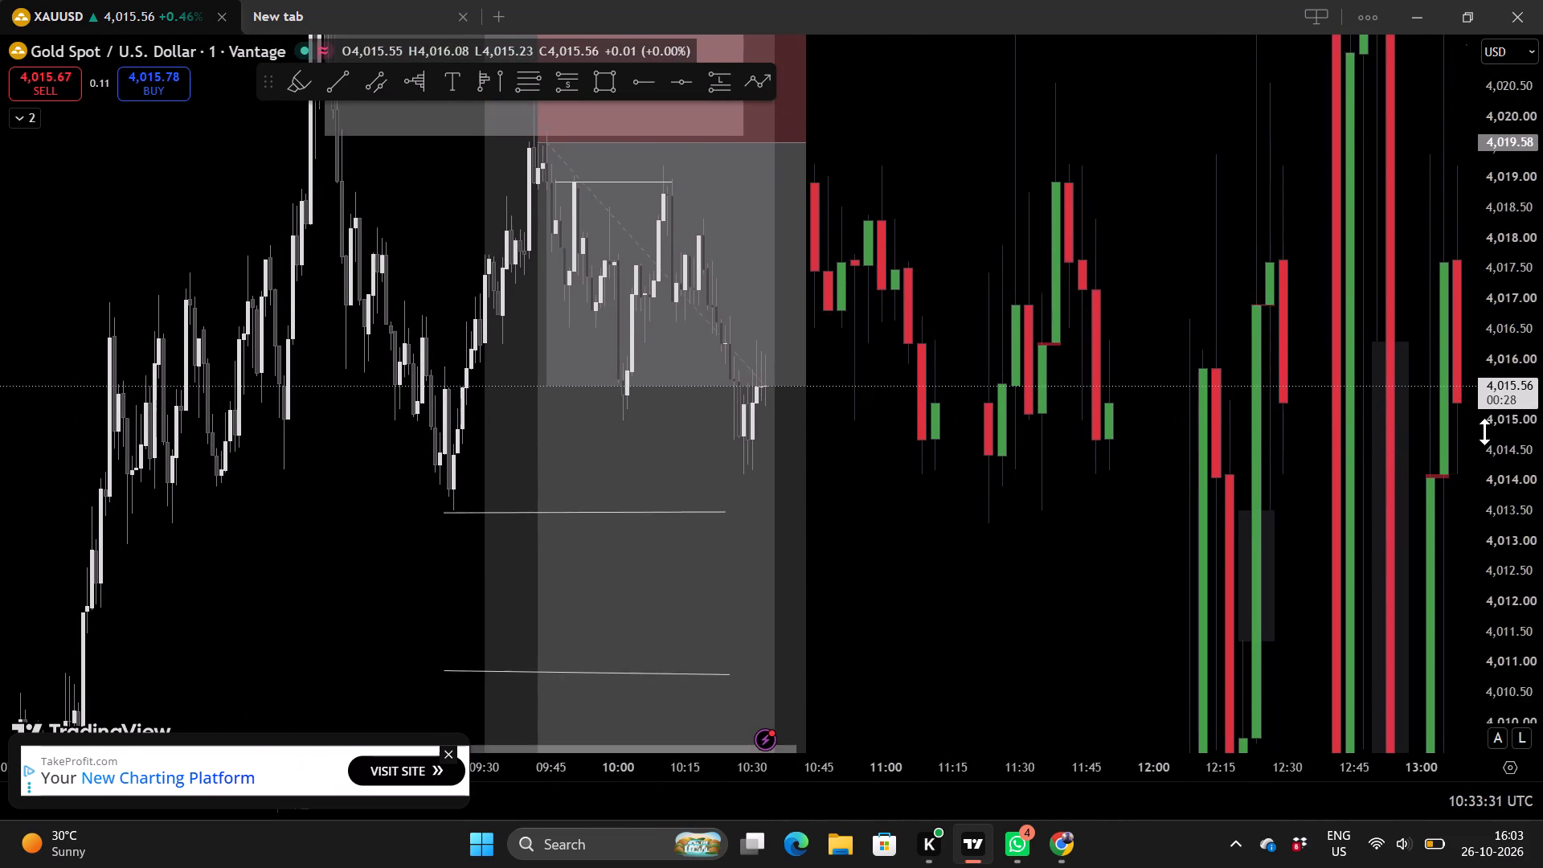
pyautogui.scroll(-2, 1484, 432)
pyautogui.moveTo(1025, 541); pyautogui.dragTo(968, 512)
pyautogui.click(968, 512)
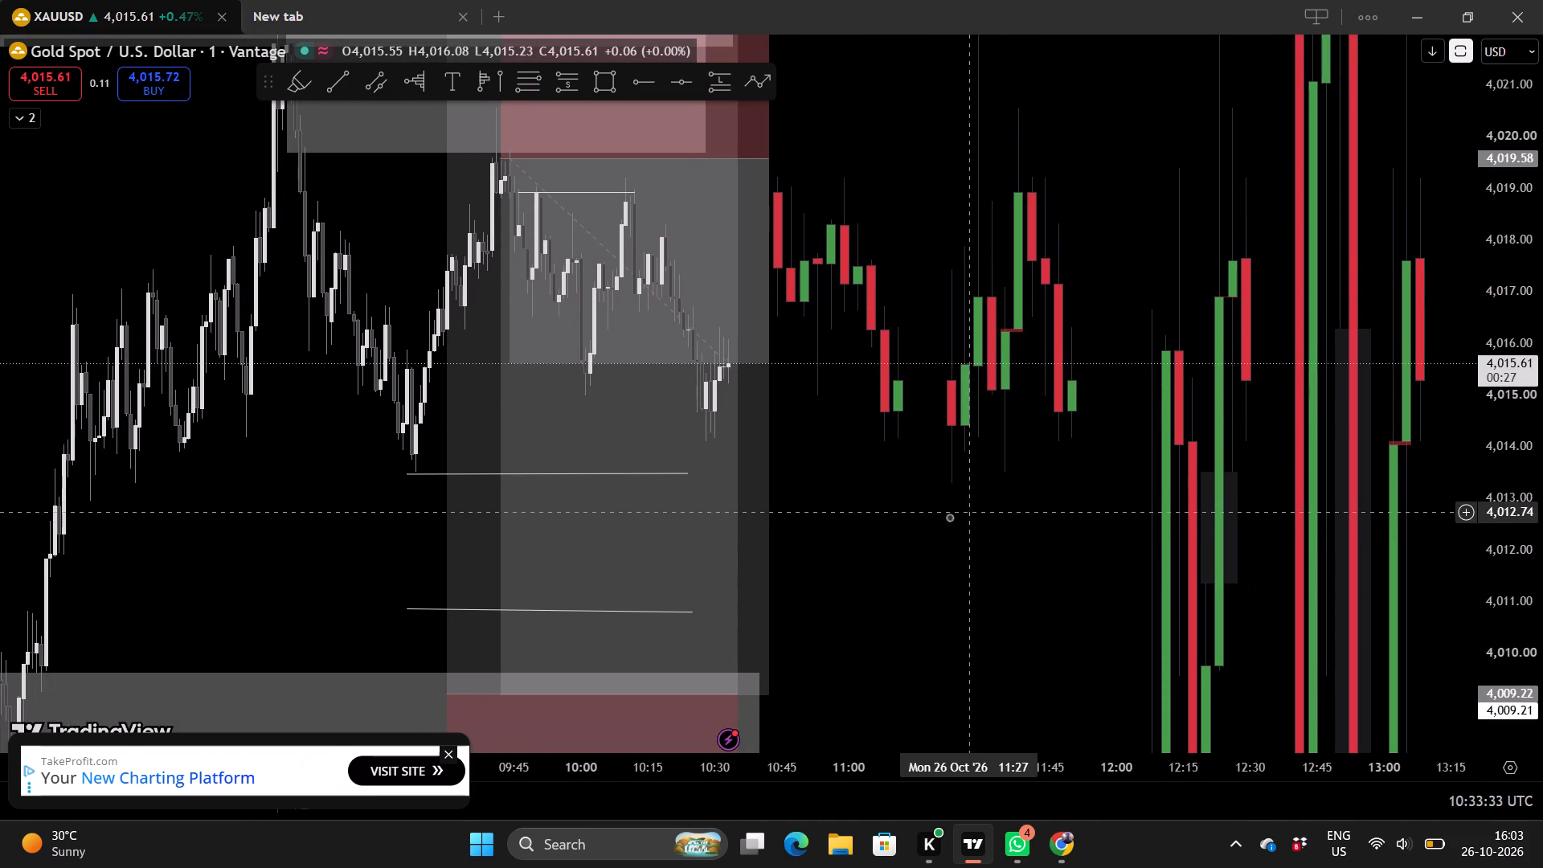
pyautogui.moveTo(923, 526); pyautogui.dragTo(875, 525)
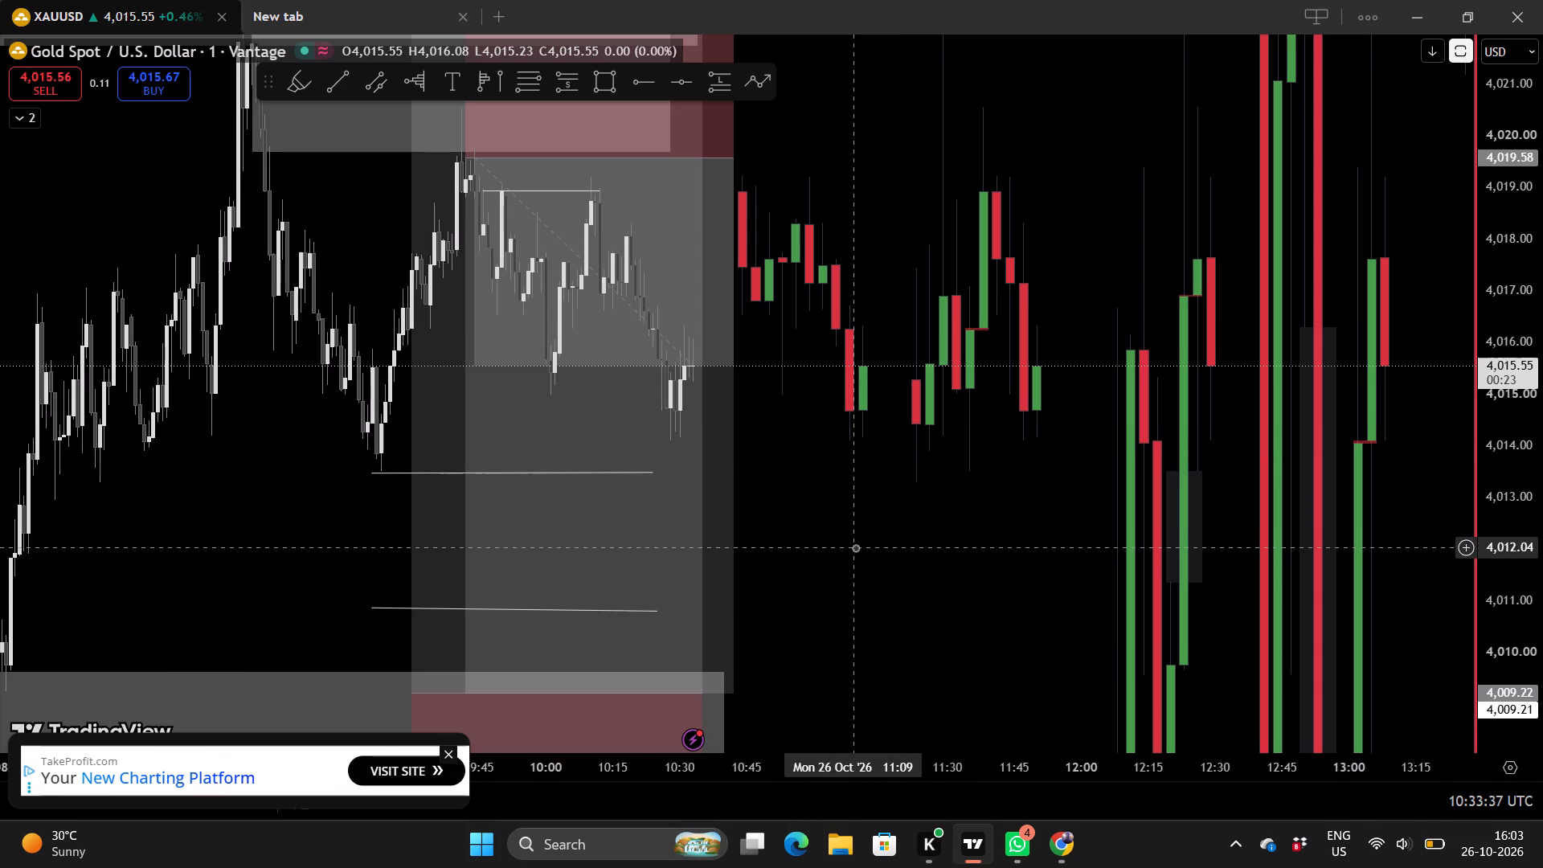
pyautogui.moveTo(907, 478); pyautogui.dragTo(1027, 308)
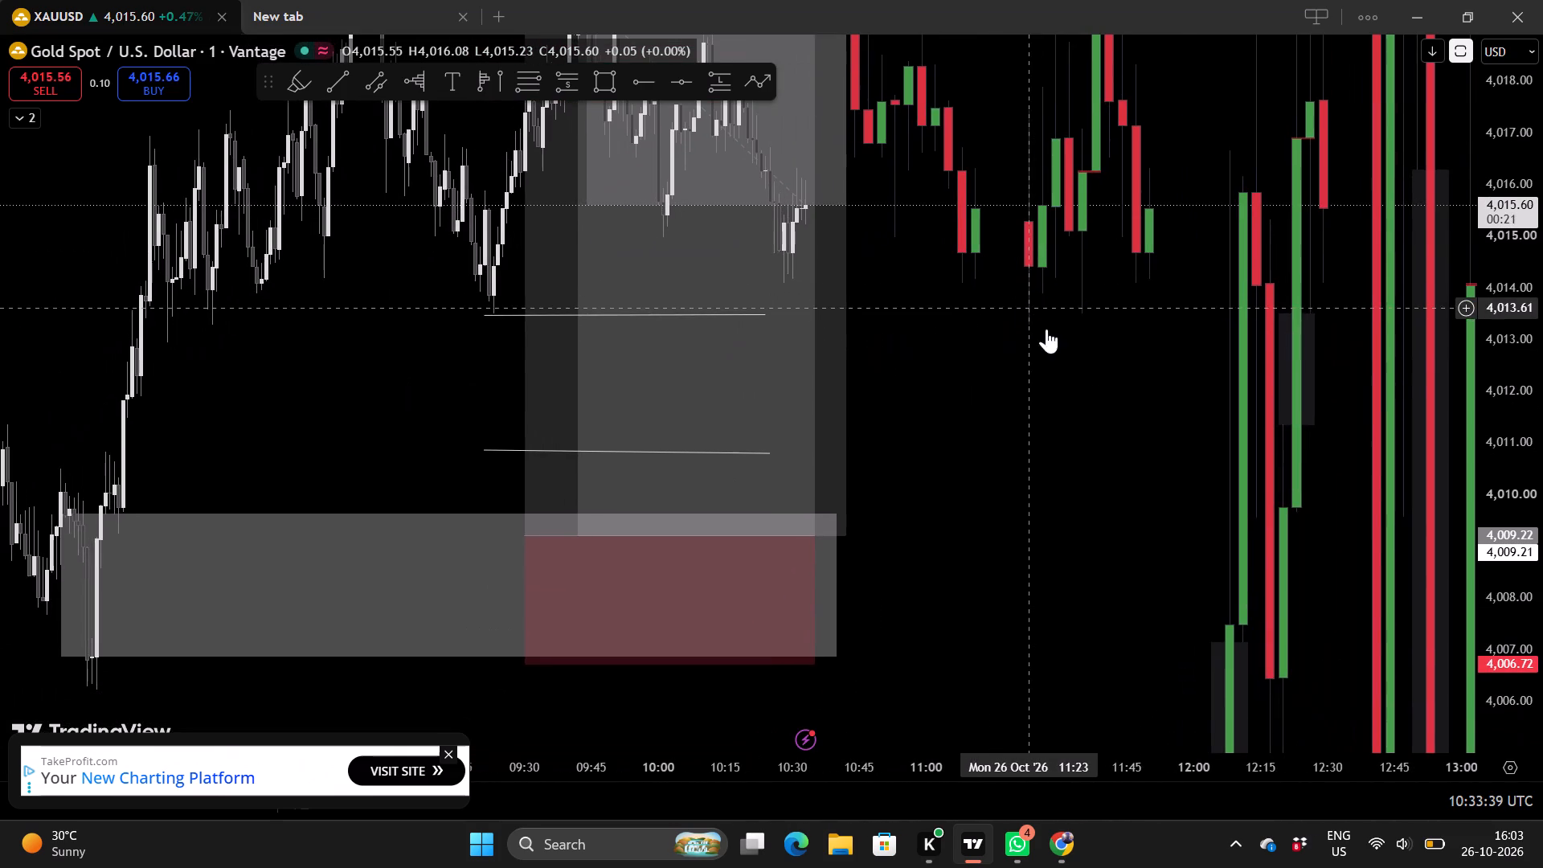
pyautogui.scroll(-1, 1154, 431)
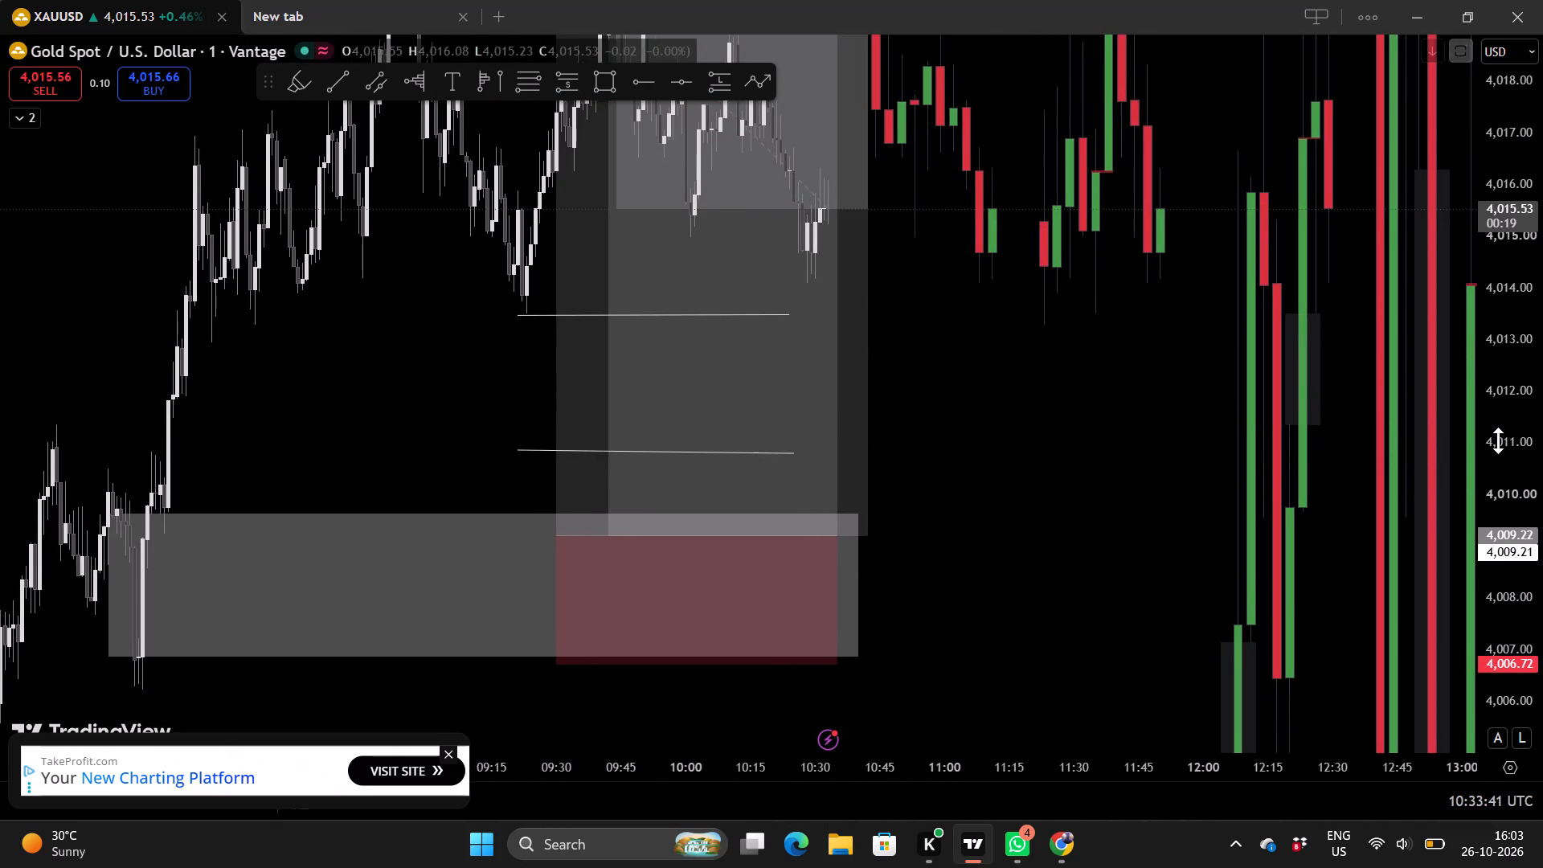
pyautogui.scroll(-4, 1498, 440)
pyautogui.moveTo(1083, 447); pyautogui.dragTo(1007, 576)
pyautogui.scroll(-1, 1007, 576)
pyautogui.moveTo(1038, 550); pyautogui.dragTo(1029, 554)
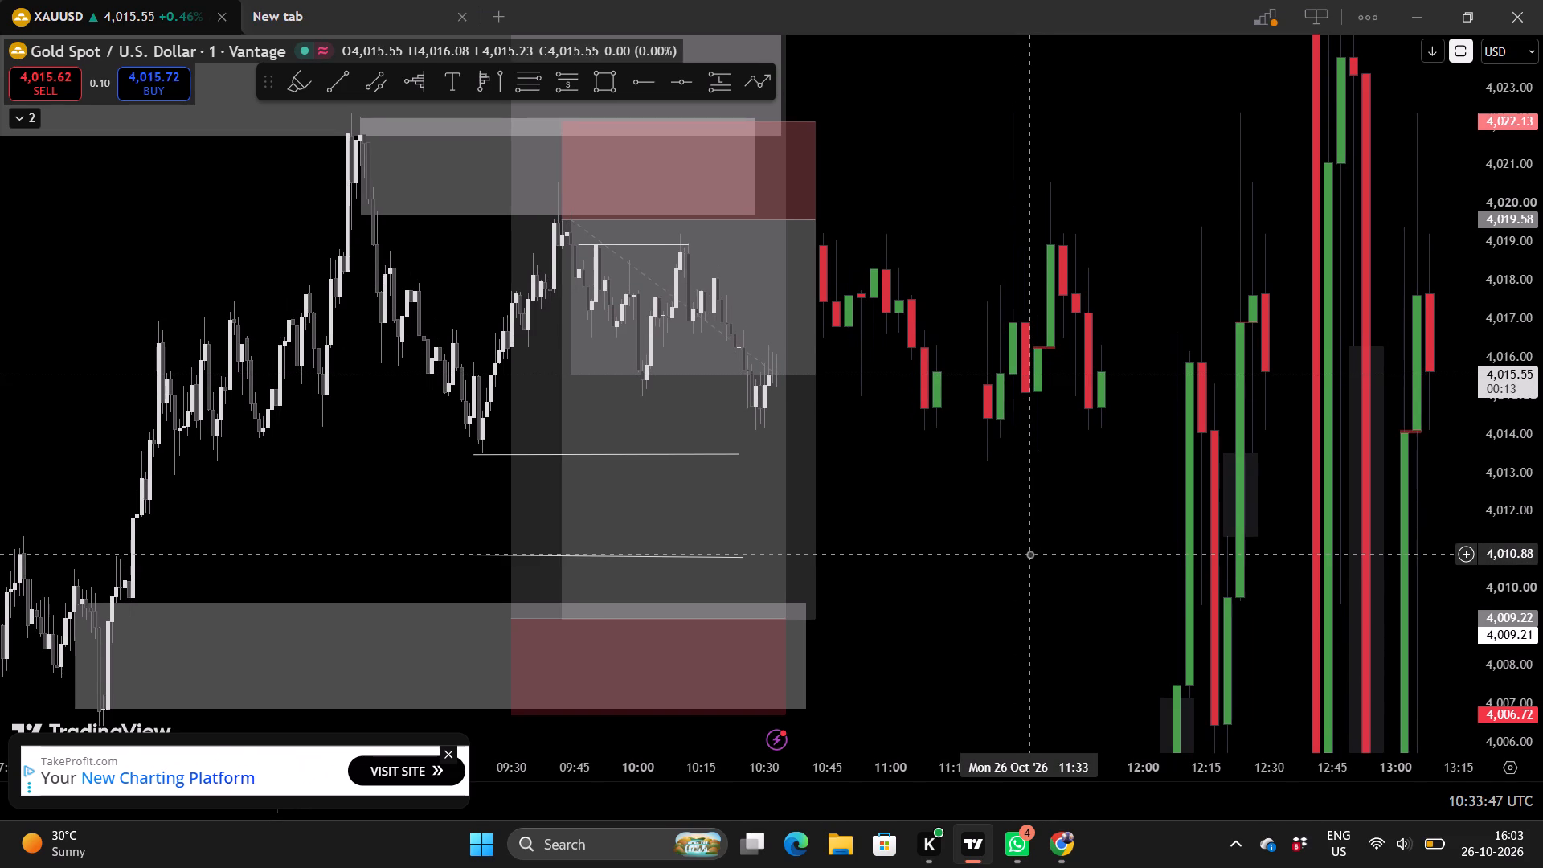
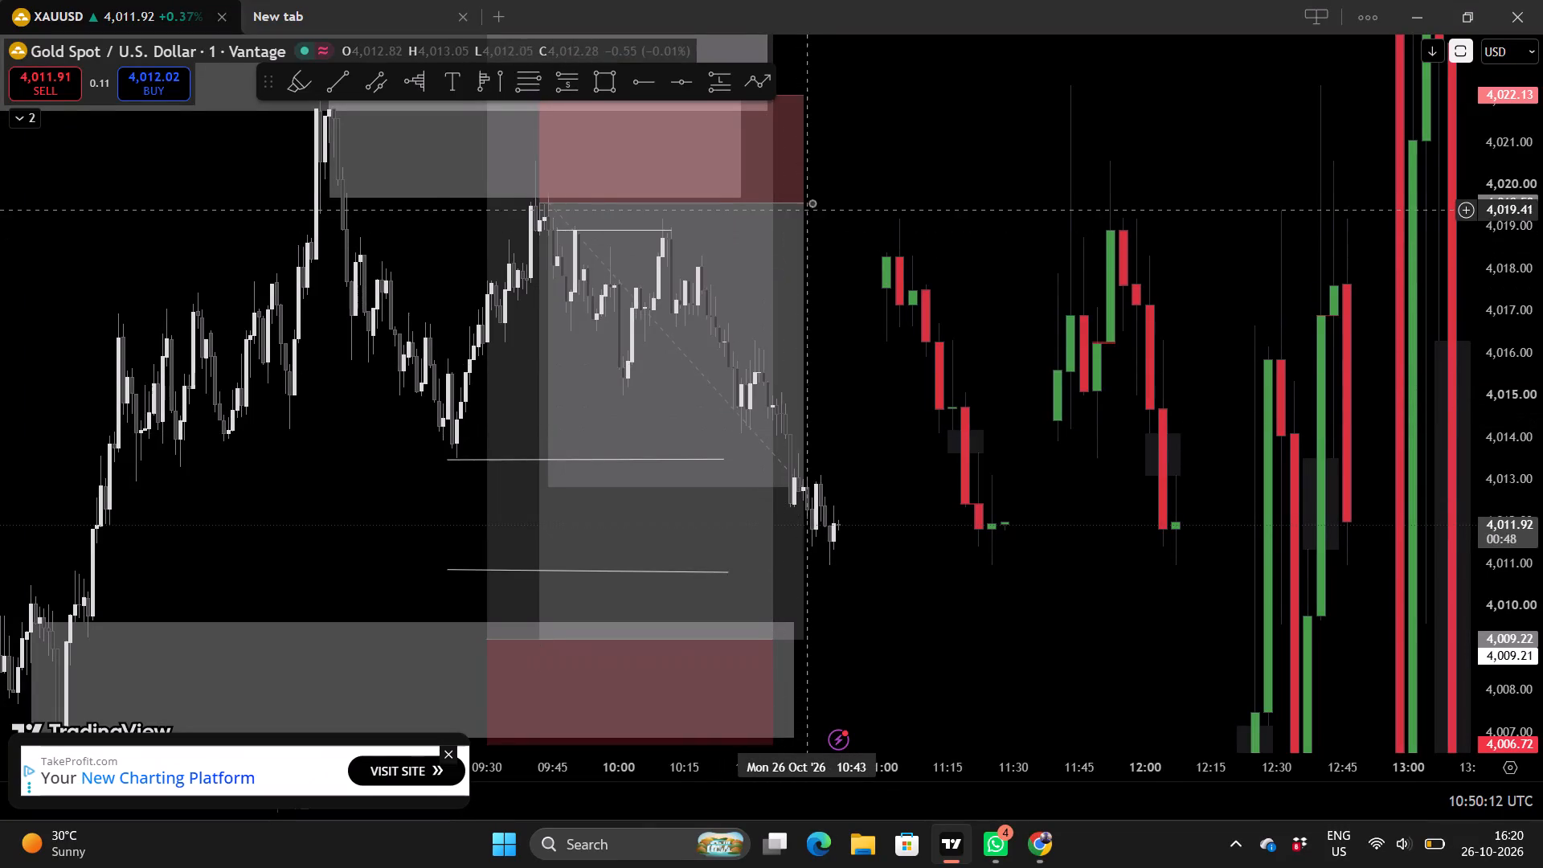
# Extend the XAUUSD short position in time so that it ends at about 10:57, keeping its entry at 4,019.58.
pyautogui.moveTo(807, 202); pyautogui.dragTo(868, 208)
# Examine the XAUUSD price against the support lines, the lower demand zone and the long position inside it.
pyautogui.moveTo(916, 611); pyautogui.dragTo(847, 558)
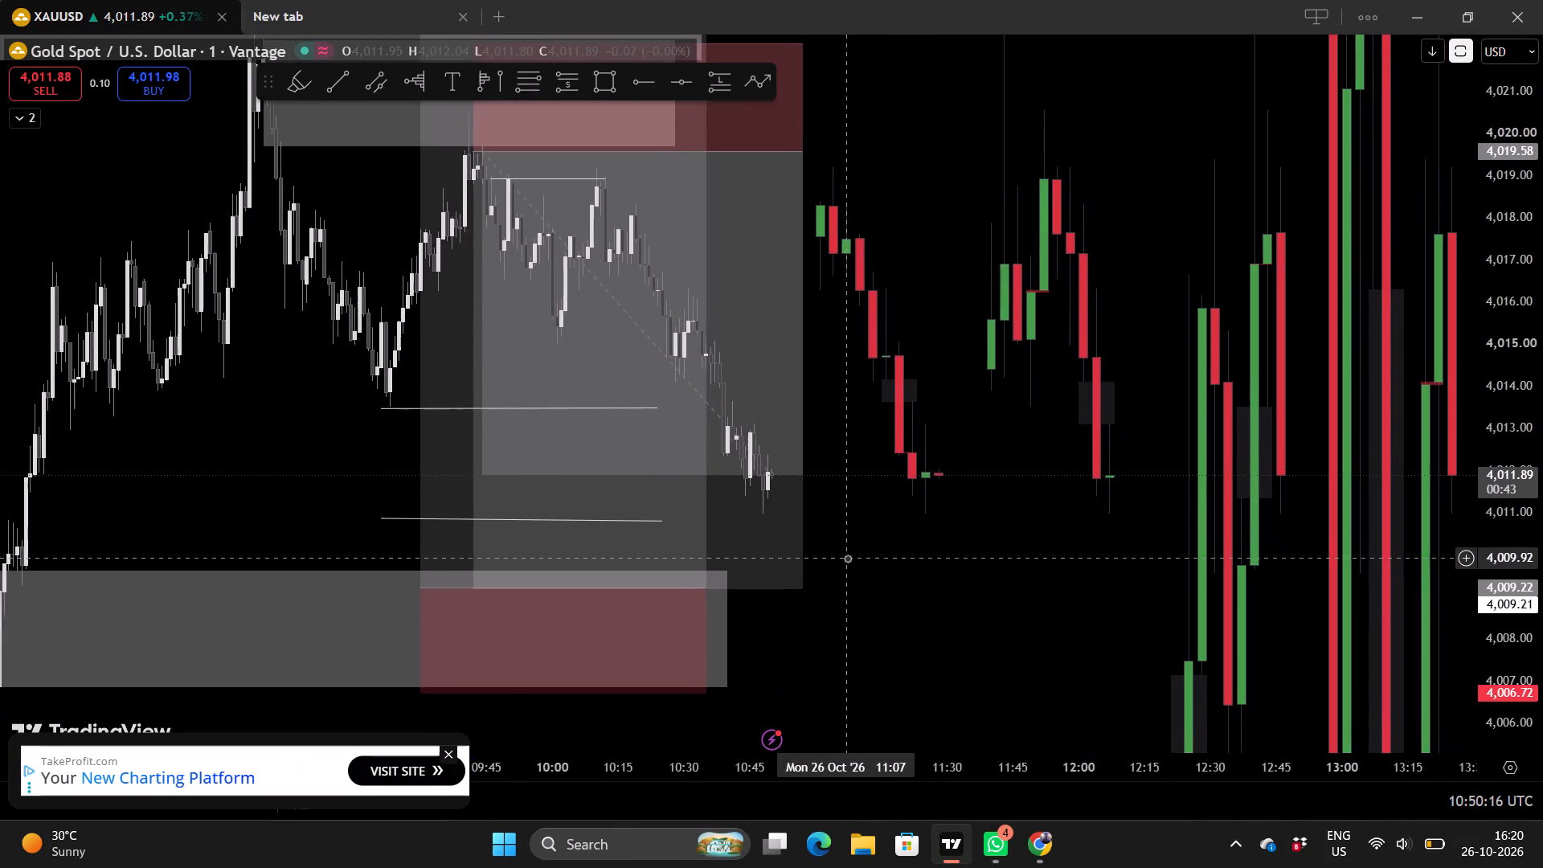
pyautogui.scroll(1, 897, 564)
pyautogui.scroll(-1, 972, 586)
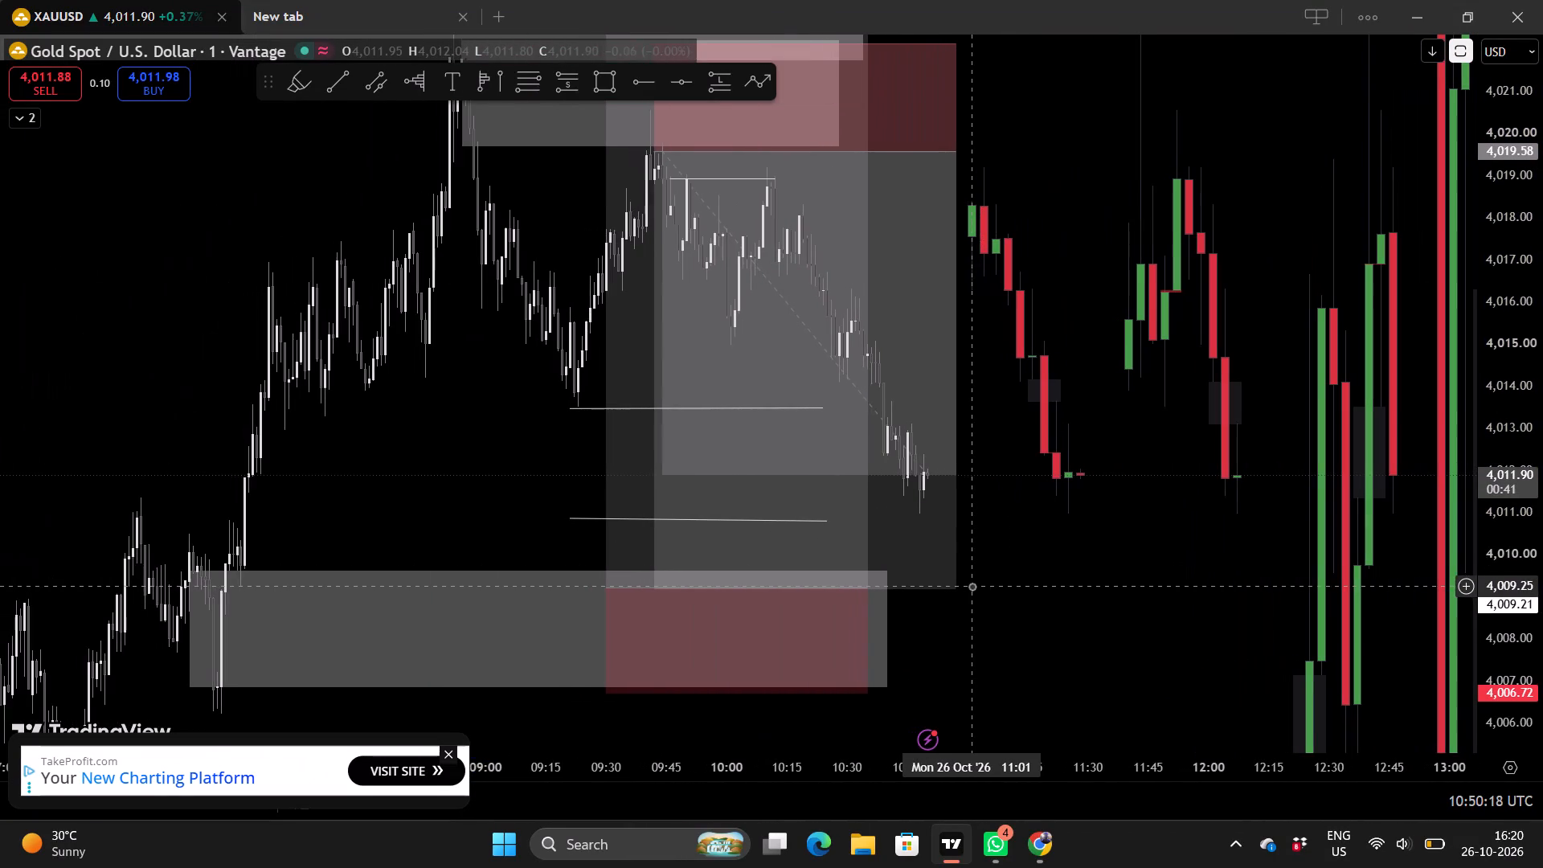
pyautogui.moveTo(1104, 600); pyautogui.dragTo(1091, 407)
pyautogui.click(986, 603)
pyautogui.moveTo(986, 603); pyautogui.dragTo(1044, 608)
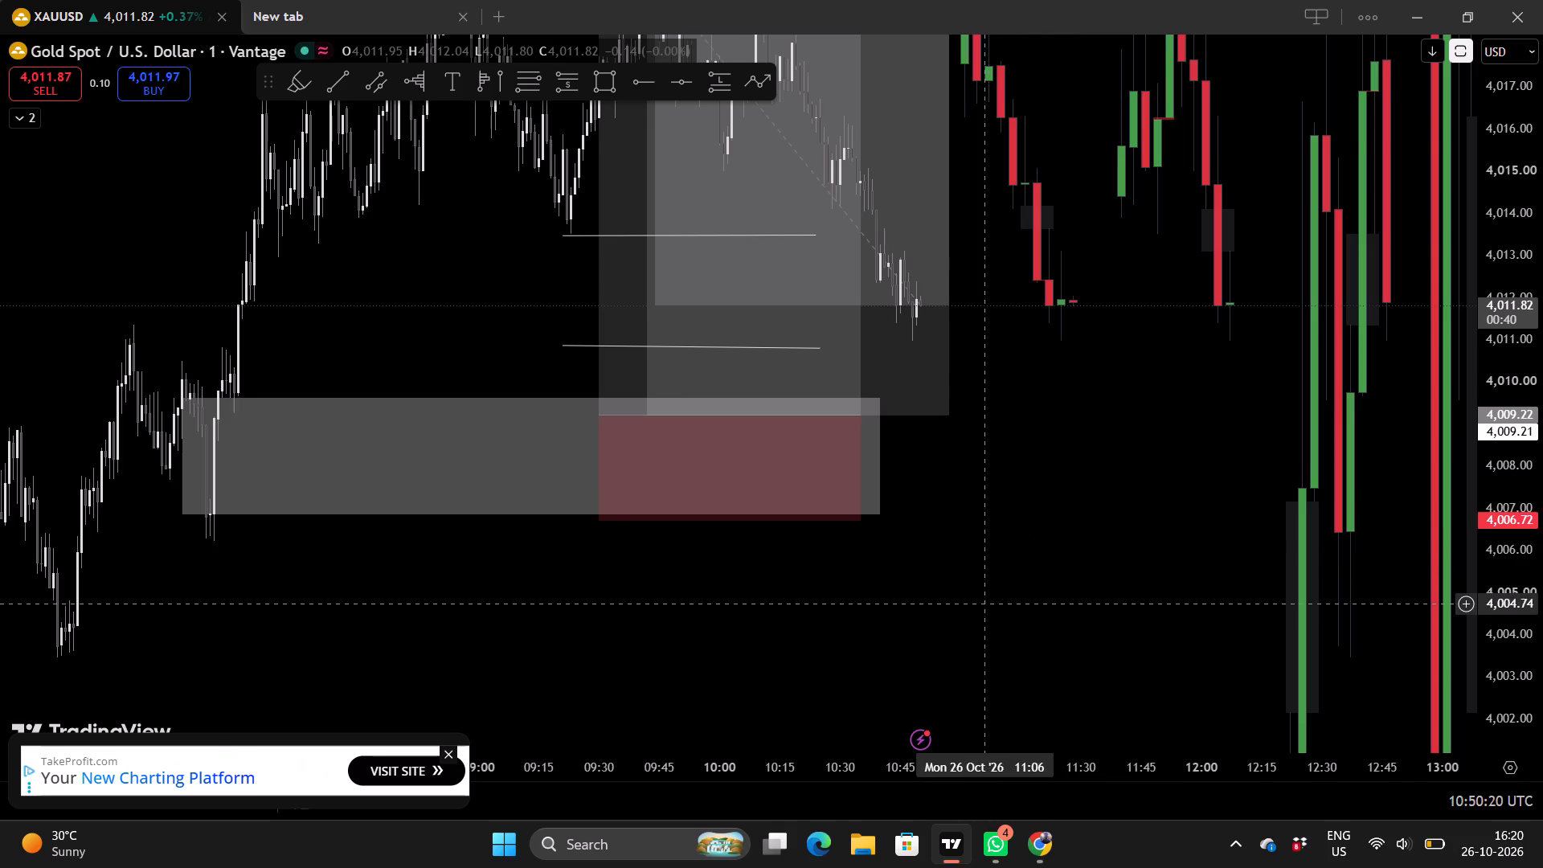
pyautogui.moveTo(1044, 608); pyautogui.dragTo(1064, 612)
pyautogui.hscroll(2, 857, 625)
pyautogui.moveTo(984, 608); pyautogui.dragTo(940, 602)
pyautogui.hscroll(2, 866, 604)
pyautogui.moveTo(968, 597); pyautogui.dragTo(785, 597)
pyautogui.scroll(2, 971, 609)
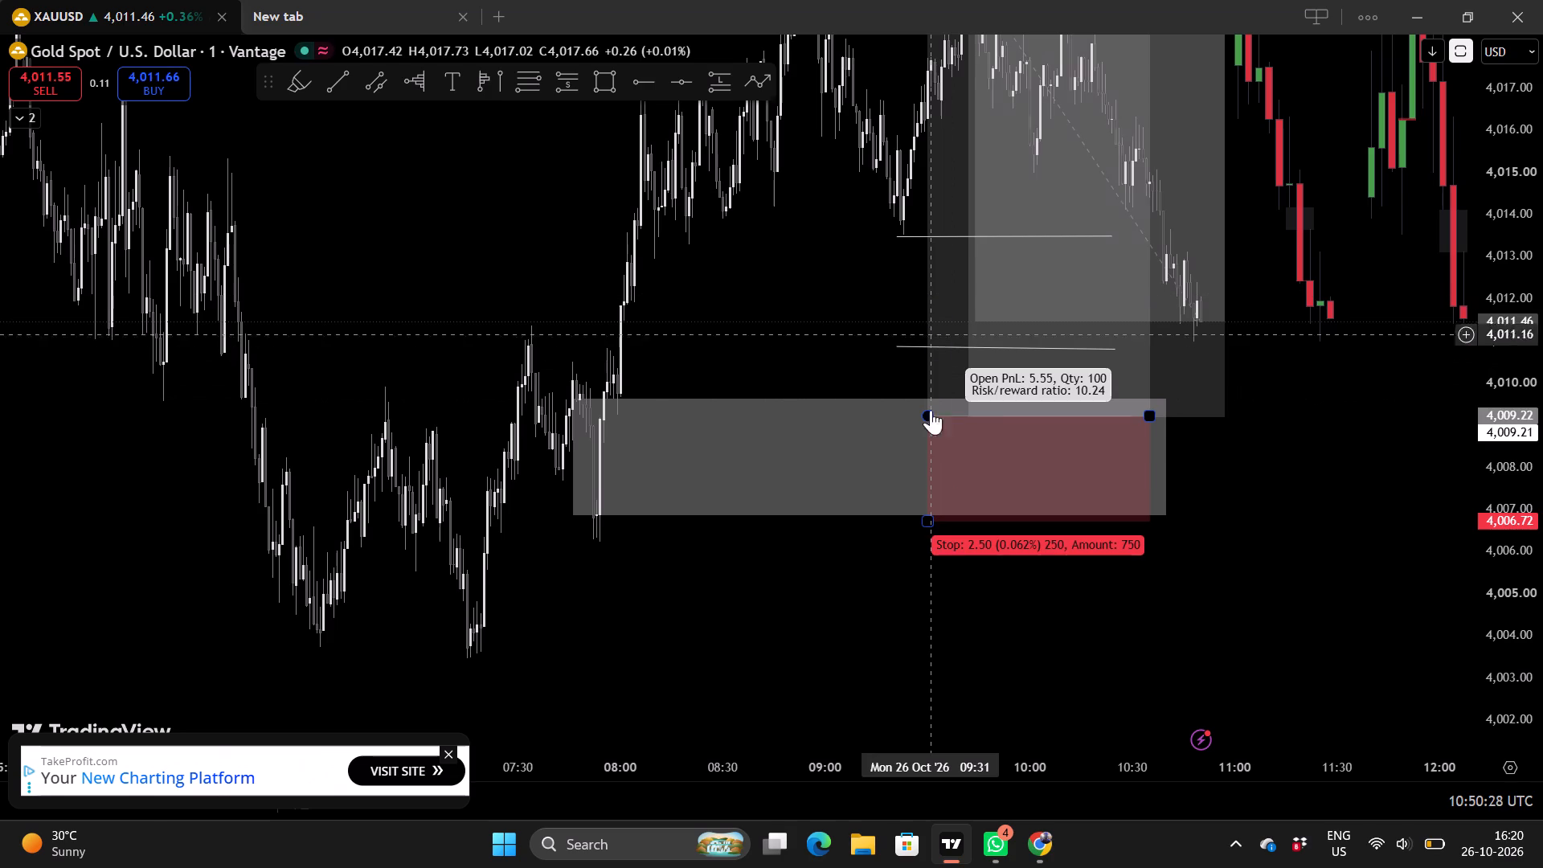
pyautogui.scroll(1, 1115, 604)
# Delete the long position with entry 4,009.22 and stop 4,006.72 from the lower demand zone.
pyautogui.click(1392, 593)
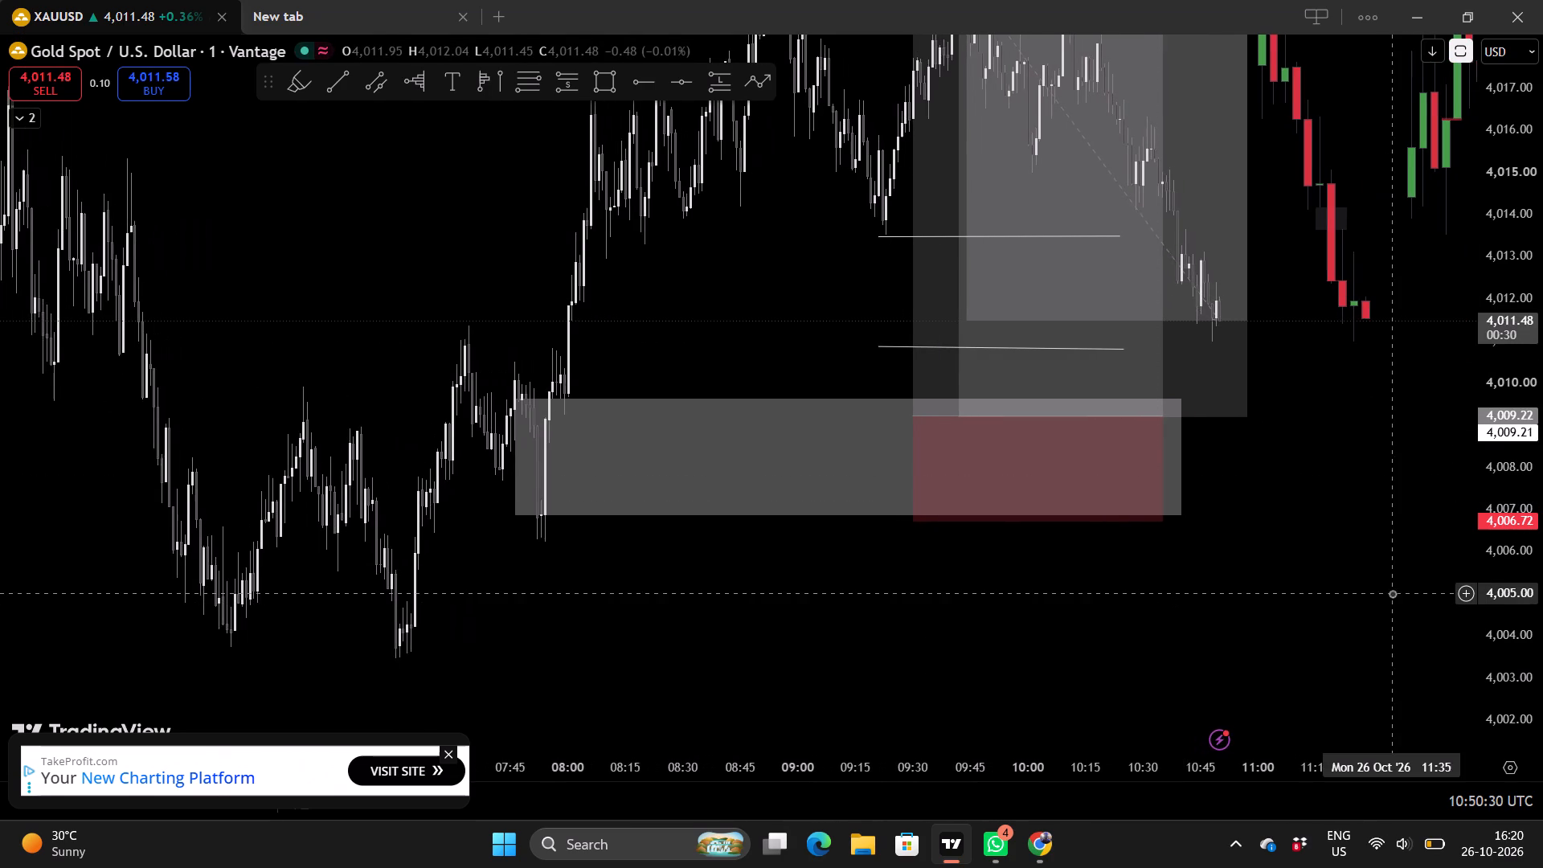
pyautogui.moveTo(1392, 593); pyautogui.dragTo(1296, 620)
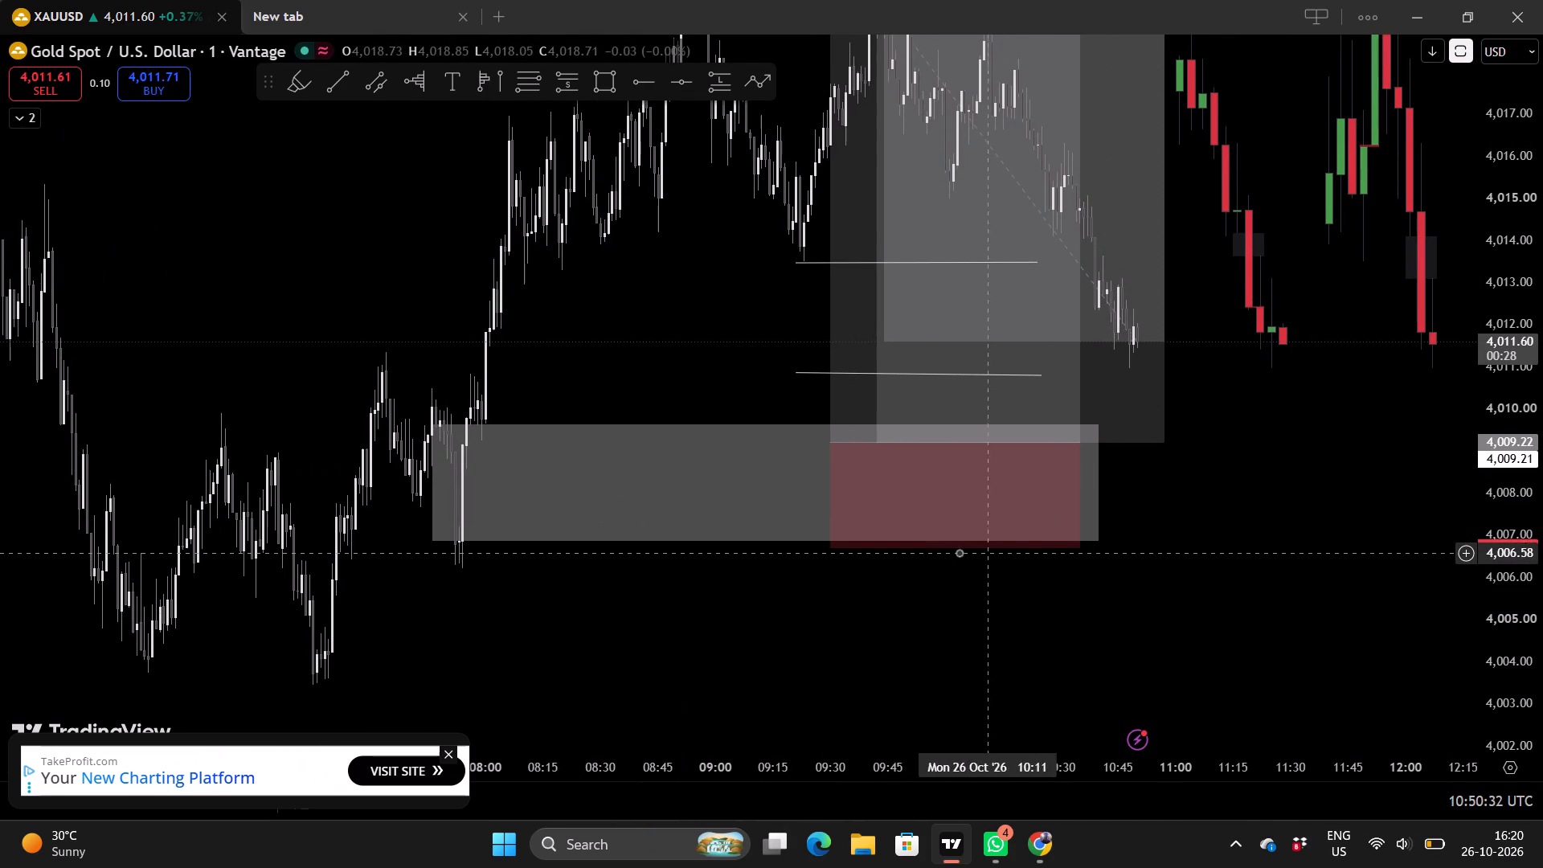
pyautogui.click(935, 549)
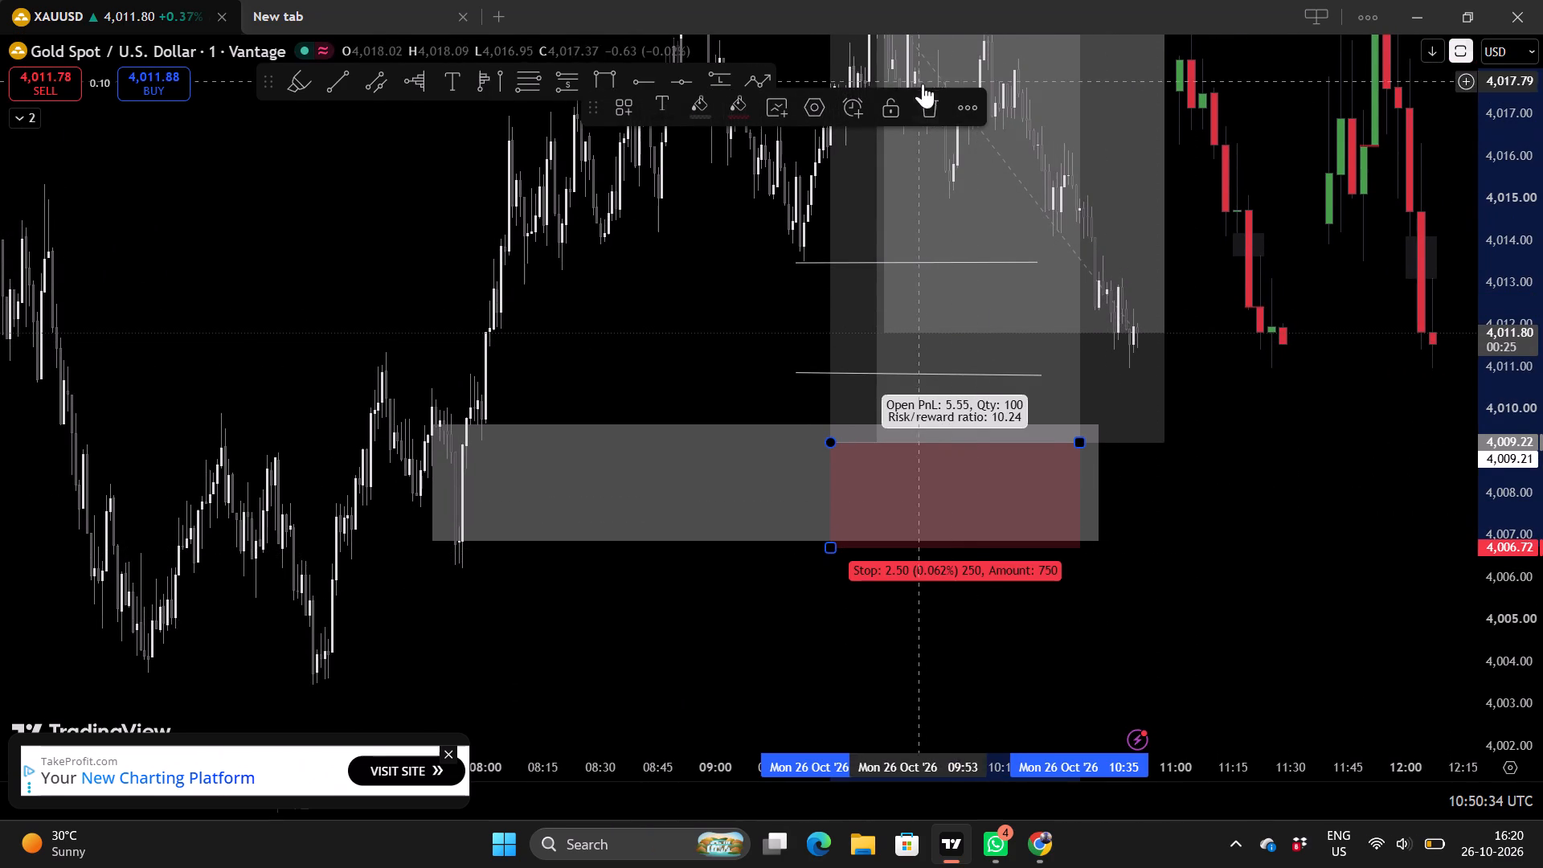
pyautogui.click(924, 94)
# Examine the XAUUSD decline inside the short position against the lower demand zone and the projected candles.
pyautogui.scroll(1, 1318, 493)
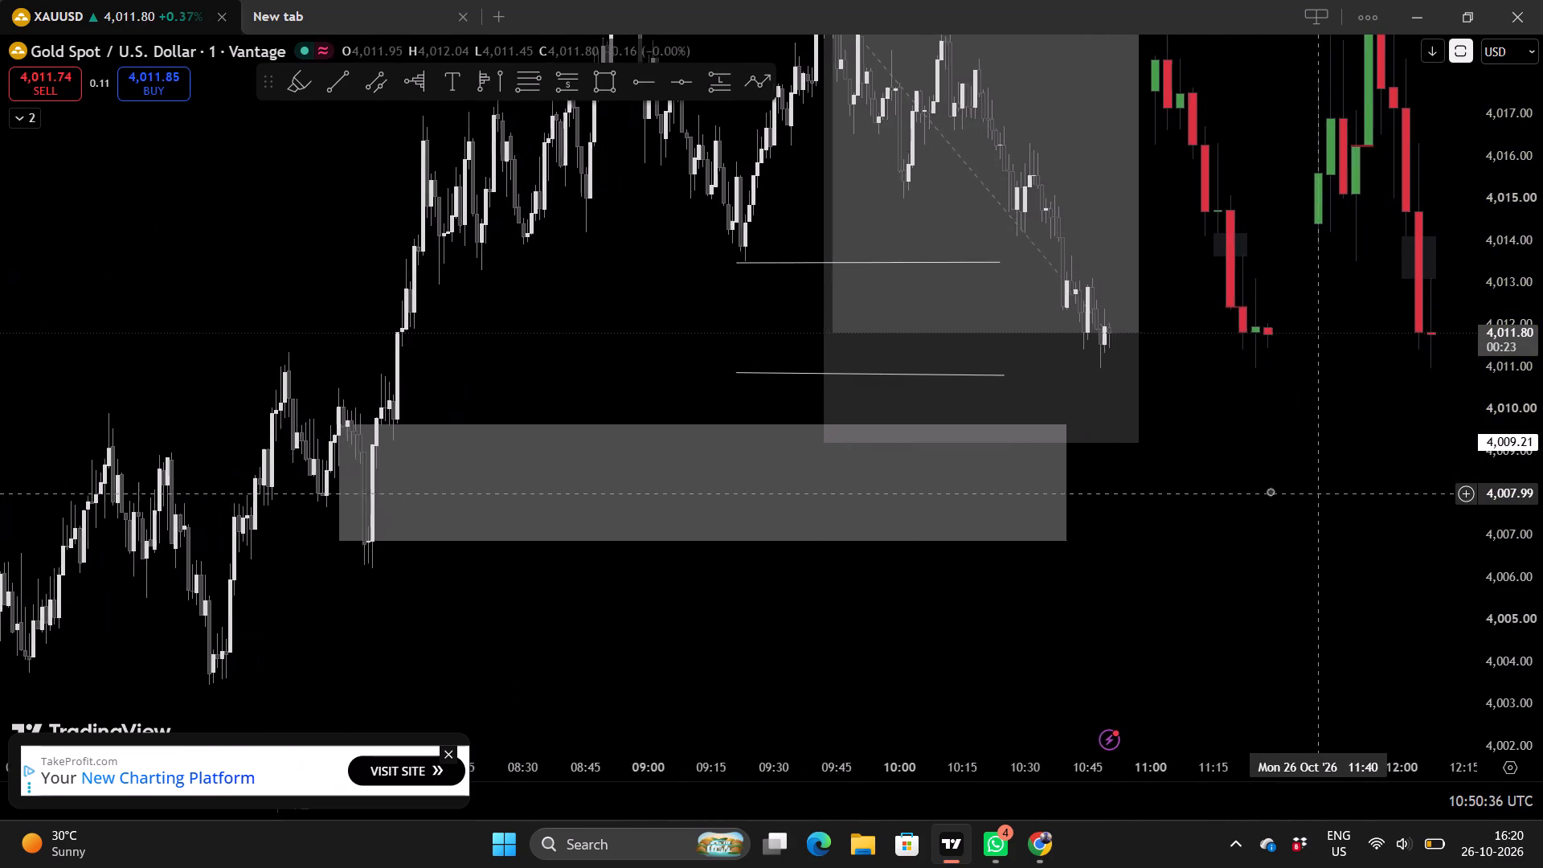
pyautogui.moveTo(1254, 488); pyautogui.dragTo(1094, 628)
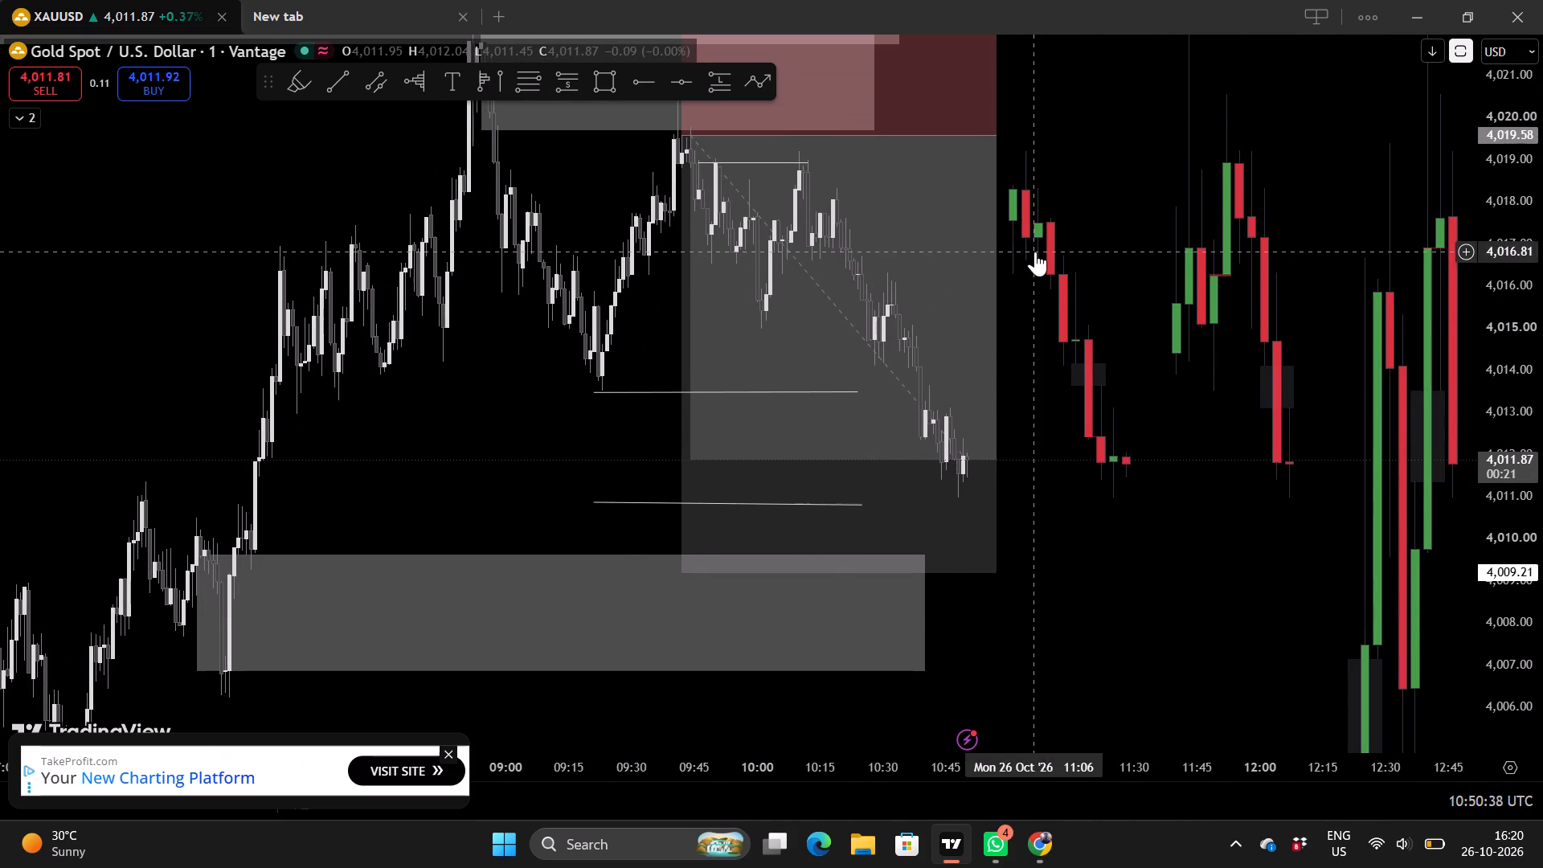
pyautogui.scroll(1, 1170, 611)
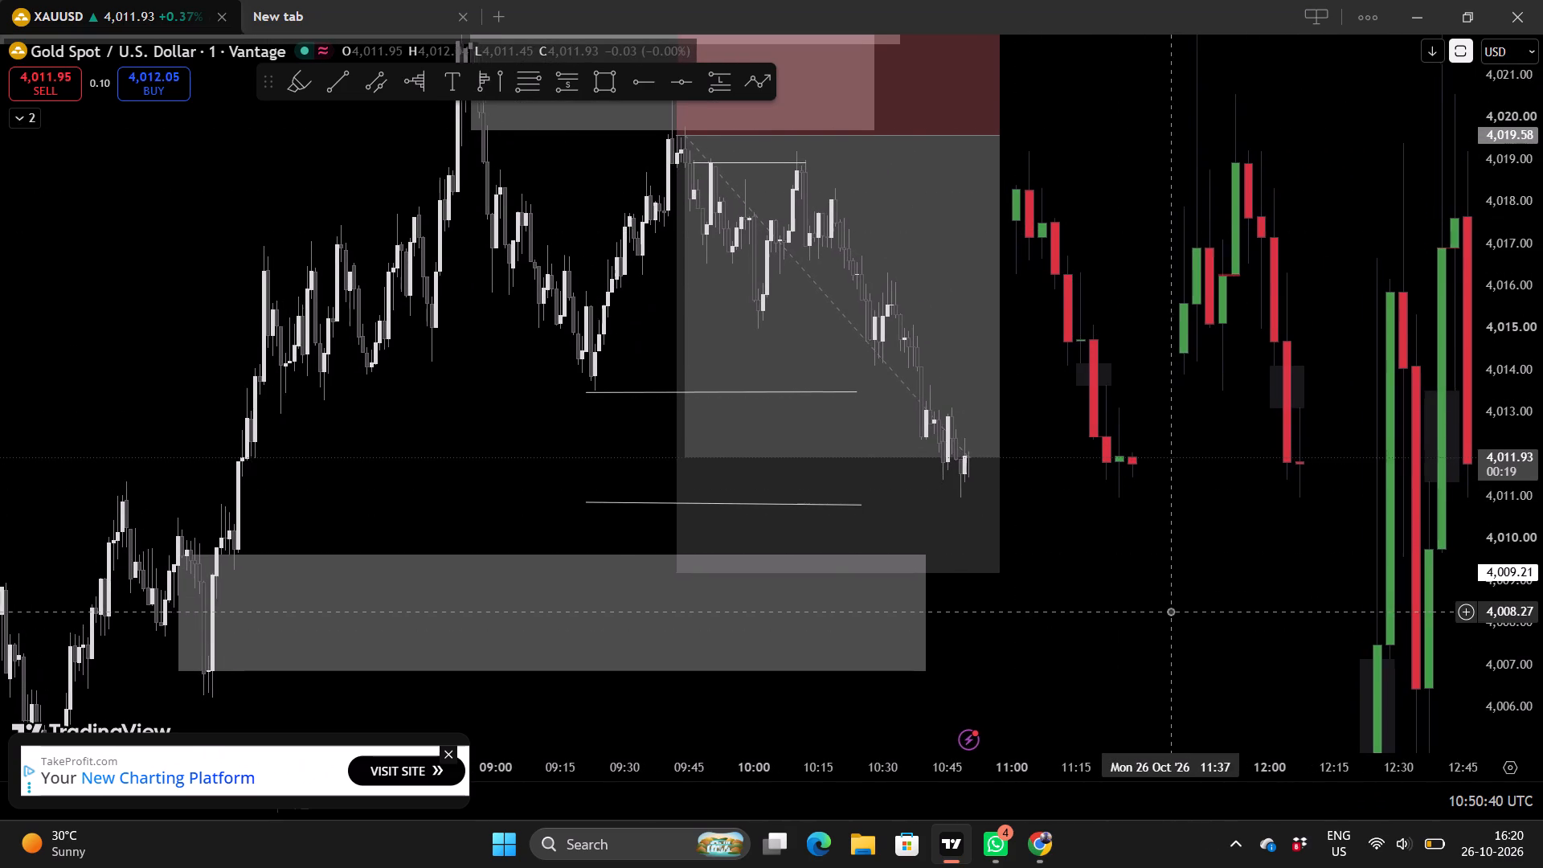
pyautogui.scroll(2, 1164, 585)
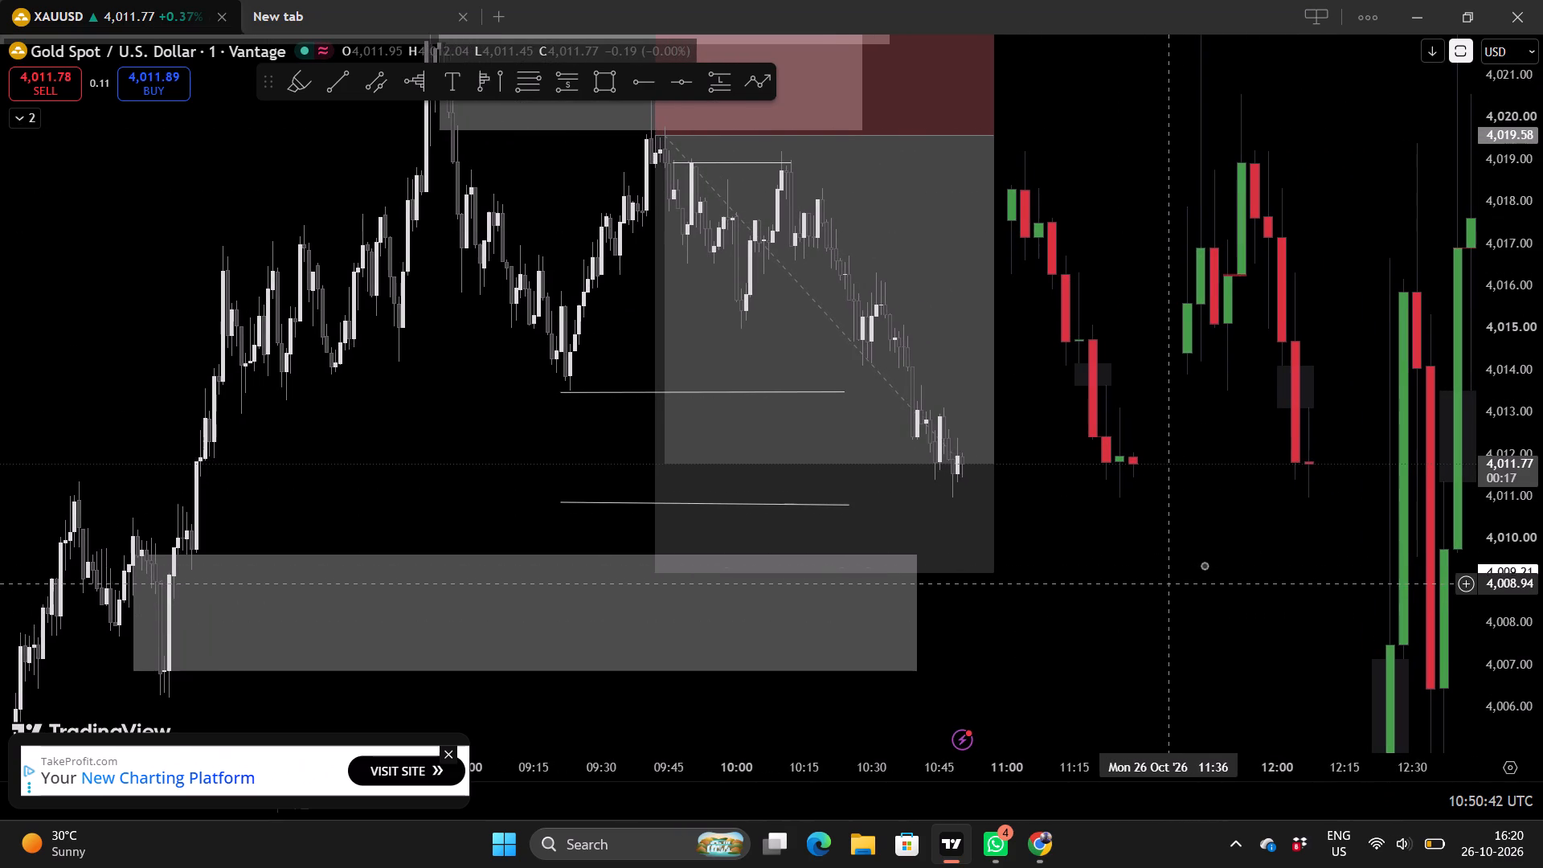
pyautogui.moveTo(1208, 563); pyautogui.dragTo(1084, 576)
pyautogui.scroll(1, 1130, 559)
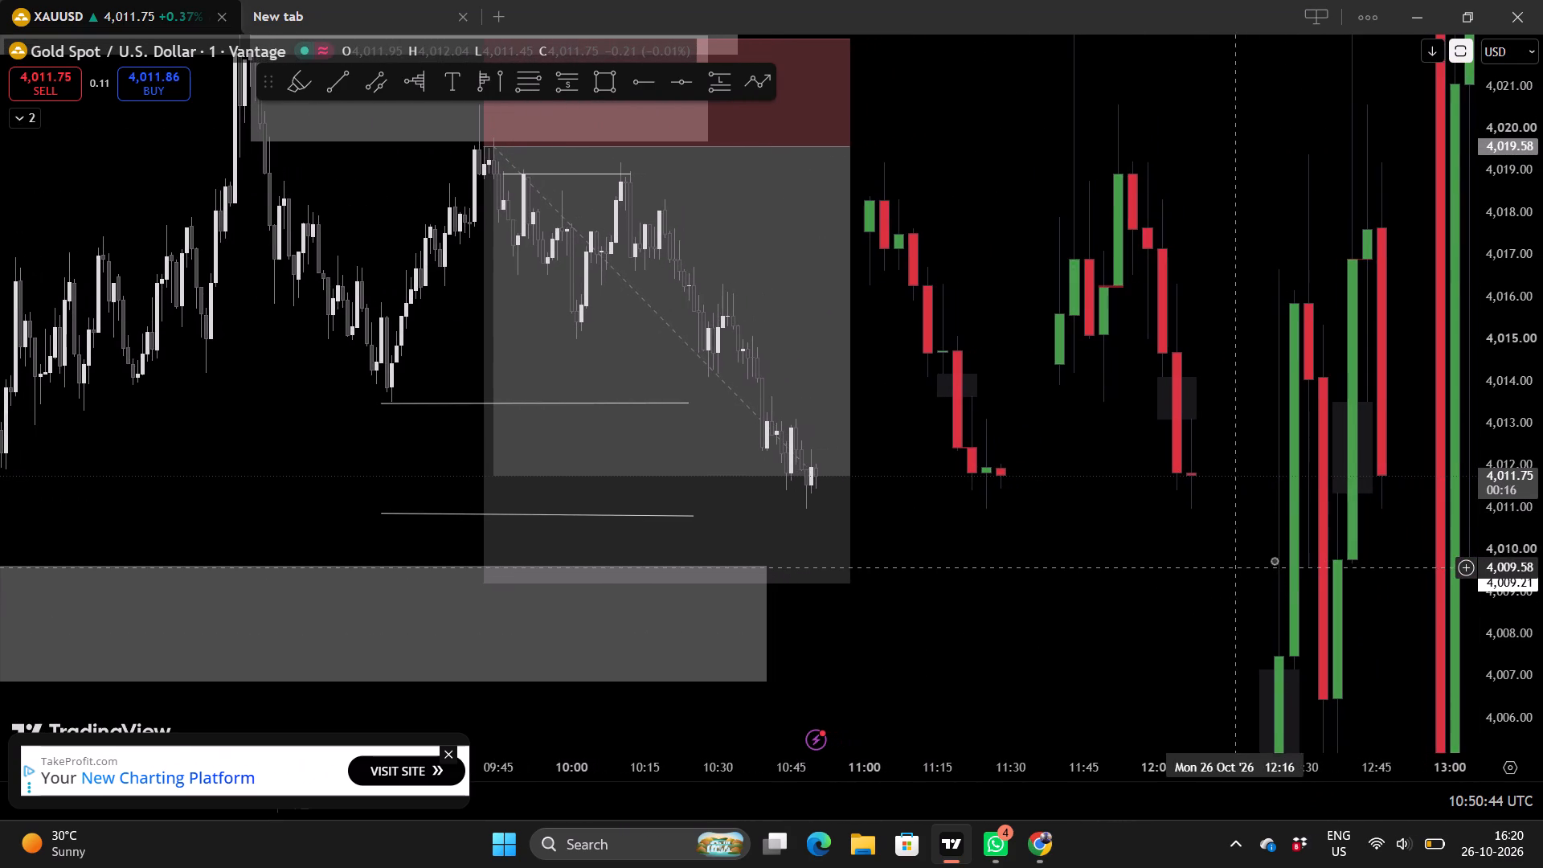
pyautogui.scroll(2, 1506, 504)
pyautogui.moveTo(1179, 507); pyautogui.dragTo(1005, 413)
pyautogui.scroll(-10, 1468, 575)
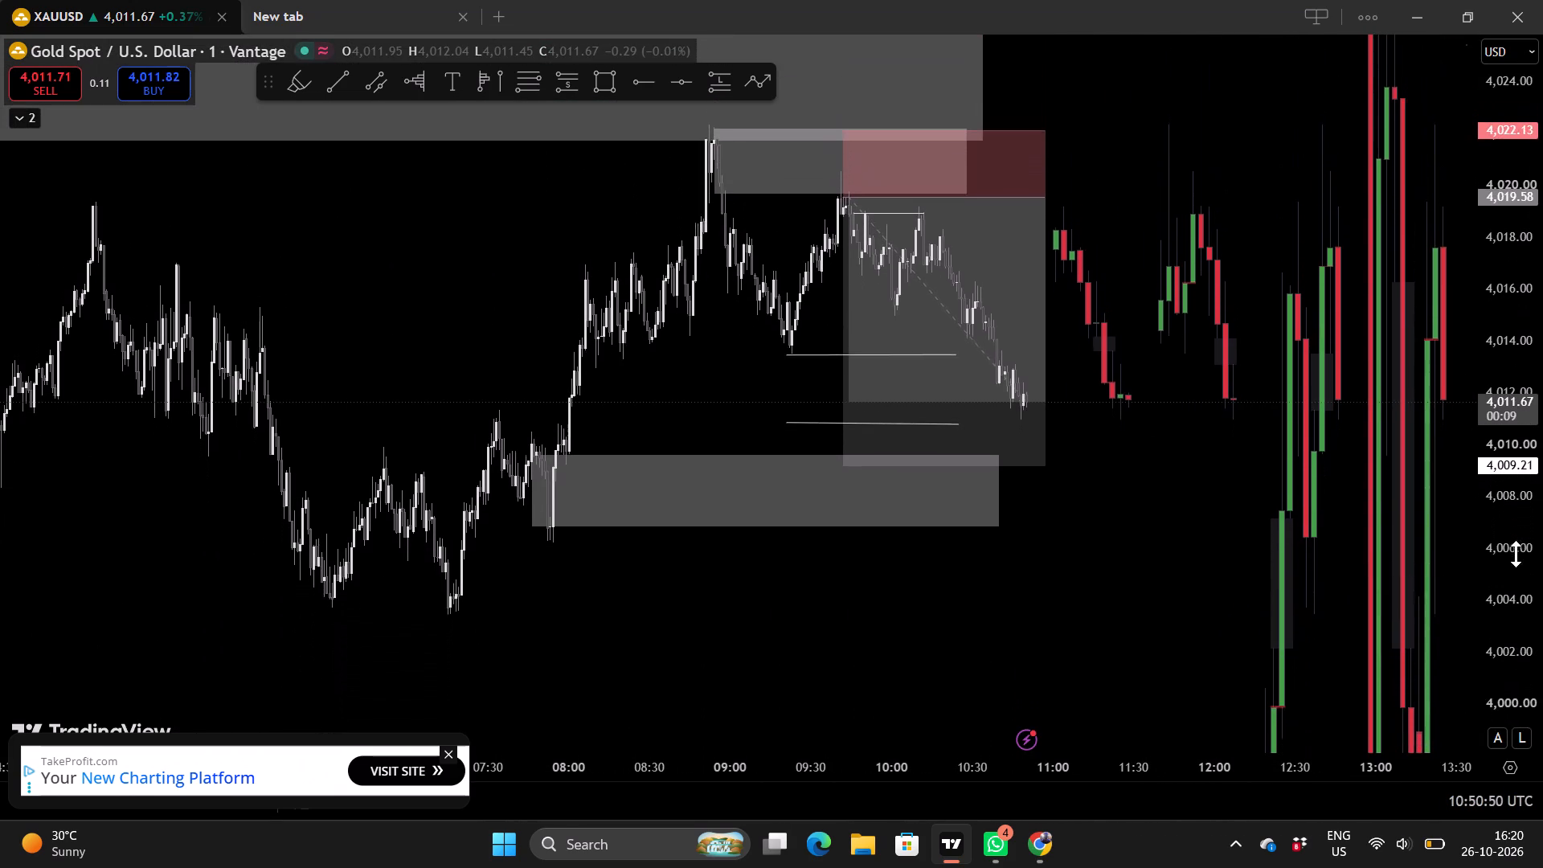
pyautogui.scroll(-1, 1516, 554)
pyautogui.scroll(3, 1161, 546)
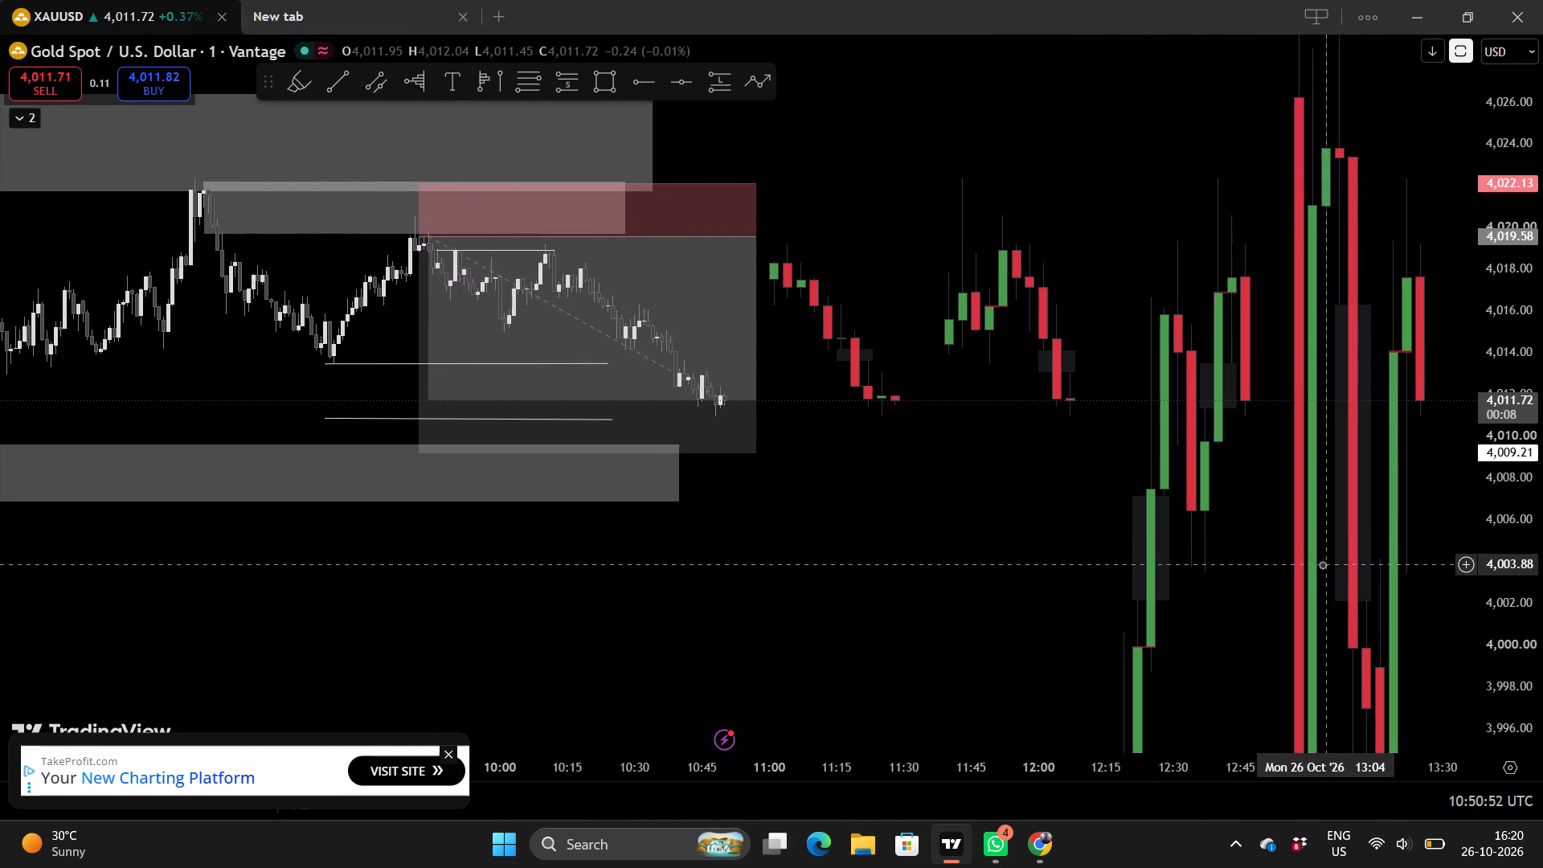
pyautogui.scroll(3, 1283, 559)
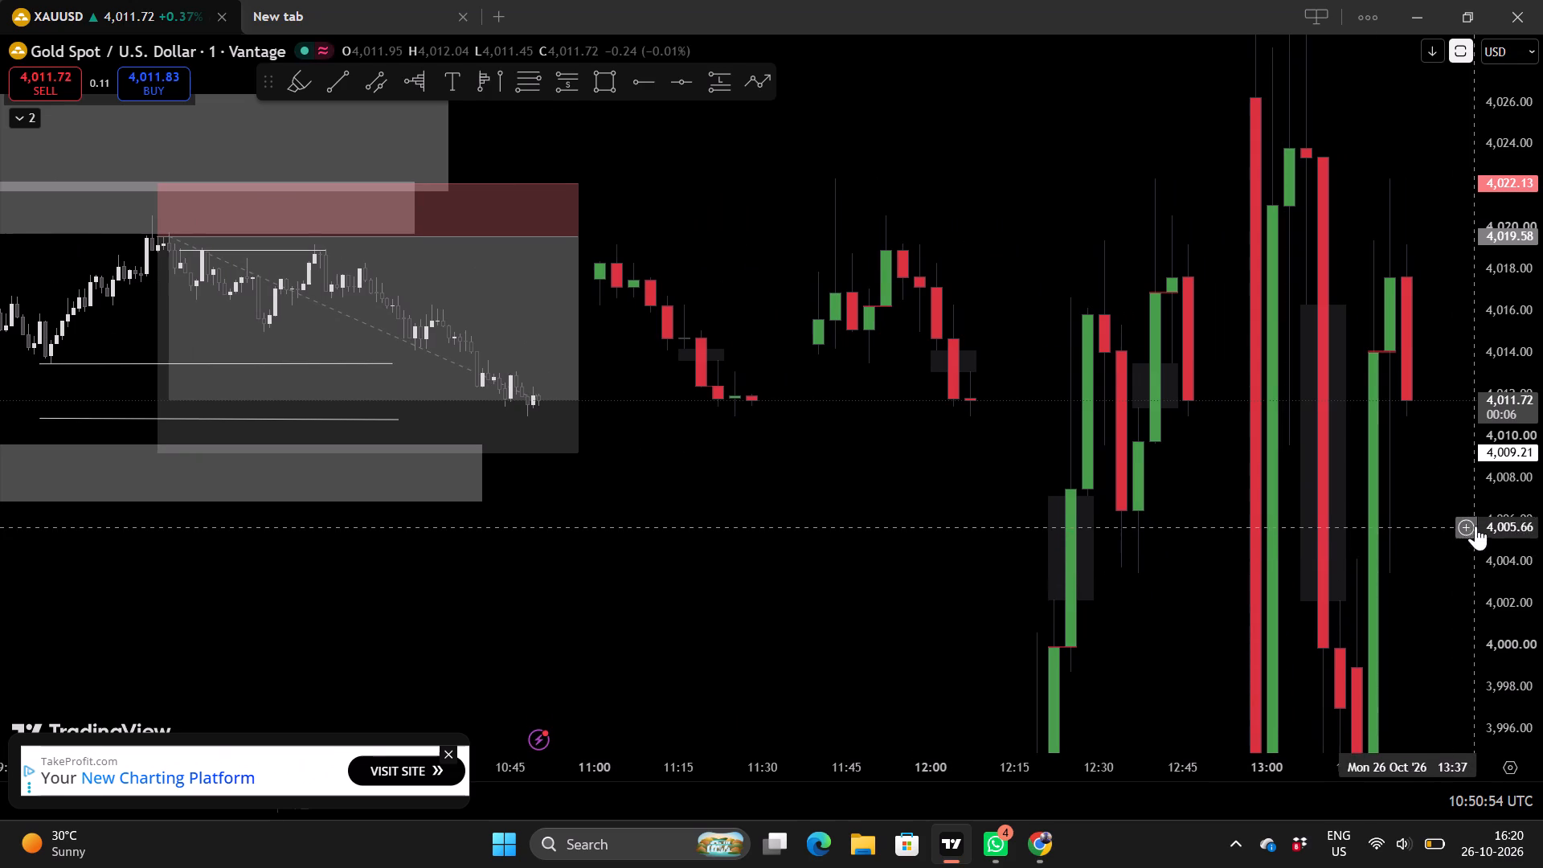
pyautogui.scroll(3, 1495, 520)
# Draw a nearly horizontal trend line at about 4,003.5 under the projected candles' low, from about 12:36 to 12:55.
pyautogui.moveTo(1169, 599); pyautogui.dragTo(1138, 452)
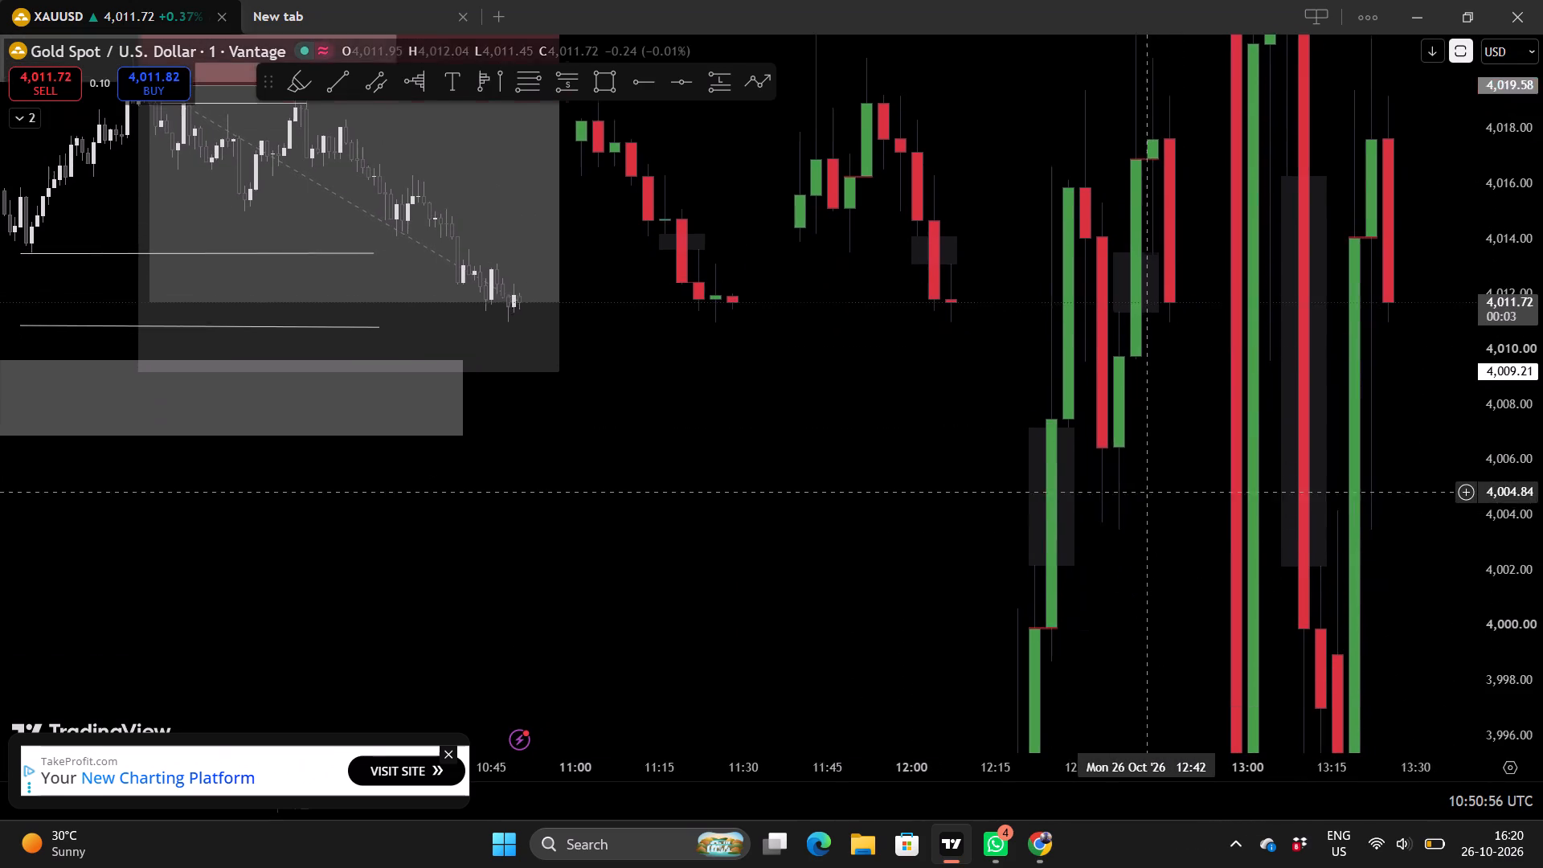
pyautogui.moveTo(1138, 452); pyautogui.dragTo(1136, 445)
pyautogui.scroll(1, 1136, 445)
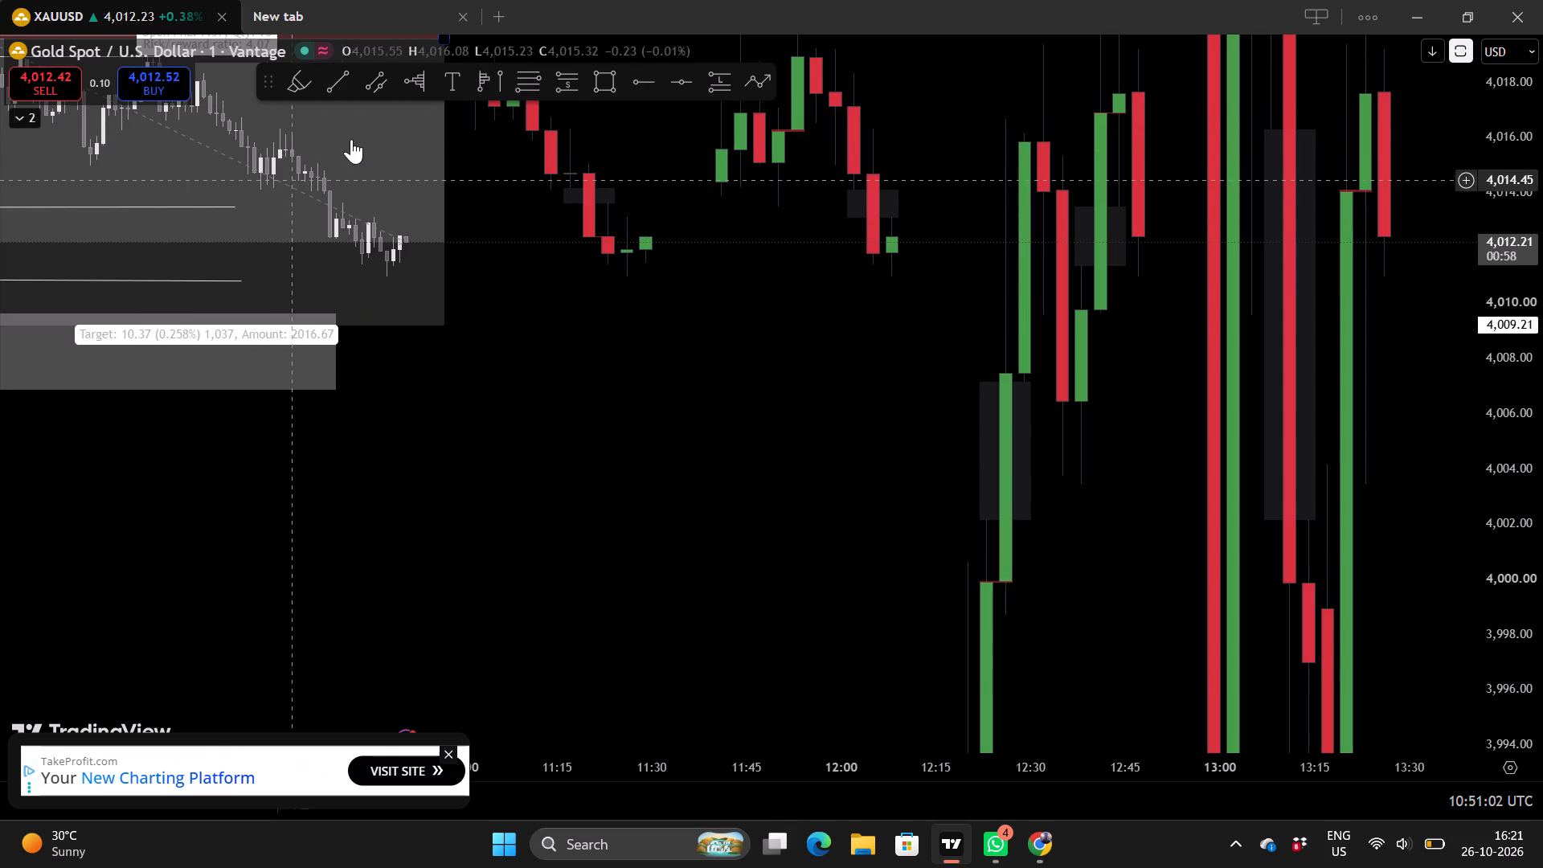
pyautogui.click(338, 72)
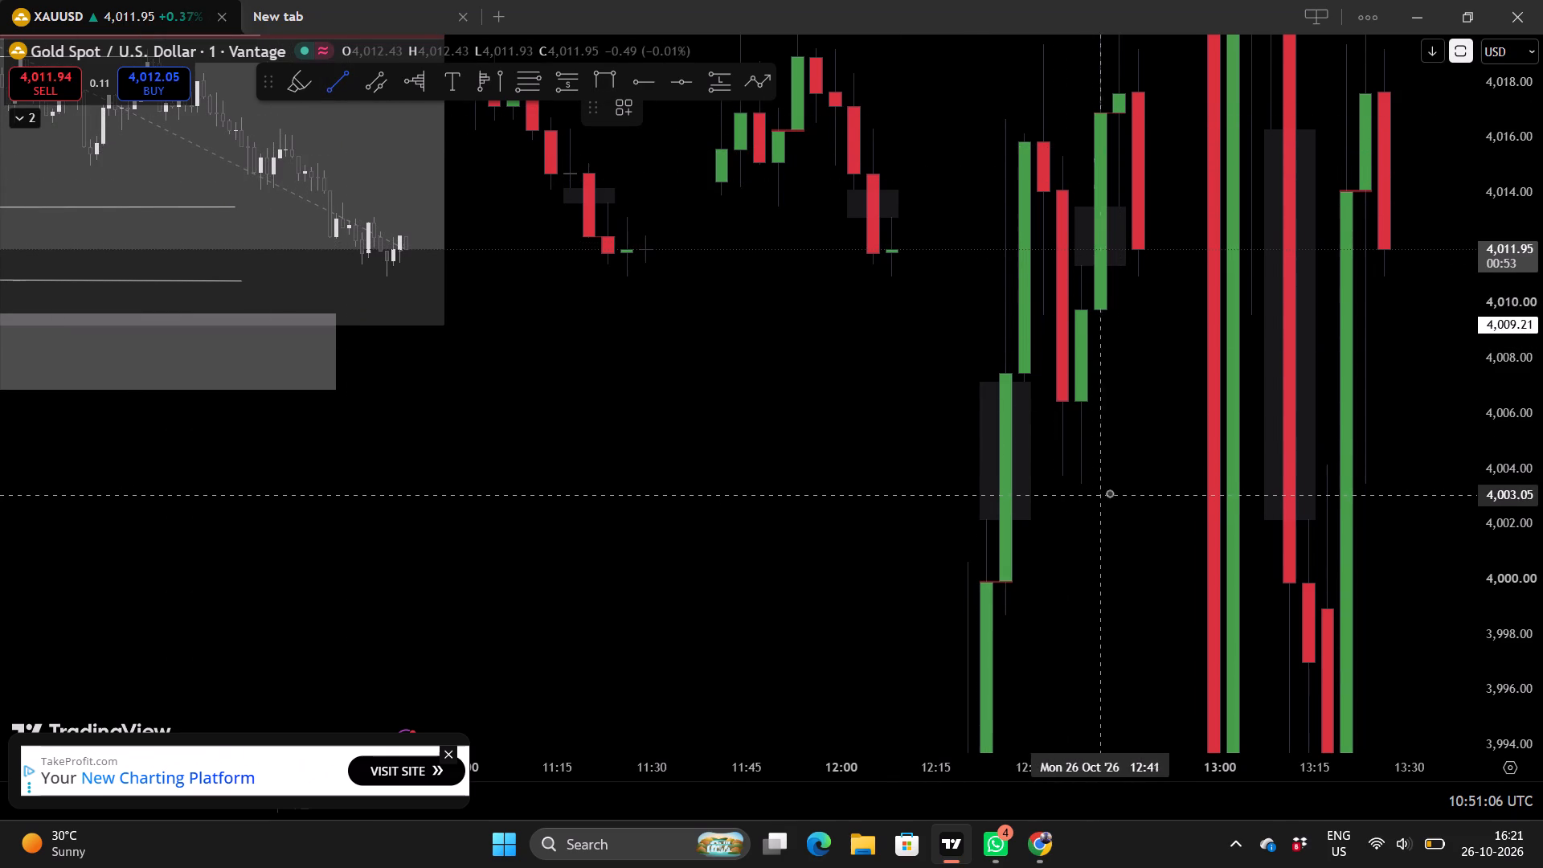
pyautogui.moveTo(1068, 483); pyautogui.dragTo(1173, 479)
pyautogui.click(1173, 479)
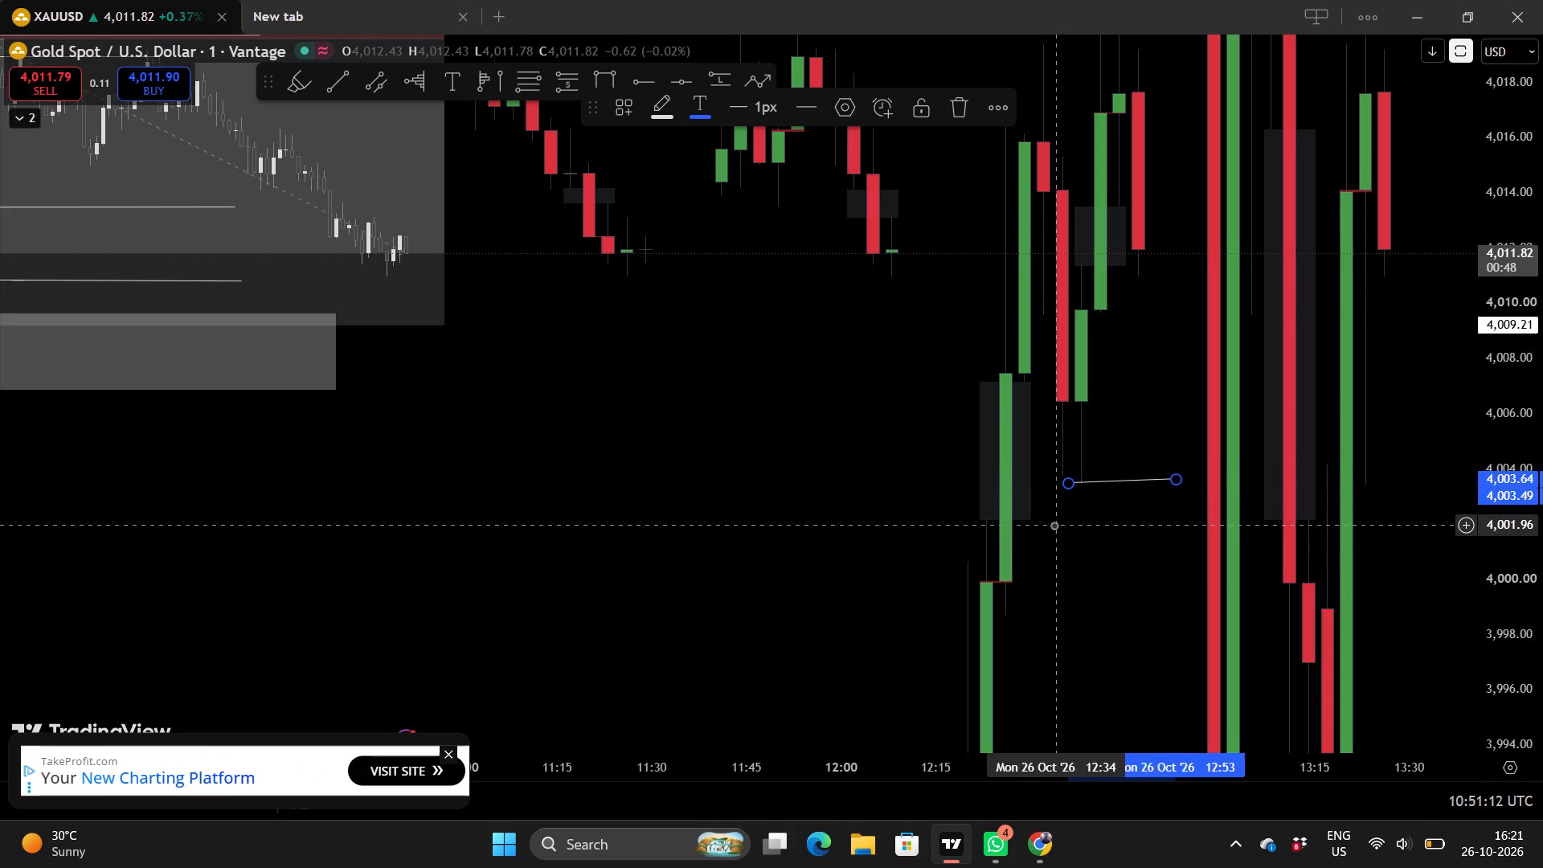
pyautogui.click(1054, 525)
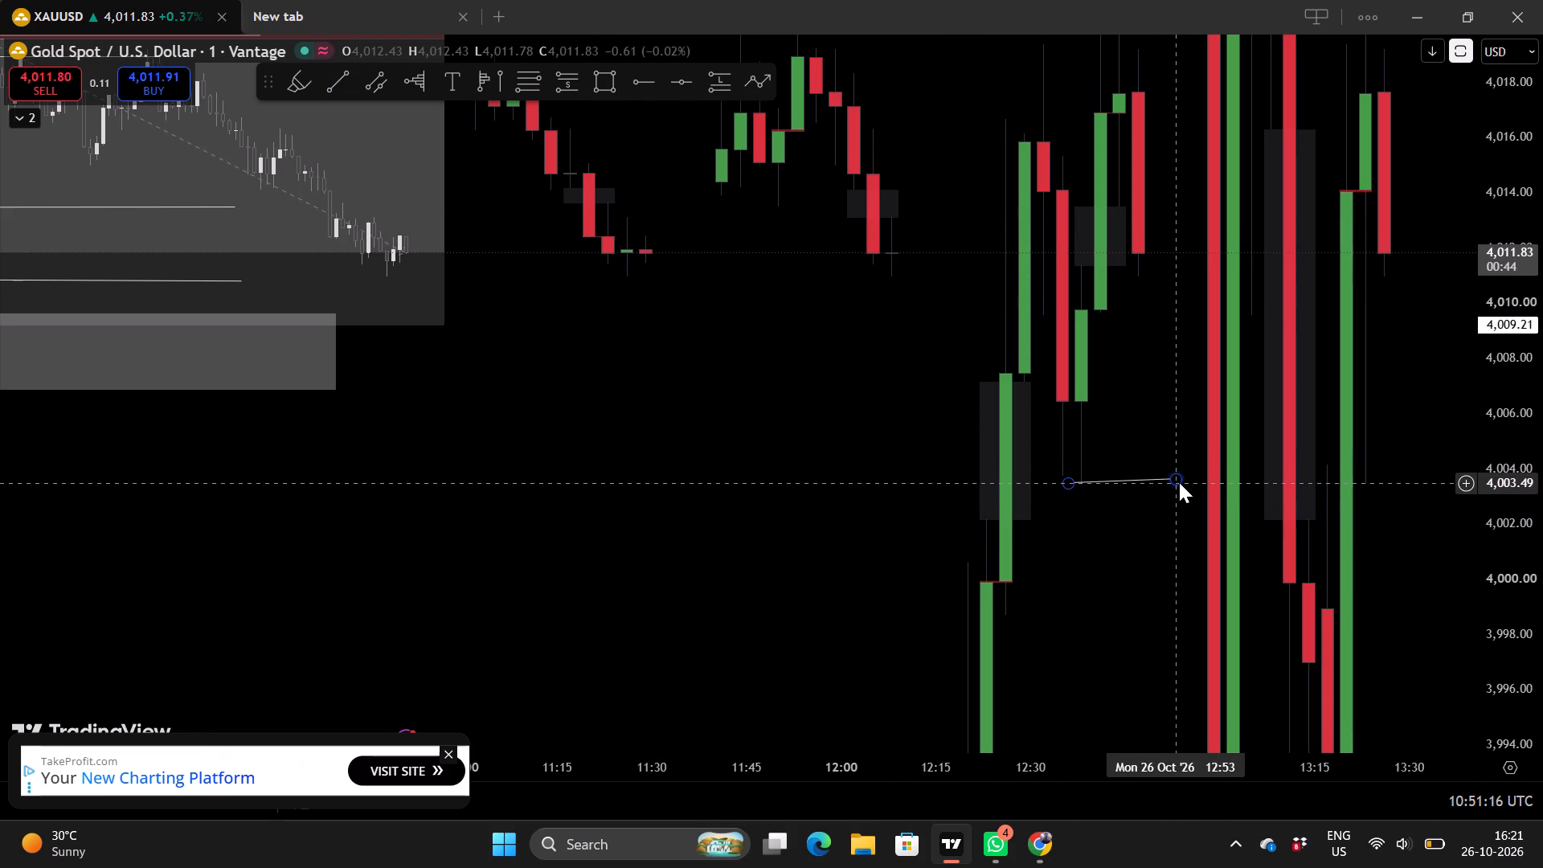
pyautogui.moveTo(1179, 482); pyautogui.dragTo(1190, 484)
# Examine the XAUUSD price action and the lower demand zone against the line at about 4,003.5 under the projected candles.
pyautogui.moveTo(634, 509); pyautogui.dragTo(894, 631)
pyautogui.scroll(-2, 894, 631)
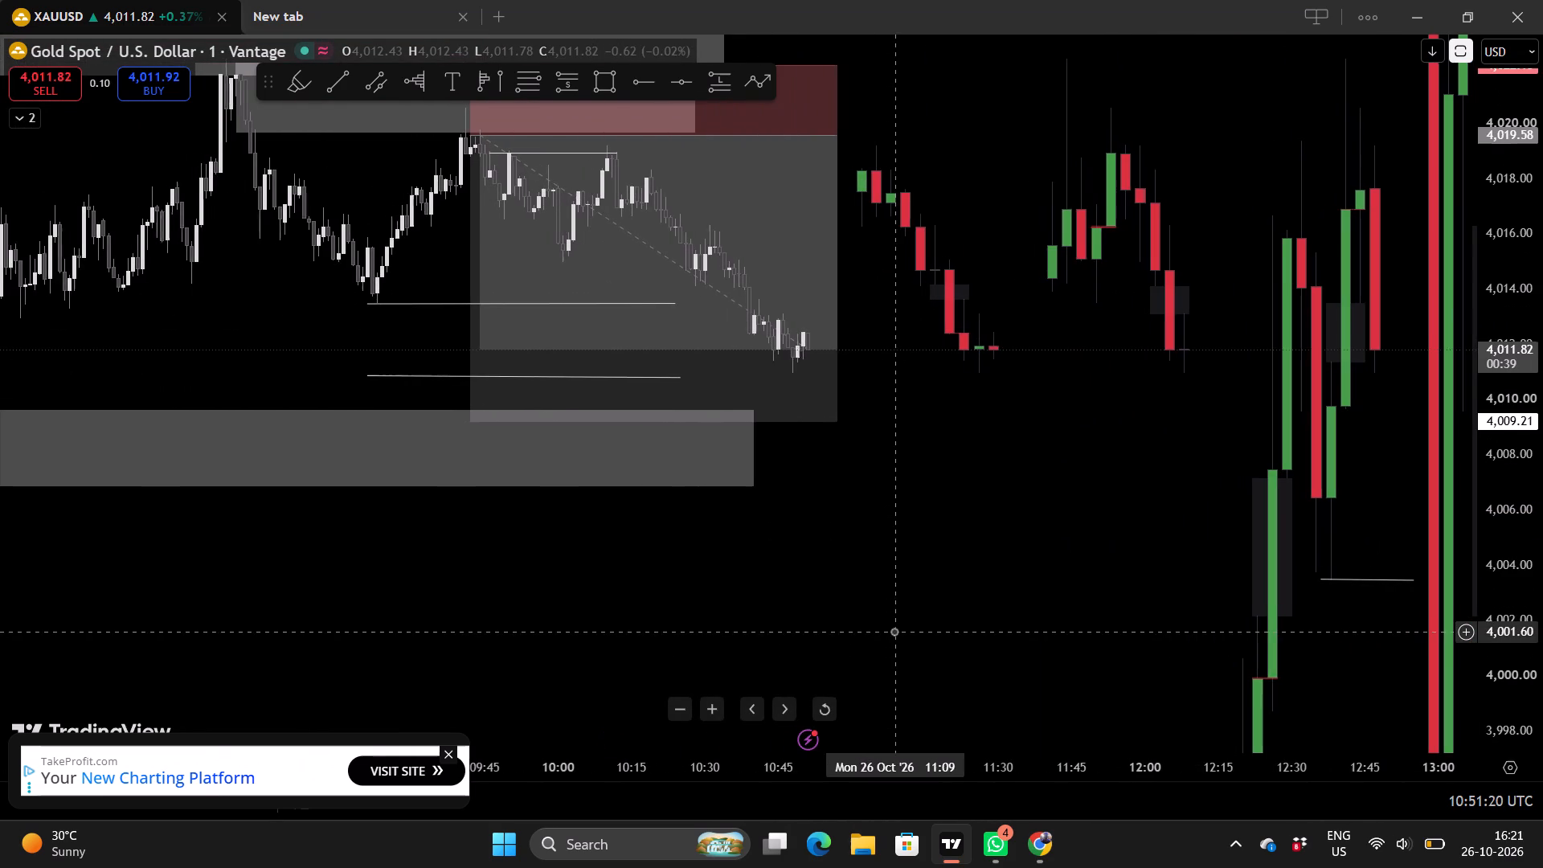
pyautogui.moveTo(907, 624); pyautogui.dragTo(917, 661)
pyautogui.scroll(-3, 931, 630)
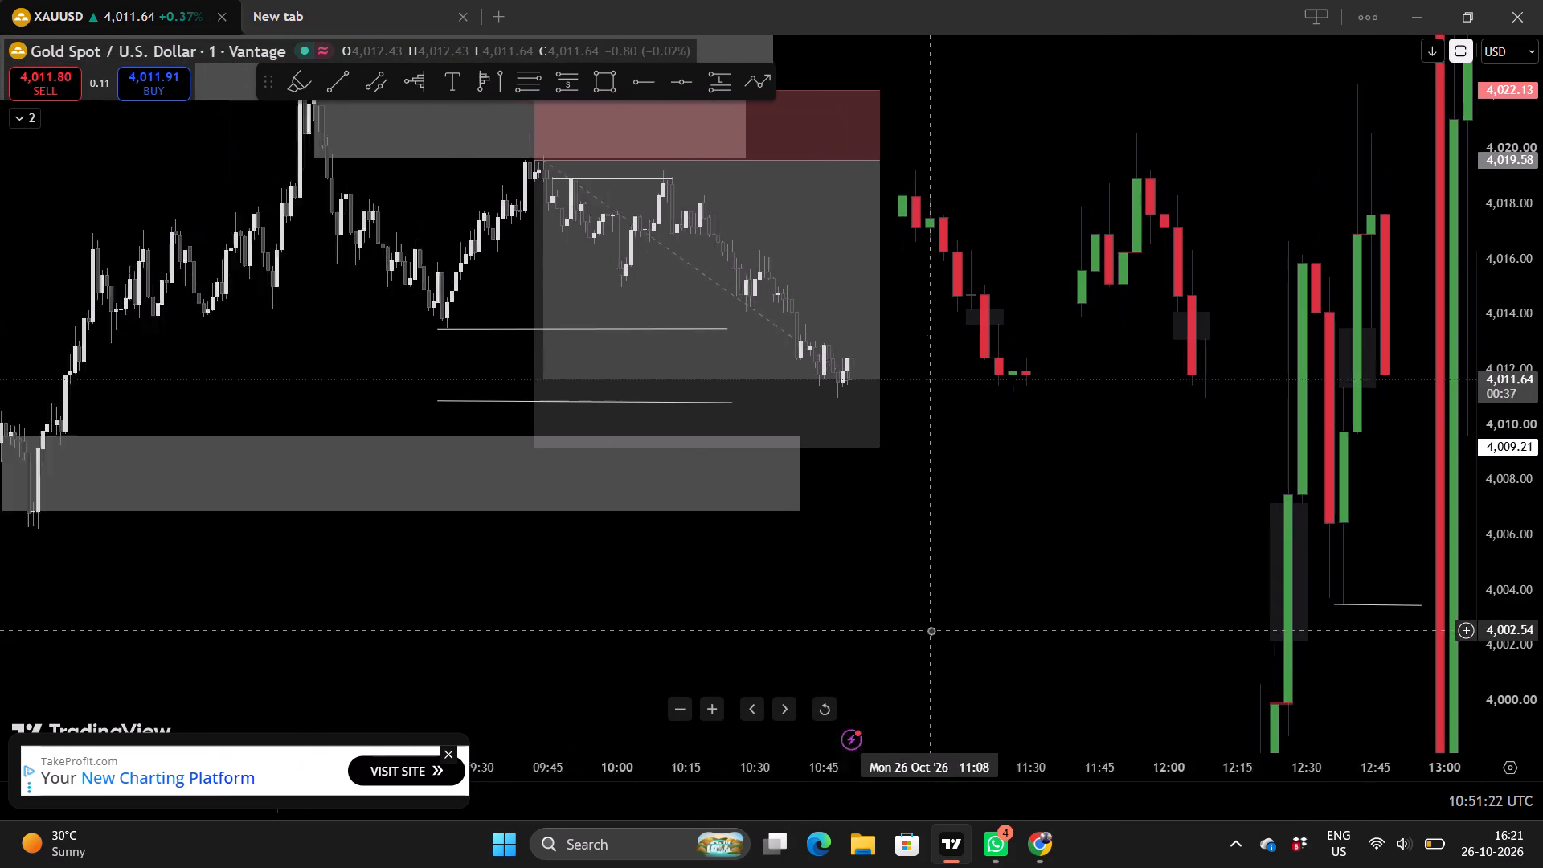
pyautogui.moveTo(1053, 620); pyautogui.dragTo(852, 592)
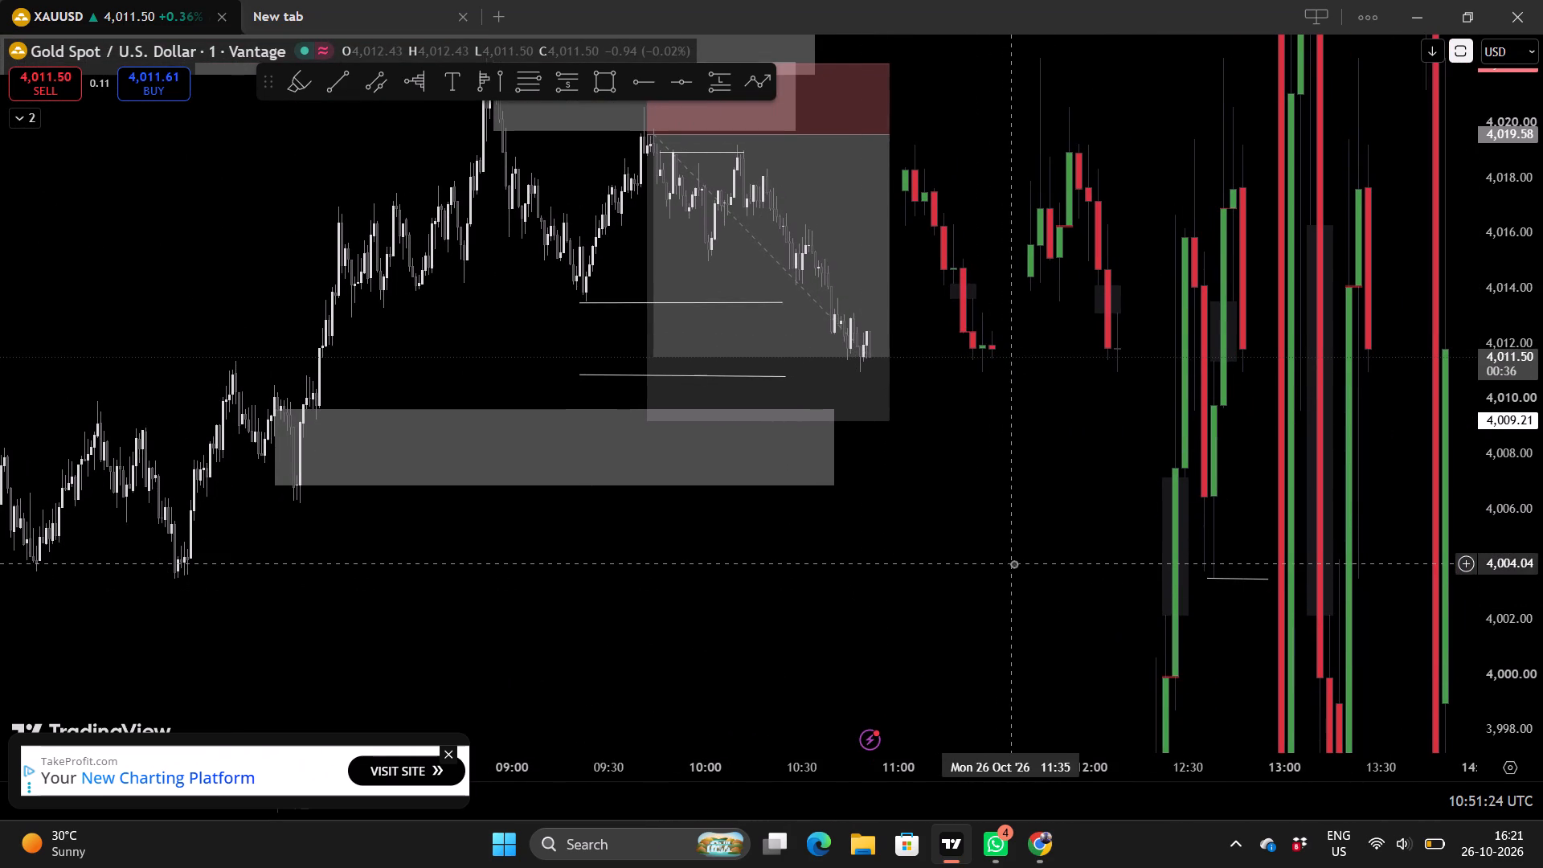
pyautogui.scroll(1, 1013, 563)
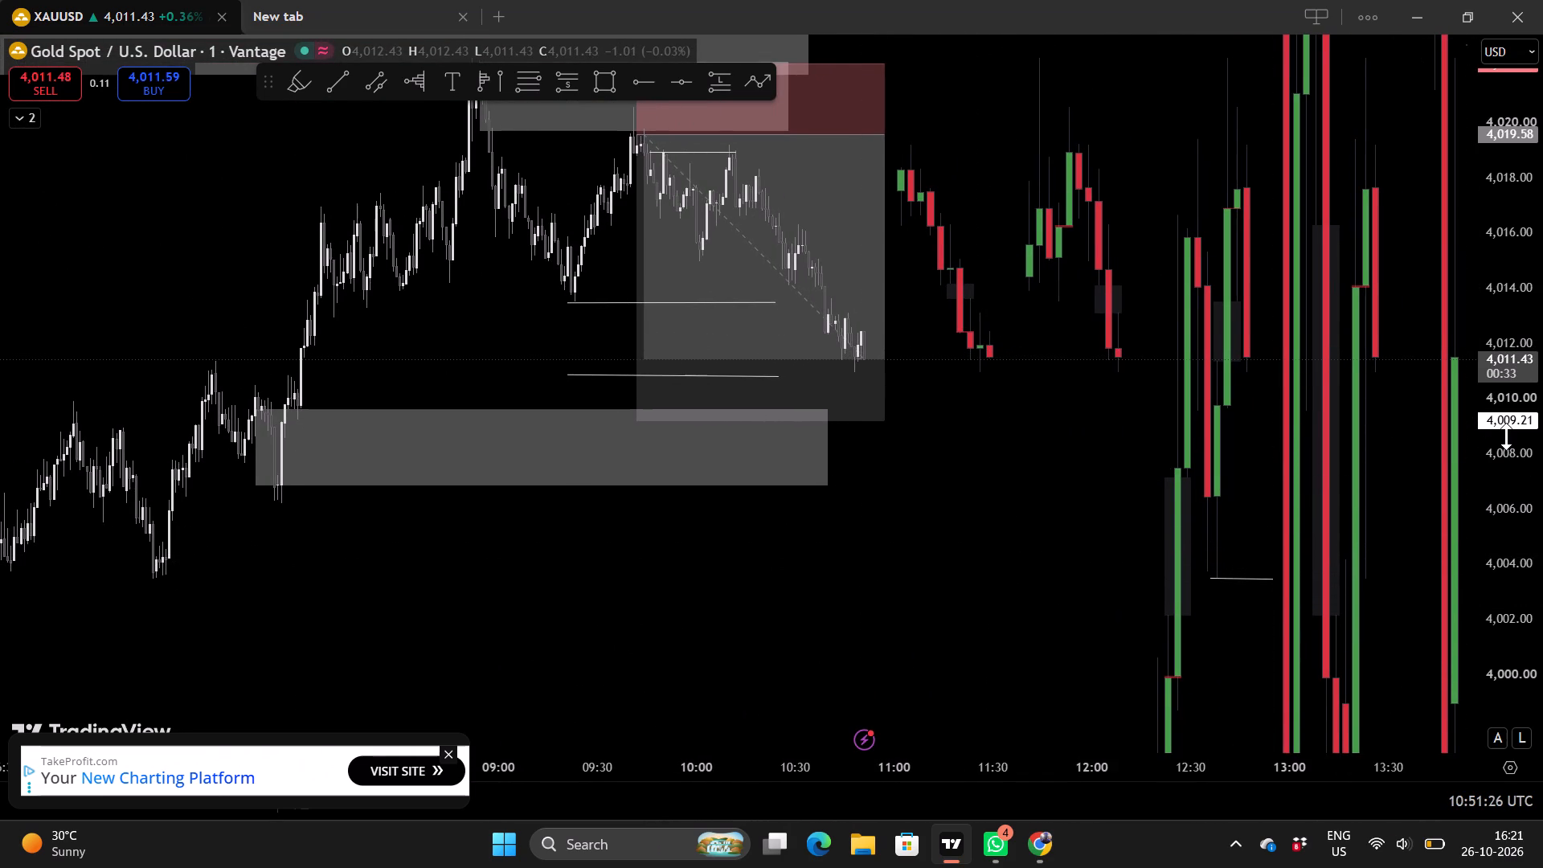
pyautogui.scroll(4, 1506, 436)
pyautogui.click(1050, 458)
pyautogui.moveTo(1050, 458); pyautogui.dragTo(1086, 575)
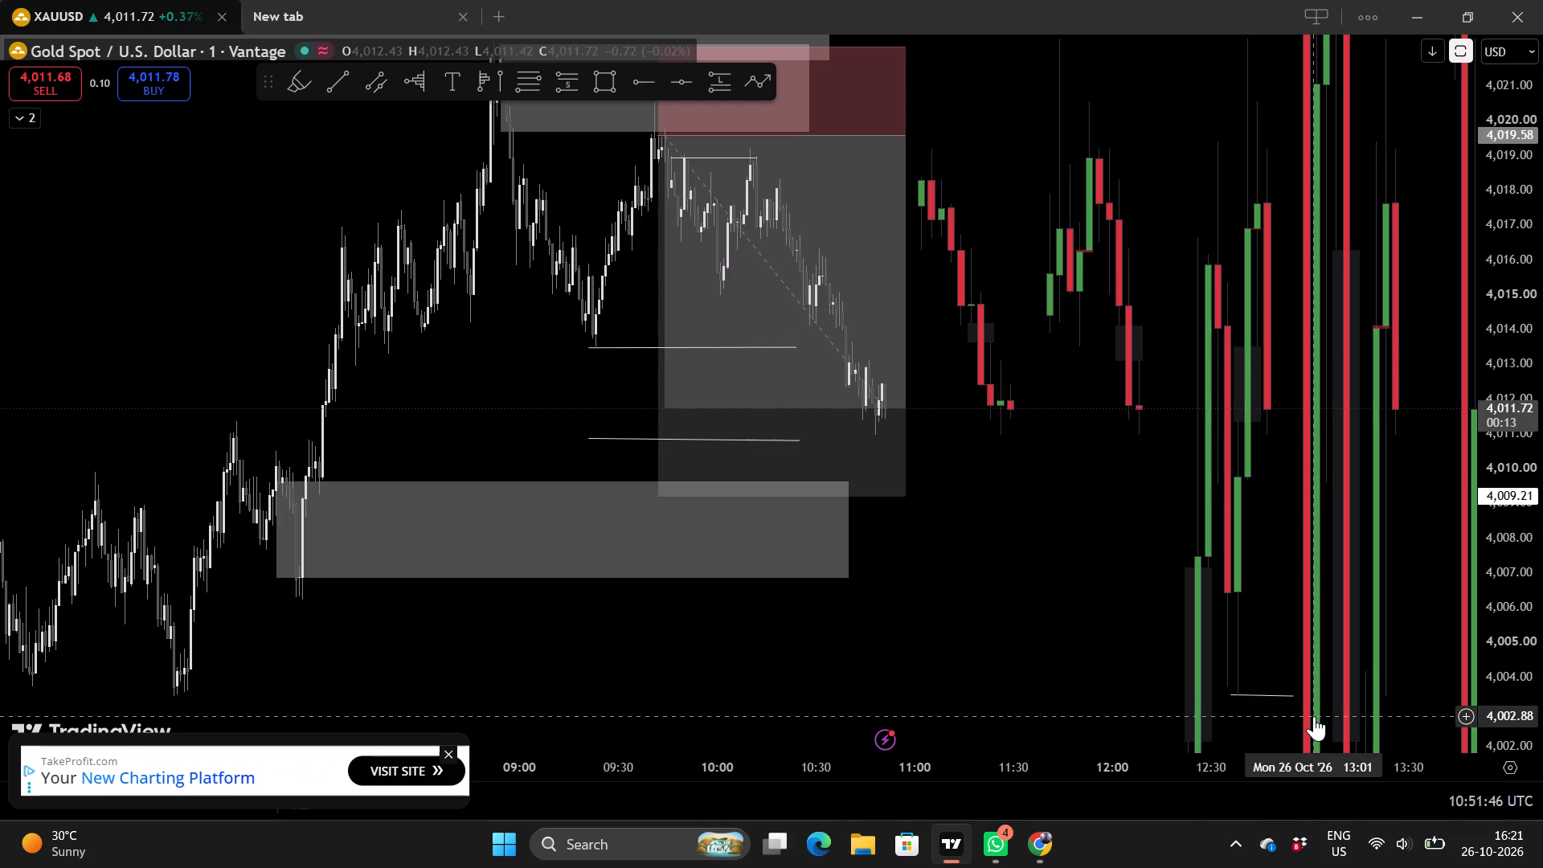
pyautogui.moveTo(1314, 716); pyautogui.dragTo(1542, 425)
pyautogui.moveTo(1211, 461); pyautogui.dragTo(924, 725)
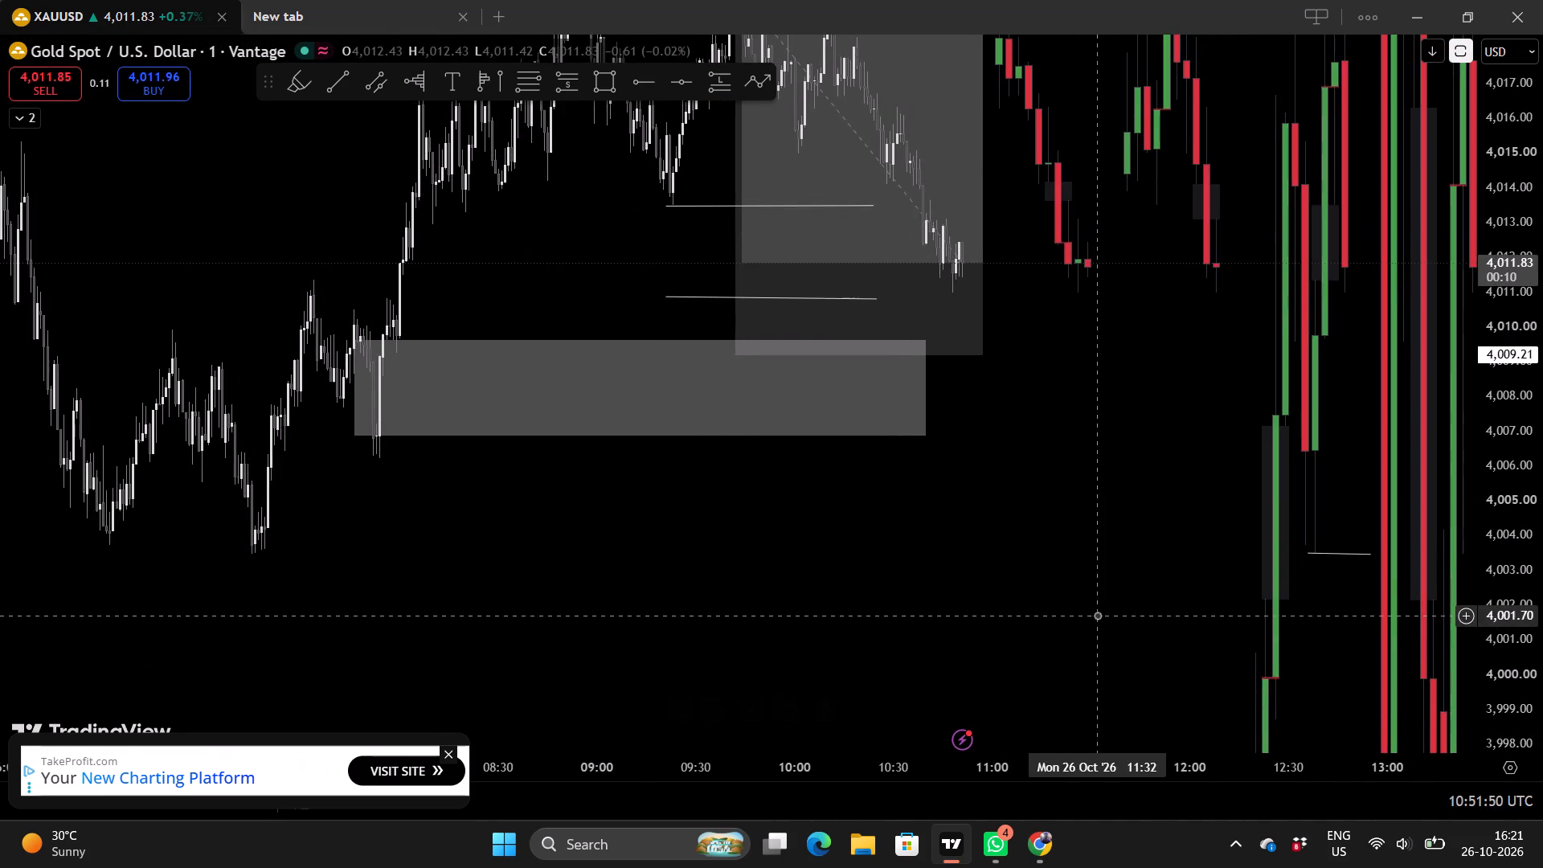
# Examine the current XAUUSD price against the two white support lines, the short position's target at 4,009.21 and the projected candles.
pyautogui.scroll(1, 1097, 615)
pyautogui.scroll(4, 1500, 358)
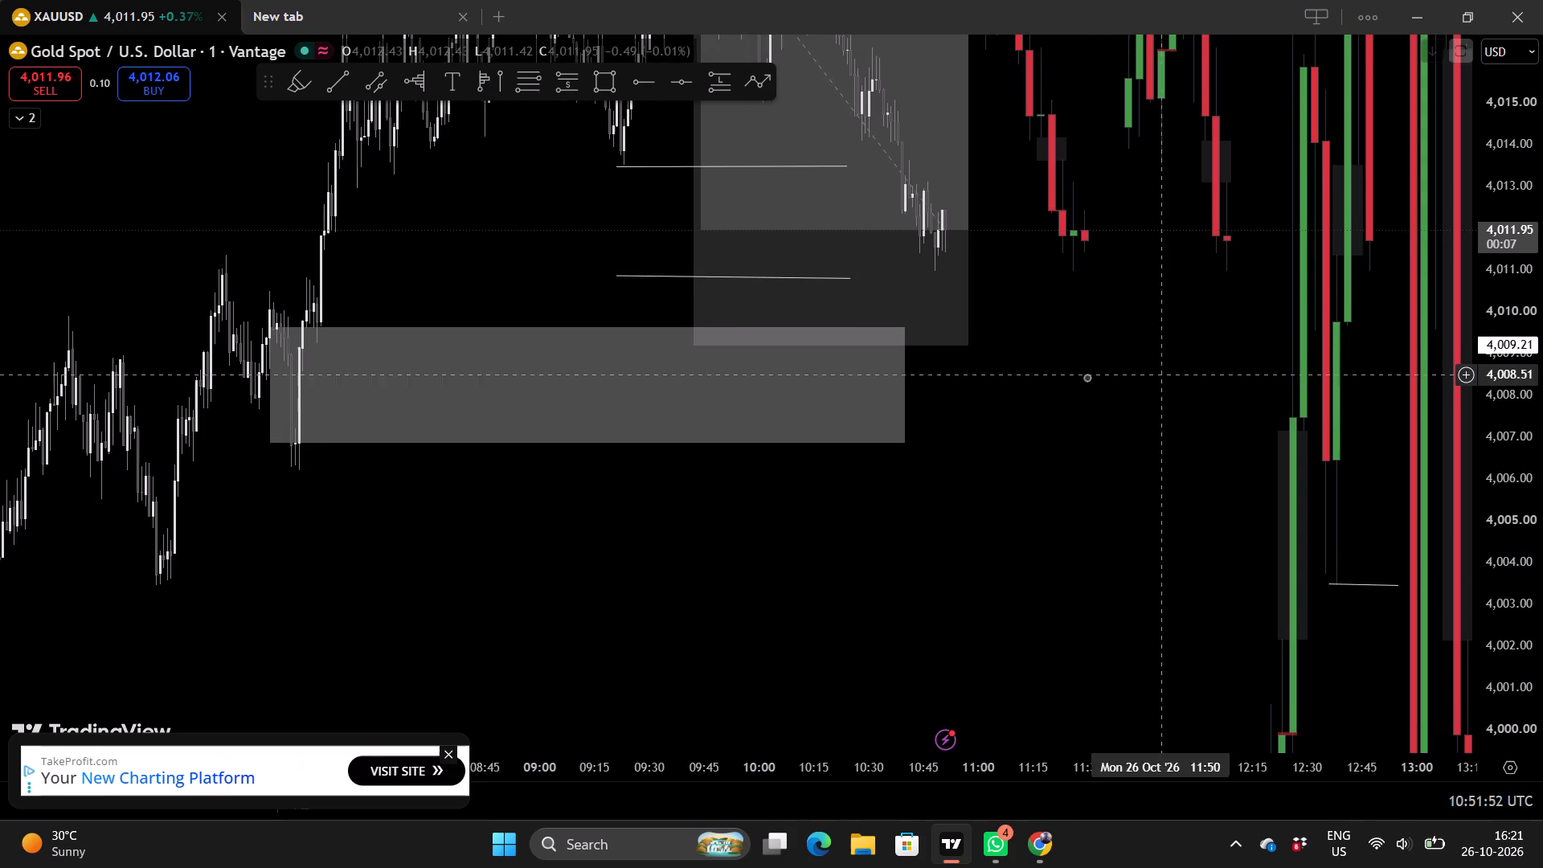
pyautogui.moveTo(1087, 377); pyautogui.dragTo(1073, 534)
pyautogui.scroll(1, 1135, 455)
pyautogui.moveTo(1017, 444); pyautogui.dragTo(946, 461)
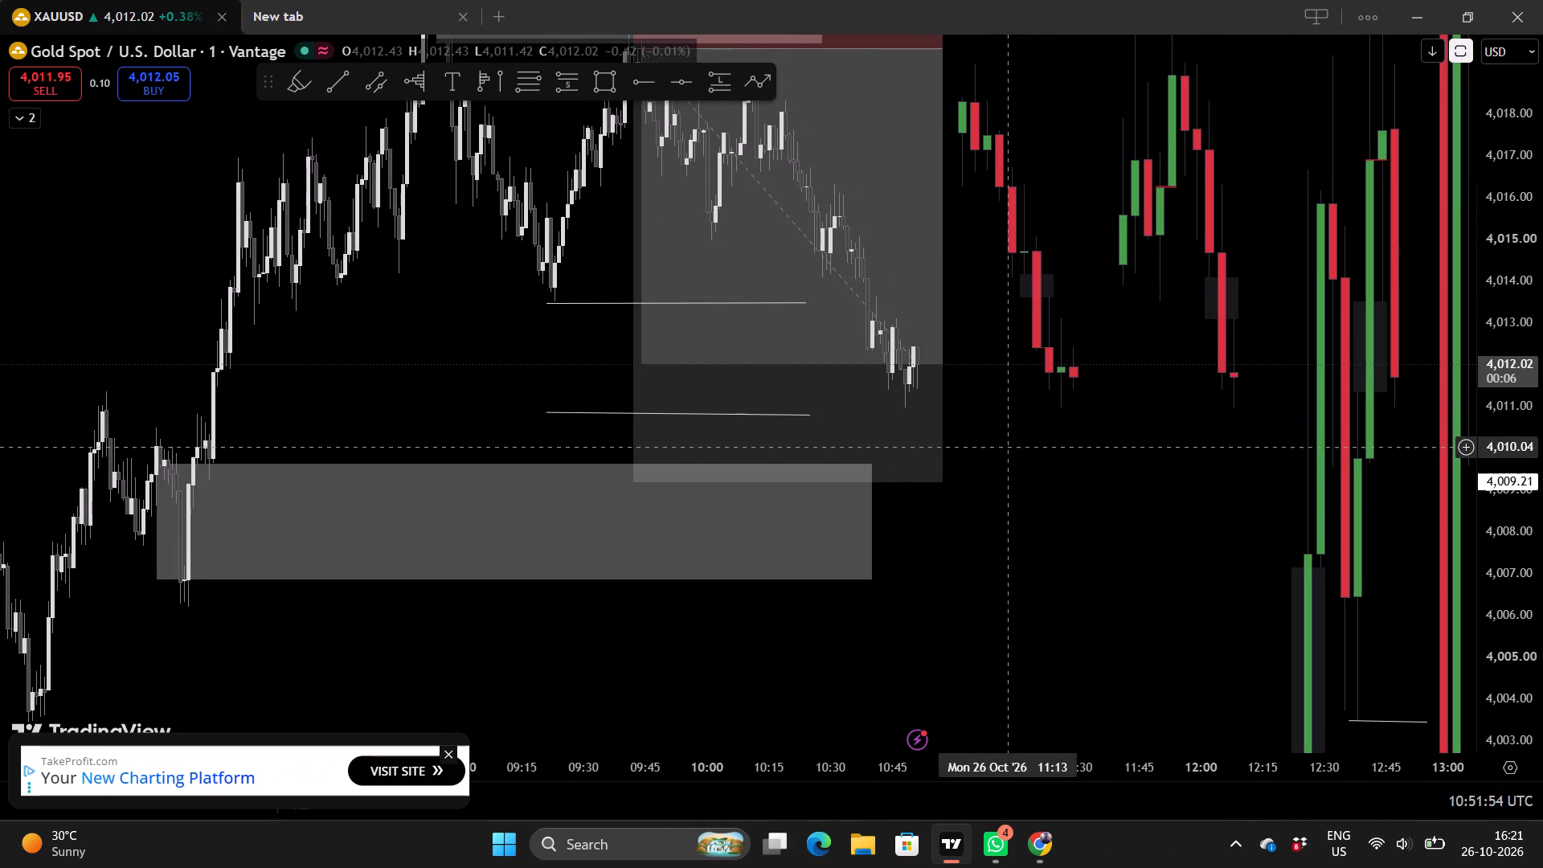
pyautogui.moveTo(946, 461); pyautogui.dragTo(851, 481)
pyautogui.scroll(-1, 913, 498)
pyautogui.scroll(1, 962, 495)
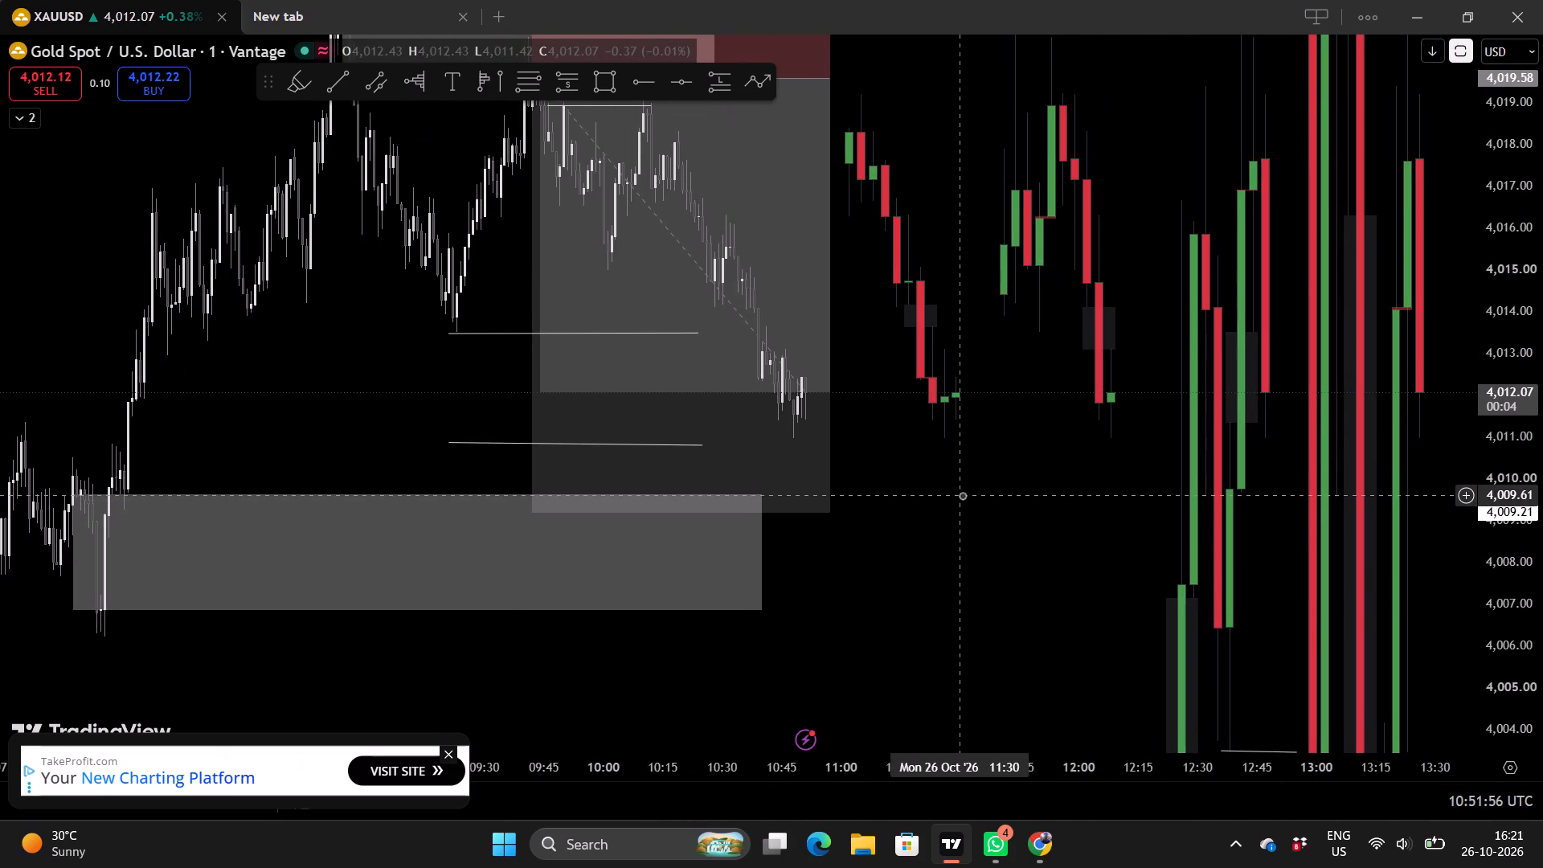
pyautogui.scroll(1, 962, 495)
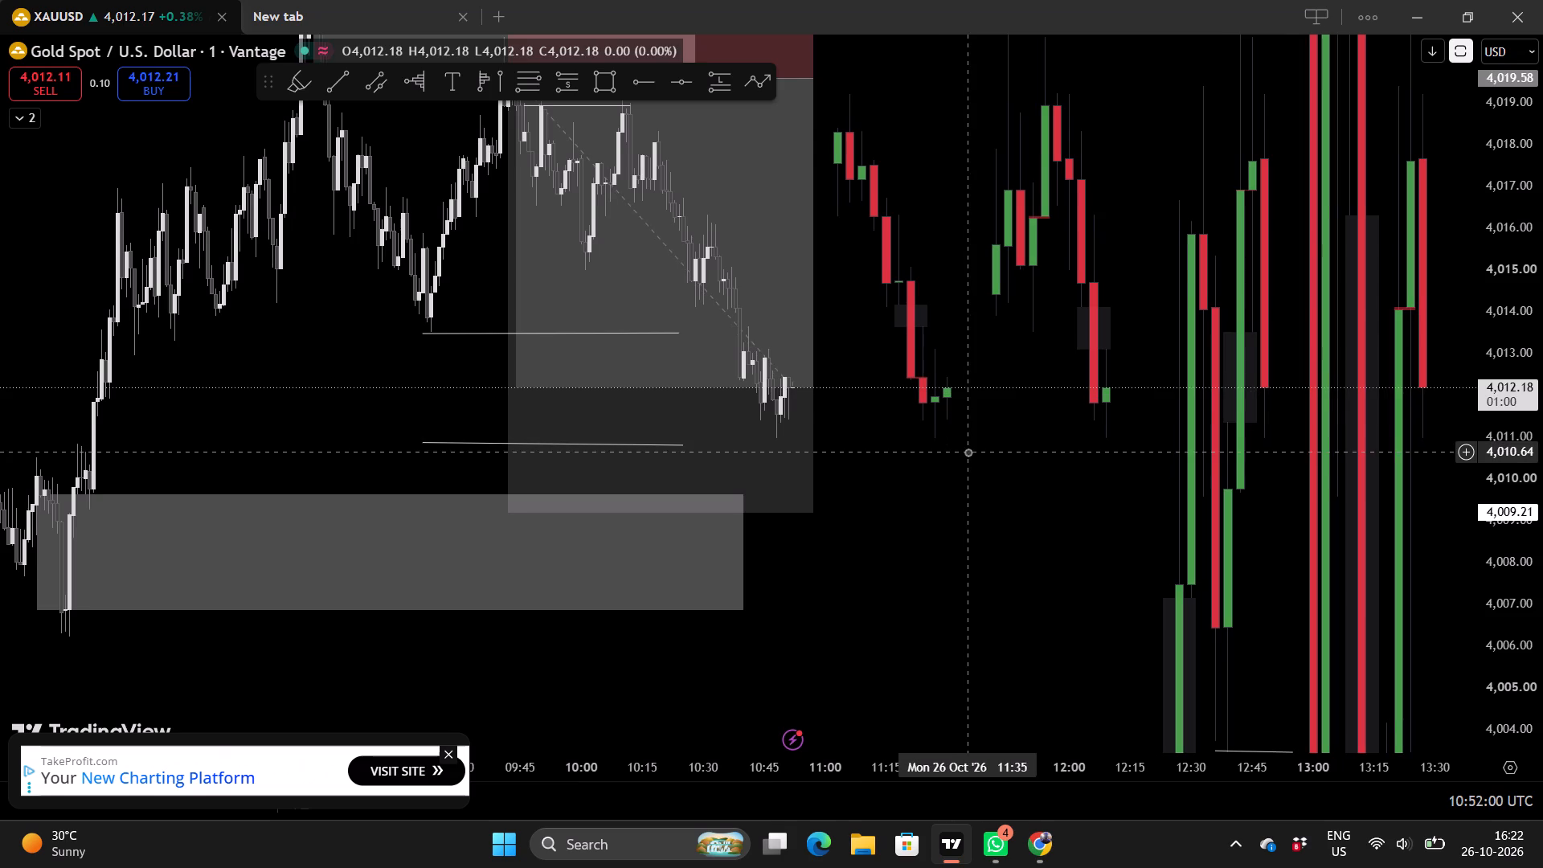
pyautogui.scroll(-2, 968, 452)
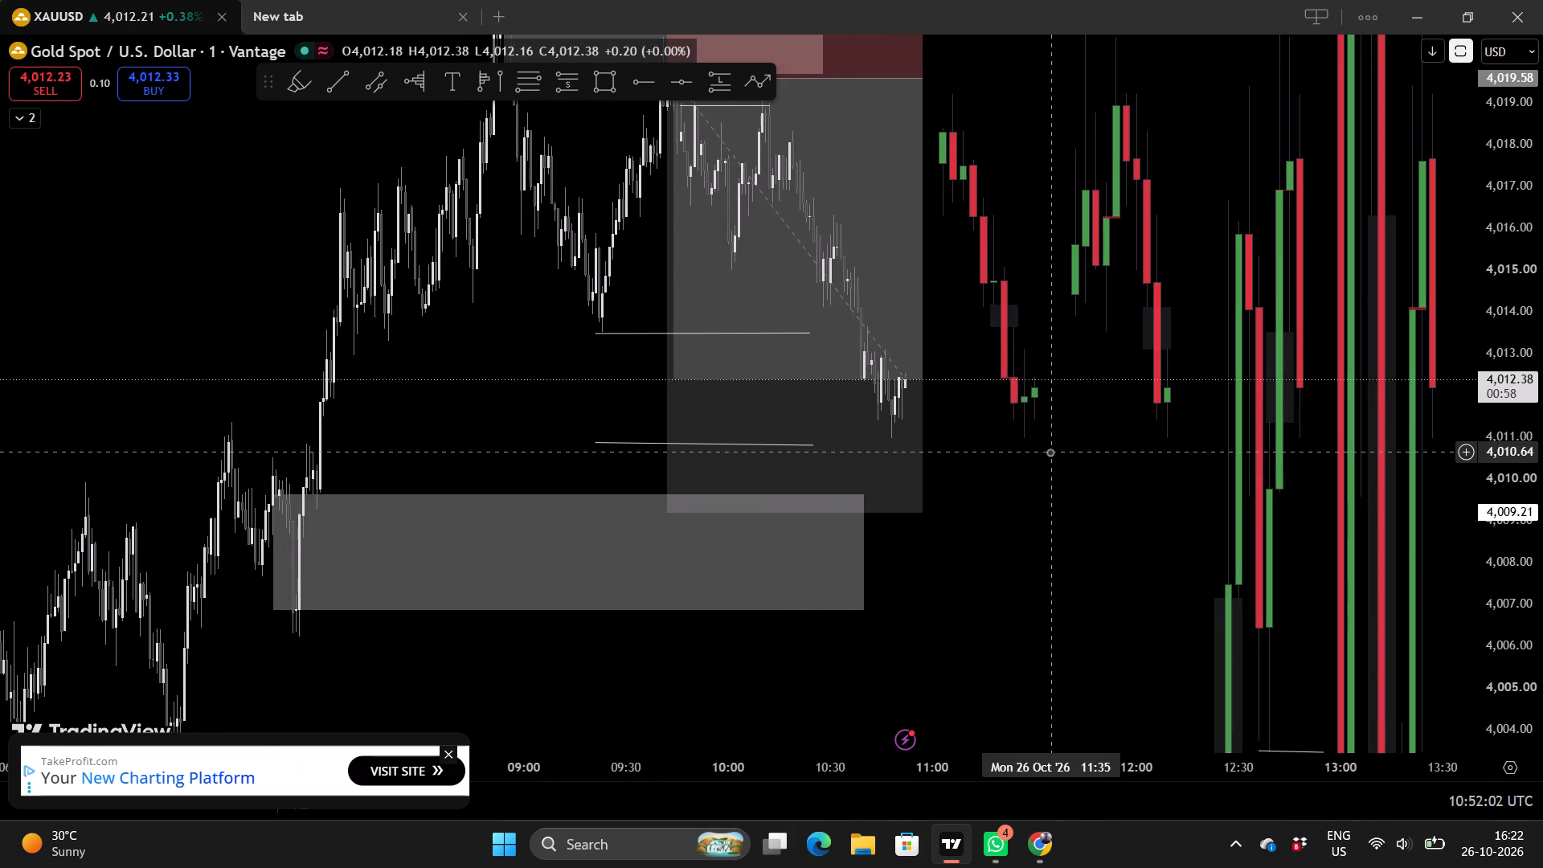
pyautogui.moveTo(1050, 452); pyautogui.dragTo(1048, 452)
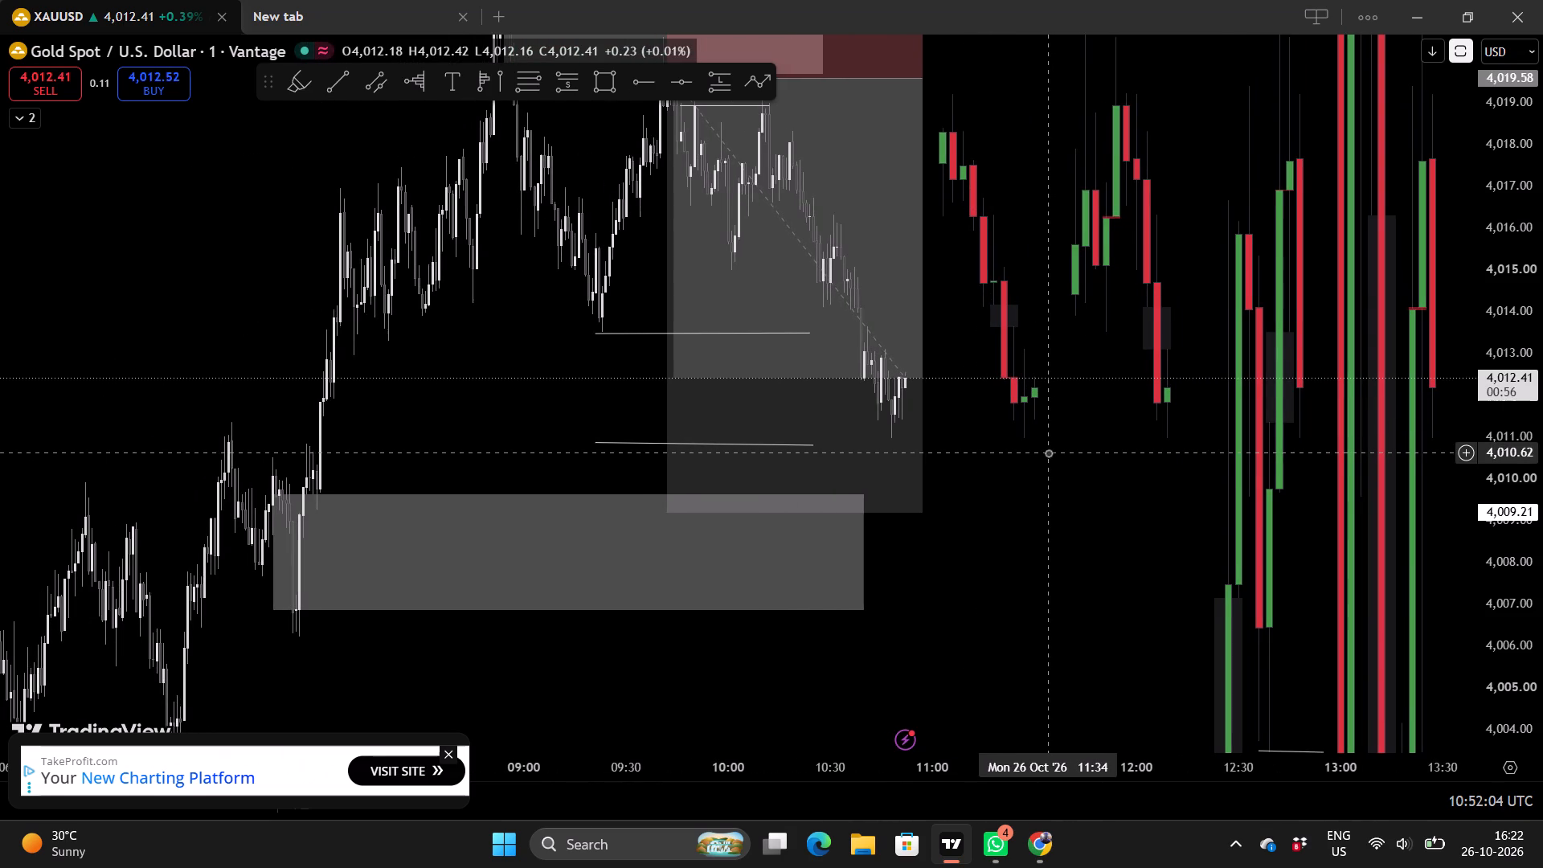
pyautogui.moveTo(1048, 452); pyautogui.dragTo(1070, 460)
pyautogui.scroll(1, 1070, 460)
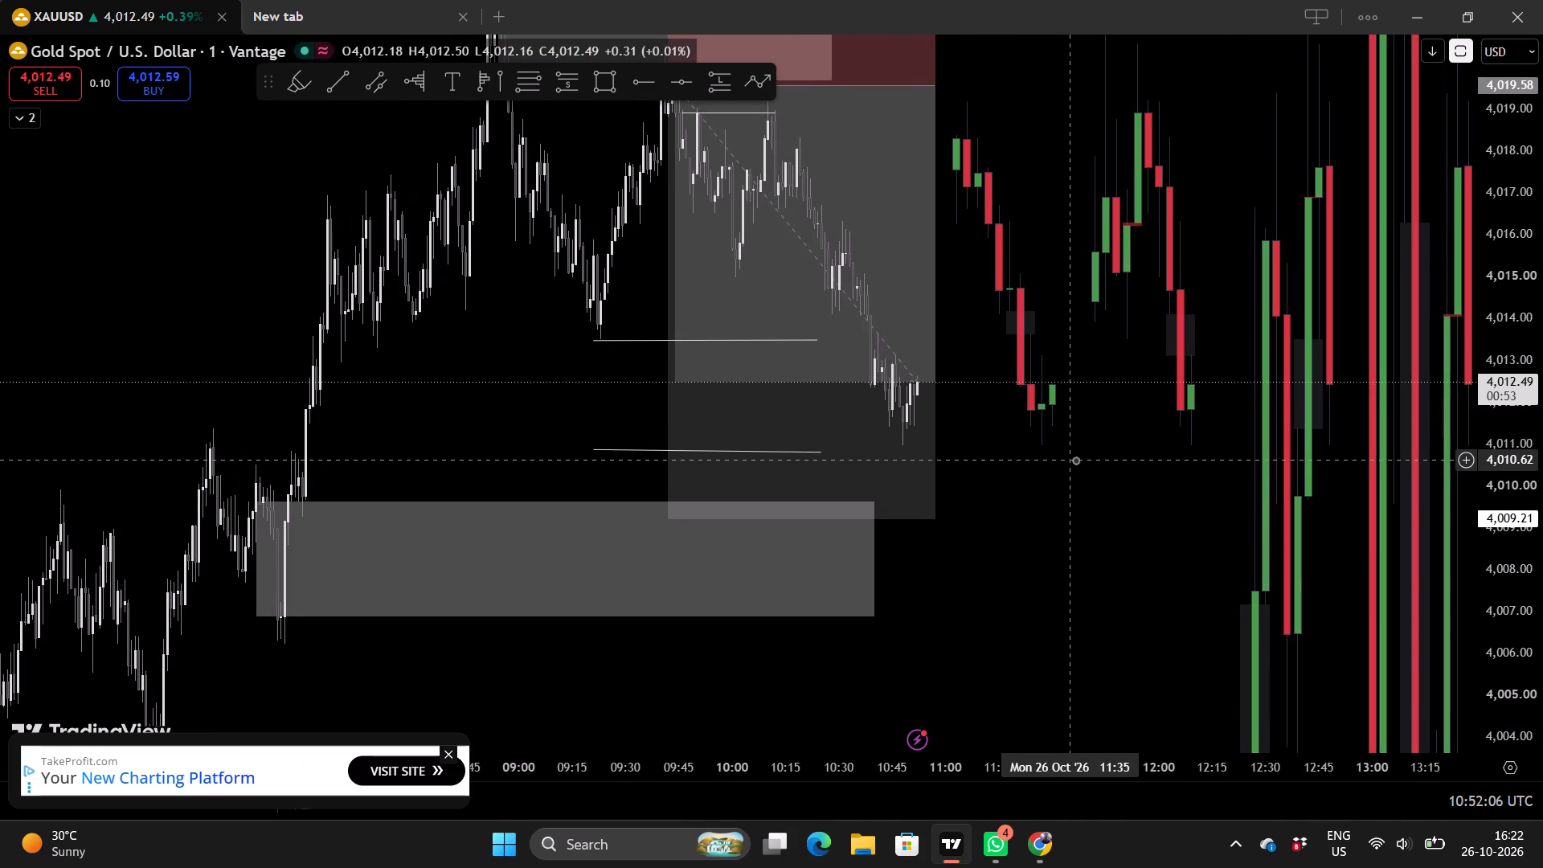
pyautogui.moveTo(1055, 571); pyautogui.dragTo(1070, 494)
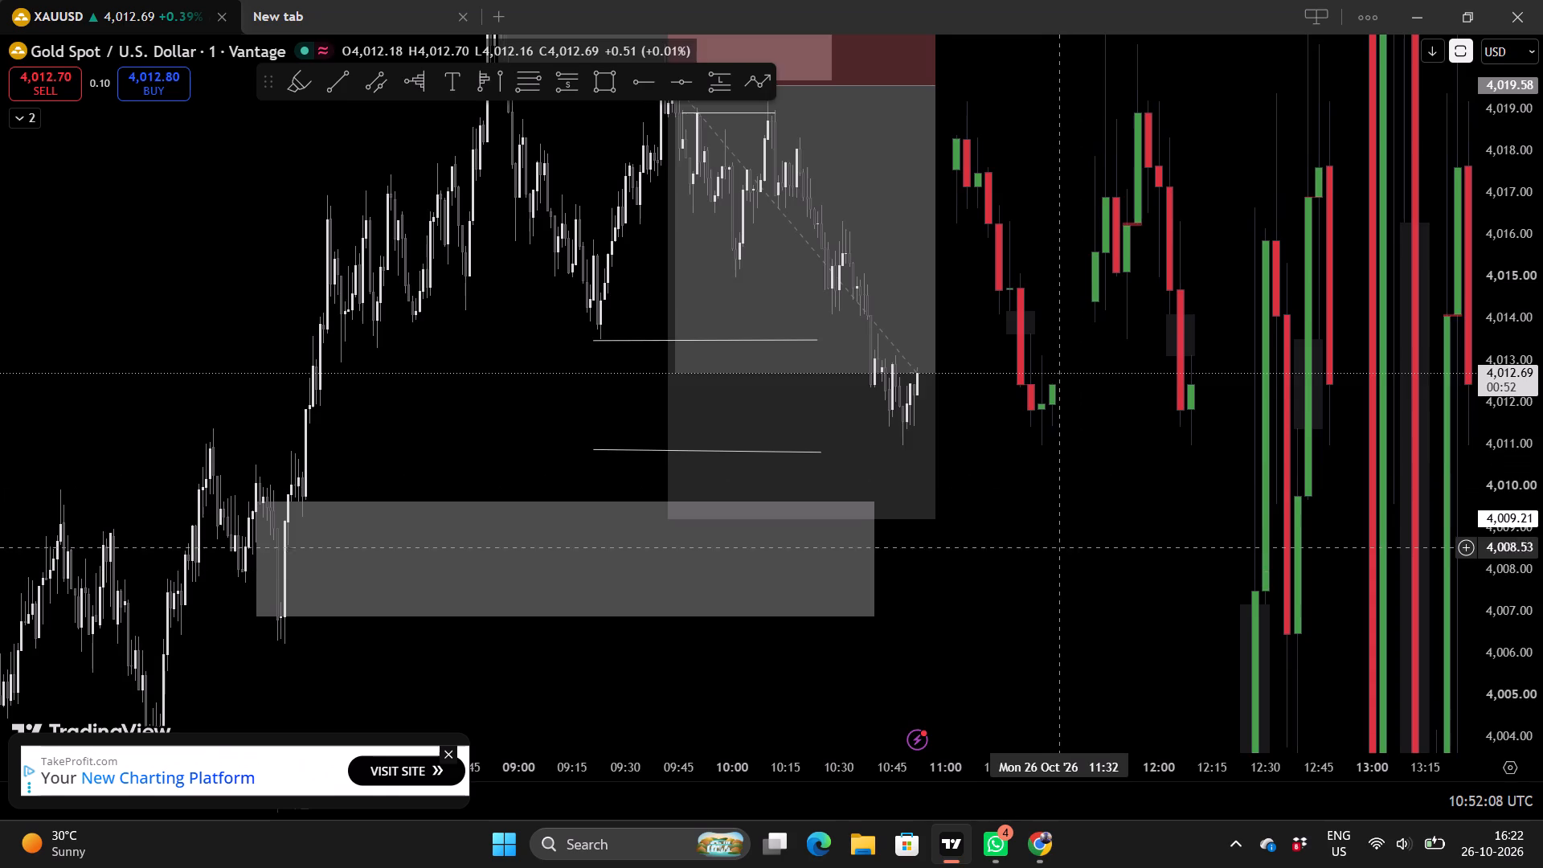
pyautogui.moveTo(1070, 494); pyautogui.dragTo(1086, 388)
pyautogui.moveTo(1131, 411); pyautogui.dragTo(1115, 615)
pyautogui.scroll(1, 1130, 583)
pyautogui.moveTo(1041, 534); pyautogui.dragTo(1014, 581)
pyautogui.scroll(-1, 1014, 581)
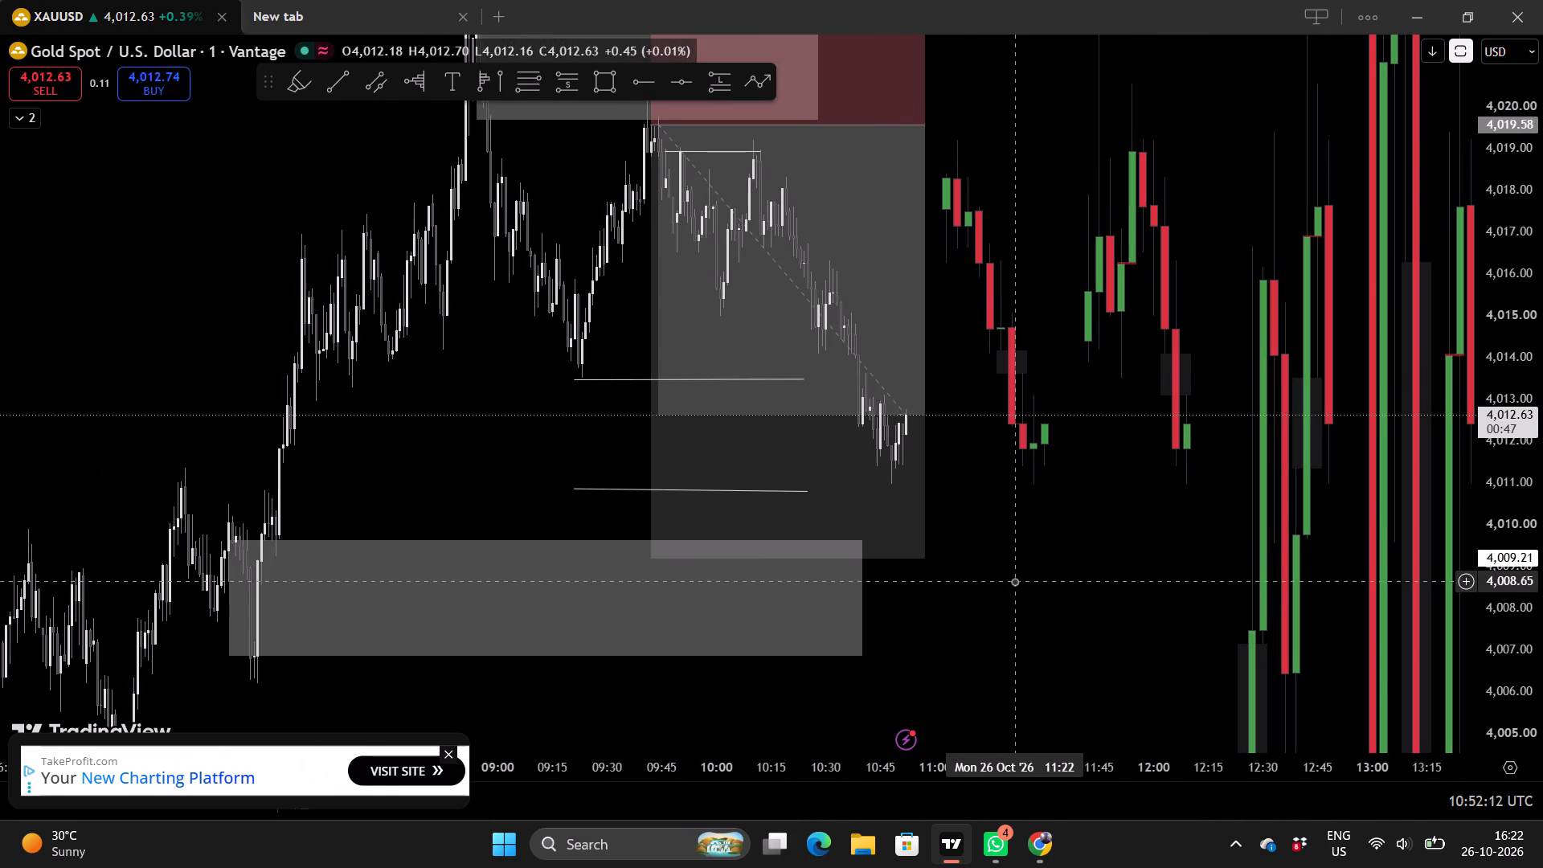
# Extend the short position's time span to end at about 10:59 on 26 Oct.
pyautogui.click(927, 121)
pyautogui.click(1084, 504)
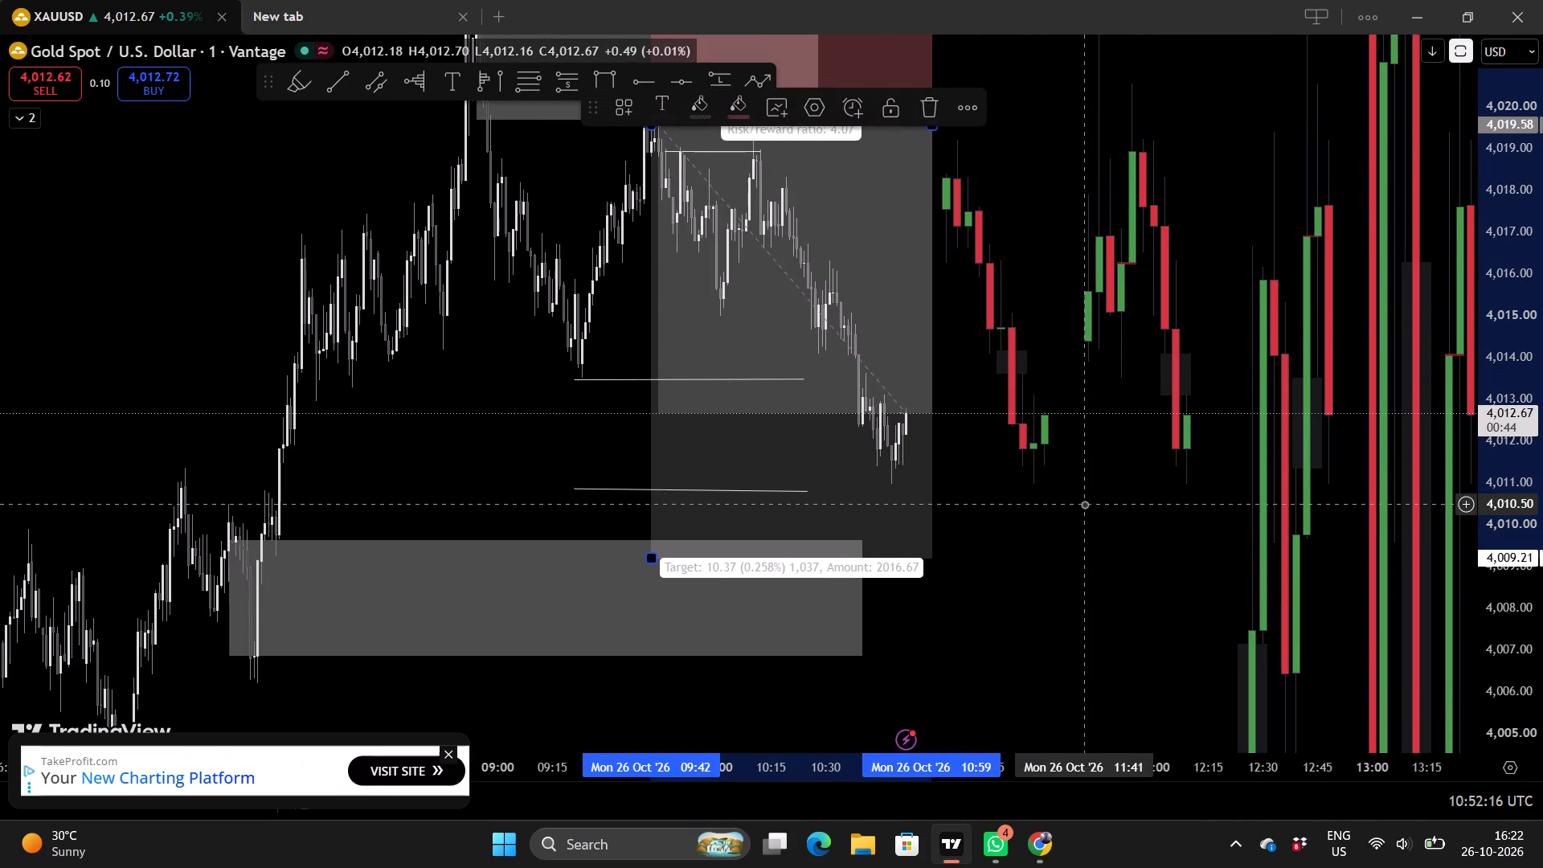
# Tighten the large upper supply zone at its origin so it starts at 23 Oct 13:59 with its upper edge at 4,025.78.
pyautogui.scroll(-1, 1079, 644)
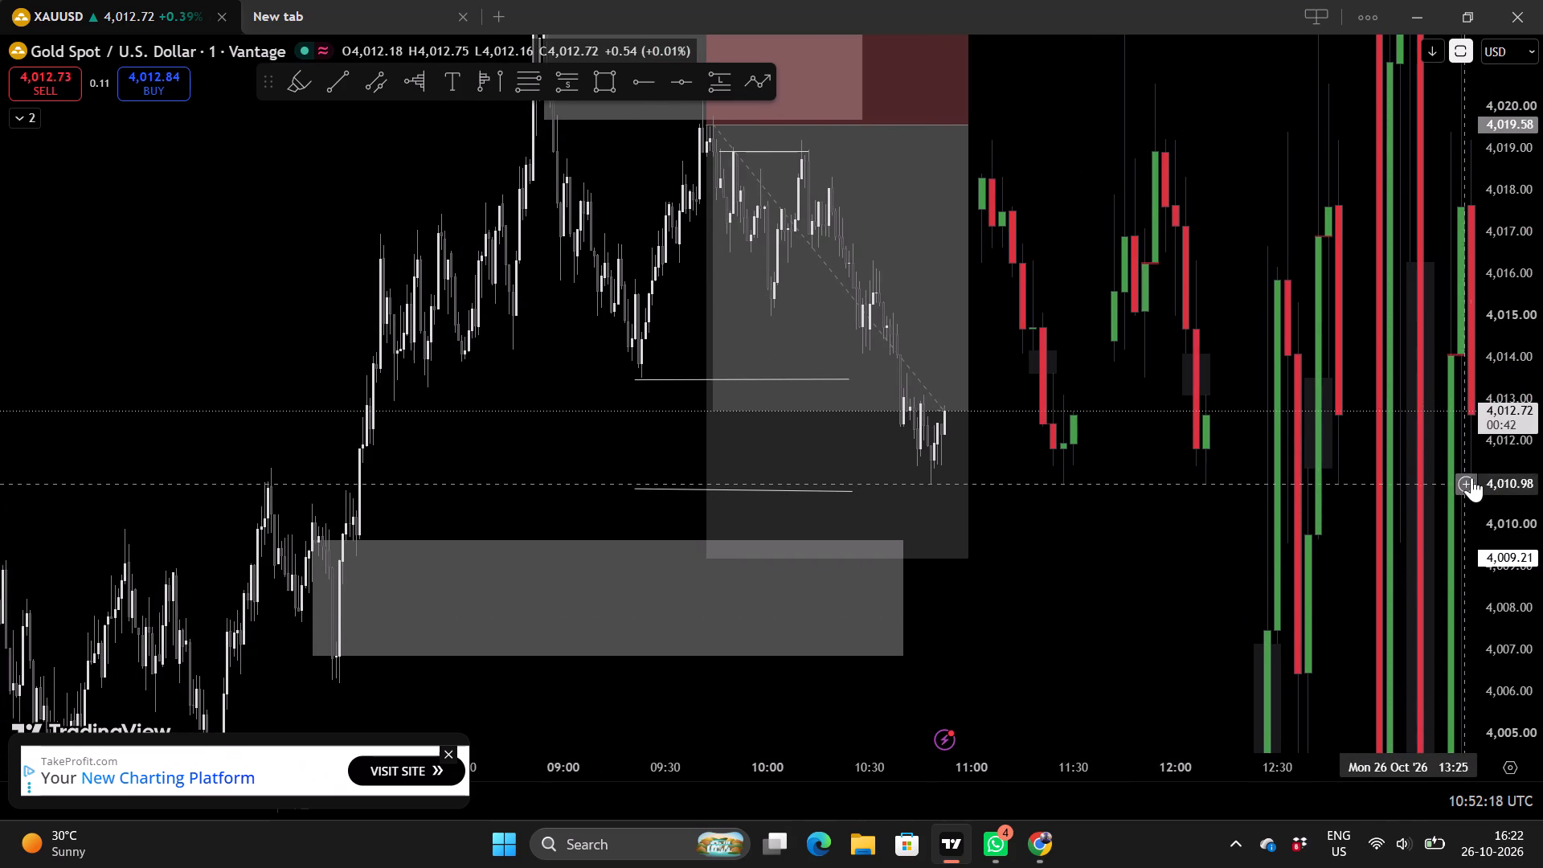
pyautogui.moveTo(1067, 117); pyautogui.dragTo(1072, 471)
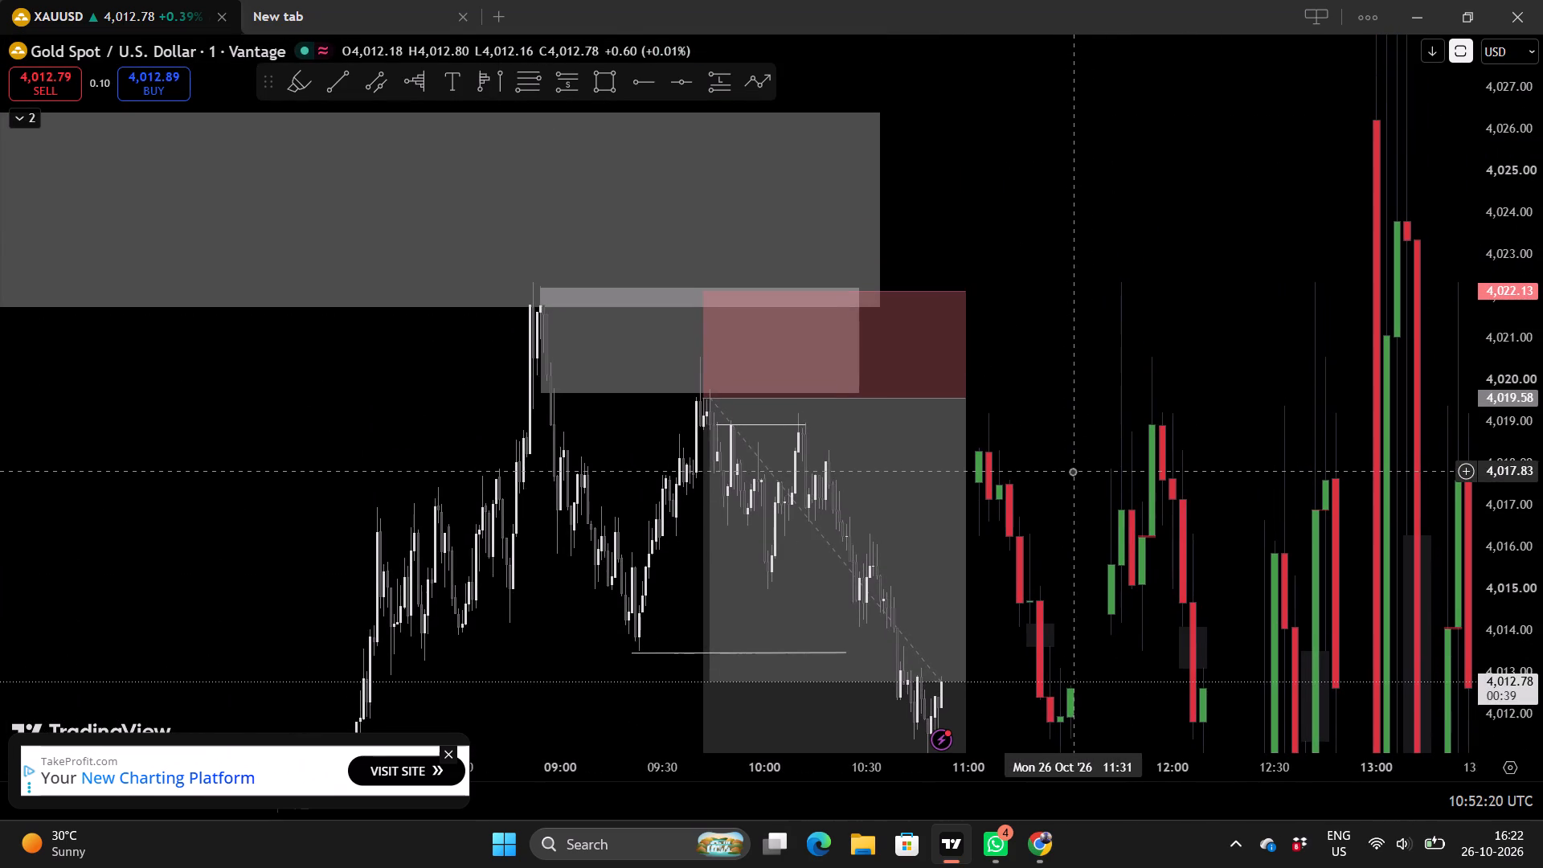
pyautogui.scroll(1, 1081, 420)
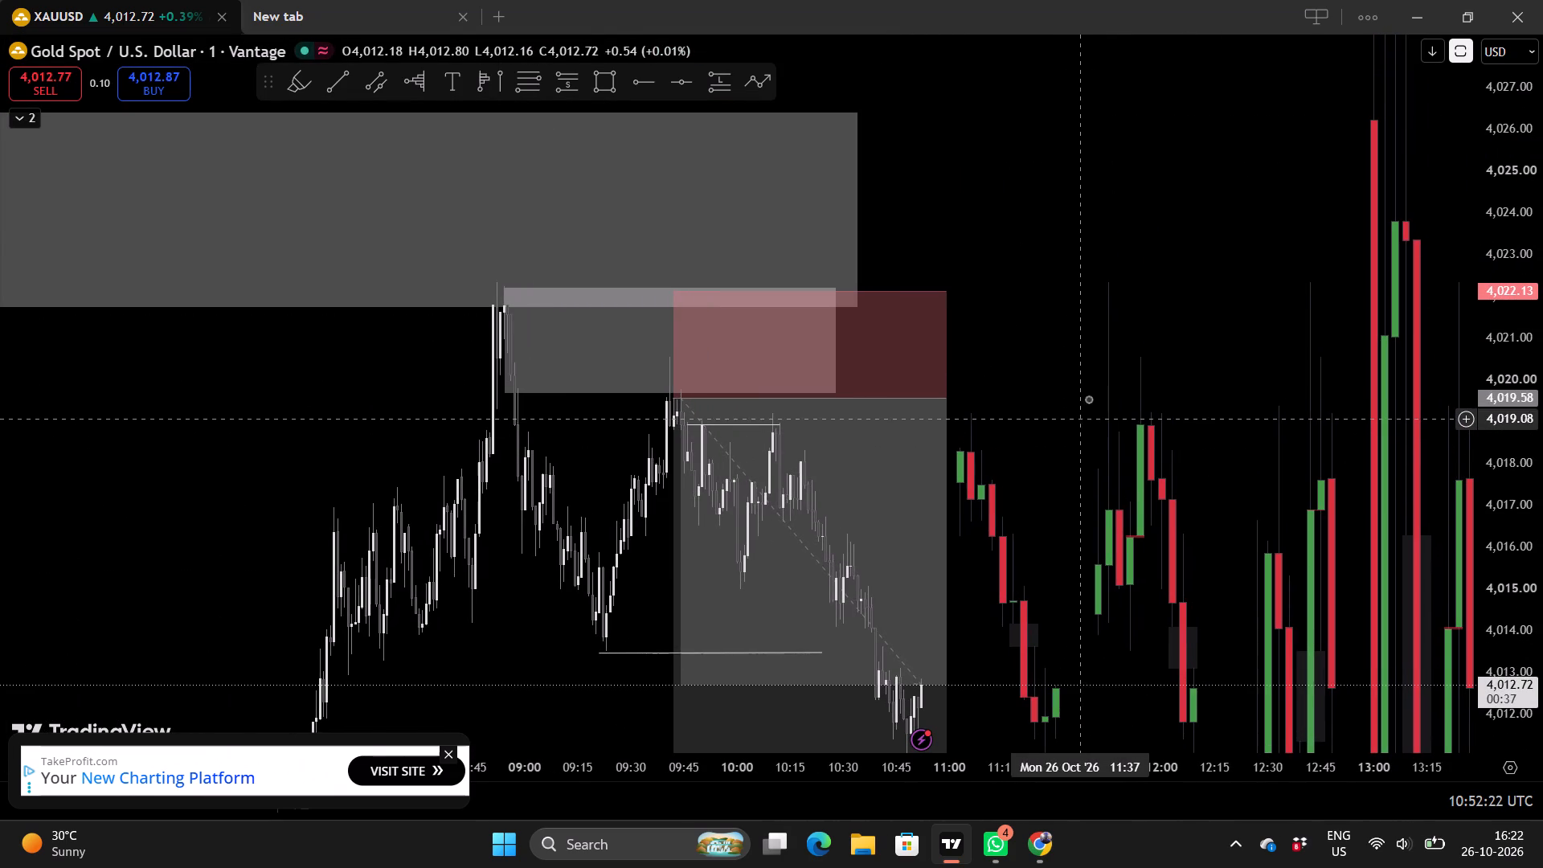
pyautogui.moveTo(1113, 349); pyautogui.dragTo(1114, 263)
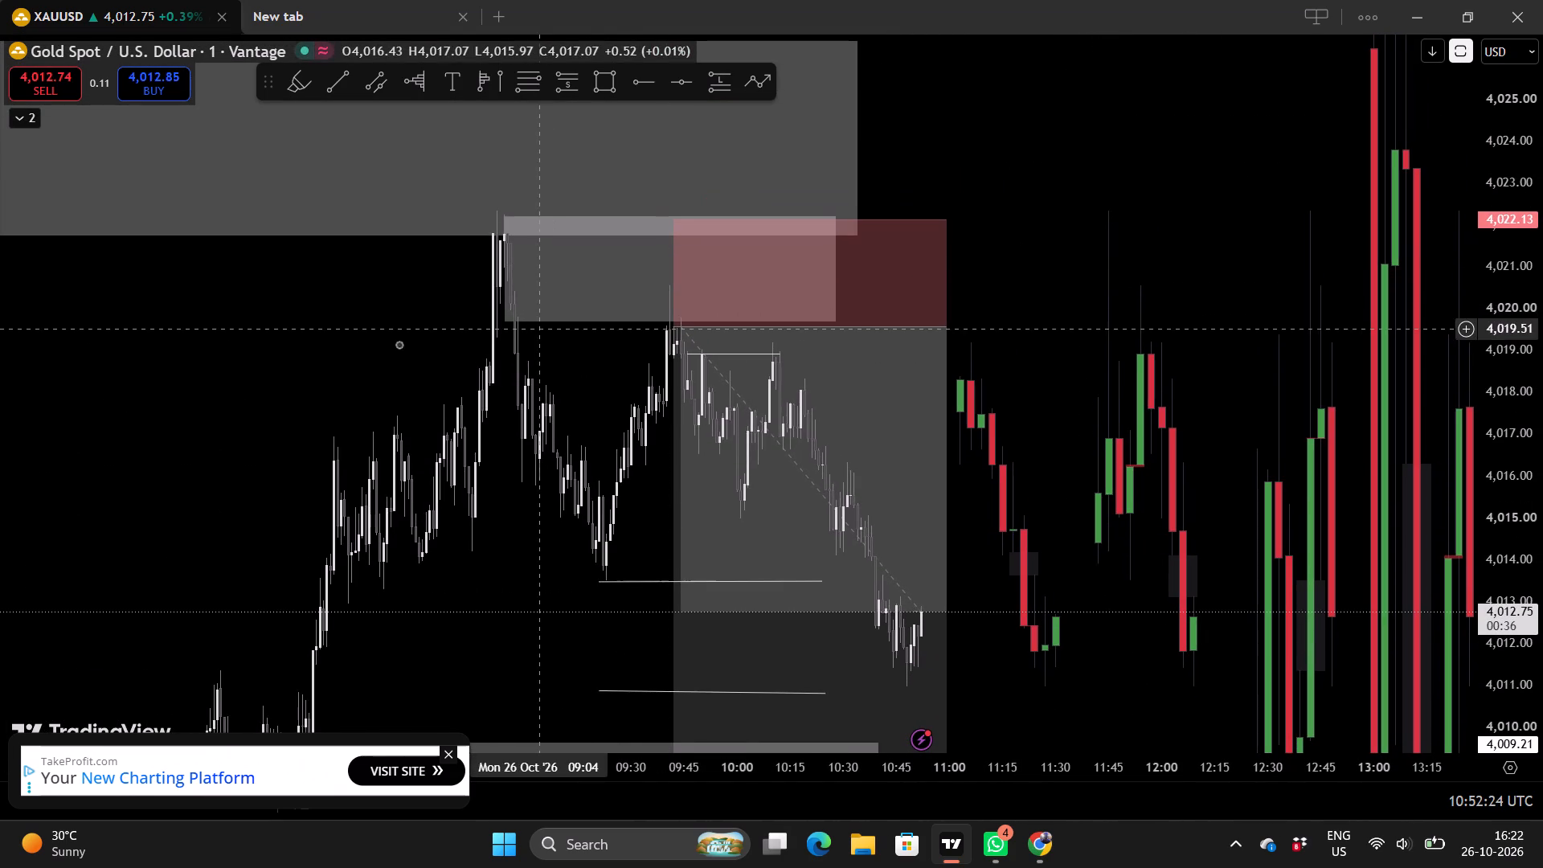
pyautogui.scroll(-6, 361, 349)
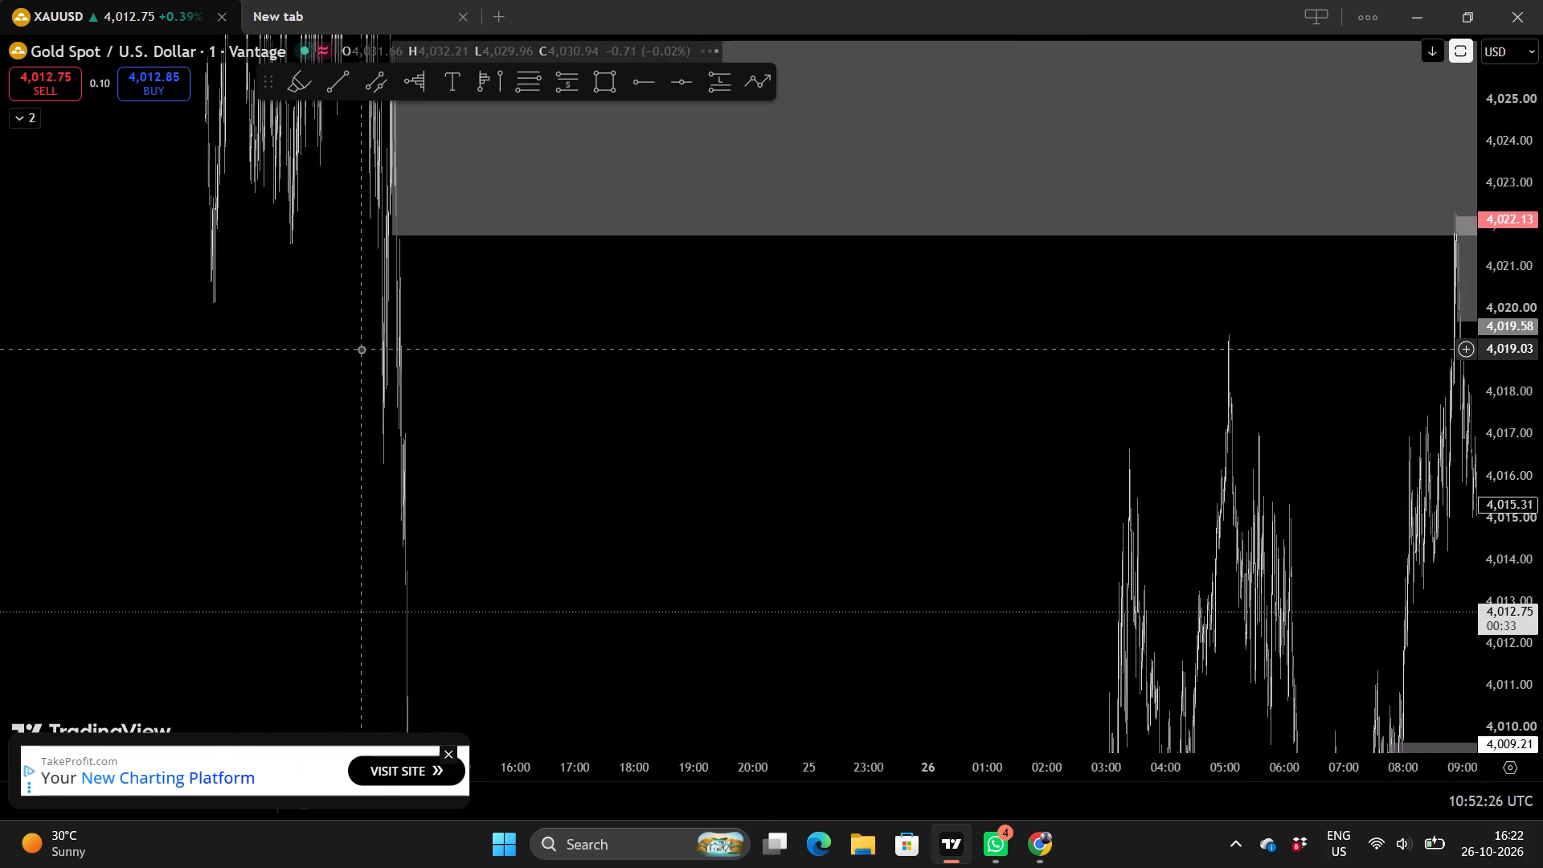
pyautogui.scroll(-5, 1510, 400)
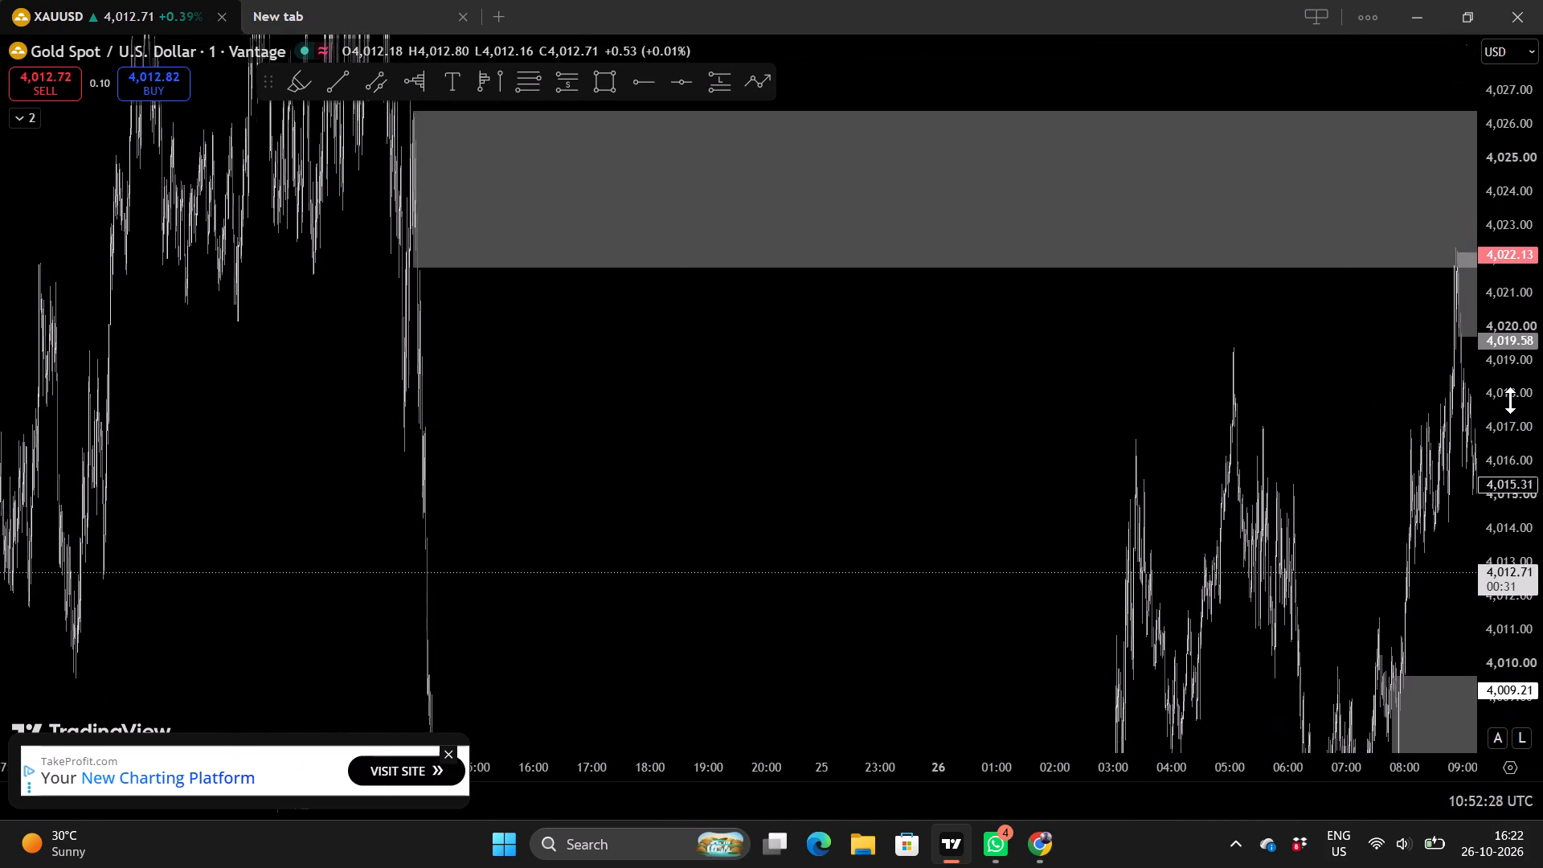
pyautogui.scroll(-6, 1510, 400)
pyautogui.hscroll(2, 991, 415)
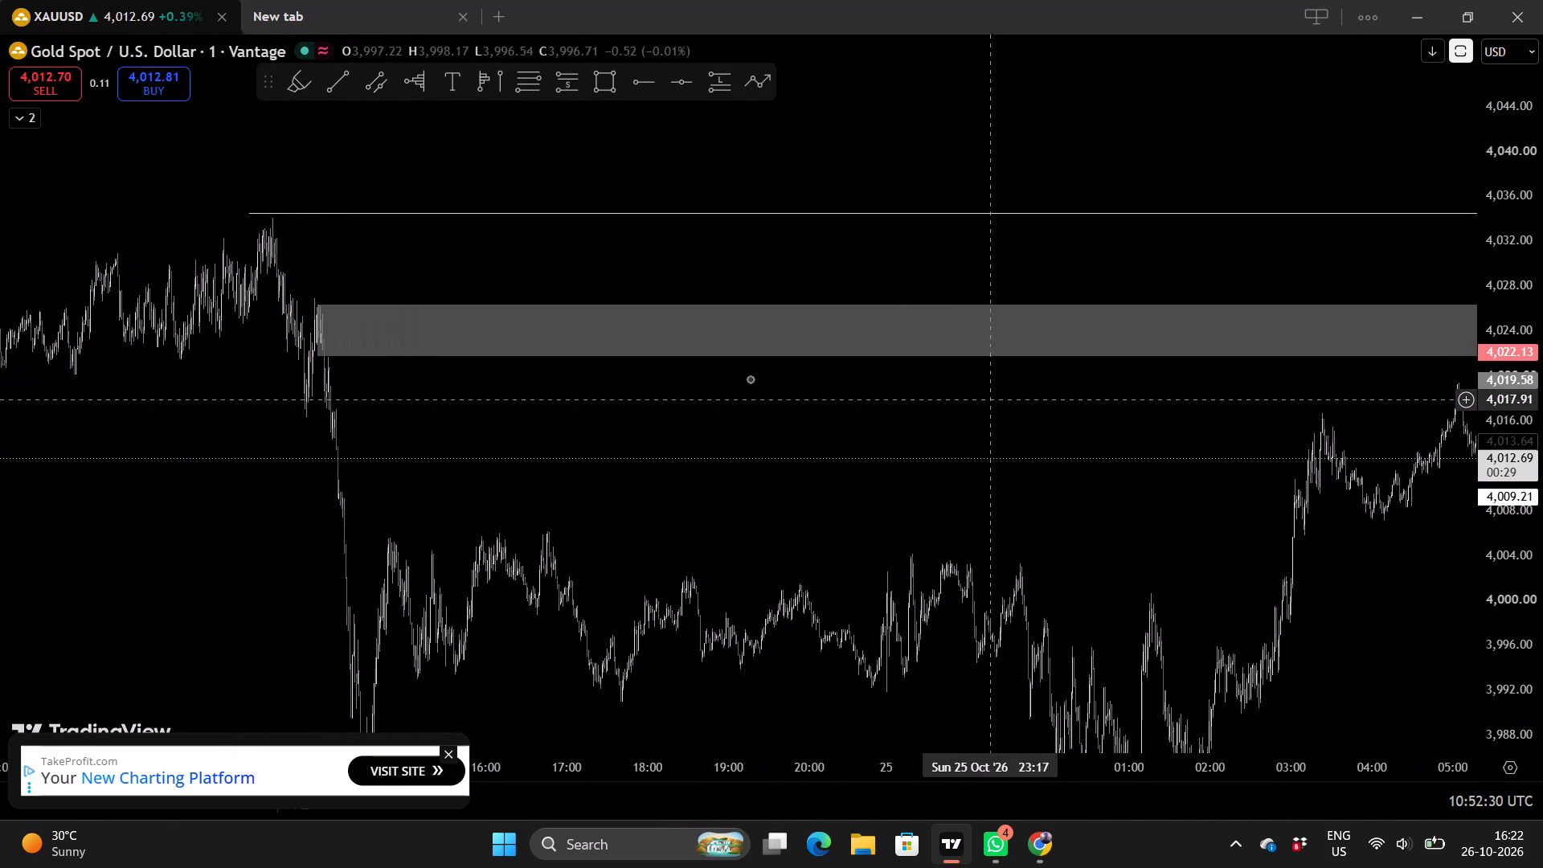
pyautogui.hscroll(5, 750, 379)
pyautogui.scroll(5, 897, 375)
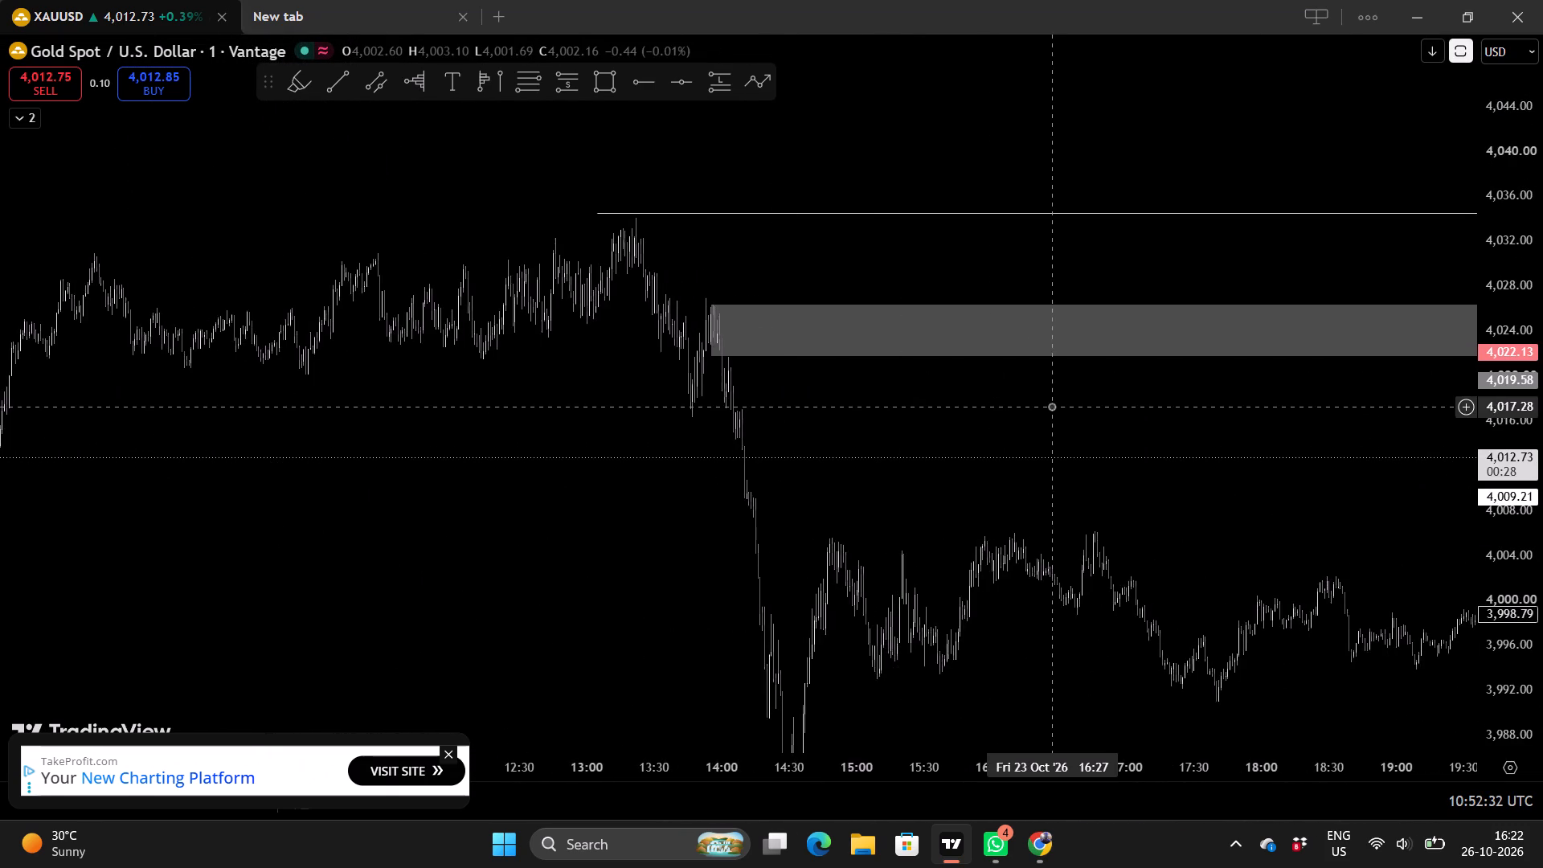
pyautogui.scroll(2, 1051, 406)
pyautogui.hscroll(1, 1051, 406)
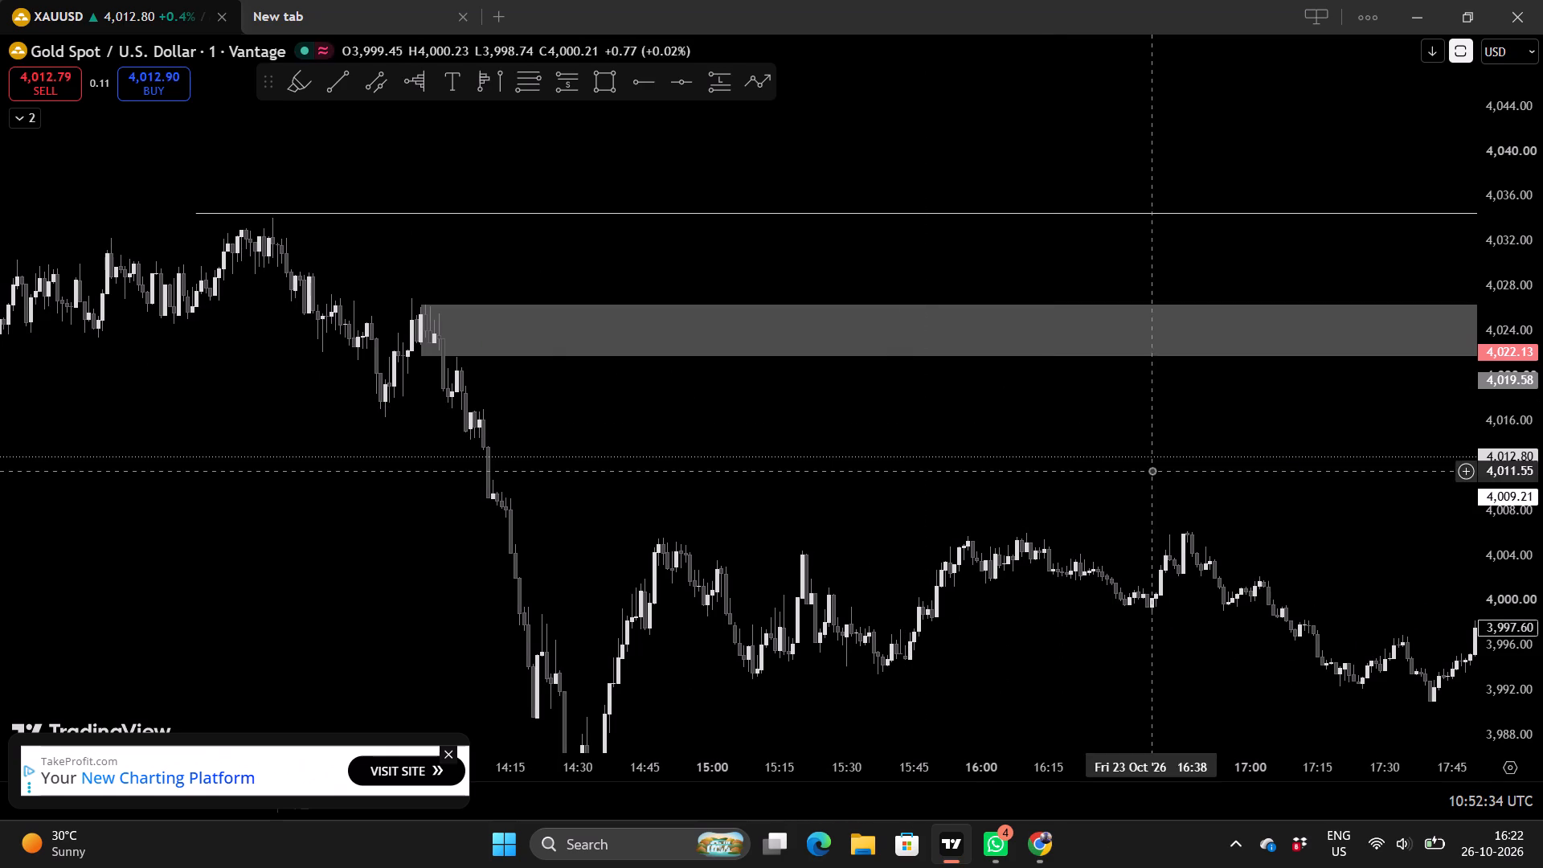
pyautogui.scroll(8, 1521, 400)
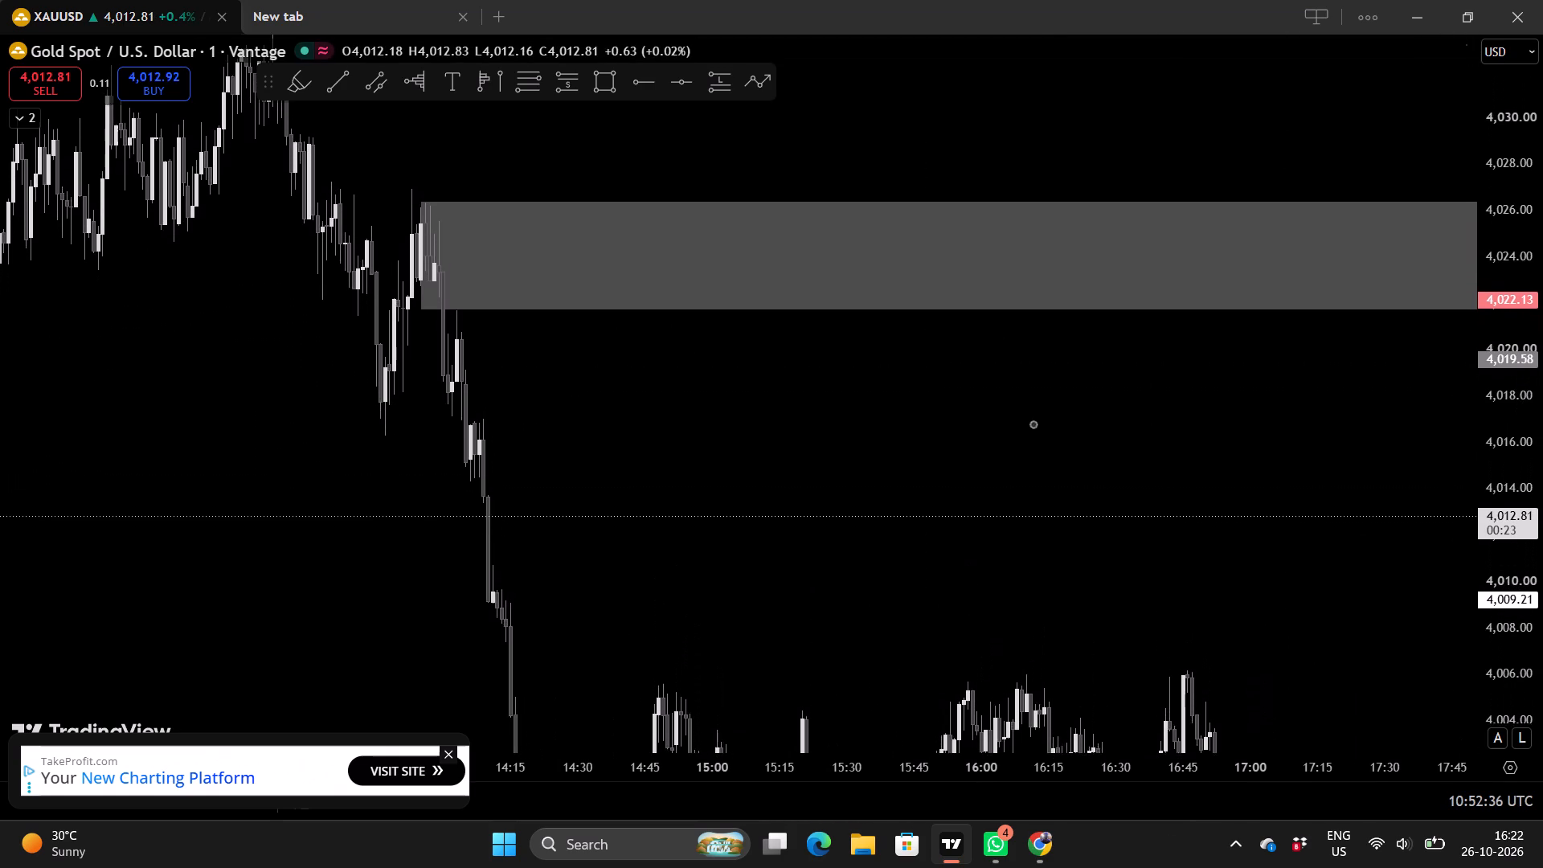
pyautogui.hscroll(2, 999, 426)
pyautogui.hscroll(2, 906, 428)
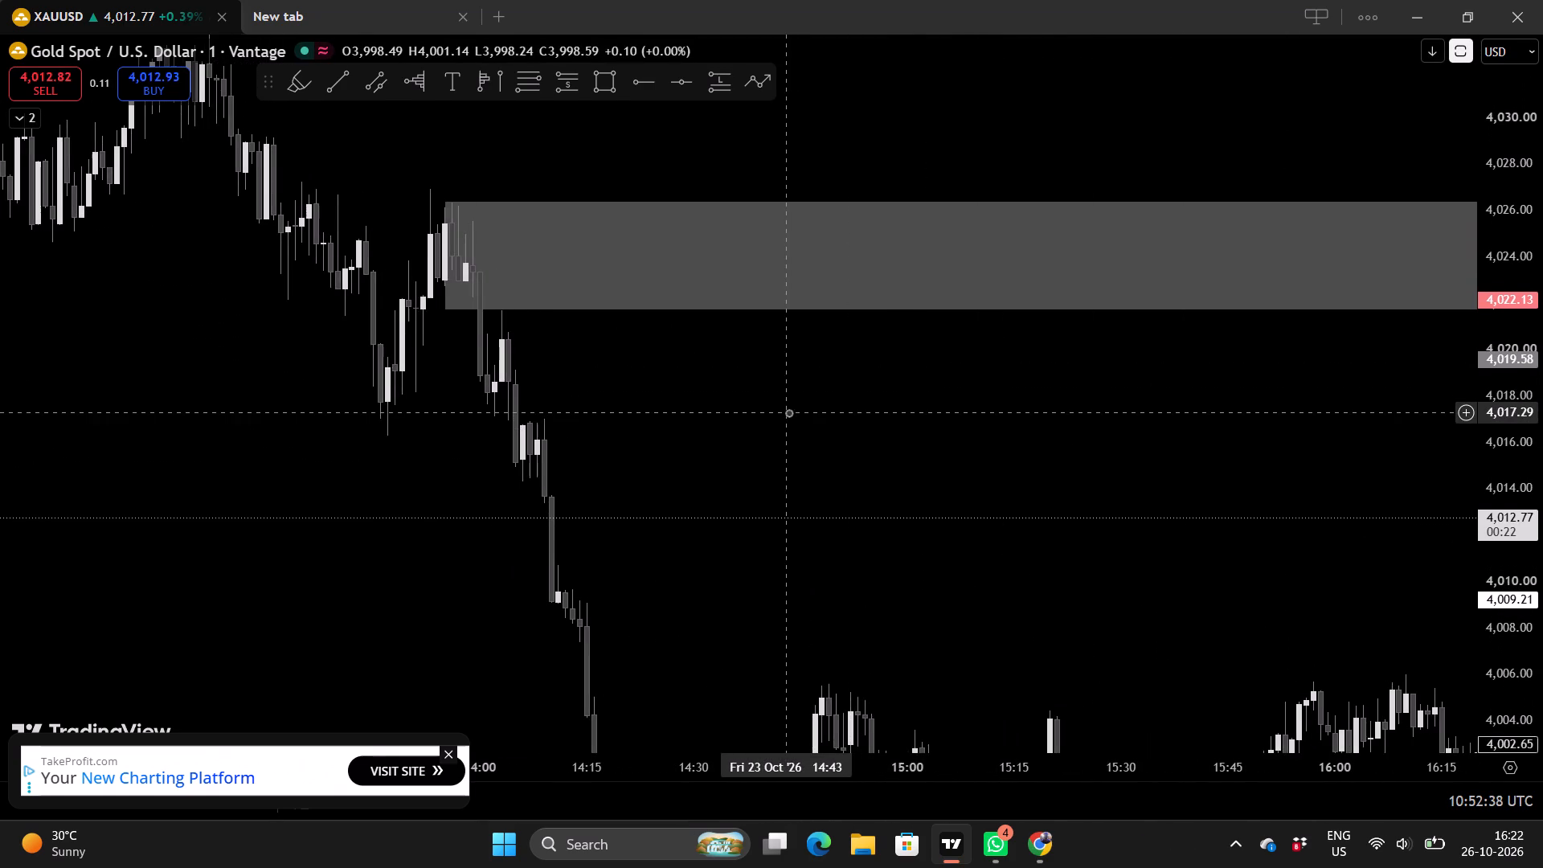
pyautogui.hscroll(1, 788, 412)
pyautogui.moveTo(687, 367); pyautogui.dragTo(814, 461)
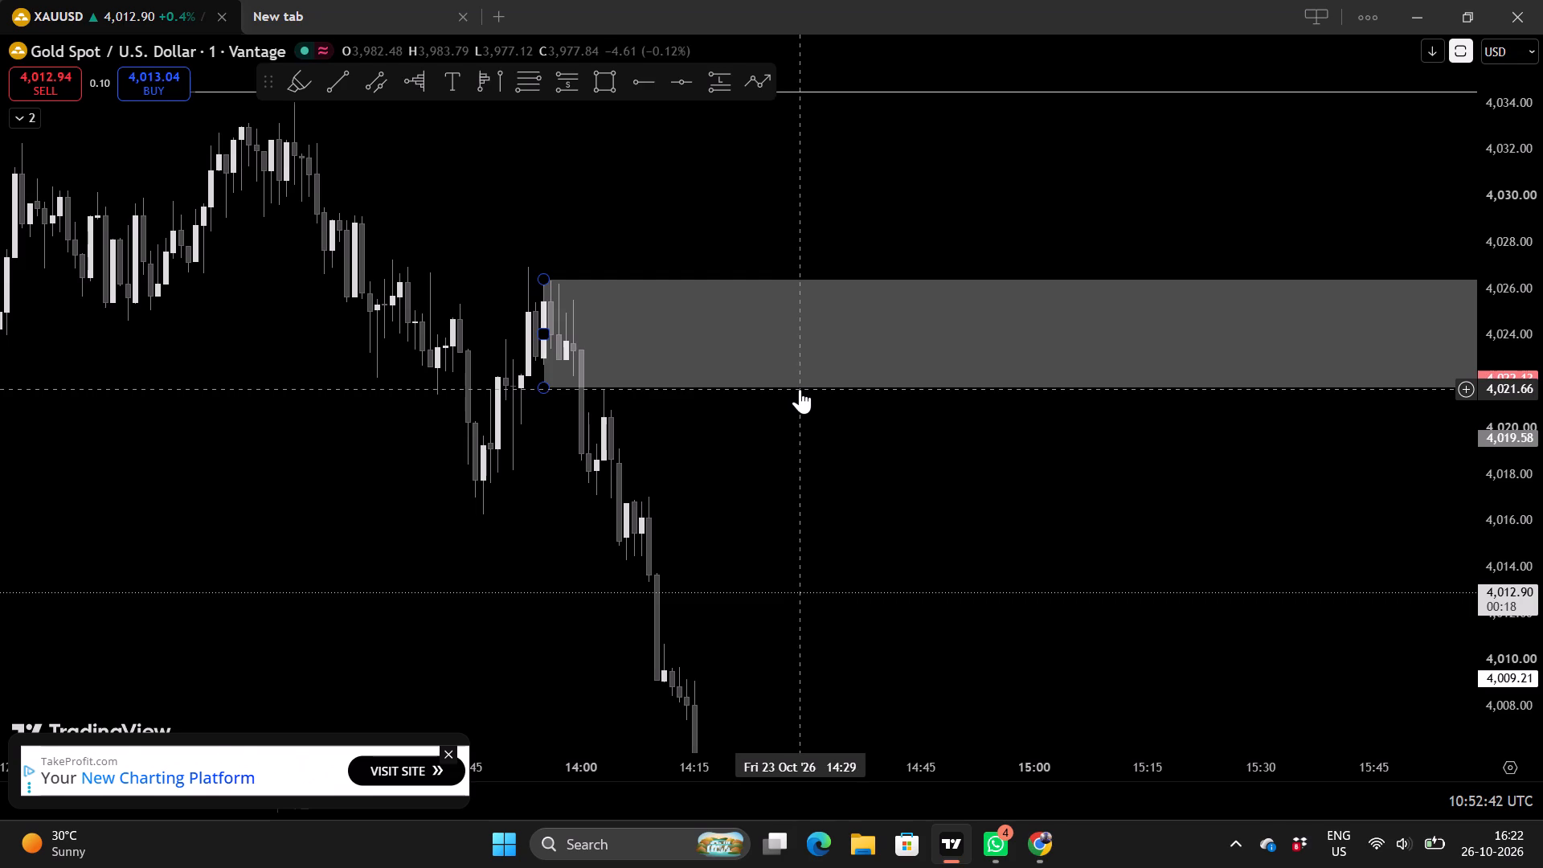
pyautogui.doubleClick(829, 421)
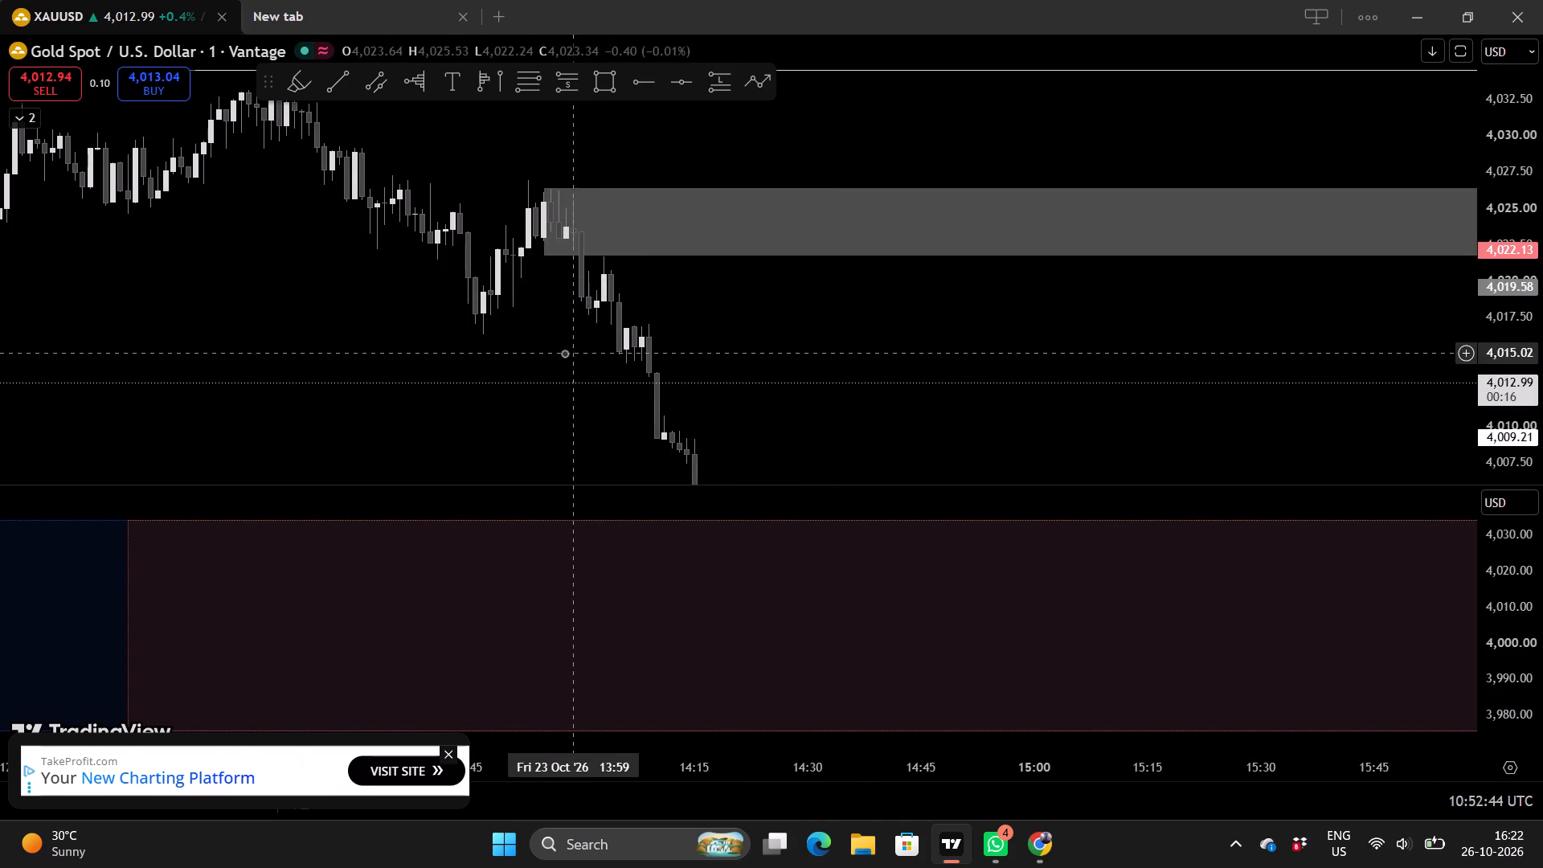
pyautogui.doubleClick(574, 345)
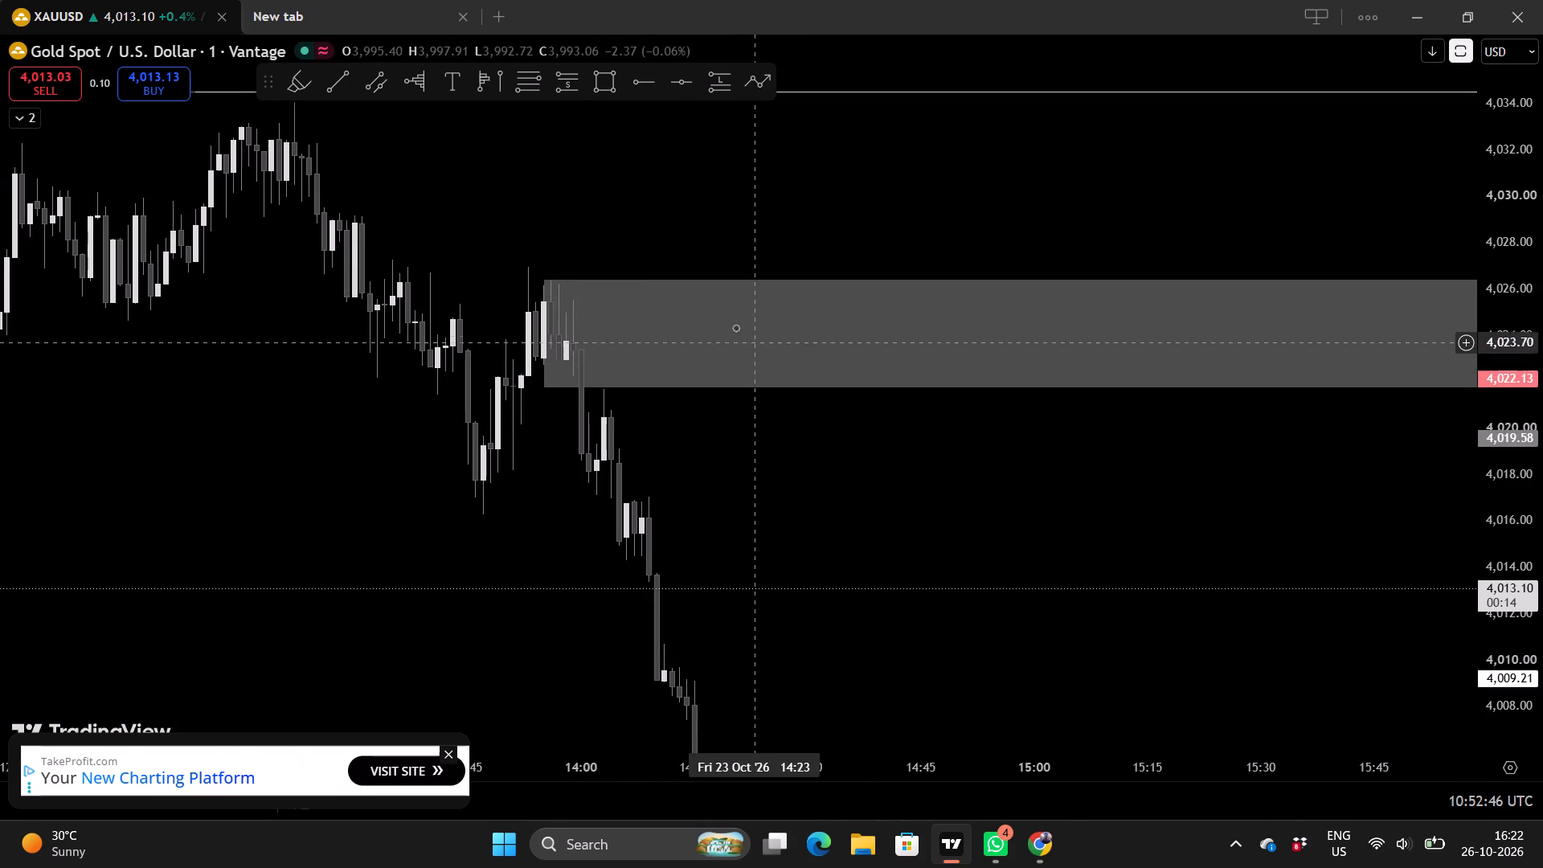
pyautogui.moveTo(549, 280); pyautogui.dragTo(571, 294)
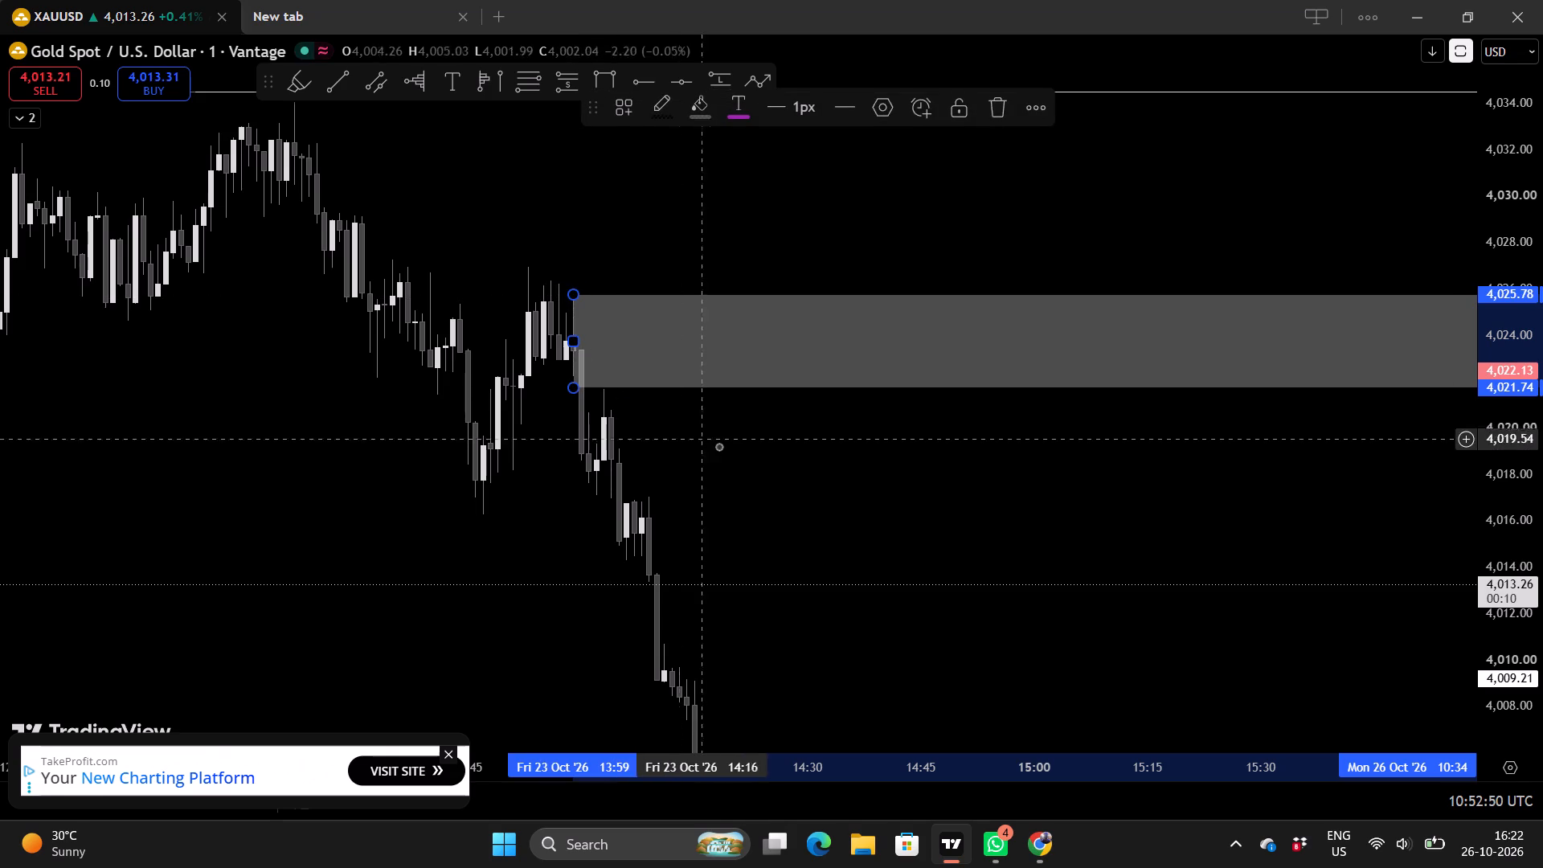
# Examine the 23 Oct XAUUSD price action around the resized supply zone, from the preceding highs through the sharp decline.
pyautogui.moveTo(867, 468); pyautogui.dragTo(829, 466)
pyautogui.scroll(-1, 940, 493)
pyautogui.moveTo(940, 493); pyautogui.dragTo(807, 287)
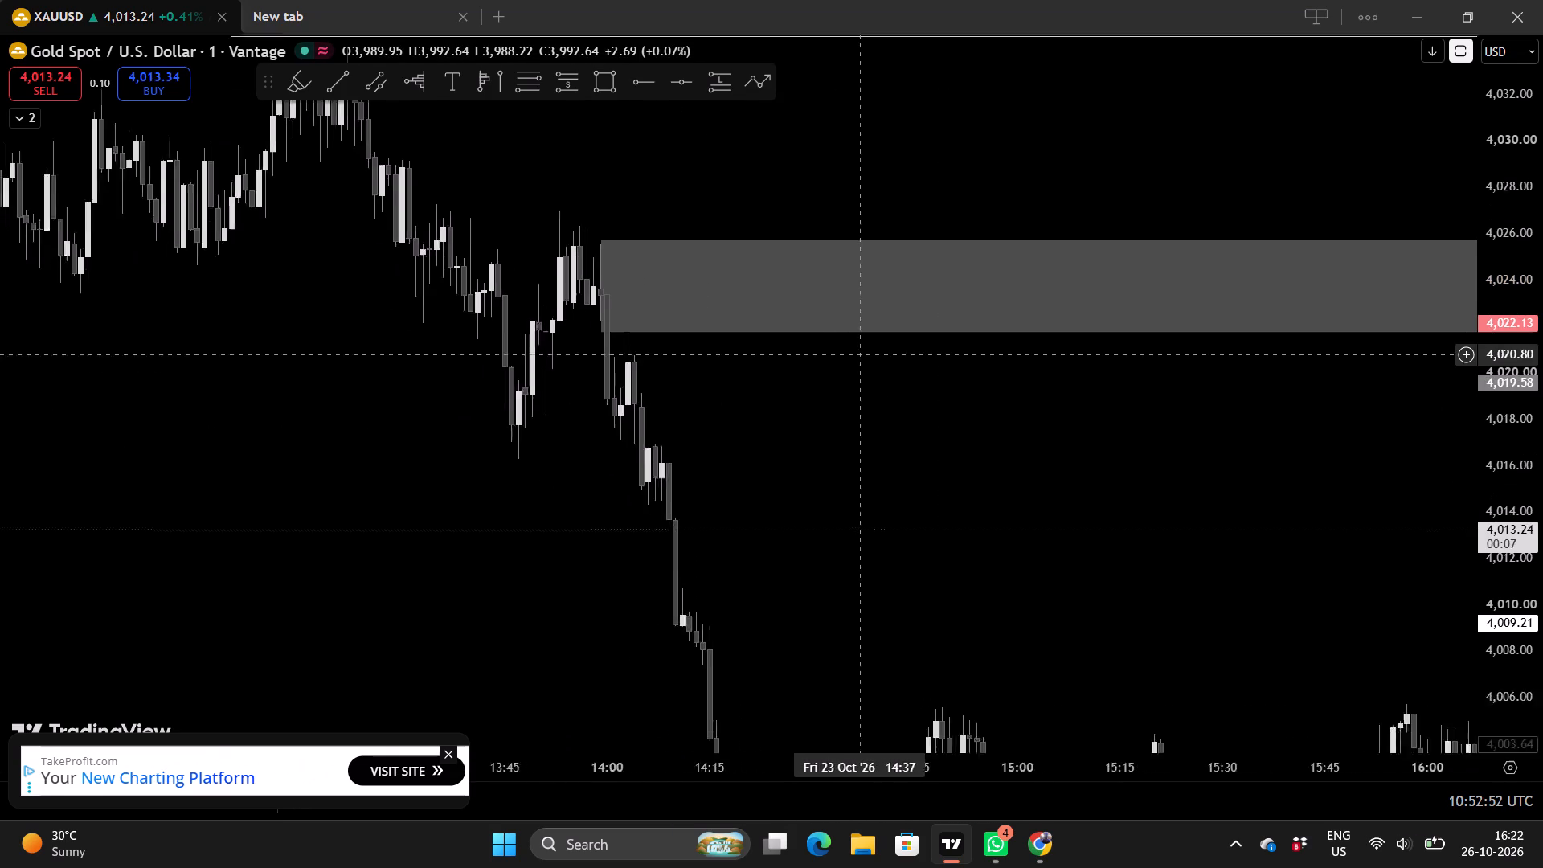
pyautogui.moveTo(807, 287); pyautogui.dragTo(761, 200)
pyautogui.scroll(-2, 831, 320)
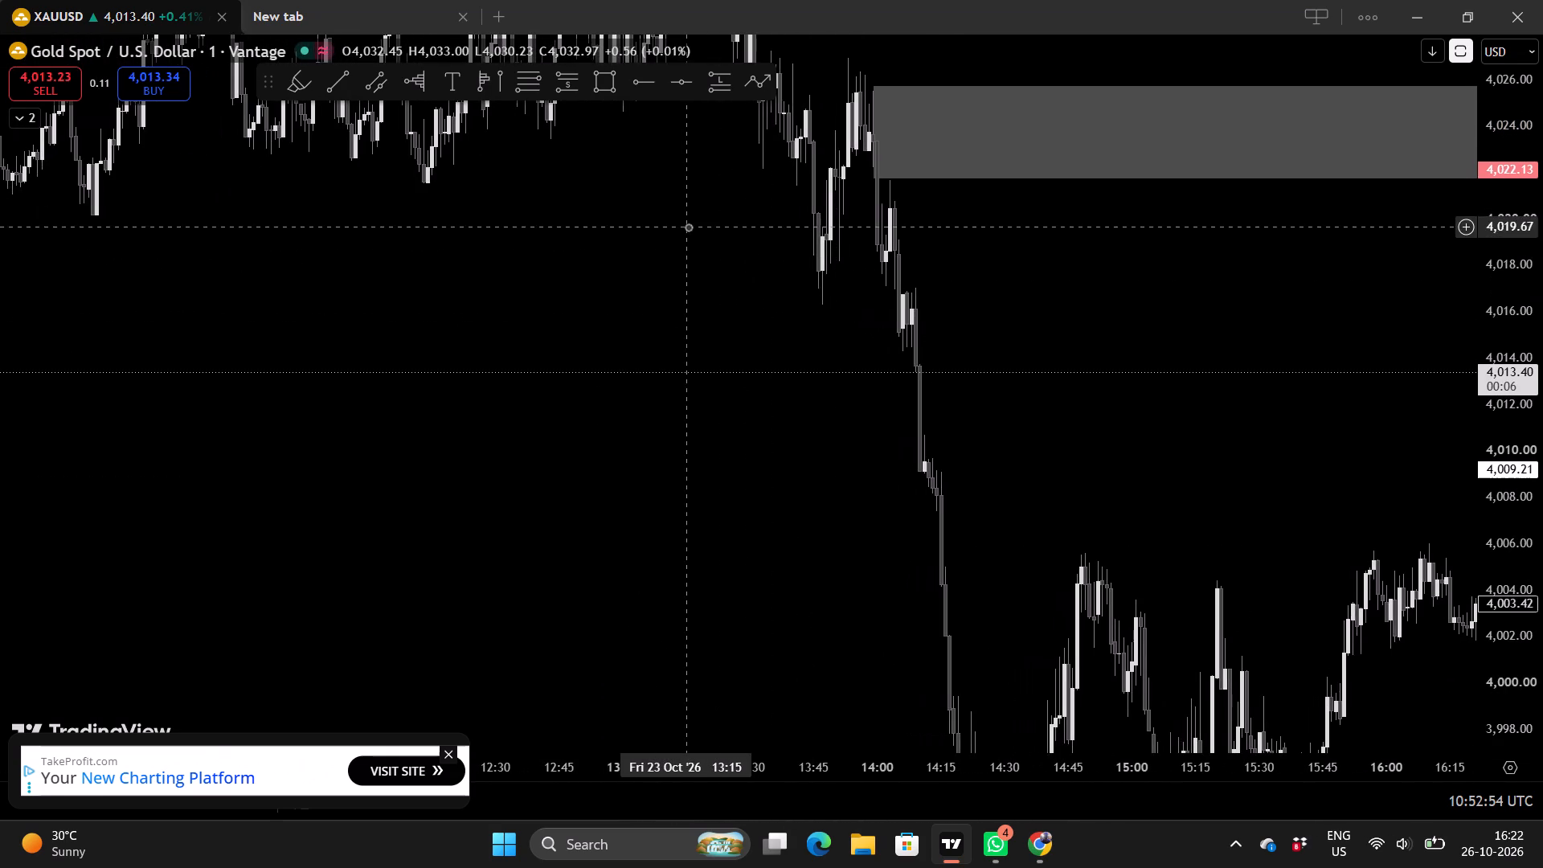
pyautogui.moveTo(688, 227); pyautogui.dragTo(710, 454)
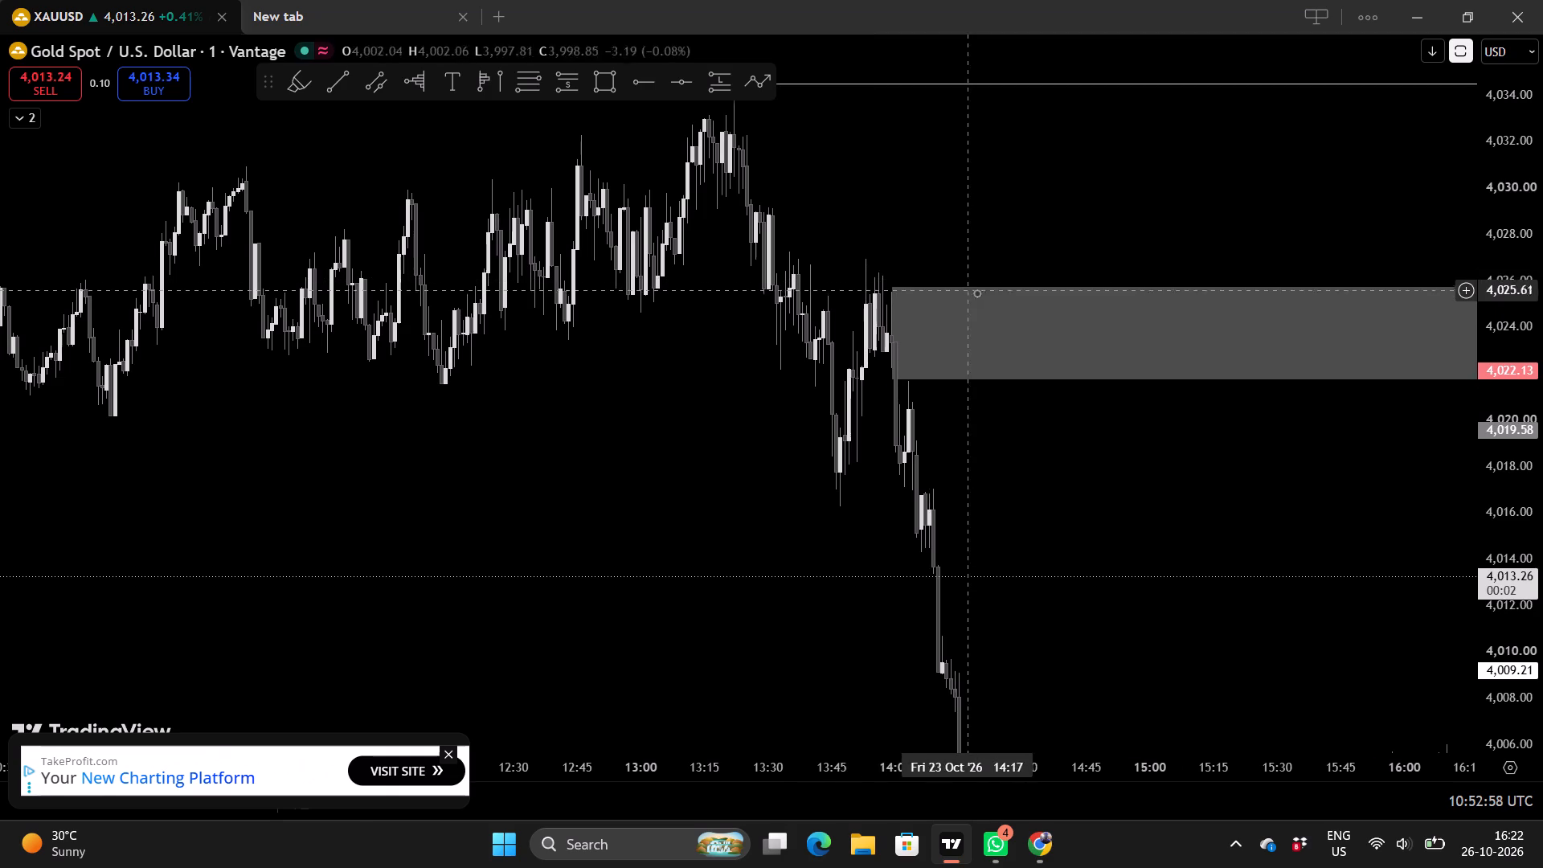
pyautogui.scroll(1, 911, 234)
pyautogui.moveTo(1203, 480); pyautogui.dragTo(735, 375)
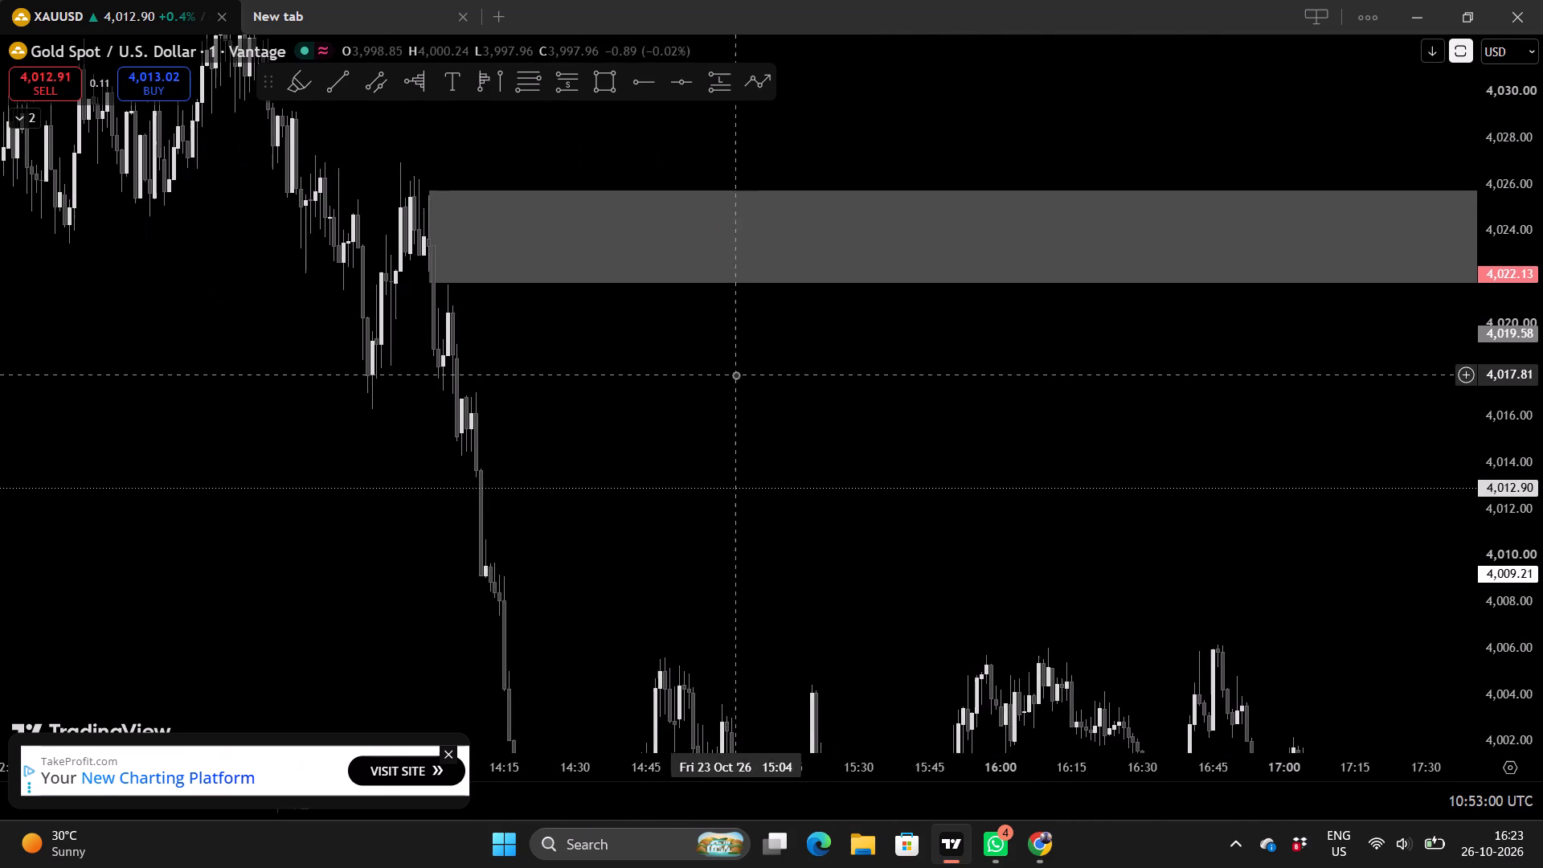
pyautogui.scroll(-3, 1144, 514)
pyautogui.scroll(-4, 1500, 536)
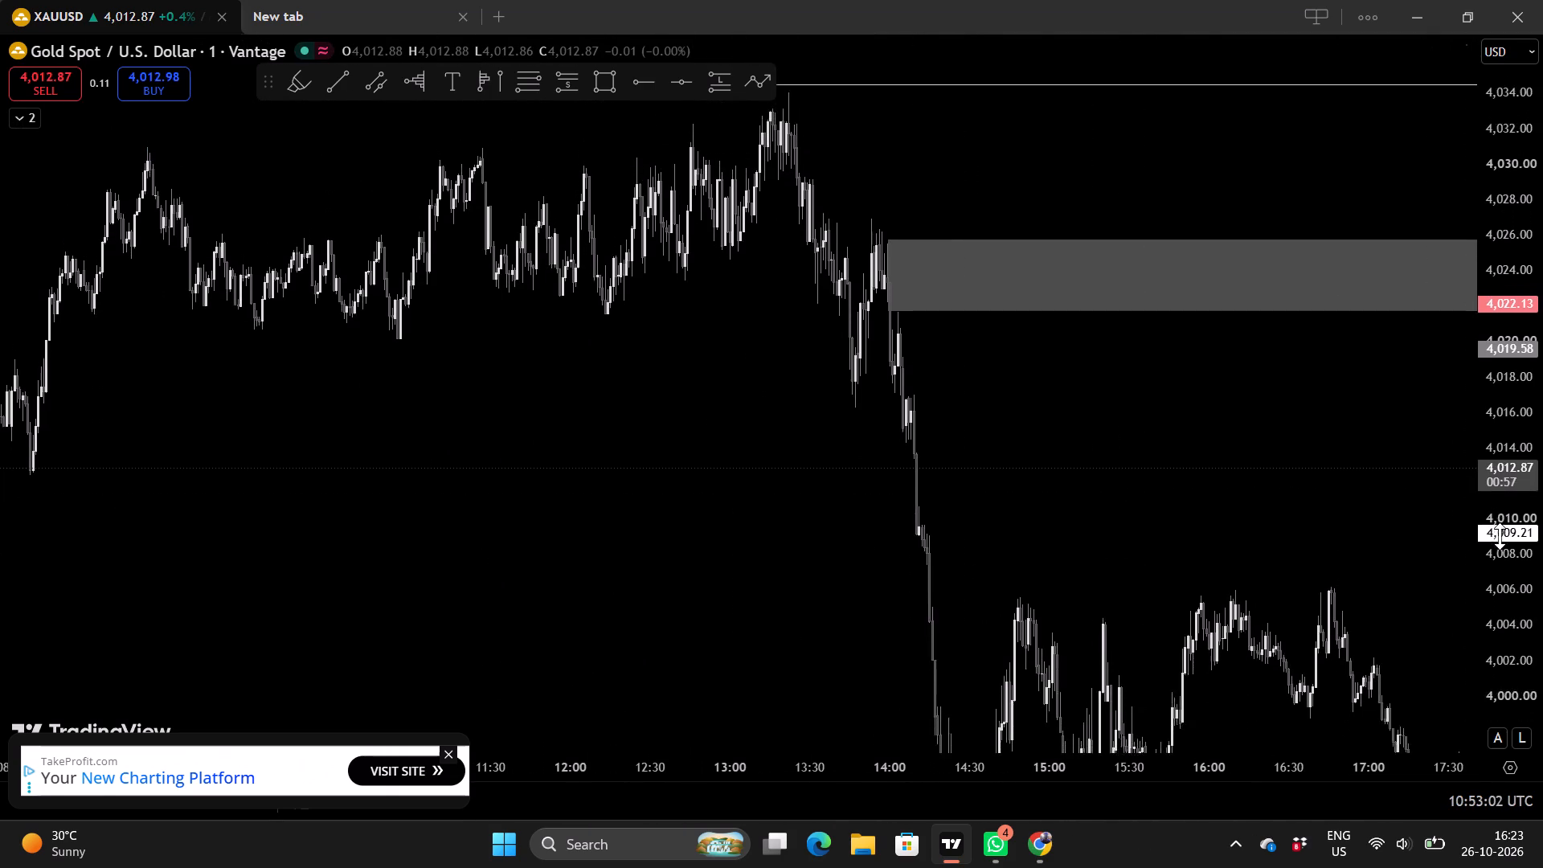
pyautogui.scroll(-3, 1500, 536)
pyautogui.scroll(-1, 1201, 578)
pyautogui.moveTo(1226, 590); pyautogui.dragTo(1174, 585)
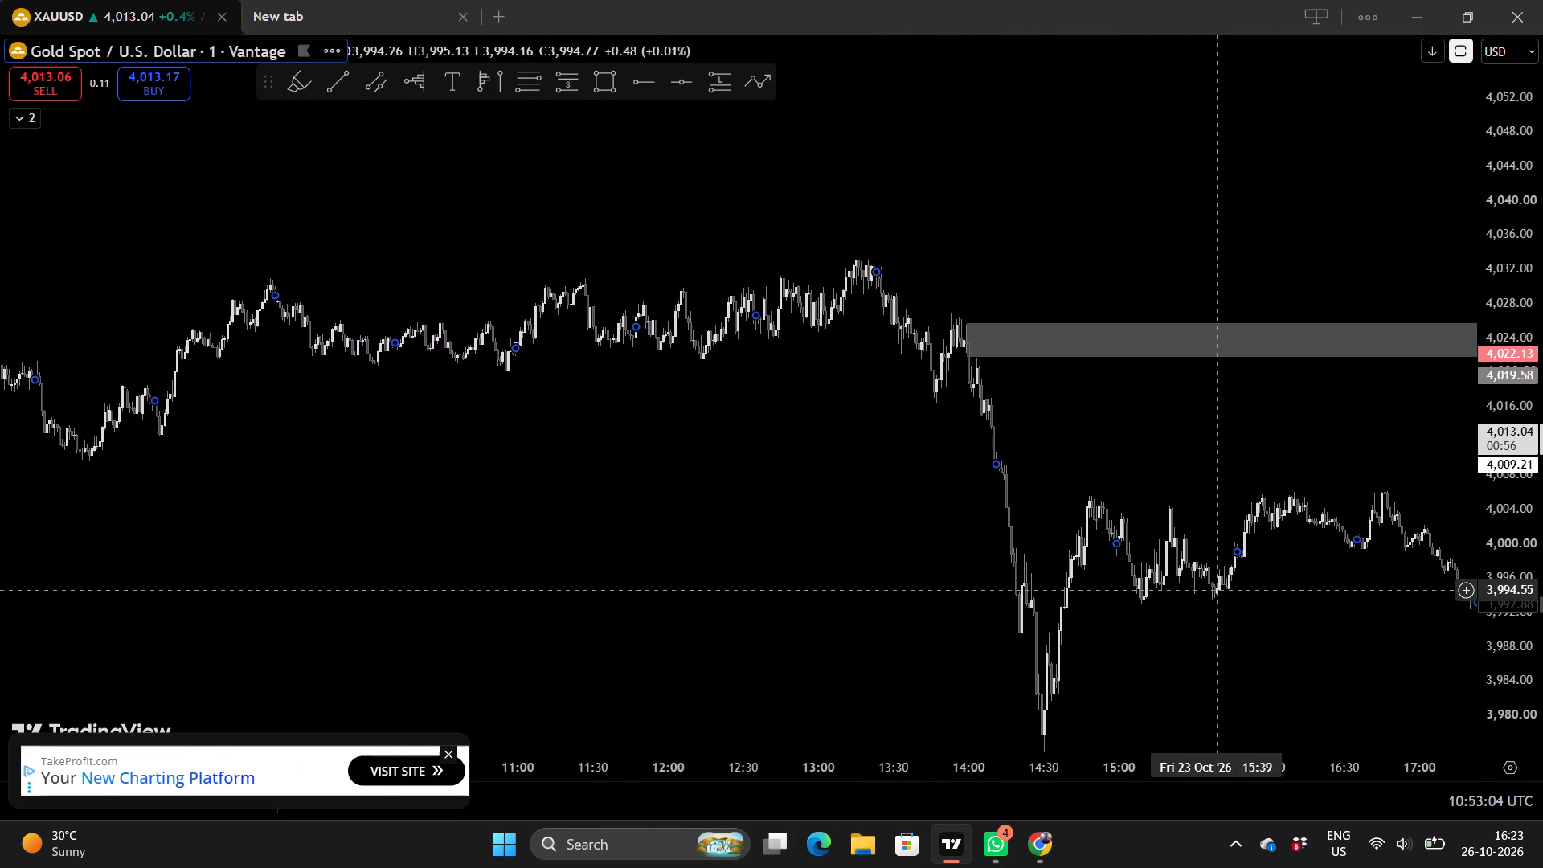
# Examine the XAUUSD price path from the 23 Oct low to the current price, against the short position, supply and demand zones.
pyautogui.moveTo(1174, 585); pyautogui.dragTo(791, 461)
pyautogui.moveTo(1098, 559); pyautogui.dragTo(673, 505)
pyautogui.moveTo(1107, 517); pyautogui.dragTo(1077, 518)
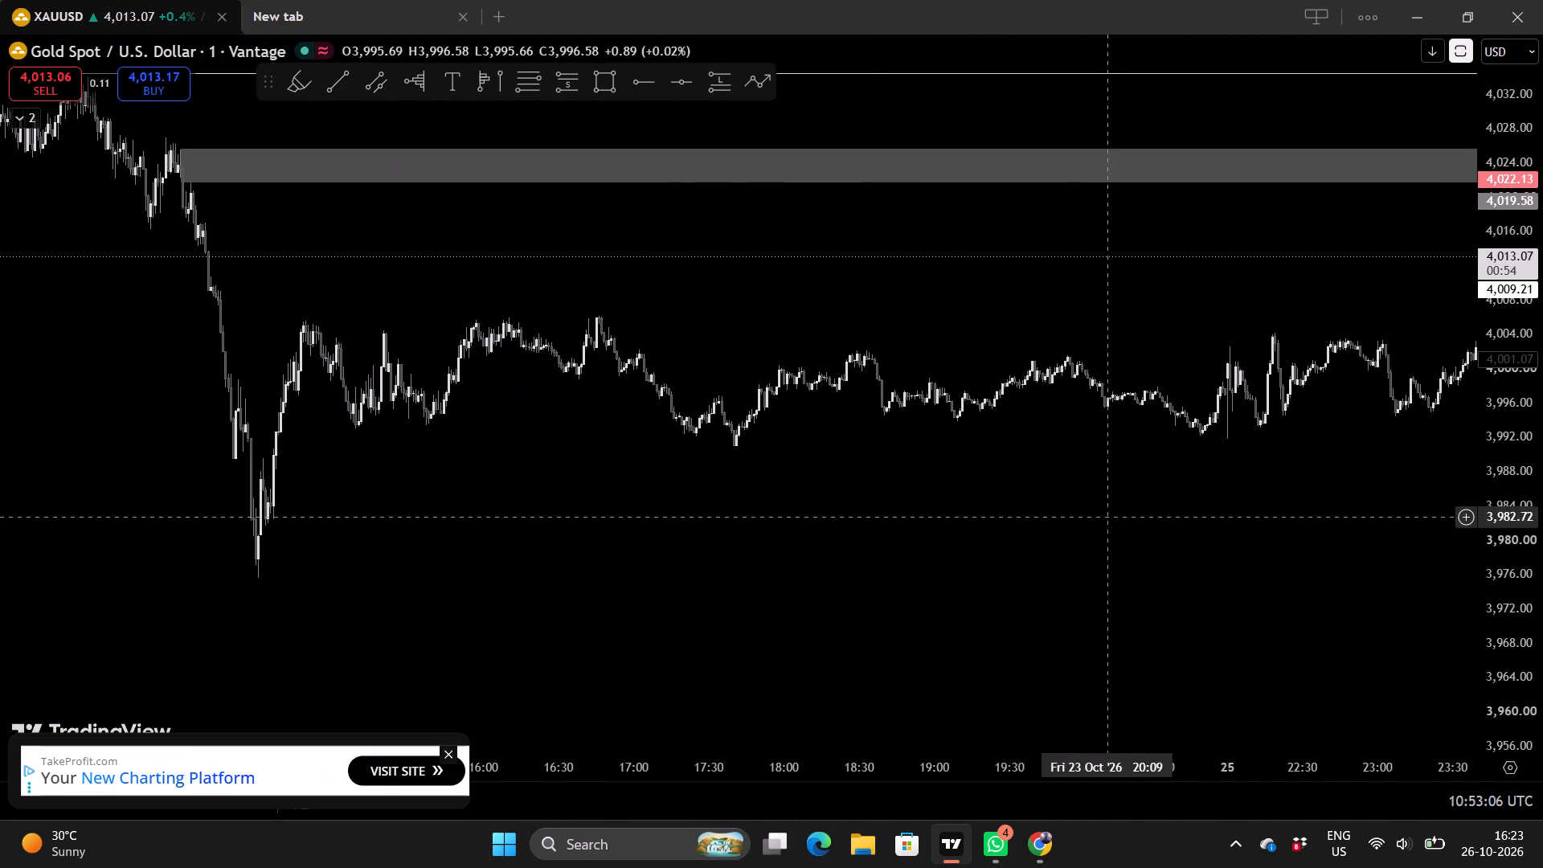
pyautogui.moveTo(1077, 518); pyautogui.dragTo(665, 538)
pyautogui.moveTo(1222, 289); pyautogui.dragTo(458, 369)
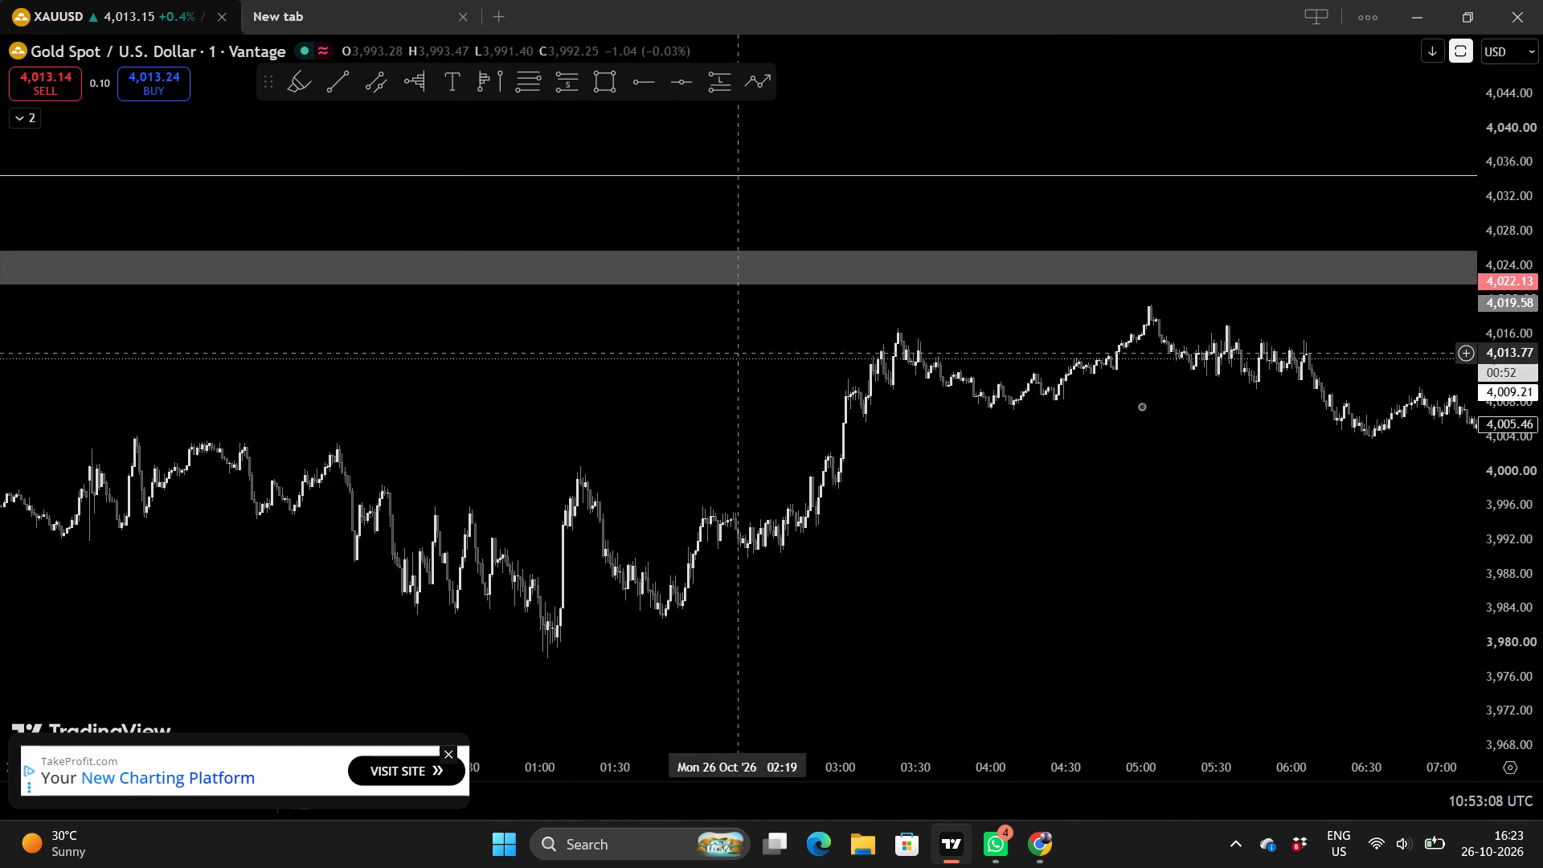
pyautogui.moveTo(1235, 518); pyautogui.dragTo(688, 483)
pyautogui.moveTo(1230, 510); pyautogui.dragTo(1146, 518)
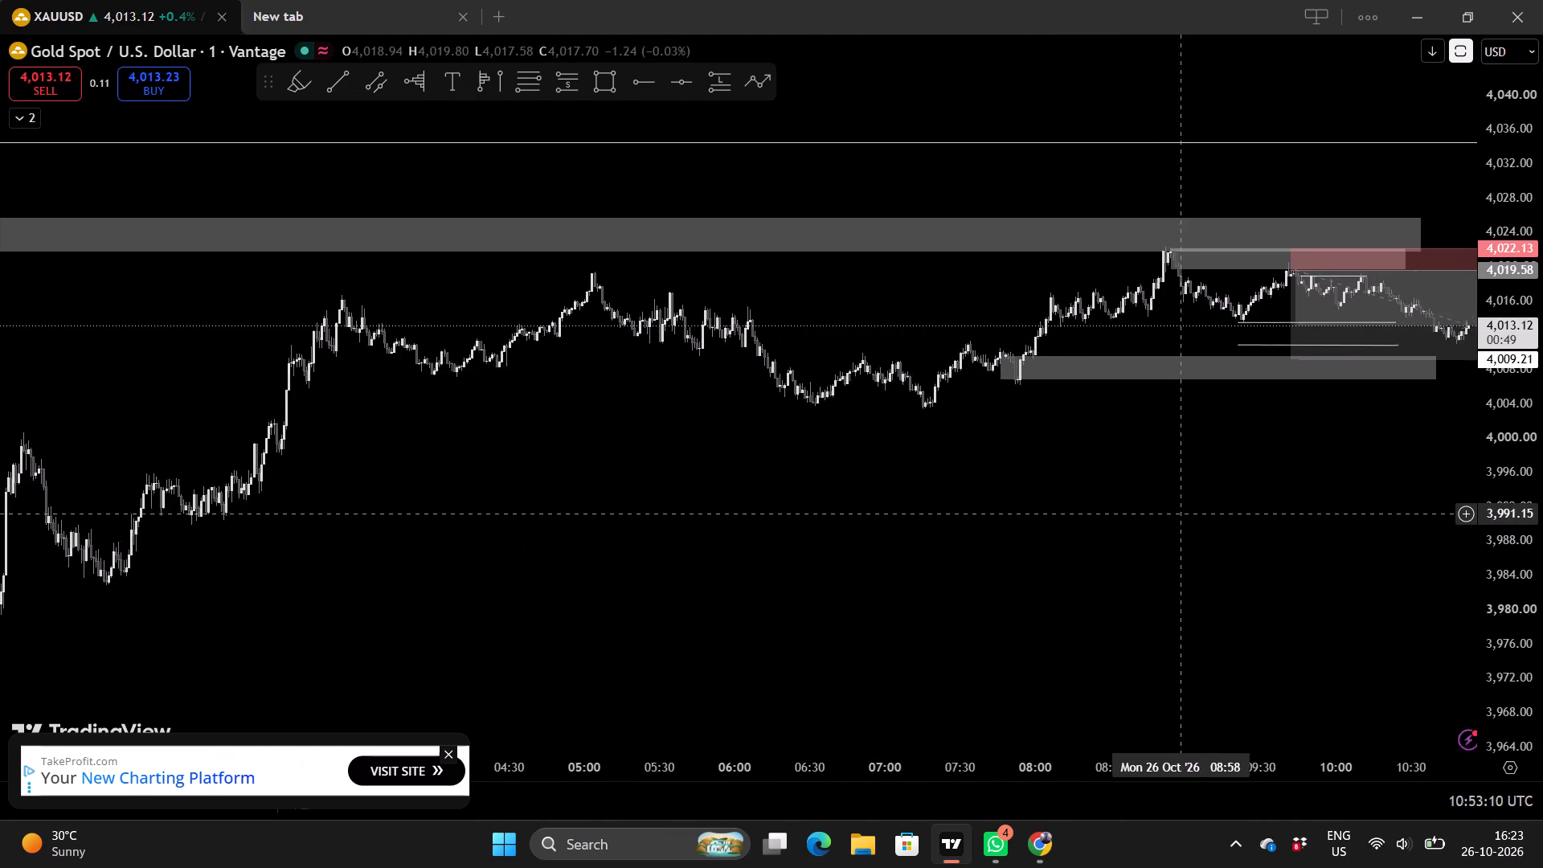
pyautogui.moveTo(1146, 518); pyautogui.dragTo(1079, 526)
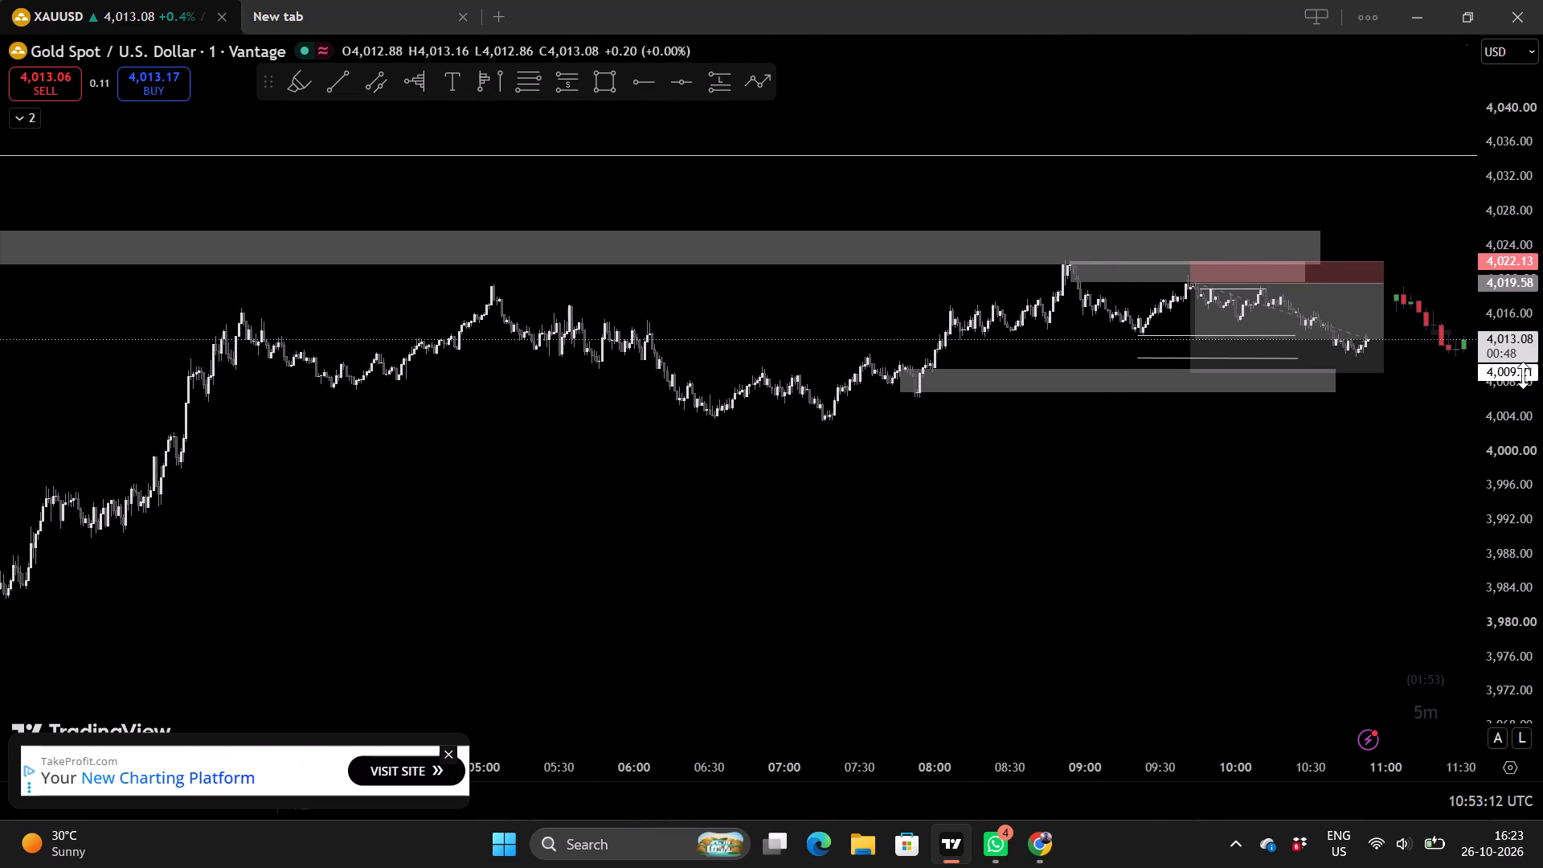
pyautogui.scroll(13, 1523, 375)
pyautogui.moveTo(1281, 462); pyautogui.dragTo(1257, 467)
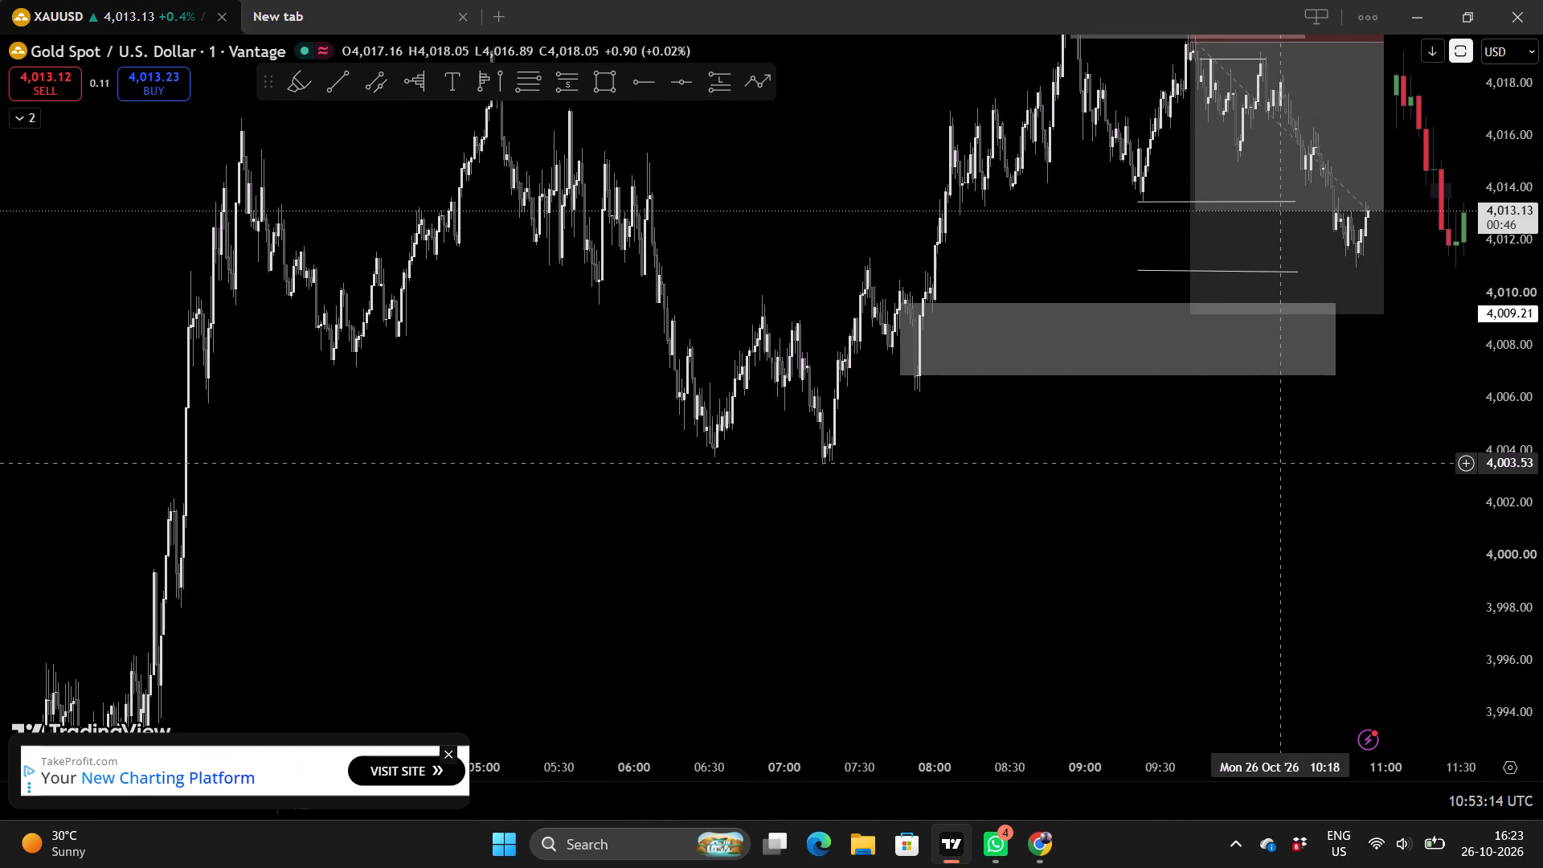
pyautogui.moveTo(1257, 467); pyautogui.dragTo(1078, 649)
pyautogui.scroll(1, 1275, 189)
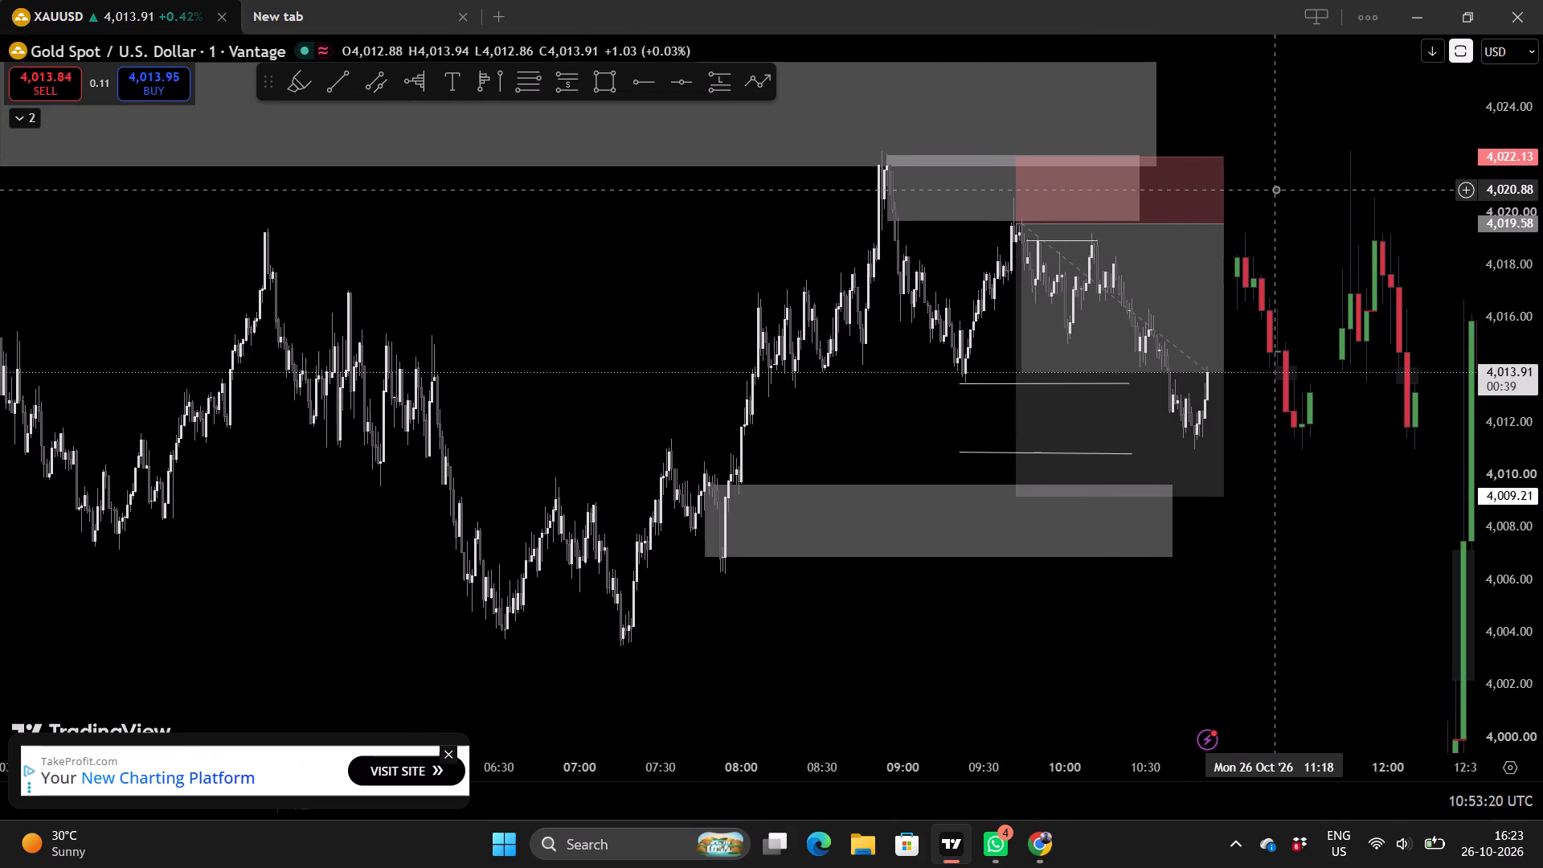
# Examine the 26 Oct XAUUSD price action around the short position, from the early-morning rally through the supply and demand zones to the current candle.
pyautogui.moveTo(1316, 185); pyautogui.dragTo(1315, 204)
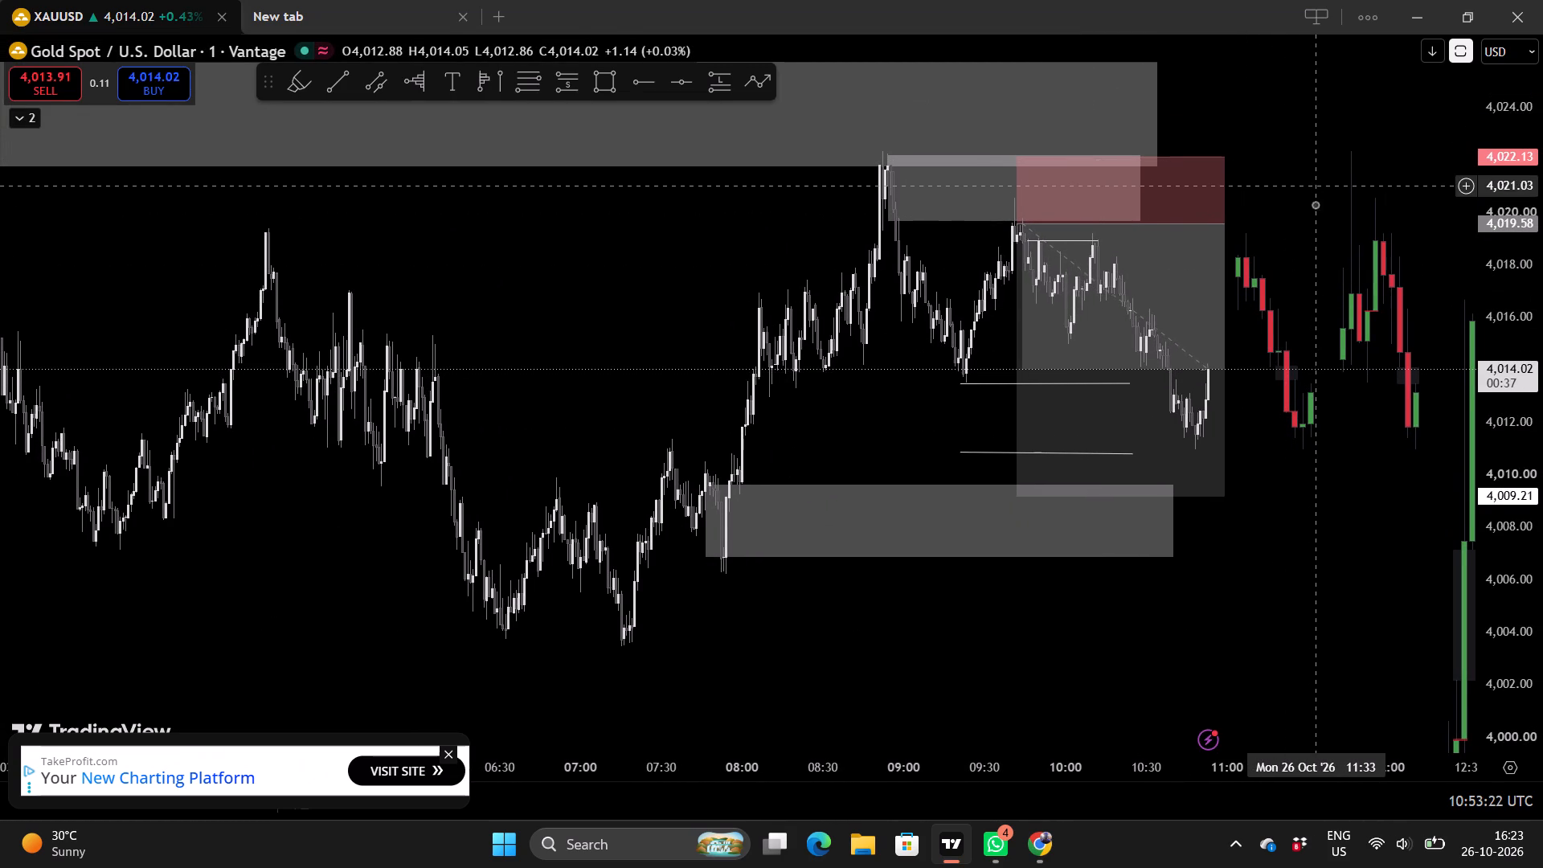
pyautogui.moveTo(1315, 204); pyautogui.dragTo(1314, 209)
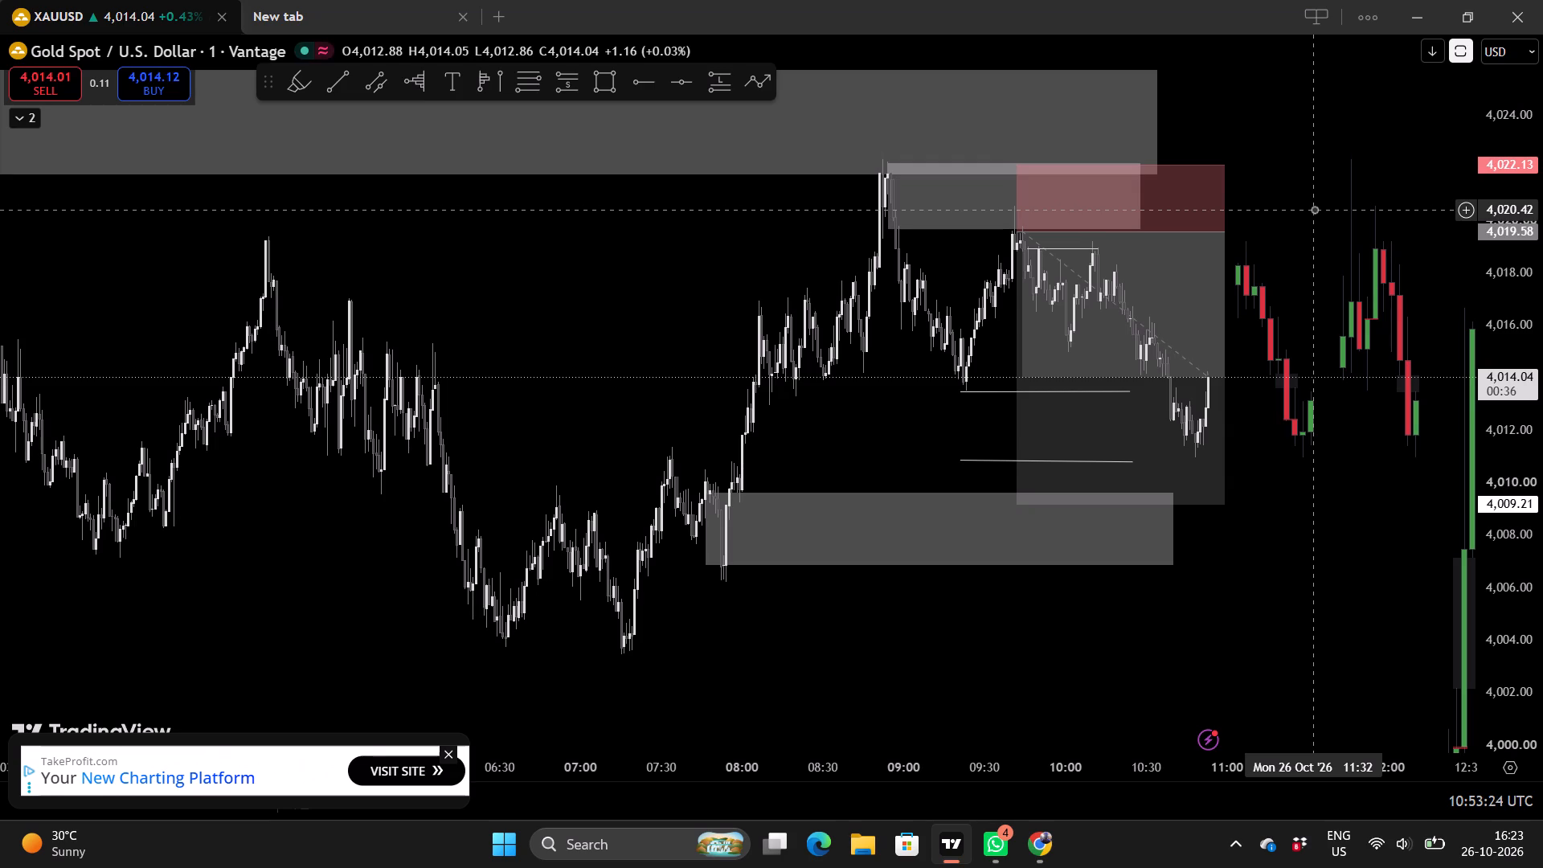
pyautogui.scroll(-3, 1314, 209)
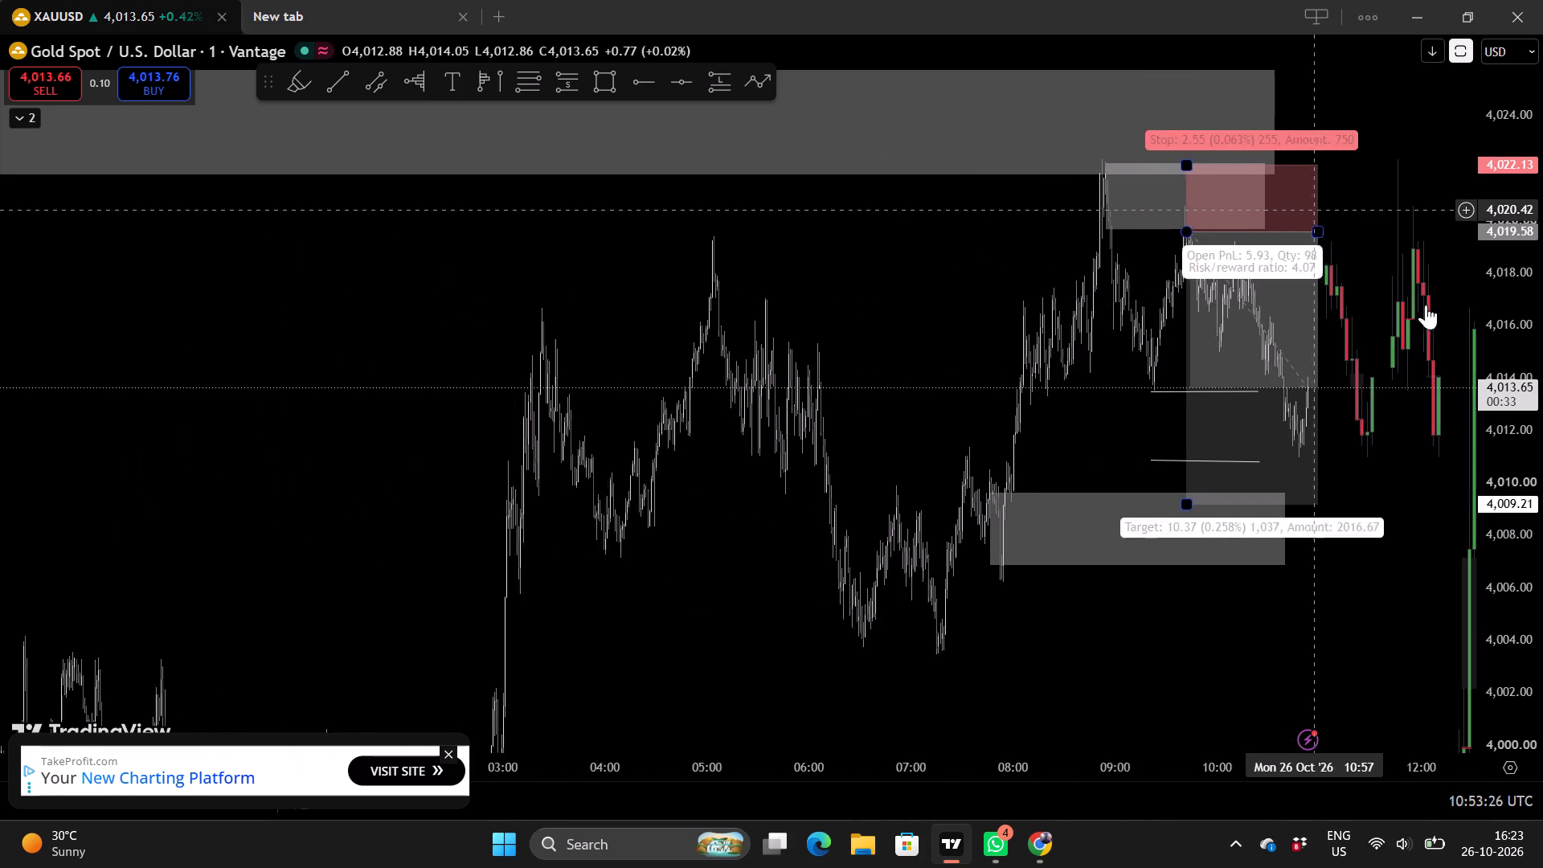
pyautogui.scroll(-5, 1523, 448)
pyautogui.moveTo(1296, 546); pyautogui.dragTo(1118, 429)
pyautogui.hscroll(1, 1207, 480)
pyautogui.moveTo(968, 519); pyautogui.dragTo(1029, 541)
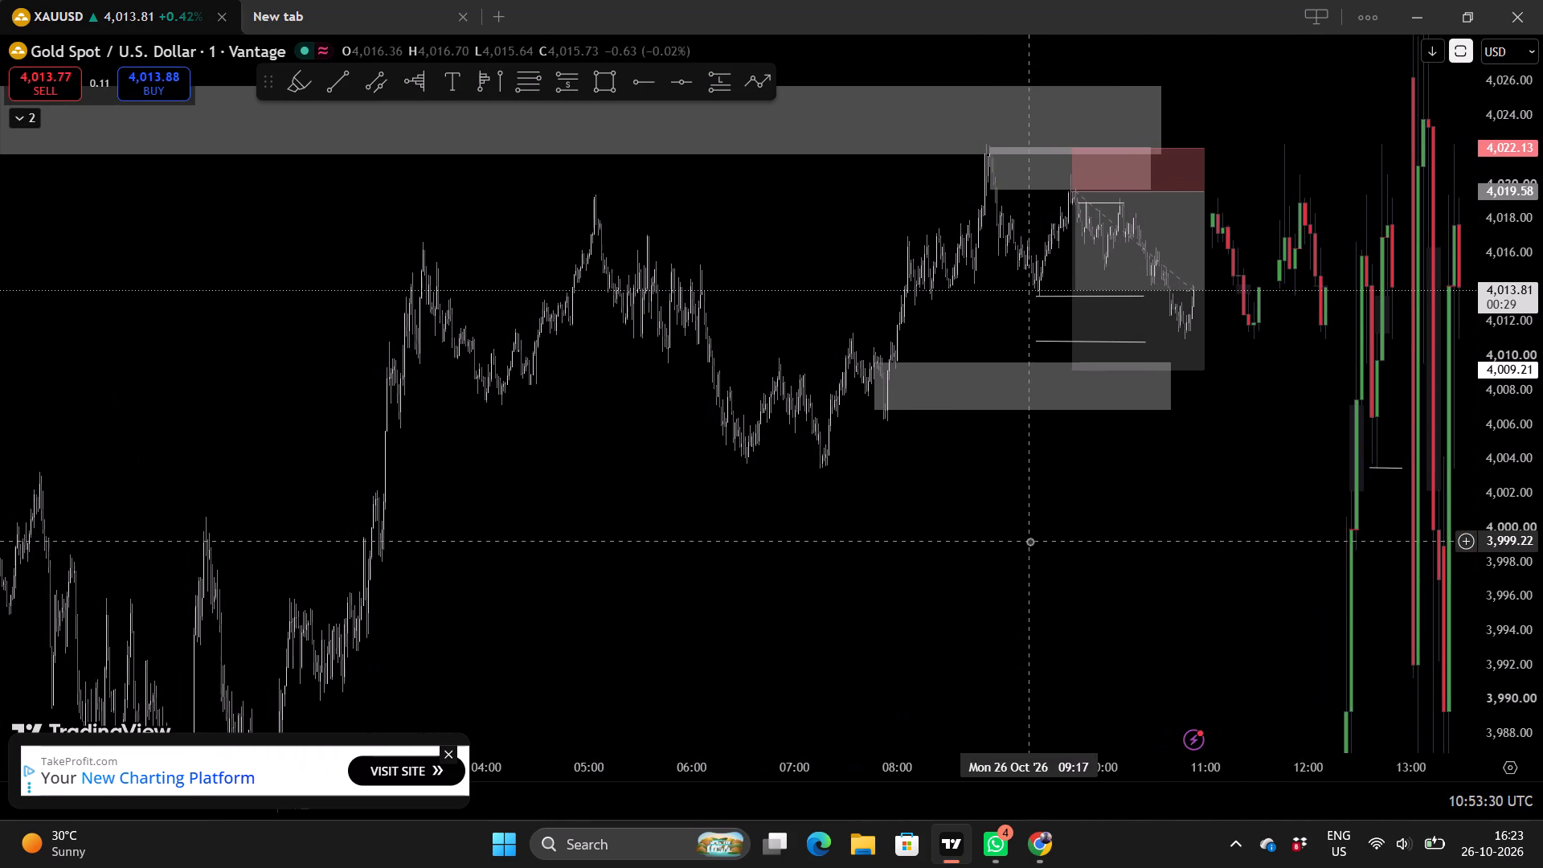
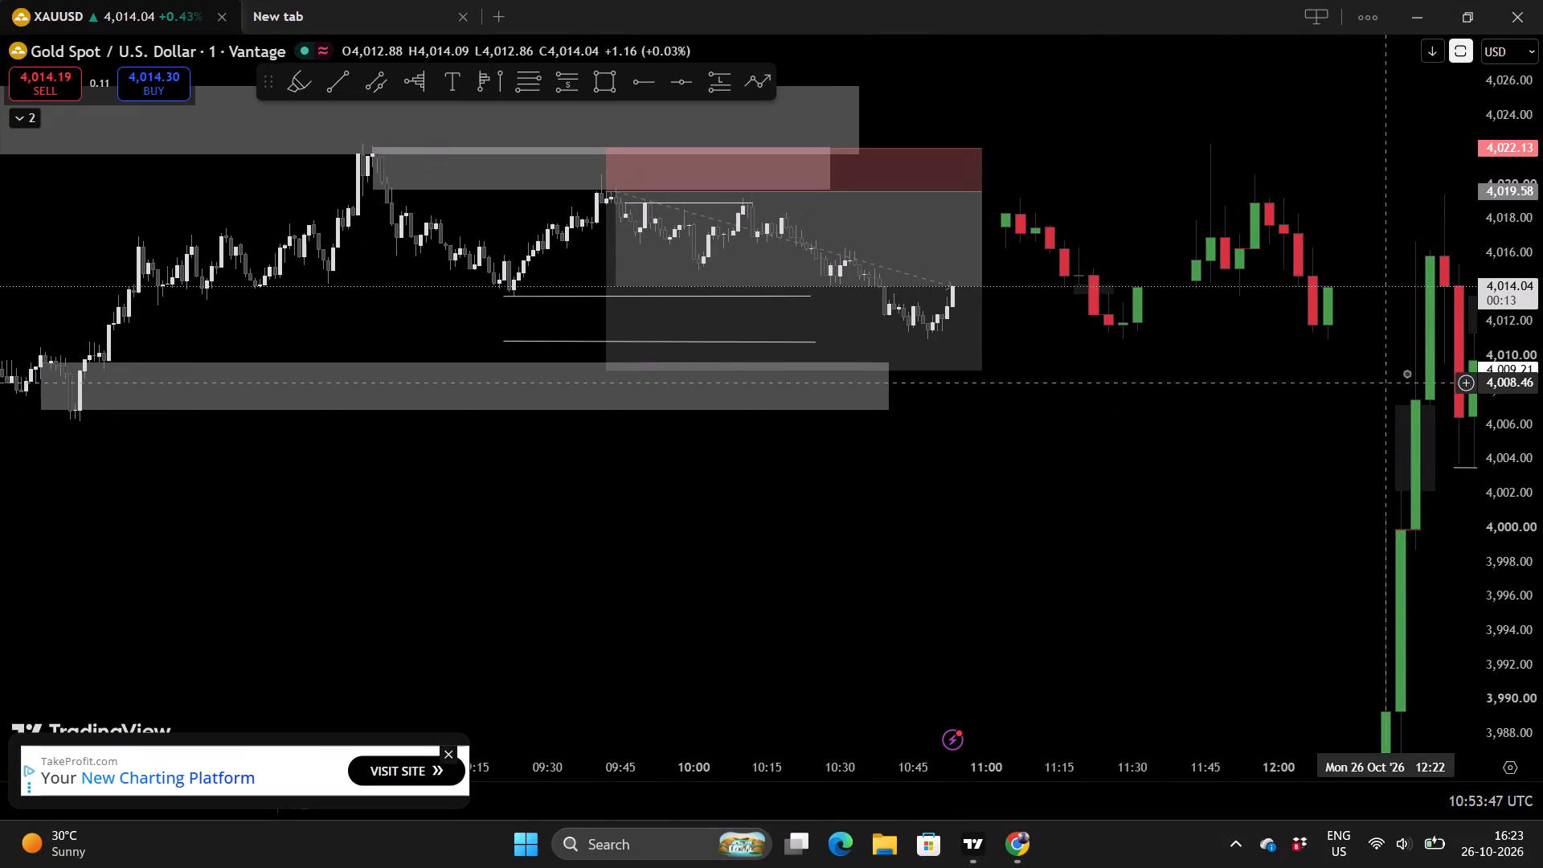
# Examine the latest XAUUSD one-minute candles around 10:30–10:54 within the short position, alongside the higher-timeframe candles drawn beside them.
pyautogui.scroll(7, 1491, 338)
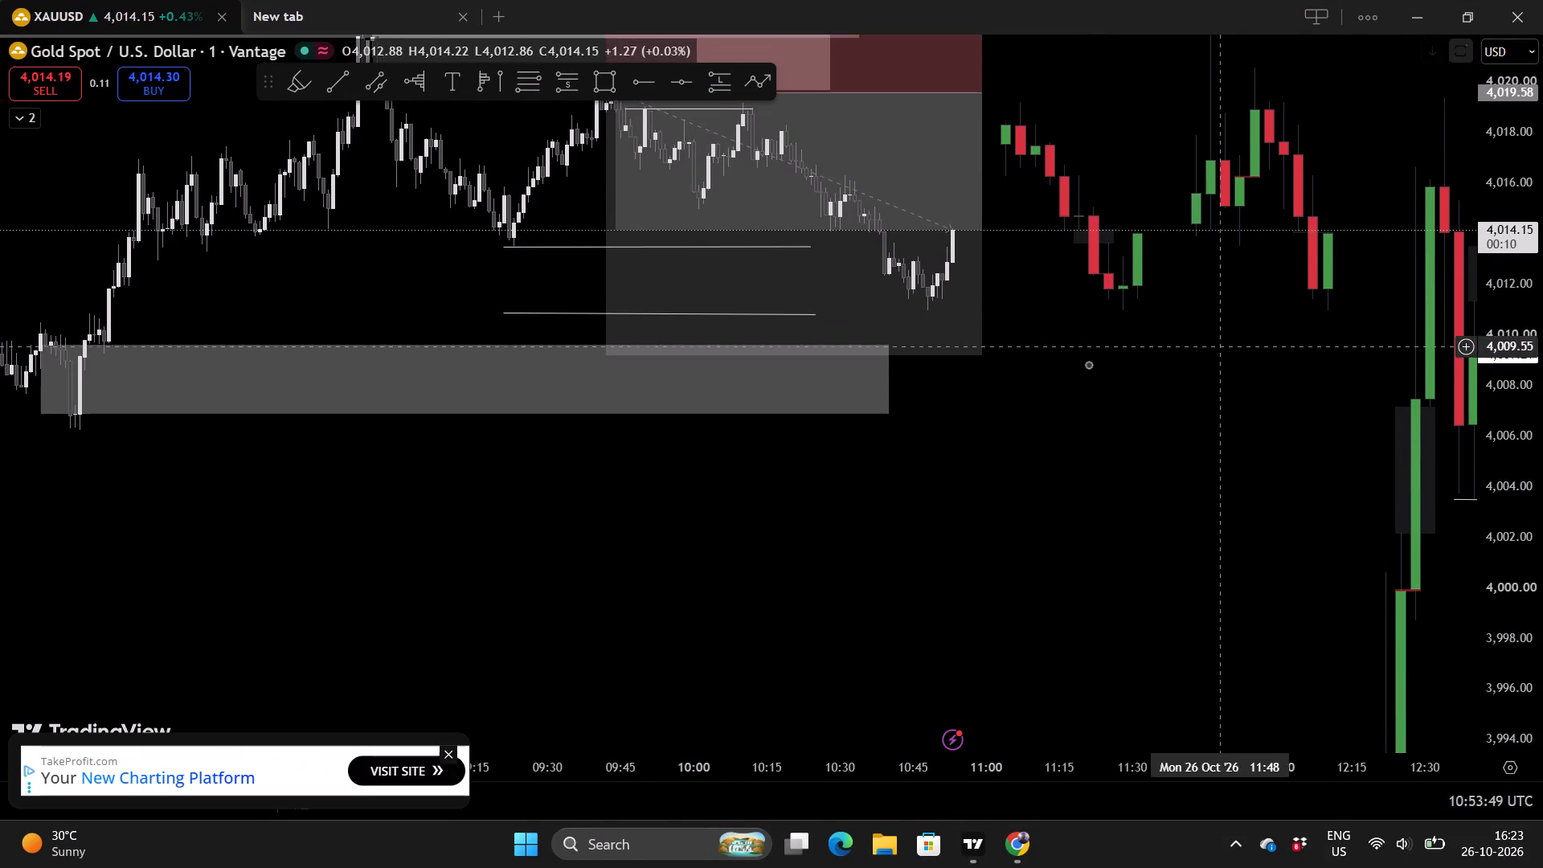
pyautogui.moveTo(1088, 364); pyautogui.dragTo(1121, 526)
pyautogui.scroll(1, 1138, 476)
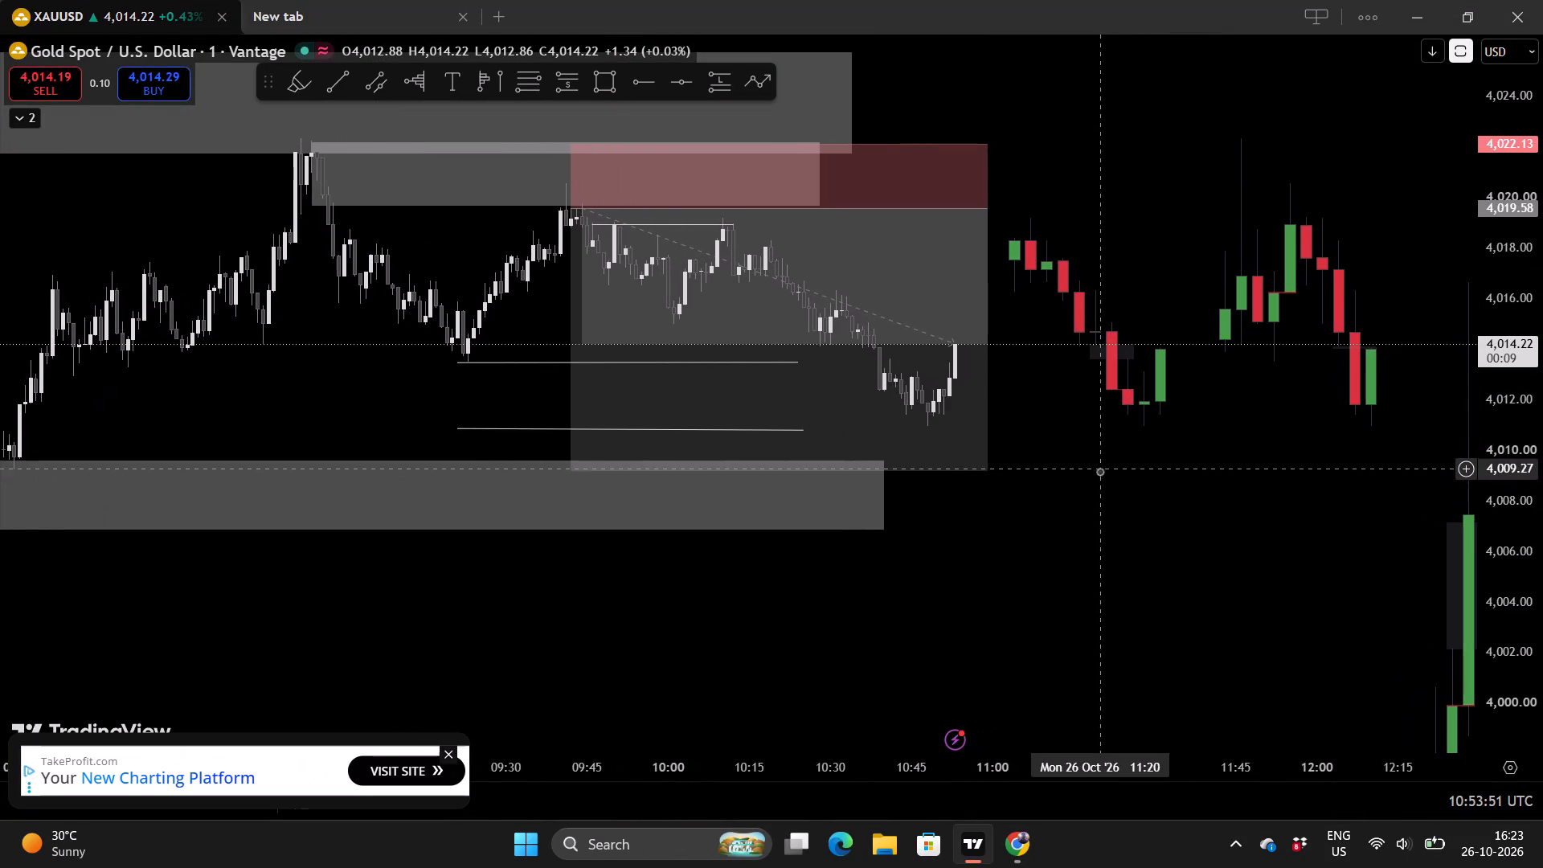
pyautogui.moveTo(1119, 492); pyautogui.dragTo(1102, 596)
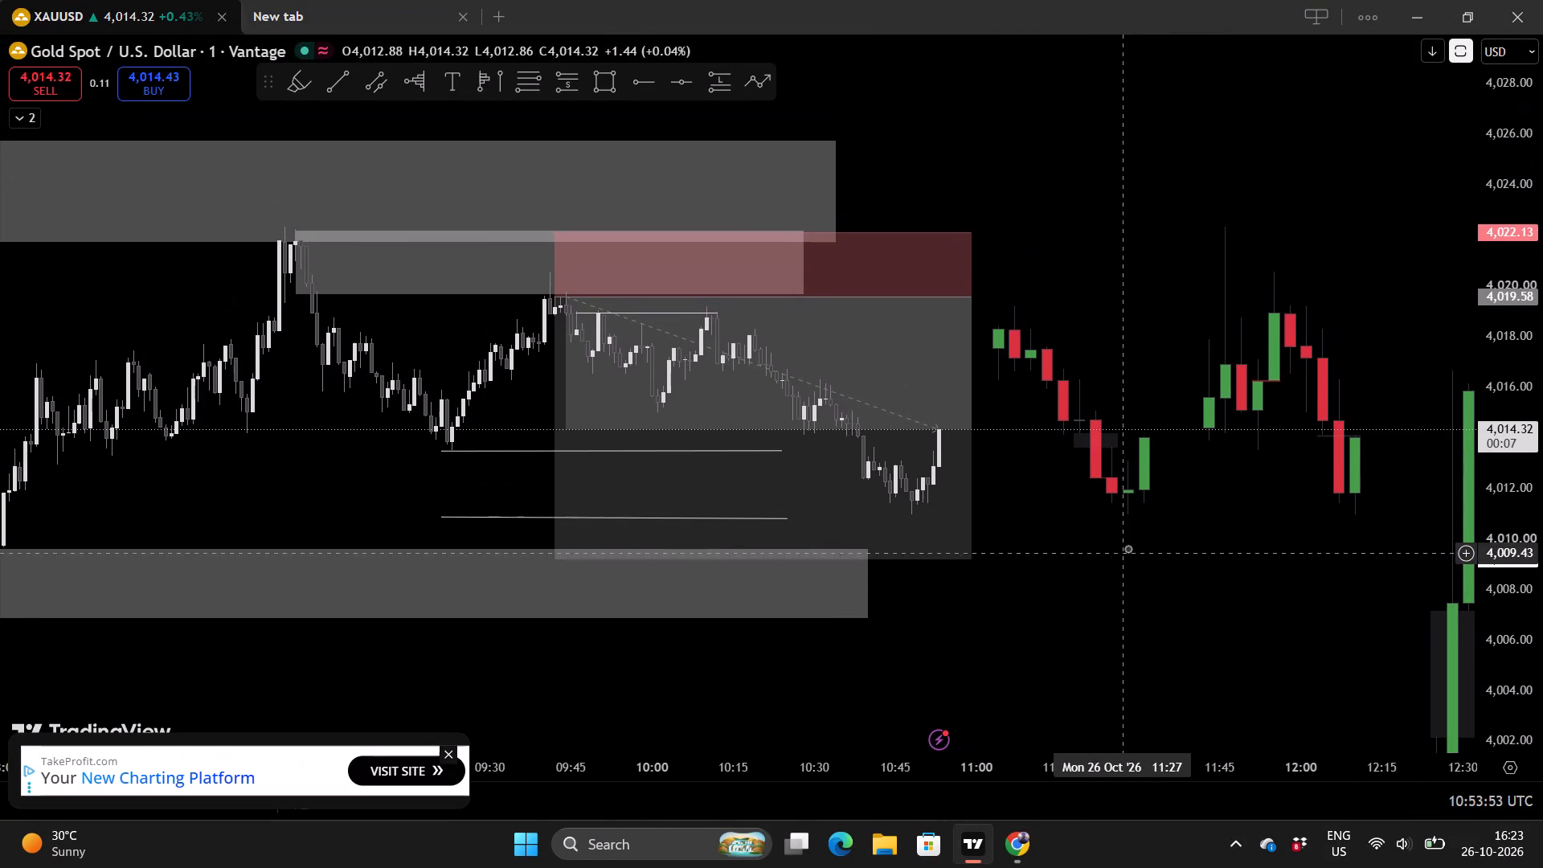
pyautogui.scroll(1, 1128, 547)
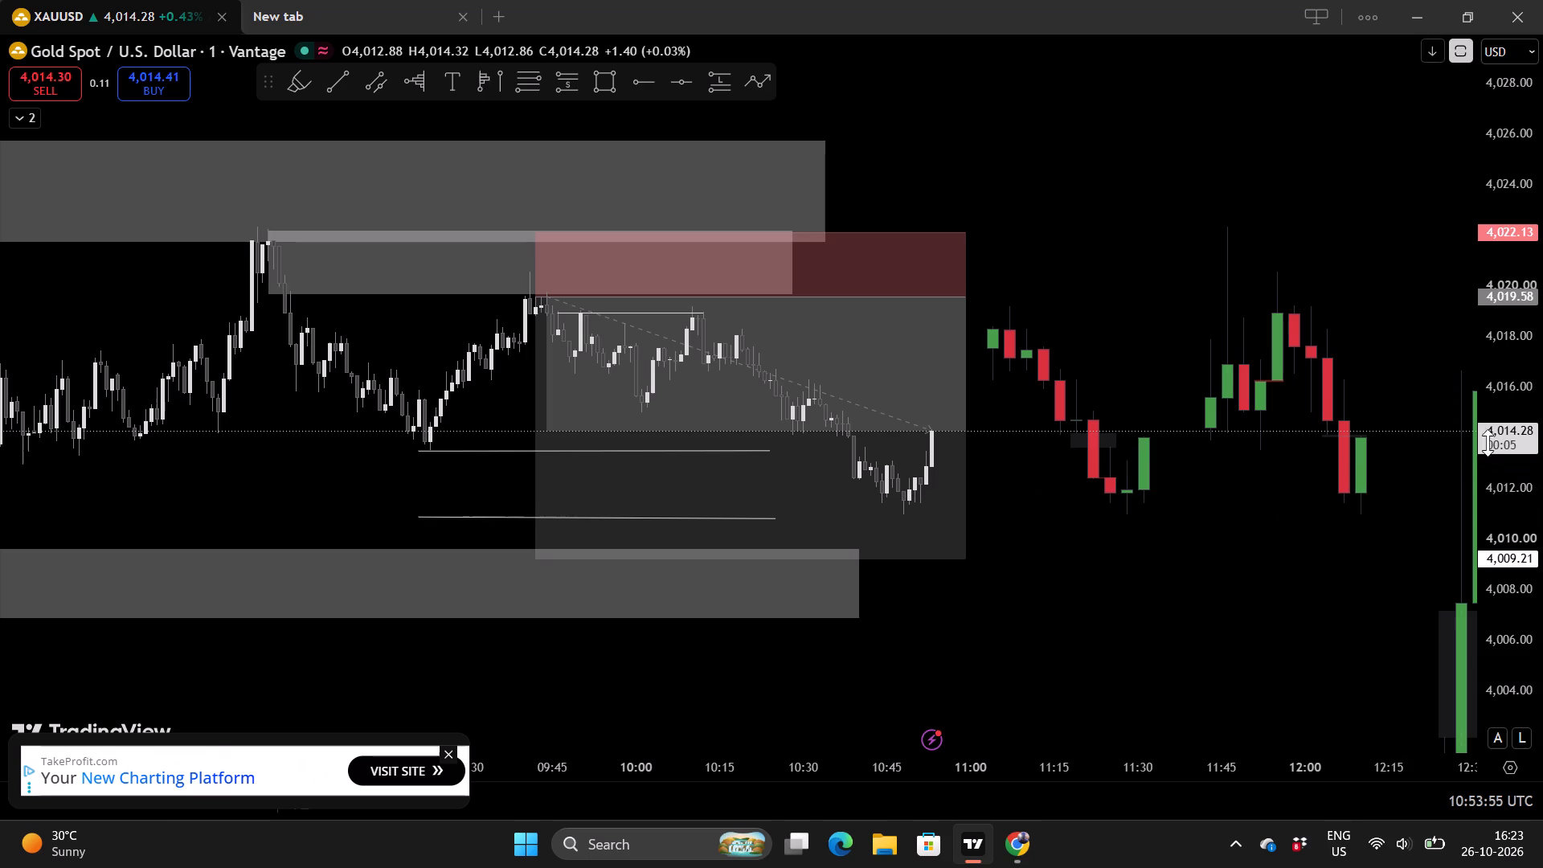
pyautogui.scroll(8, 1495, 434)
pyautogui.scroll(1, 1275, 517)
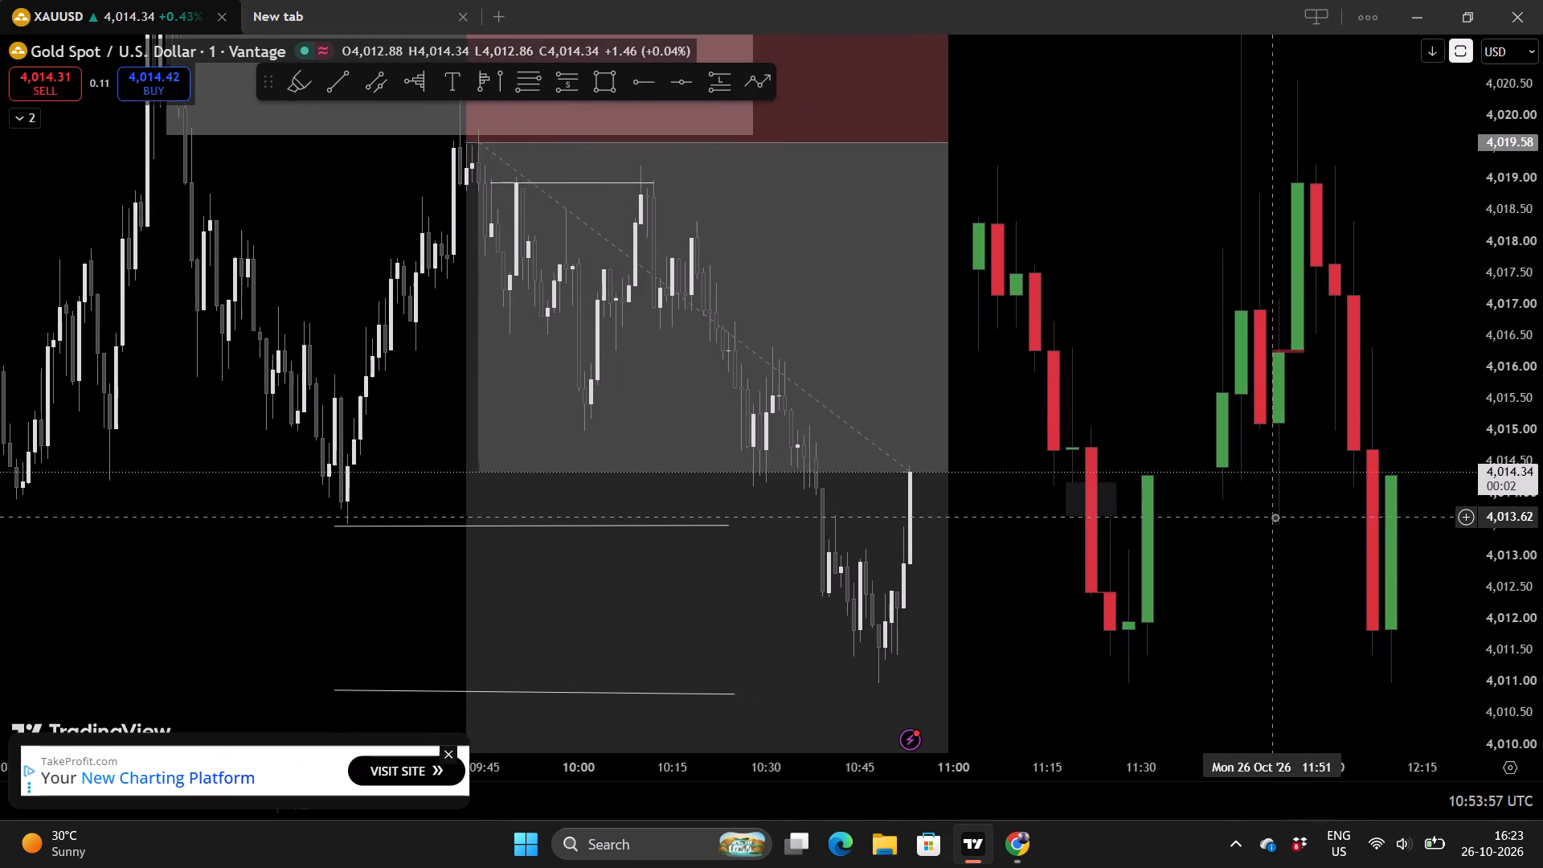
pyautogui.moveTo(1207, 508); pyautogui.dragTo(1071, 479)
pyautogui.scroll(1, 1139, 506)
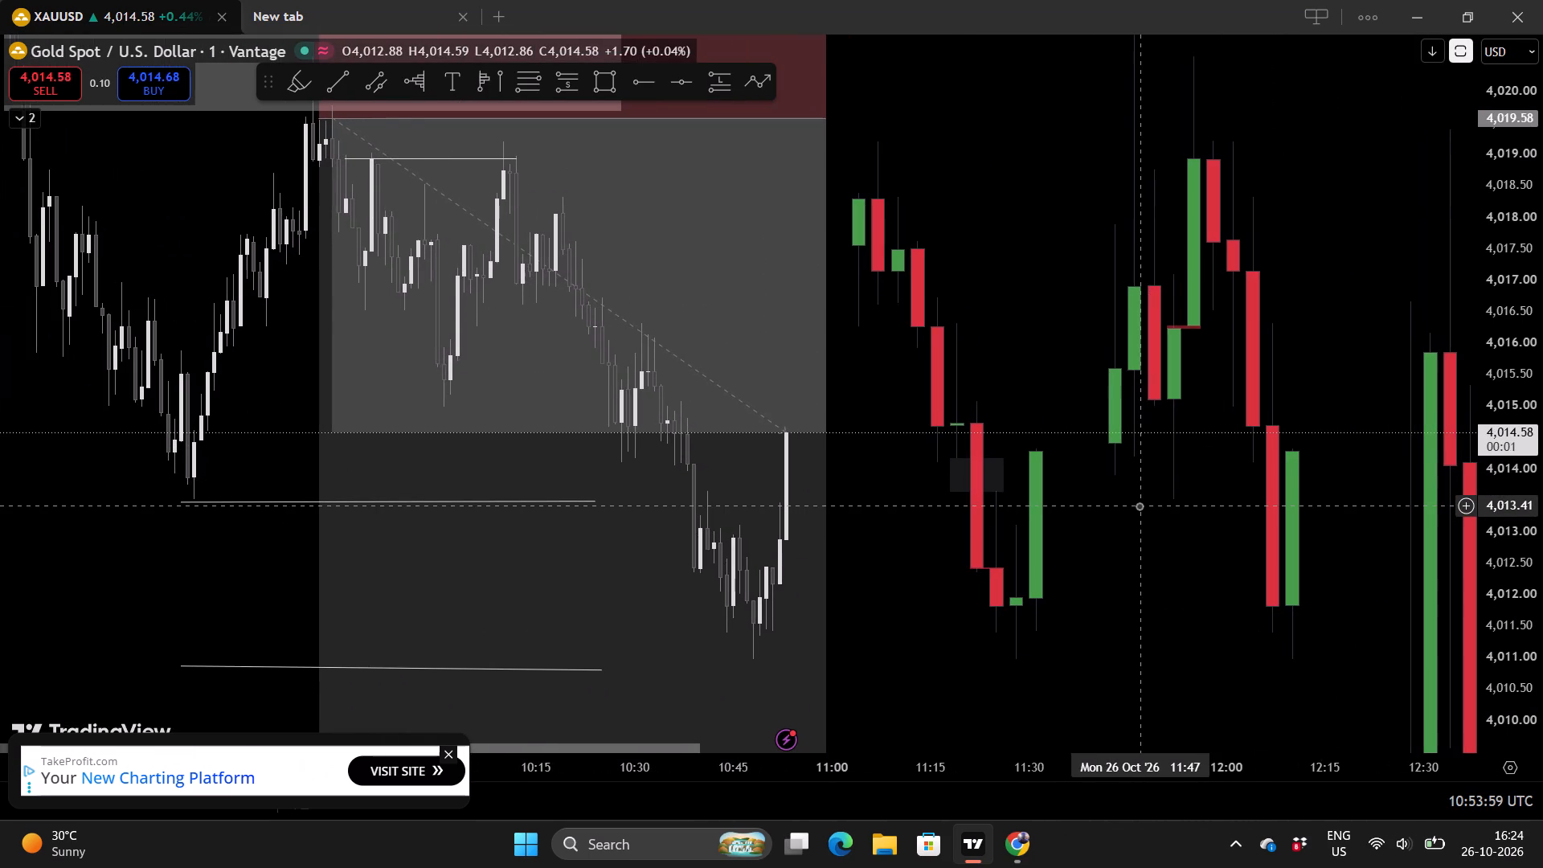
pyautogui.scroll(2, 1139, 506)
pyautogui.click(1185, 503)
pyautogui.moveTo(1185, 503); pyautogui.dragTo(1103, 503)
pyautogui.scroll(1, 1103, 503)
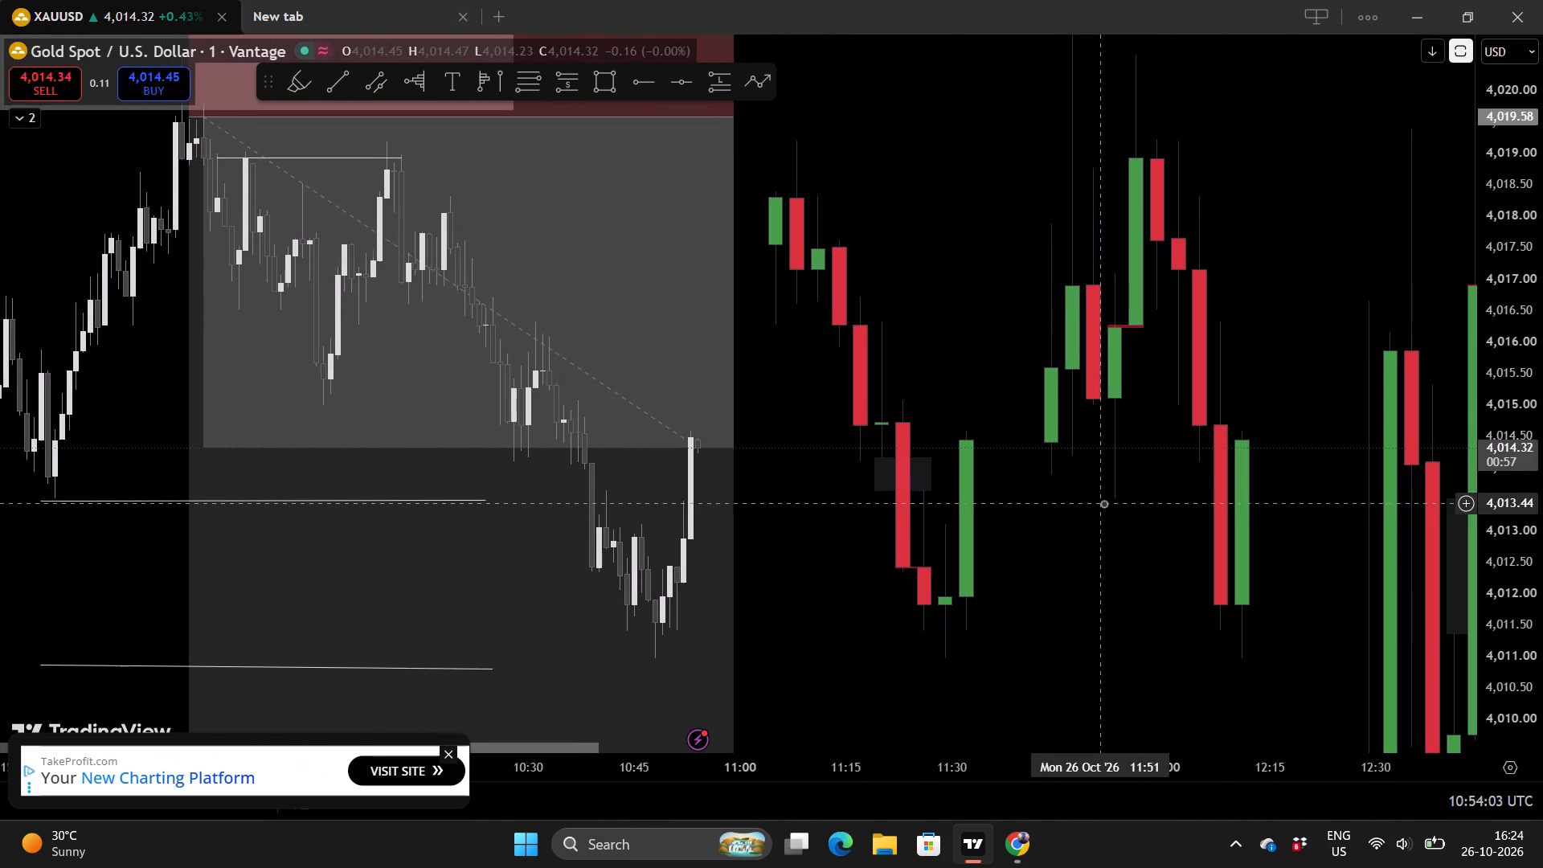
pyautogui.scroll(2, 1103, 503)
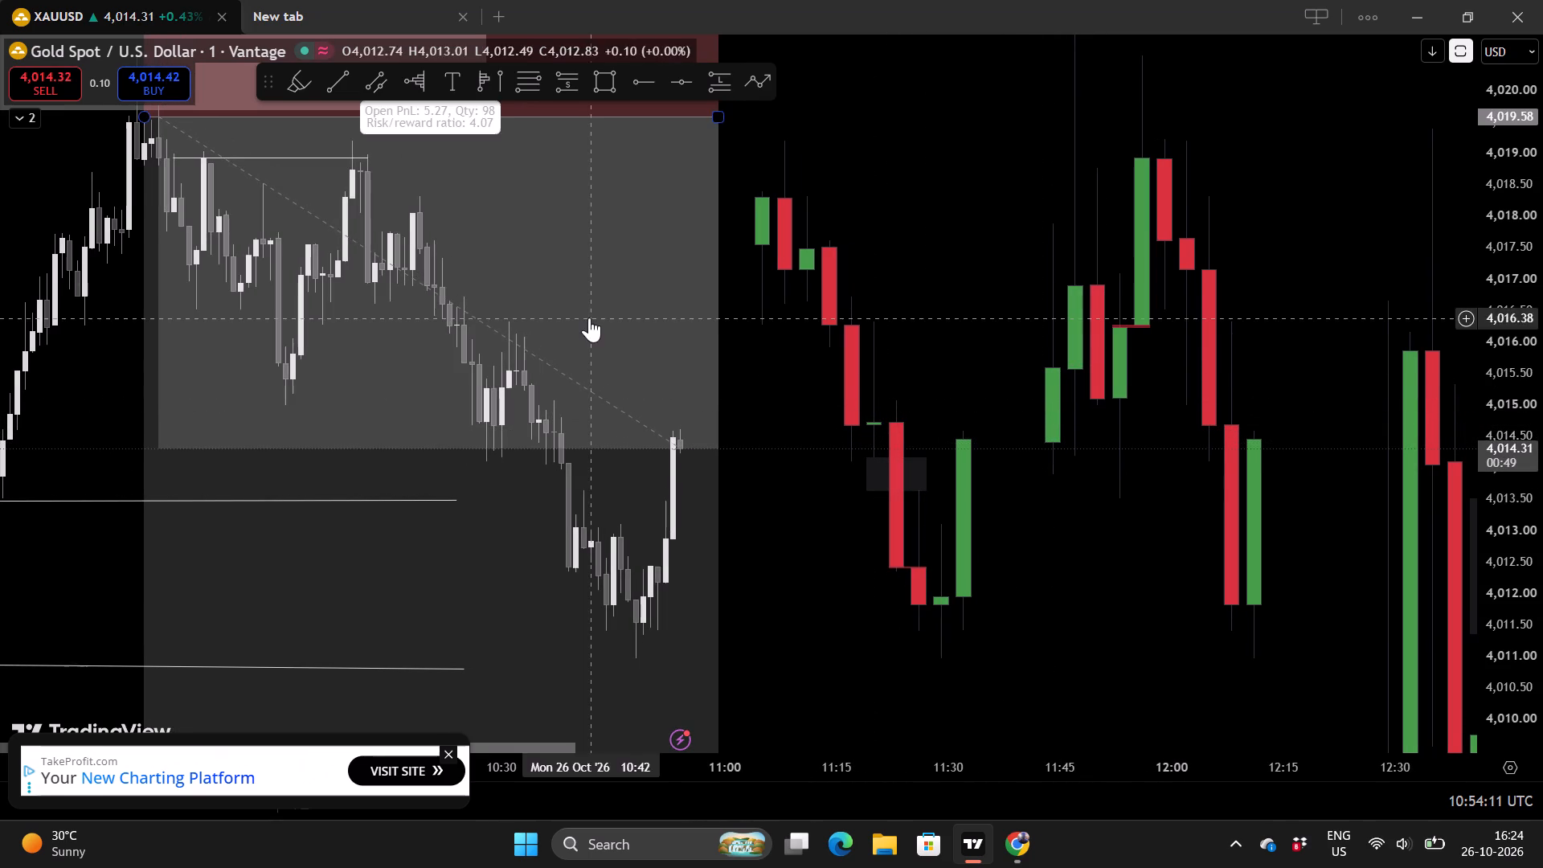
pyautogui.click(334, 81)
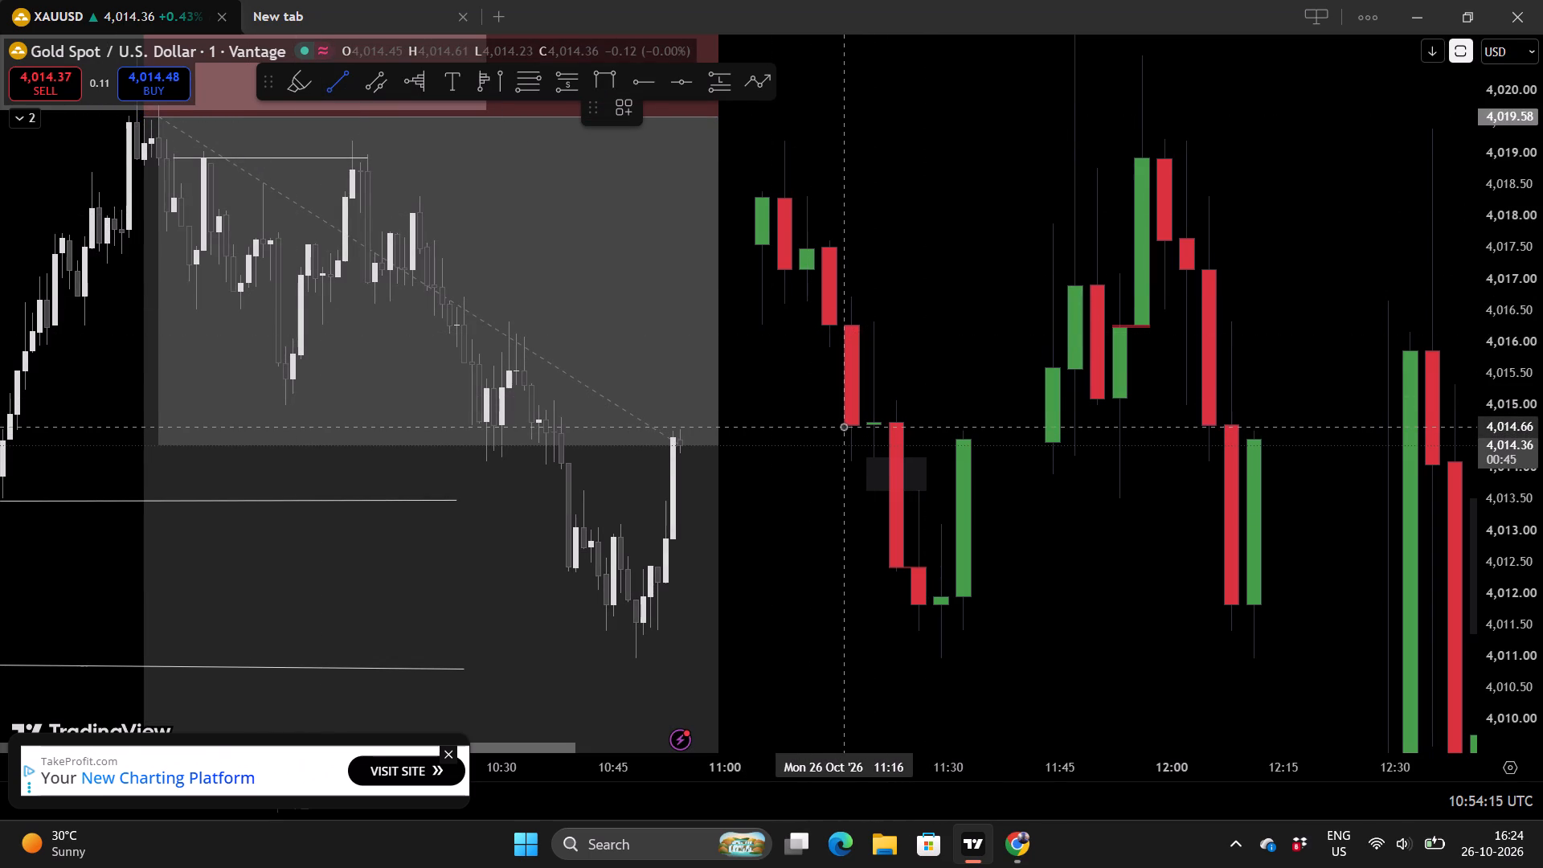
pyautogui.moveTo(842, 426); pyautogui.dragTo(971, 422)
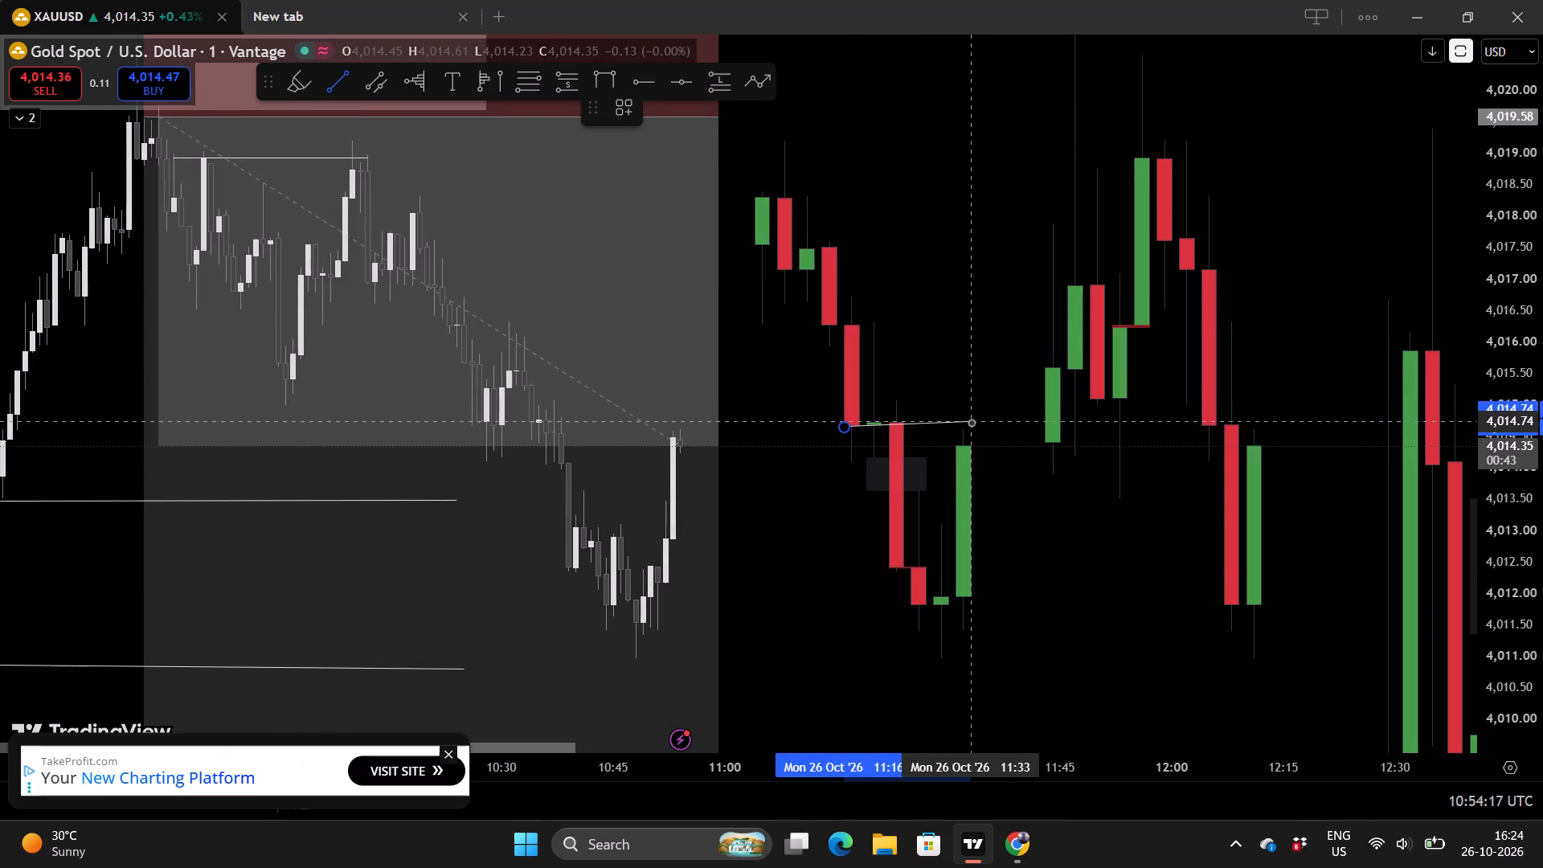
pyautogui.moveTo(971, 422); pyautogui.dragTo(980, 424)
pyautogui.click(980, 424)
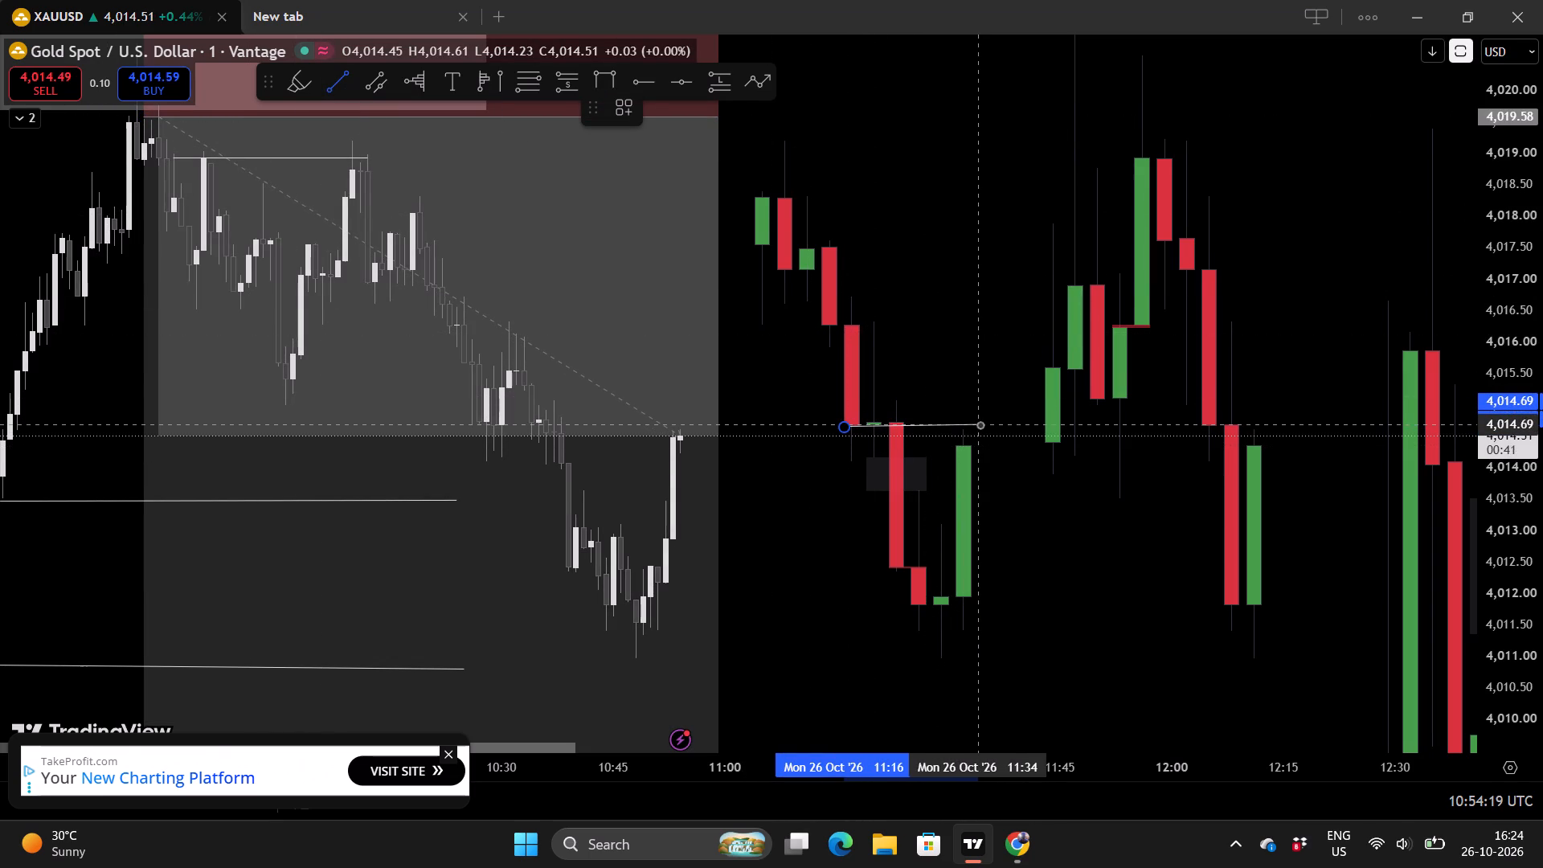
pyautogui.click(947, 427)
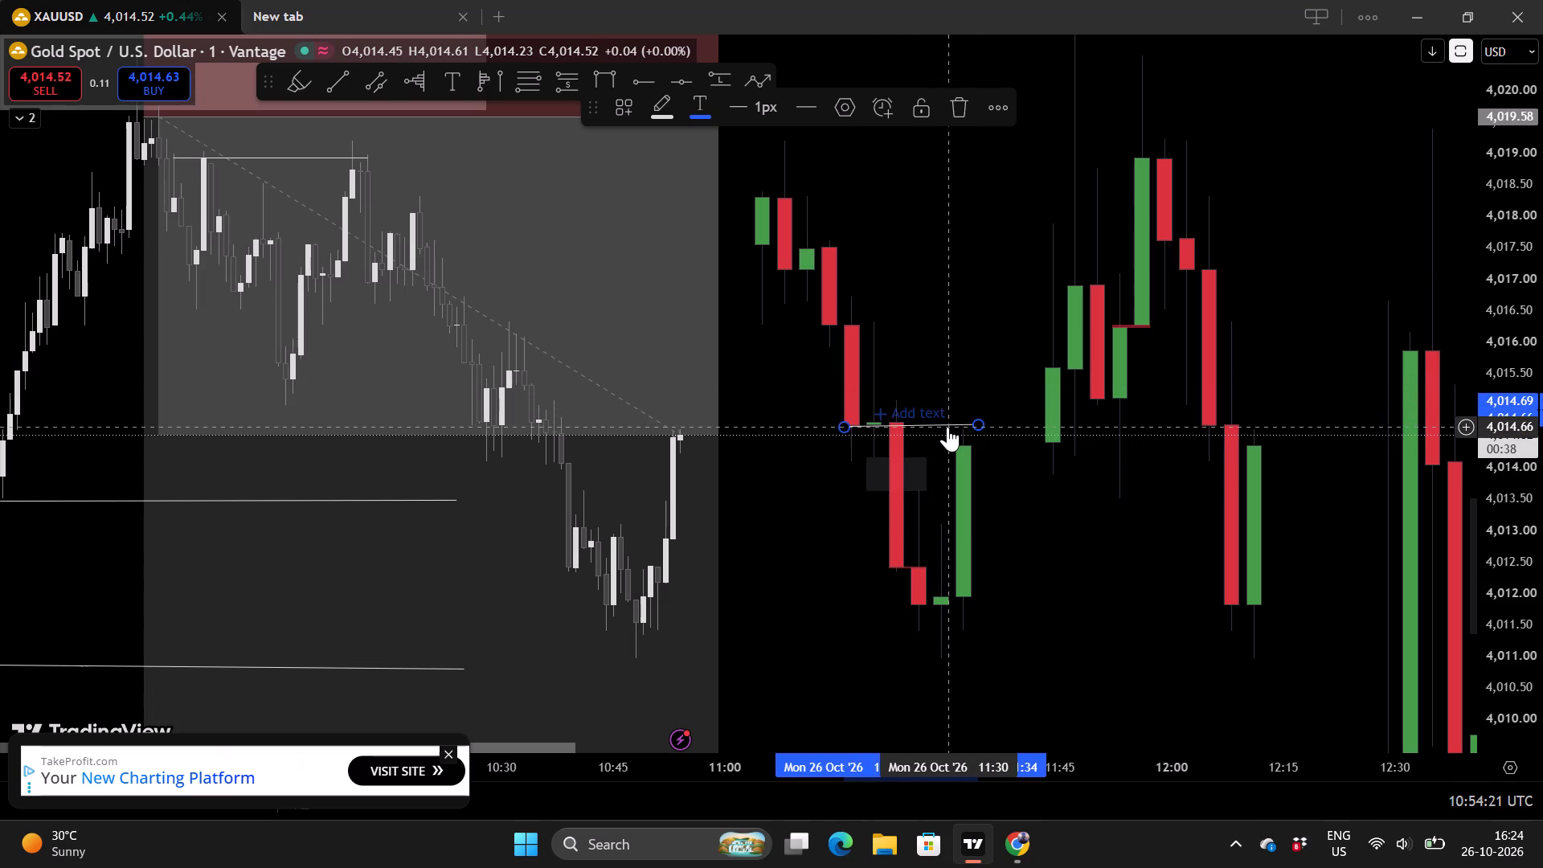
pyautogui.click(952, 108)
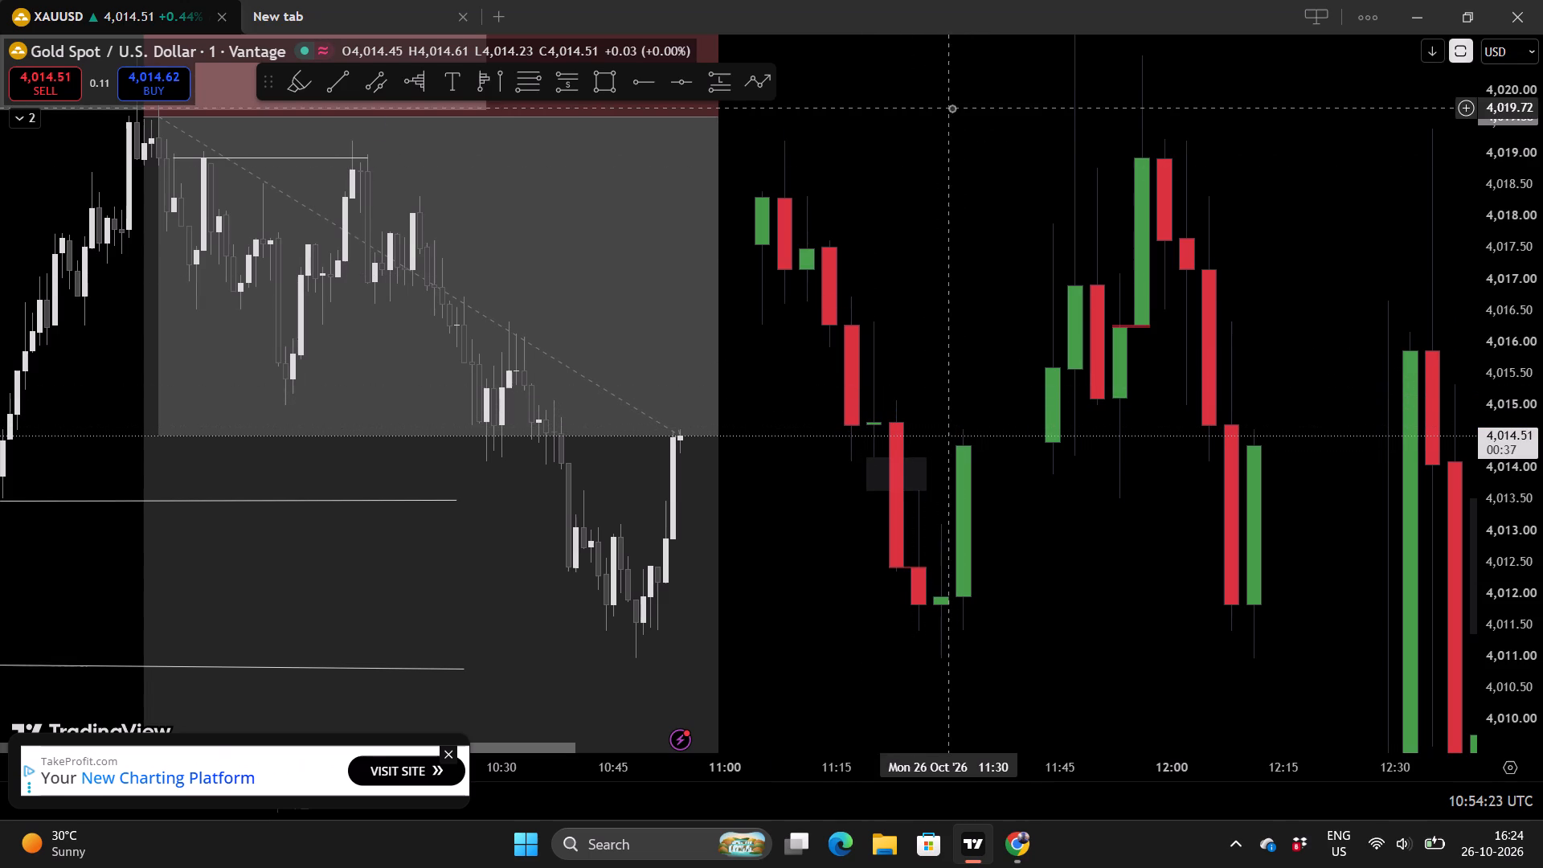
# Draw a thin rectangle zone across the first projected candle group from 11:15 to 11:38, with its upper edge at about 4,014.78.
pyautogui.click(604, 84)
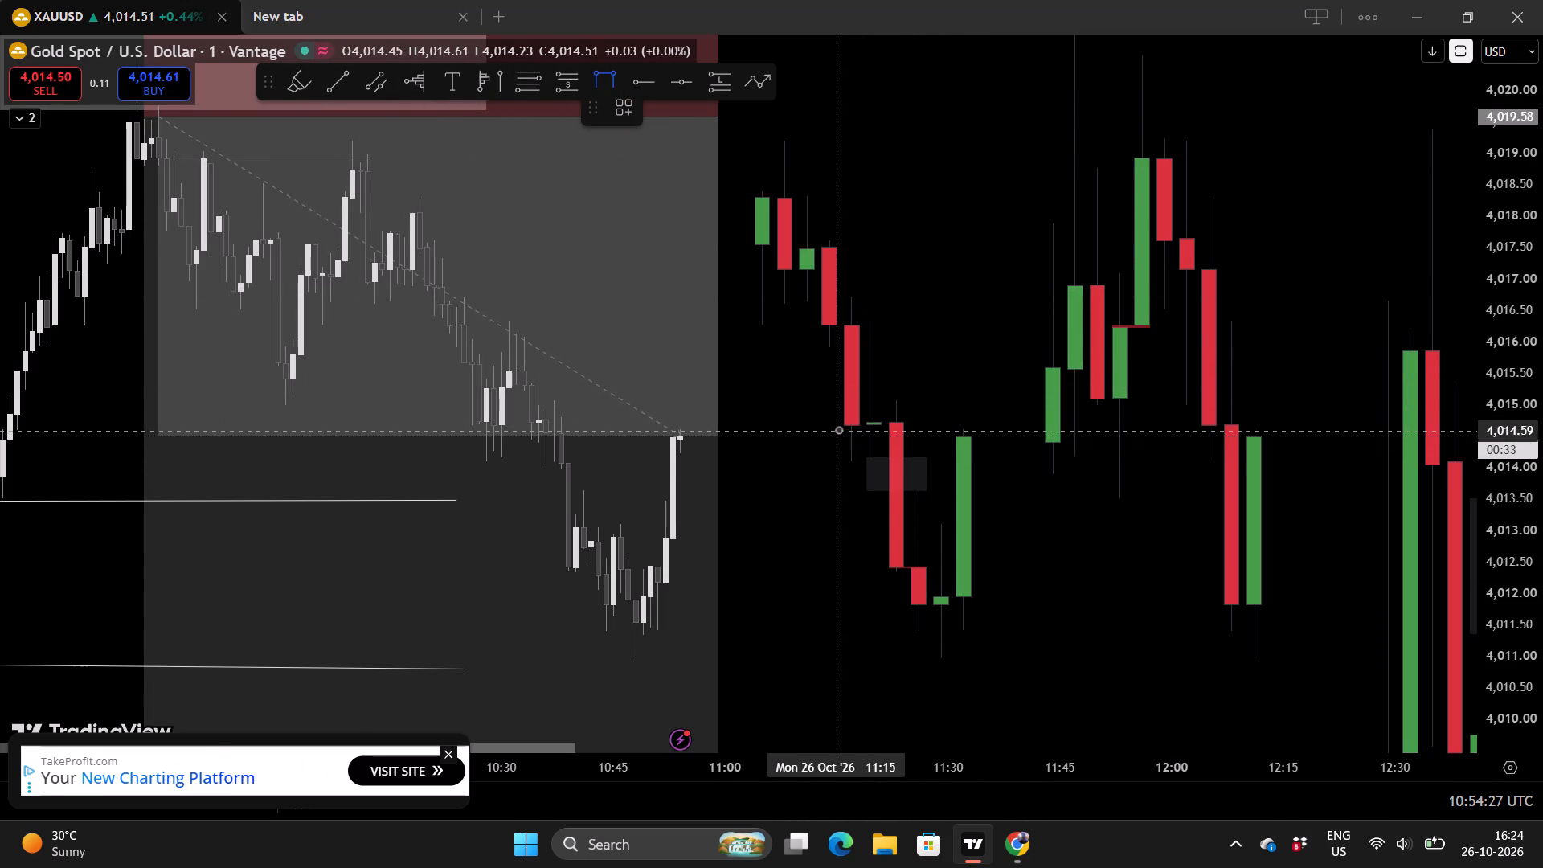
pyautogui.moveTo(839, 427); pyautogui.dragTo(994, 420)
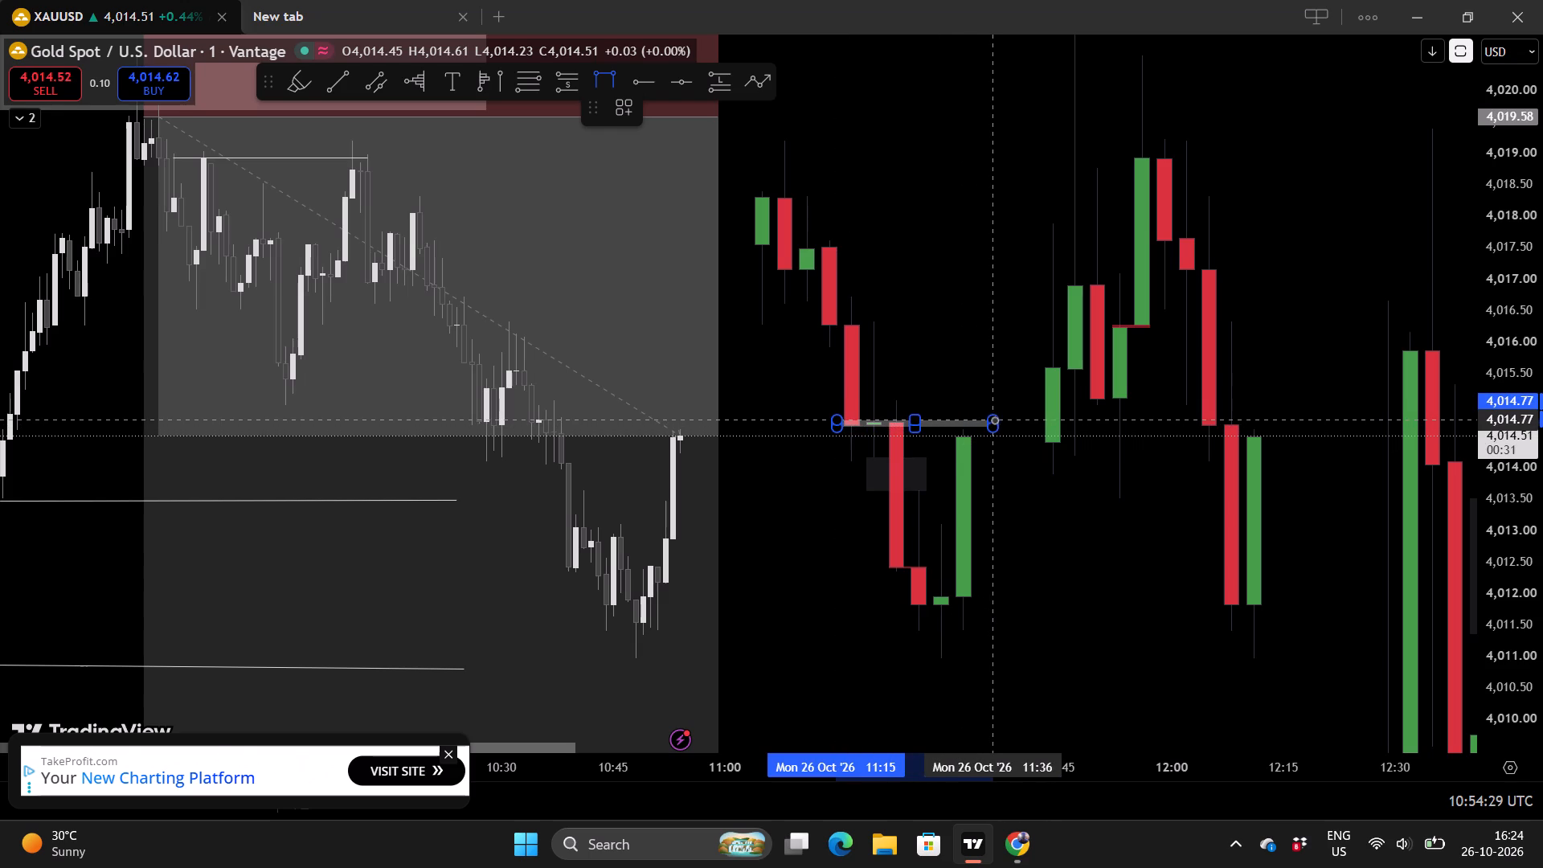
pyautogui.moveTo(994, 420); pyautogui.dragTo(1009, 419)
pyautogui.click(1009, 419)
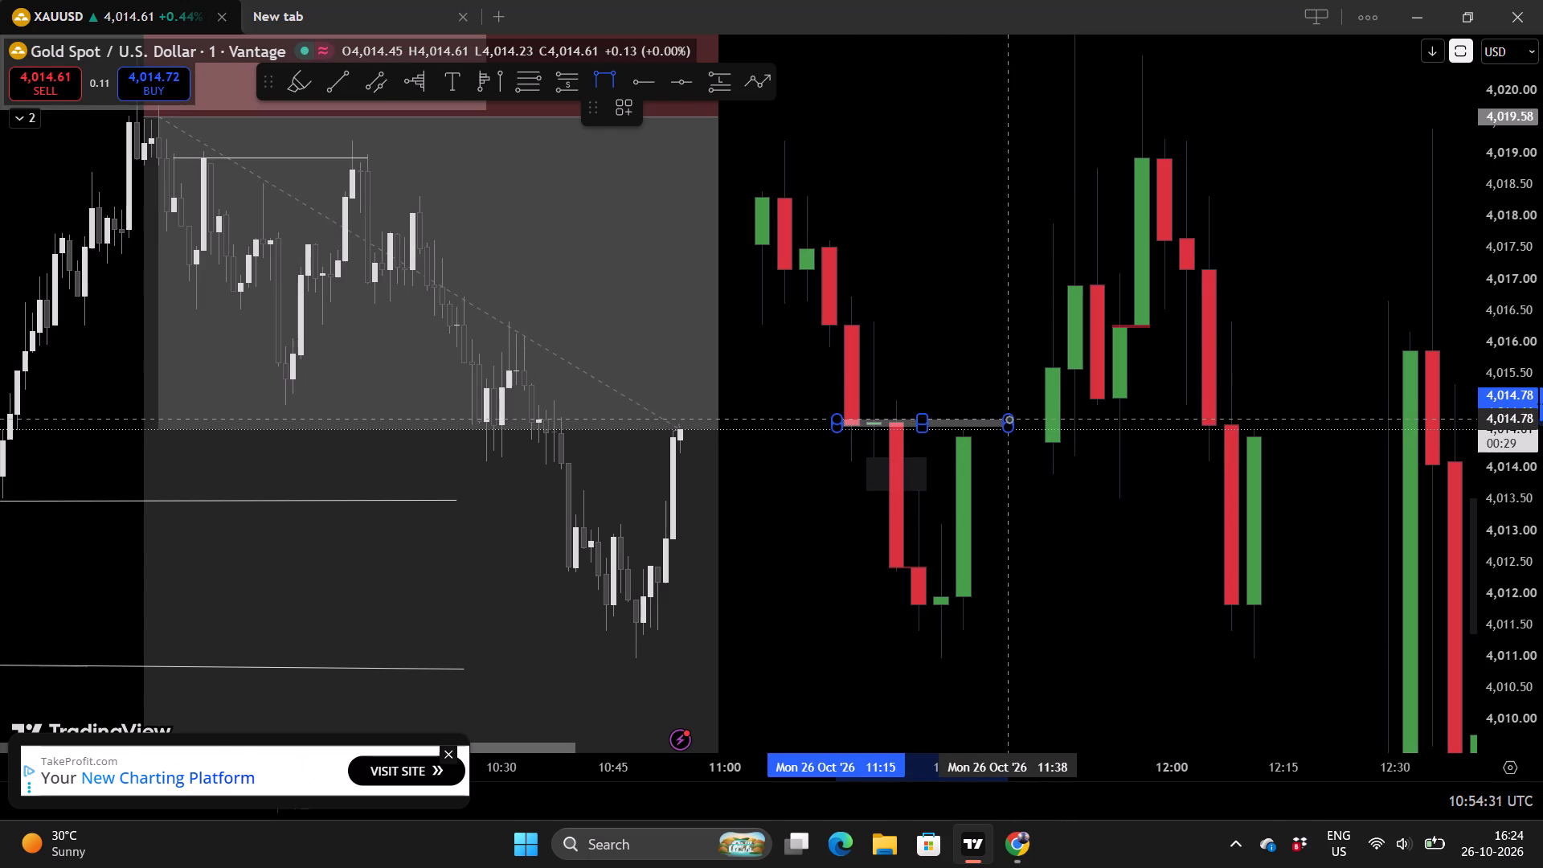
pyautogui.click(1077, 469)
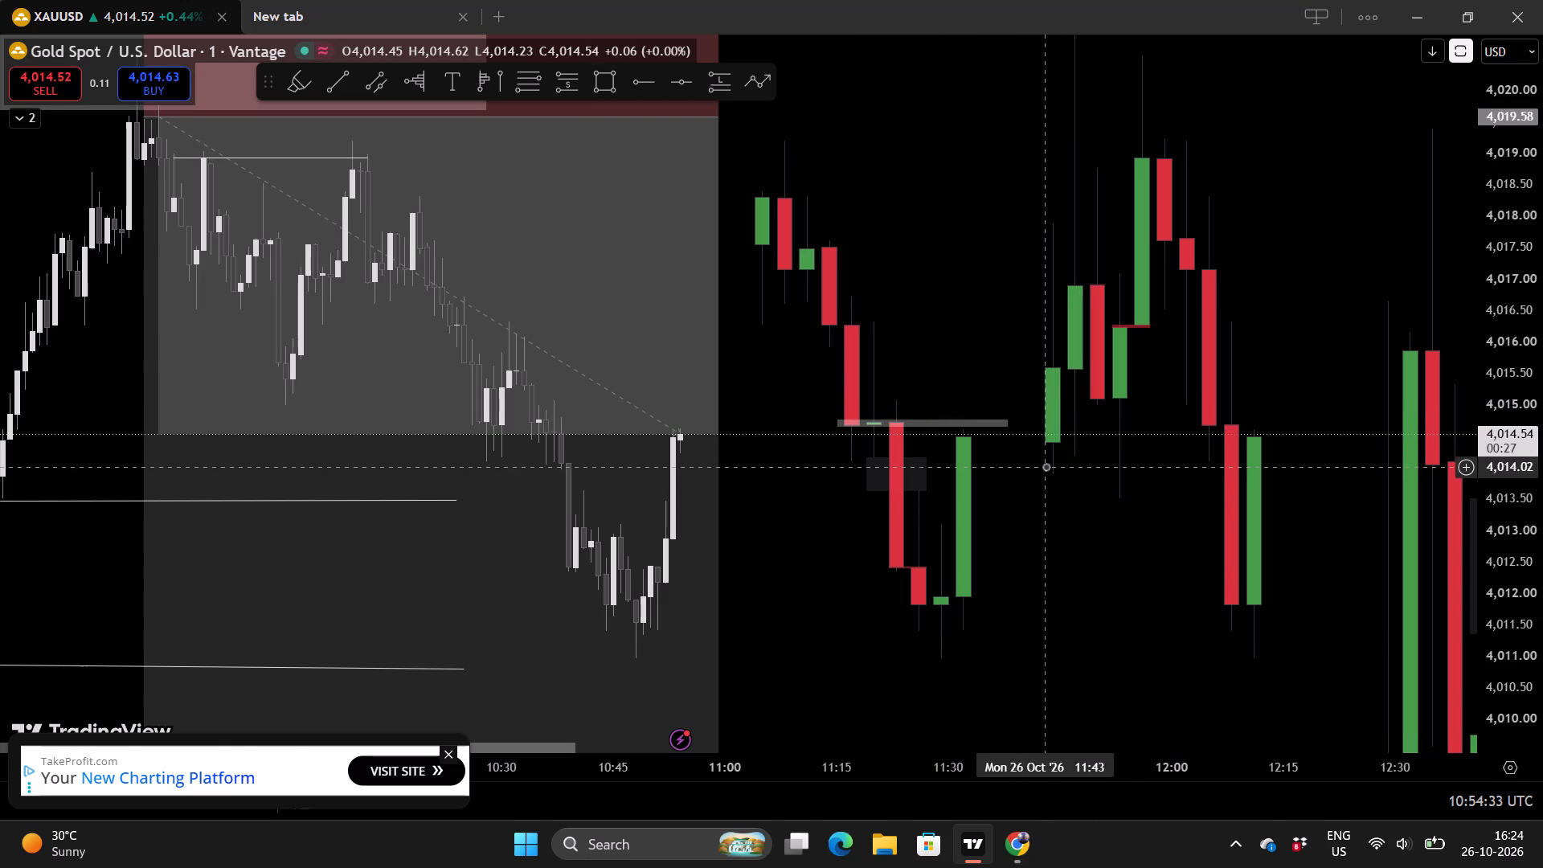
# Place a short position on the projected candles at 11:32, with its entry at 4,014.65 by the thin zone.
pyautogui.hscroll(1, 1087, 477)
pyautogui.scroll(1, 1087, 477)
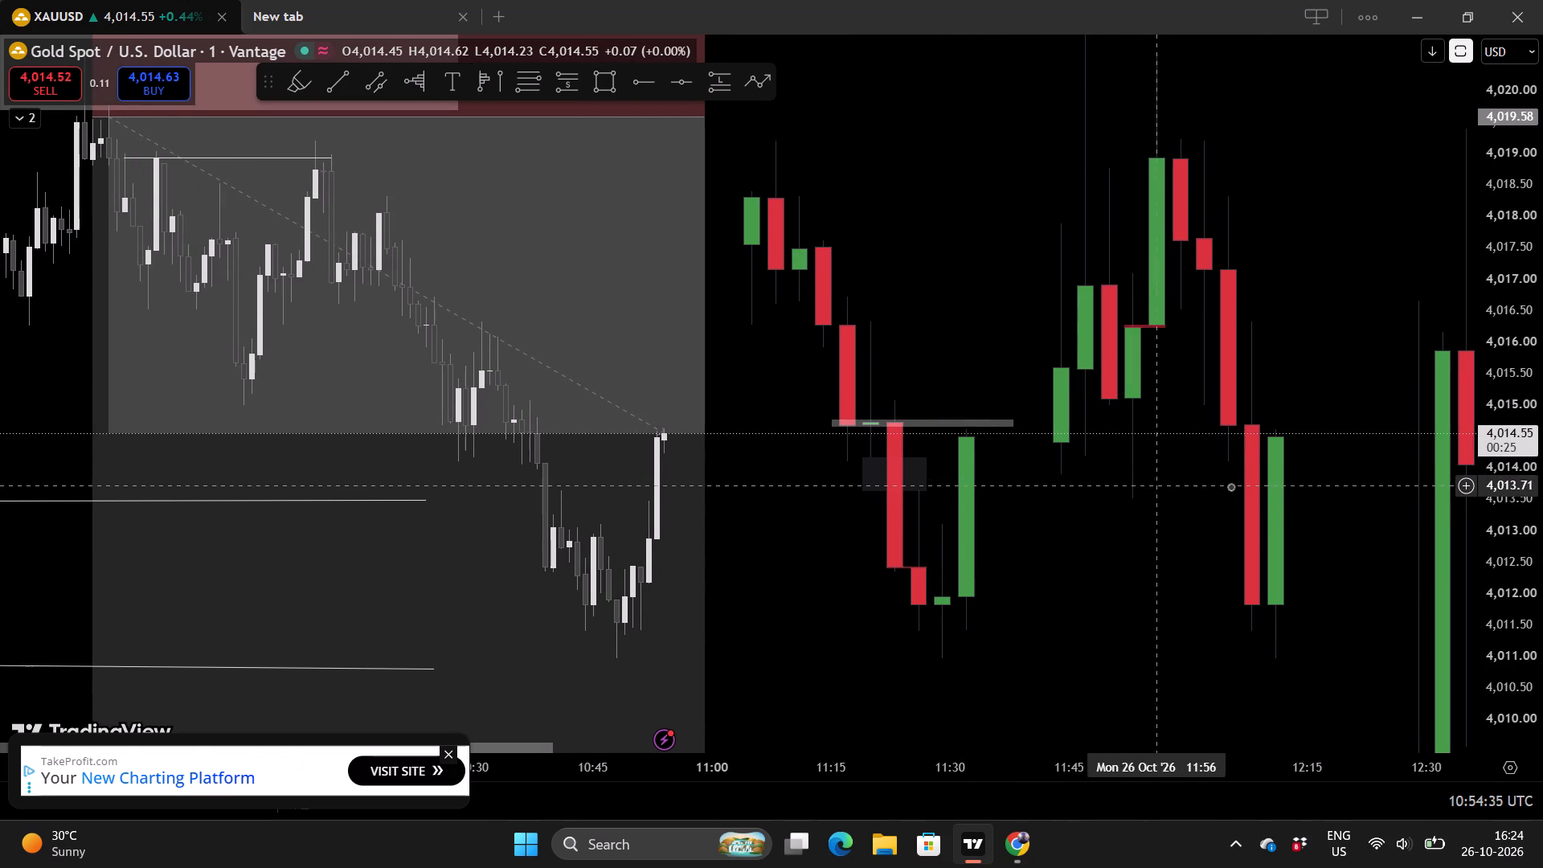
pyautogui.scroll(5, 1499, 472)
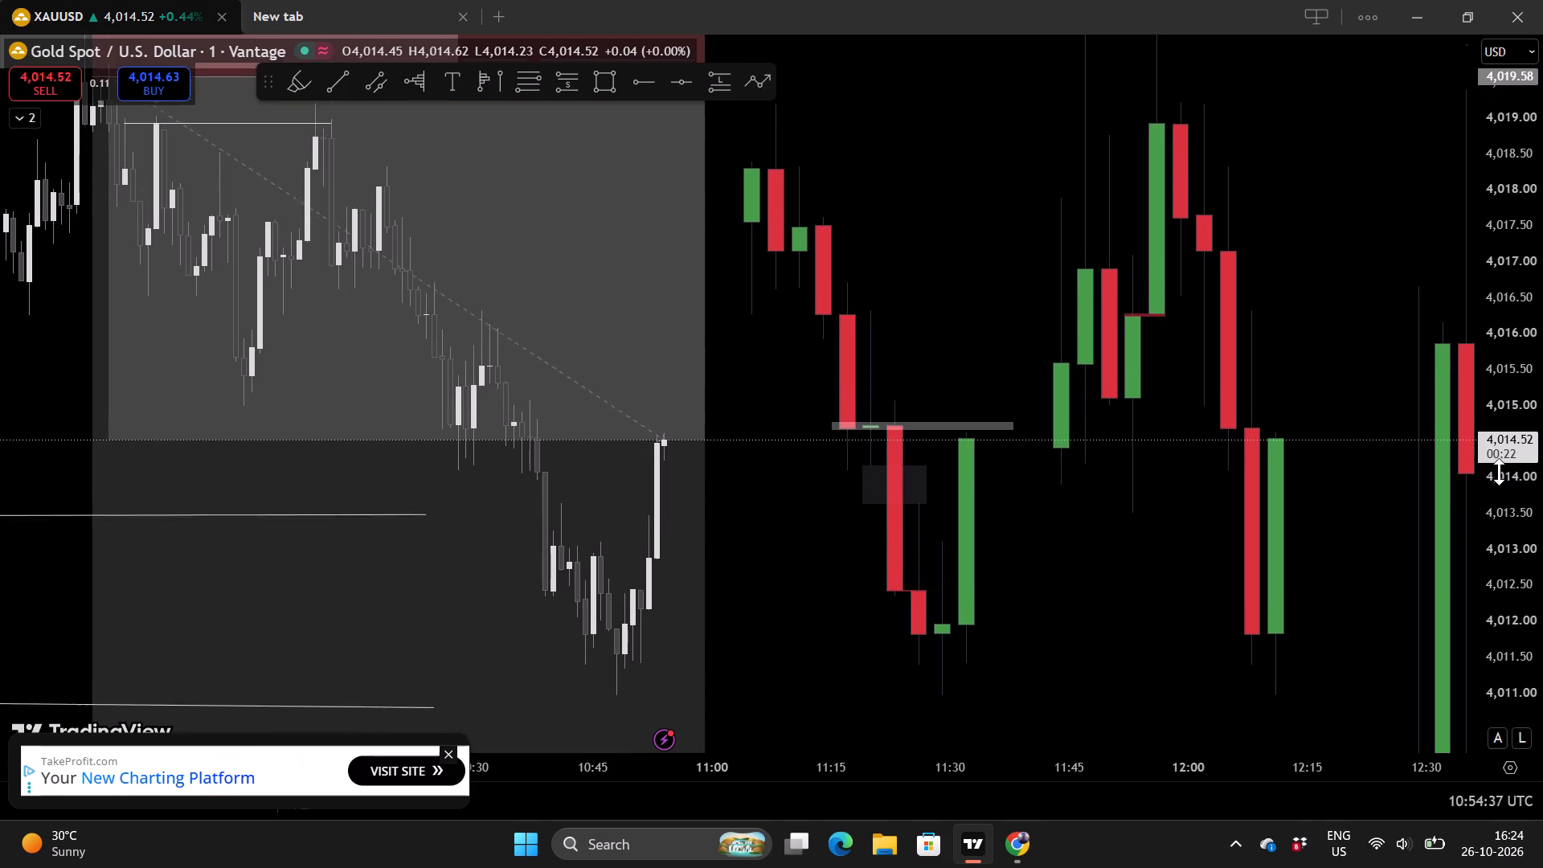
pyautogui.hscroll(1, 1124, 540)
pyautogui.moveTo(1150, 504); pyautogui.dragTo(1146, 541)
pyautogui.scroll(1, 1122, 530)
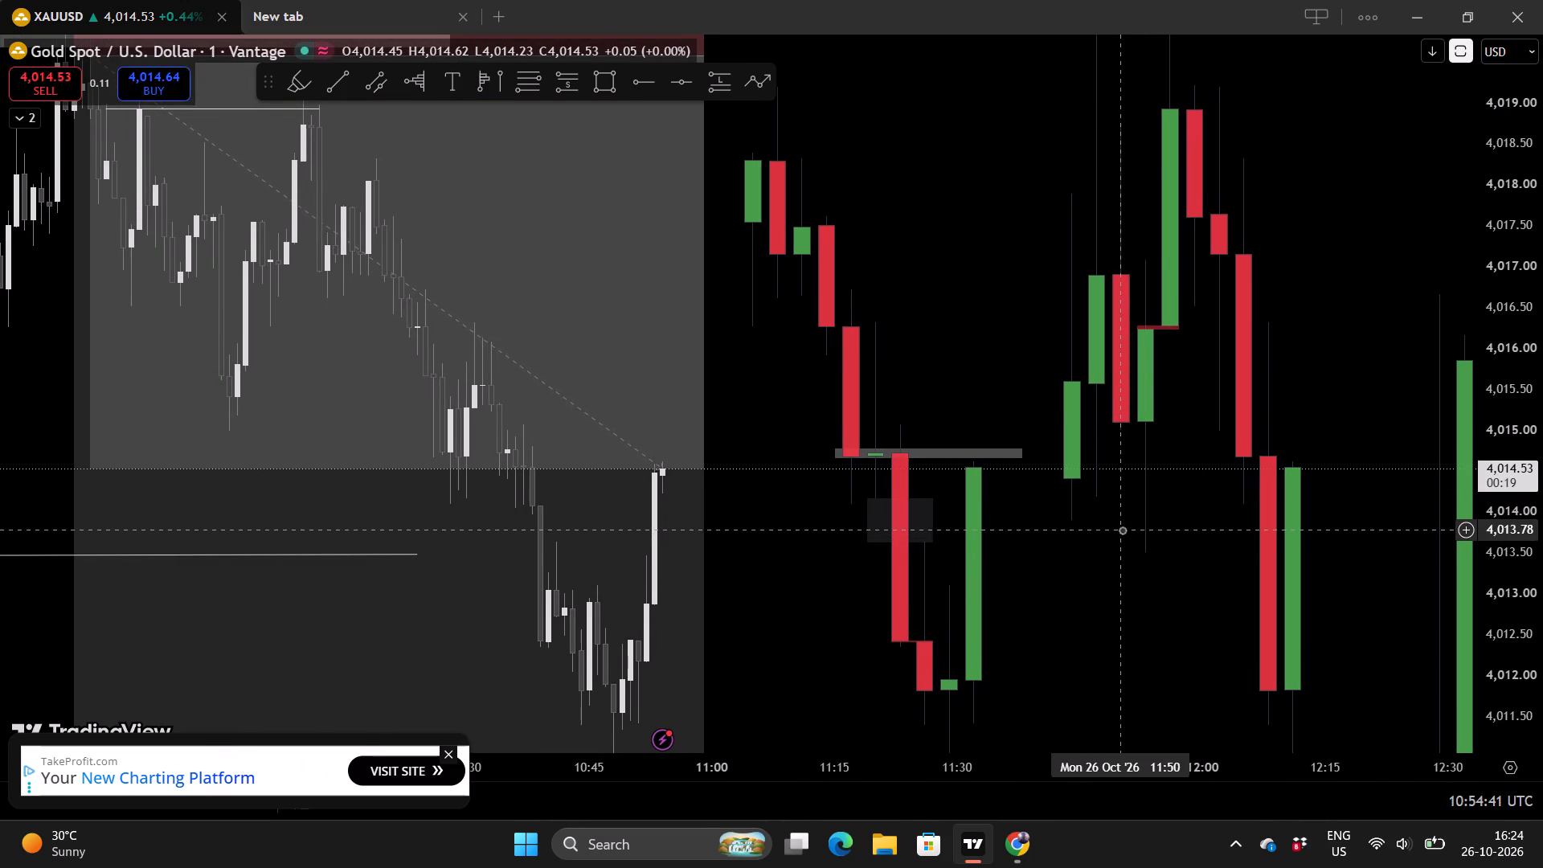
pyautogui.scroll(2, 1122, 530)
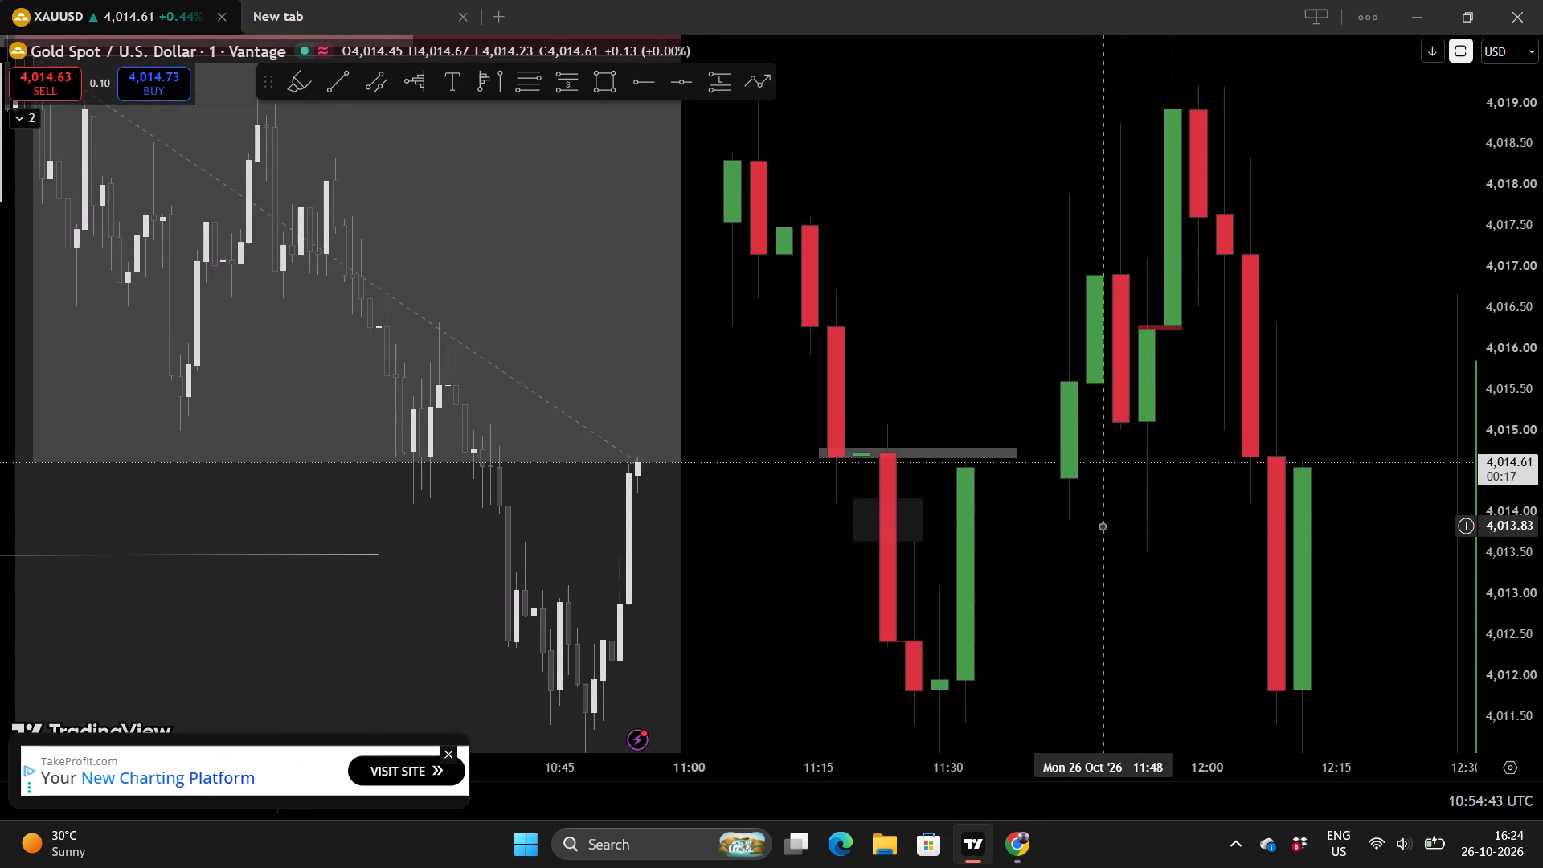
pyautogui.moveTo(1032, 522); pyautogui.dragTo(997, 474)
pyautogui.moveTo(1027, 498); pyautogui.dragTo(1021, 506)
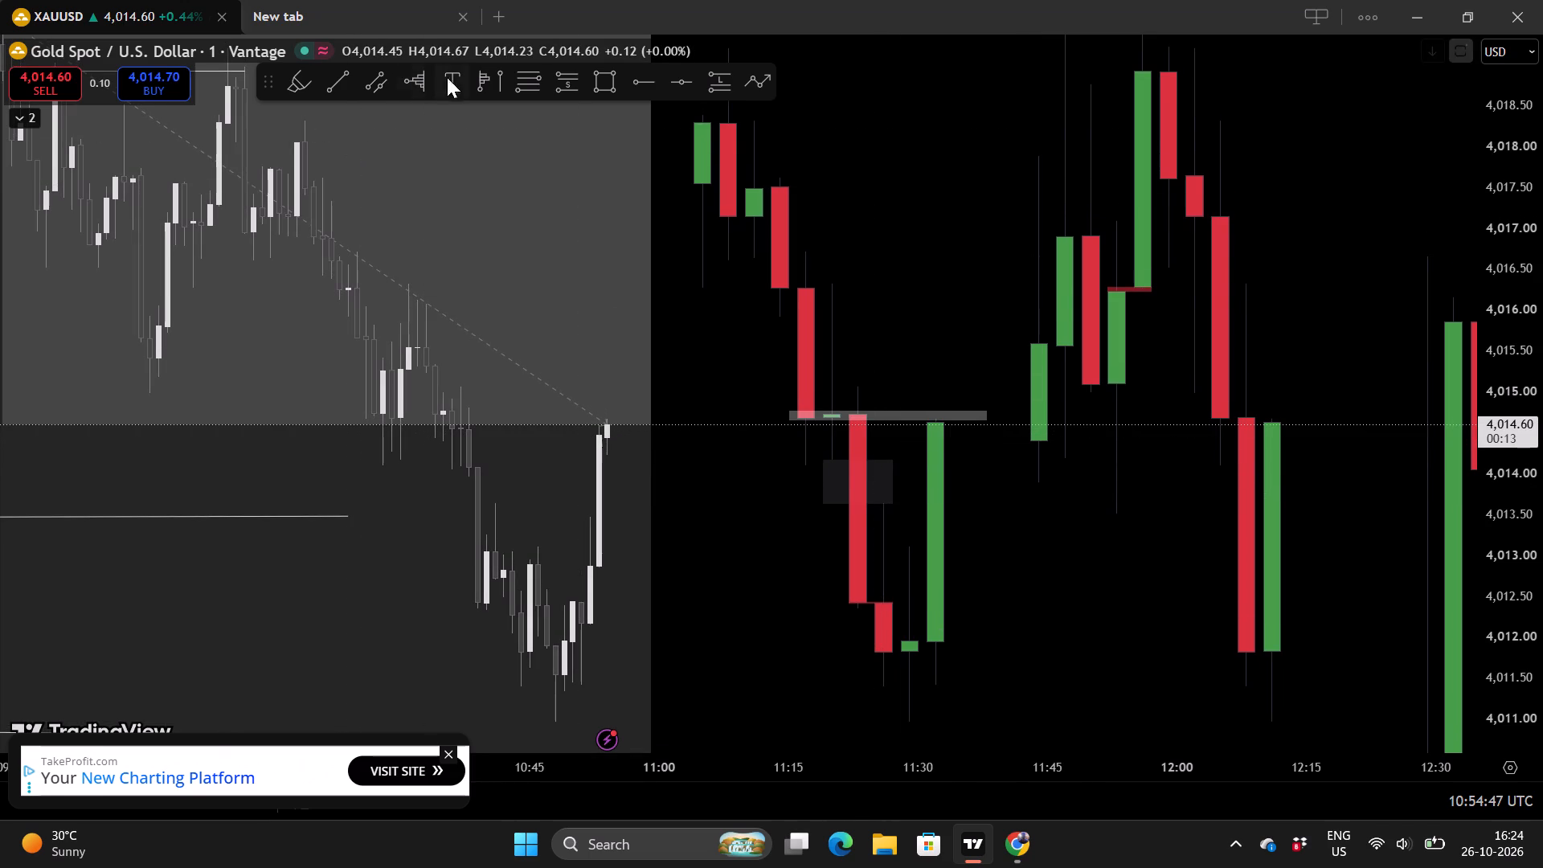
pyautogui.click(568, 80)
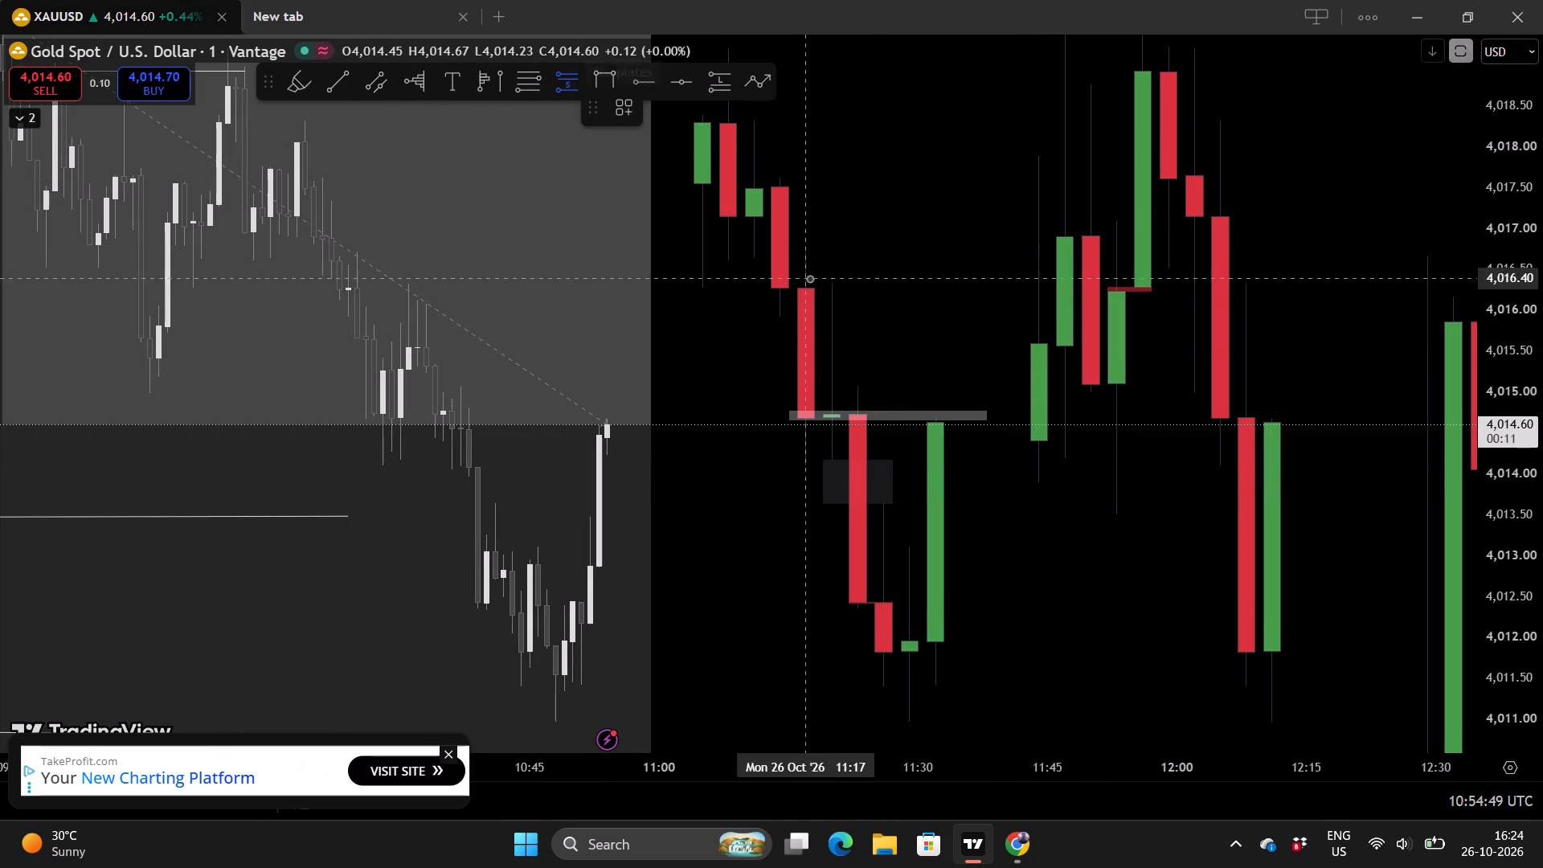
pyautogui.click(936, 420)
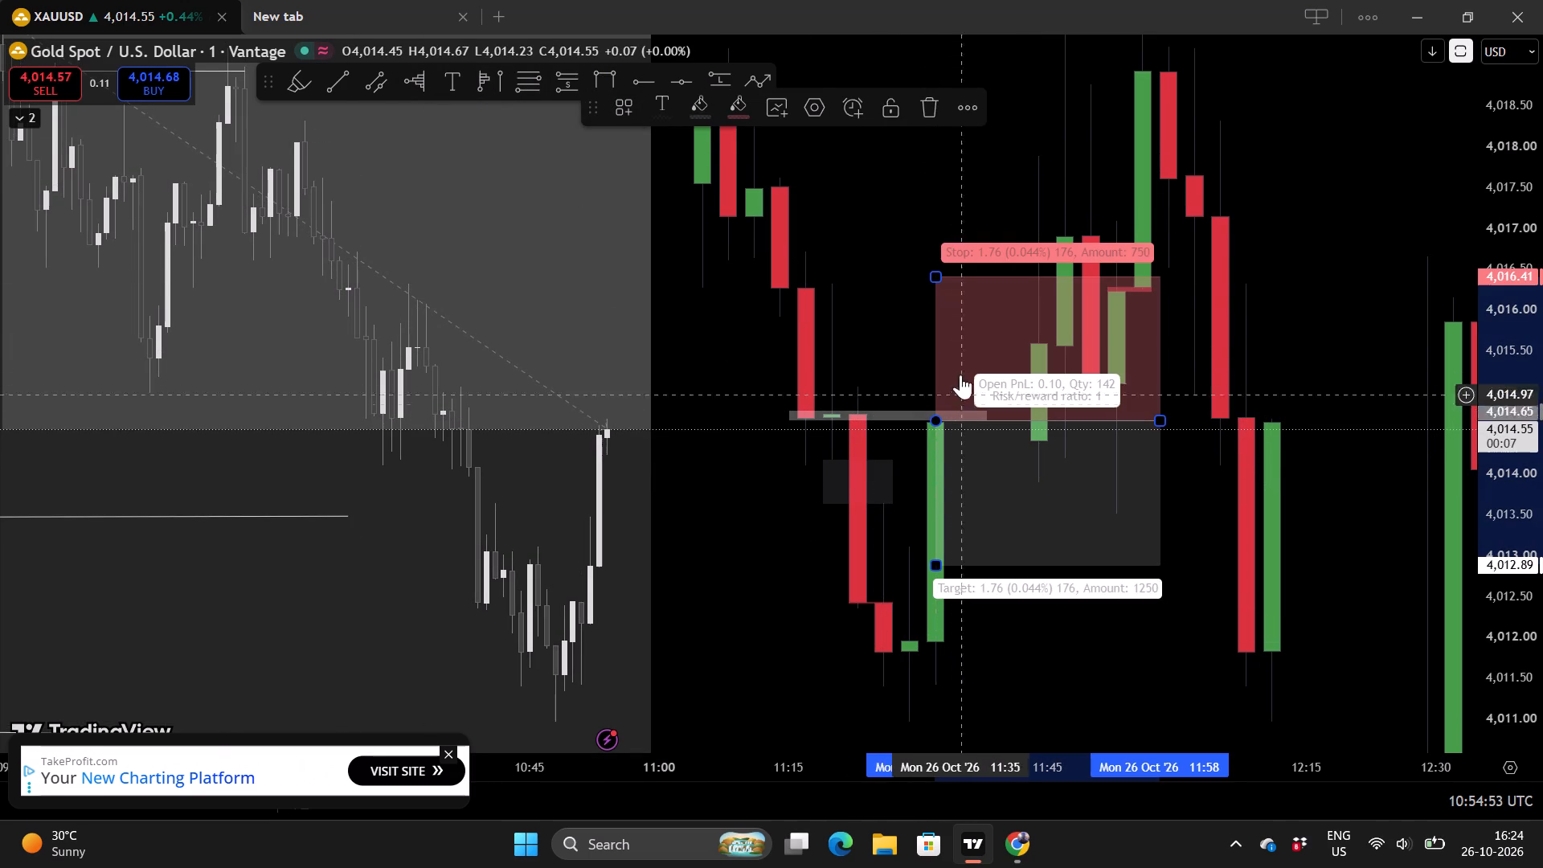
# Set the new short position's stop level to 4,016.24.
pyautogui.moveTo(935, 276); pyautogui.dragTo(919, 352)
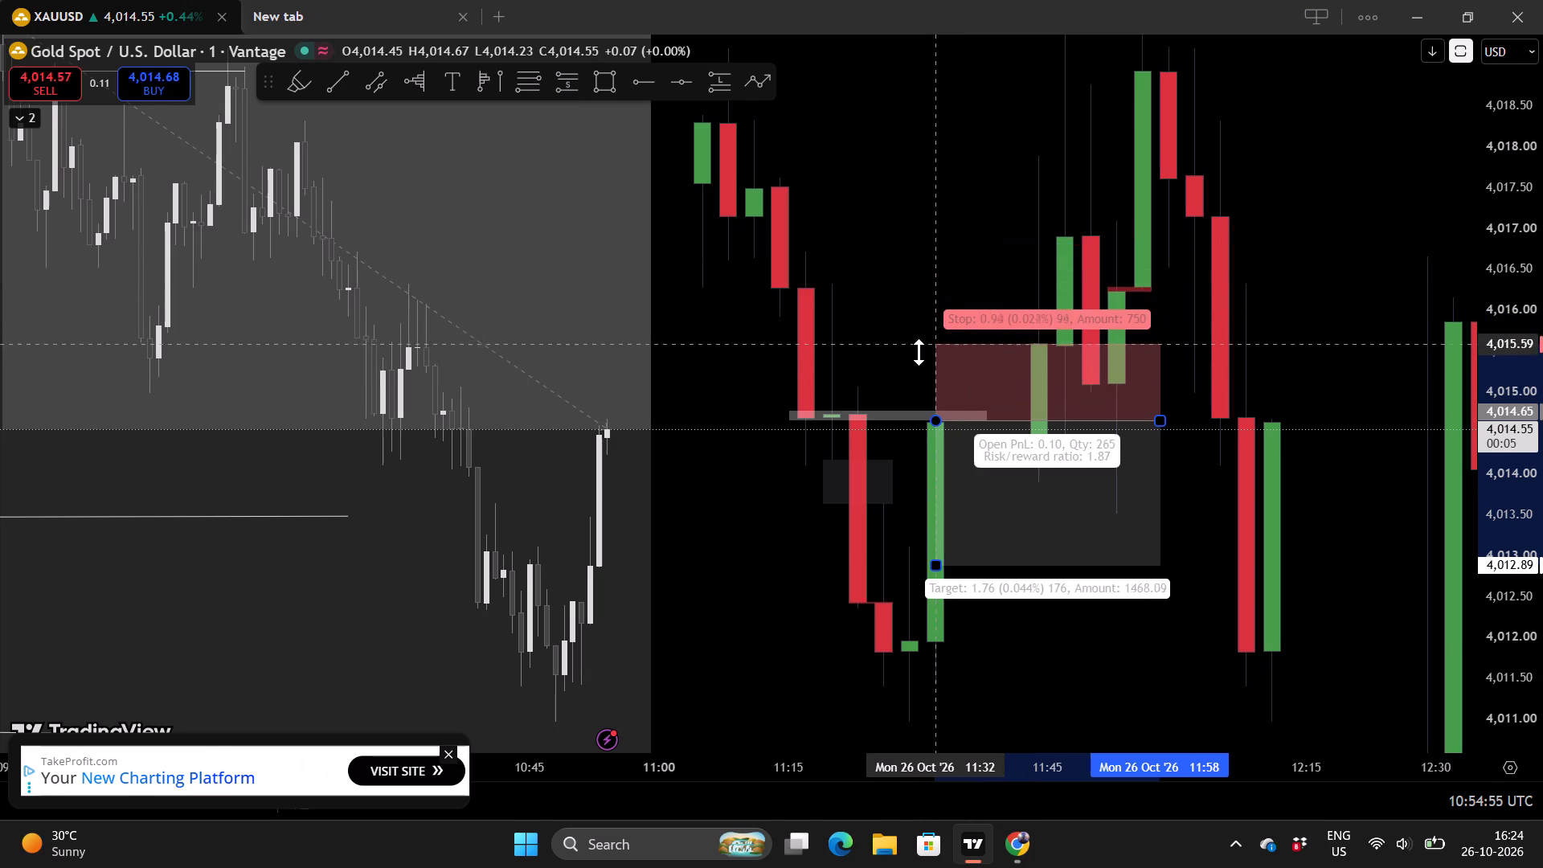
pyautogui.moveTo(919, 352); pyautogui.dragTo(910, 361)
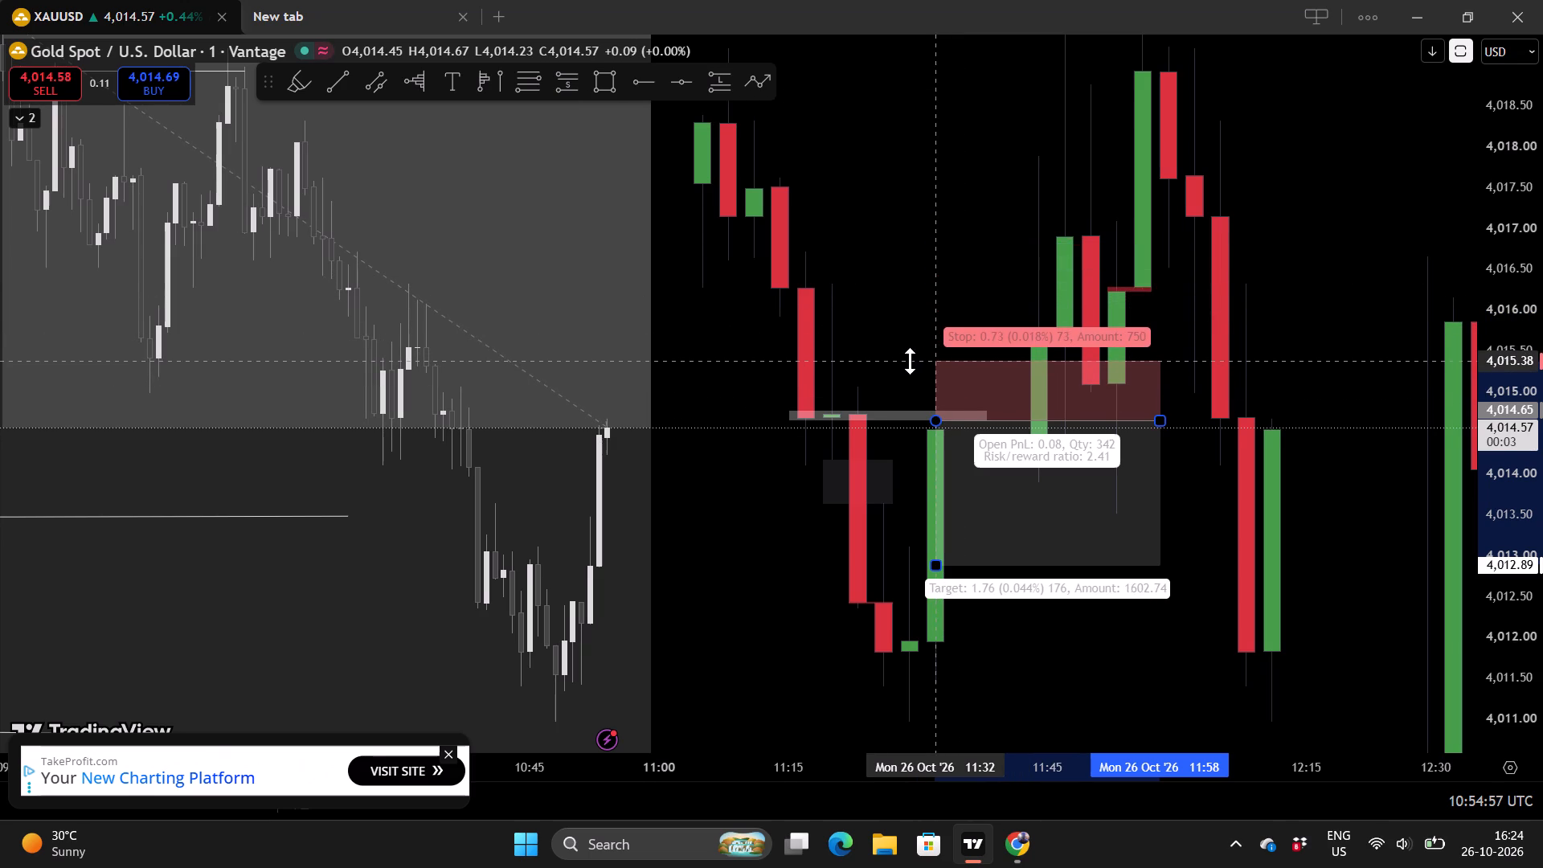
pyautogui.moveTo(910, 361); pyautogui.dragTo(902, 343)
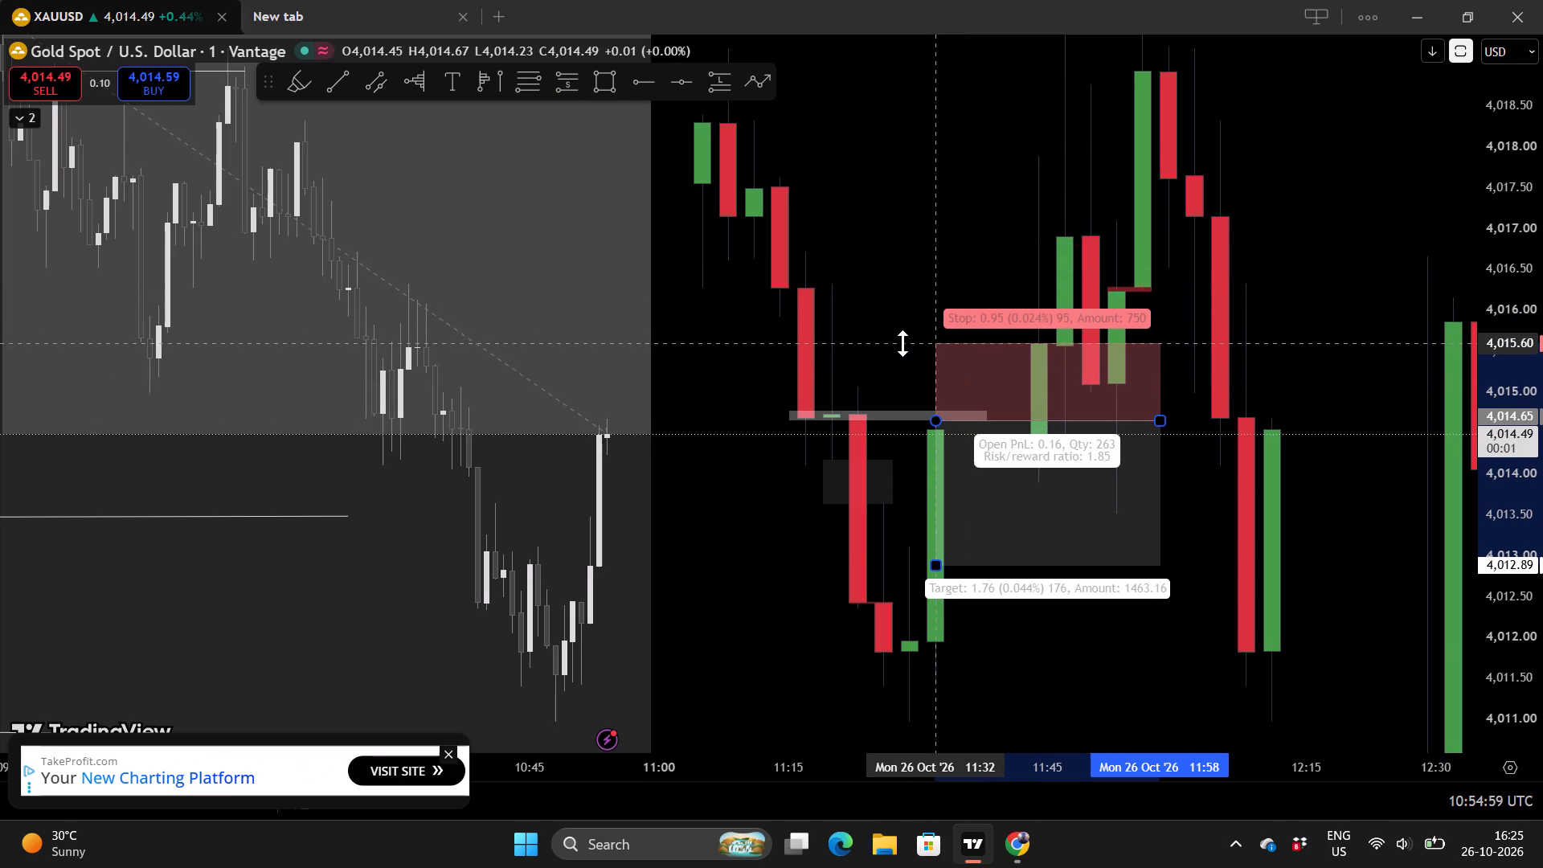
pyautogui.moveTo(902, 343); pyautogui.dragTo(853, 316)
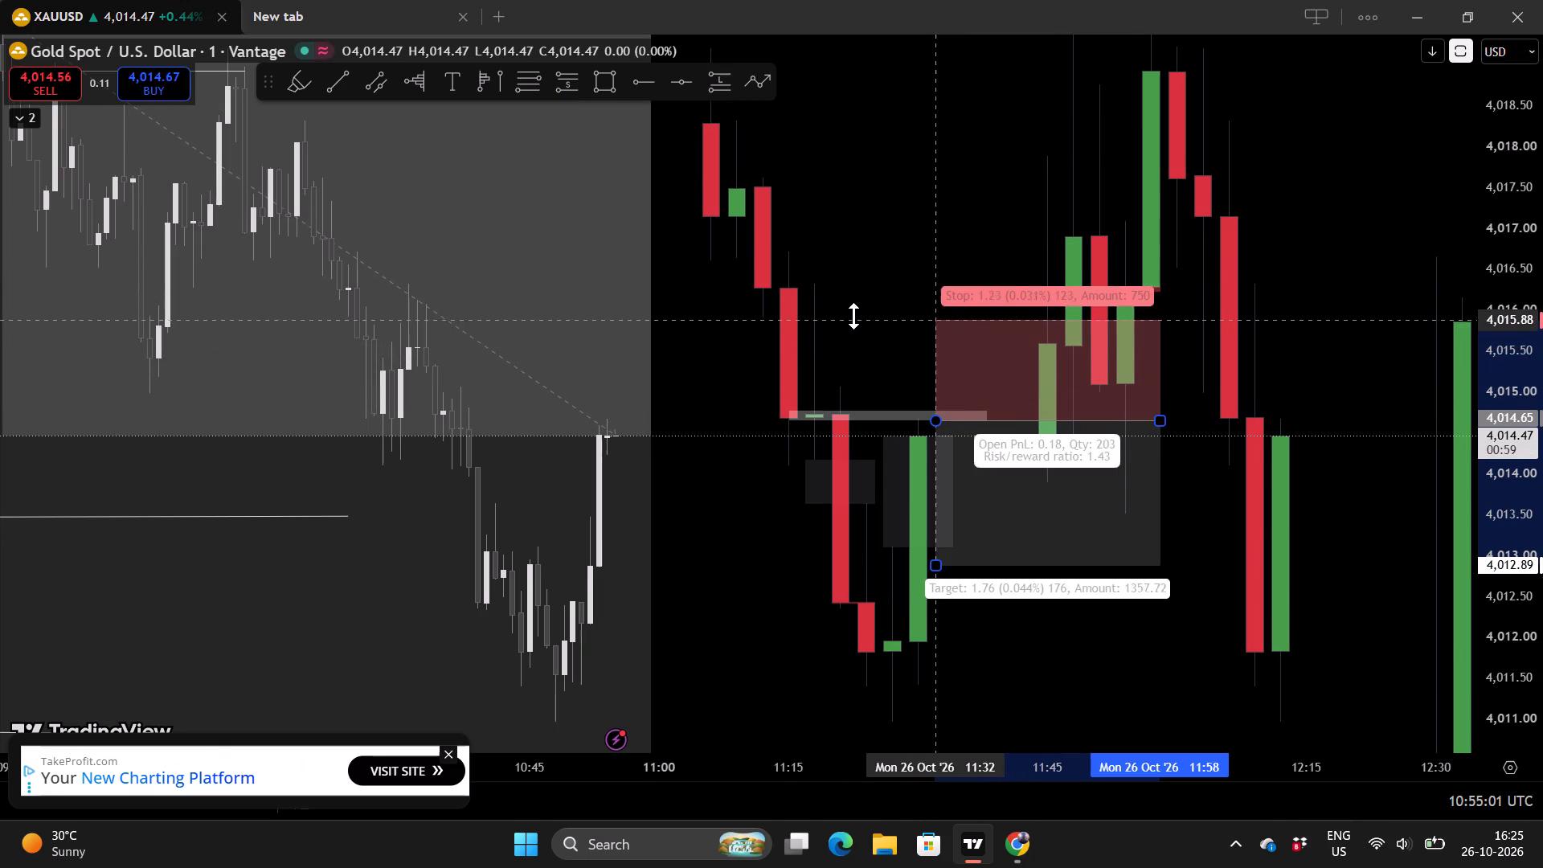
pyautogui.moveTo(853, 316); pyautogui.dragTo(854, 295)
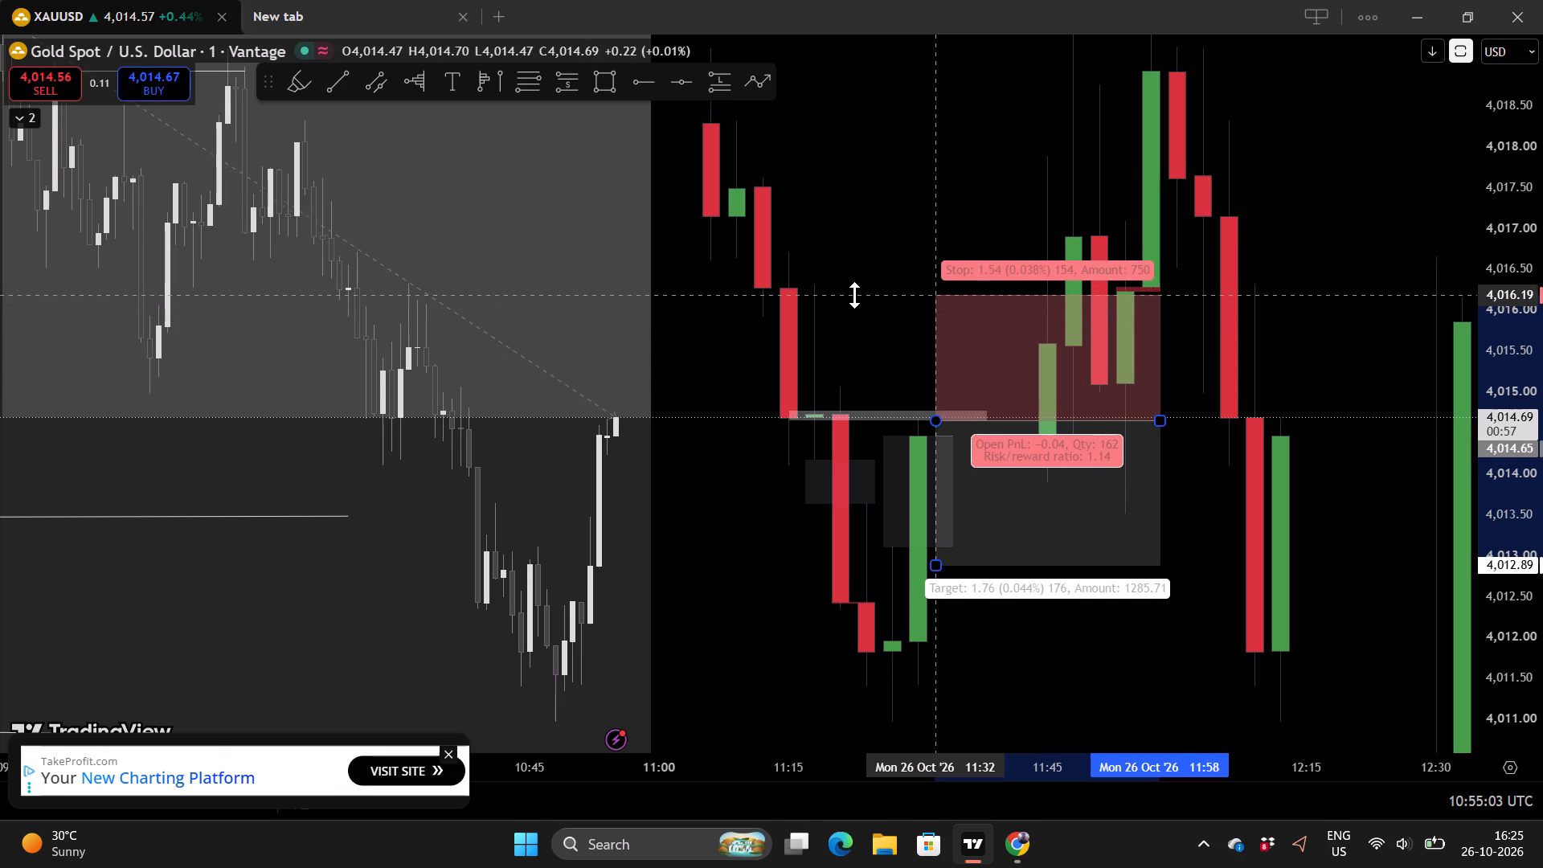
pyautogui.moveTo(854, 295); pyautogui.dragTo(854, 291)
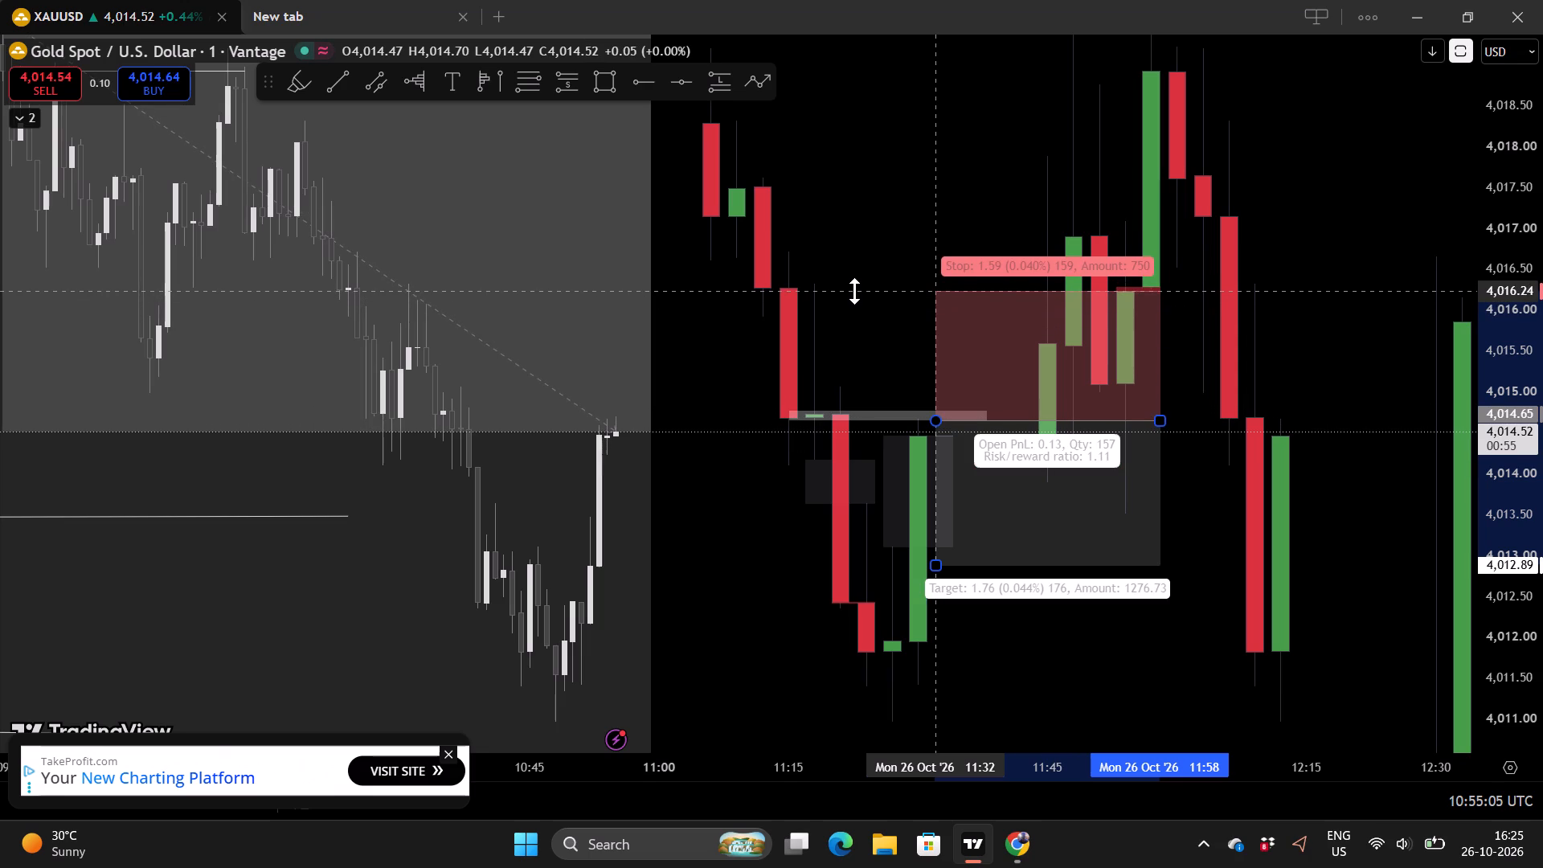
pyautogui.moveTo(854, 291); pyautogui.dragTo(855, 292)
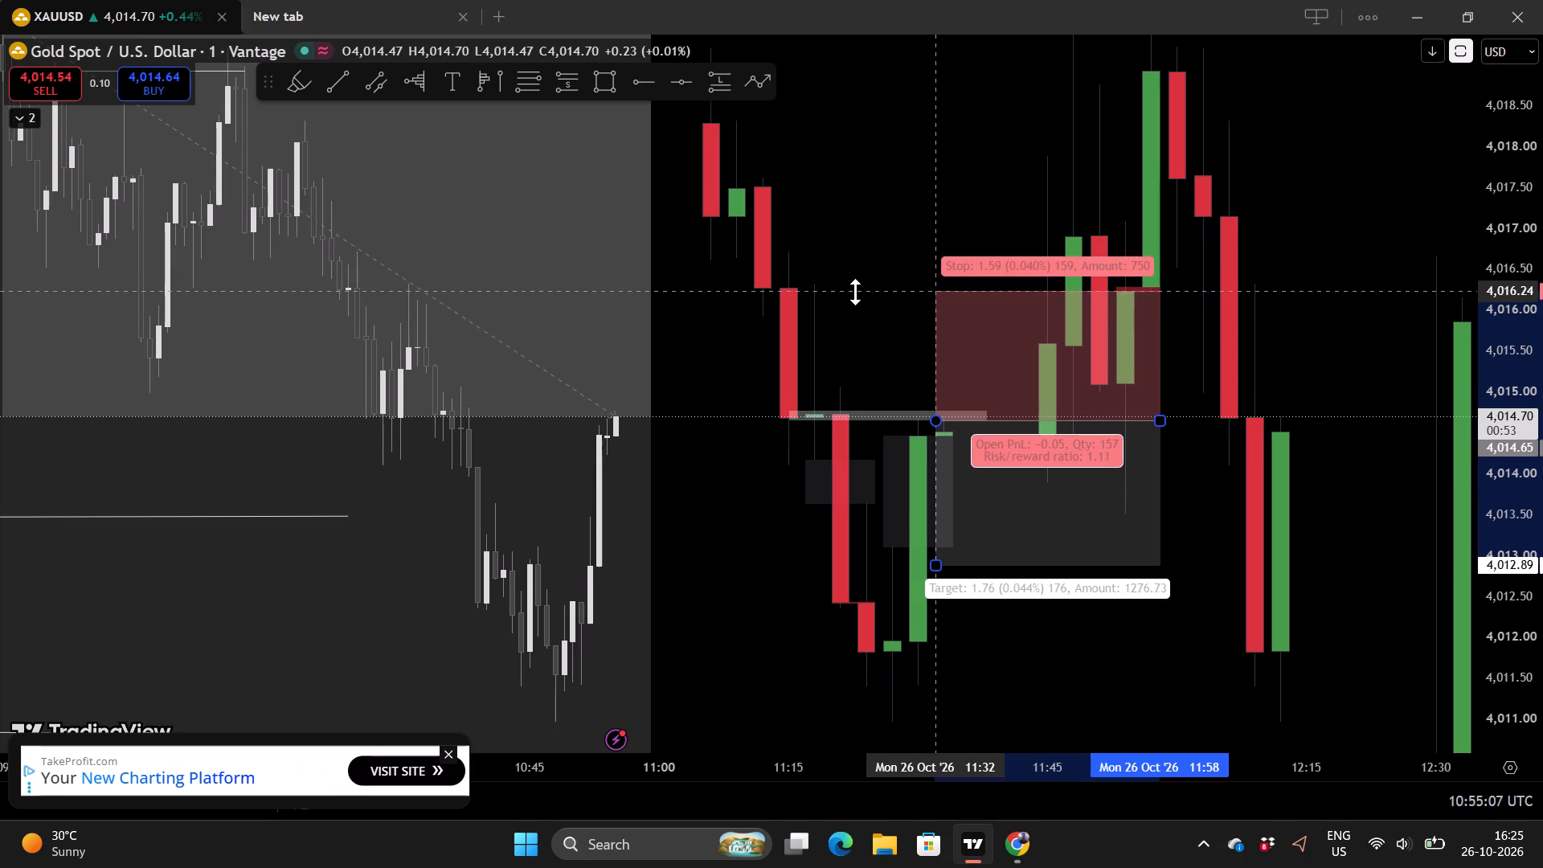
pyautogui.moveTo(855, 292); pyautogui.dragTo(862, 287)
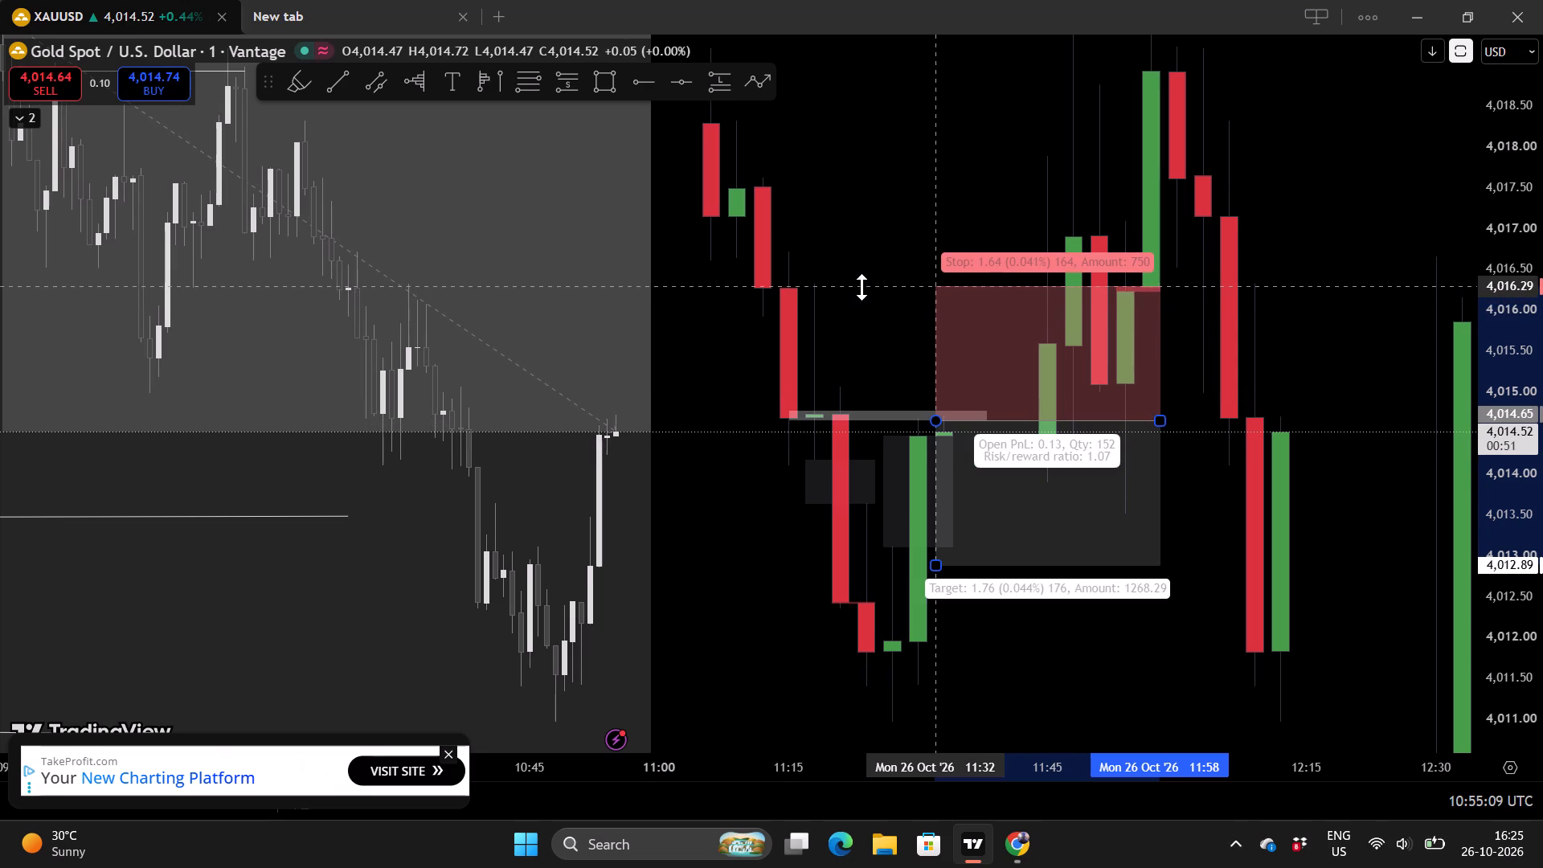
pyautogui.moveTo(862, 287); pyautogui.dragTo(859, 289)
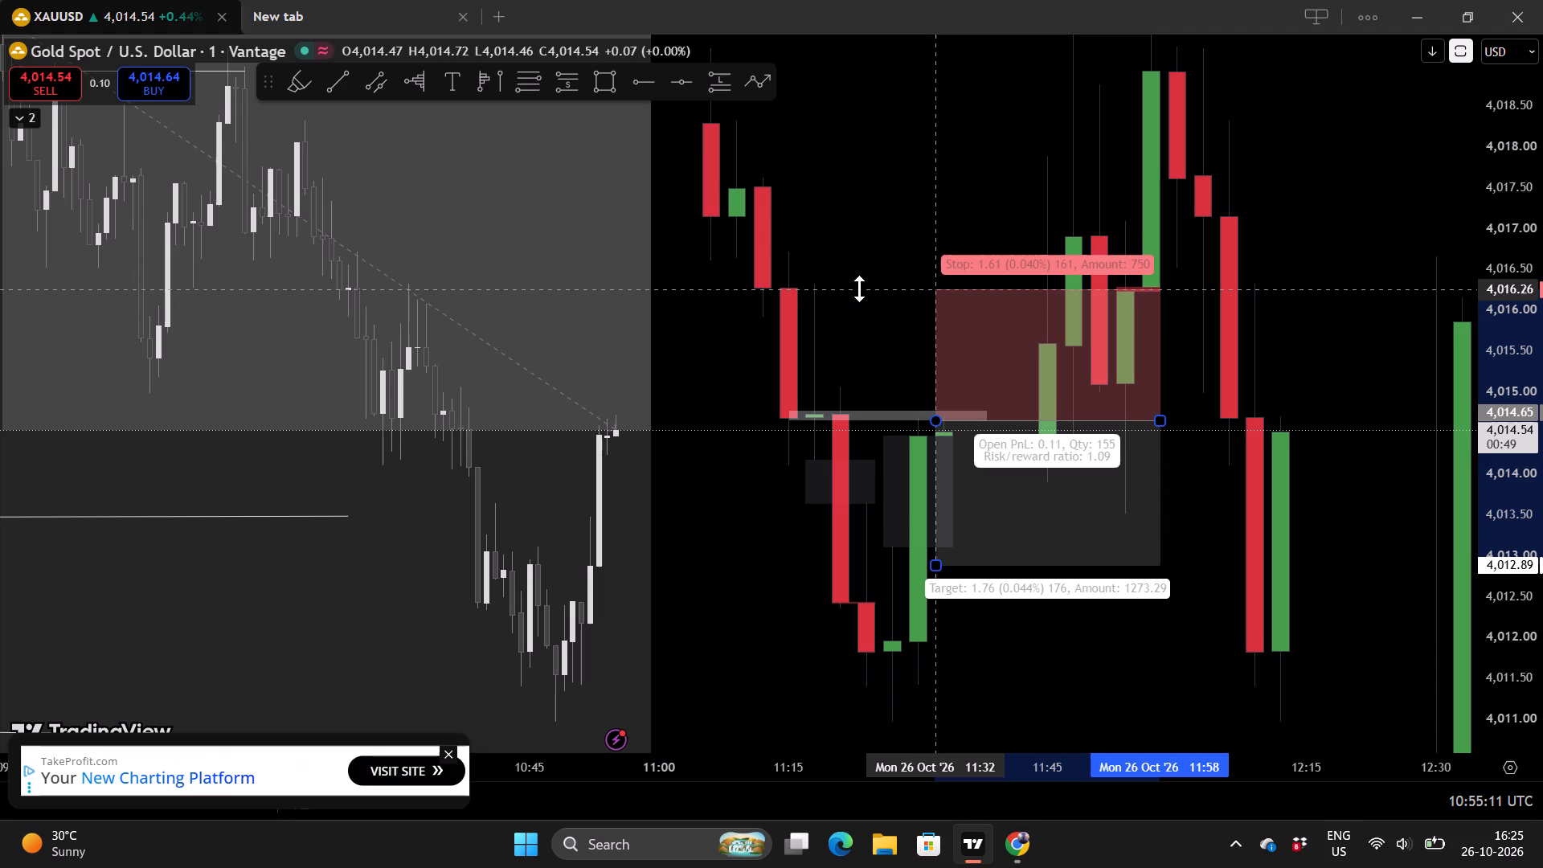
pyautogui.moveTo(859, 289); pyautogui.dragTo(859, 291)
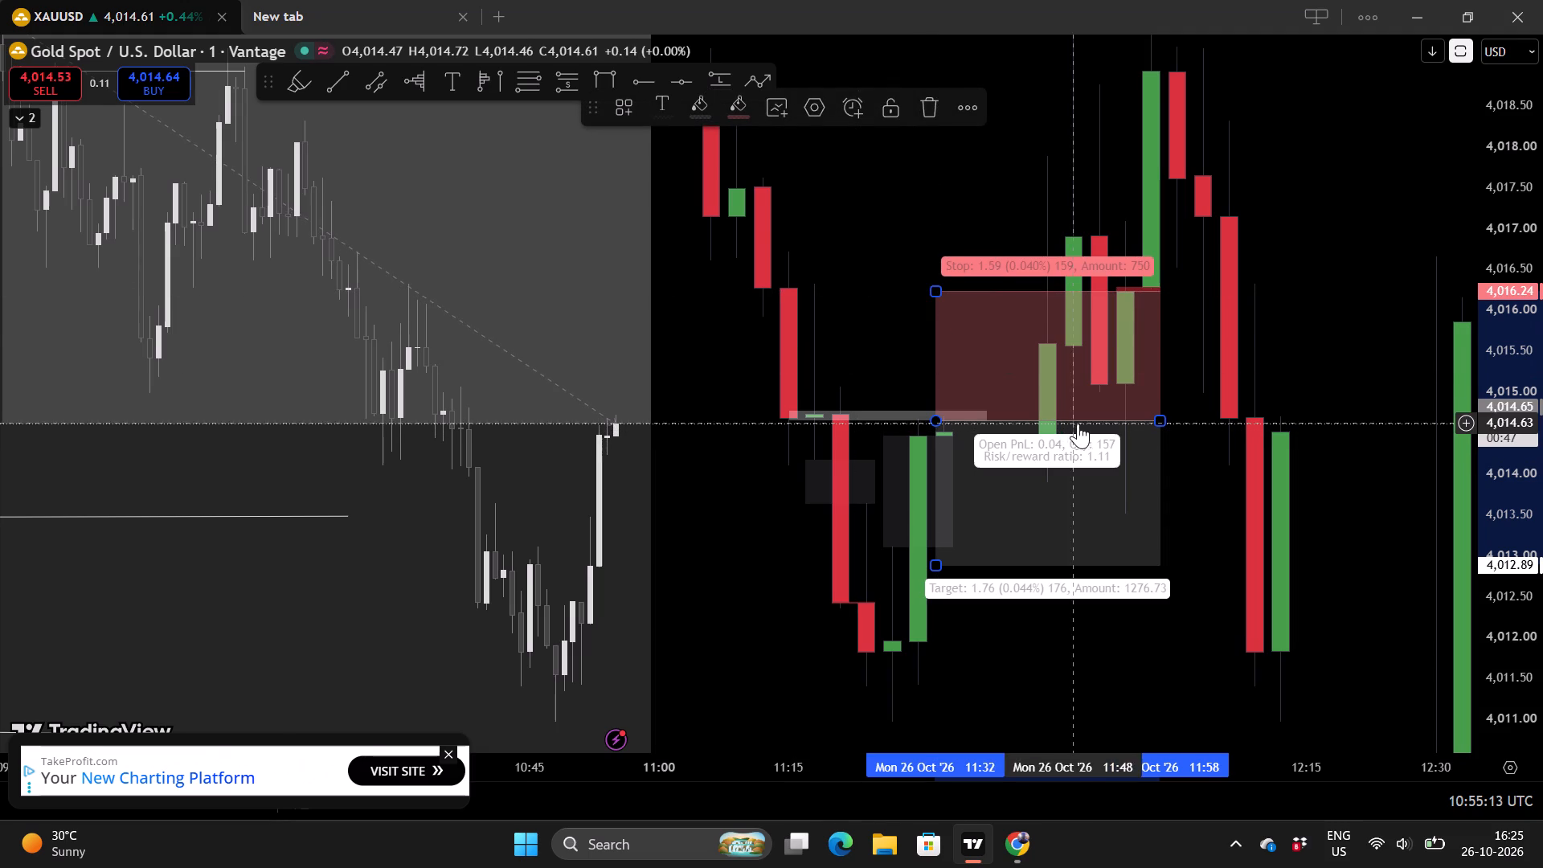
# Shorten the new short position's time span to end at 11:40.
pyautogui.moveTo(1161, 420); pyautogui.dragTo(991, 422)
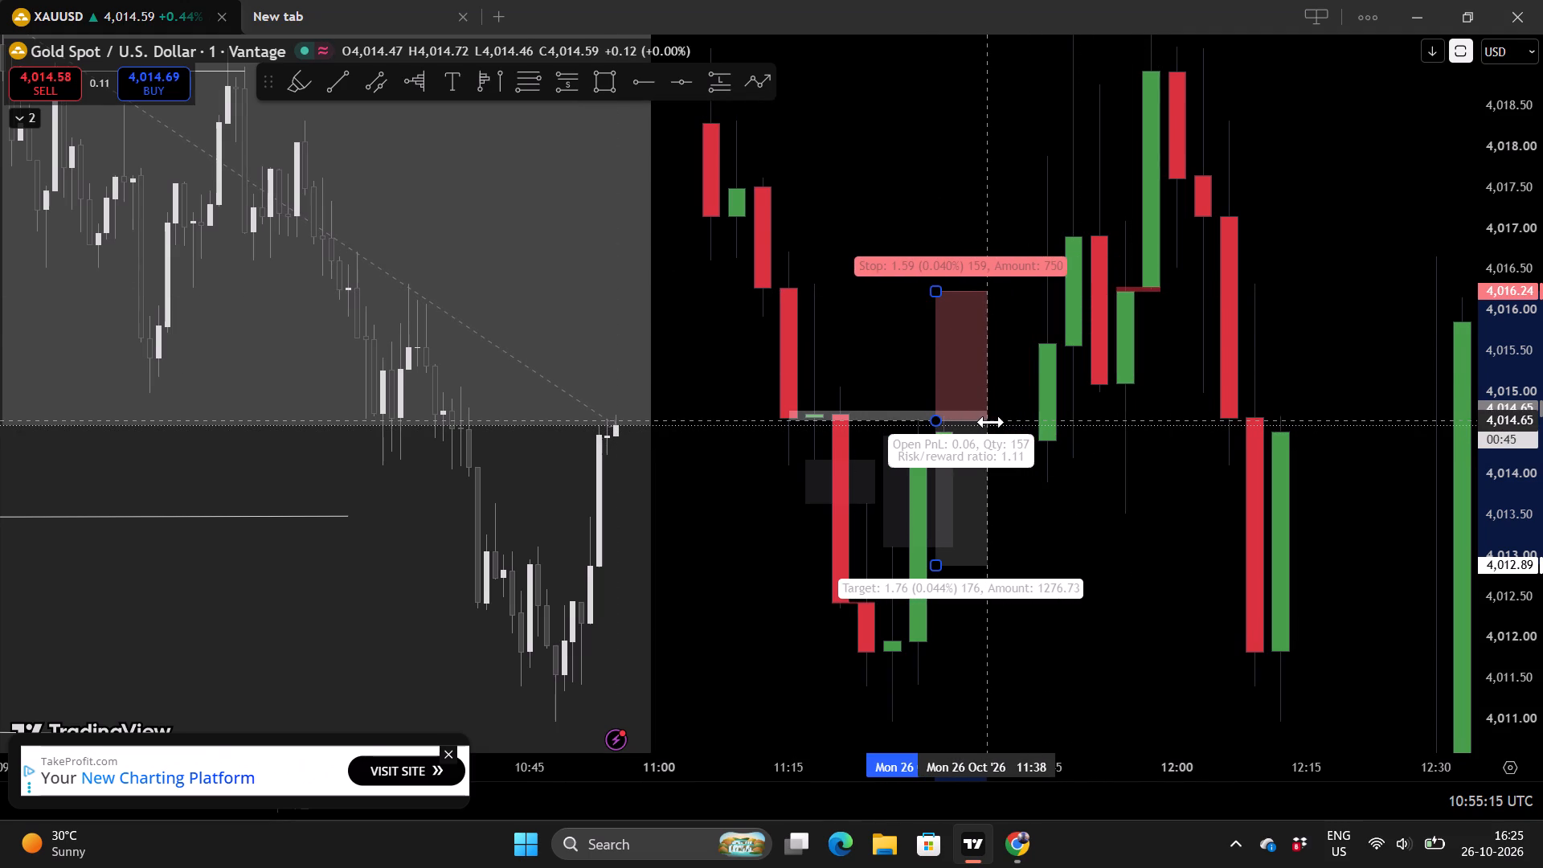
pyautogui.moveTo(991, 422); pyautogui.dragTo(1002, 422)
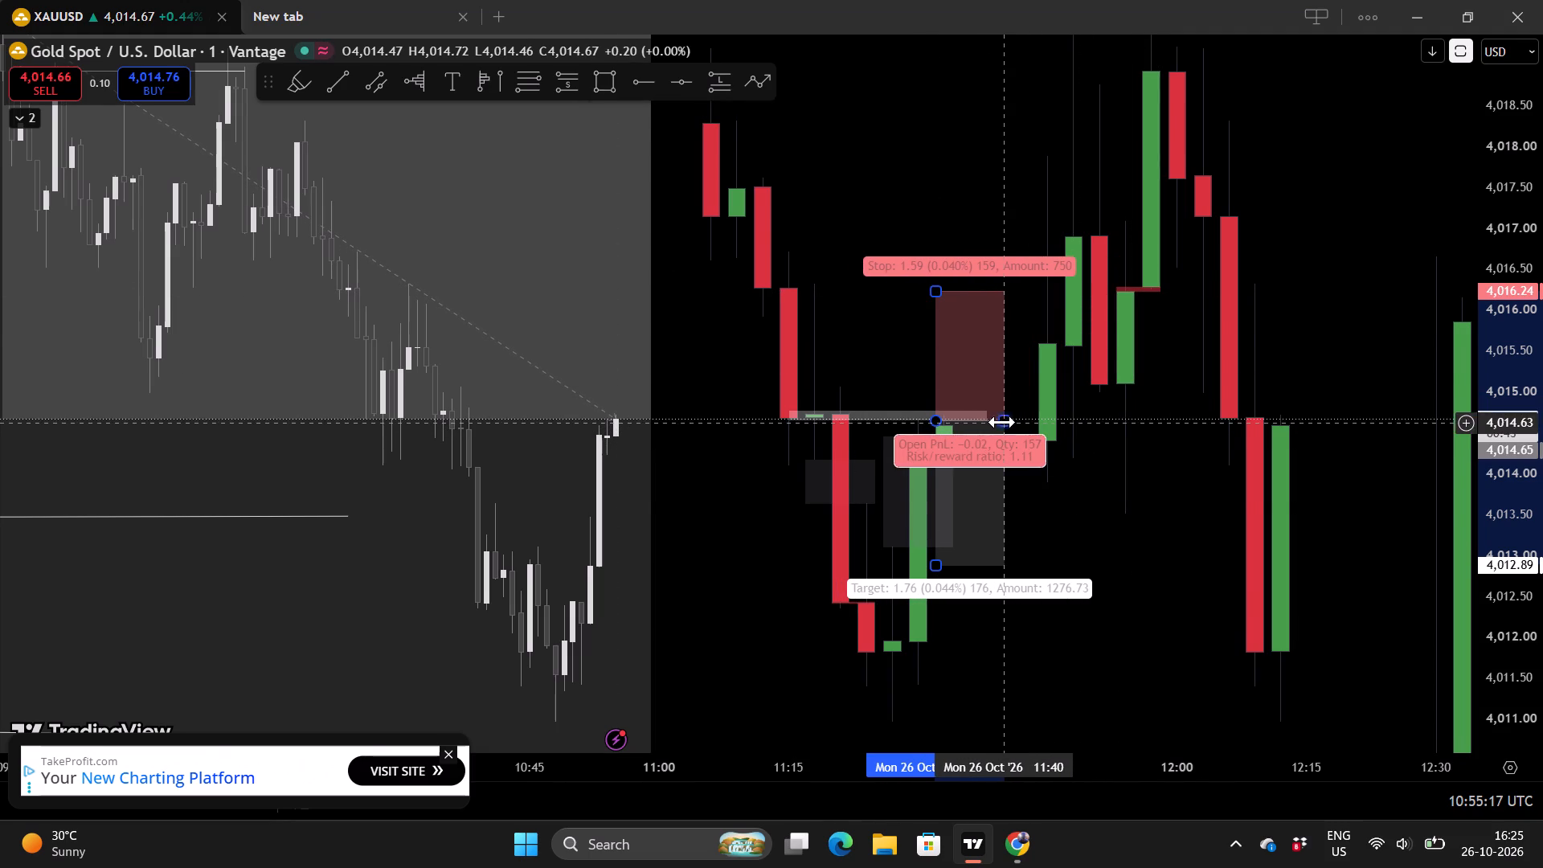
# Lower the new short position's target to 4,011.00, near the low of the projected candles.
pyautogui.moveTo(1107, 500); pyautogui.dragTo(1090, 392)
pyautogui.scroll(3, 1090, 392)
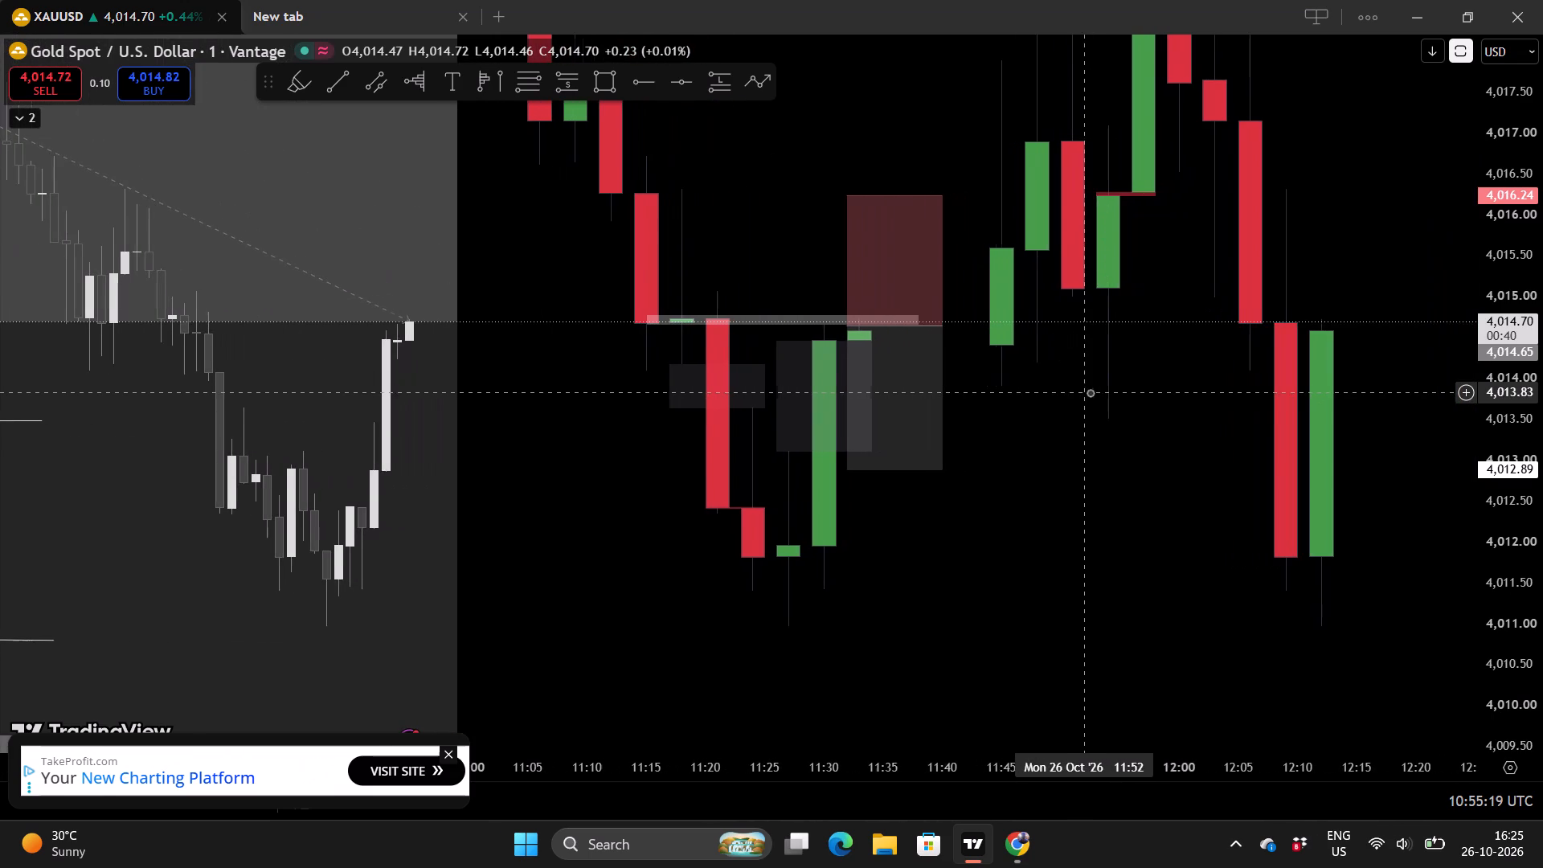
pyautogui.moveTo(847, 468); pyautogui.dragTo(852, 481)
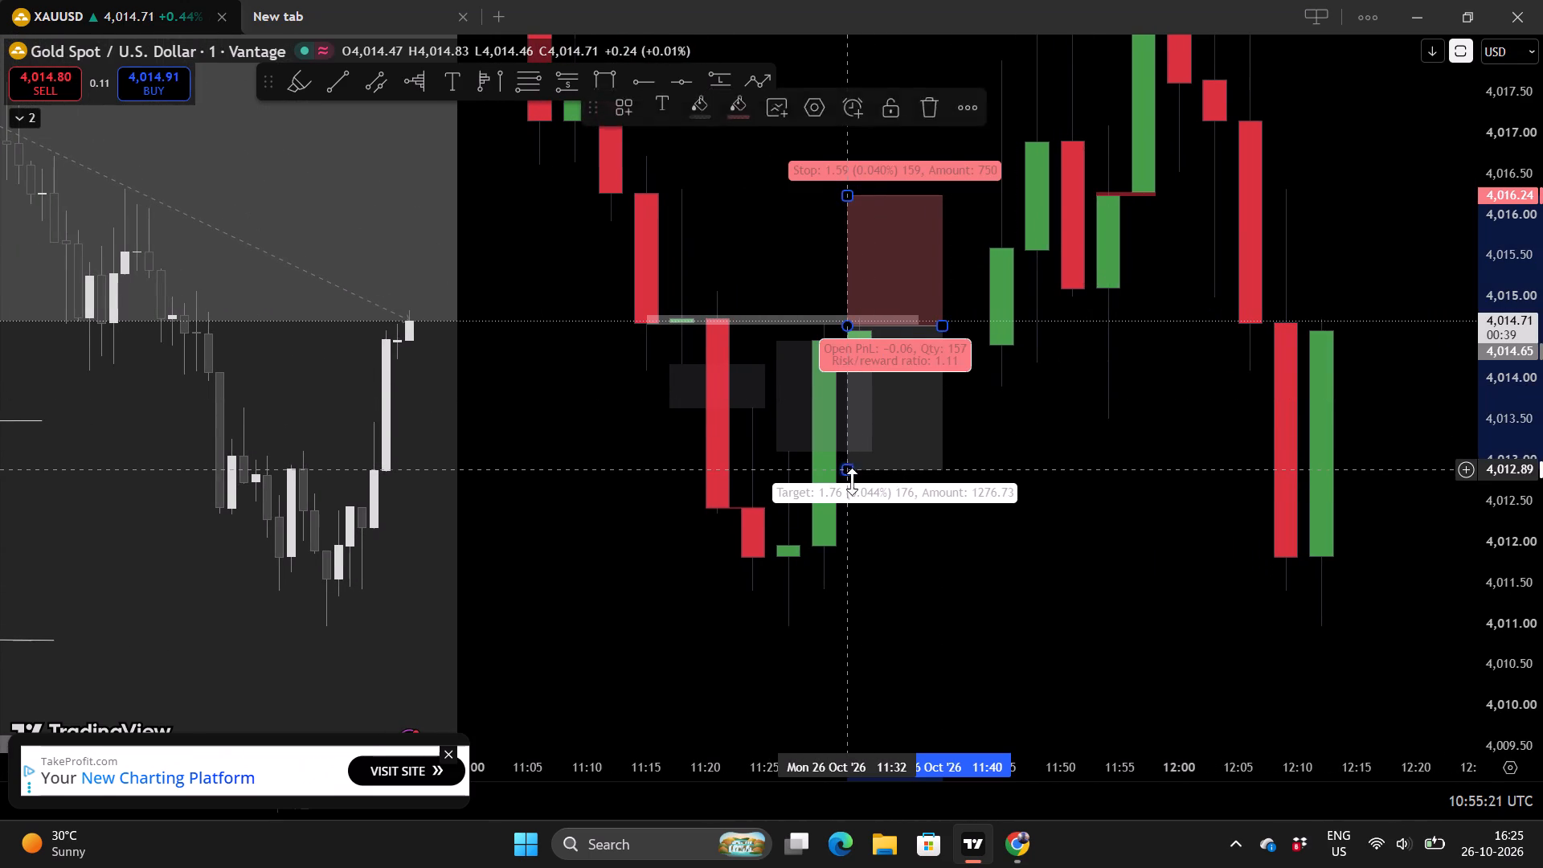
pyautogui.moveTo(852, 481); pyautogui.dragTo(861, 617)
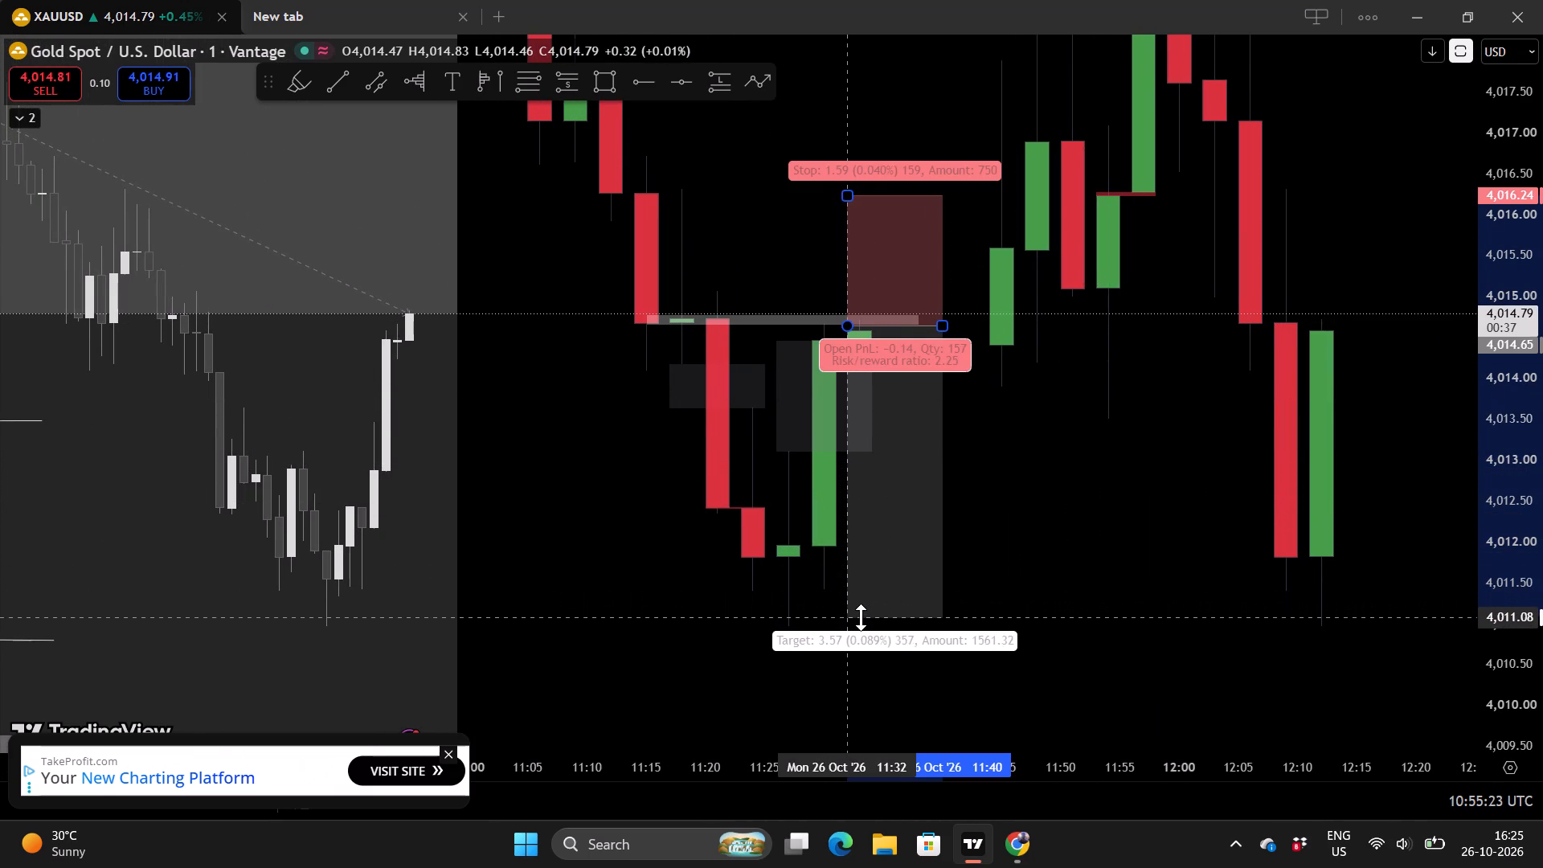
pyautogui.moveTo(861, 617); pyautogui.dragTo(857, 623)
# Examine the live XAUUSD price action against the new short position and the projected candles.
pyautogui.moveTo(1097, 509); pyautogui.dragTo(1126, 509)
pyautogui.scroll(1, 1126, 509)
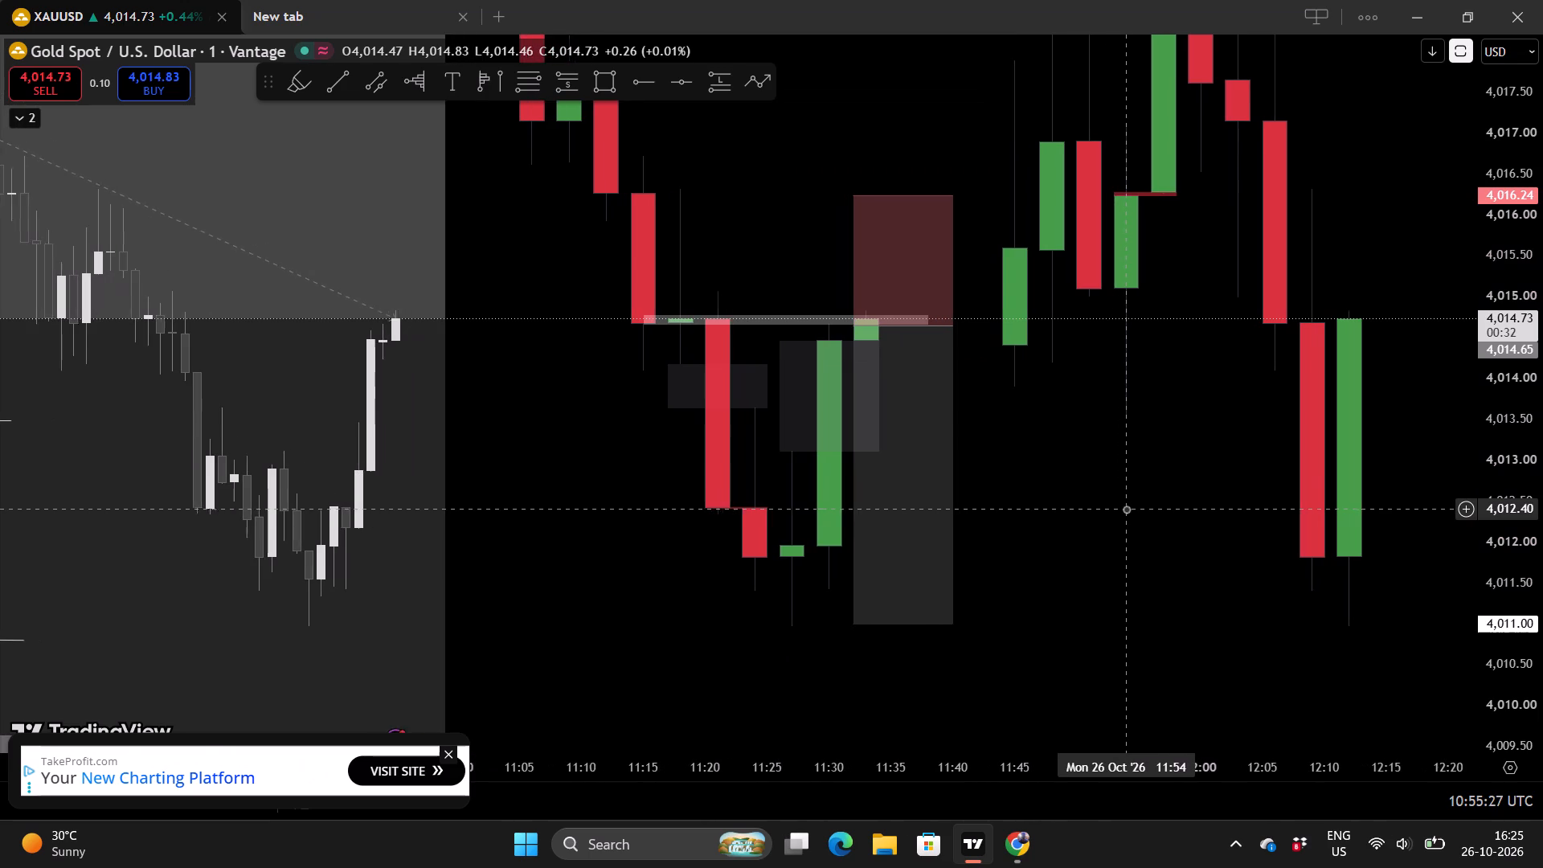
pyautogui.scroll(3, 1126, 509)
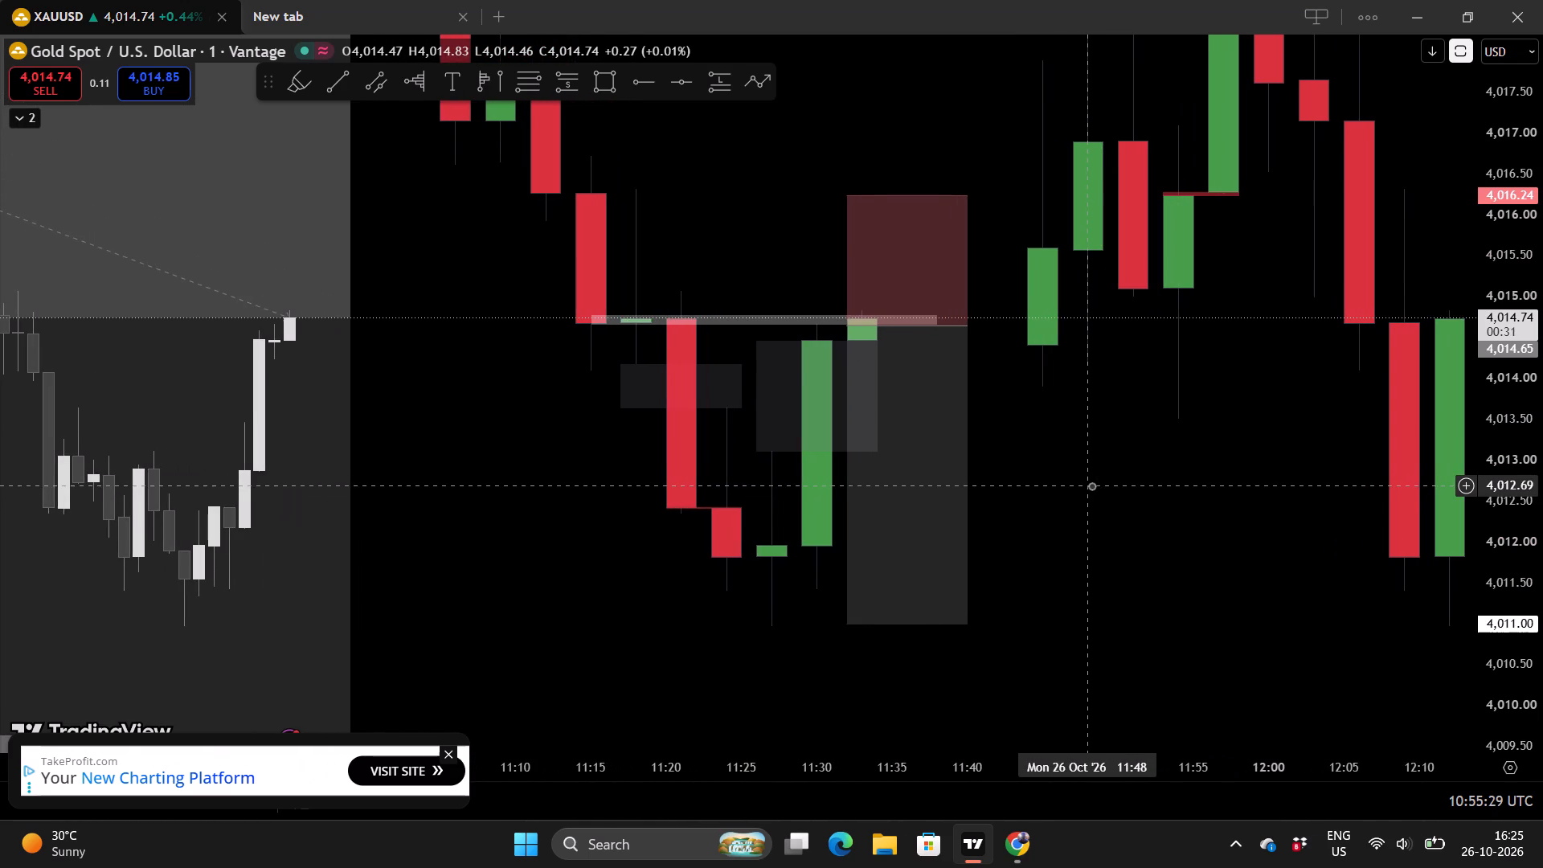
pyautogui.scroll(1, 1091, 485)
pyautogui.hscroll(1, 1091, 485)
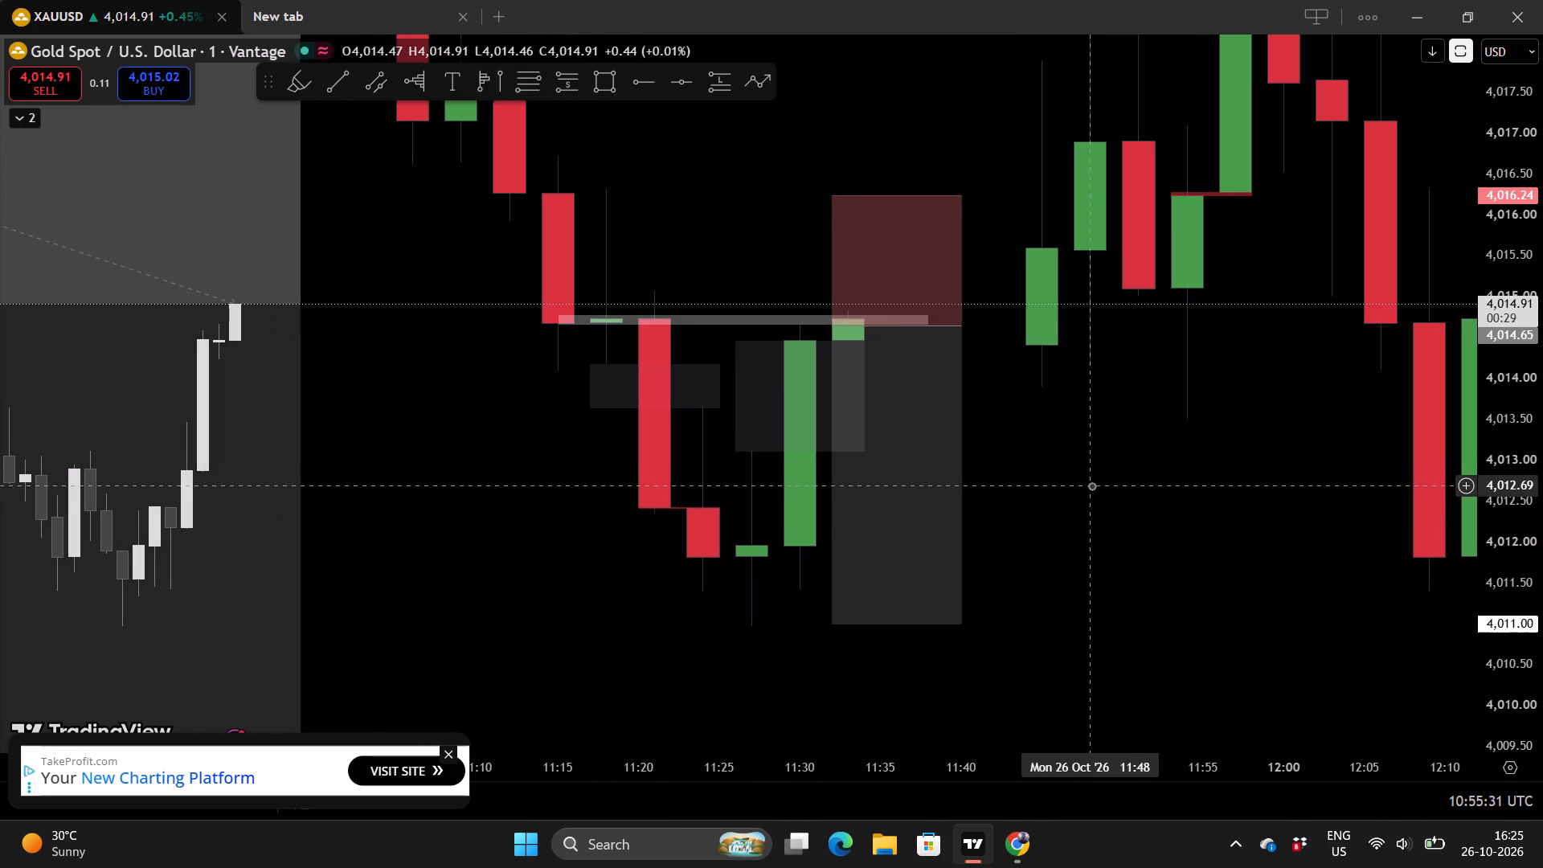
pyautogui.hscroll(1, 1091, 485)
pyautogui.scroll(-1, 1091, 485)
pyautogui.click(1304, 444)
pyautogui.moveTo(1304, 444); pyautogui.dragTo(1235, 465)
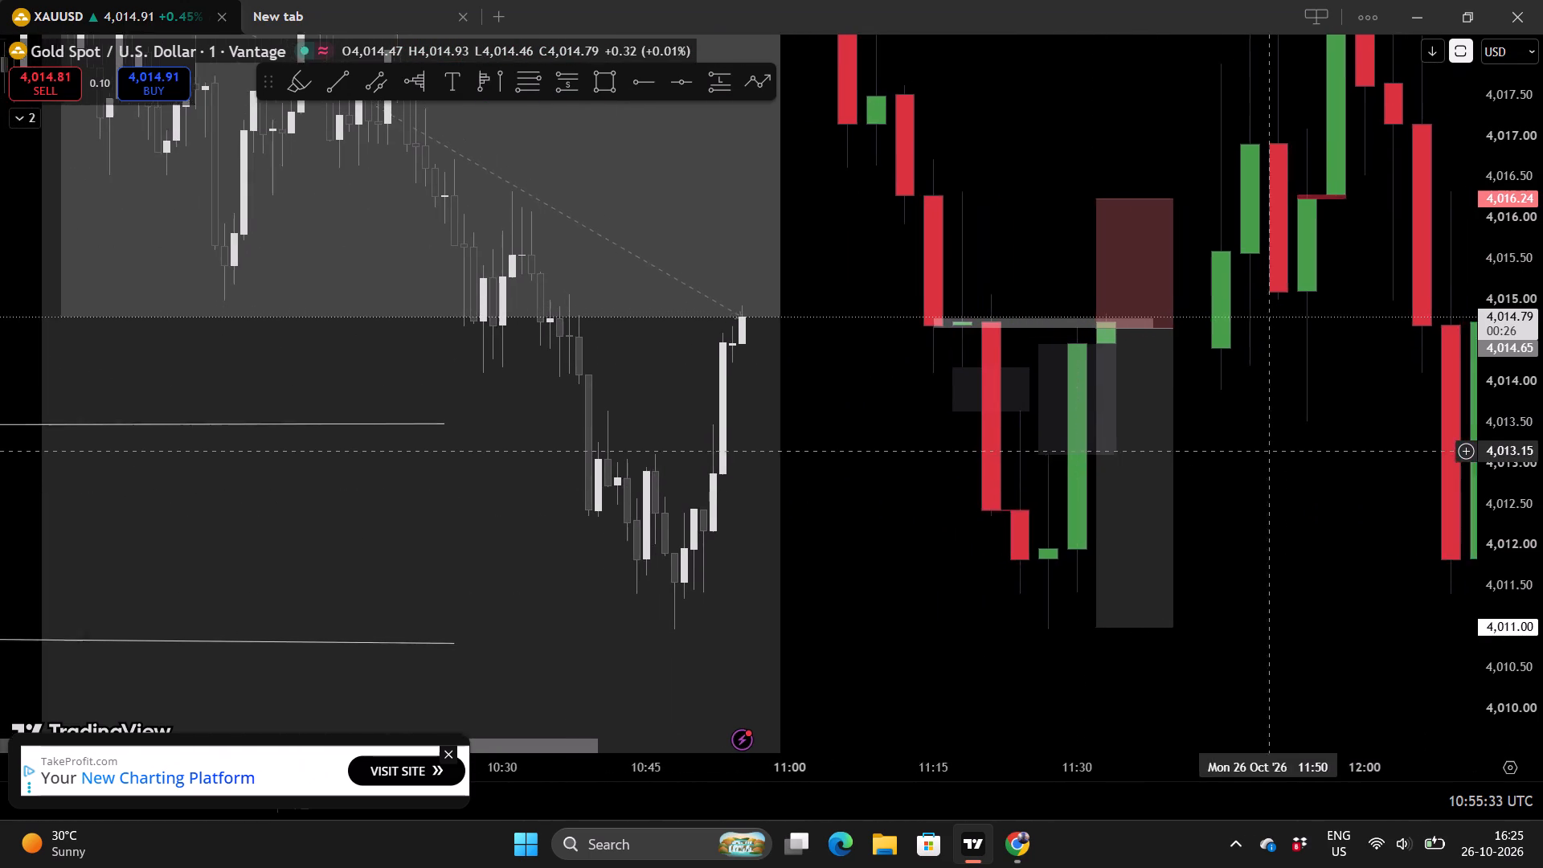
# Examine the live XAUUSD price rise against the short position at 4,014.65 and the projected candles between 11:15 and 12:15.
pyautogui.moveTo(1235, 465); pyautogui.dragTo(1179, 503)
pyautogui.scroll(-3, 1281, 478)
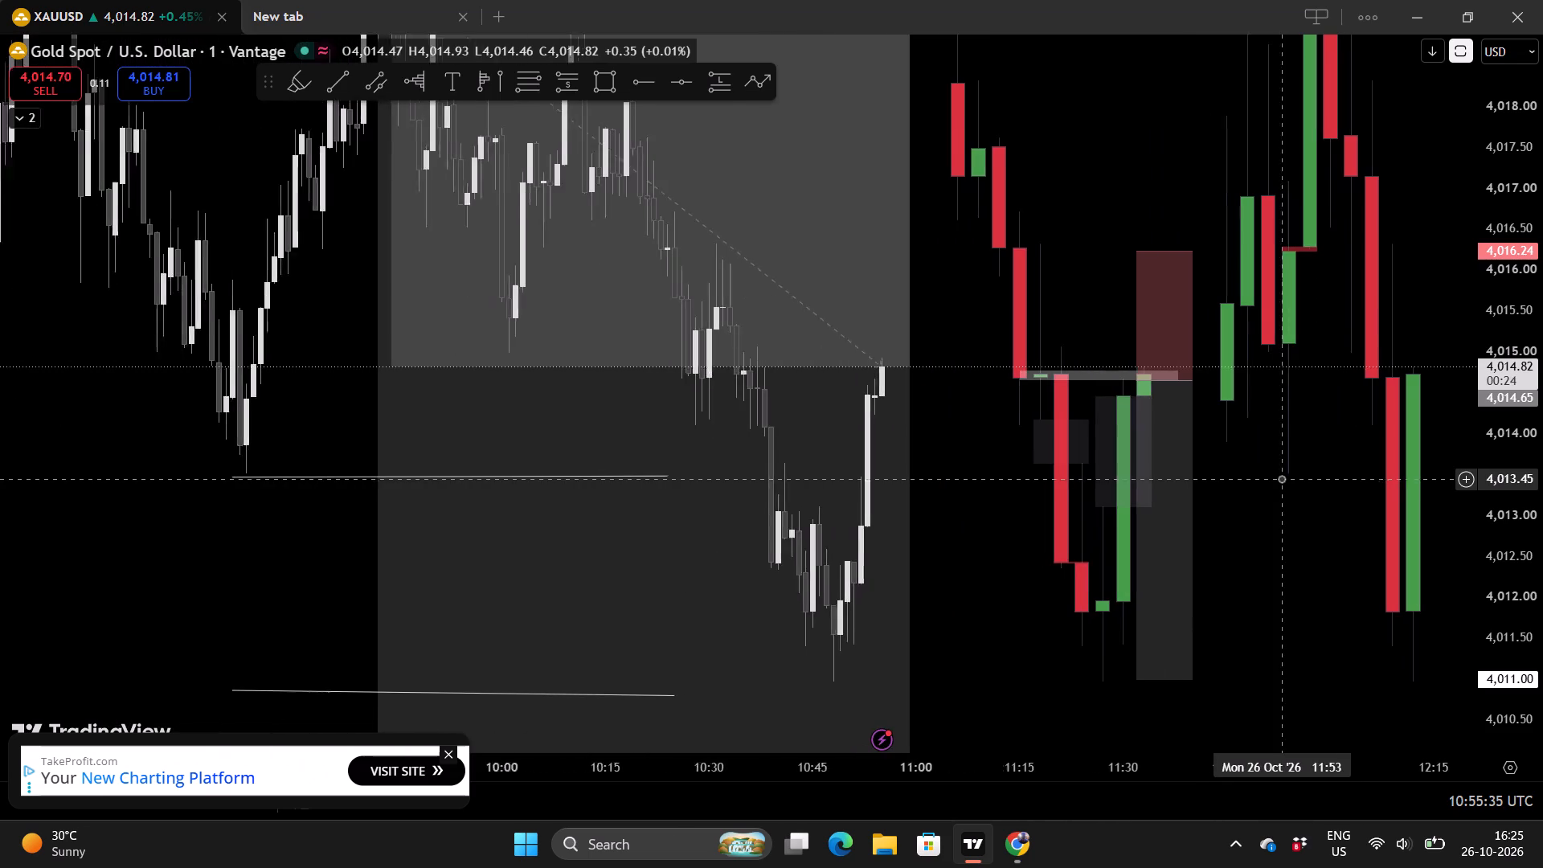
pyautogui.moveTo(1381, 471); pyautogui.dragTo(1242, 493)
pyautogui.scroll(1, 1263, 505)
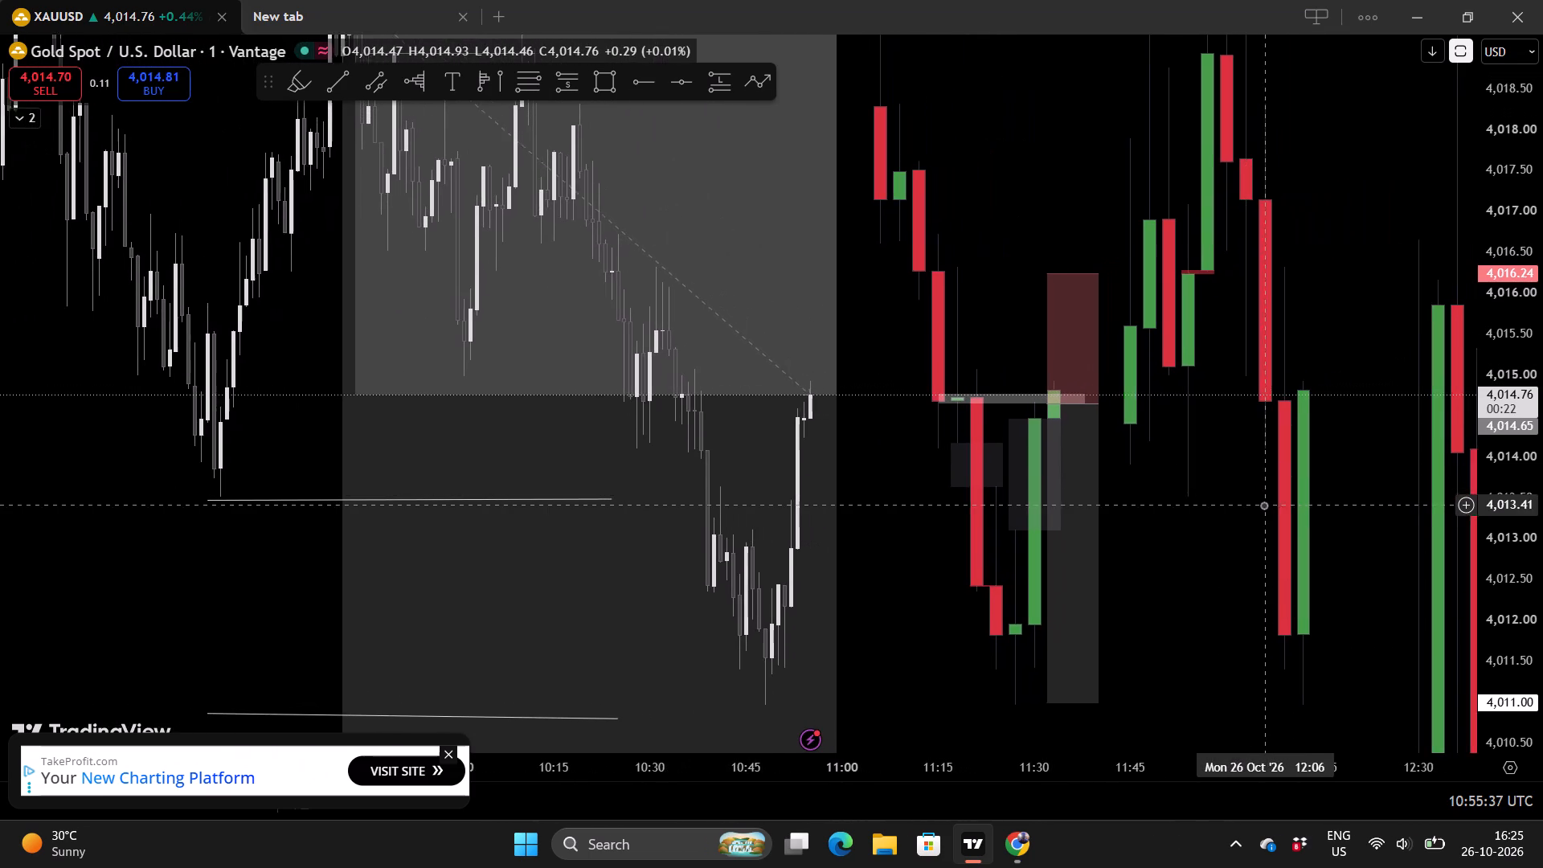
pyautogui.scroll(2, 1263, 505)
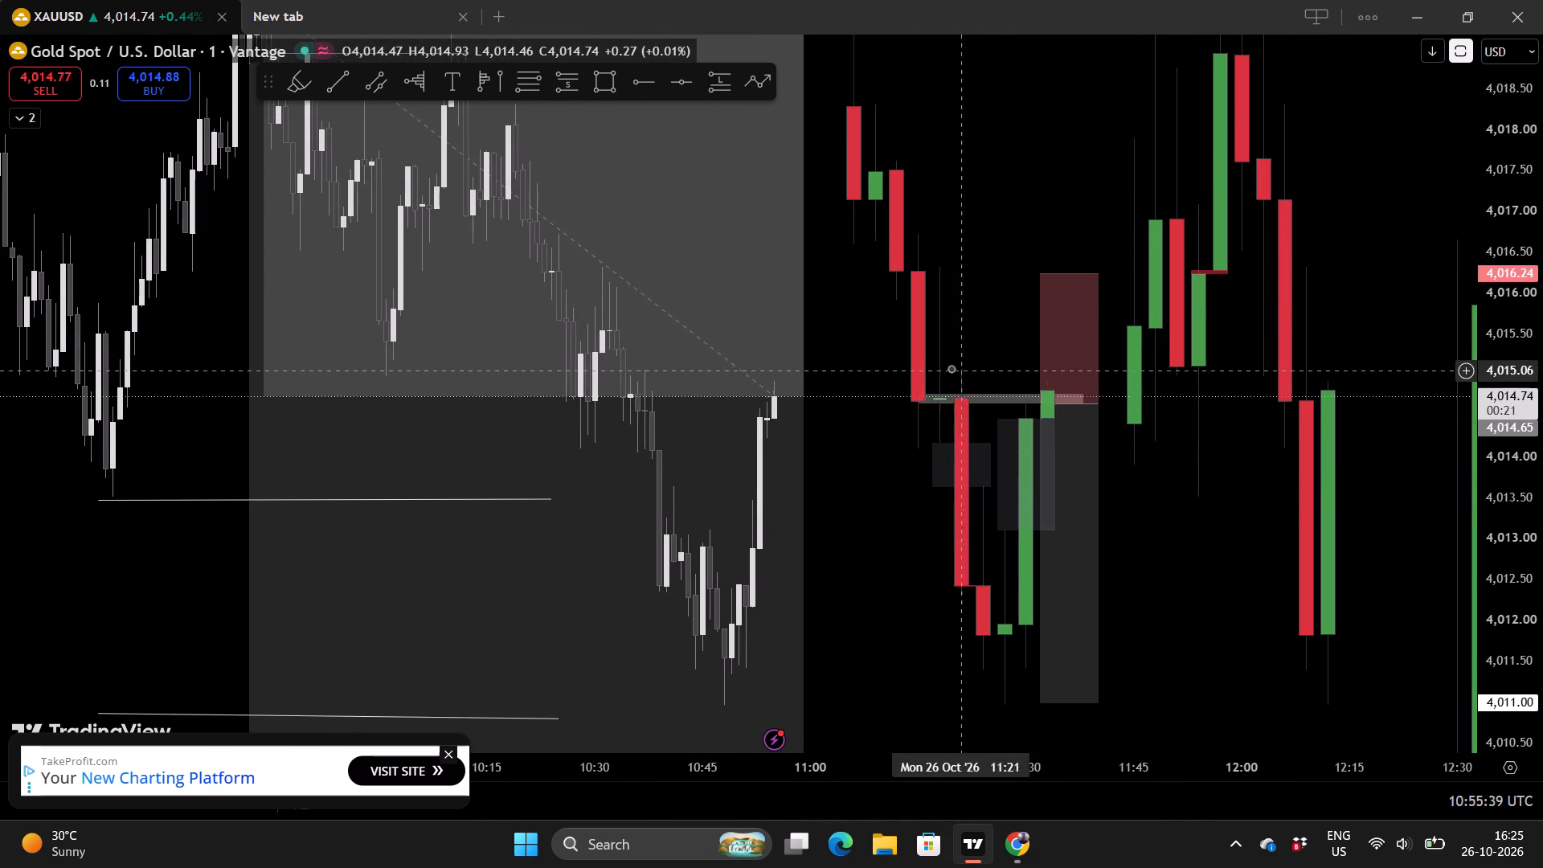
pyautogui.moveTo(980, 247); pyautogui.dragTo(1066, 424)
pyautogui.scroll(1, 1056, 359)
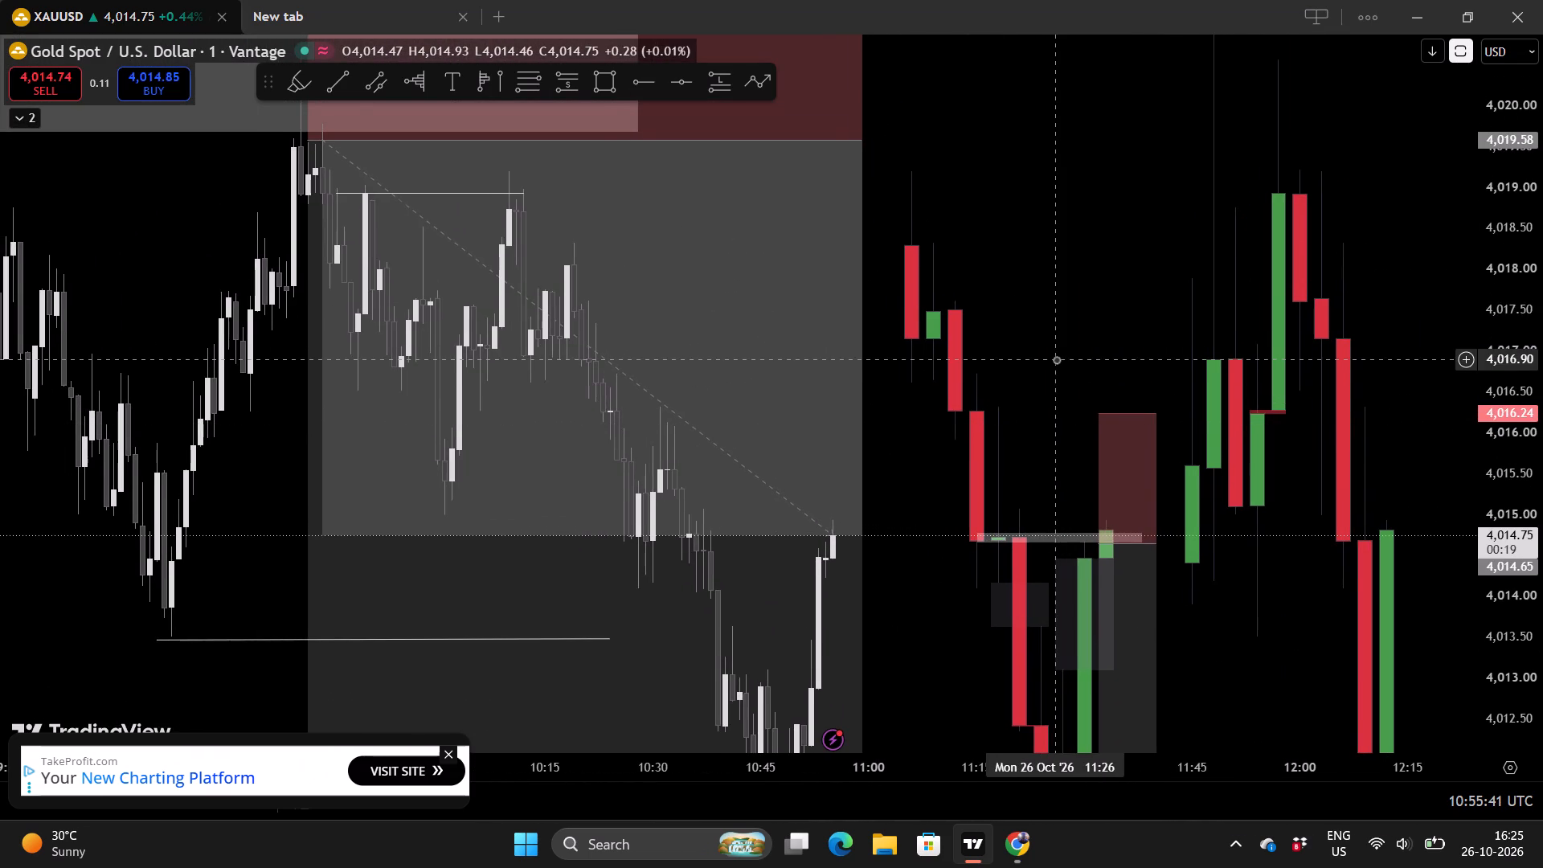
pyautogui.scroll(1, 1056, 359)
pyautogui.moveTo(1036, 344); pyautogui.dragTo(977, 295)
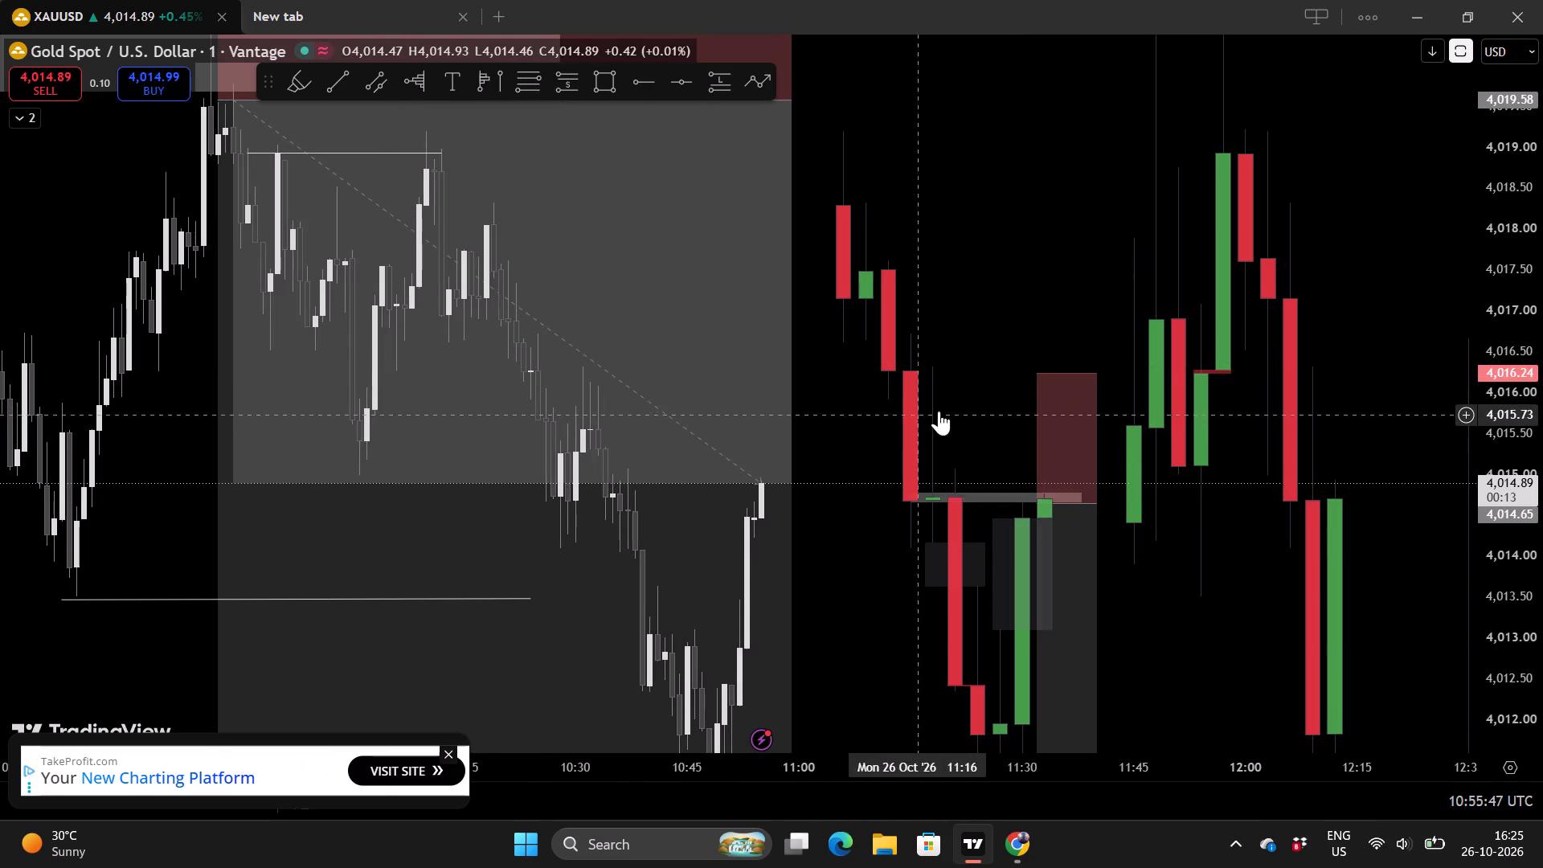
pyautogui.click(972, 362)
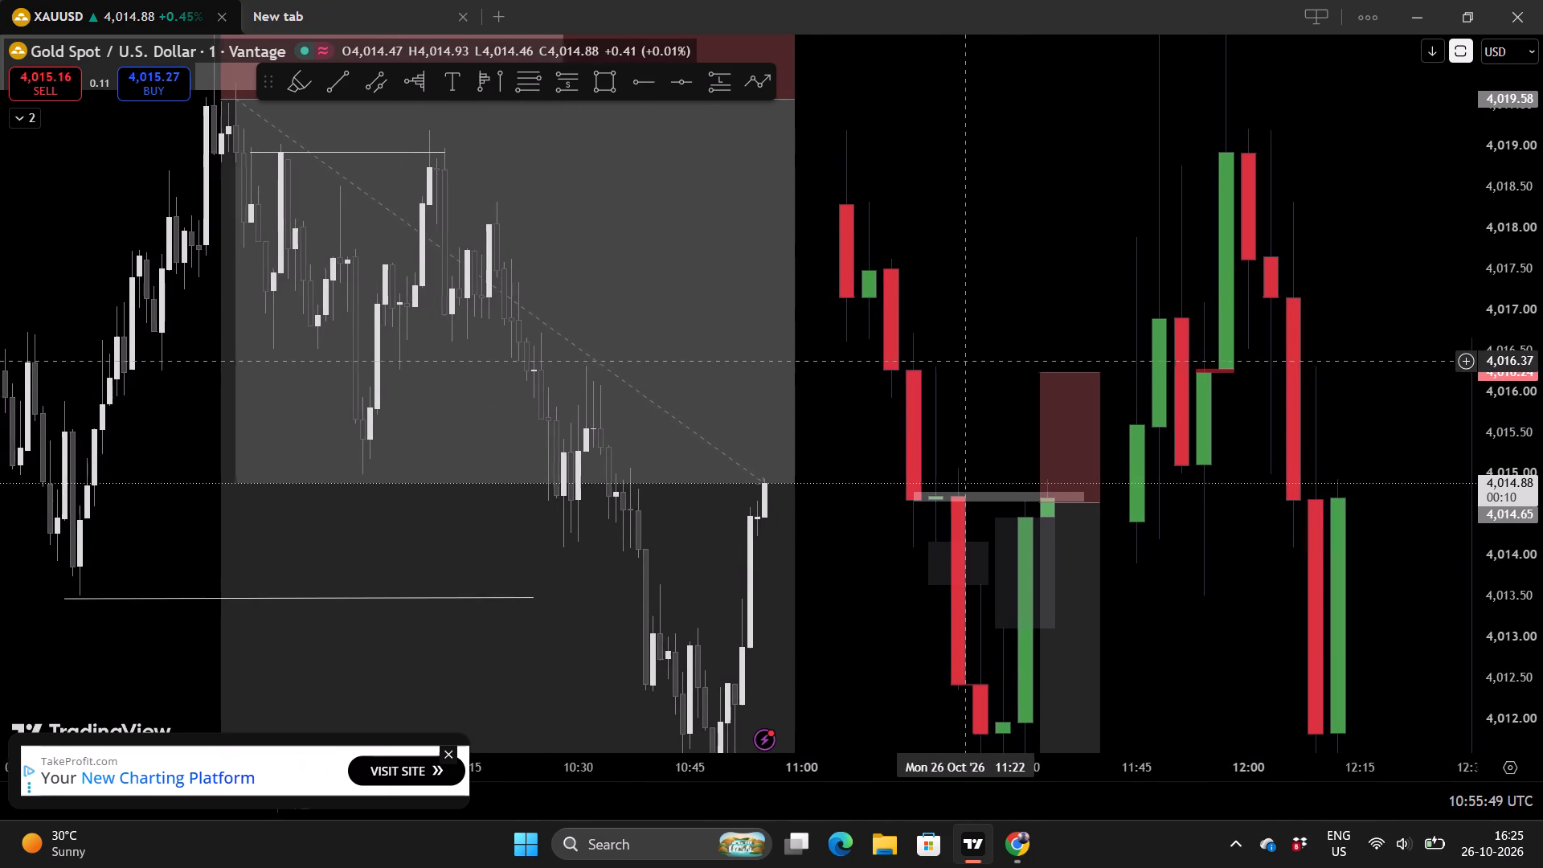
pyautogui.scroll(1, 974, 360)
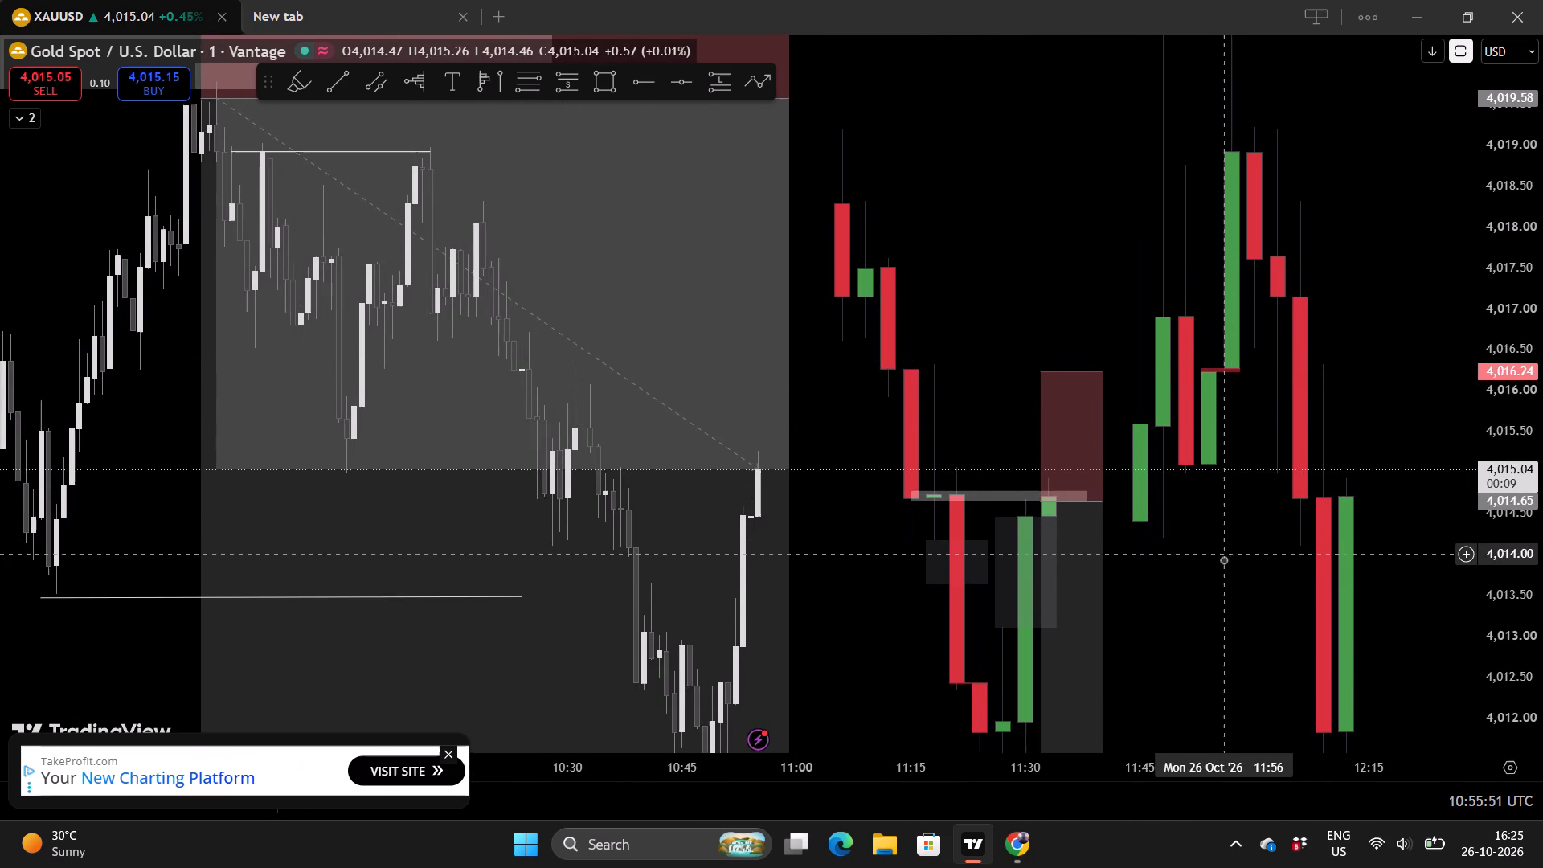
pyautogui.scroll(1, 1222, 566)
pyautogui.moveTo(1214, 556); pyautogui.dragTo(1206, 545)
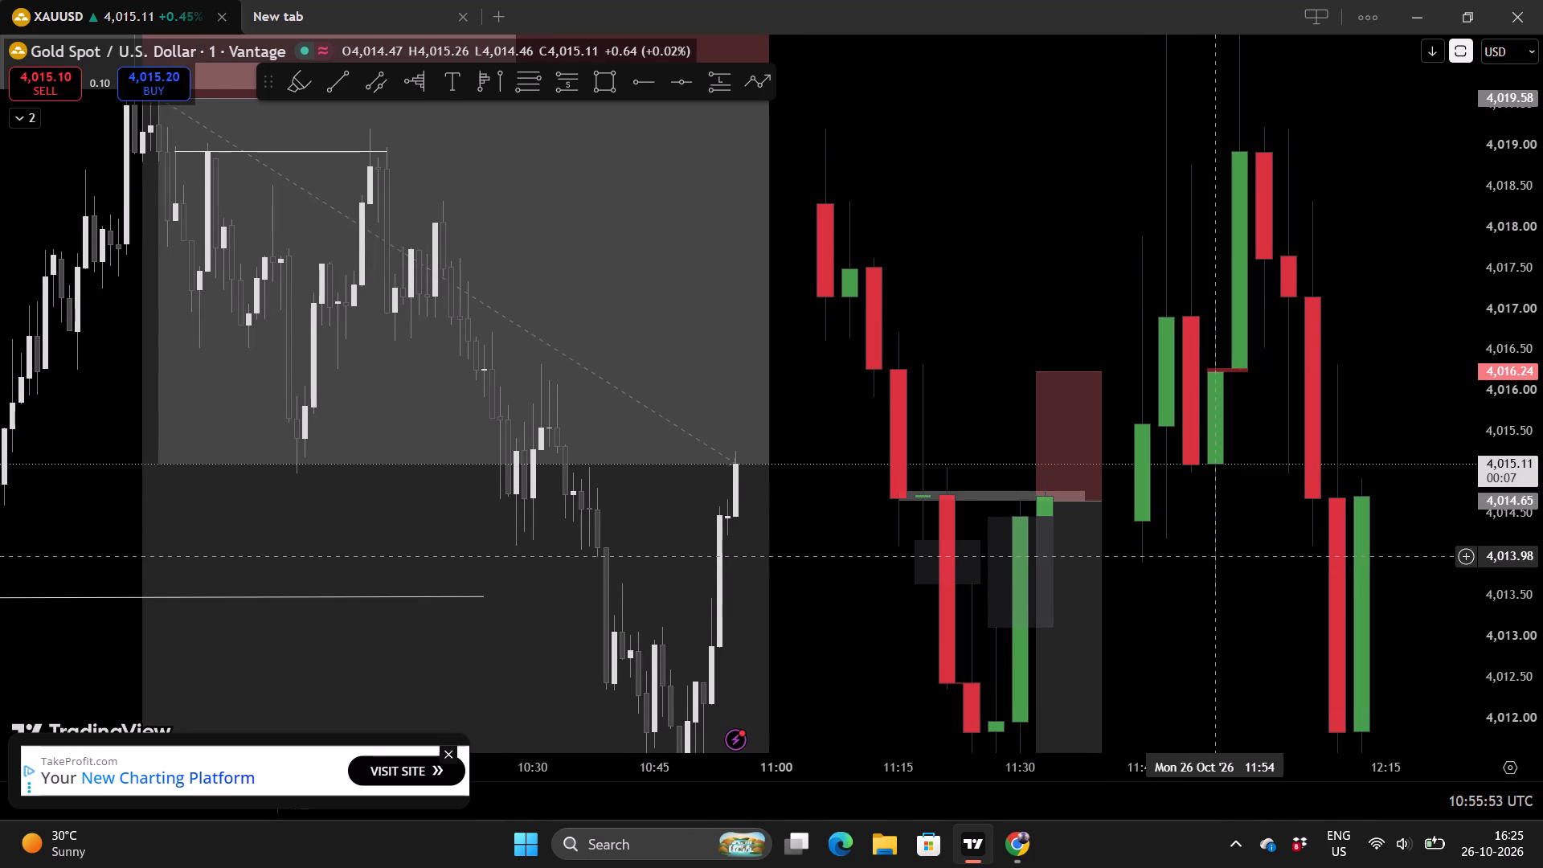
pyautogui.moveTo(1206, 545); pyautogui.dragTo(1140, 424)
pyautogui.scroll(1, 1217, 489)
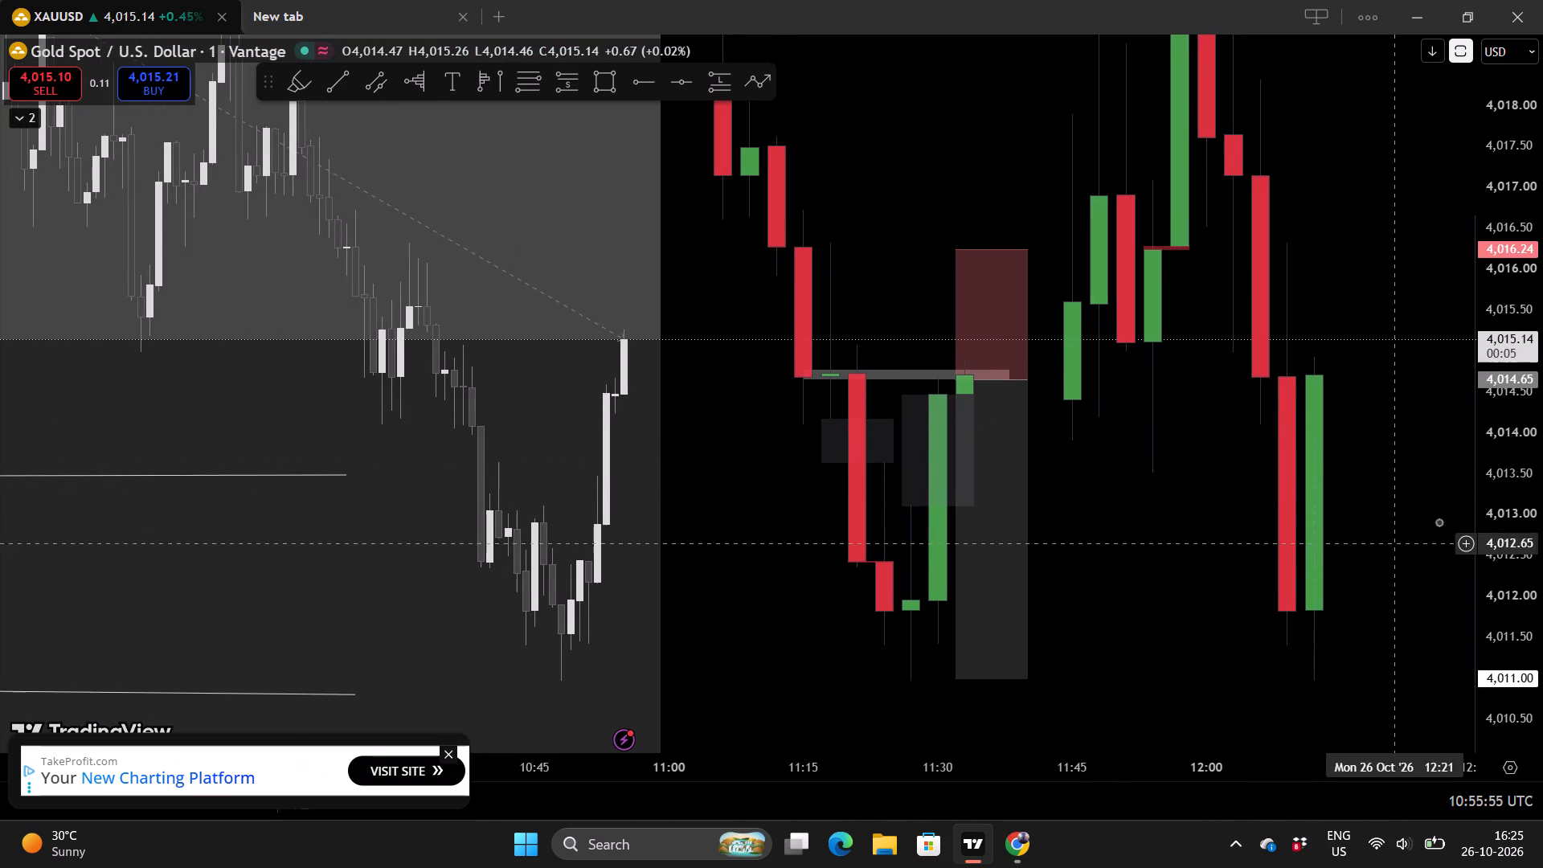
pyautogui.scroll(-3, 1504, 494)
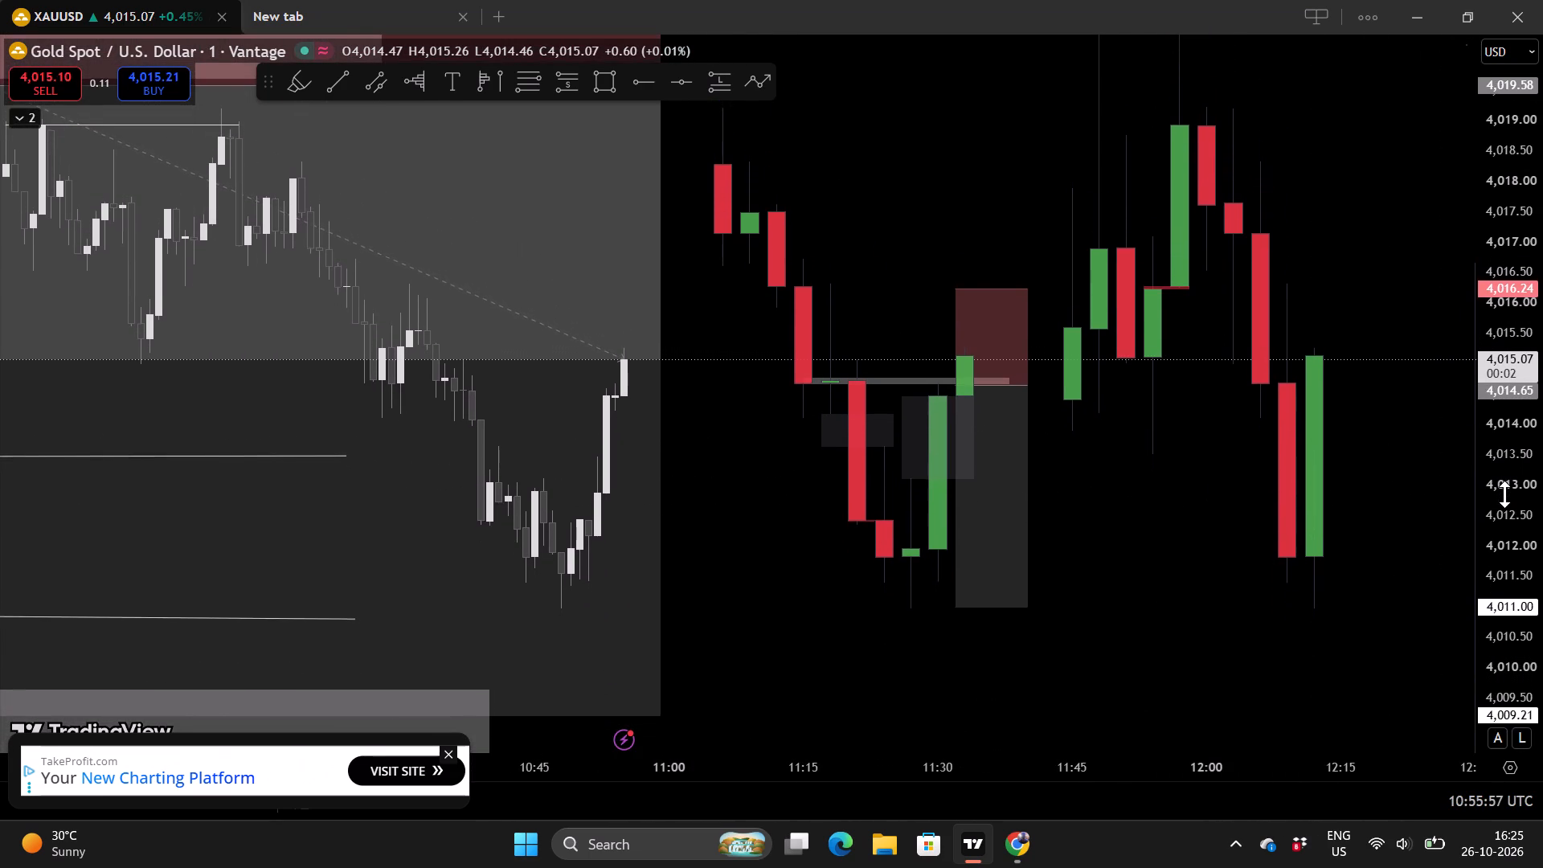
pyautogui.scroll(2, 1504, 494)
pyautogui.moveTo(1077, 457); pyautogui.dragTo(999, 459)
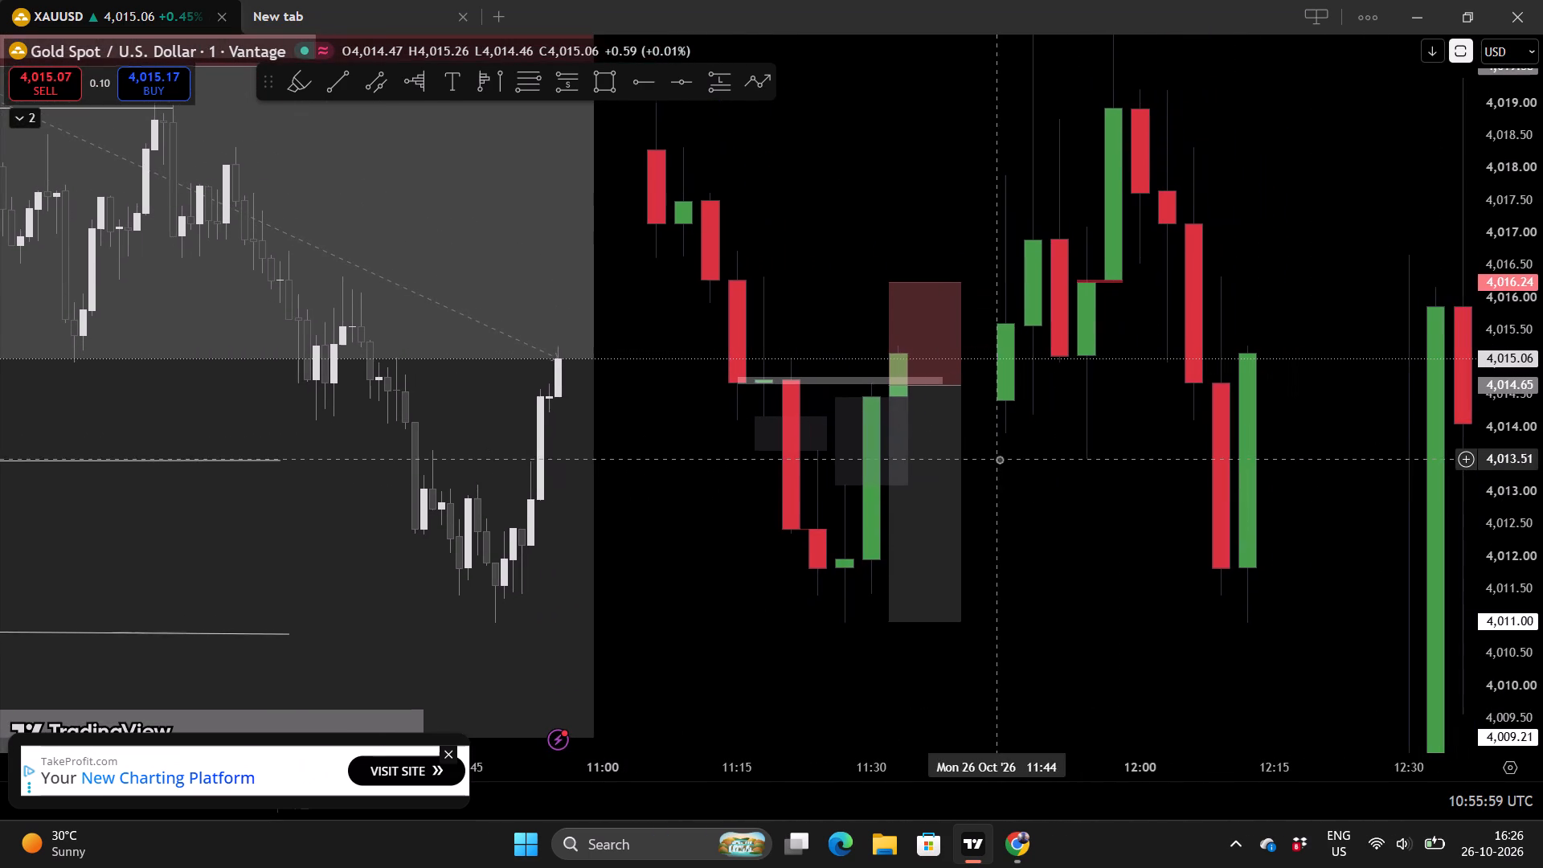
# Inspect closely how the newest one-minute XAUUSD candle develops between the short position's entry and its 4,016.24 stop.
pyautogui.scroll(2, 1513, 452)
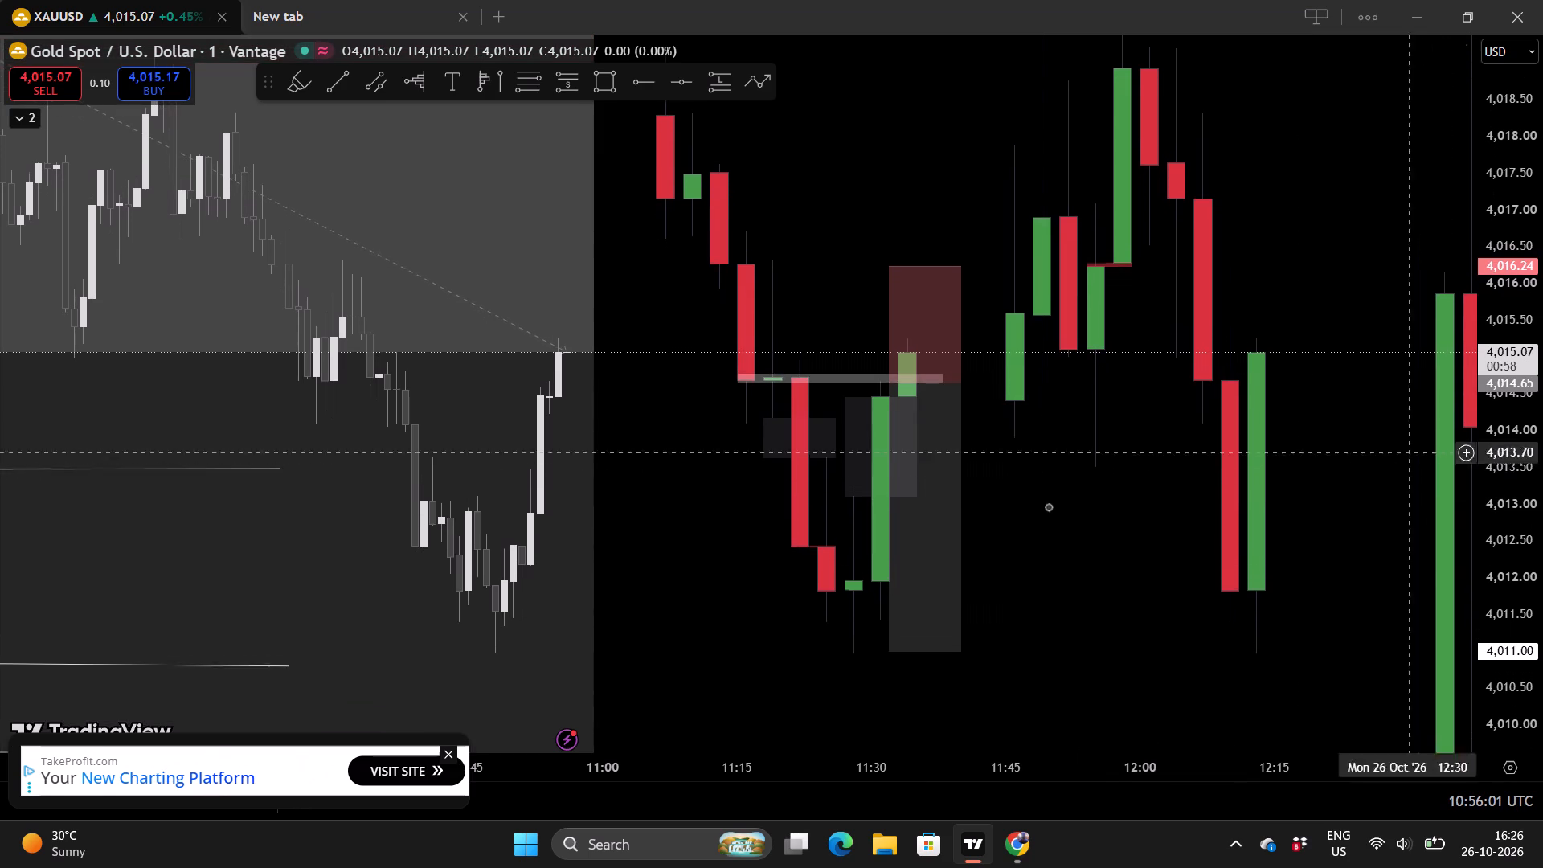
pyautogui.moveTo(1048, 506); pyautogui.dragTo(966, 513)
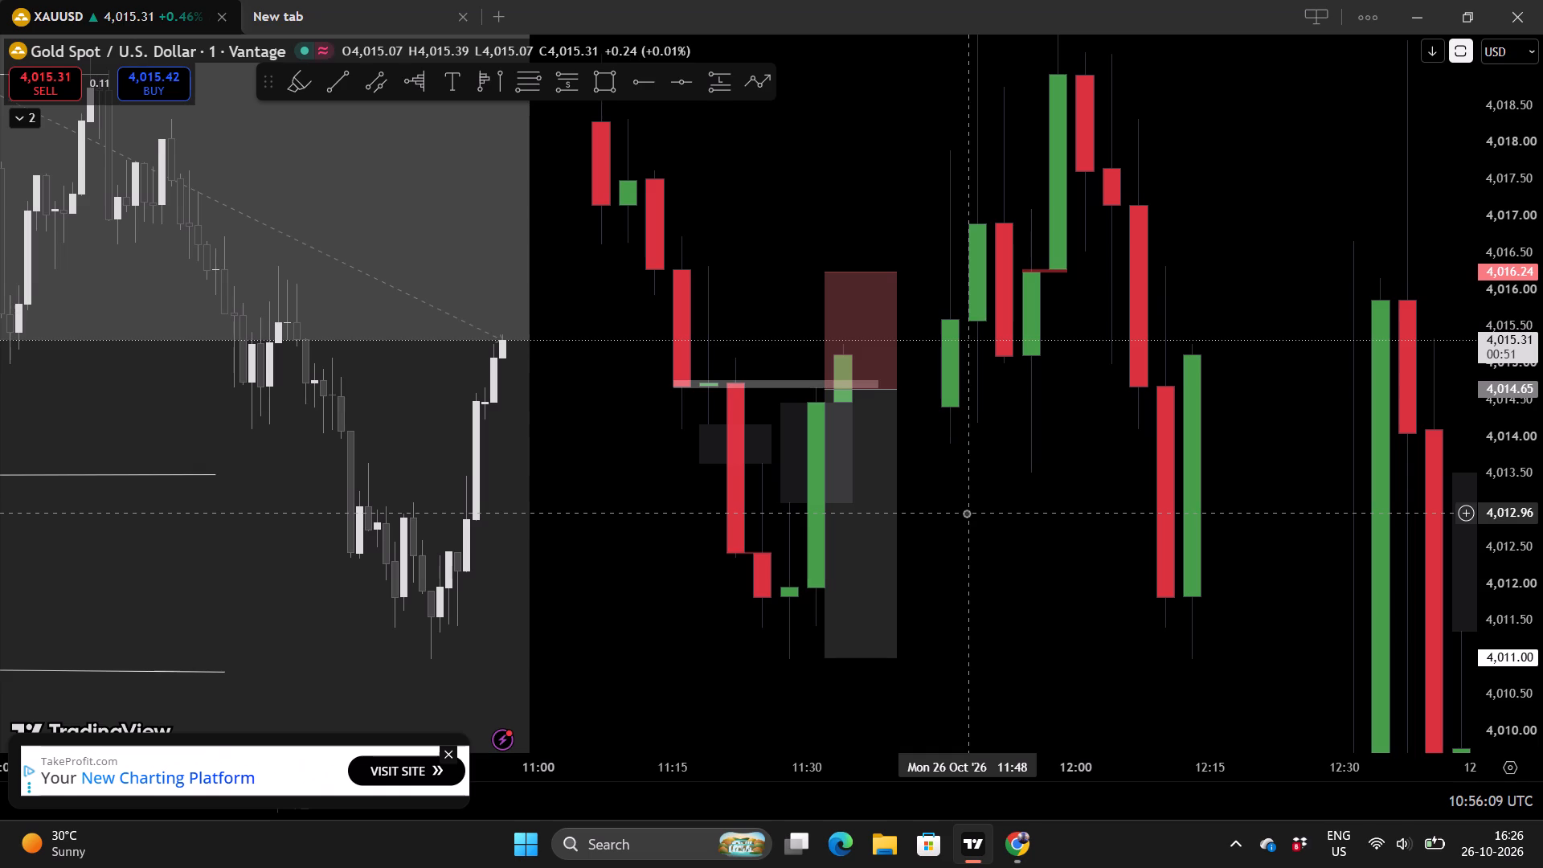
pyautogui.hscroll(1, 986, 597)
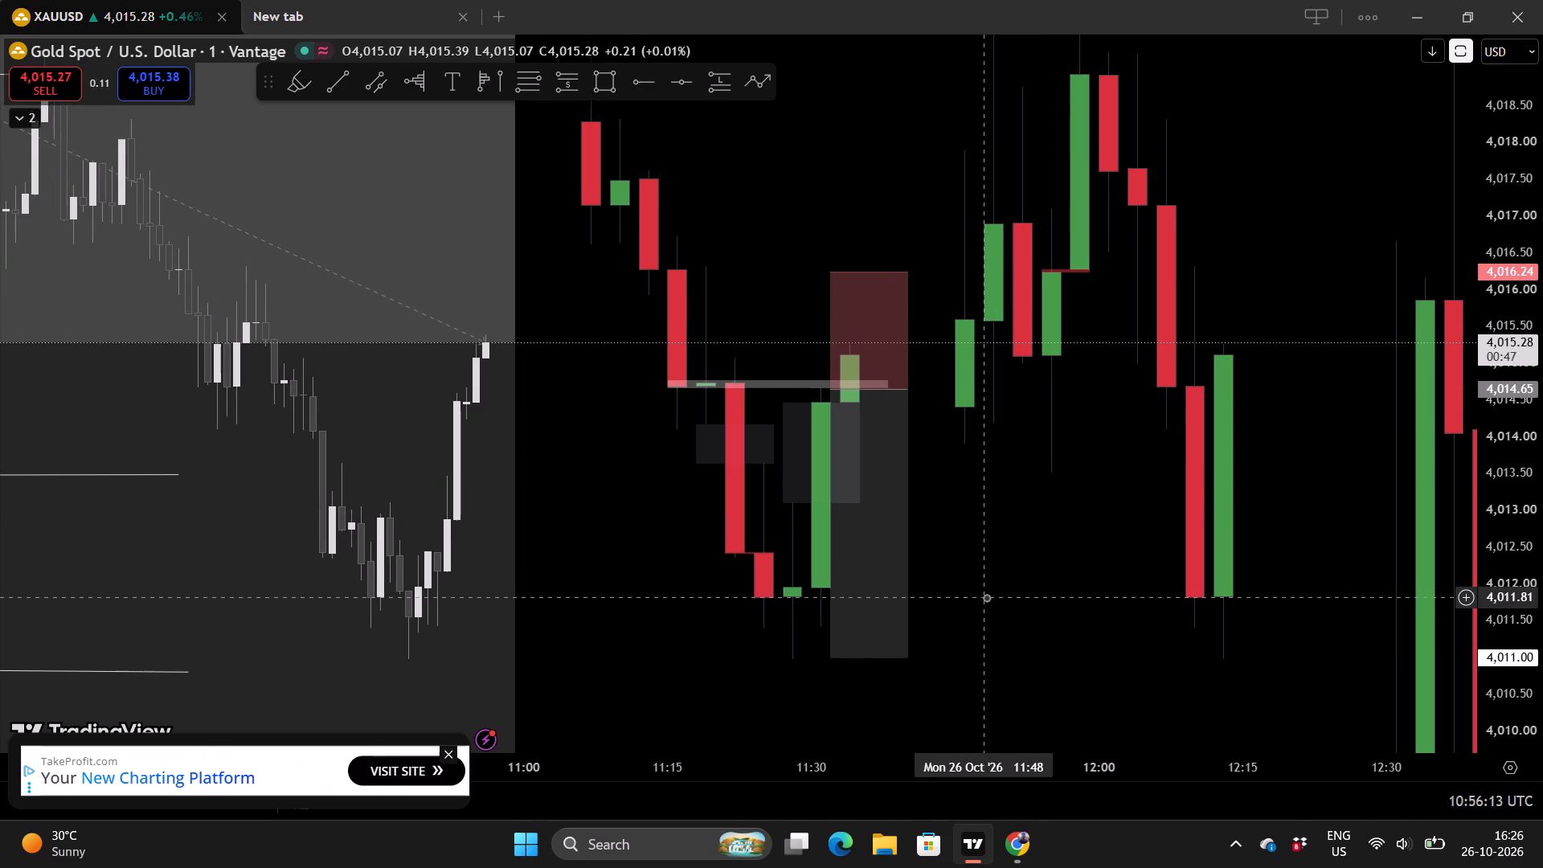
pyautogui.scroll(1, 1099, 542)
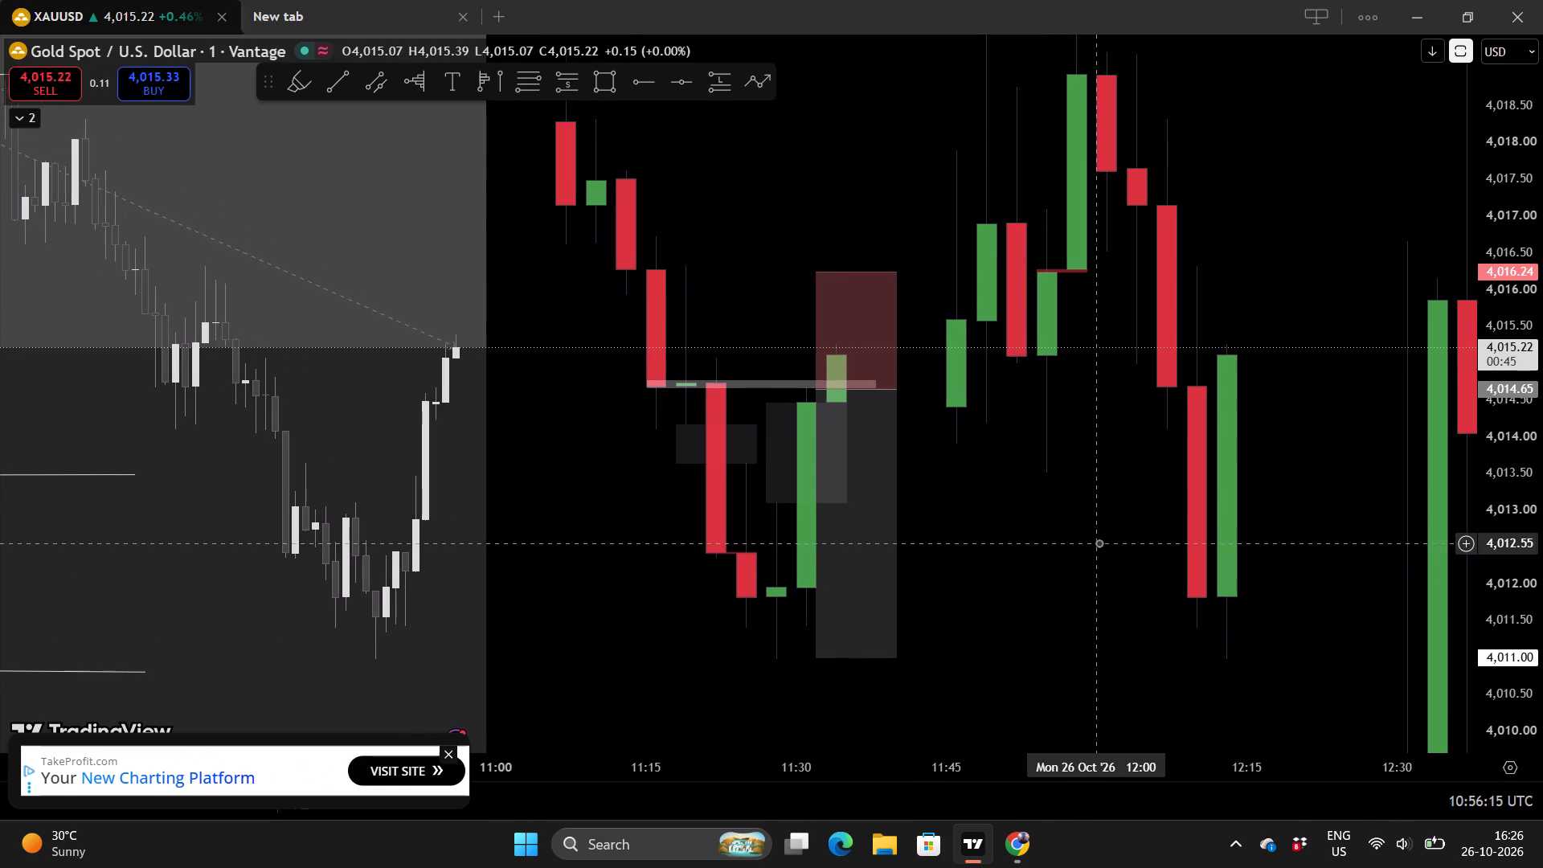
pyautogui.scroll(4, 1517, 430)
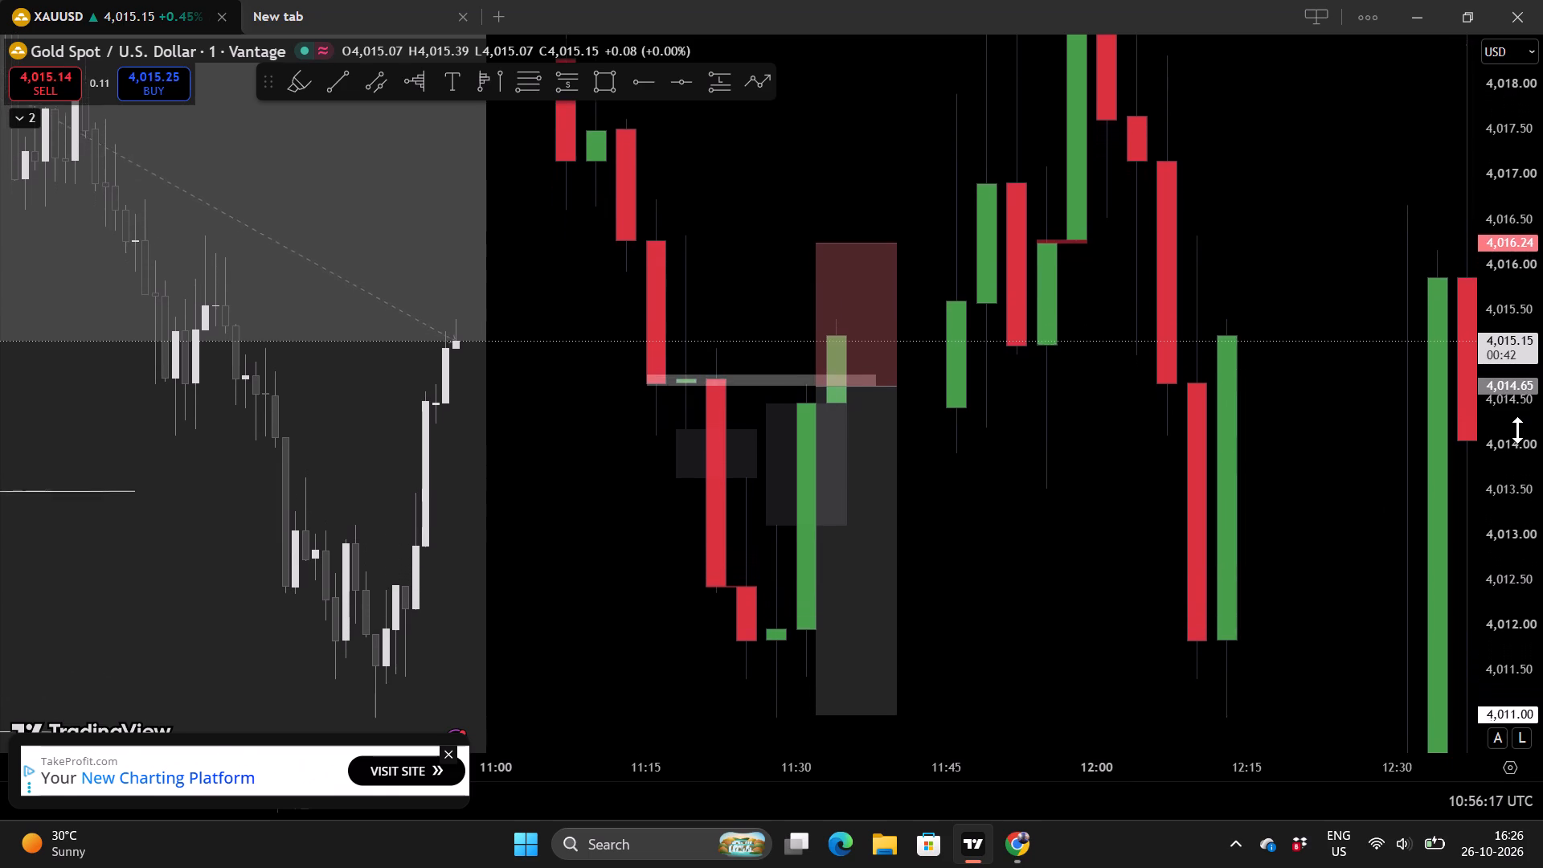
pyautogui.scroll(2, 1517, 430)
pyautogui.moveTo(1007, 473); pyautogui.dragTo(997, 546)
pyautogui.scroll(1, 997, 546)
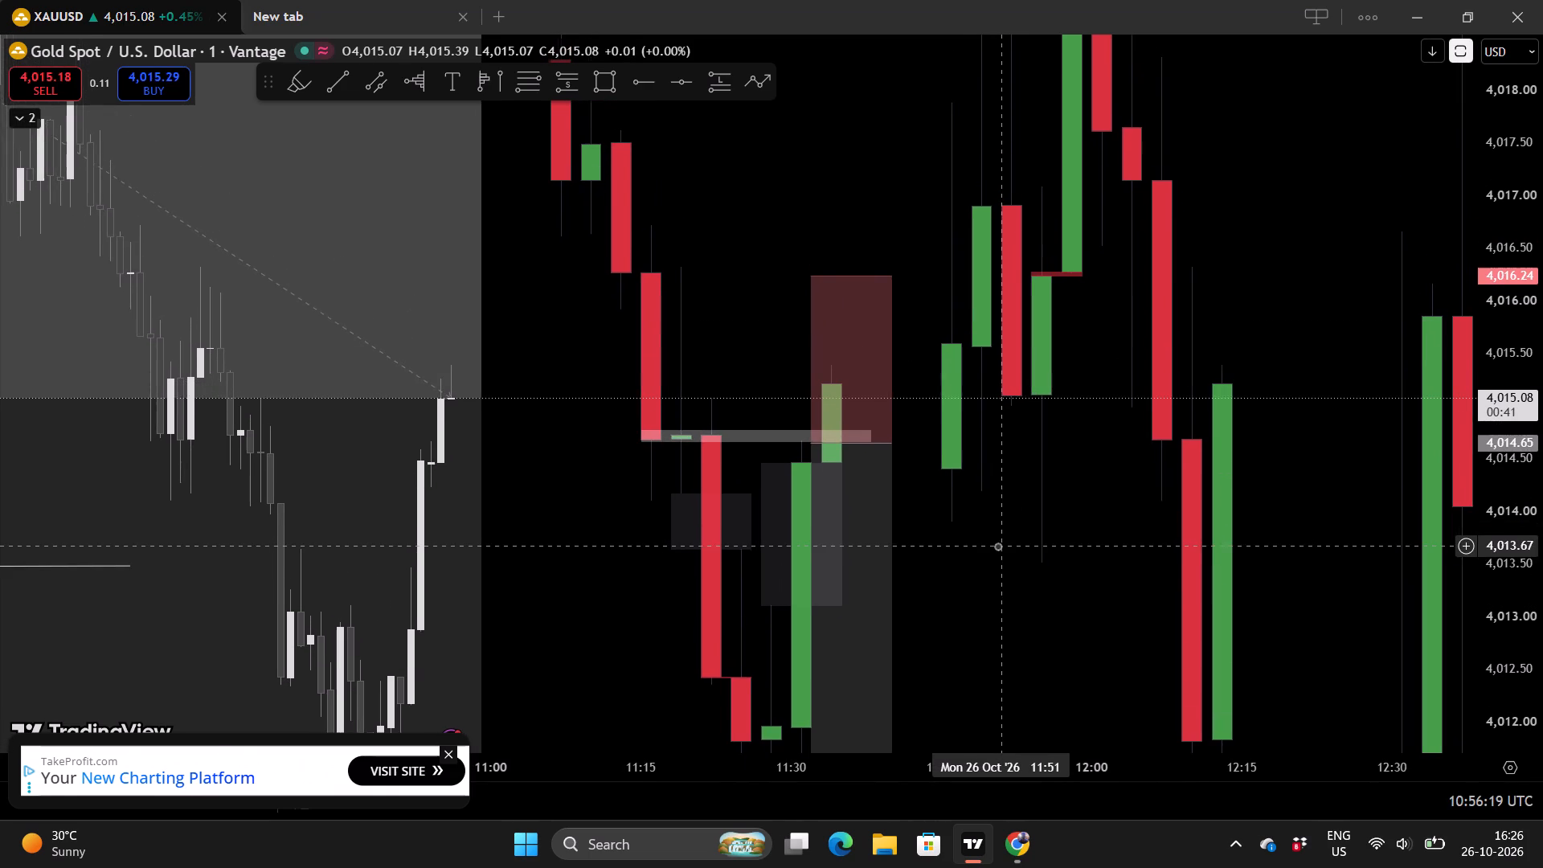
pyautogui.scroll(2, 997, 546)
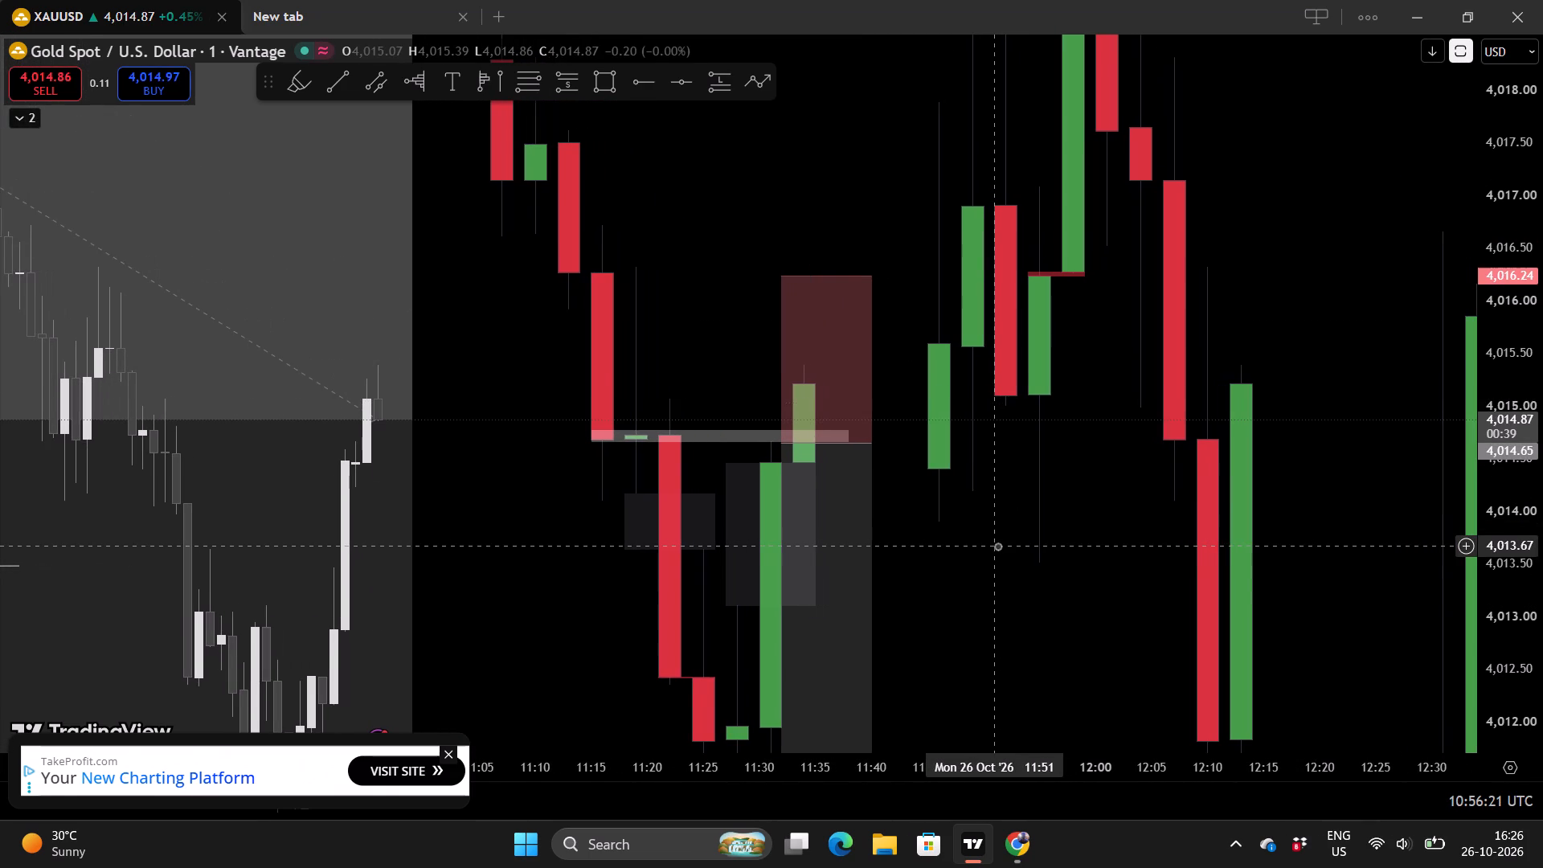
pyautogui.scroll(1, 997, 546)
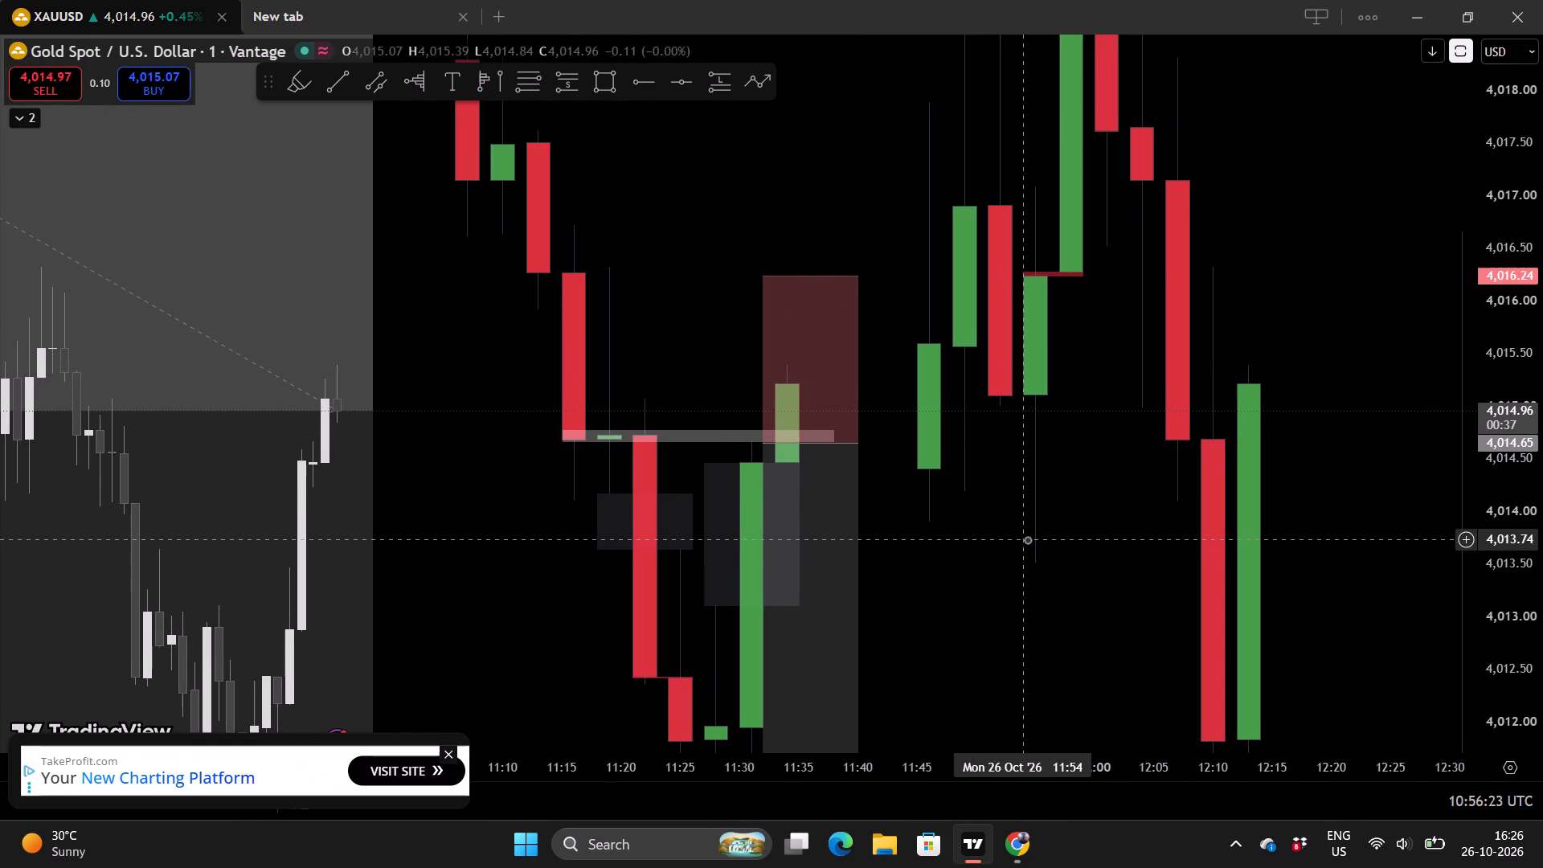
pyautogui.moveTo(988, 524); pyautogui.dragTo(1088, 527)
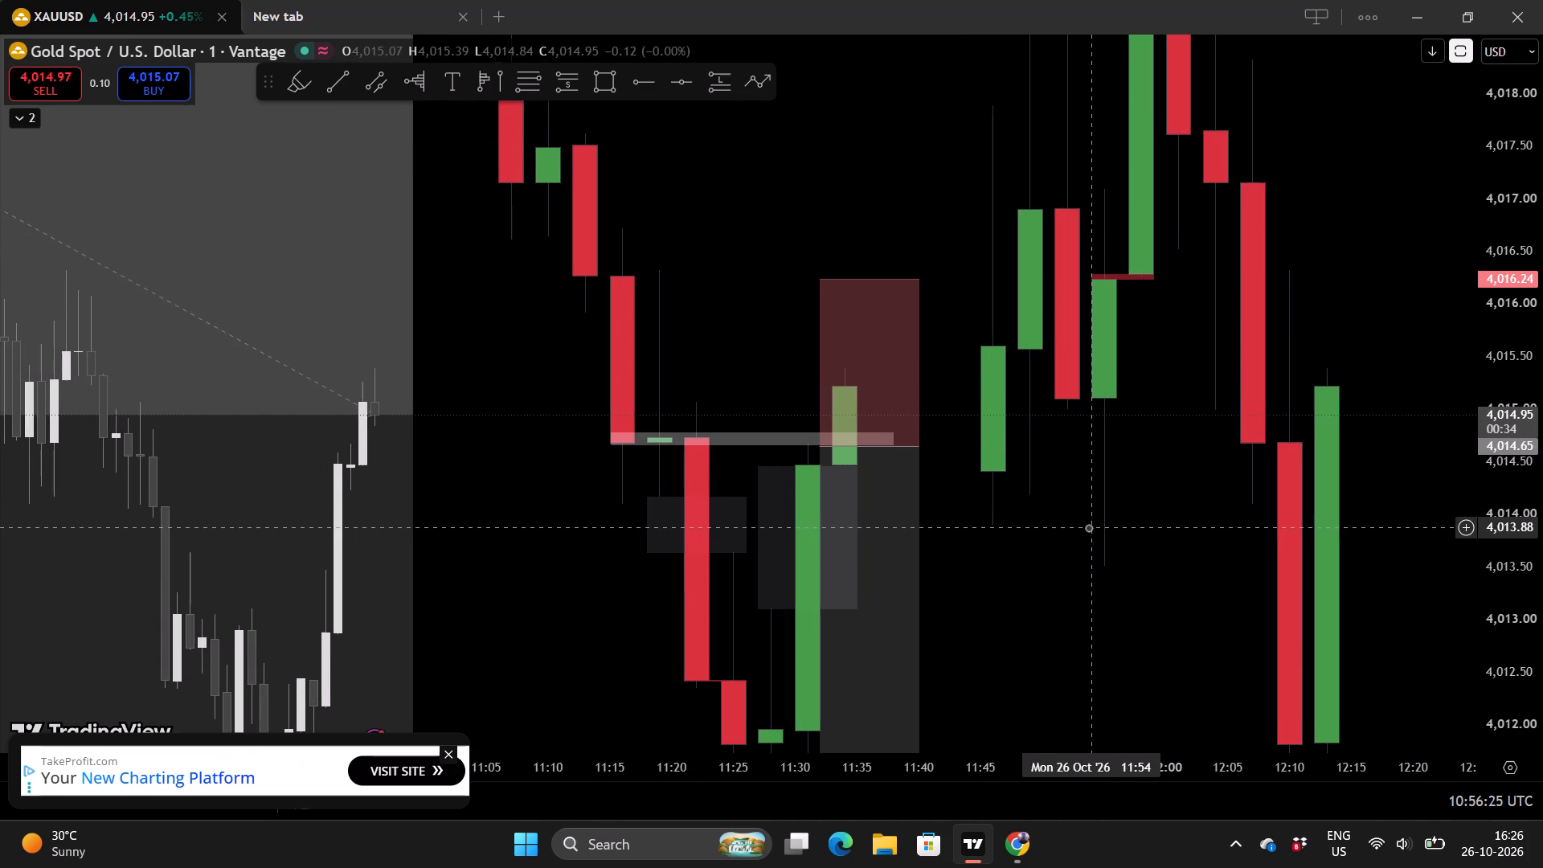
pyautogui.scroll(2, 1088, 527)
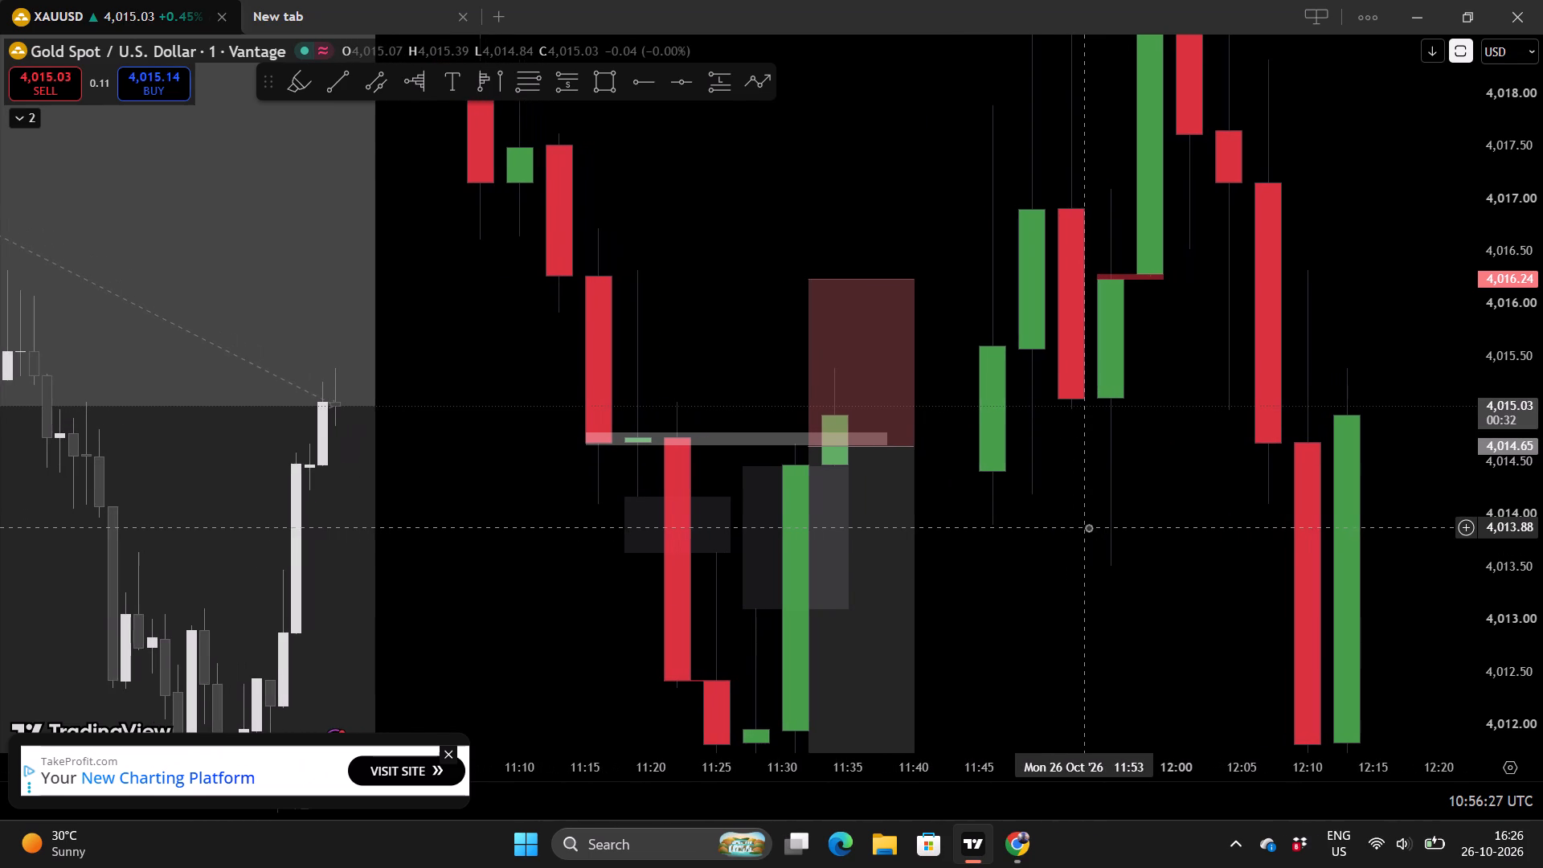
pyautogui.scroll(-2, 1082, 559)
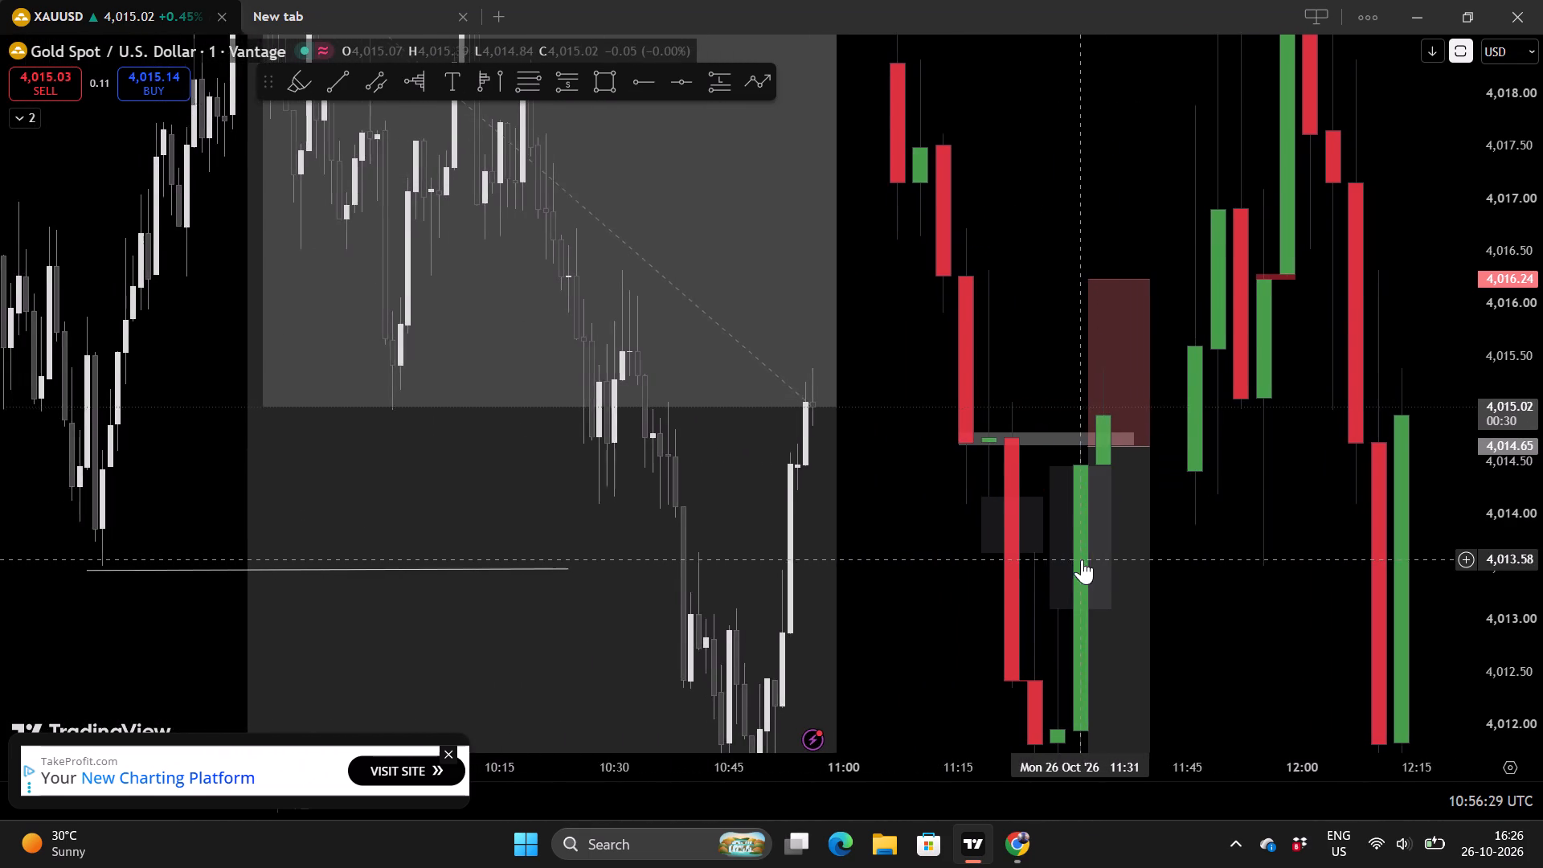
pyautogui.scroll(1, 1082, 559)
pyautogui.moveTo(1252, 527); pyautogui.dragTo(1177, 506)
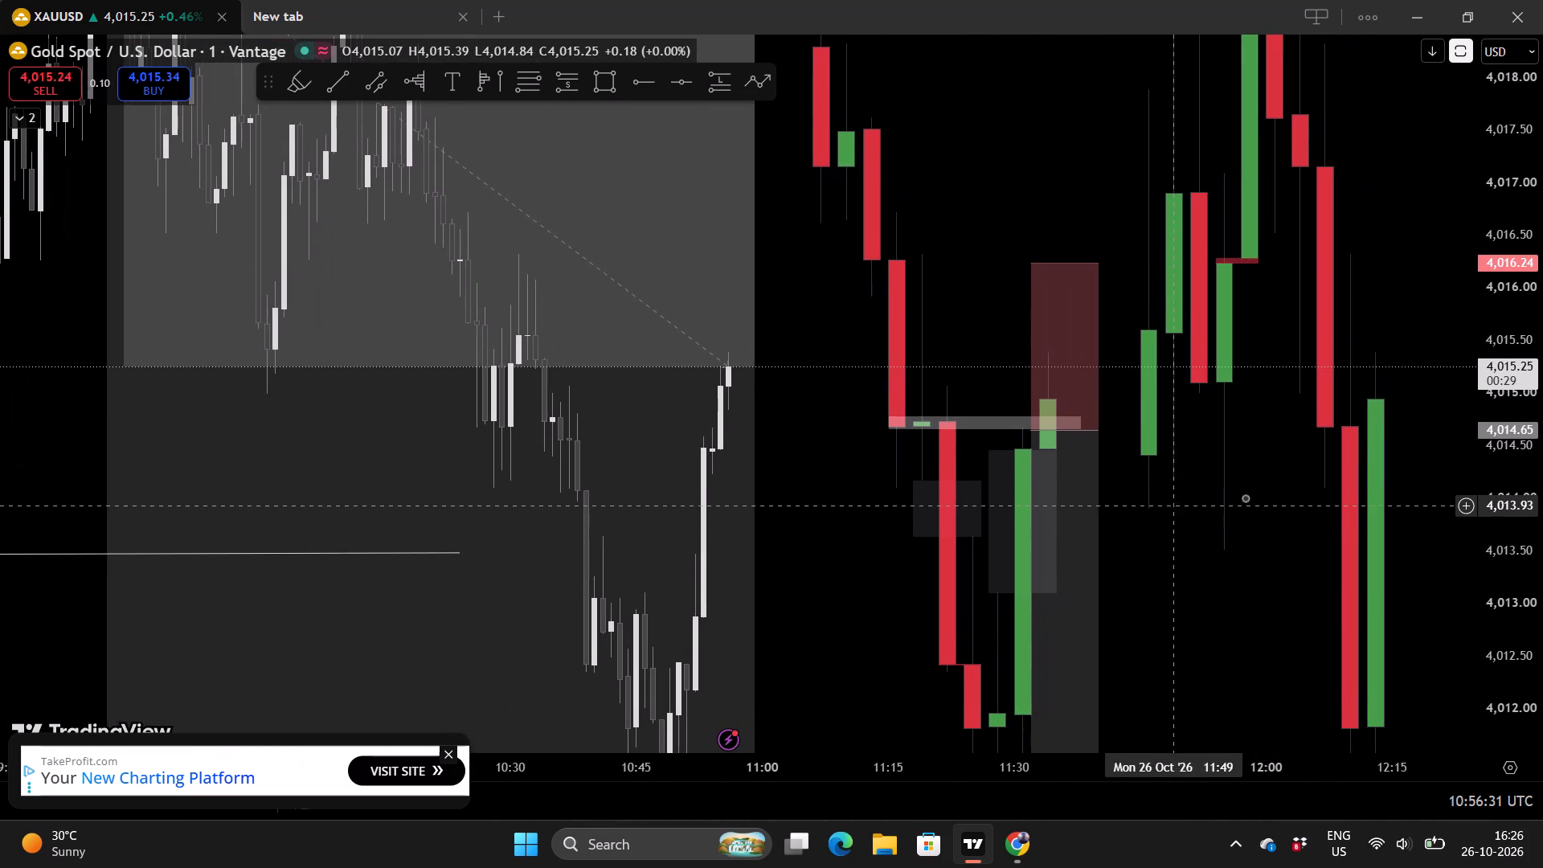
pyautogui.scroll(1, 1250, 497)
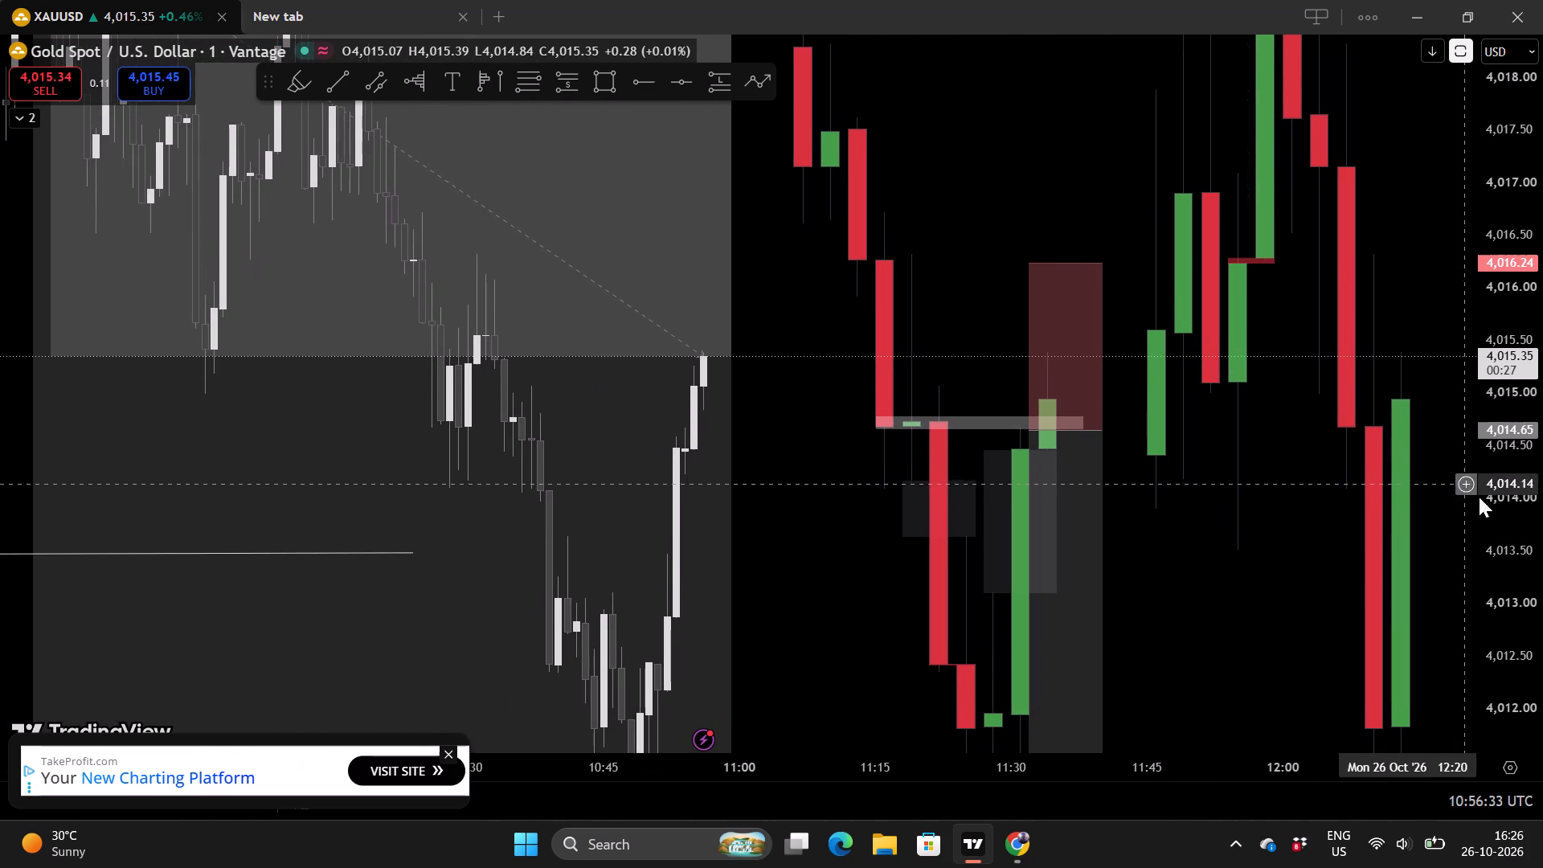
# Compare the short position and projected candles with the wider XAUUSD zones, the larger short position and the higher-timeframe candles.
pyautogui.scroll(-7, 1489, 473)
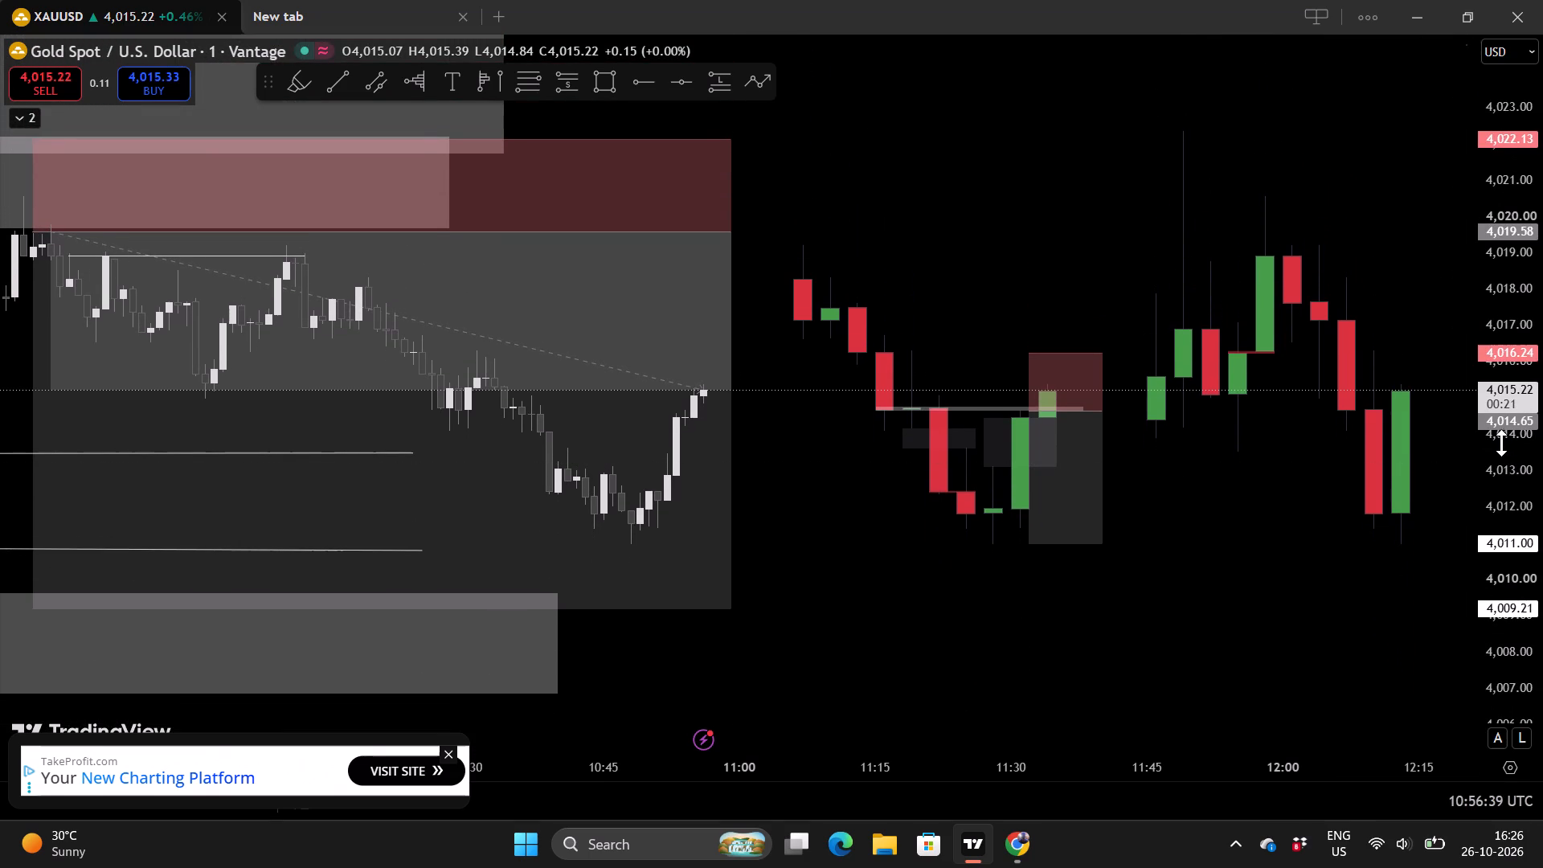
pyautogui.scroll(3, 1500, 436)
pyautogui.scroll(-1, 1155, 535)
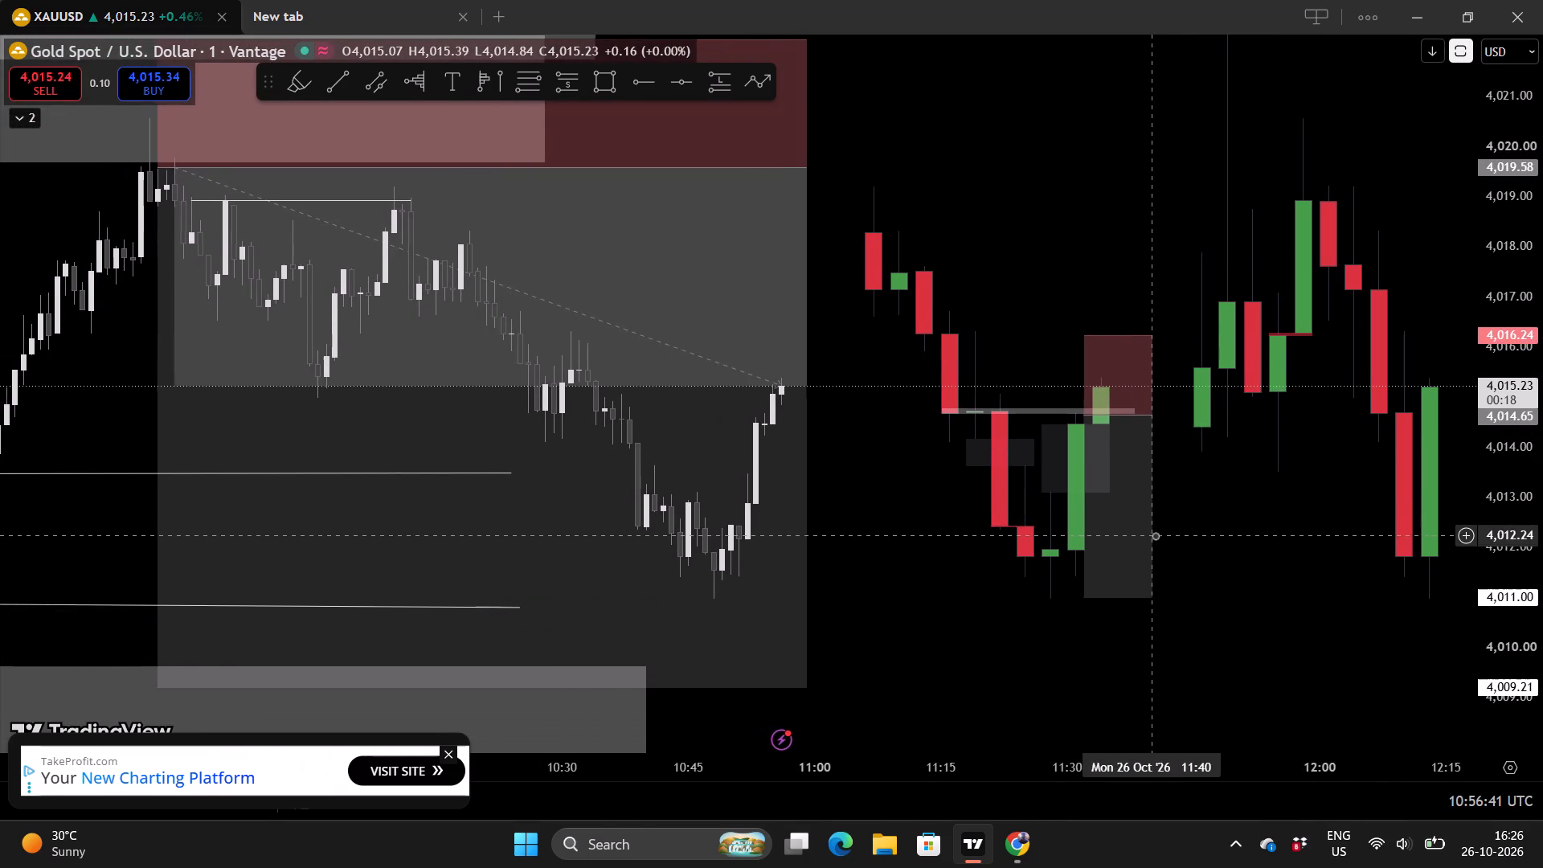
pyautogui.scroll(-1, 1155, 535)
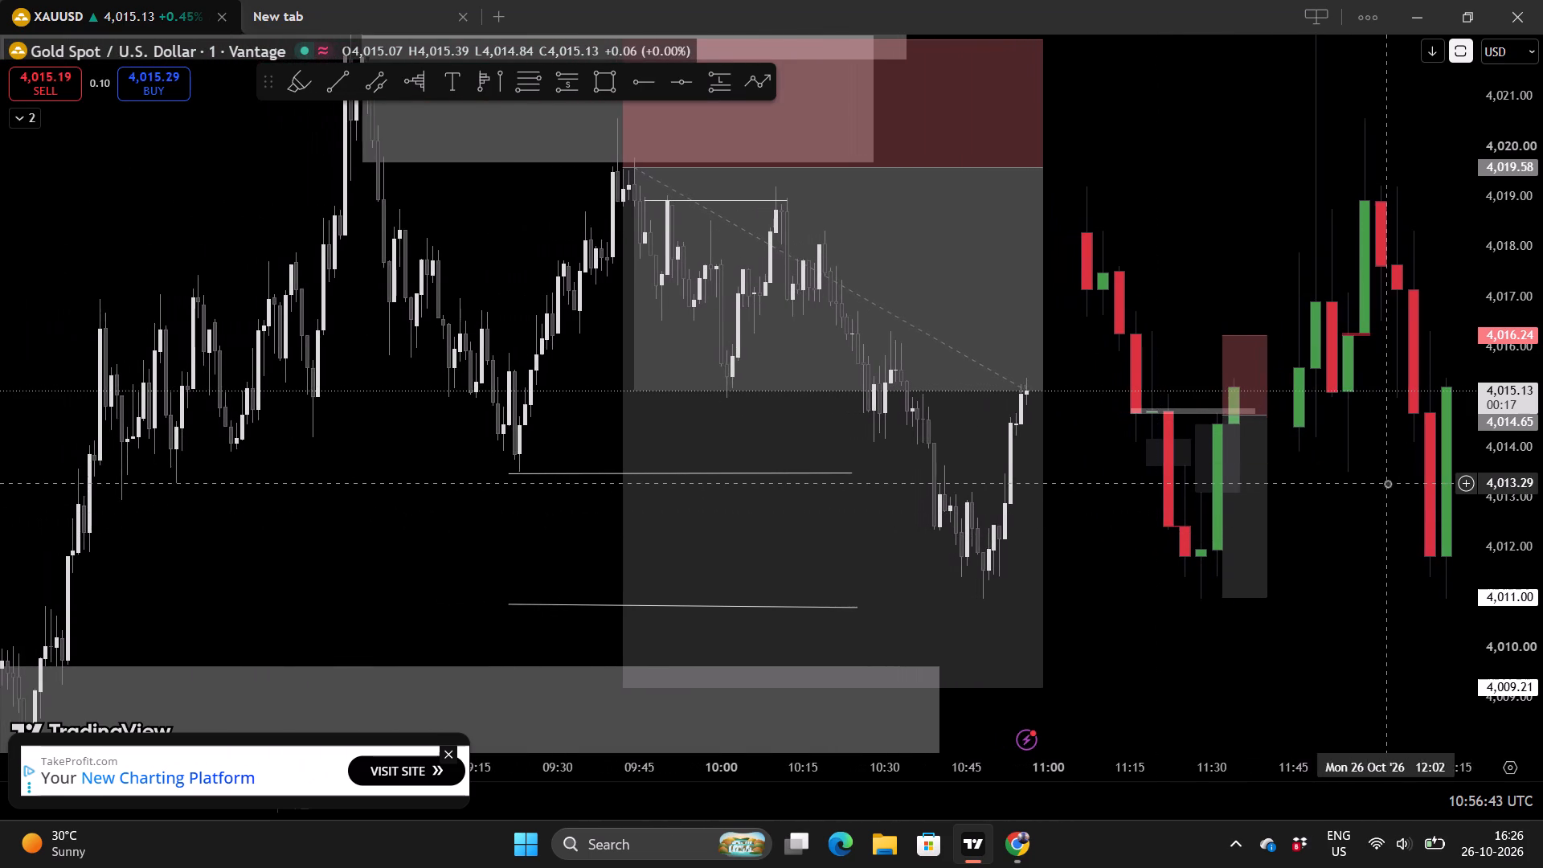
pyautogui.moveTo(1387, 483); pyautogui.dragTo(1312, 428)
pyautogui.scroll(-1, 1302, 490)
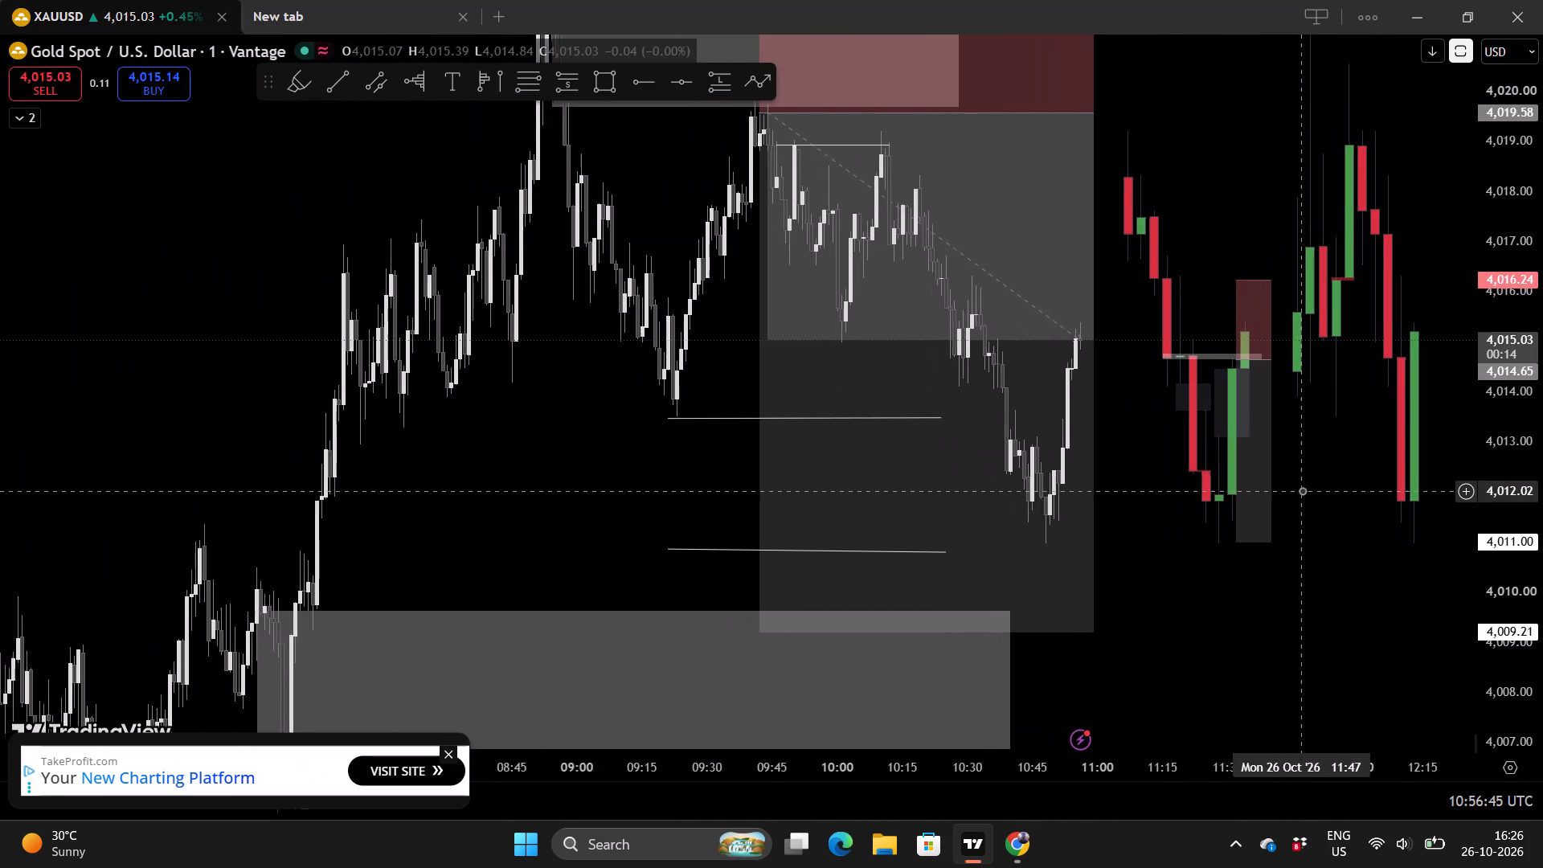
pyautogui.scroll(1, 1355, 490)
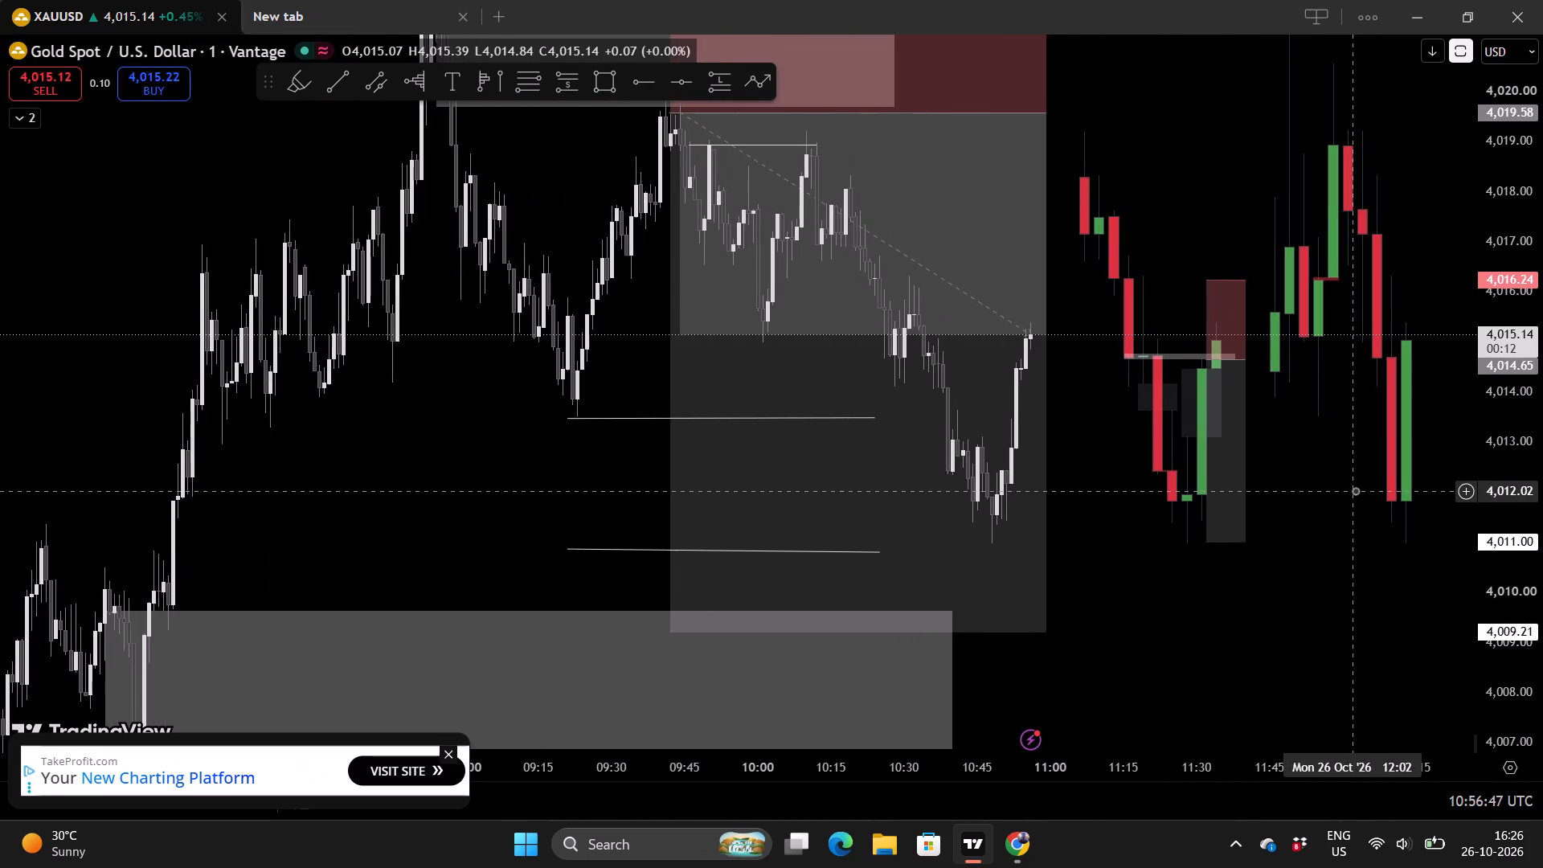
pyautogui.scroll(1, 1332, 487)
pyautogui.moveTo(1351, 506); pyautogui.dragTo(1075, 445)
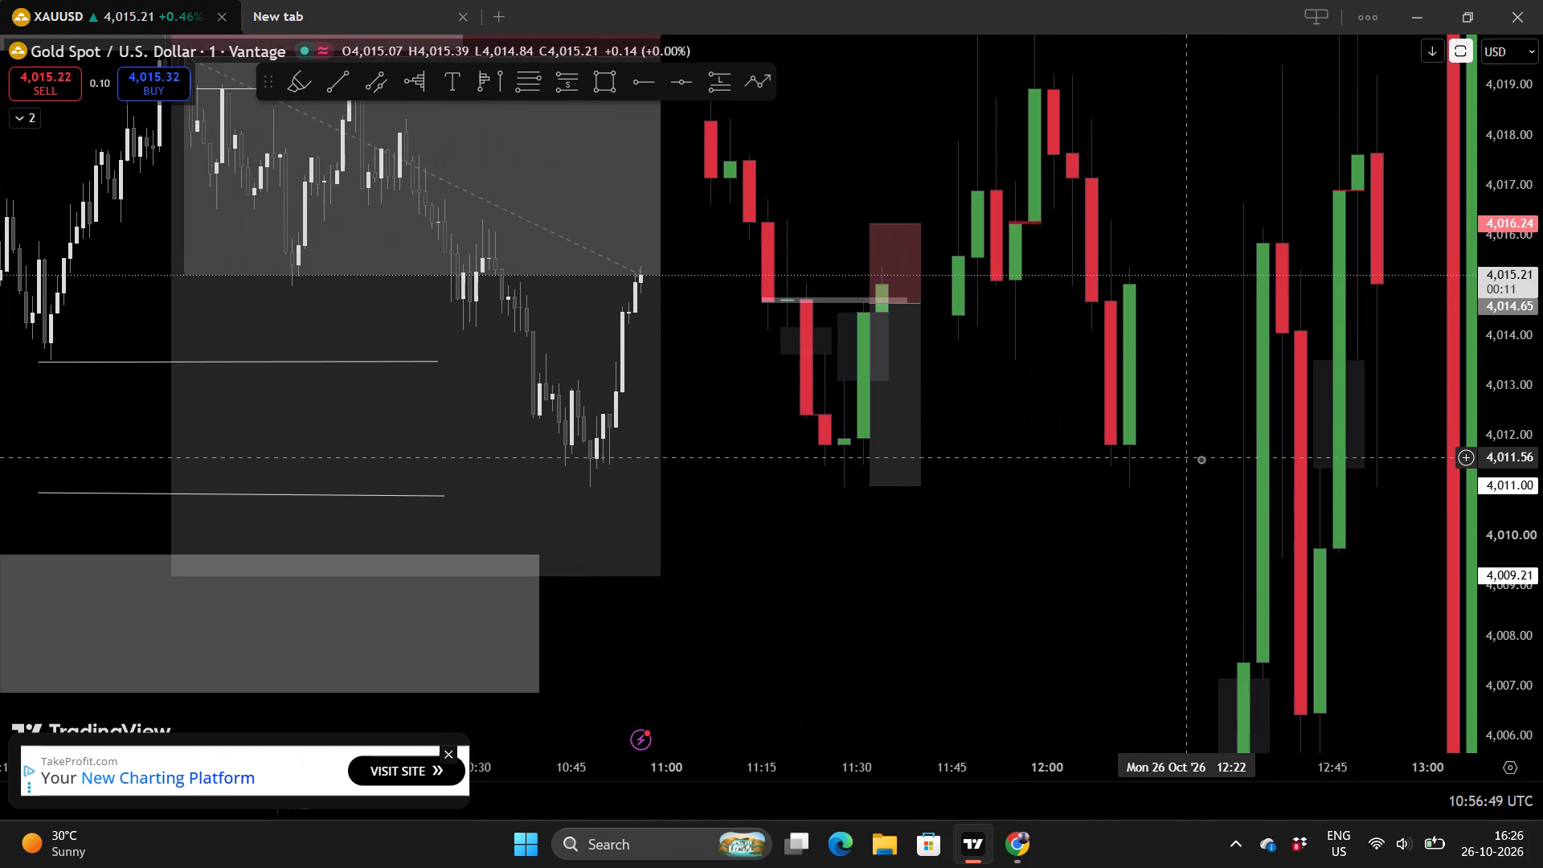
pyautogui.moveTo(1203, 459); pyautogui.dragTo(1163, 491)
pyautogui.scroll(1, 1079, 492)
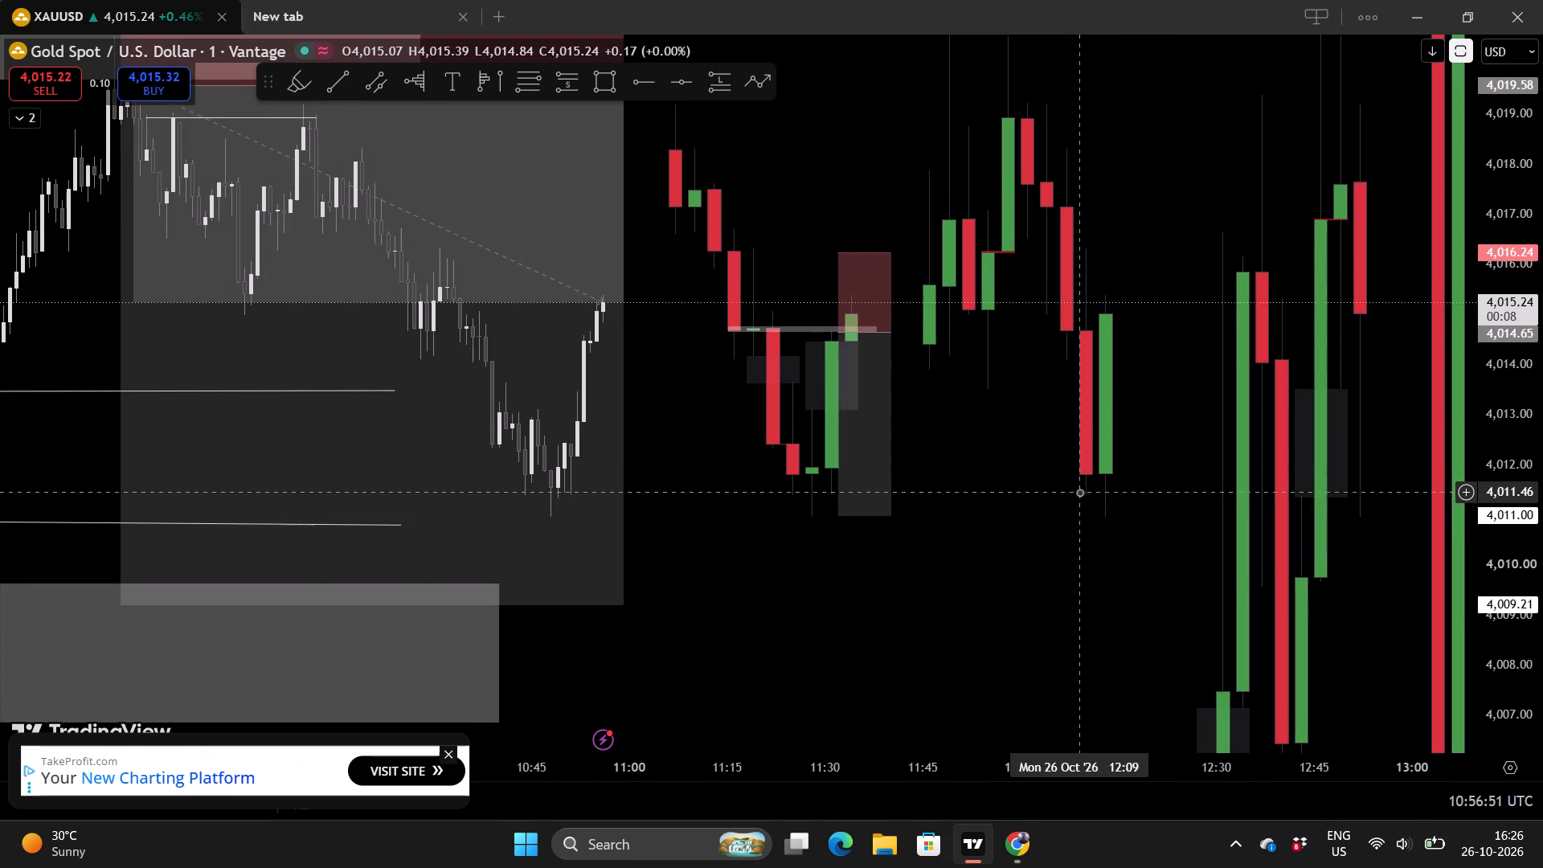
pyautogui.moveTo(1048, 477); pyautogui.dragTo(901, 477)
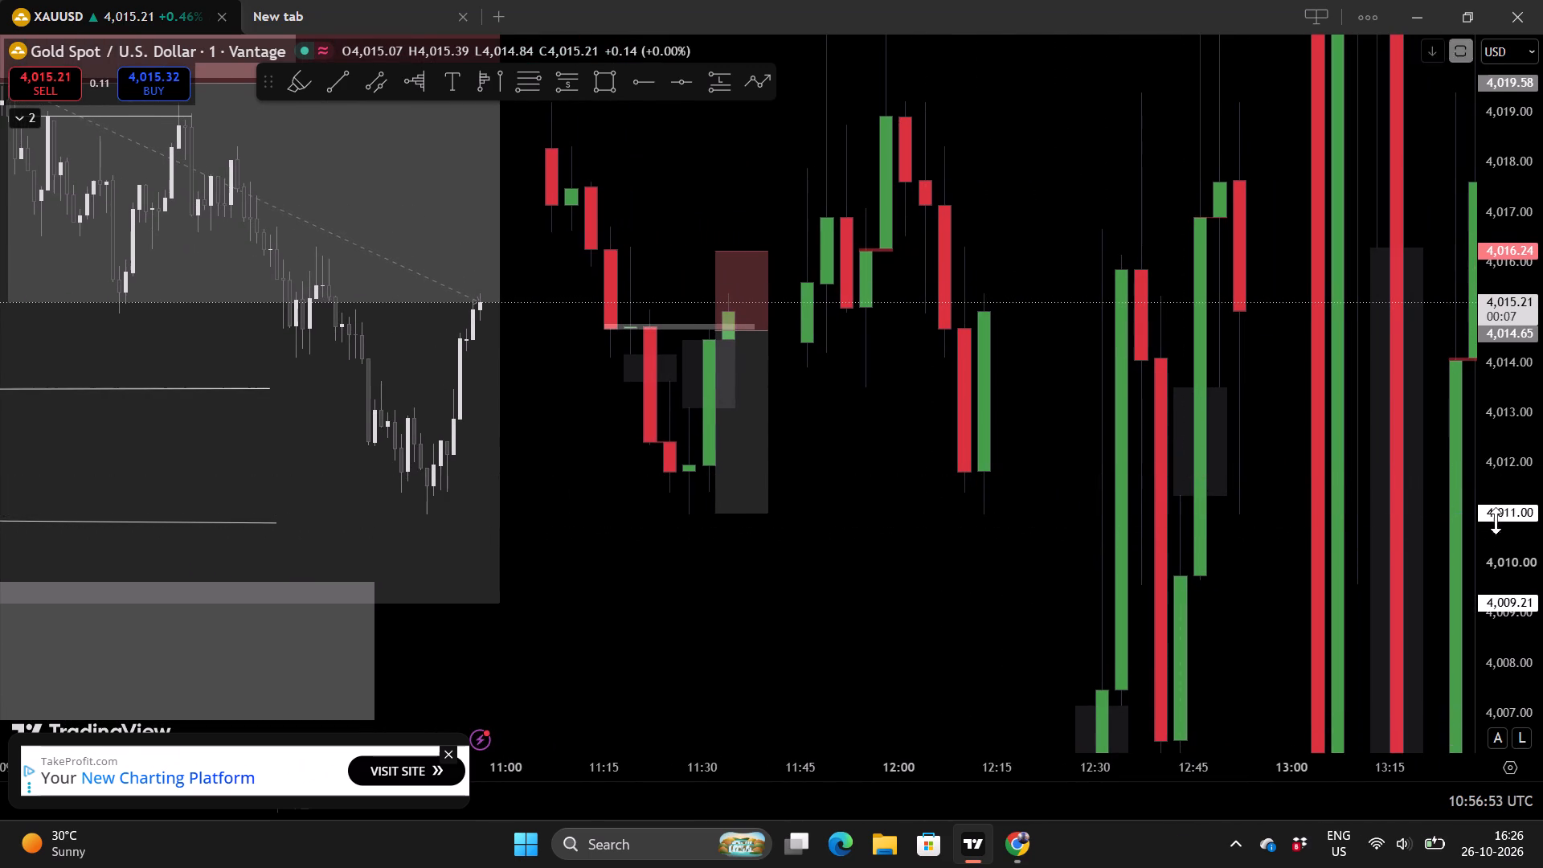
pyautogui.scroll(-6, 1505, 521)
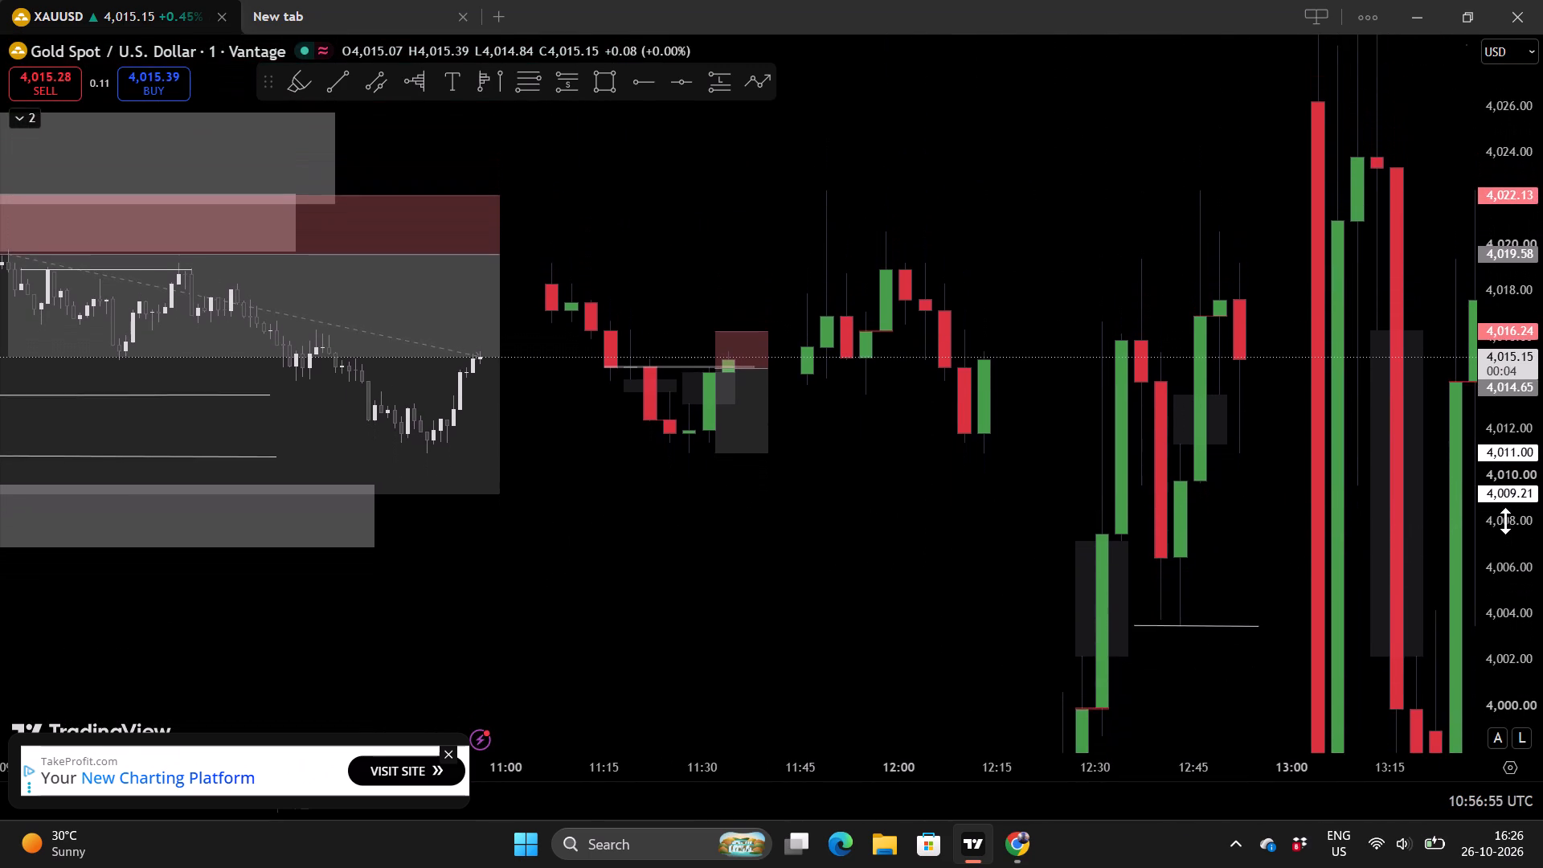
# Delete the small short position with the 4,016.24 stop and 4,011.00 target from the projected candles.
pyautogui.scroll(-1, 1039, 507)
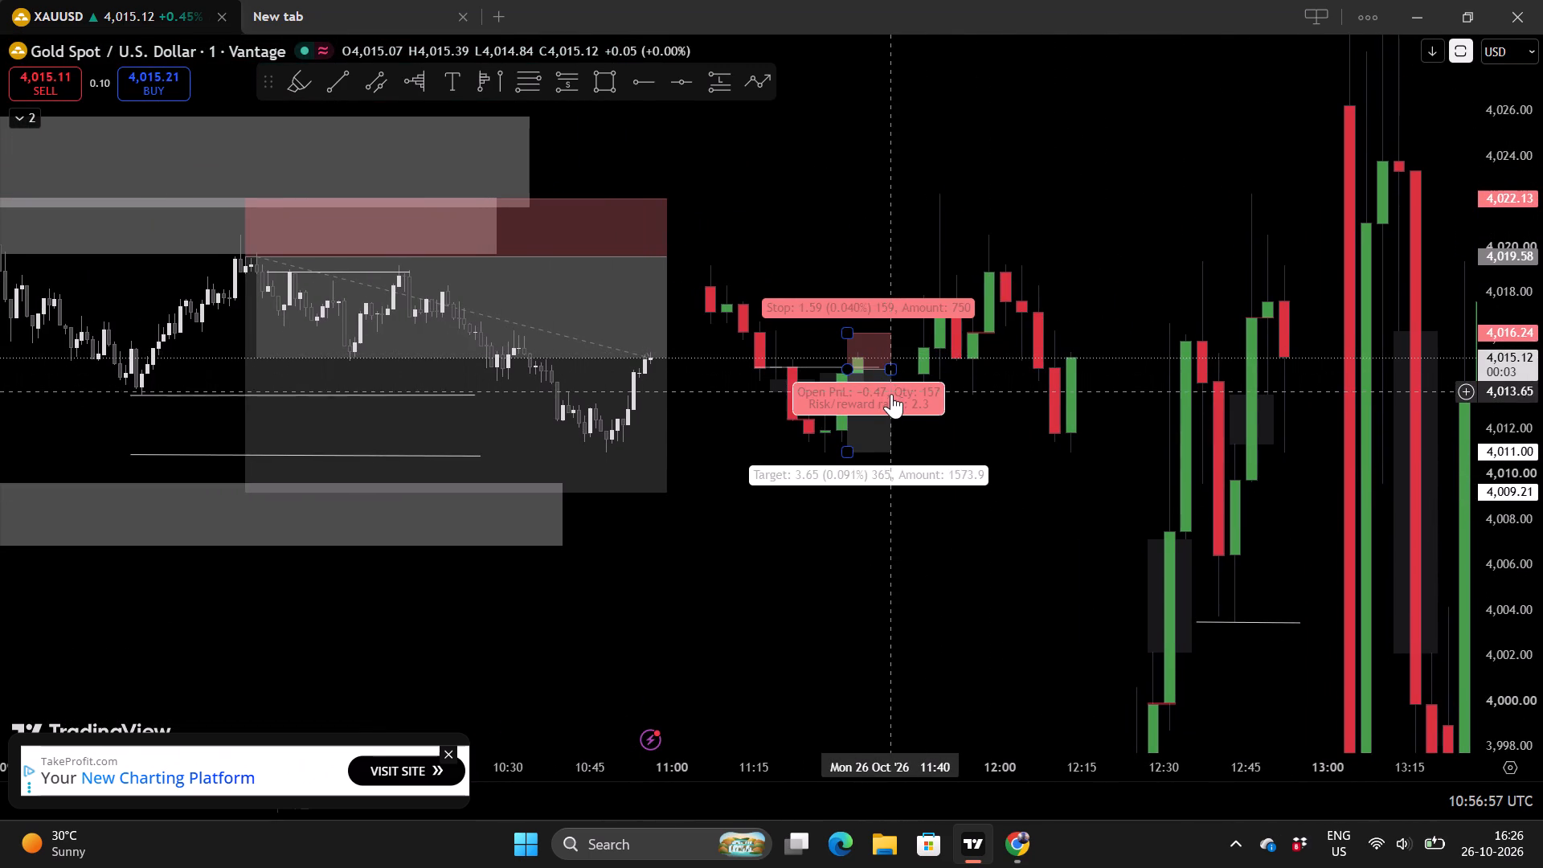
pyautogui.click(891, 394)
pyautogui.click(926, 121)
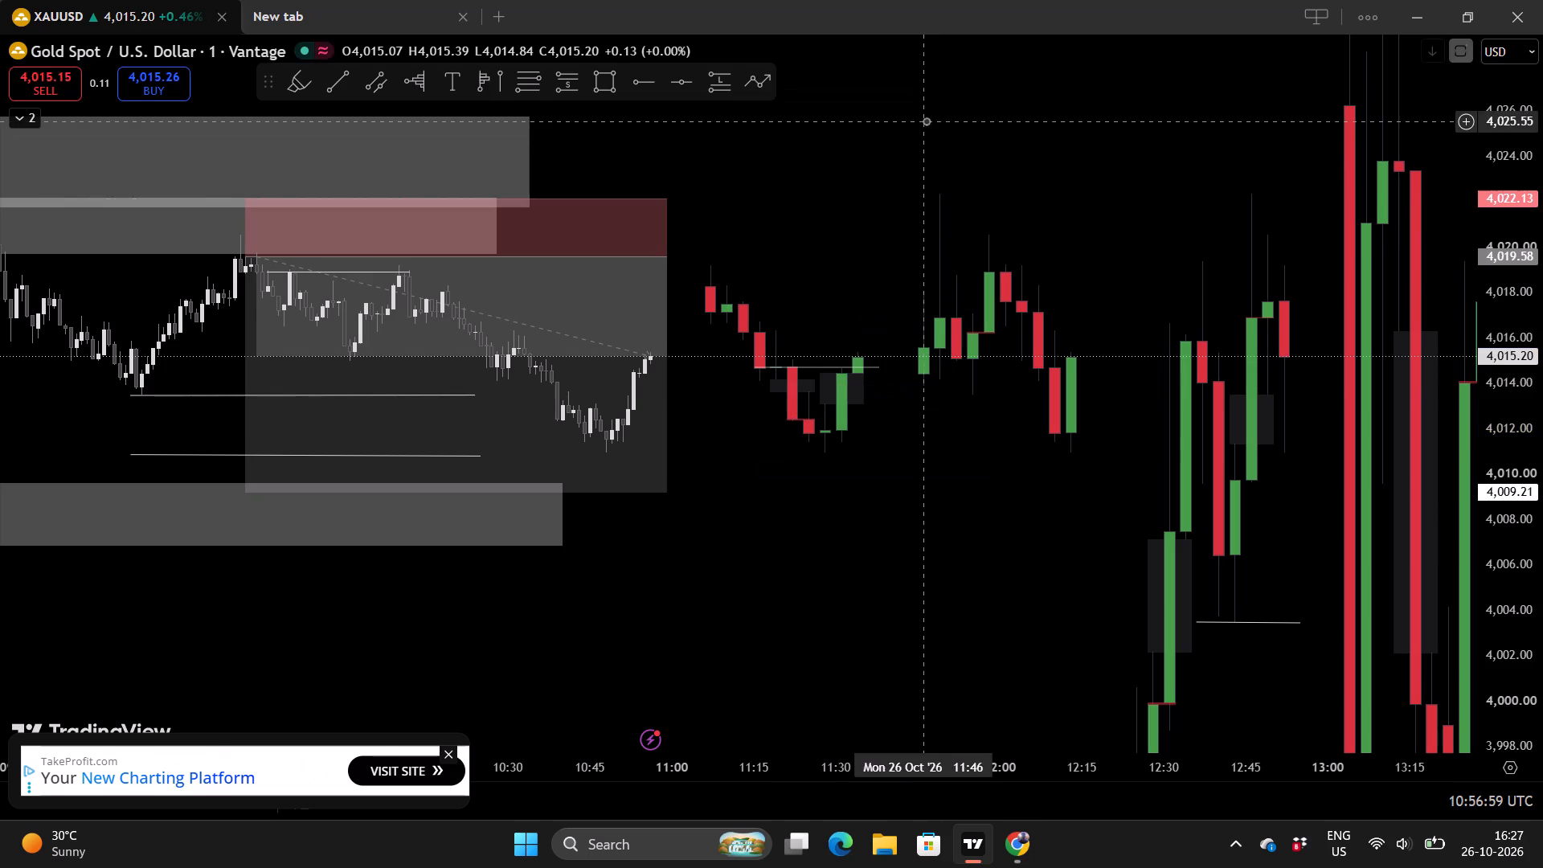
# Compare the remaining short position from 4,019.58 with the wider XAUUSD supply and demand zones and the projected candles.
pyautogui.scroll(-2, 985, 440)
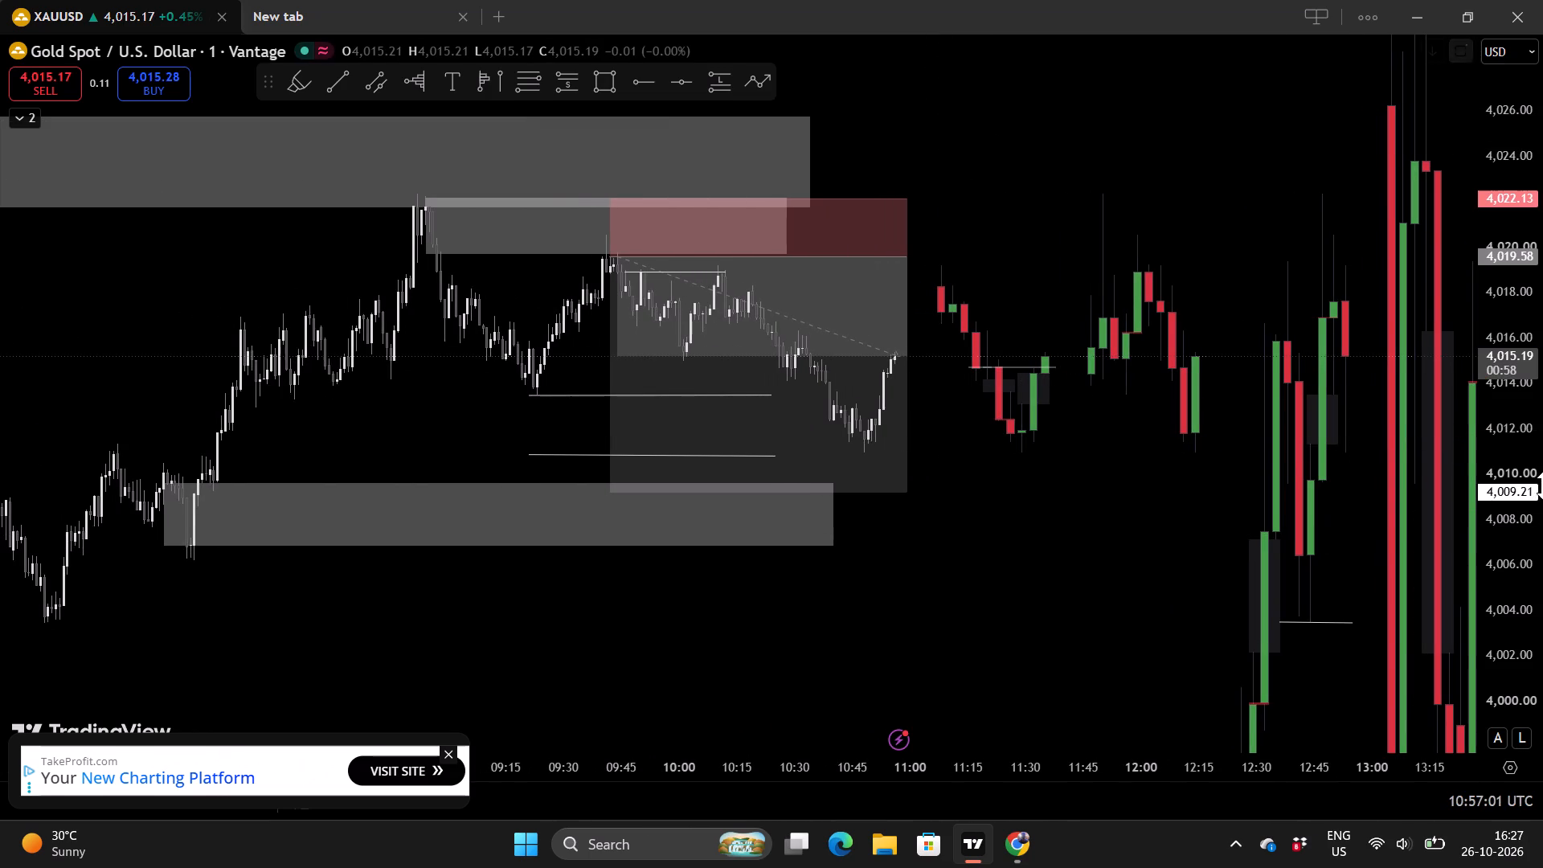
pyautogui.scroll(2, 1507, 485)
pyautogui.moveTo(1175, 503); pyautogui.dragTo(1132, 394)
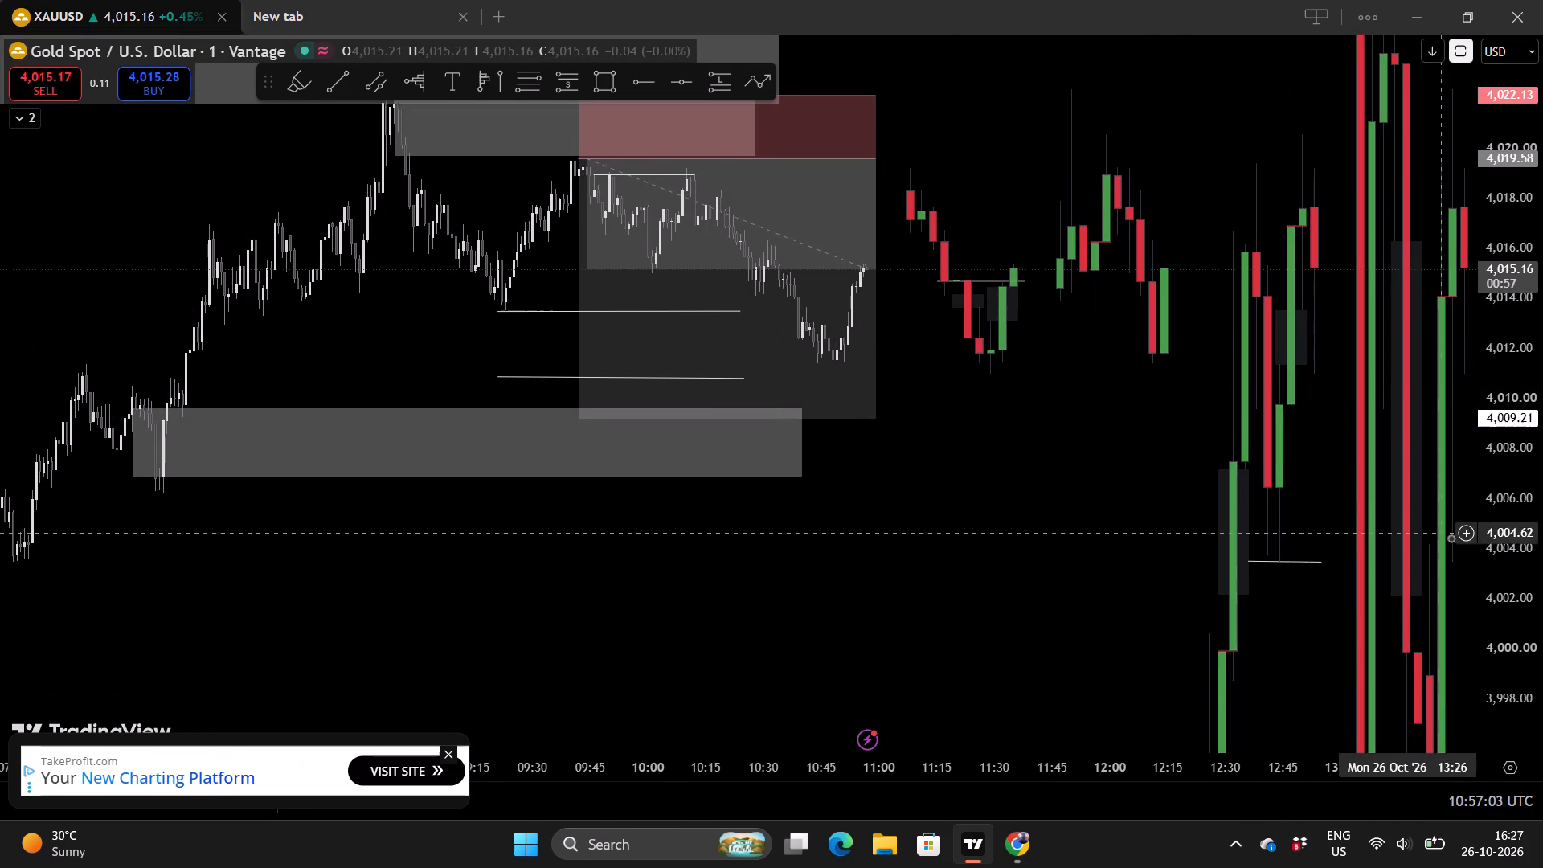
pyautogui.scroll(-3, 1493, 531)
pyautogui.scroll(-1, 1213, 507)
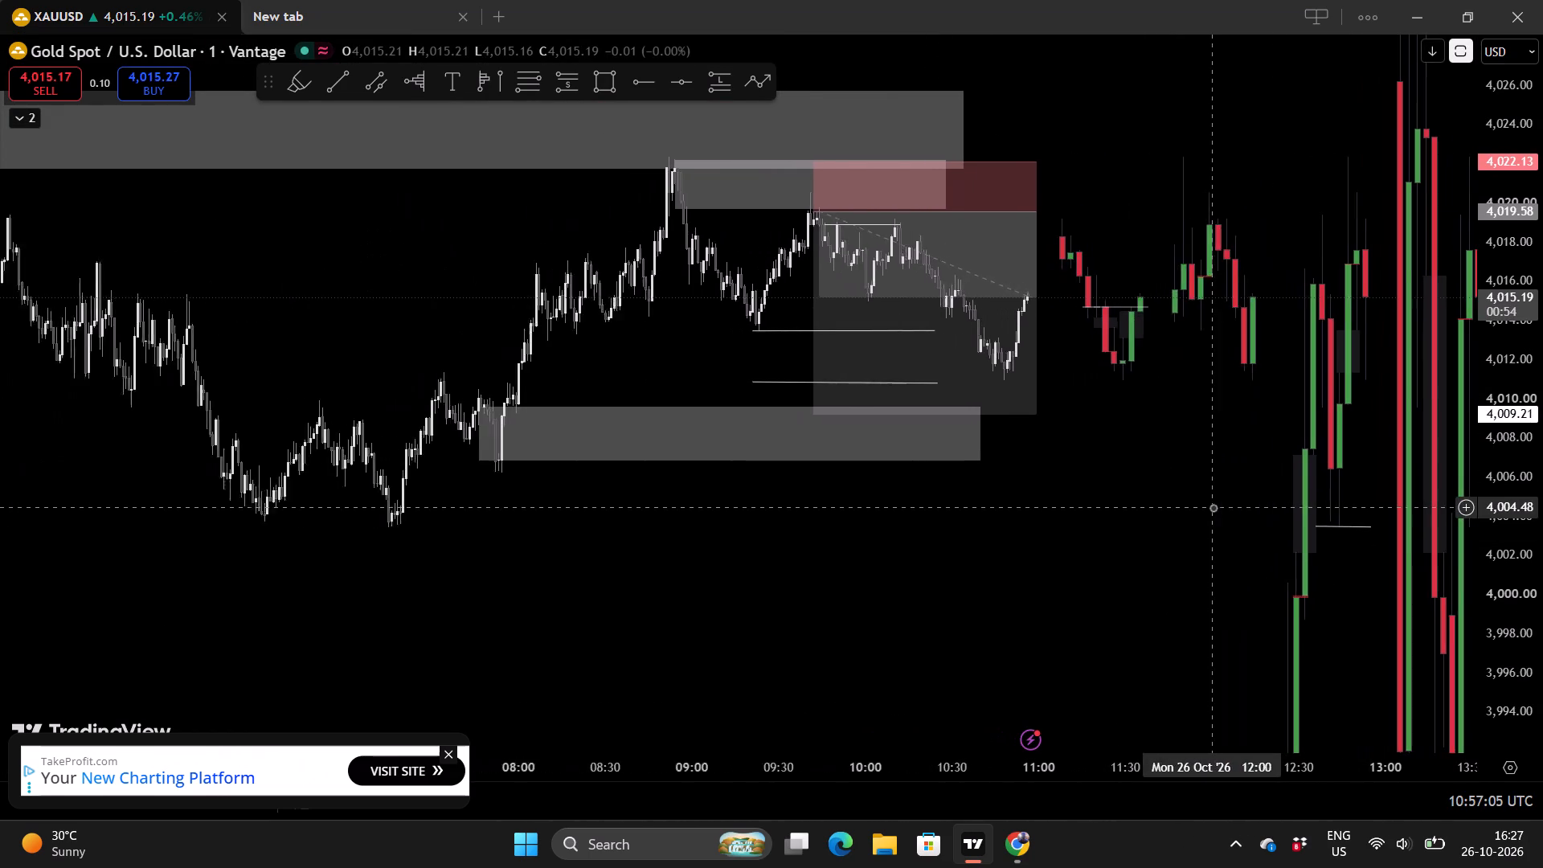
pyautogui.moveTo(1160, 485); pyautogui.dragTo(1094, 515)
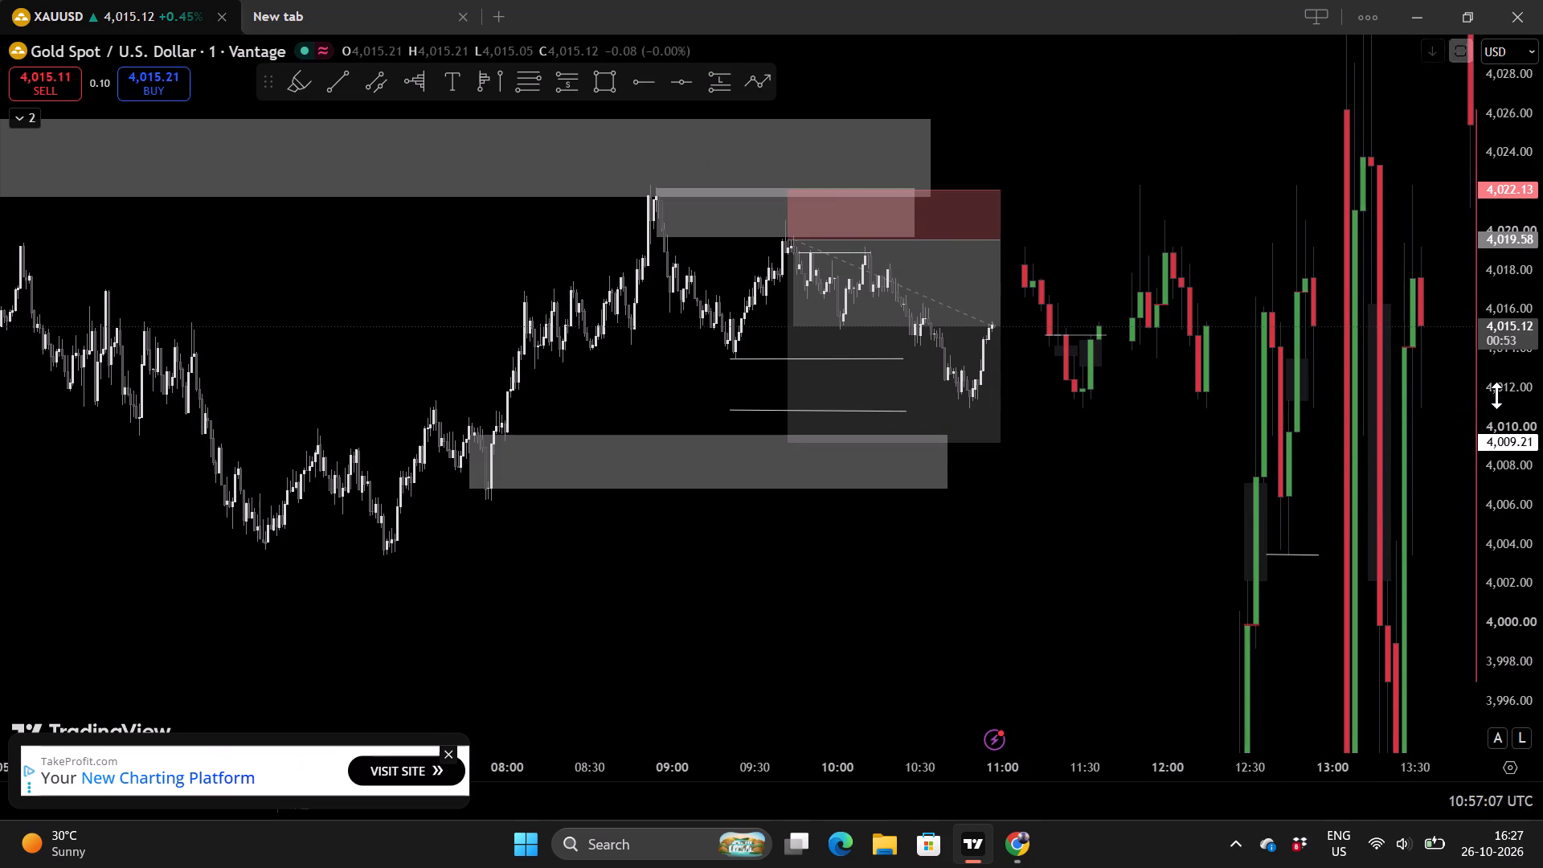
pyautogui.scroll(4, 1496, 395)
pyautogui.moveTo(1142, 483); pyautogui.dragTo(1072, 537)
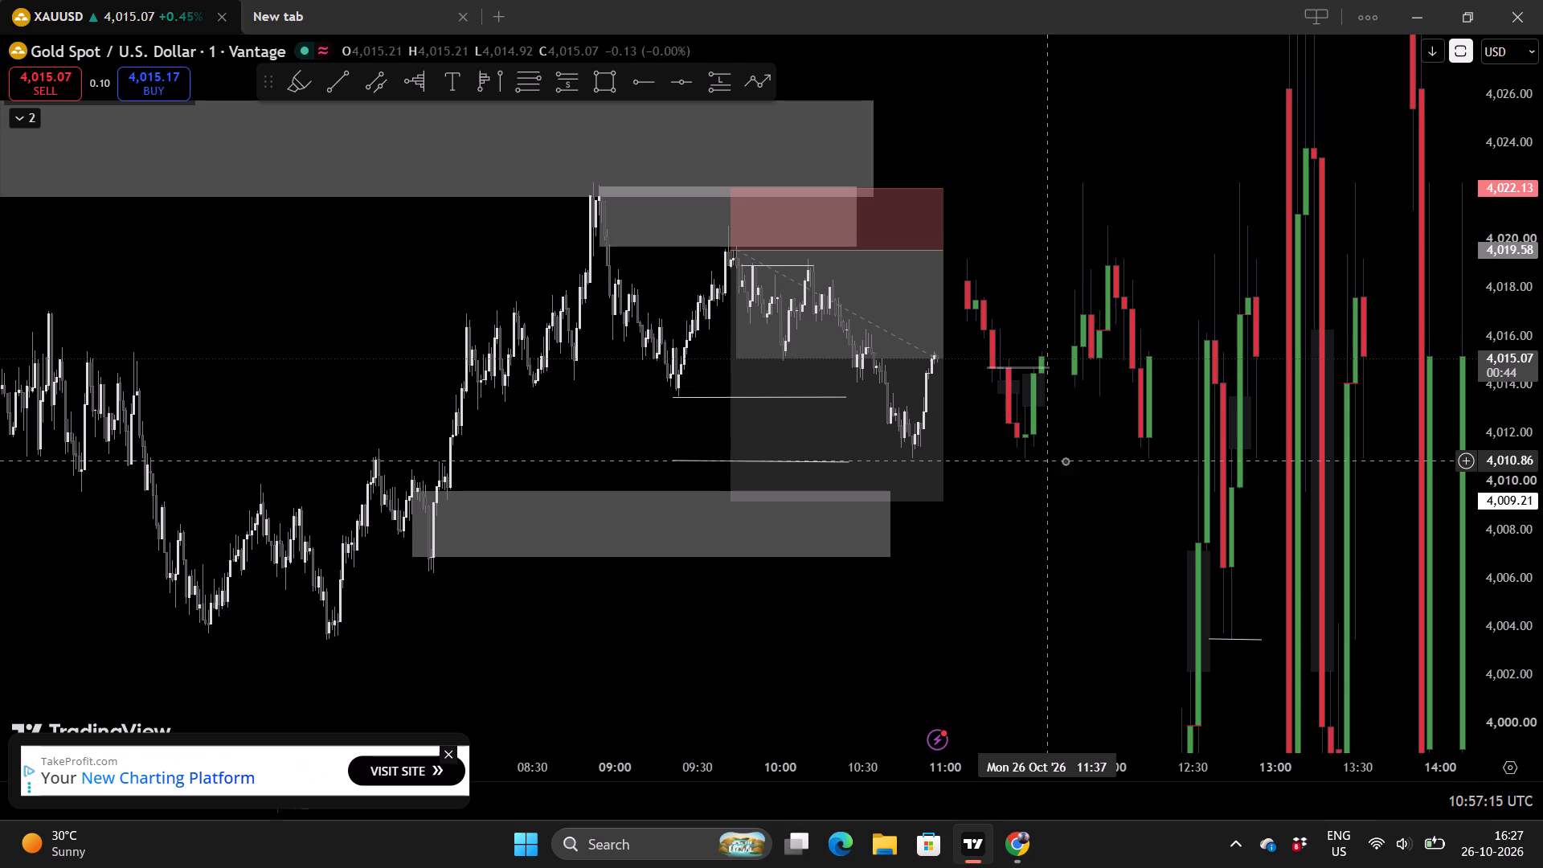
# Examine closely the live XAUUSD rally inside the short position against the projected candles between 11:15 and 12:15.
pyautogui.scroll(9, 1493, 451)
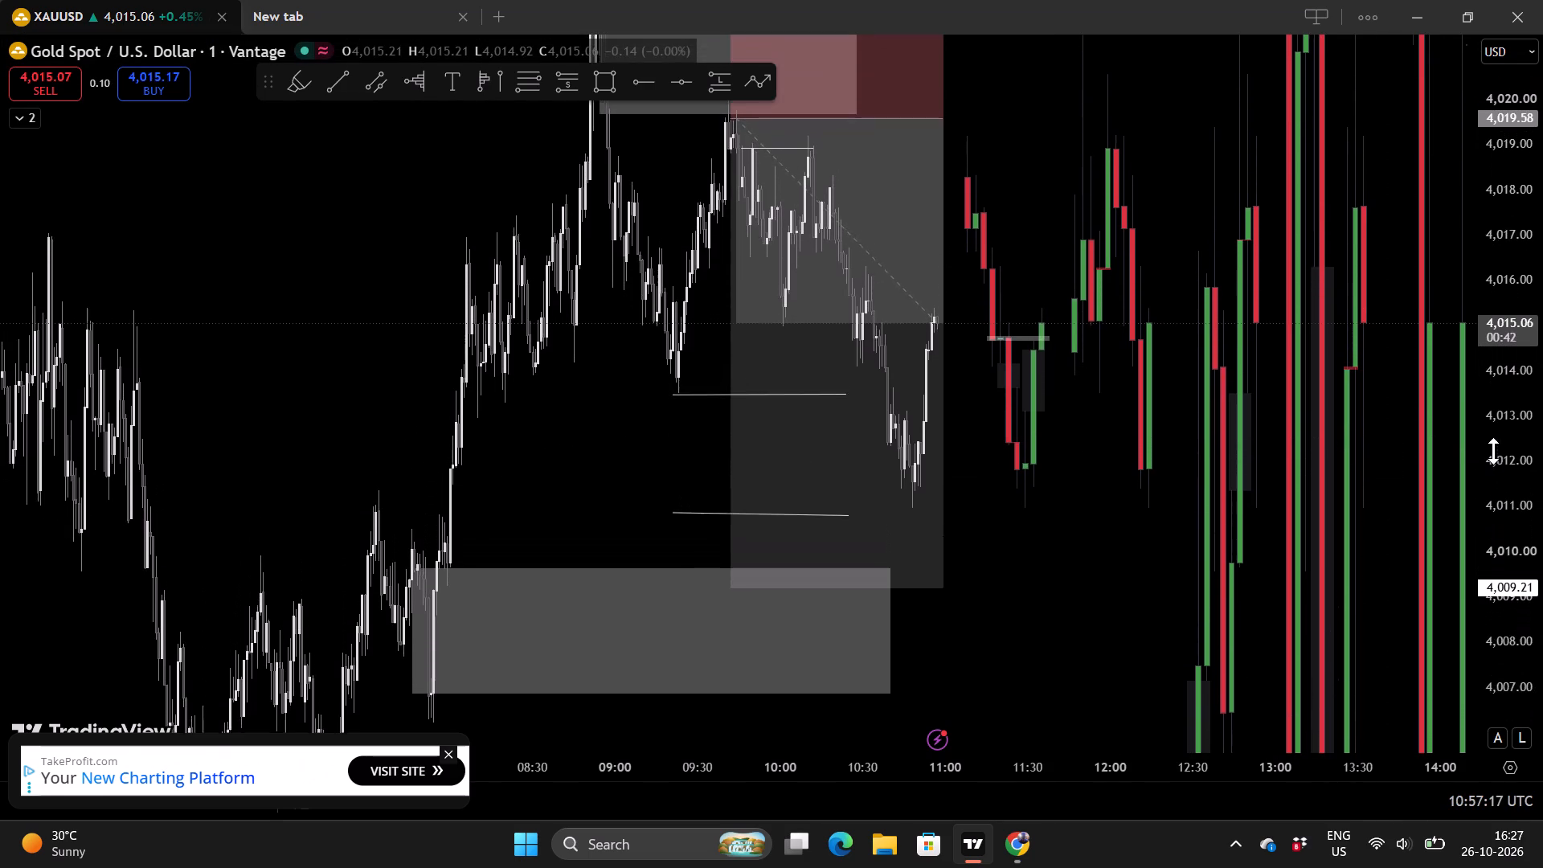
pyautogui.hscroll(1, 1053, 559)
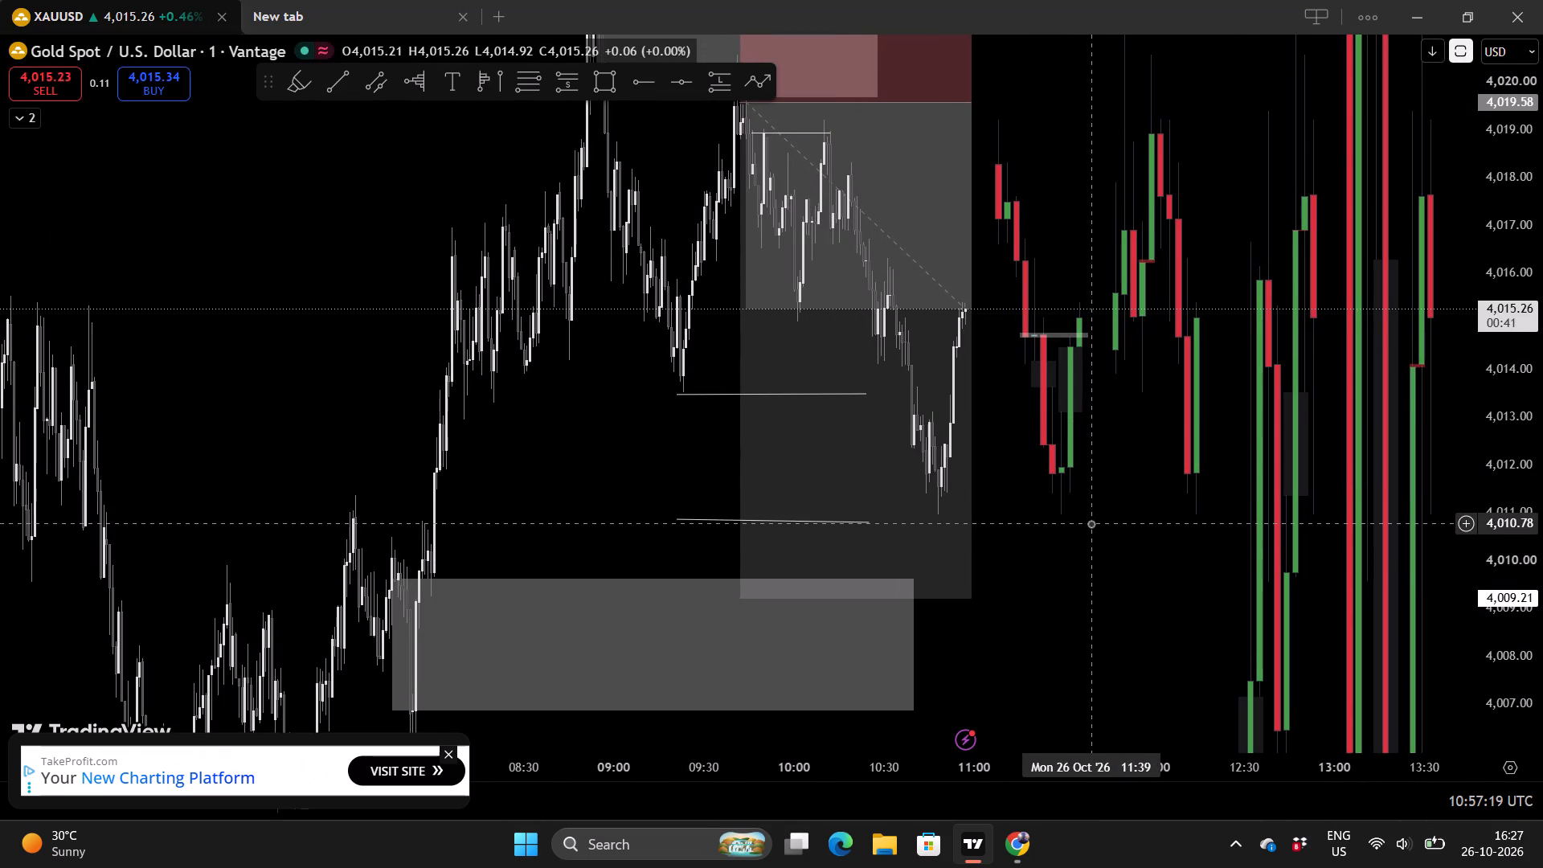
pyautogui.scroll(1, 1095, 525)
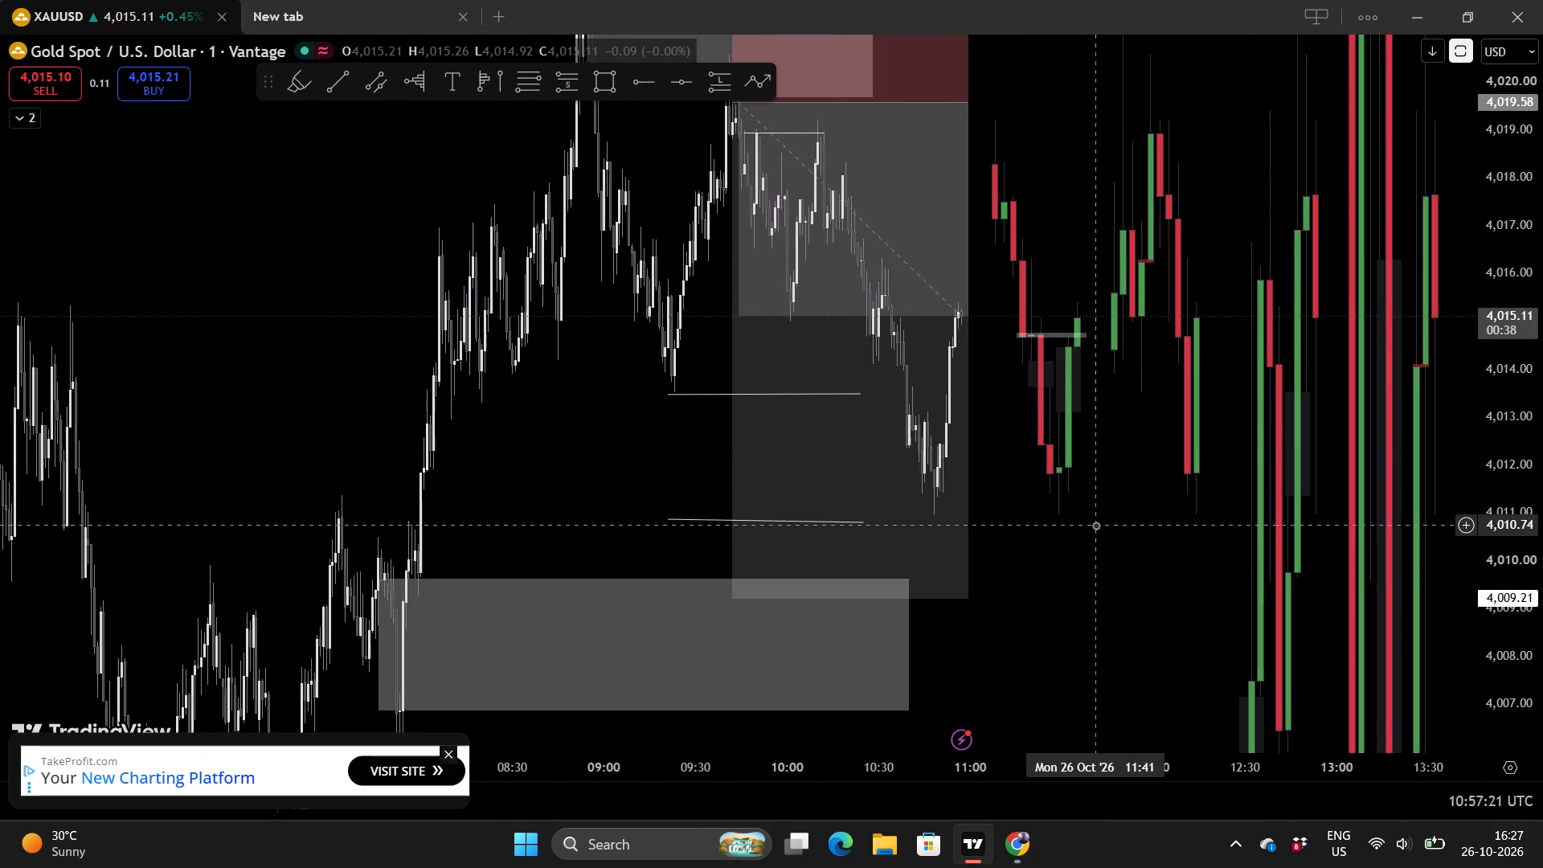
pyautogui.scroll(1, 1095, 525)
pyautogui.scroll(2, 1002, 502)
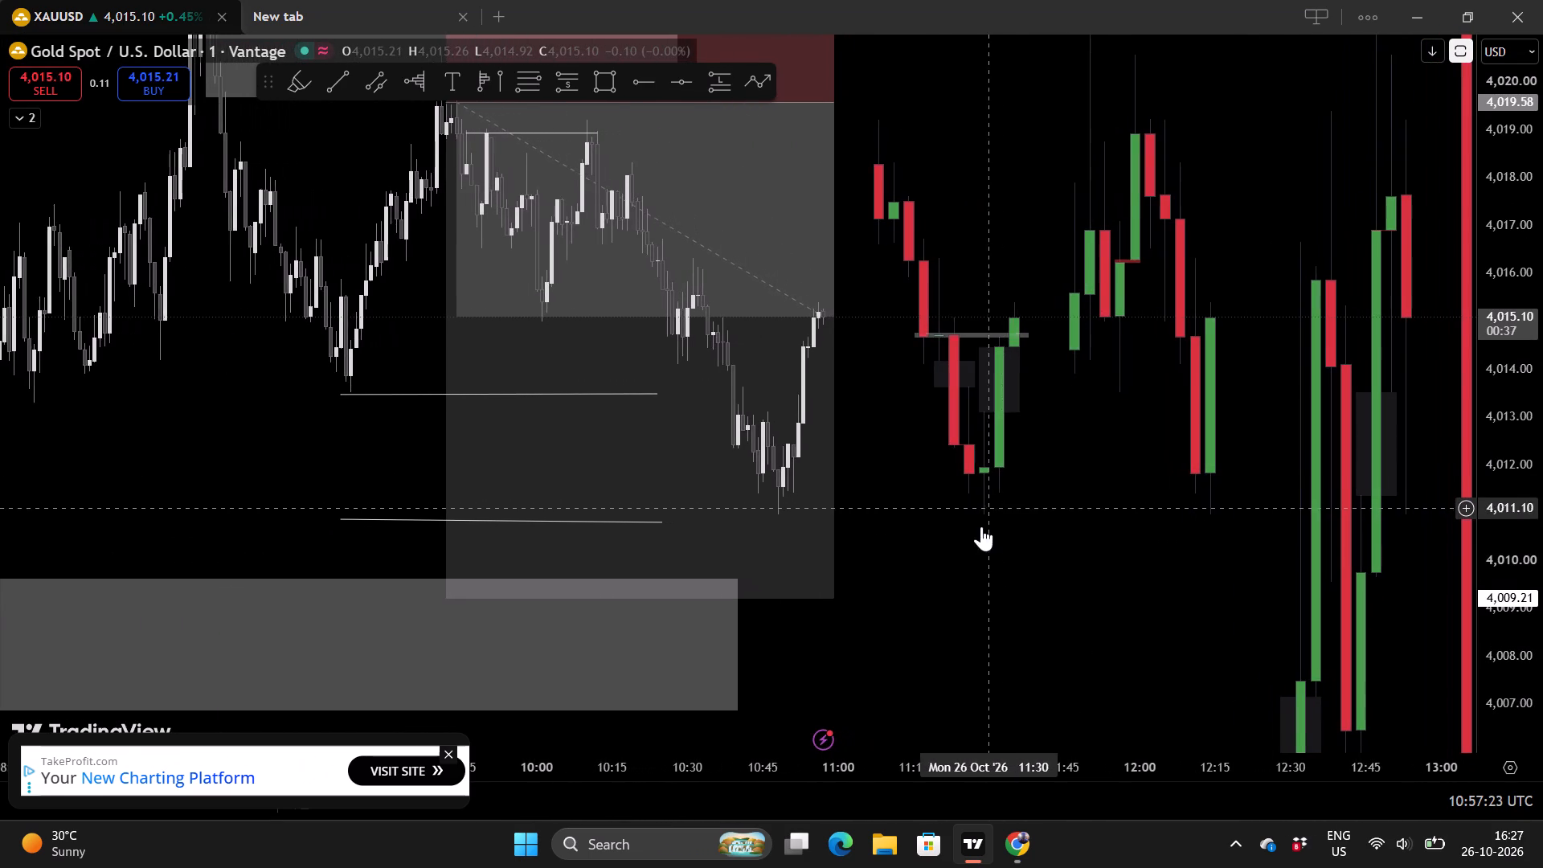
pyautogui.scroll(-1, 981, 526)
pyautogui.scroll(1, 1065, 560)
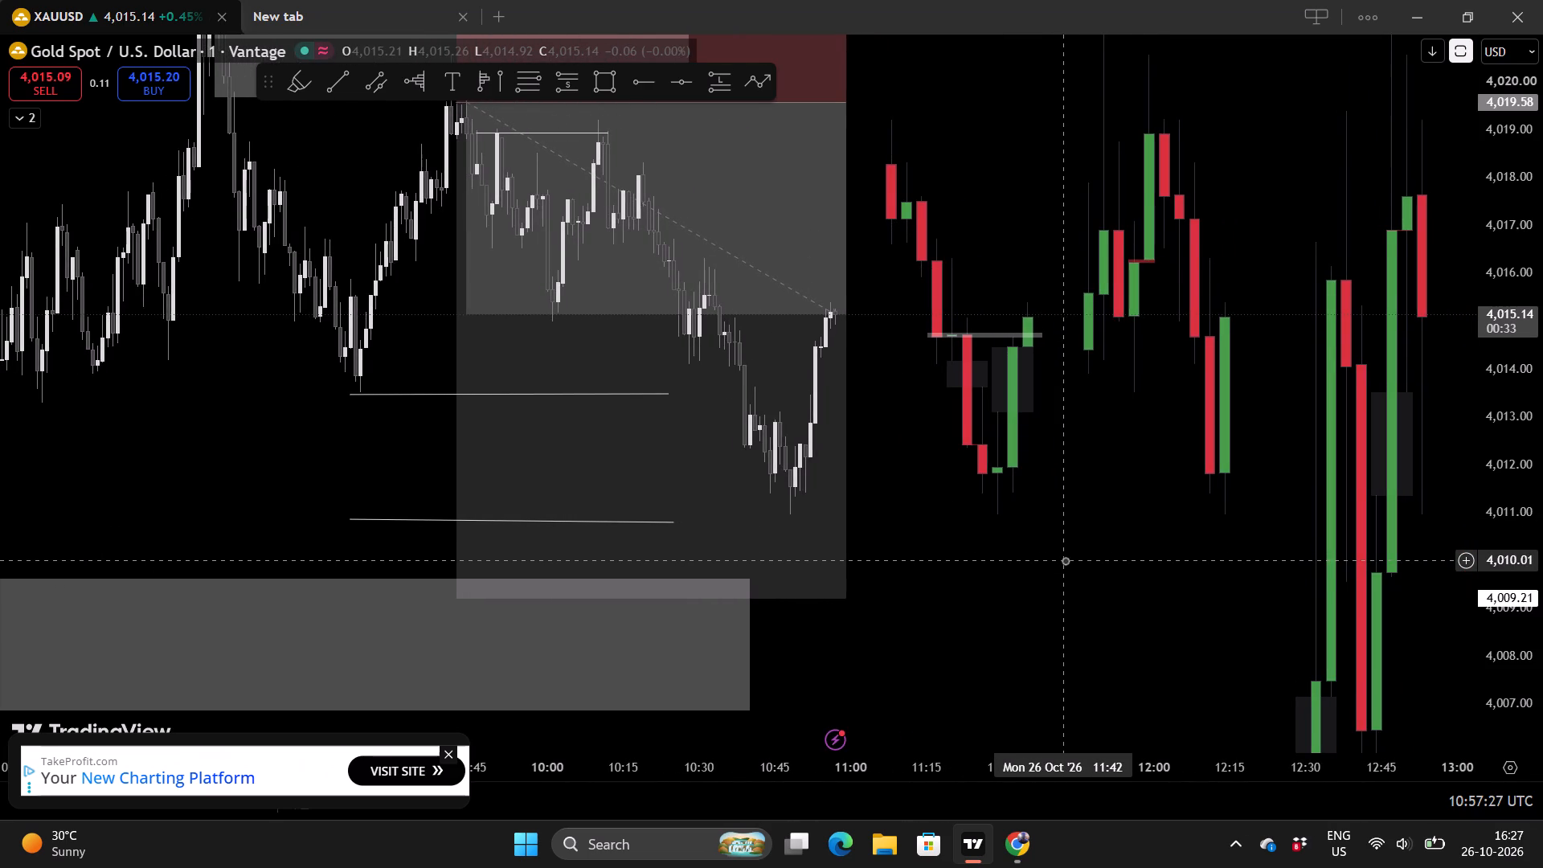
pyautogui.scroll(-1, 1065, 560)
pyautogui.moveTo(1096, 578); pyautogui.dragTo(1025, 638)
pyautogui.scroll(-1, 1025, 638)
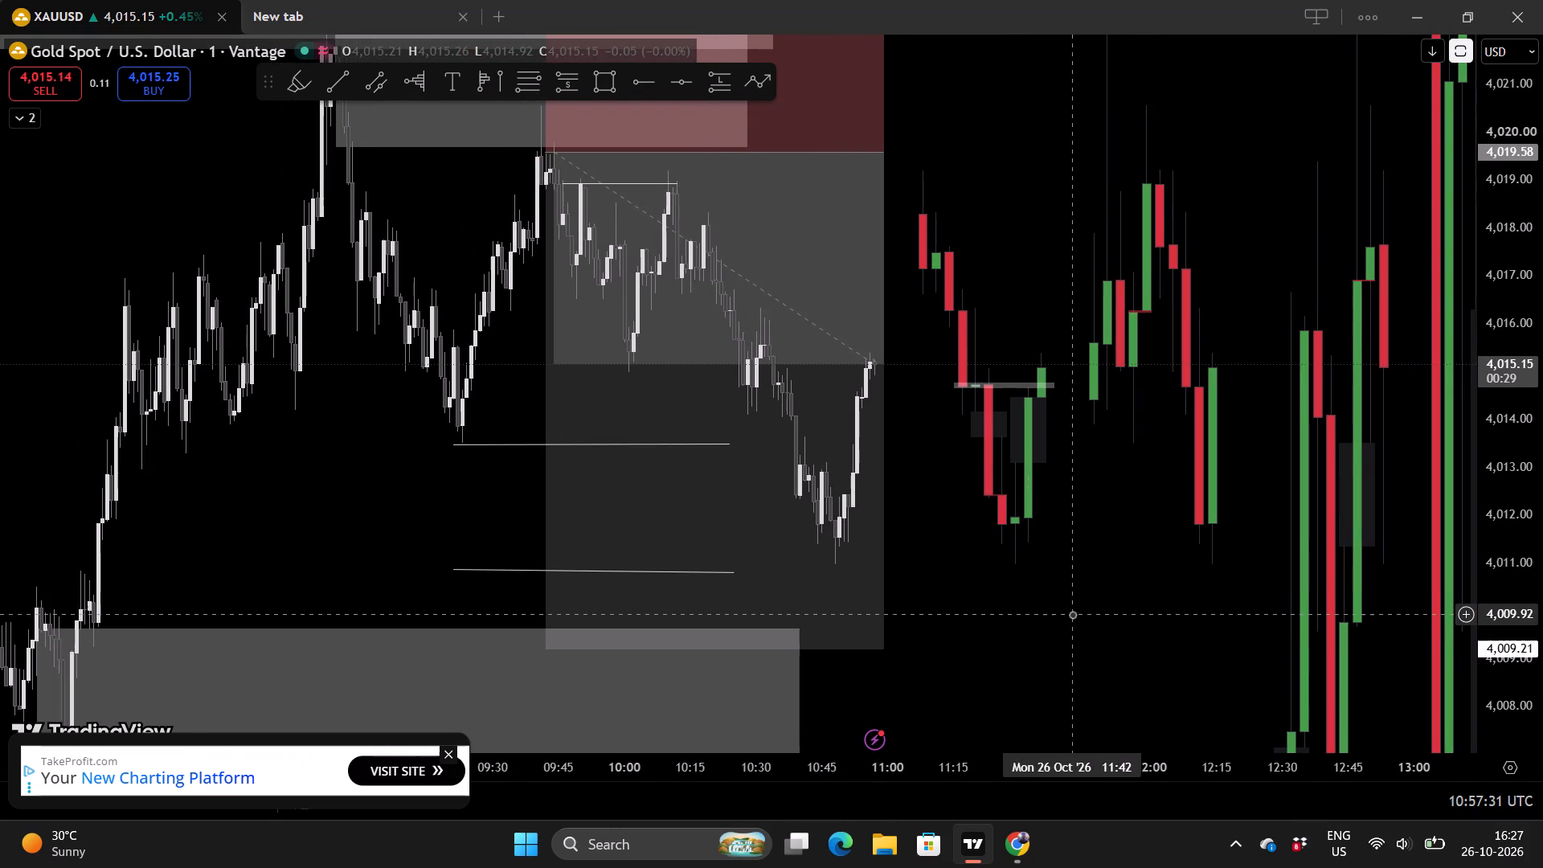
pyautogui.scroll(1, 1072, 614)
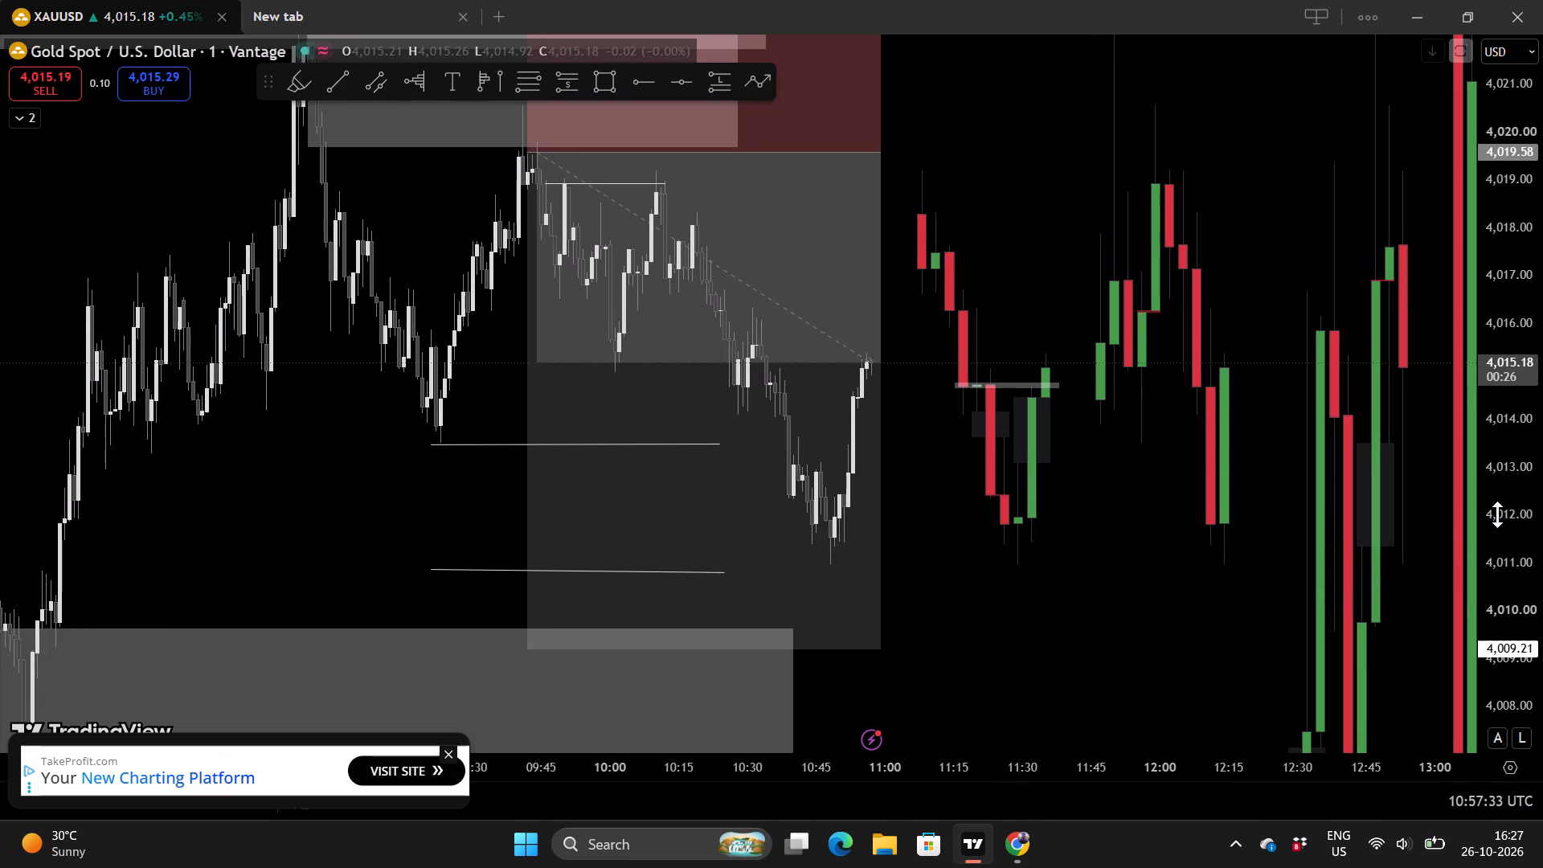
# Review the current XAUUSD price within the wider structure, from the earlier morning lows to the 4,022.13 stop and 4,009.21 target.
pyautogui.scroll(-3, 1497, 514)
pyautogui.scroll(-1, 1276, 518)
pyautogui.moveTo(1179, 508); pyautogui.dragTo(1009, 497)
pyautogui.scroll(-1, 1058, 577)
pyautogui.hscroll(1, 1058, 577)
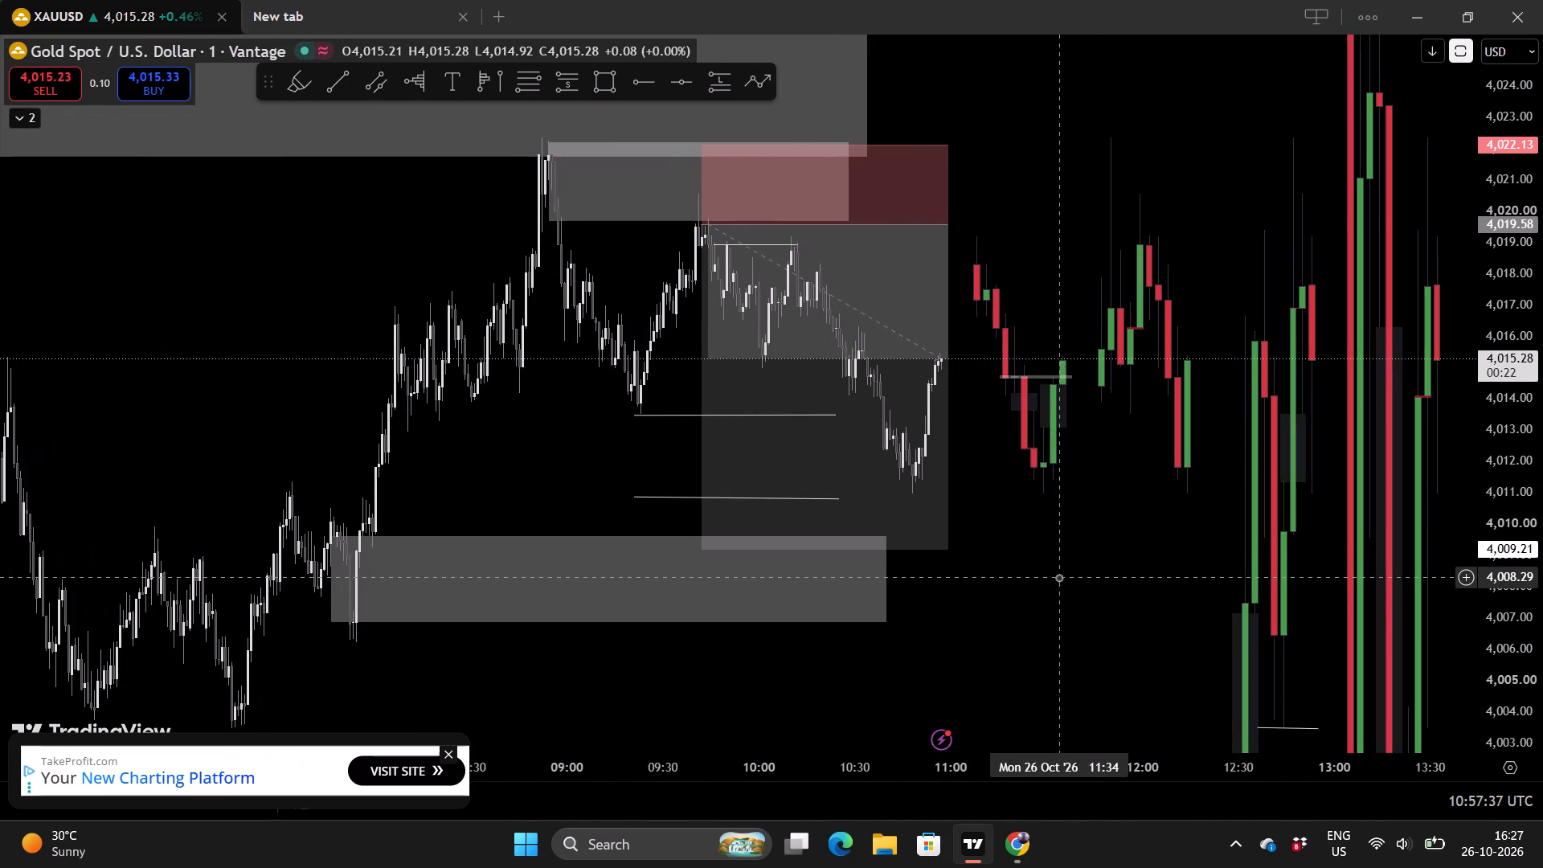
pyautogui.scroll(-1, 1027, 577)
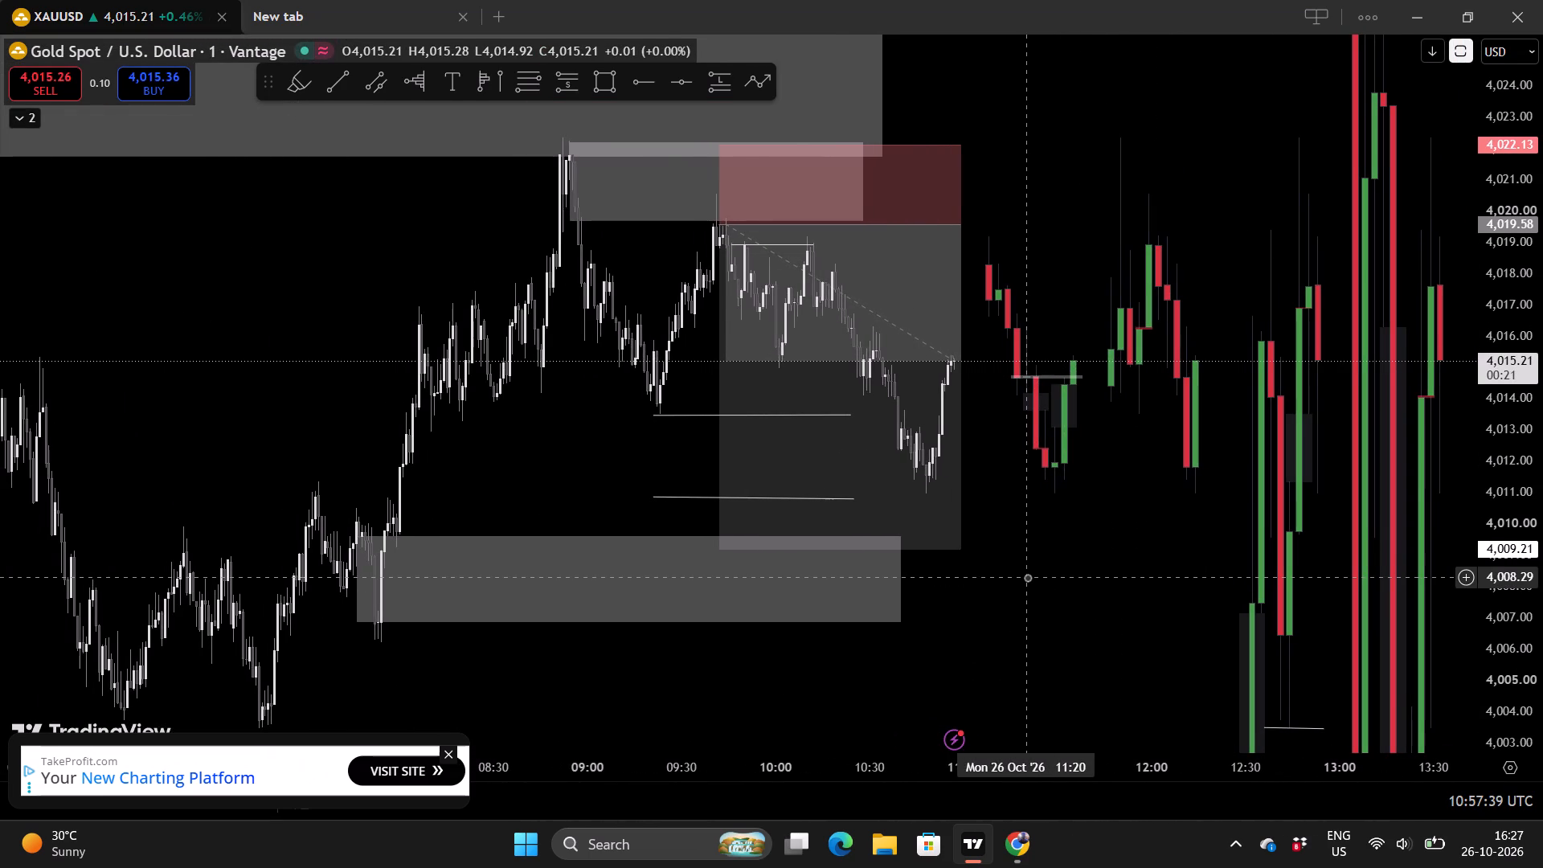
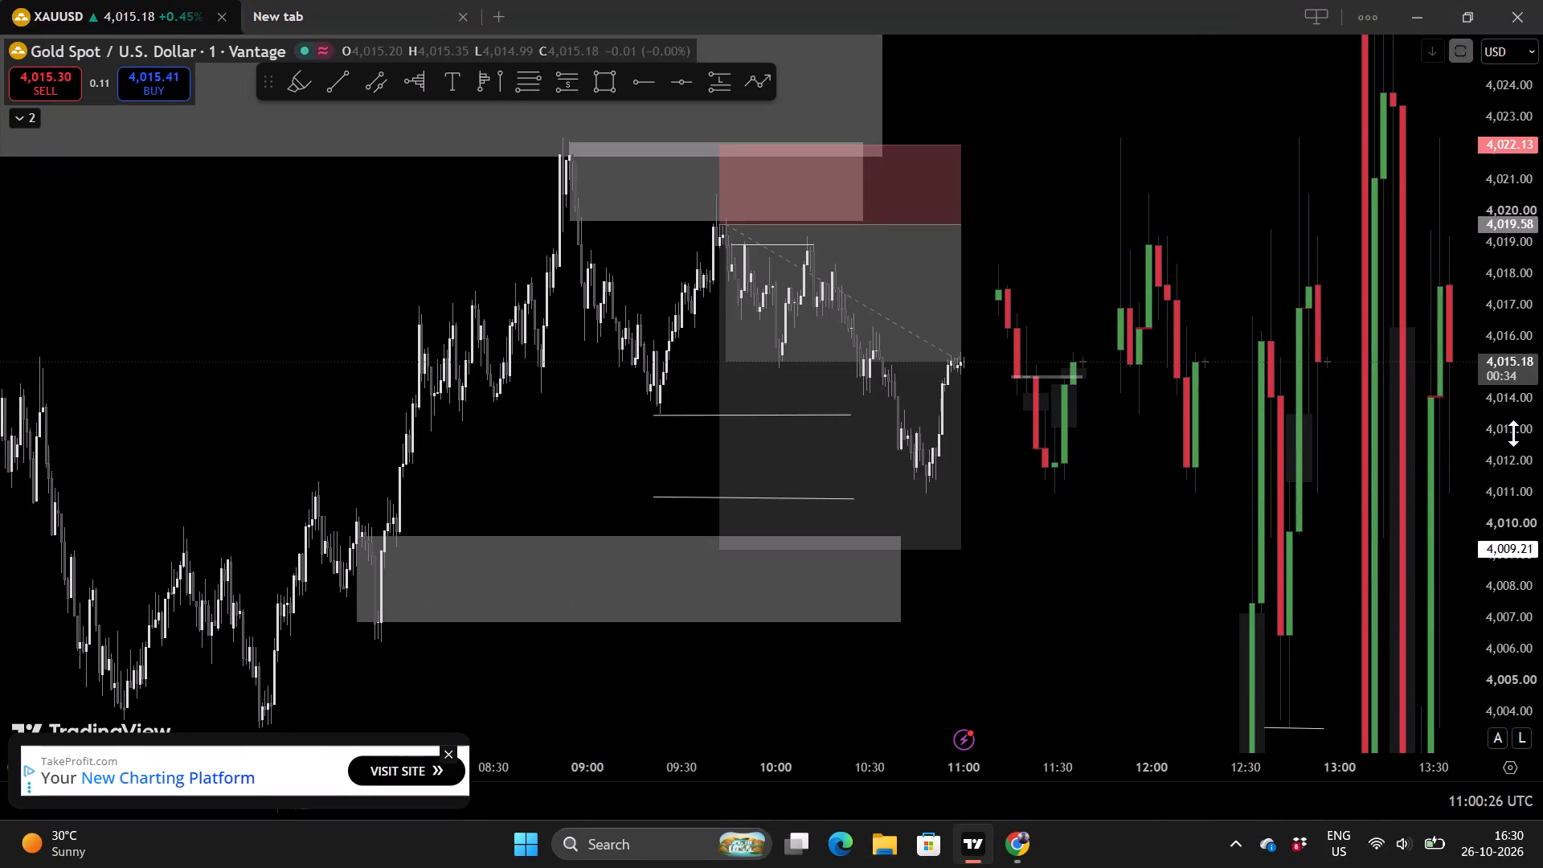
# Examine closely the live XAUUSD price around 11:00 inside the short position against the projected candles between 11:15 and 13:45.
pyautogui.scroll(7, 1513, 433)
pyautogui.scroll(1, 1089, 463)
pyautogui.moveTo(1126, 462); pyautogui.dragTo(1094, 477)
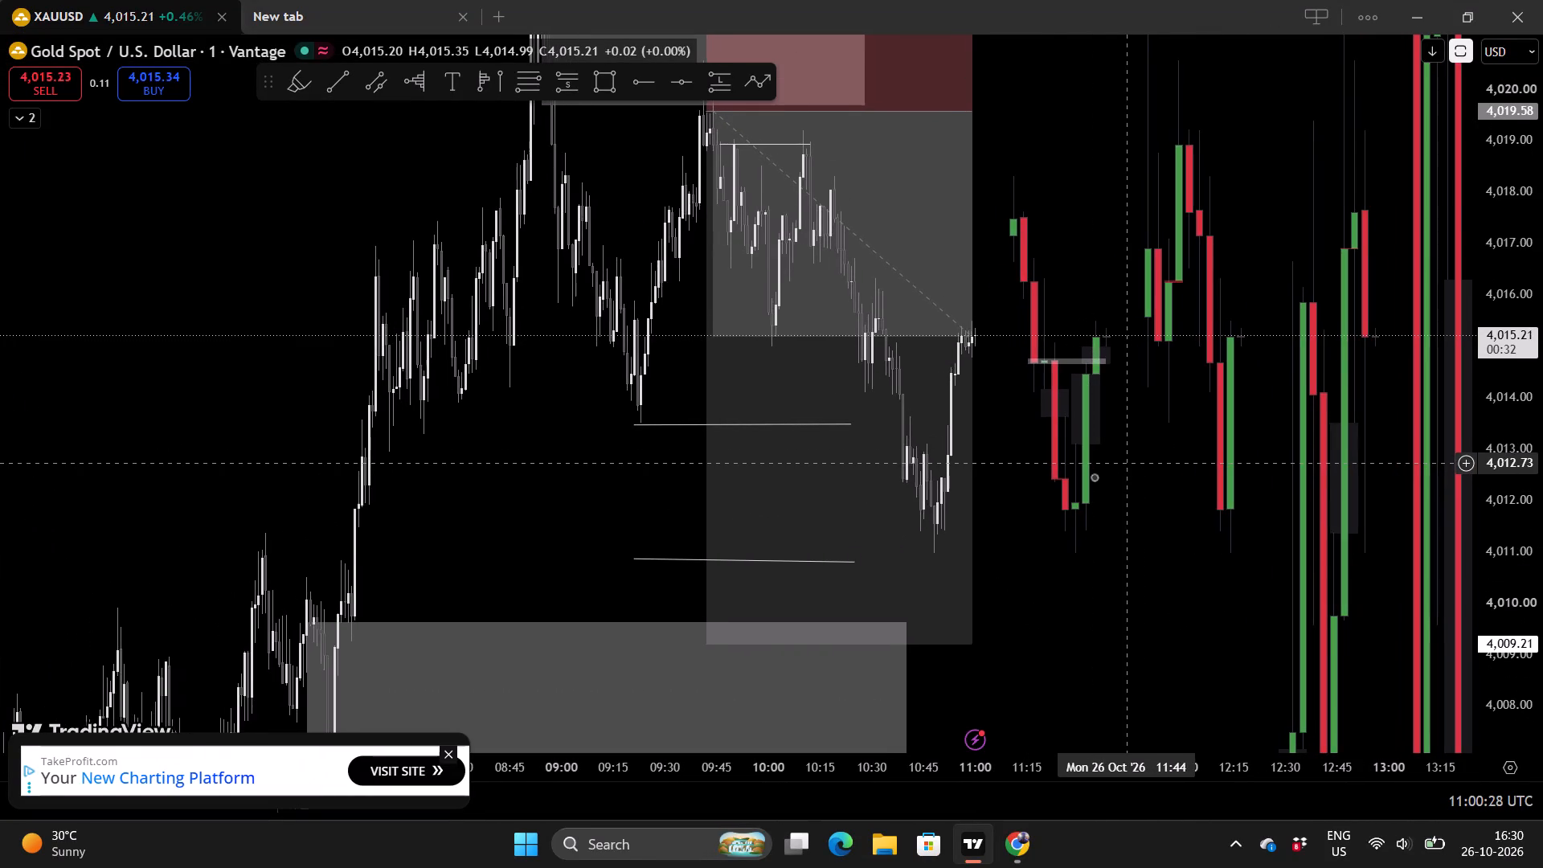
pyautogui.moveTo(1094, 477); pyautogui.dragTo(925, 536)
pyautogui.scroll(2, 976, 523)
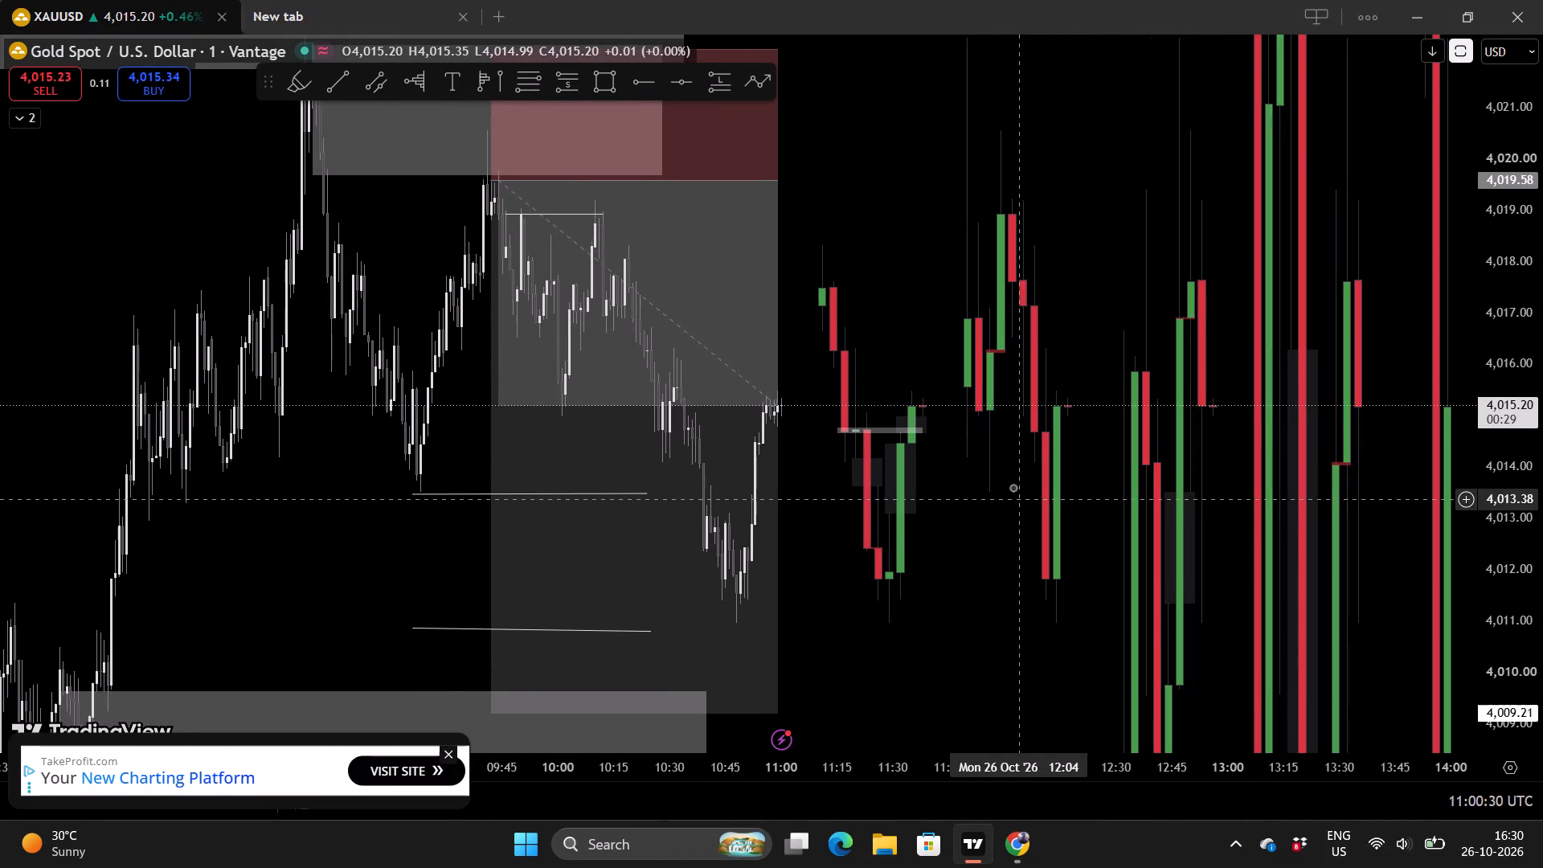
pyautogui.scroll(1, 1014, 472)
pyautogui.moveTo(993, 450); pyautogui.dragTo(988, 481)
pyautogui.scroll(1, 988, 481)
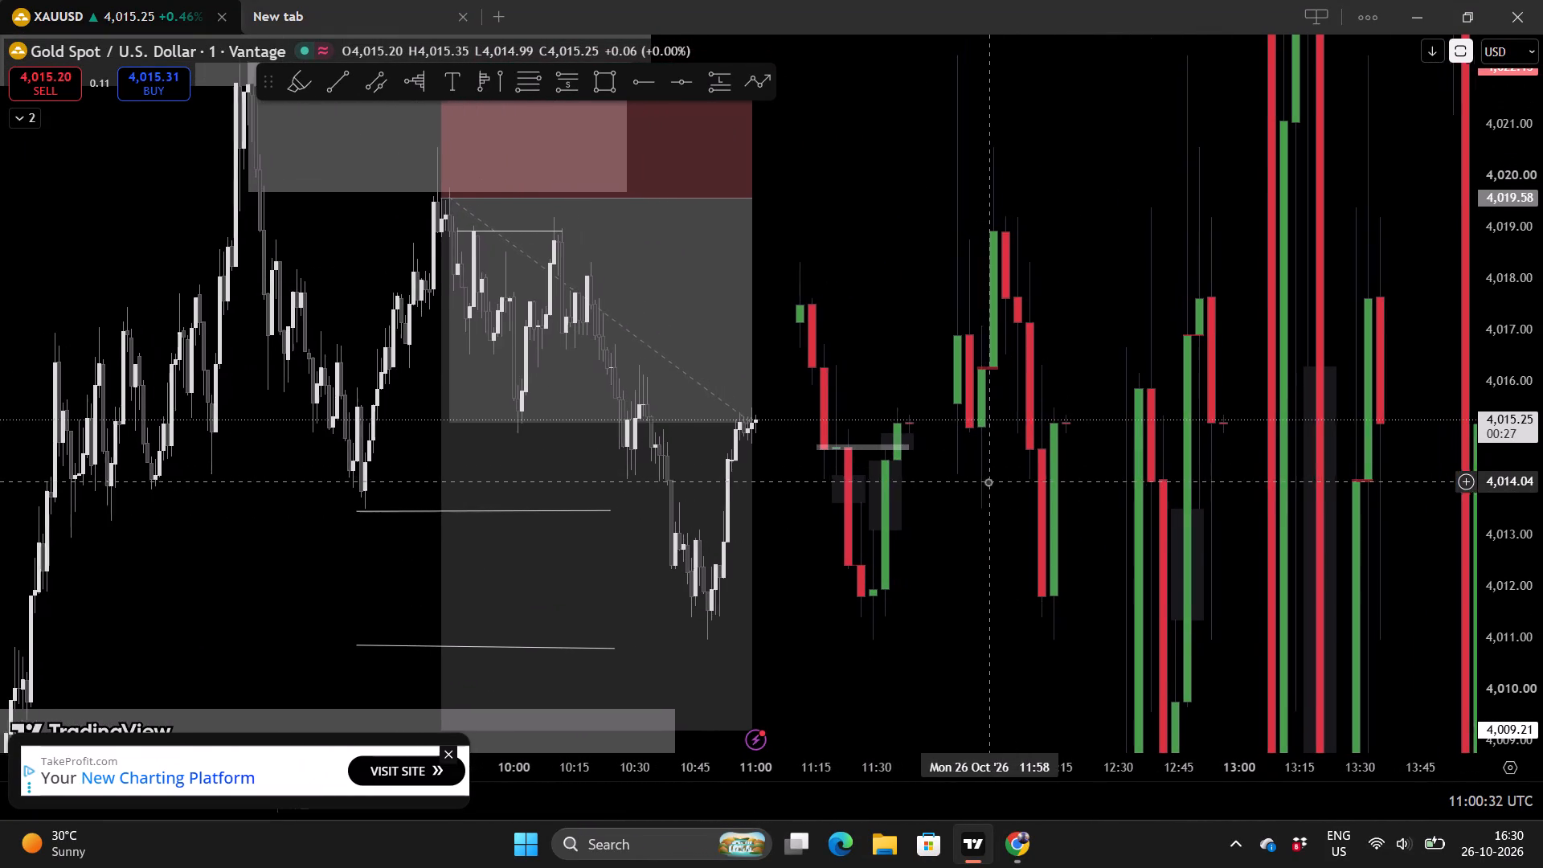
pyautogui.moveTo(842, 358); pyautogui.dragTo(781, 390)
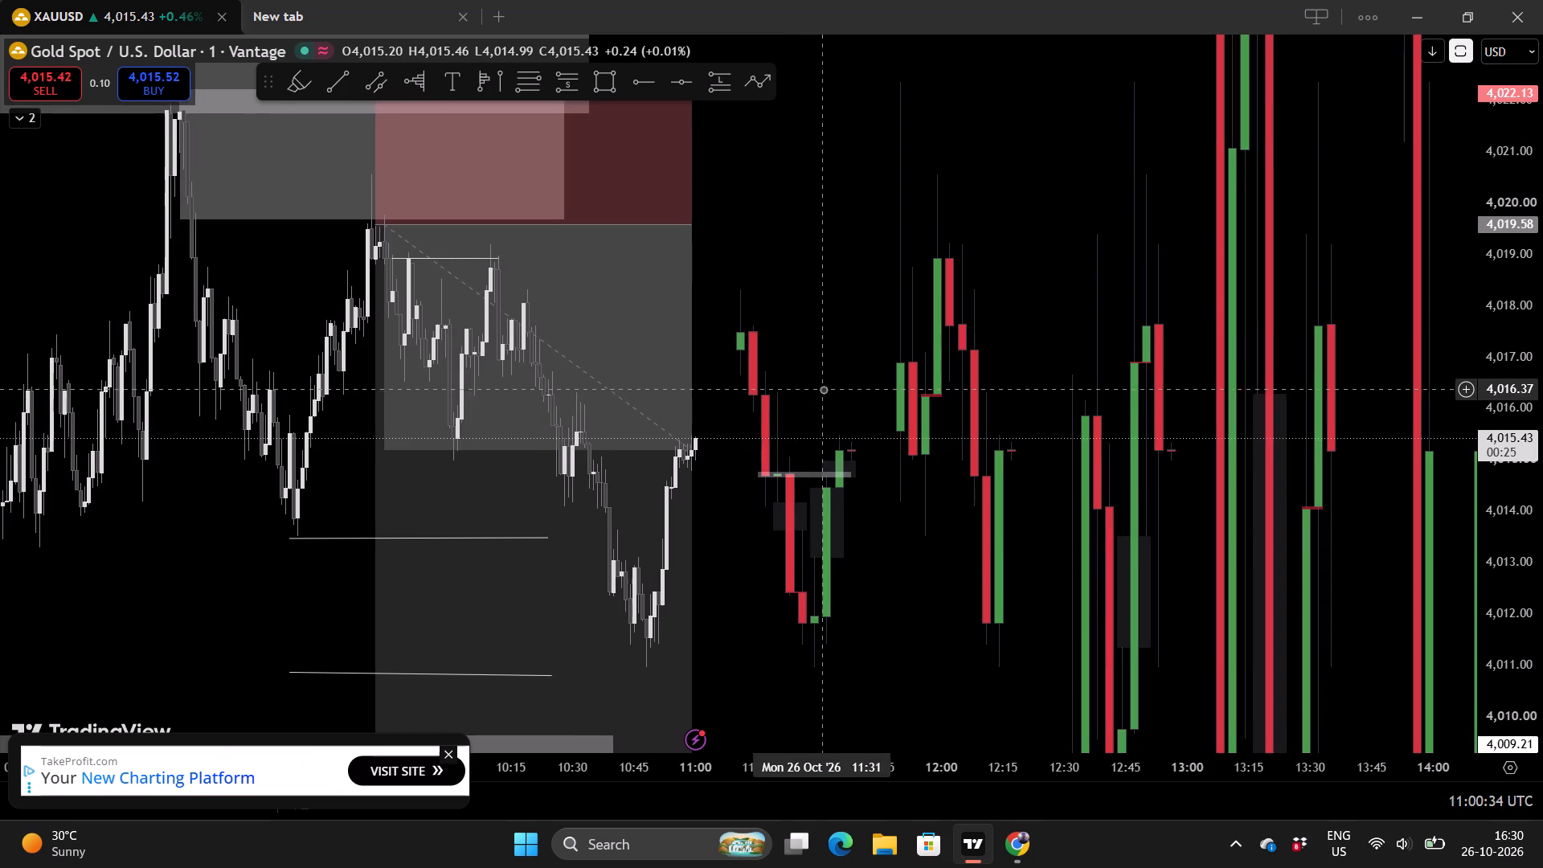
pyautogui.moveTo(829, 373); pyautogui.dragTo(753, 399)
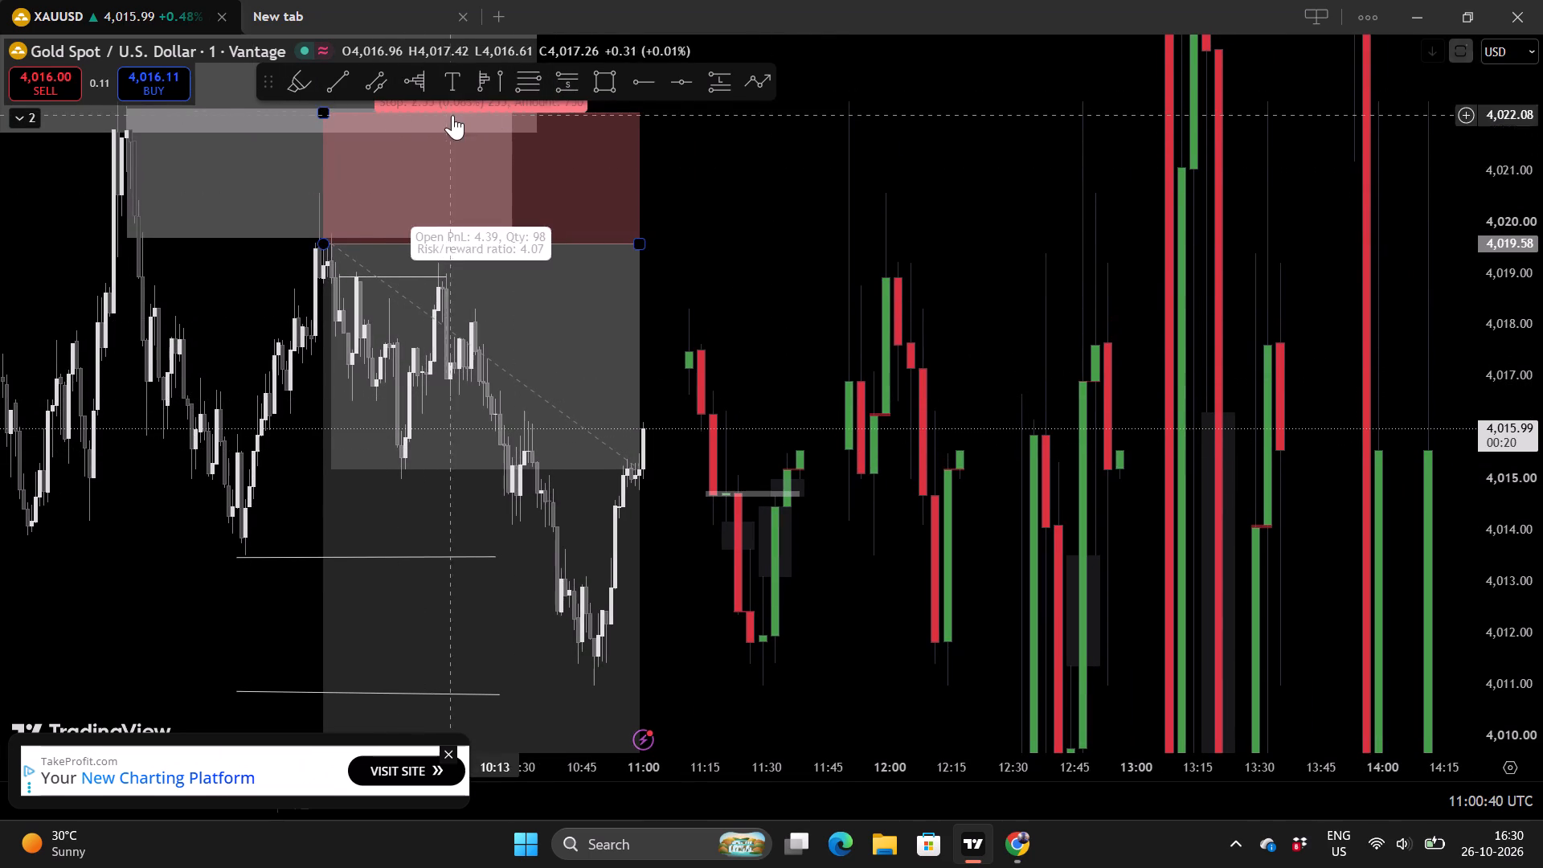
# Place a long position at 4,015.16 on the latest candle, with stop 4,014.61, target 4,021.28 and end time 11:28.
pyautogui.click(717, 82)
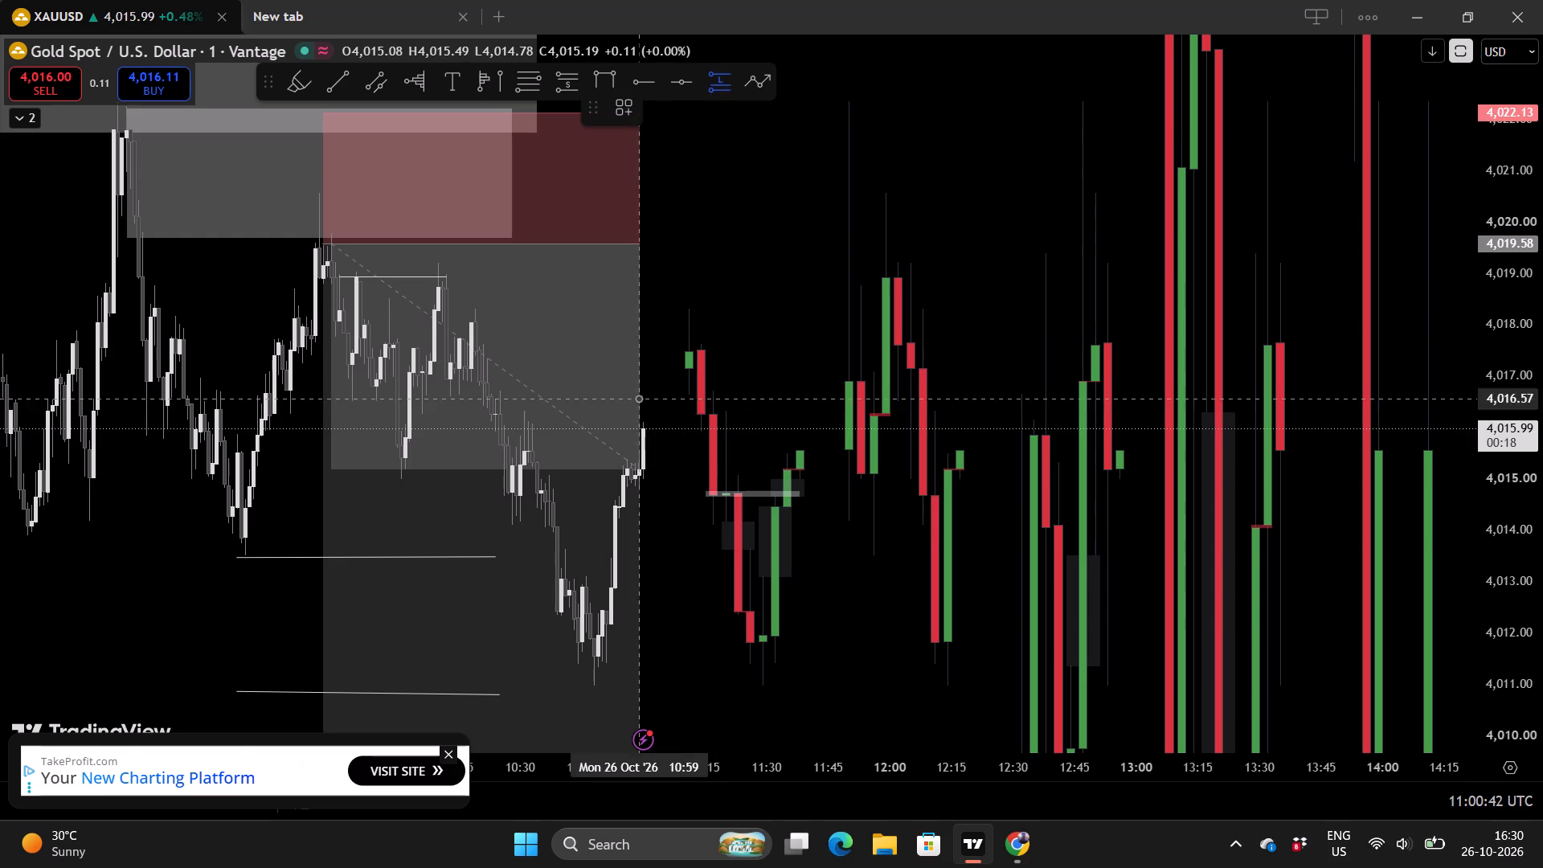
pyautogui.click(636, 471)
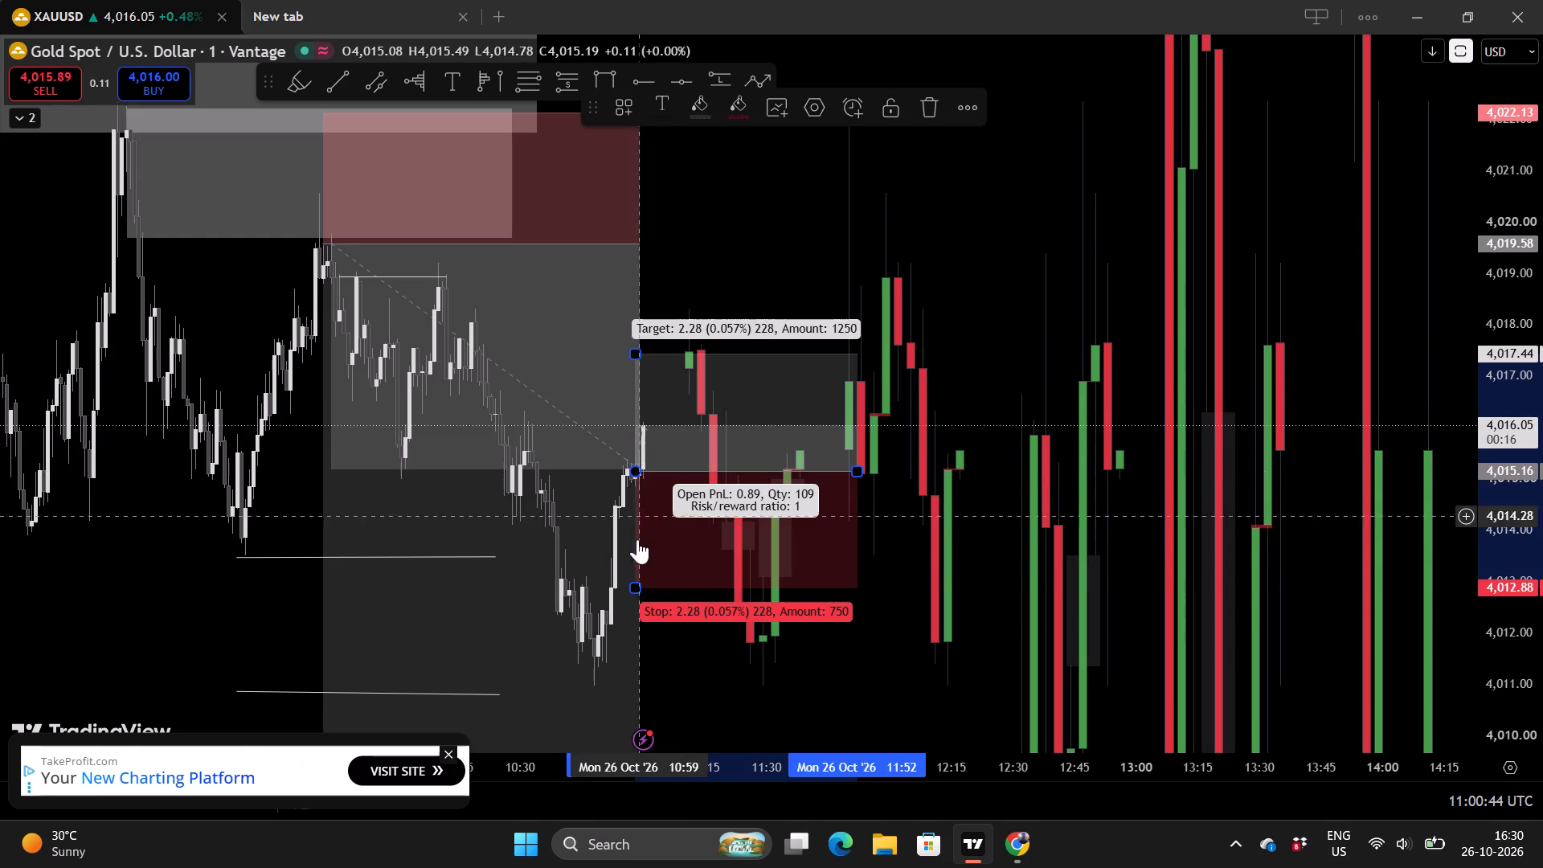
pyautogui.moveTo(636, 586); pyautogui.dragTo(640, 499)
pyautogui.moveTo(857, 470); pyautogui.dragTo(777, 471)
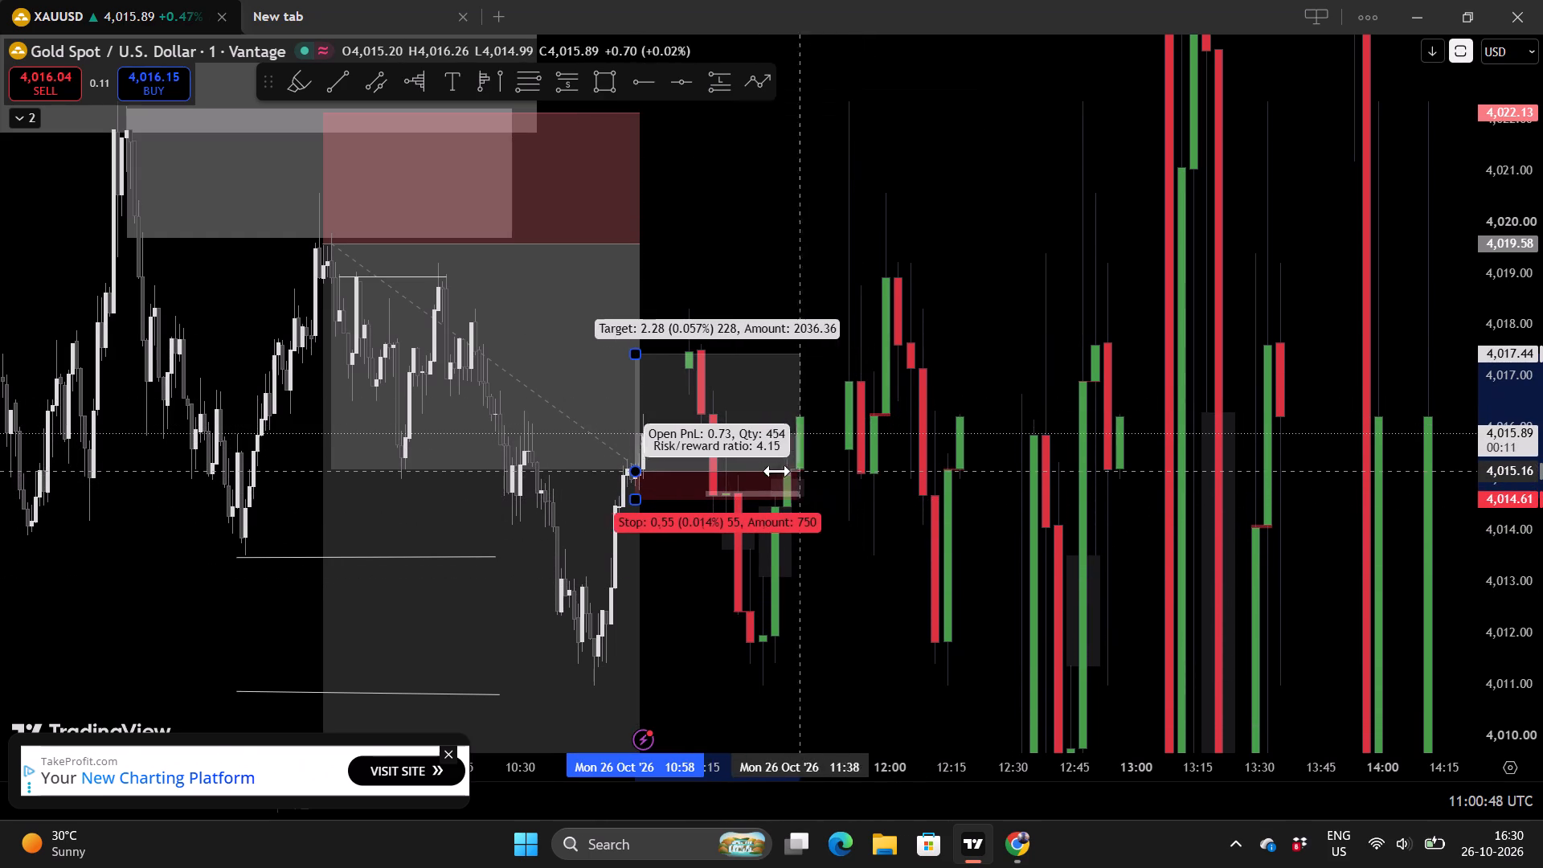
pyautogui.moveTo(777, 471); pyautogui.dragTo(759, 466)
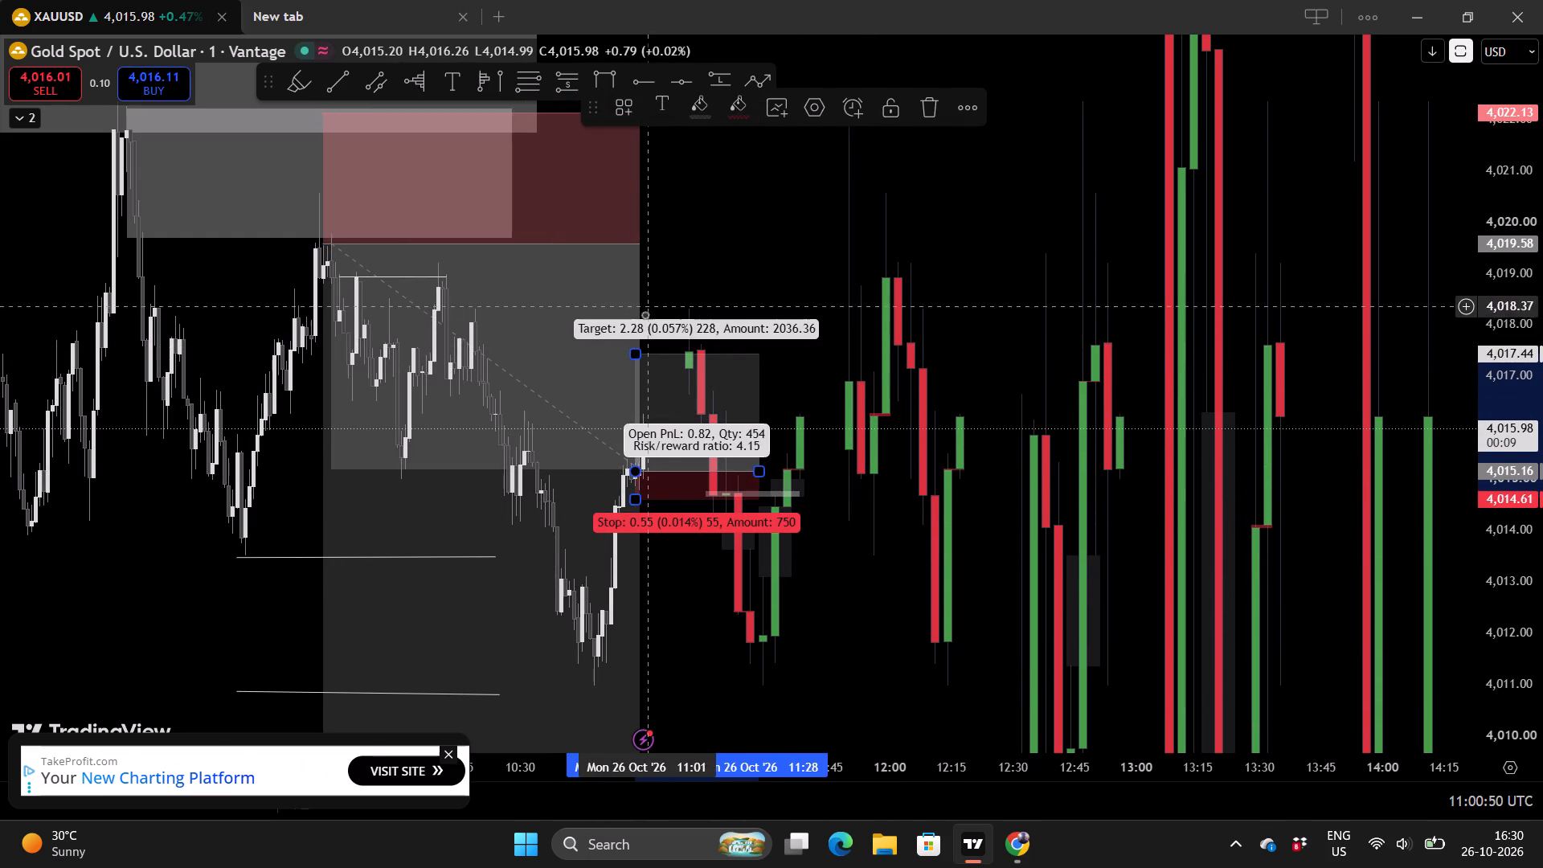
pyautogui.moveTo(632, 350); pyautogui.dragTo(710, 156)
pyautogui.click(830, 246)
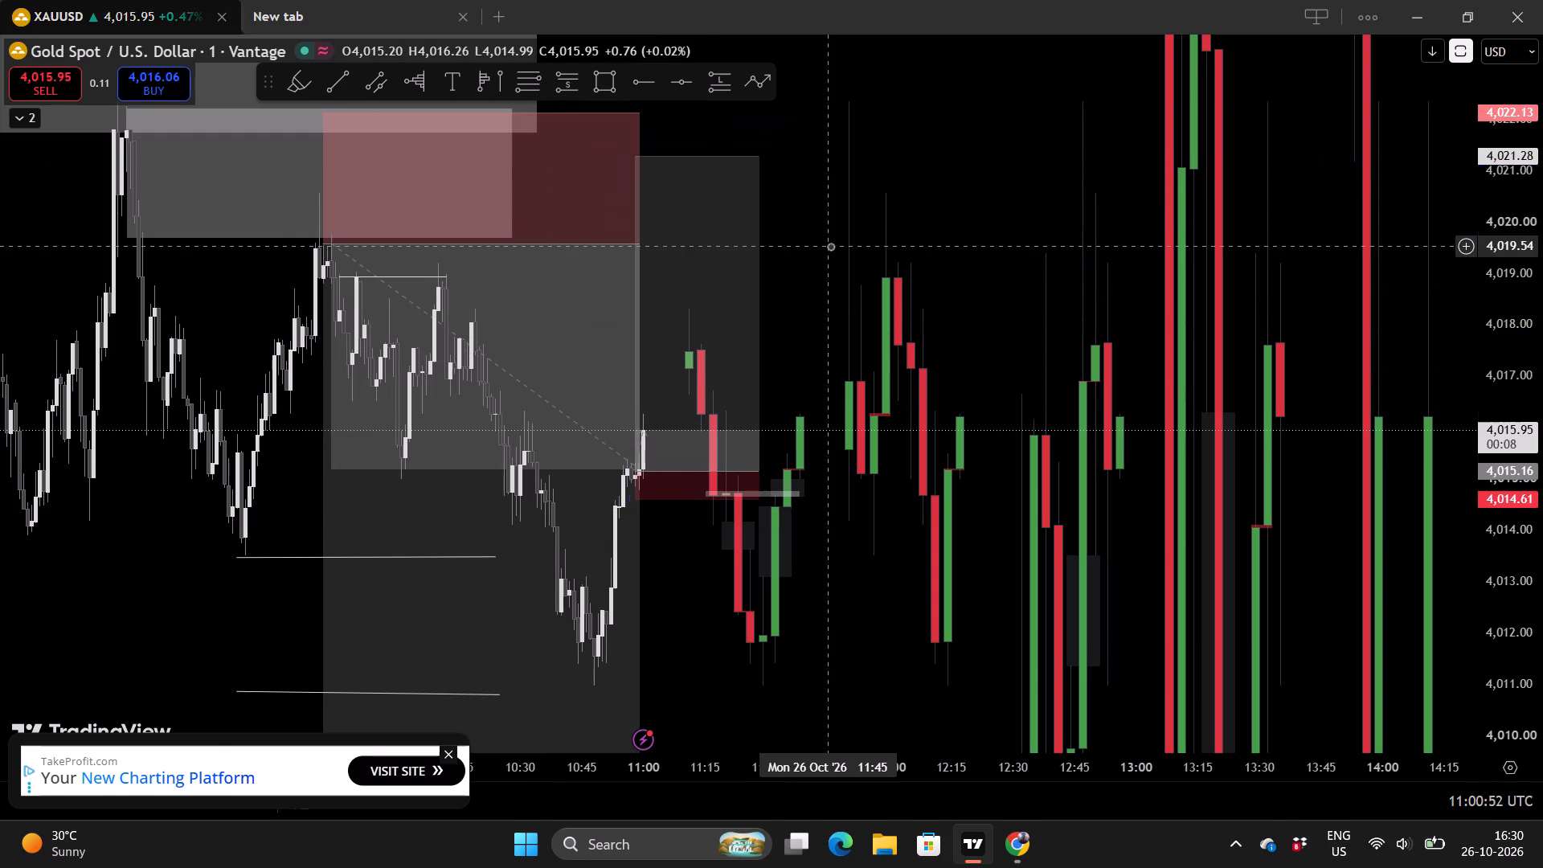
# Raise the long position's target to 4,025.92, above the upper supply zone.
pyautogui.scroll(1, 835, 299)
pyautogui.moveTo(825, 278); pyautogui.dragTo(828, 391)
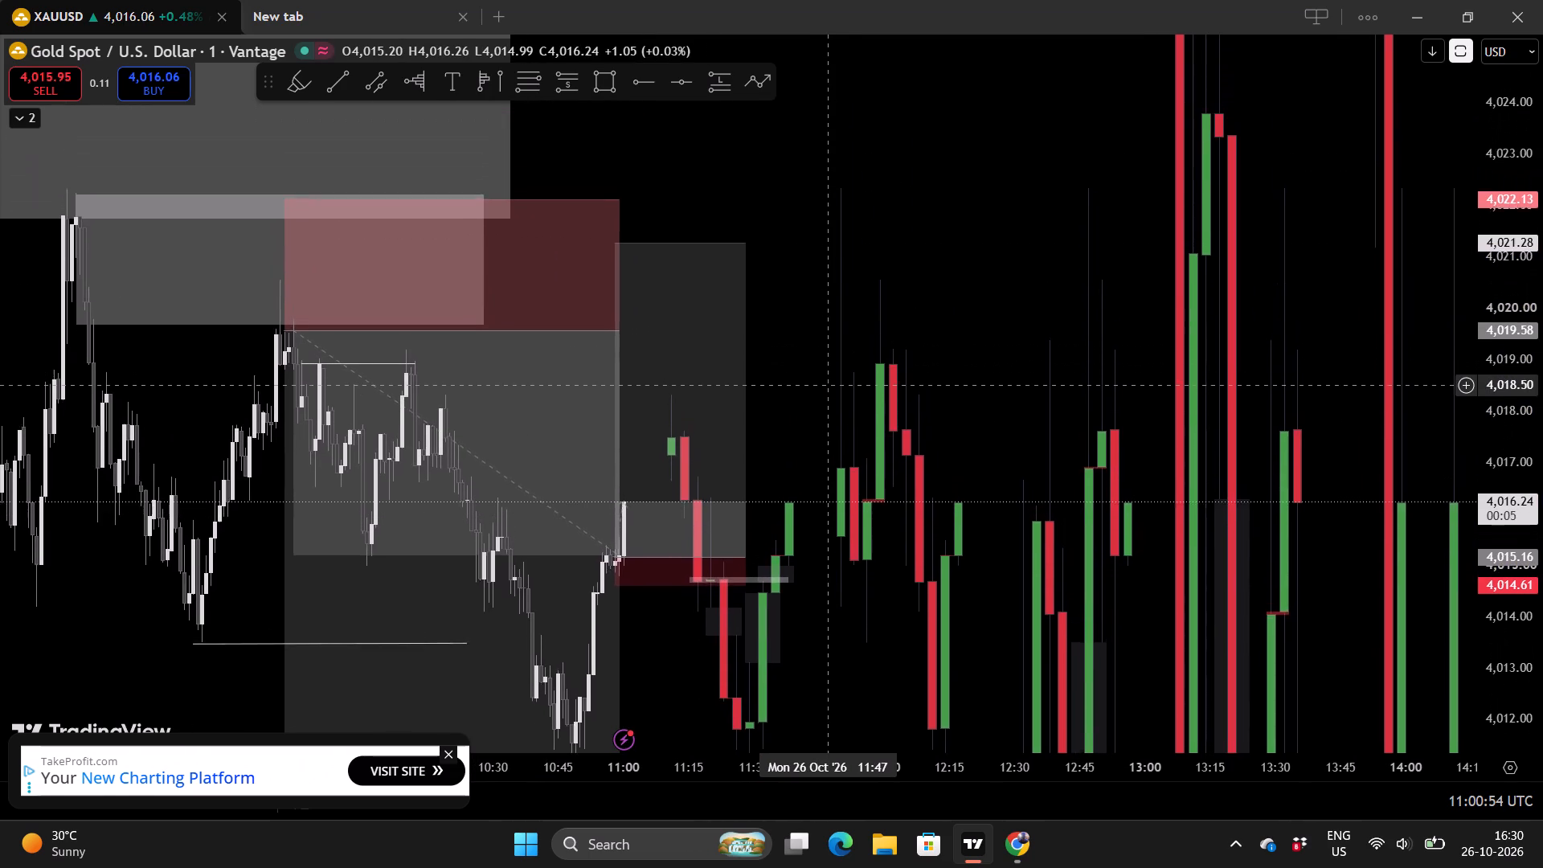
pyautogui.moveTo(828, 391); pyautogui.dragTo(800, 439)
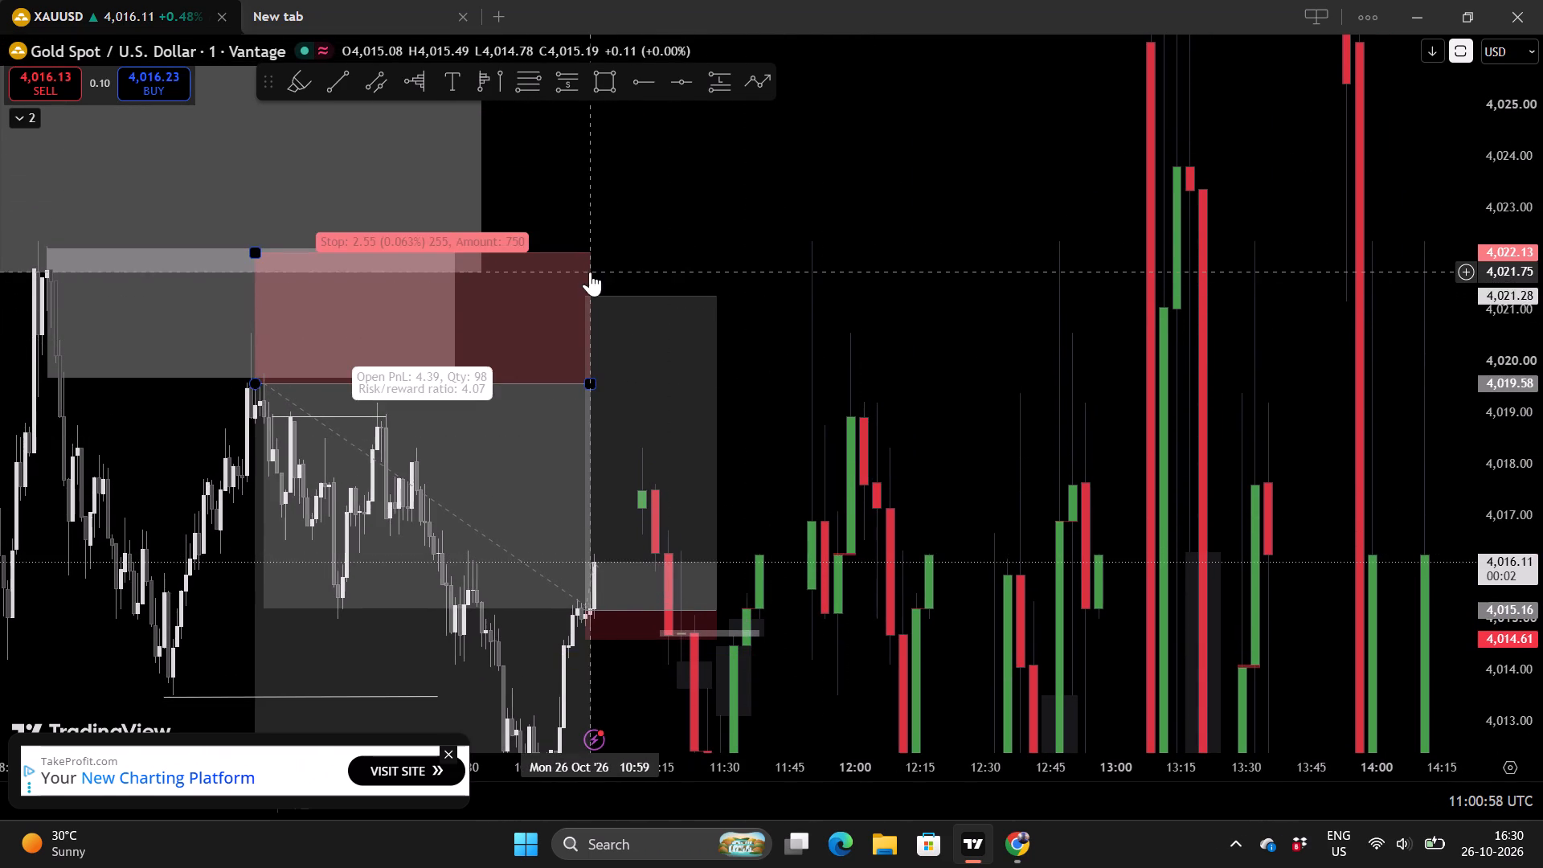
pyautogui.moveTo(586, 297); pyautogui.dragTo(626, 106)
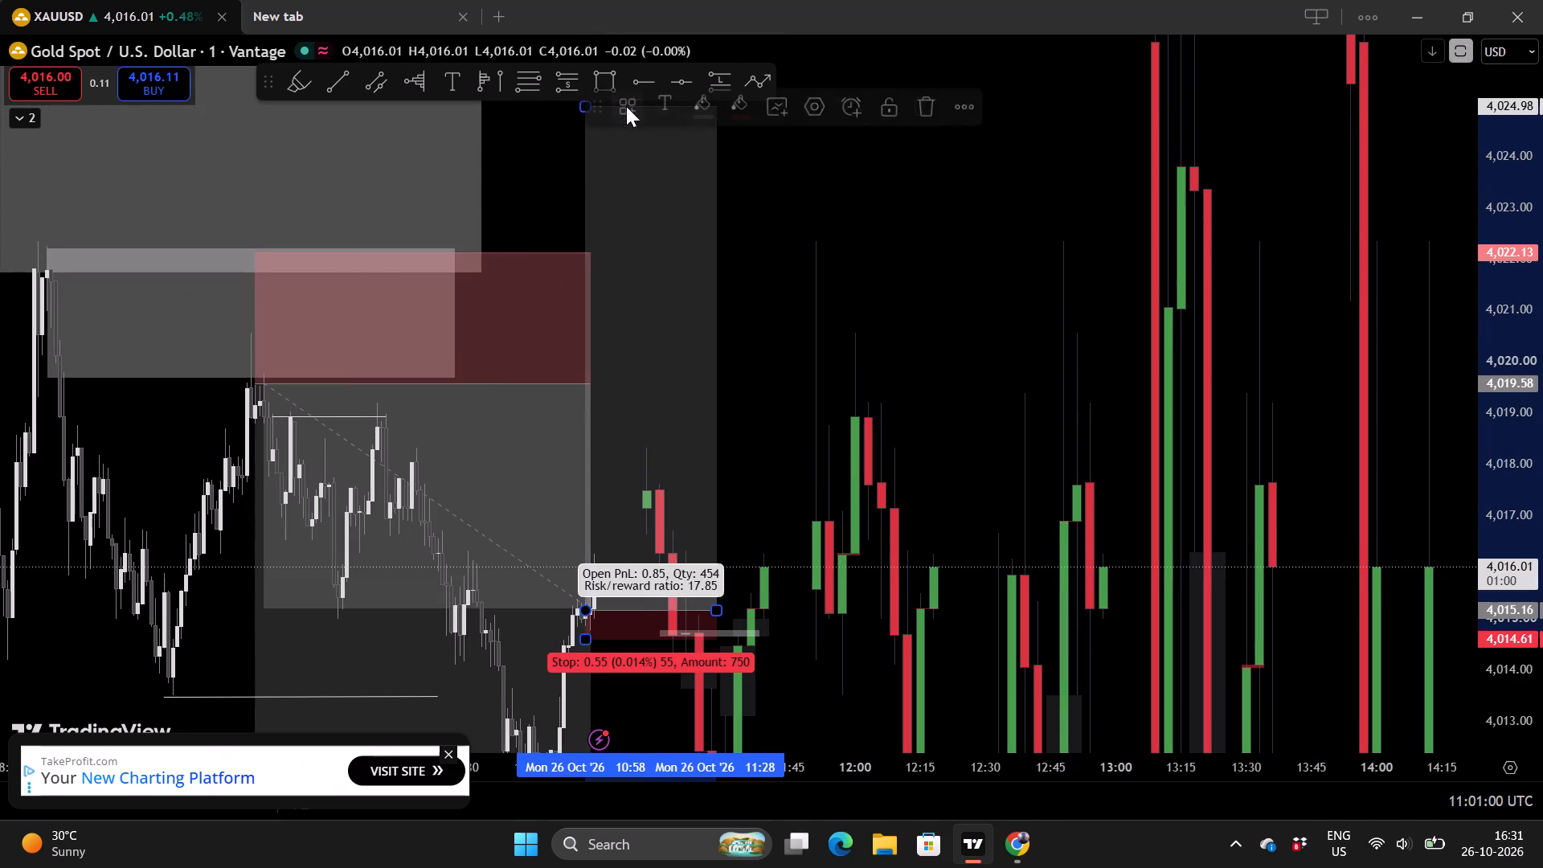
pyautogui.moveTo(792, 209); pyautogui.dragTo(834, 394)
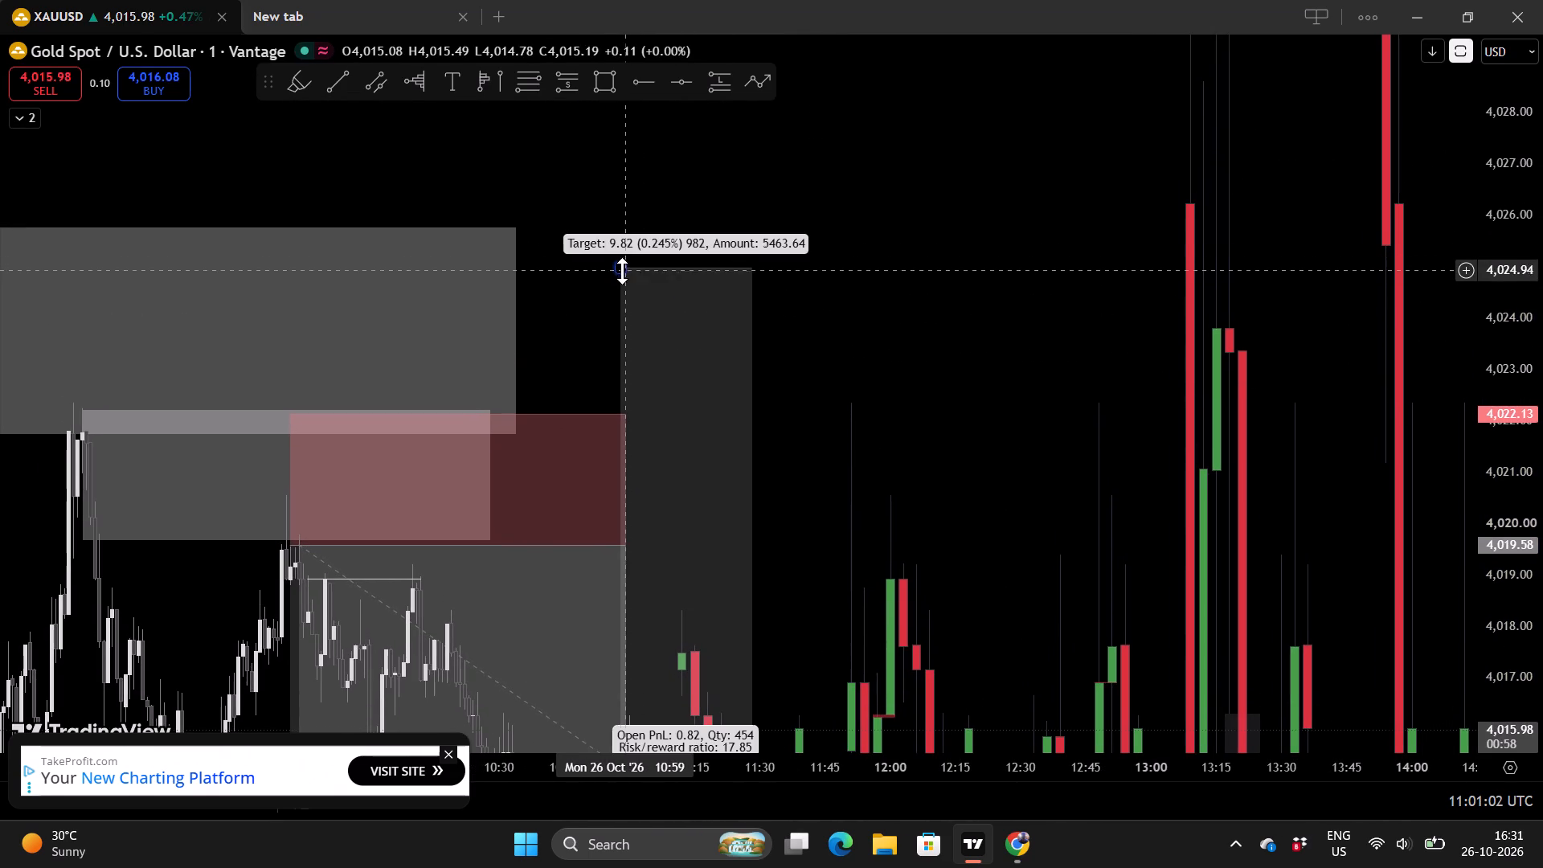
pyautogui.moveTo(622, 271); pyautogui.dragTo(624, 219)
# Compare the new long position with the overhead supply zones, the short position and the projected candles up to 13:45.
pyautogui.moveTo(867, 309); pyautogui.dragTo(877, 220)
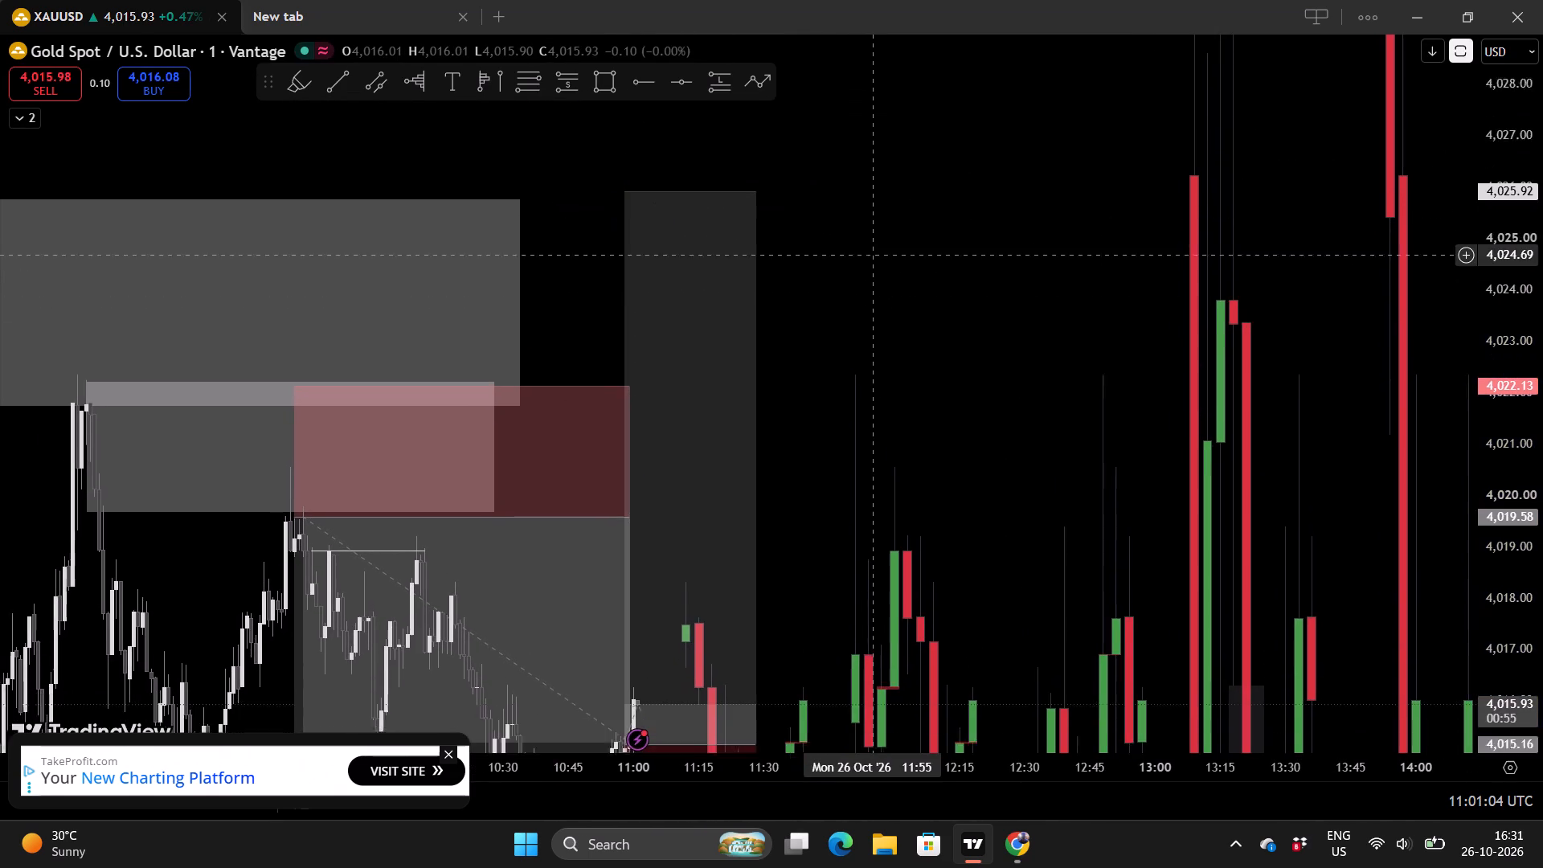
pyautogui.moveTo(877, 220); pyautogui.dragTo(883, 160)
pyautogui.scroll(1, 935, 286)
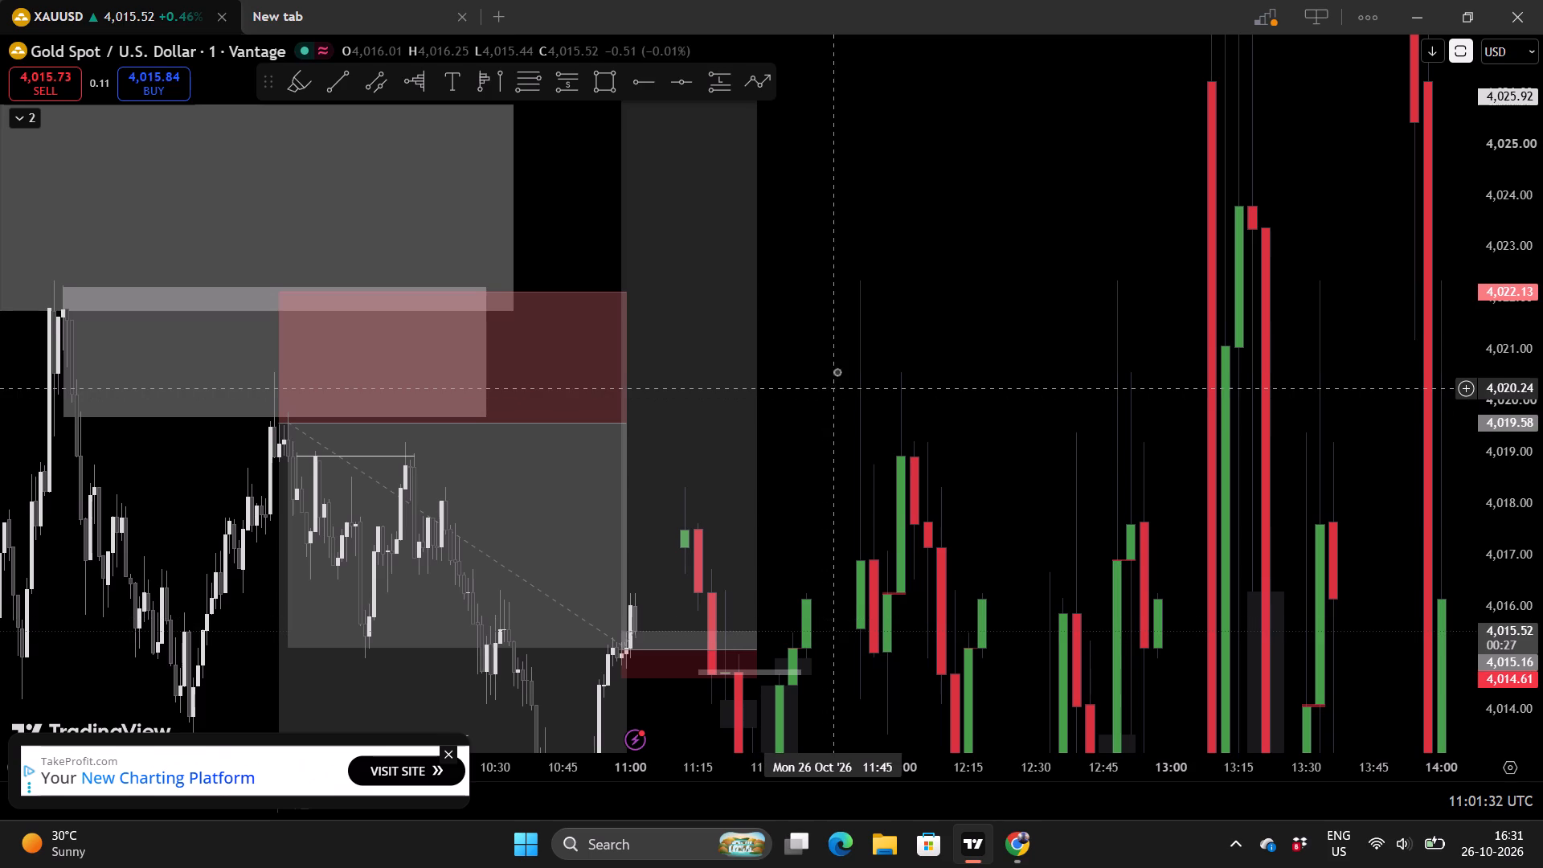
pyautogui.moveTo(849, 366); pyautogui.dragTo(899, 346)
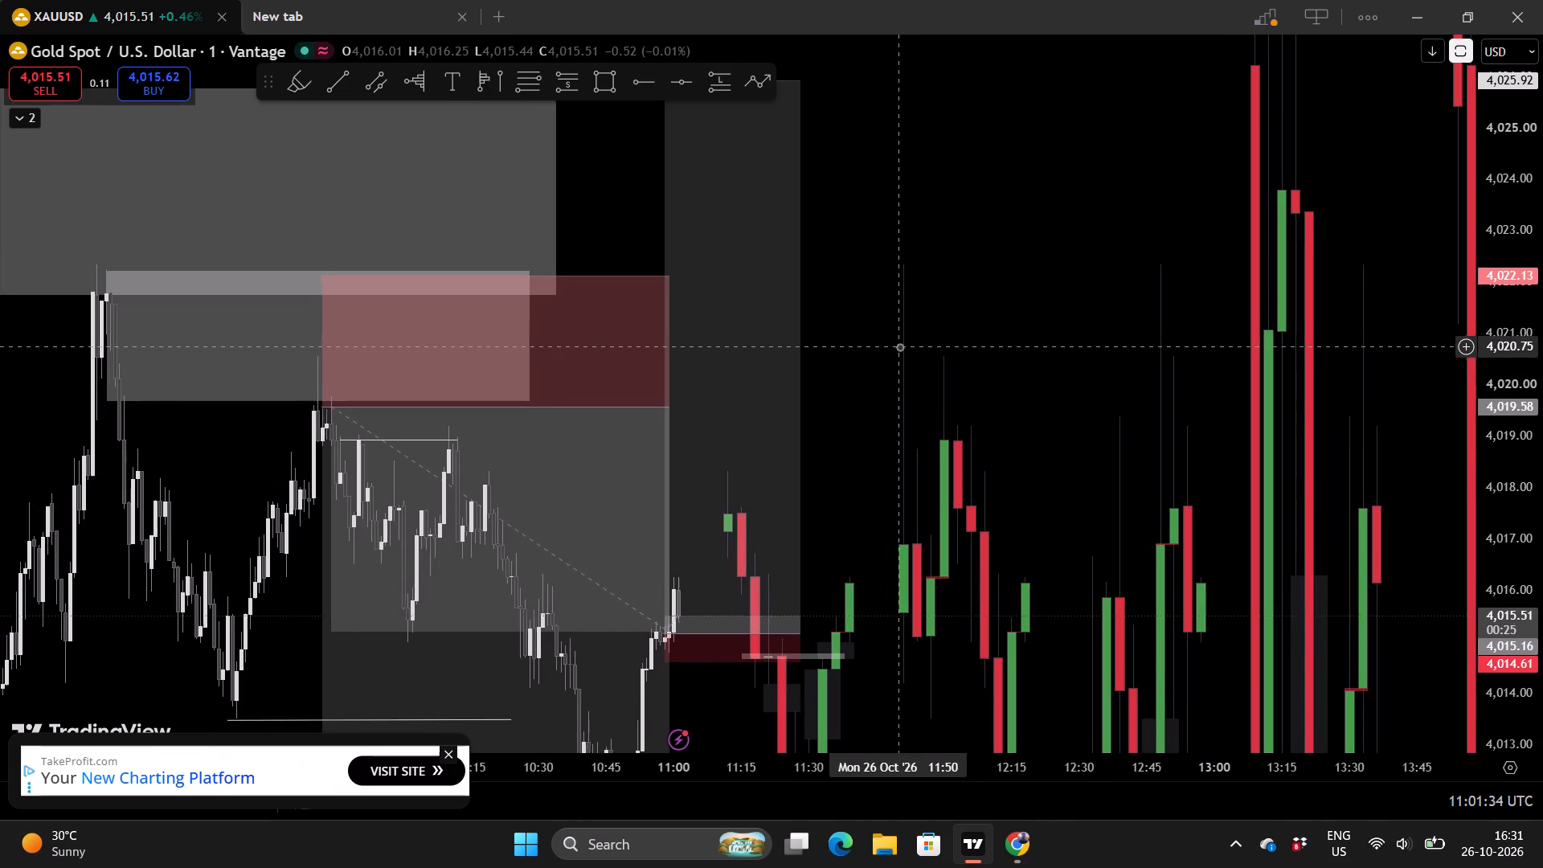
pyautogui.moveTo(918, 386); pyautogui.dragTo(921, 235)
pyautogui.scroll(1, 946, 297)
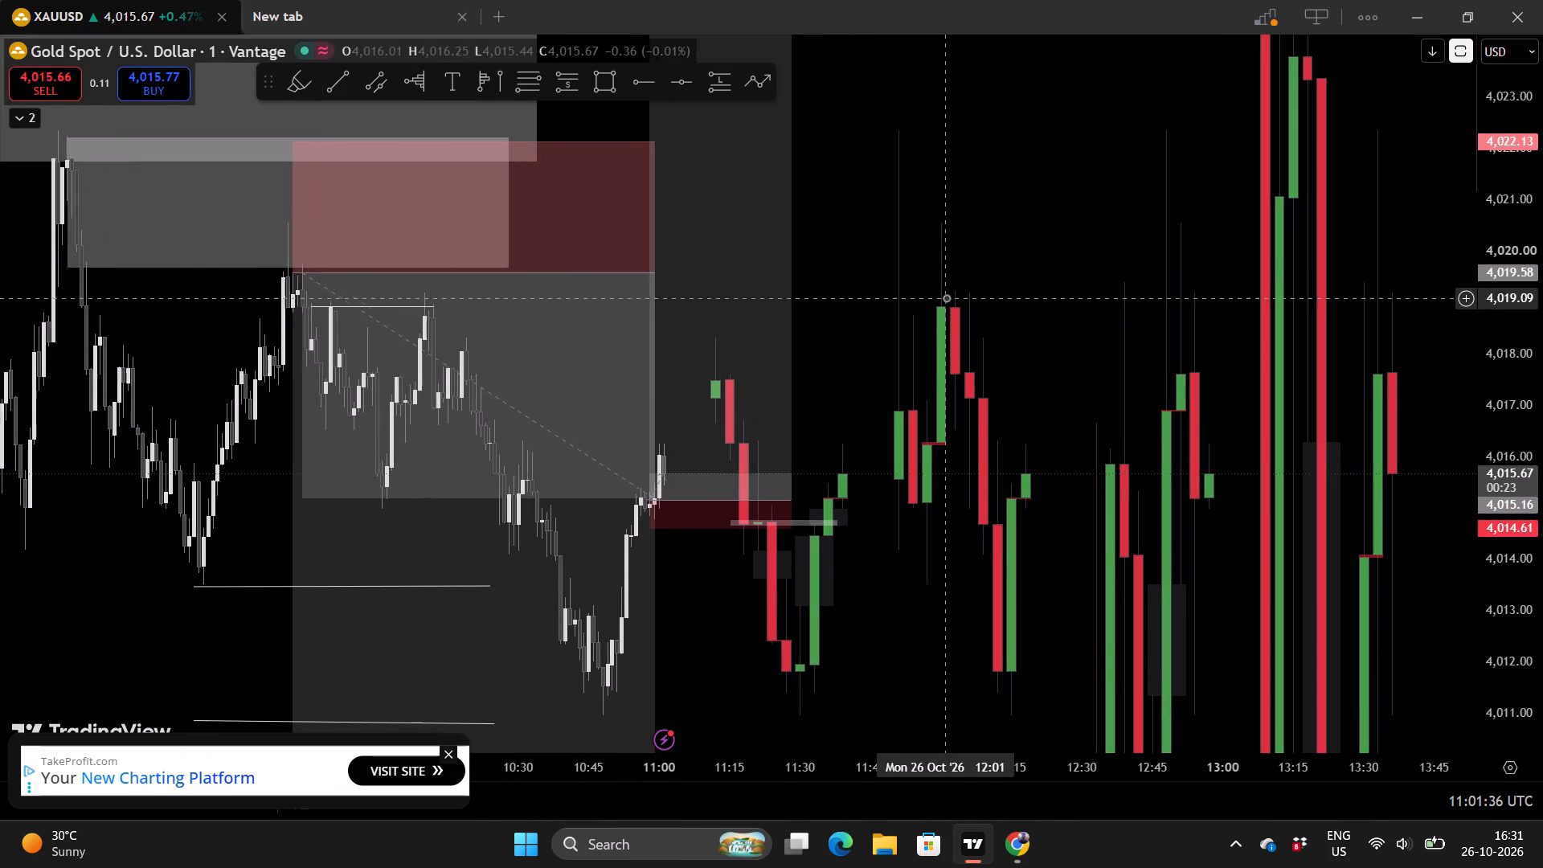
pyautogui.moveTo(887, 268); pyautogui.dragTo(870, 449)
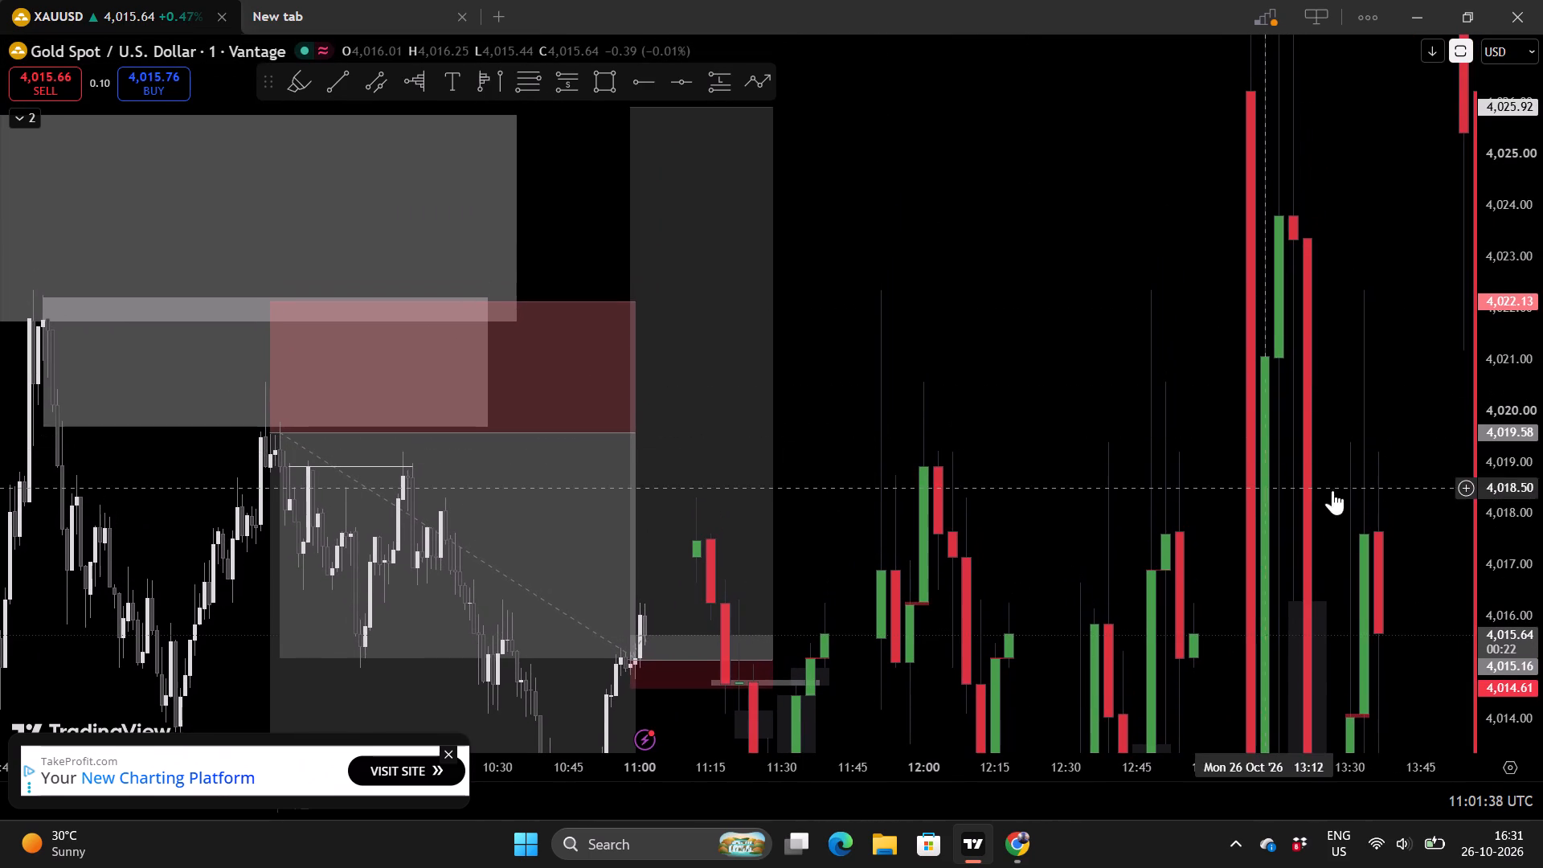
pyautogui.scroll(-4, 1516, 531)
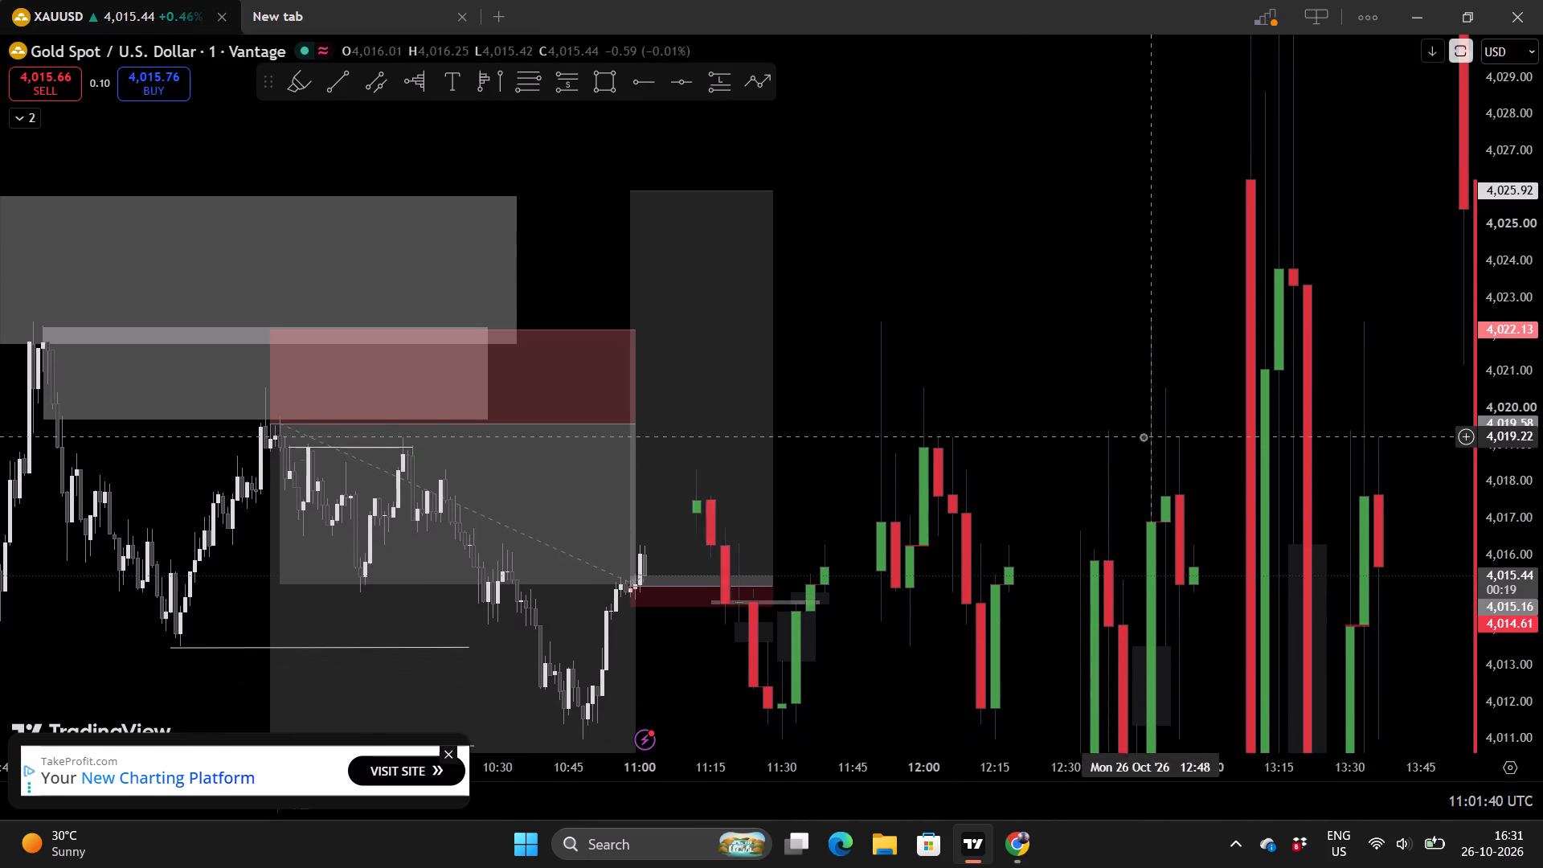
pyautogui.scroll(-1, 1025, 399)
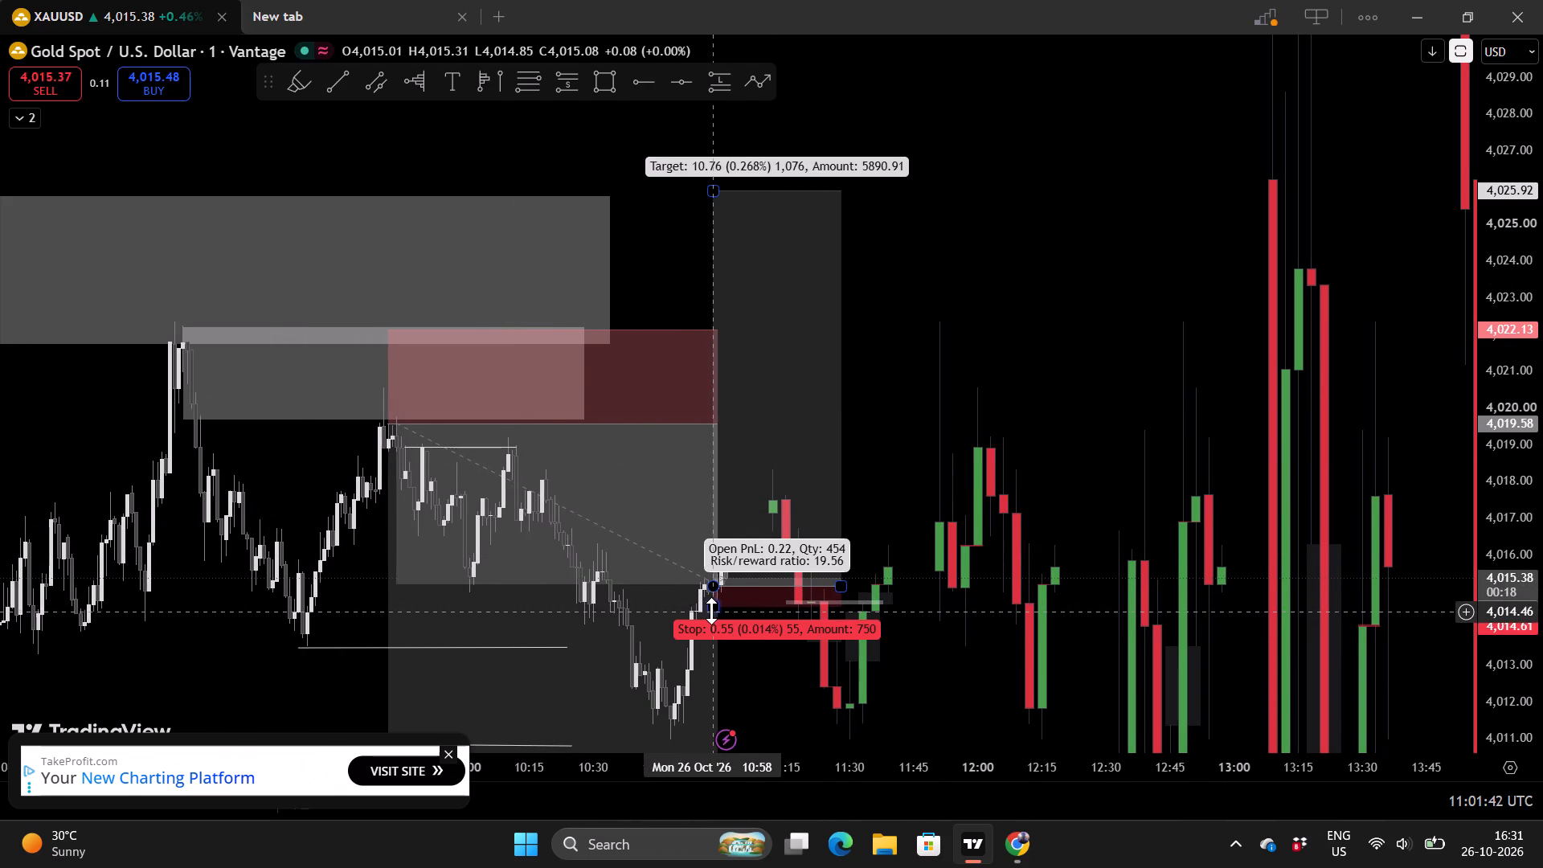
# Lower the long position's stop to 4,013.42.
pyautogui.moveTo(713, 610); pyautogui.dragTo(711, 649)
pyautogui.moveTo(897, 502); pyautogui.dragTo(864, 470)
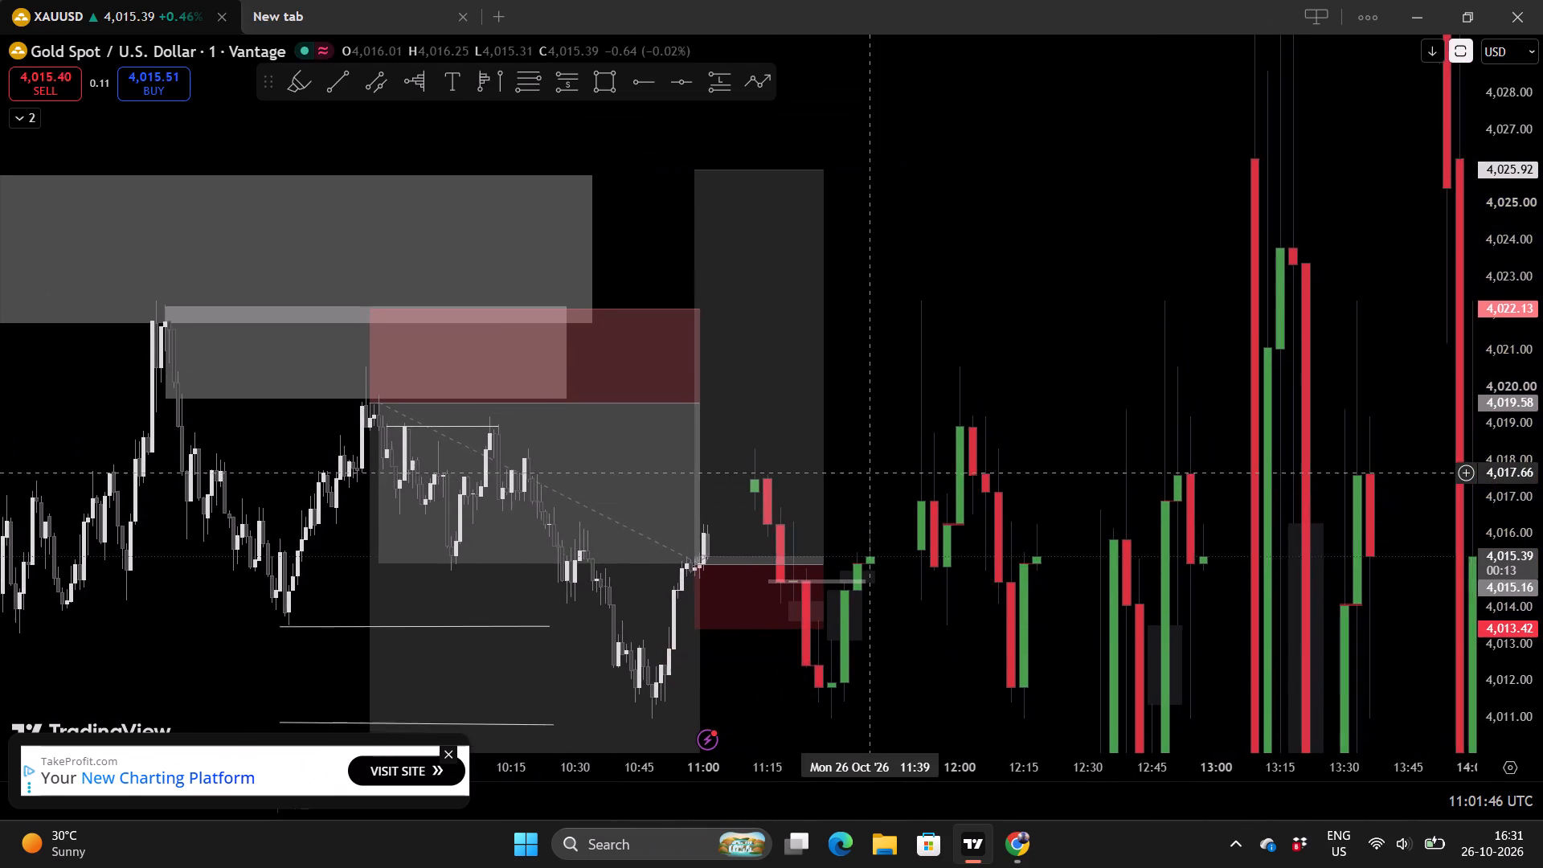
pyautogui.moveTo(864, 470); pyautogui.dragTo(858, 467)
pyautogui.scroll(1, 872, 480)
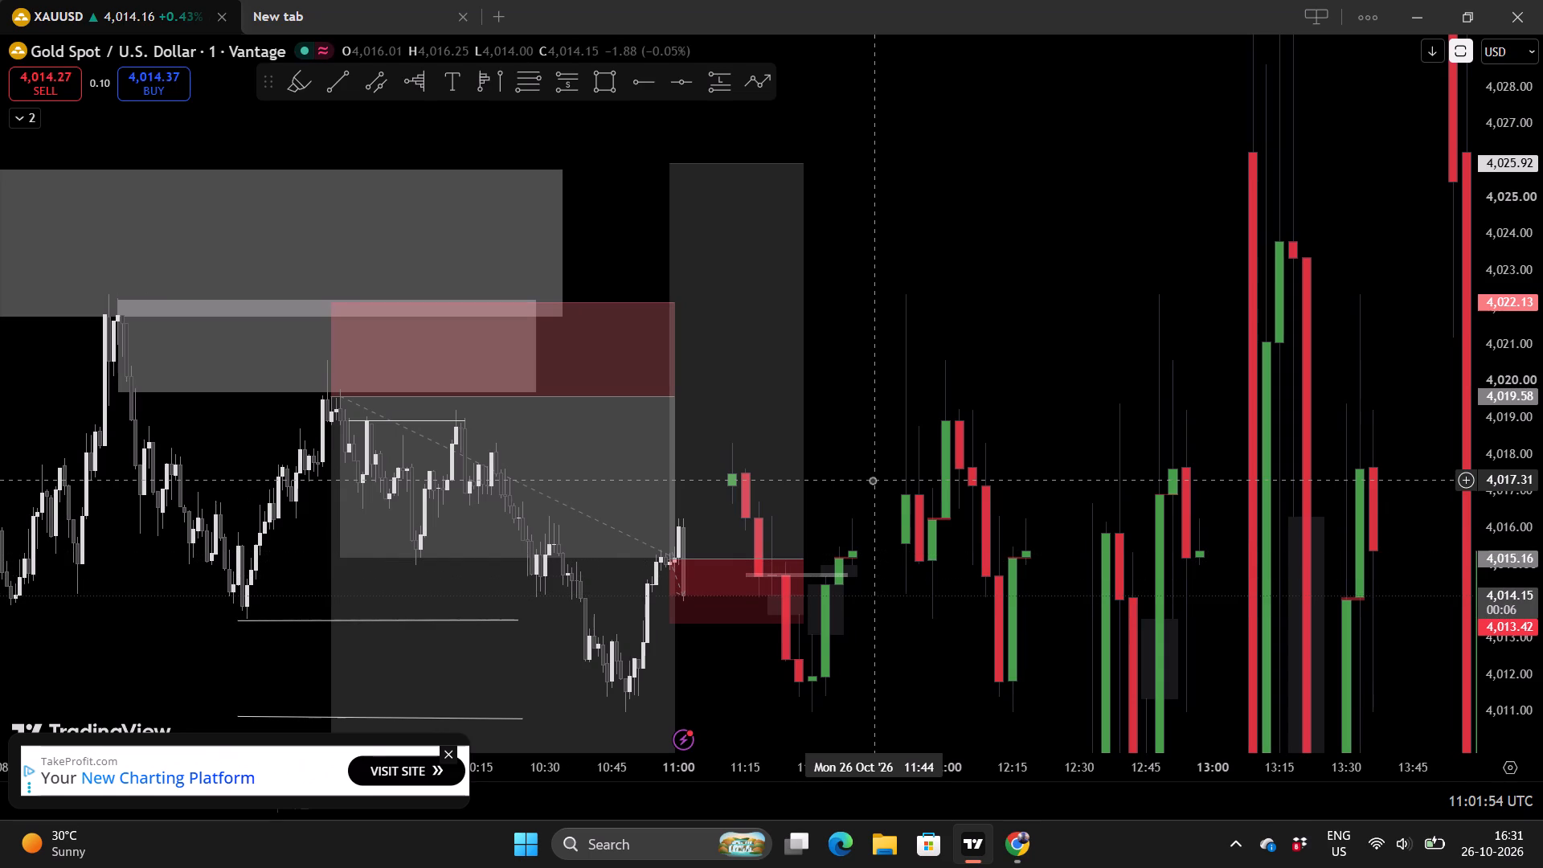
# Move the long position's entry down to 4,013.59 at 11:00, with its stop at 4,012.38.
pyautogui.moveTo(669, 560); pyautogui.dragTo(674, 572)
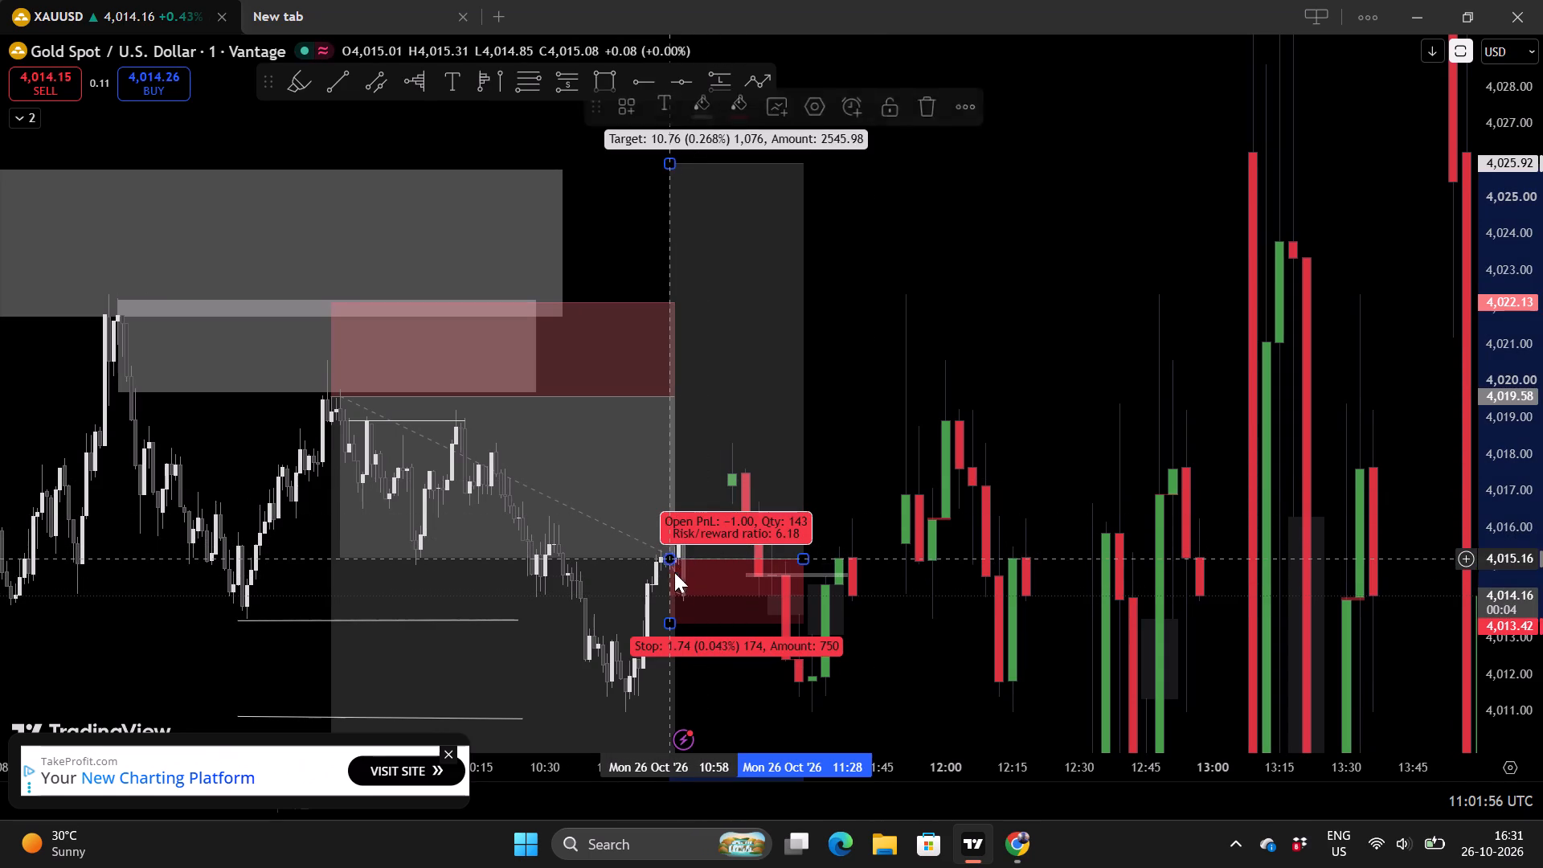
pyautogui.moveTo(674, 572); pyautogui.dragTo(678, 596)
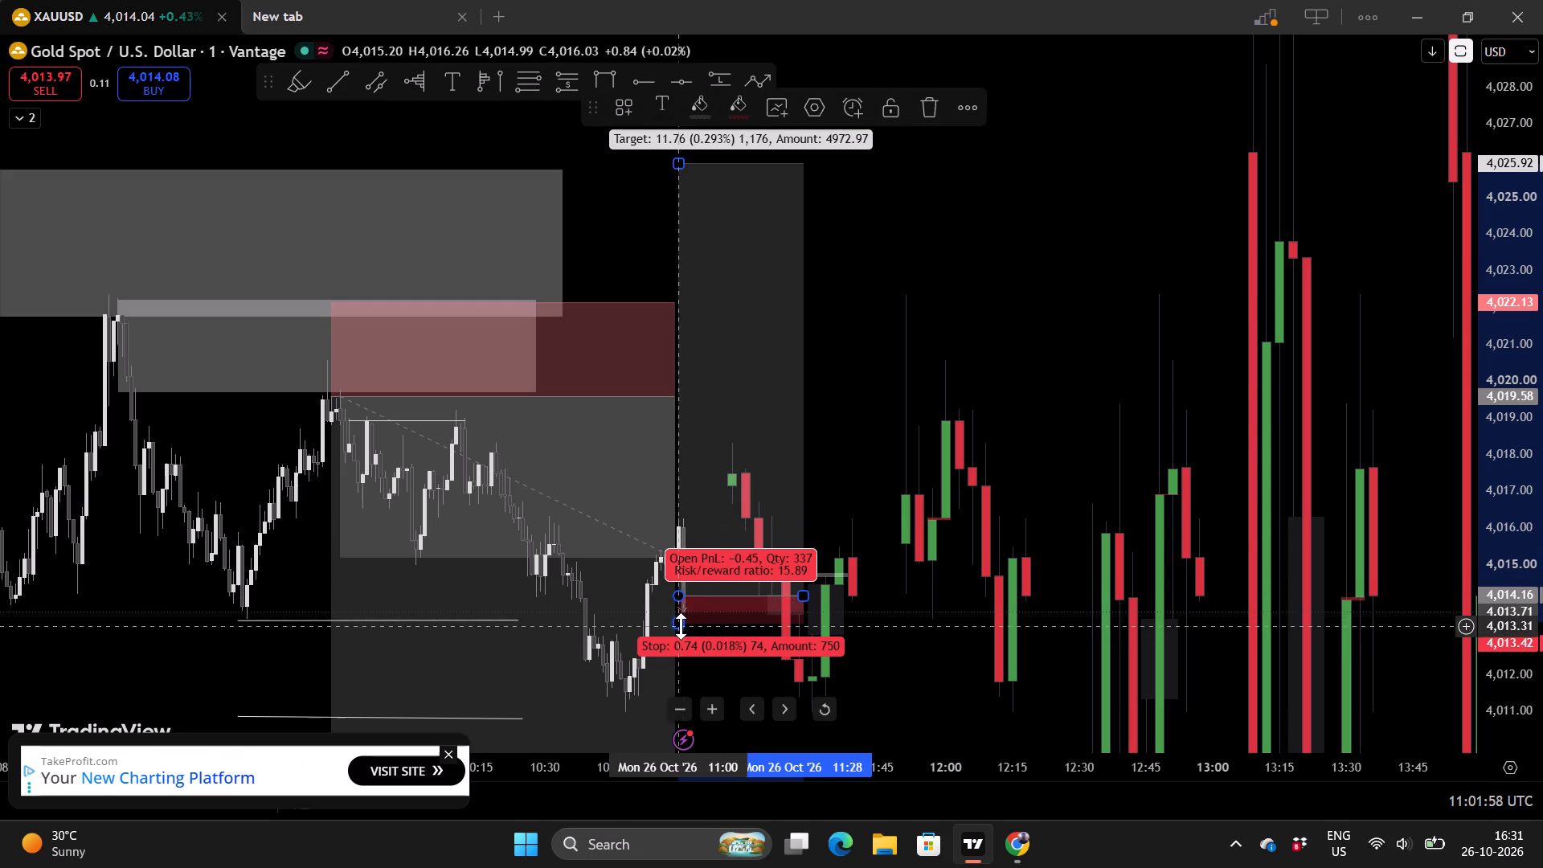
pyautogui.moveTo(681, 626); pyautogui.dragTo(681, 661)
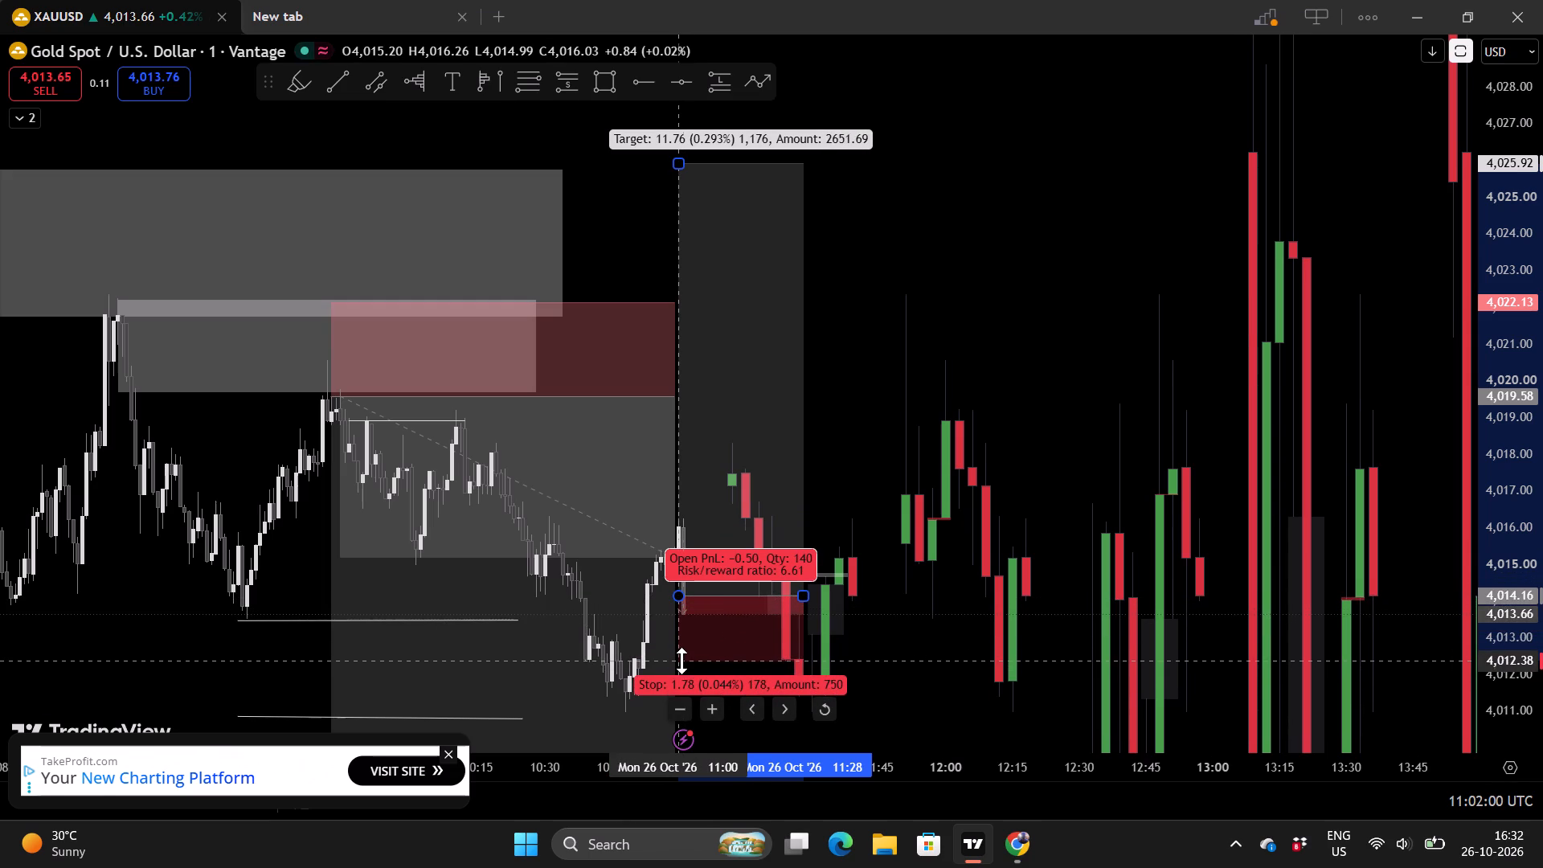
pyautogui.moveTo(680, 602); pyautogui.dragTo(679, 617)
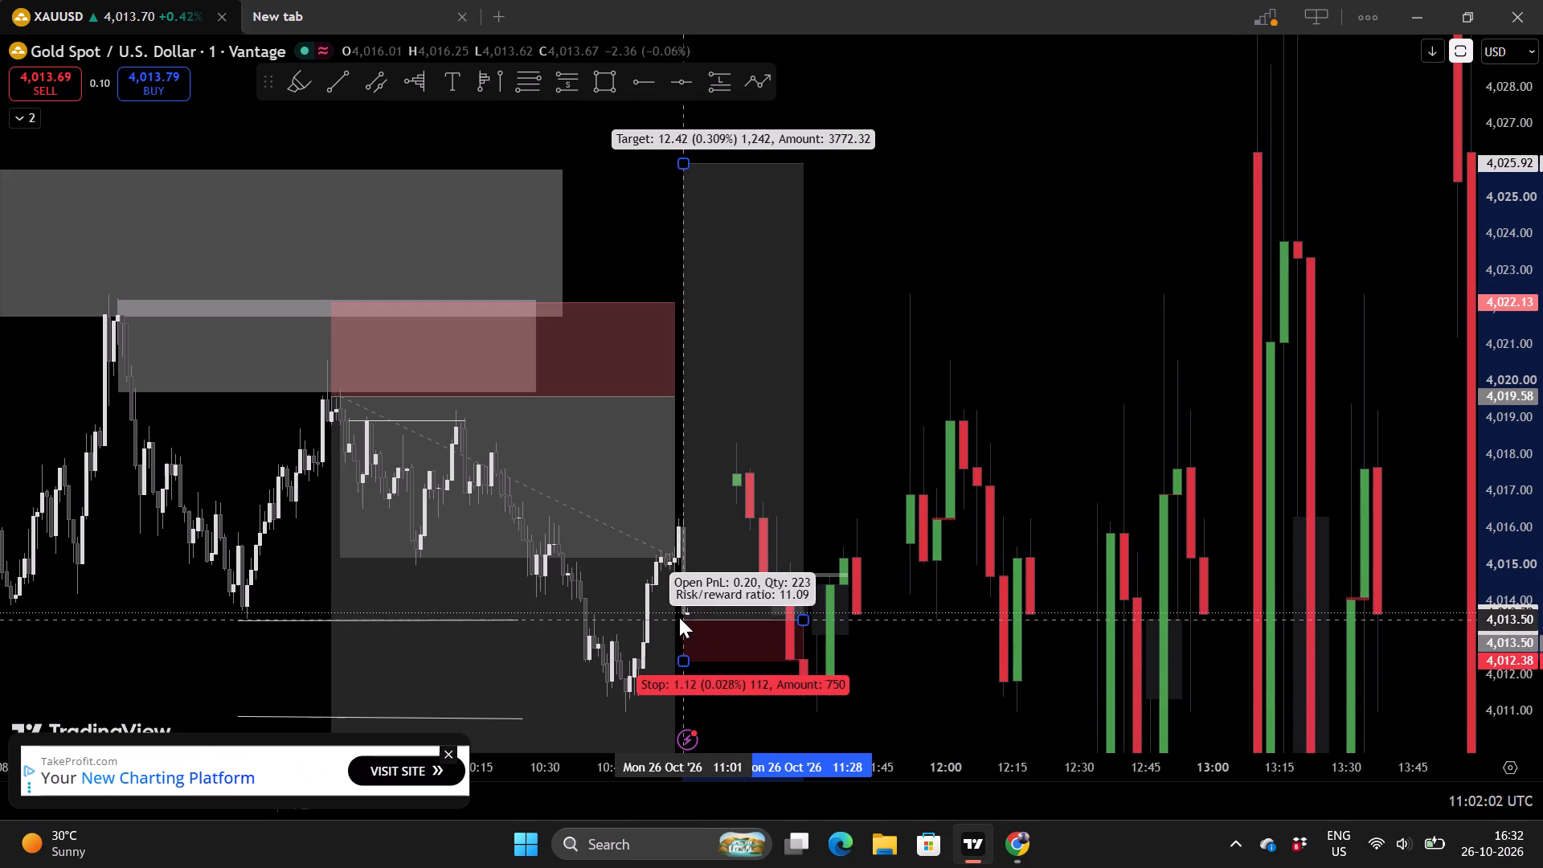
pyautogui.moveTo(679, 617); pyautogui.dragTo(677, 616)
pyautogui.click(855, 526)
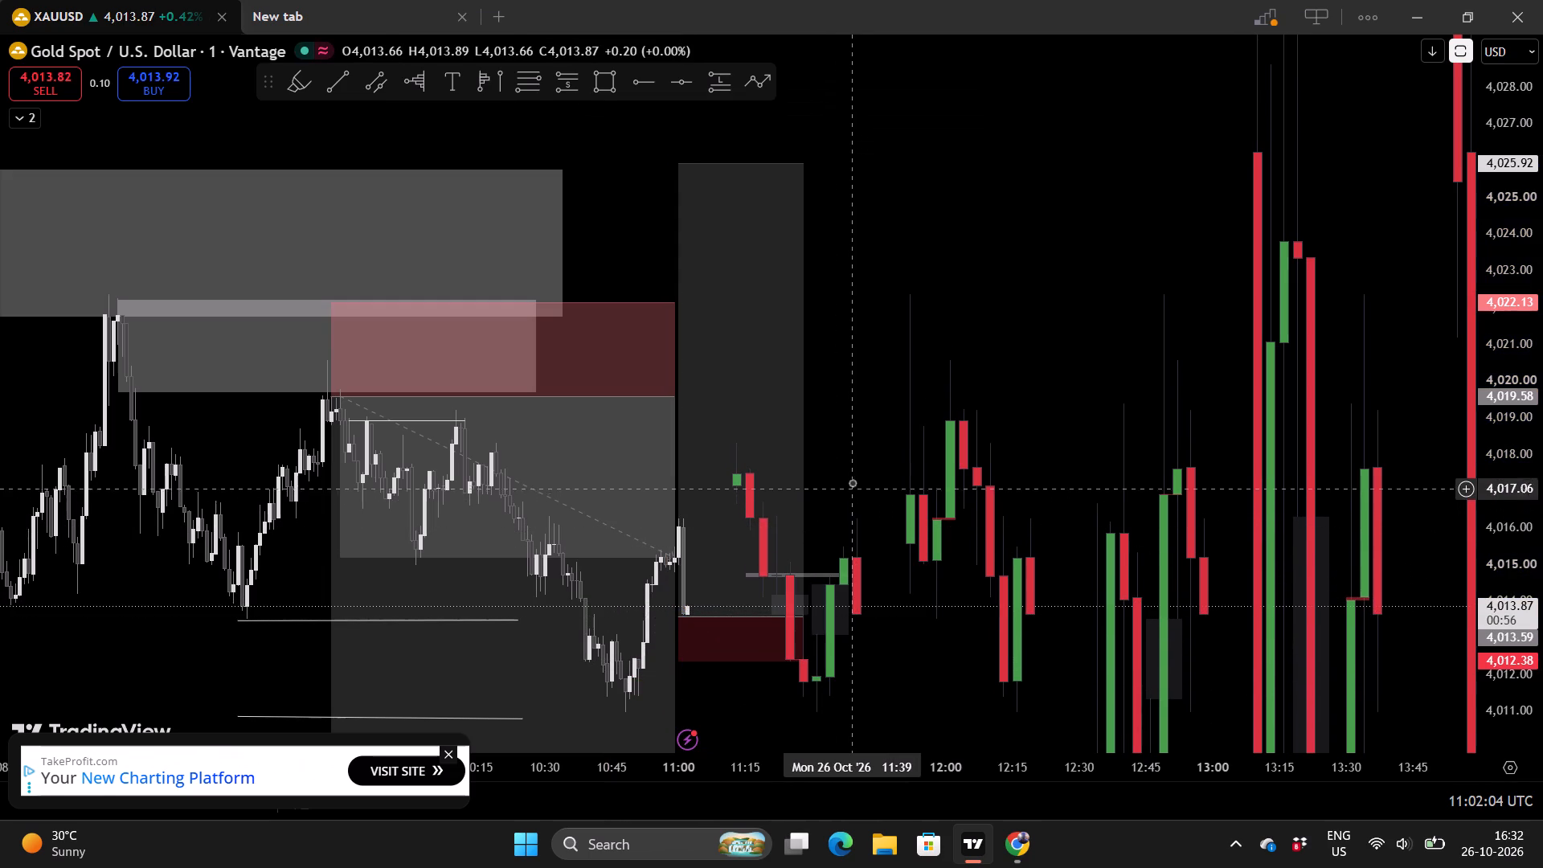
# Lower the long position's stop to 4,011.53, near the recent swing low.
pyautogui.moveTo(862, 460); pyautogui.dragTo(853, 400)
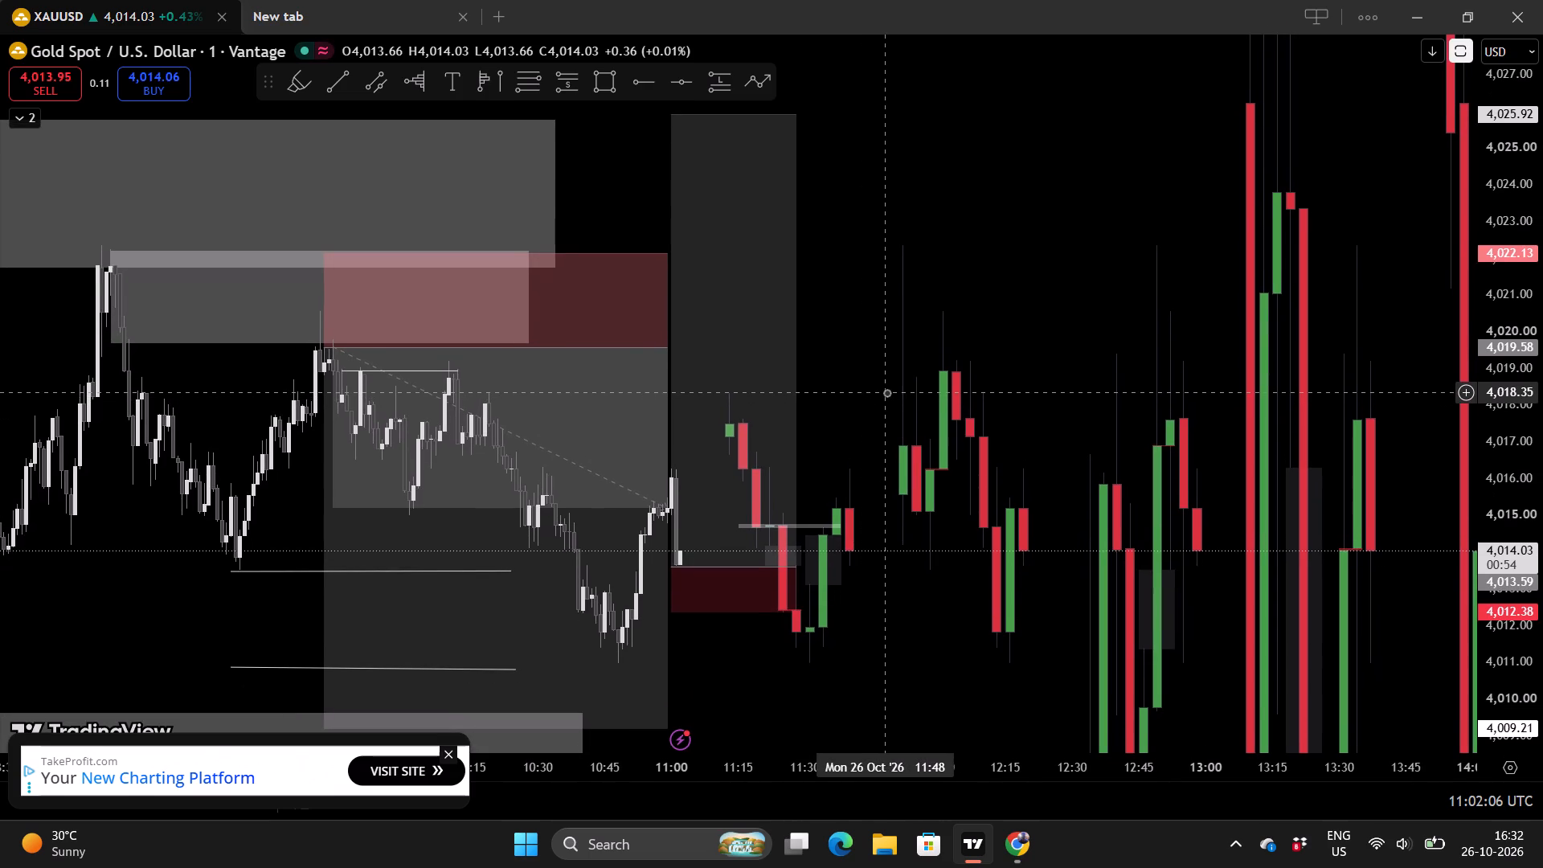
pyautogui.scroll(1, 886, 392)
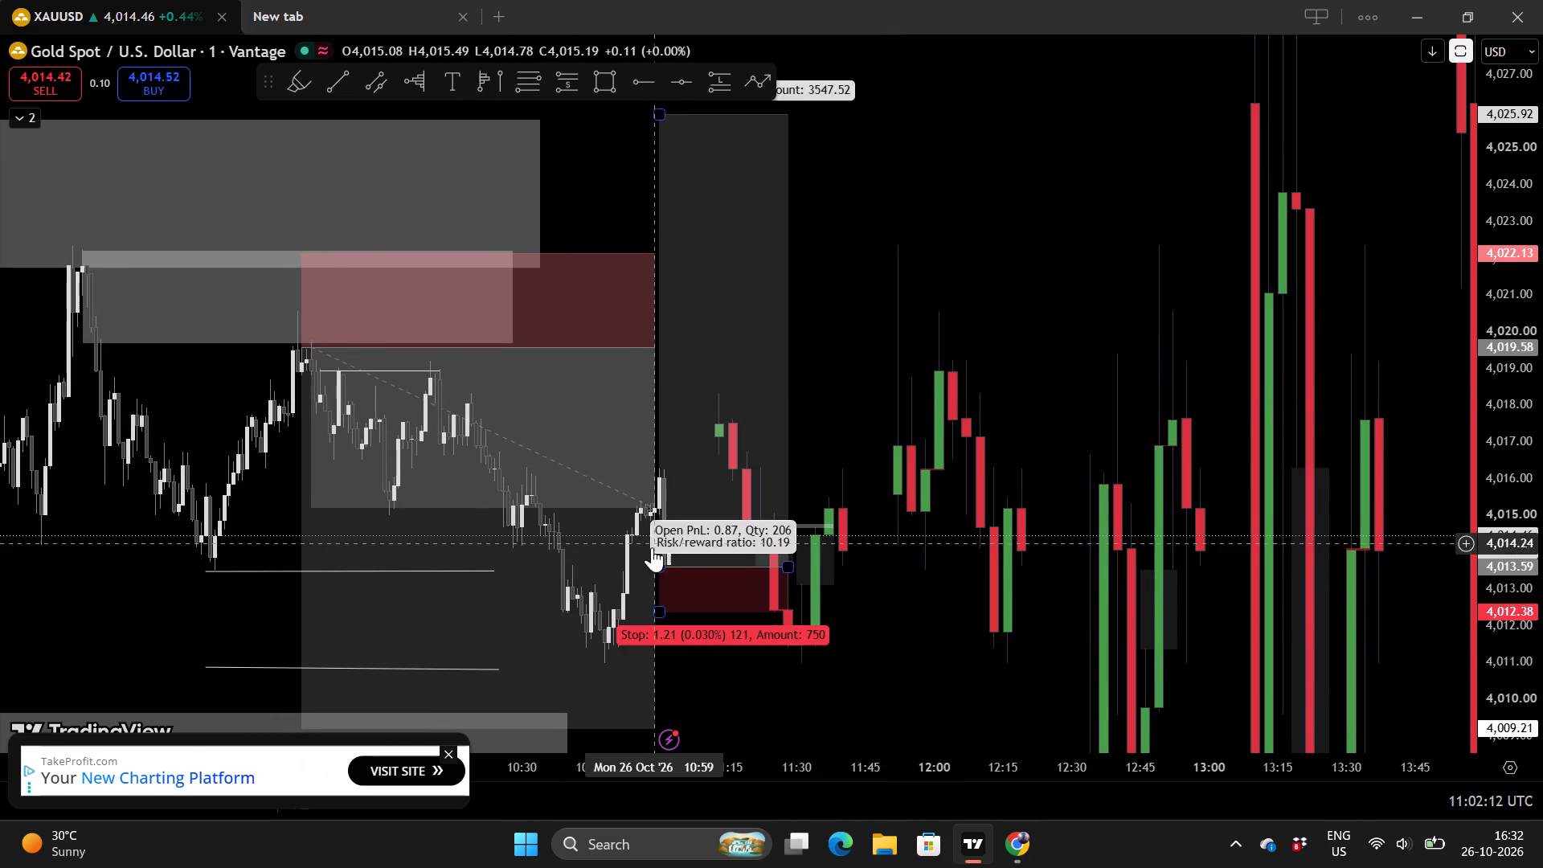
pyautogui.moveTo(661, 612); pyautogui.dragTo(660, 636)
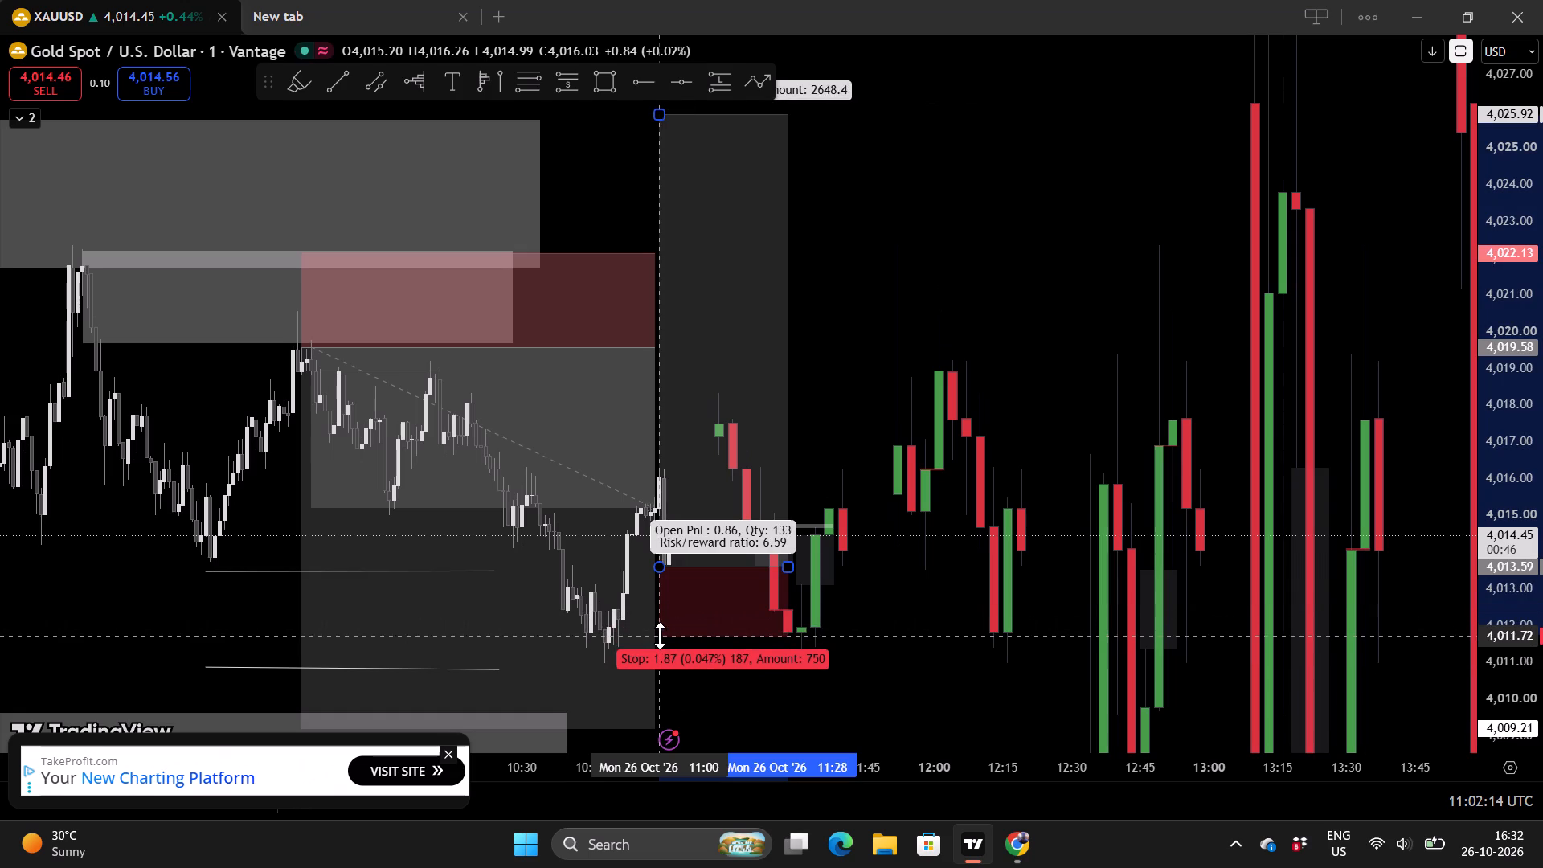
pyautogui.moveTo(660, 636); pyautogui.dragTo(653, 642)
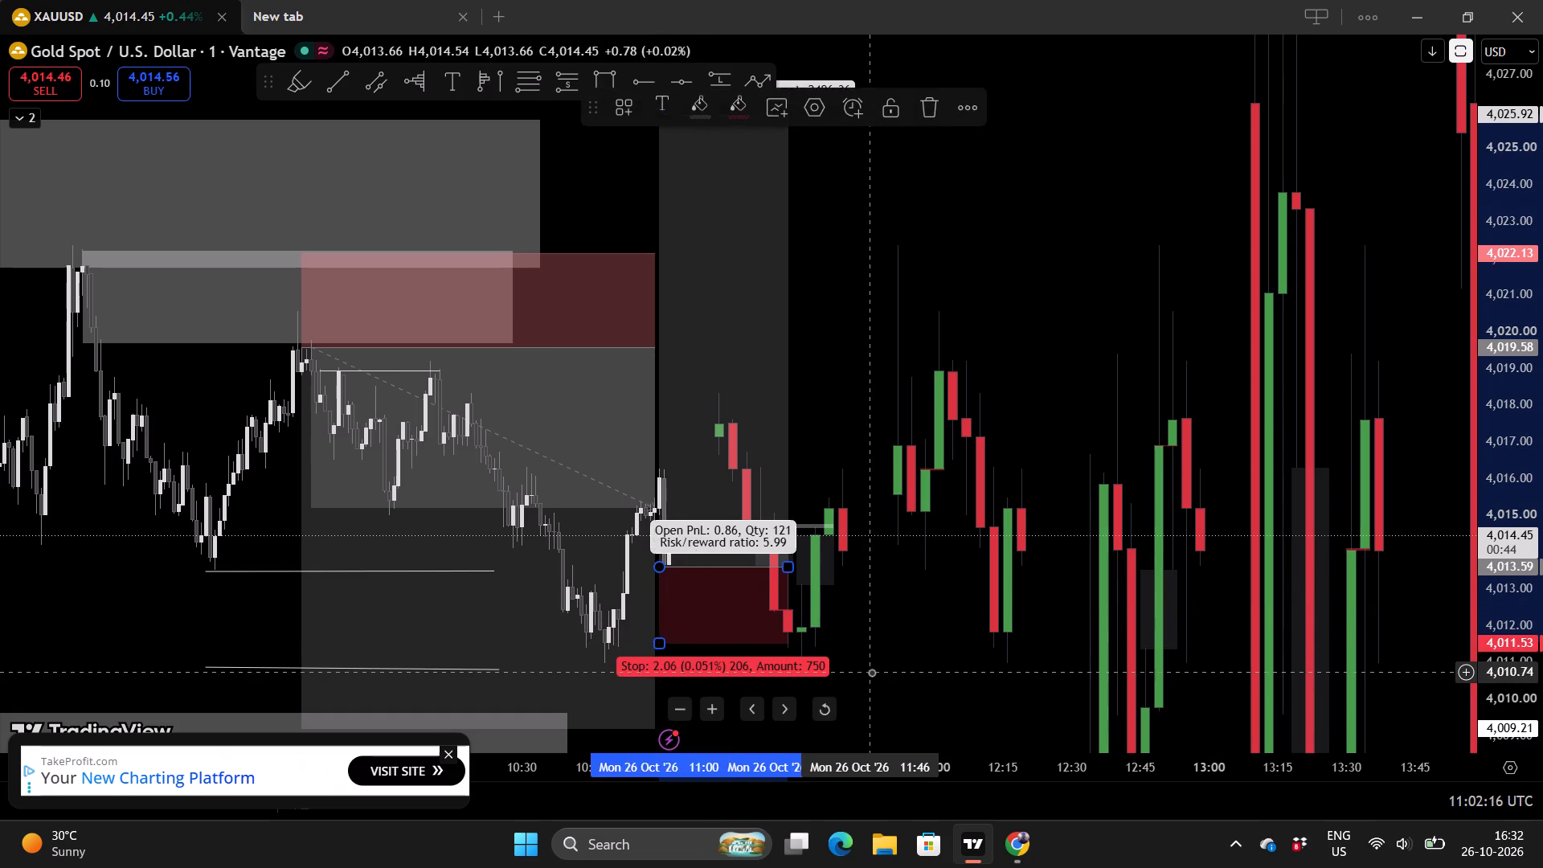
# Capture a full-screen screenshot of the XAUUSD chart with the long position and projected candles in view.
pyautogui.moveTo(871, 672); pyautogui.dragTo(875, 664)
pyautogui.moveTo(896, 643); pyautogui.dragTo(793, 682)
pyautogui.press('Print')
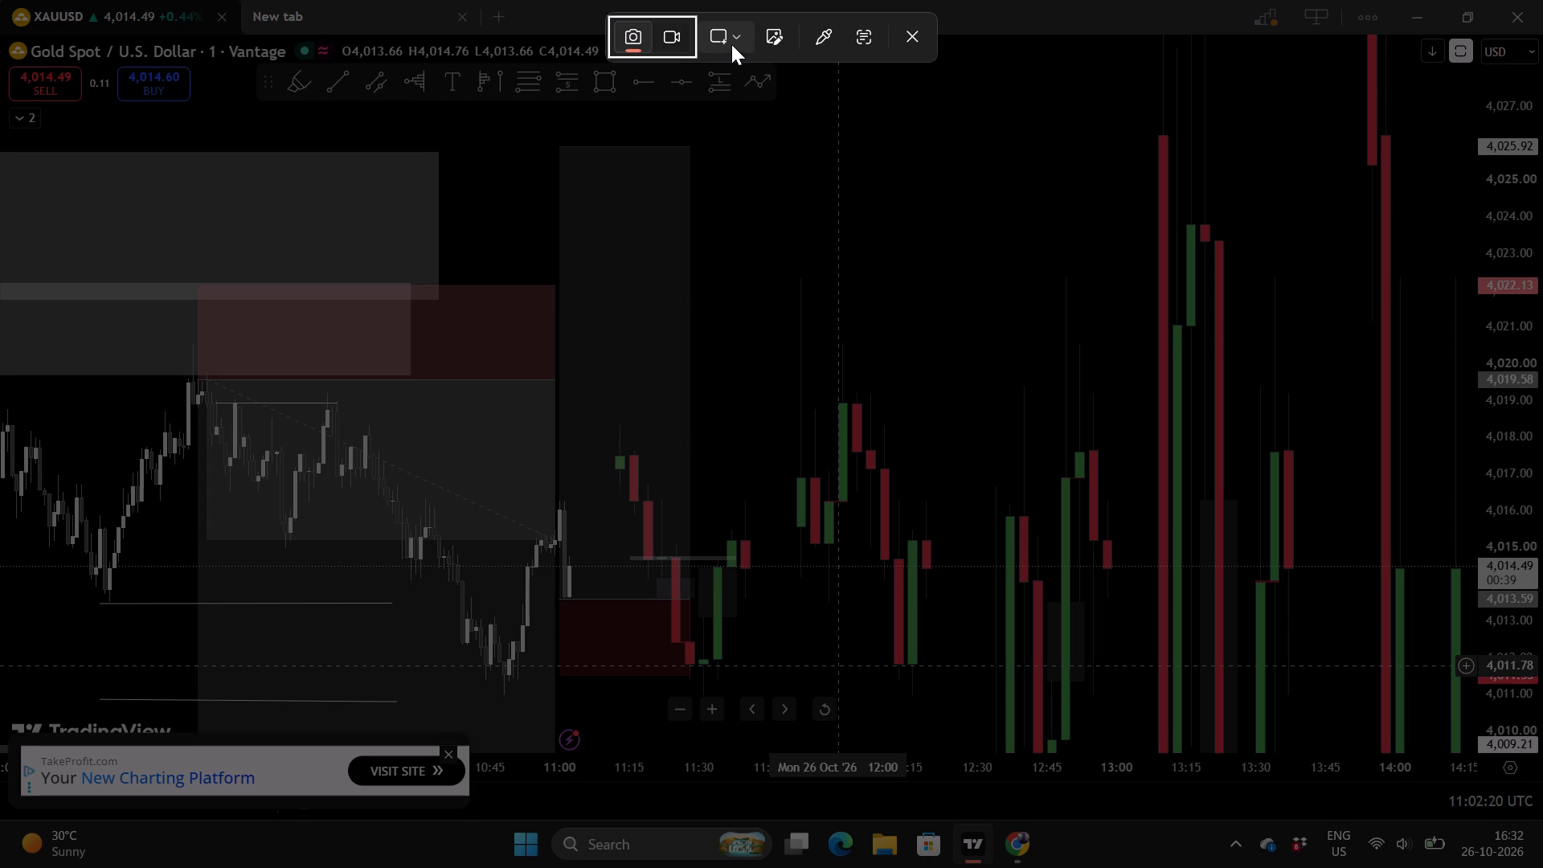
pyautogui.click(731, 44)
pyautogui.click(777, 119)
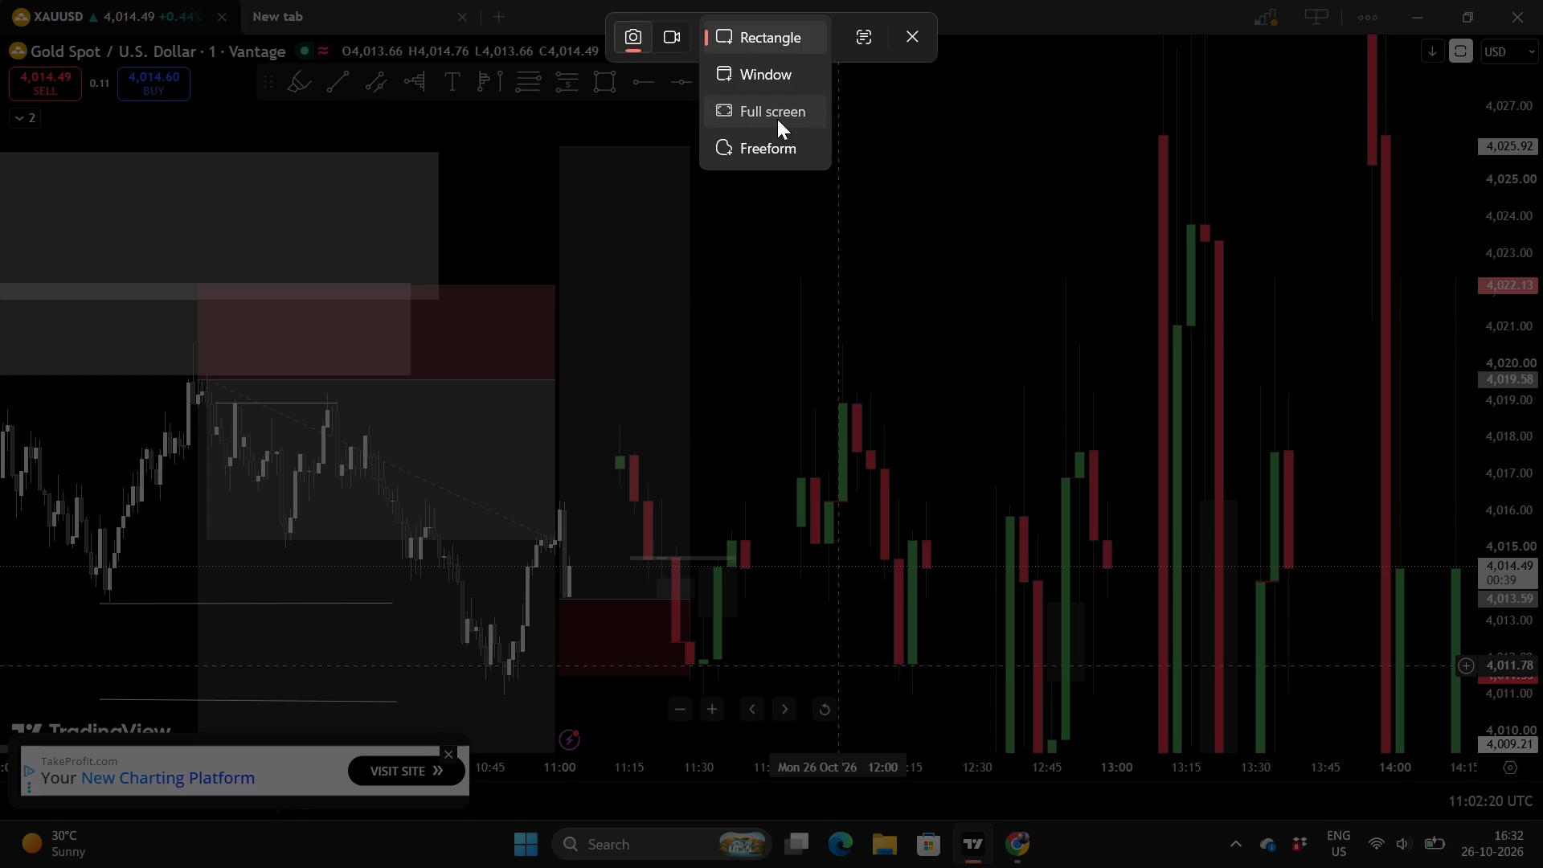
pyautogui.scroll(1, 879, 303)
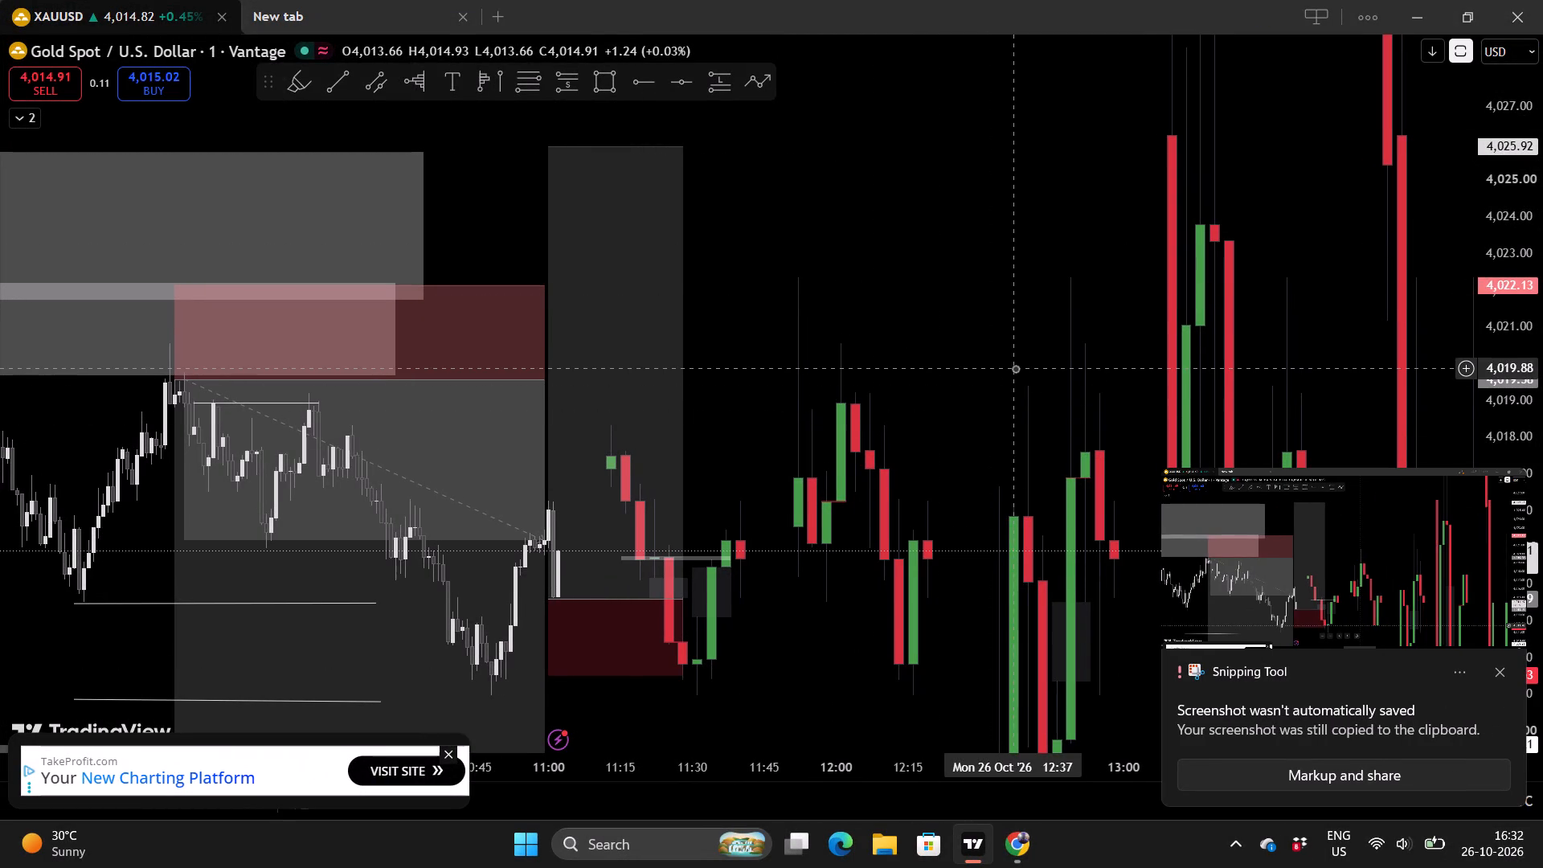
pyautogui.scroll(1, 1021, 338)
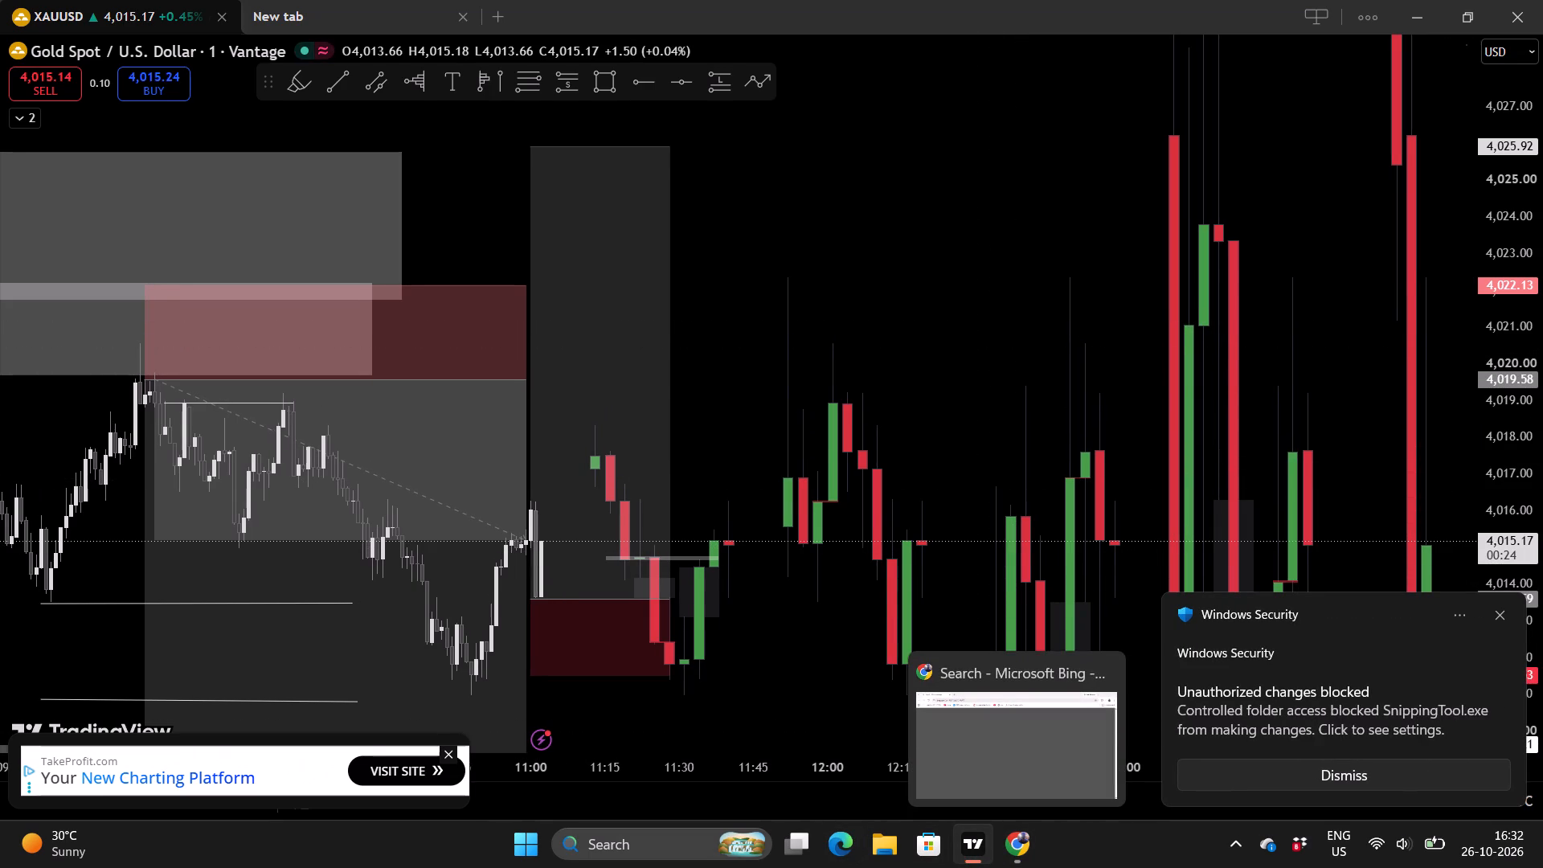
# Launch another application from the list of installed programs.
pyautogui.click(521, 836)
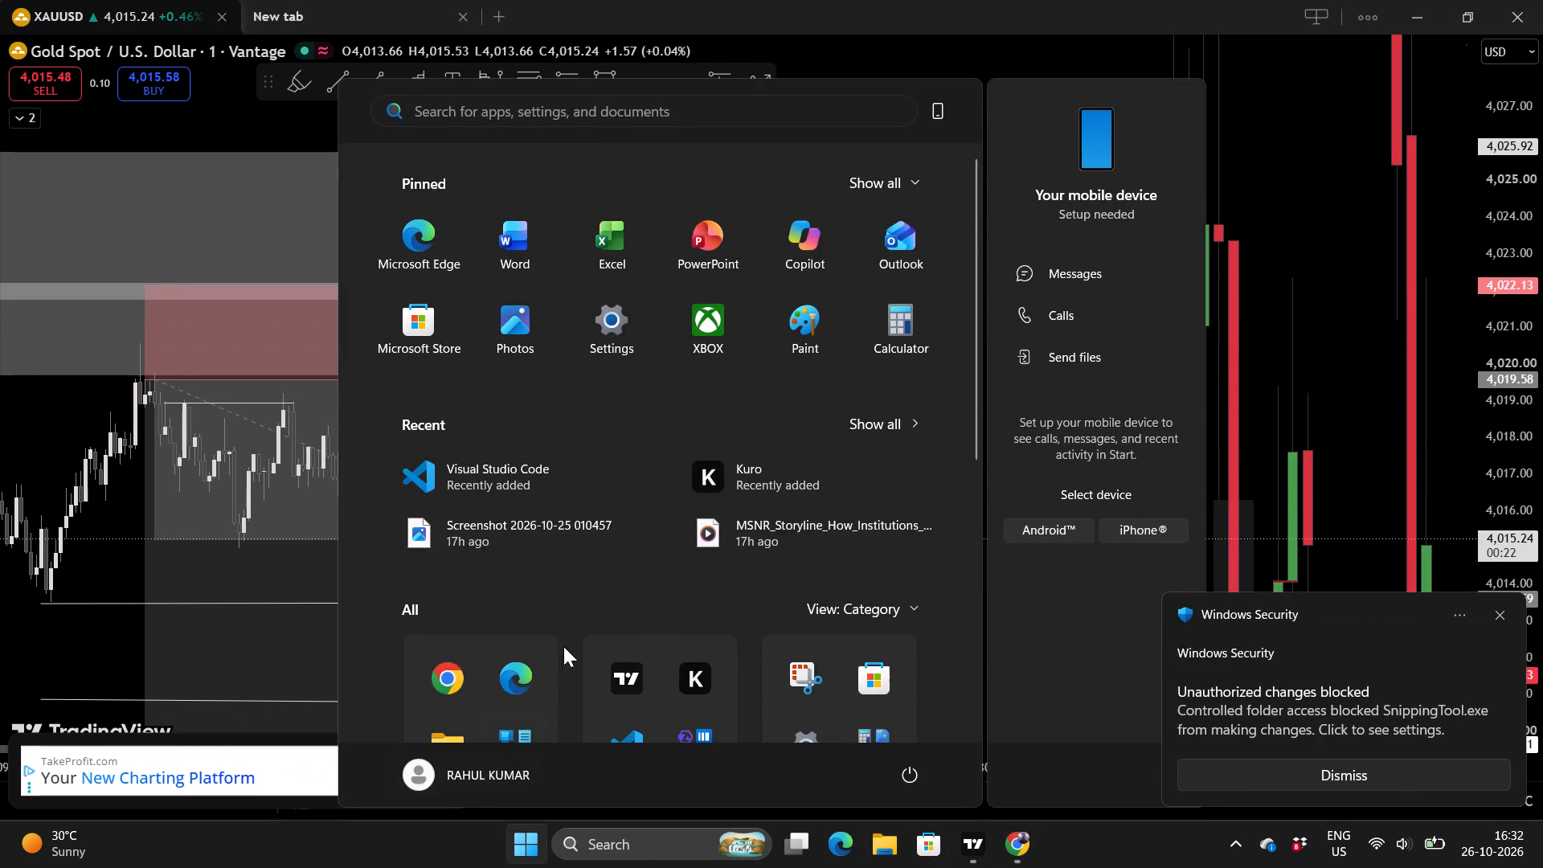
pyautogui.scroll(-2, 563, 637)
pyautogui.click(507, 702)
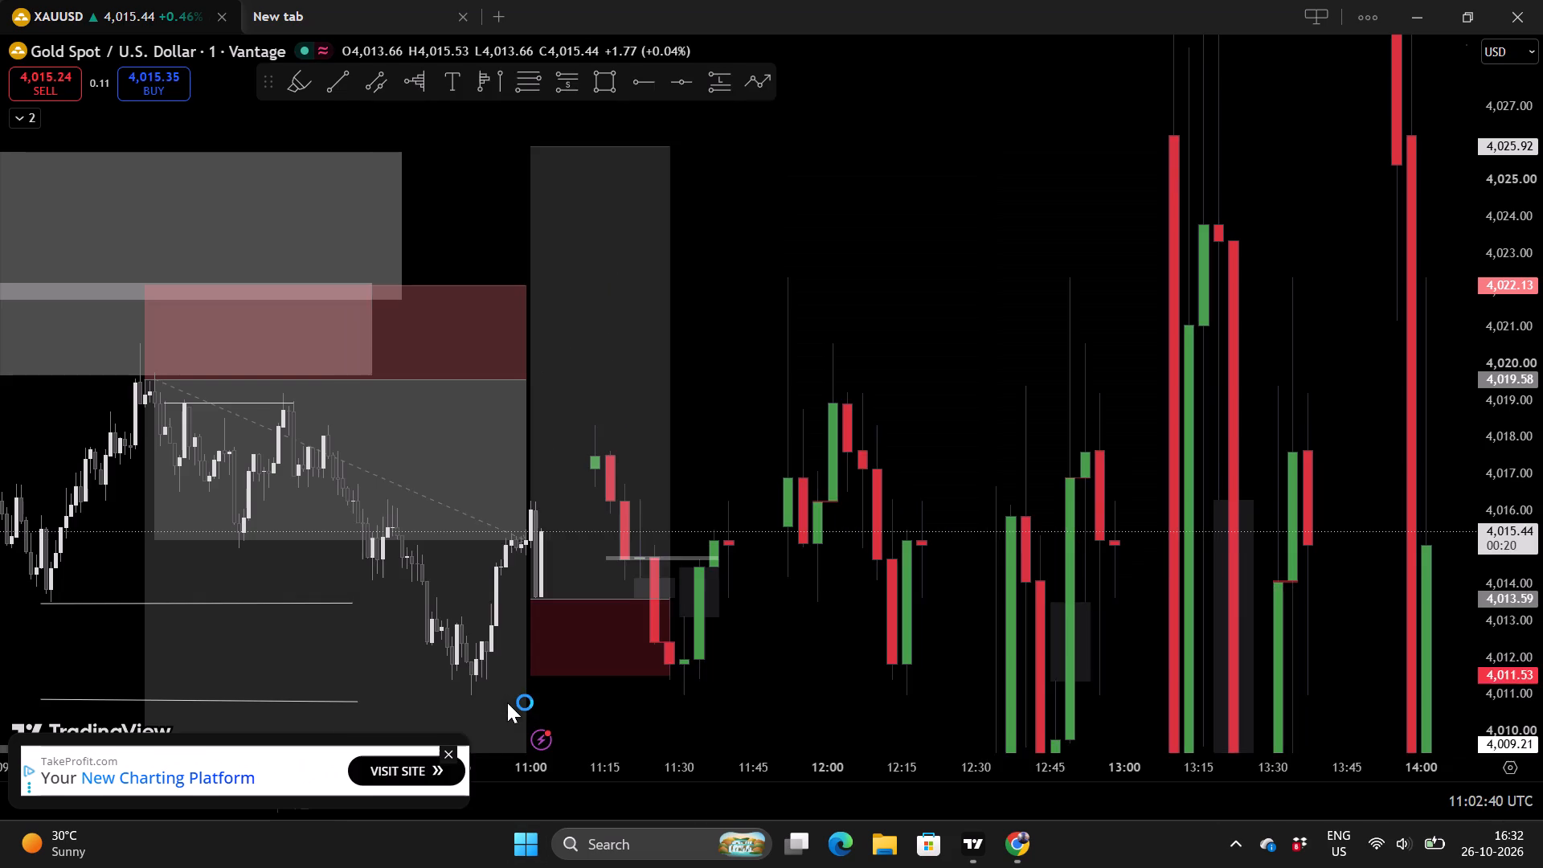
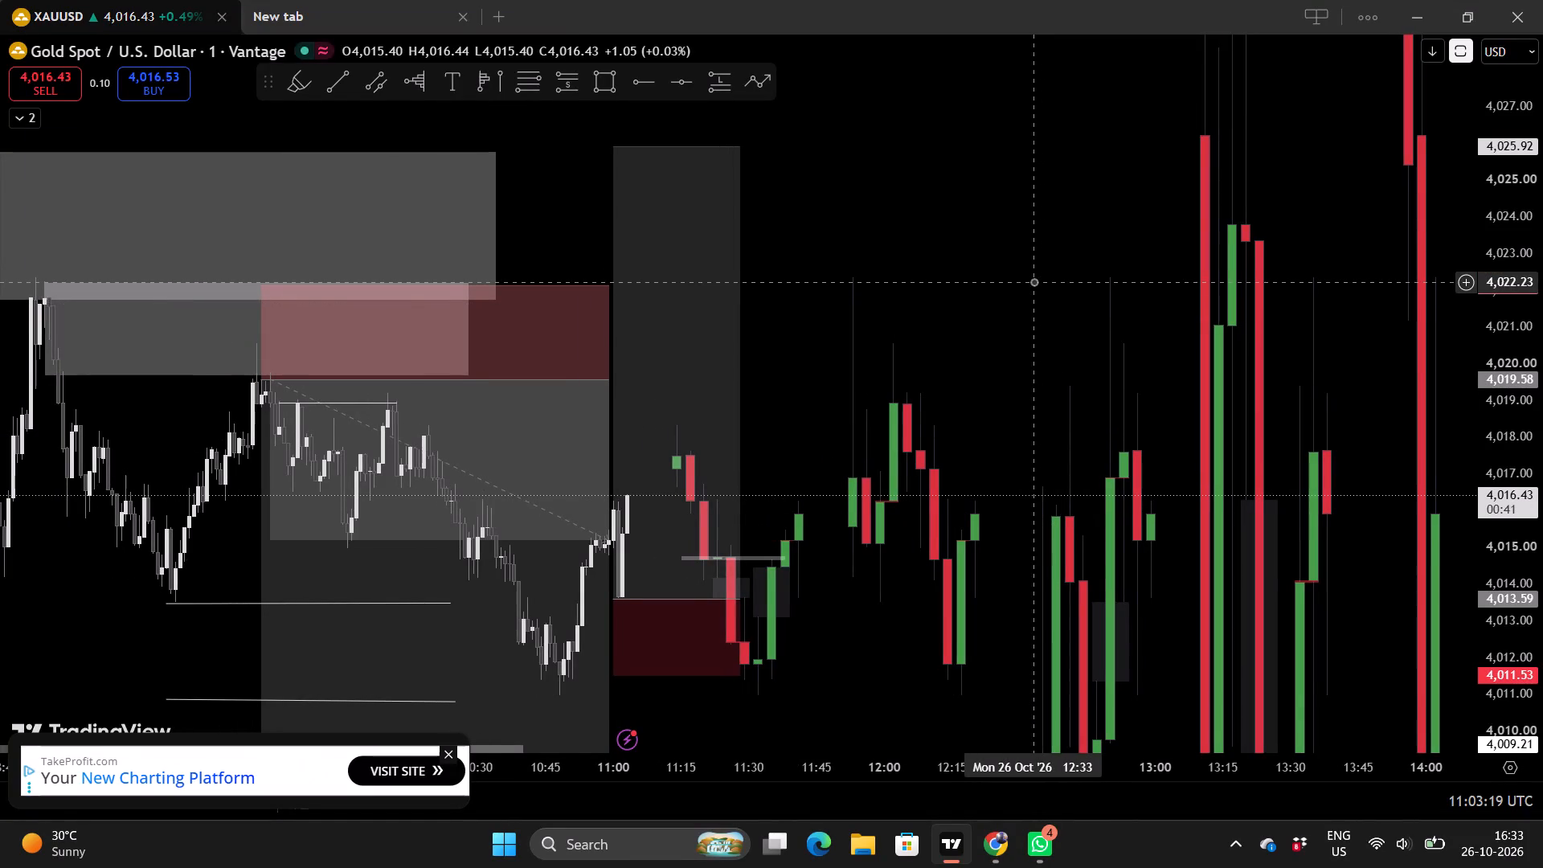
# Examine the one-minute XAUUSD chart around the long position and the projected candles at different time and price scales.
pyautogui.scroll(-1, 1033, 281)
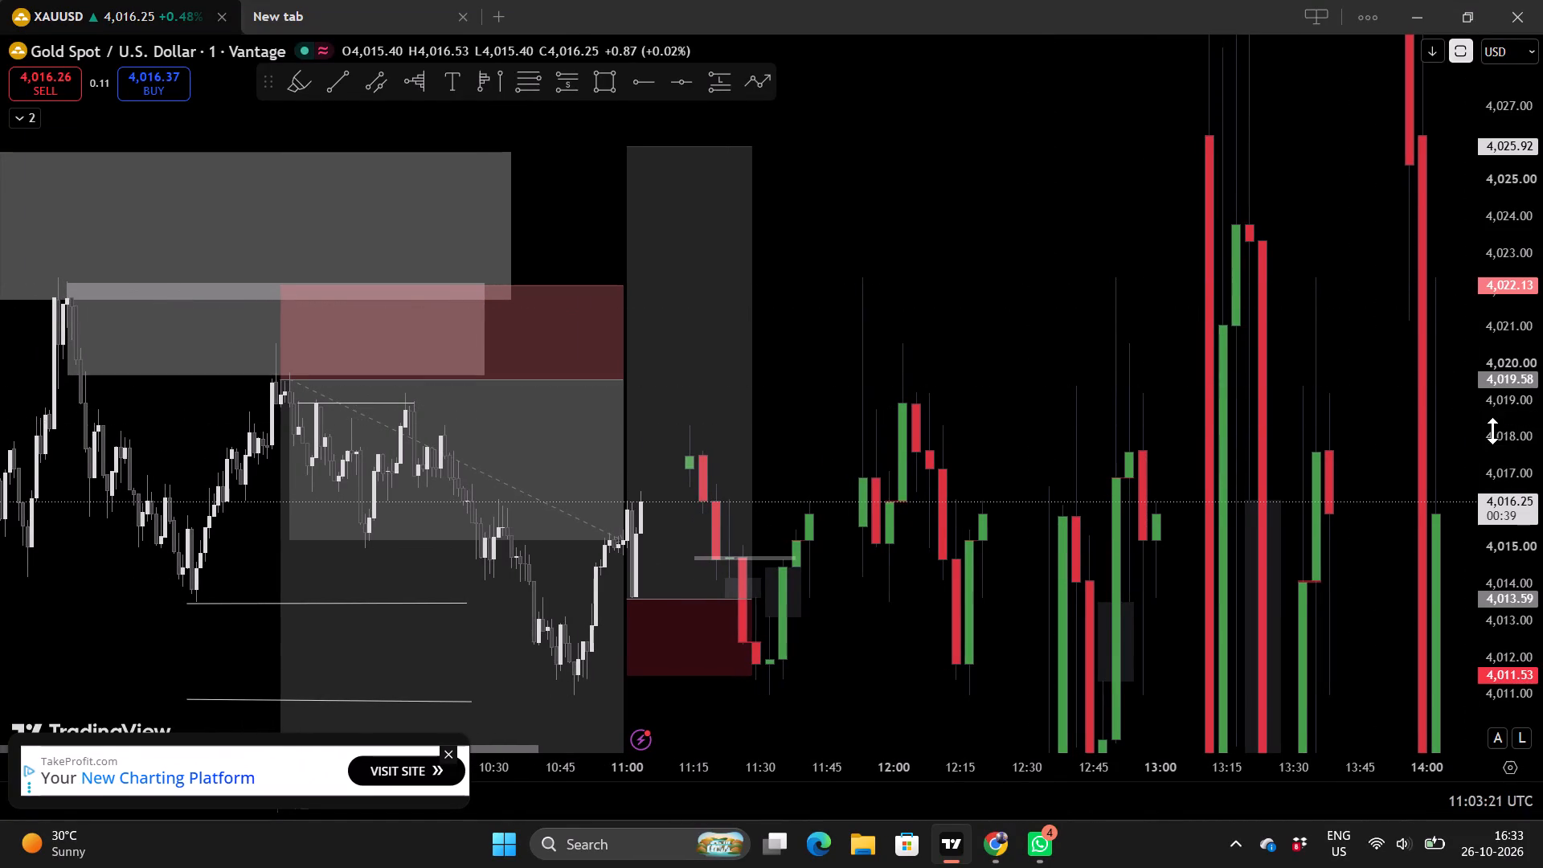
pyautogui.scroll(2, 1493, 432)
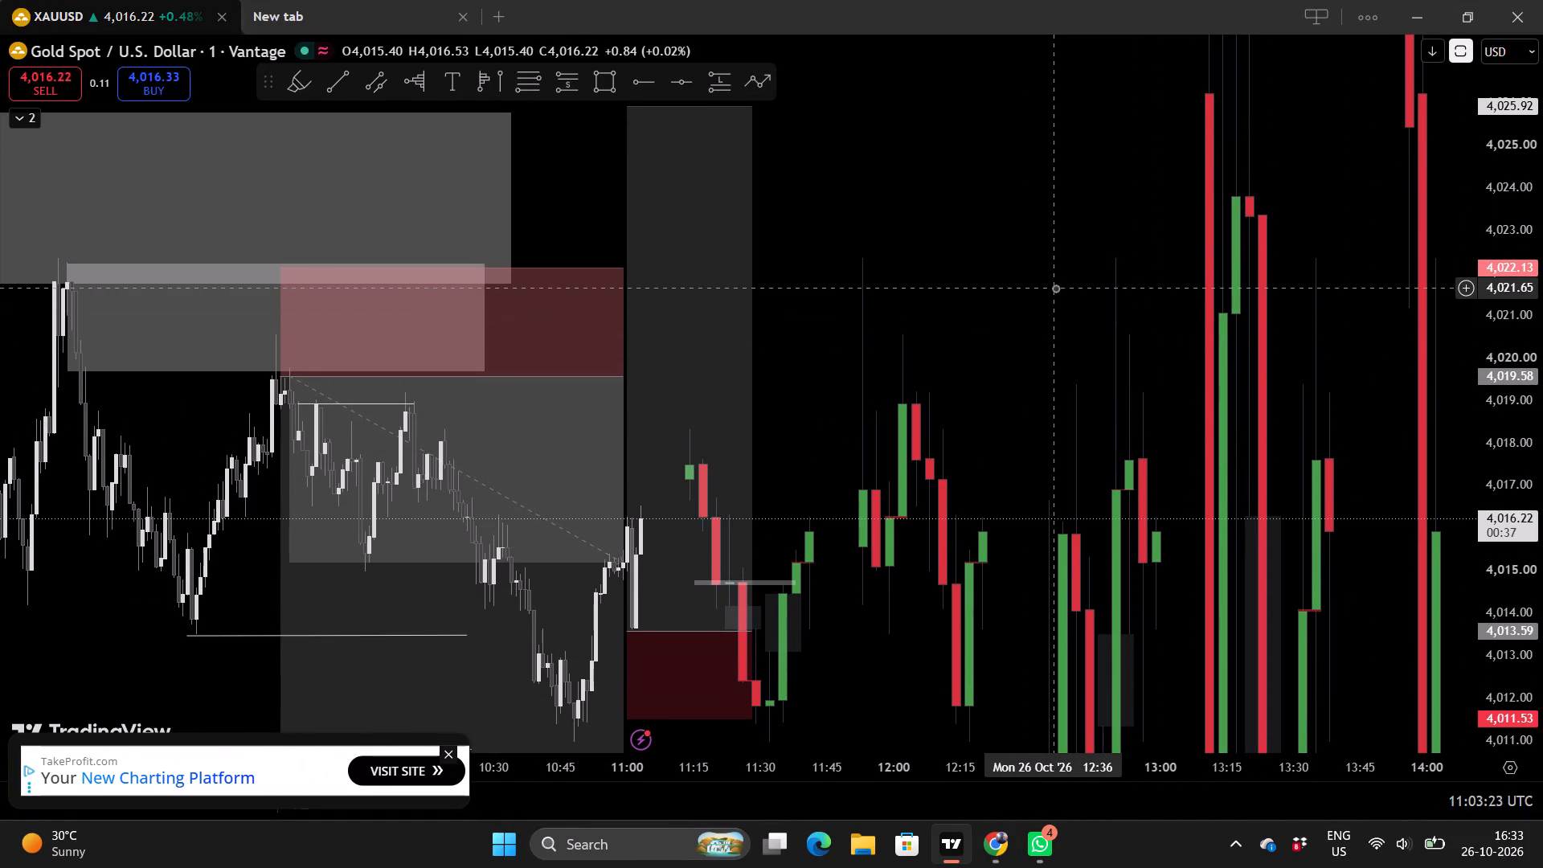
pyautogui.scroll(3, 1055, 288)
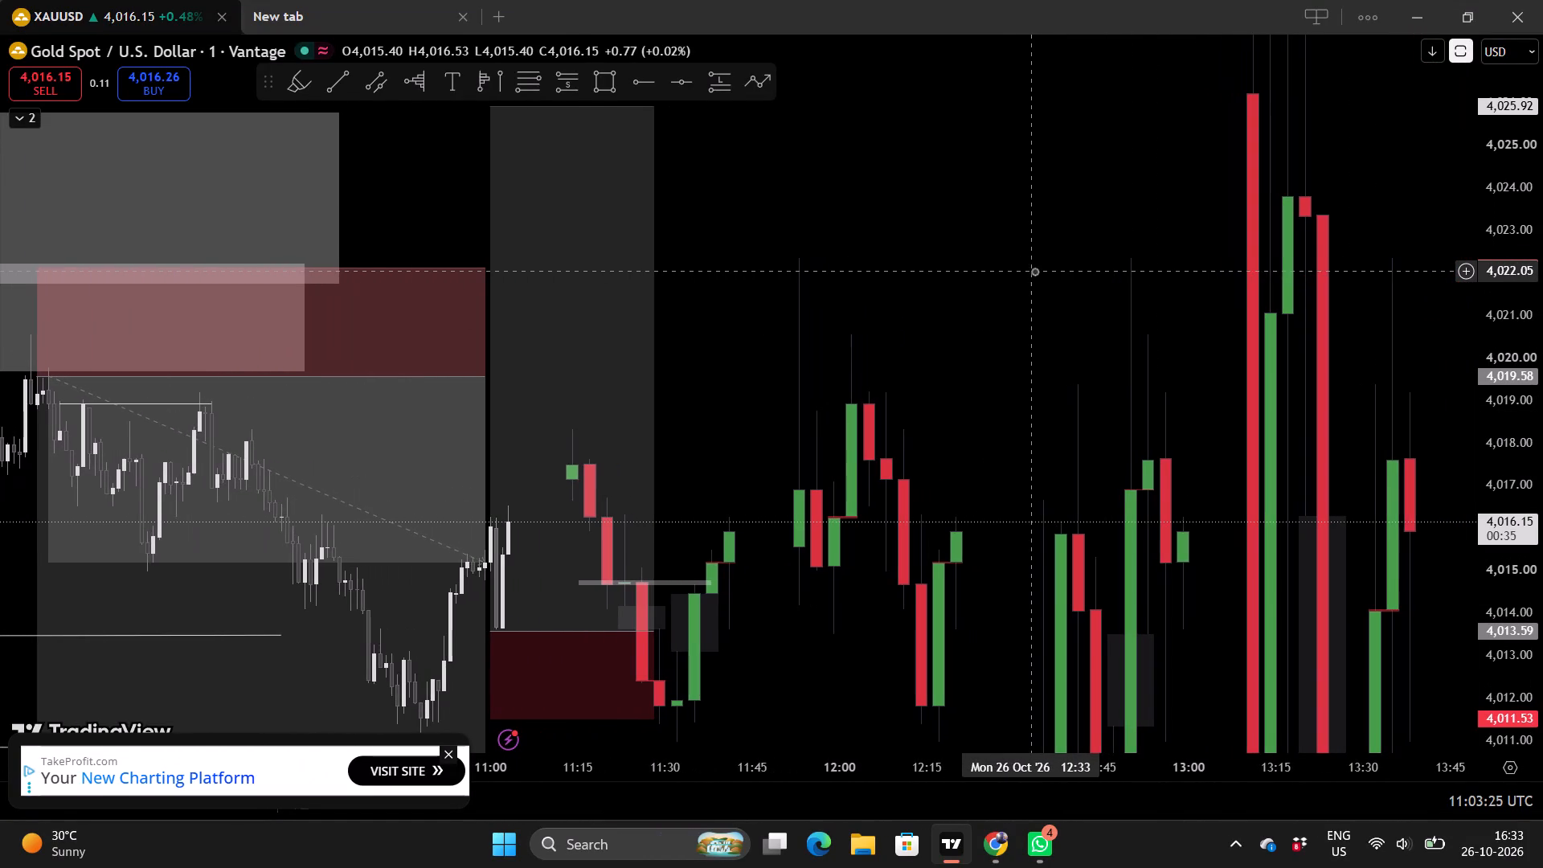
pyautogui.scroll(-3, 1016, 288)
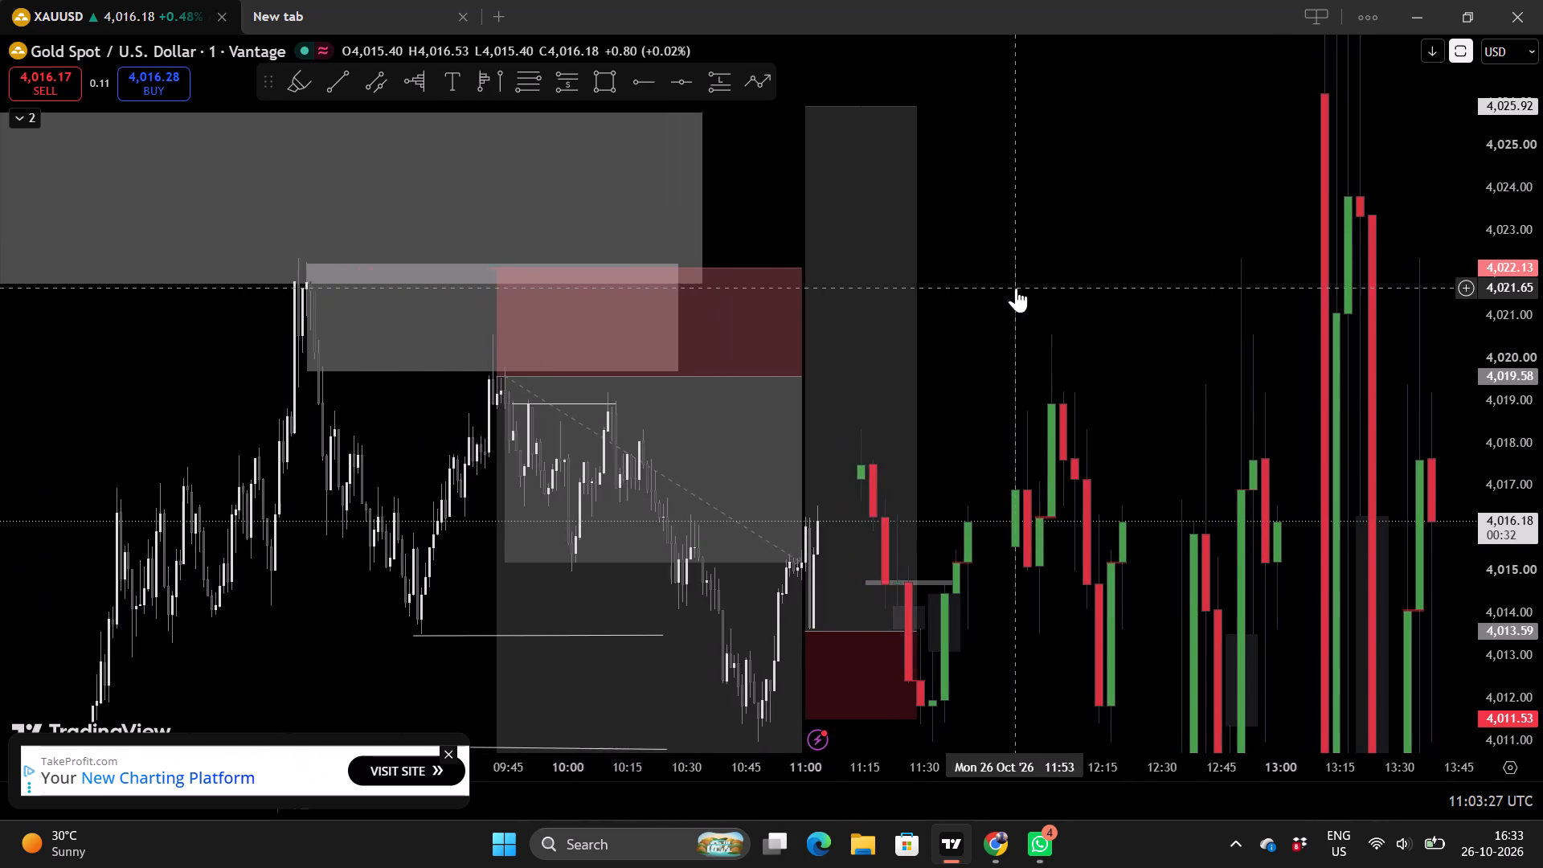
pyautogui.scroll(2, 1032, 292)
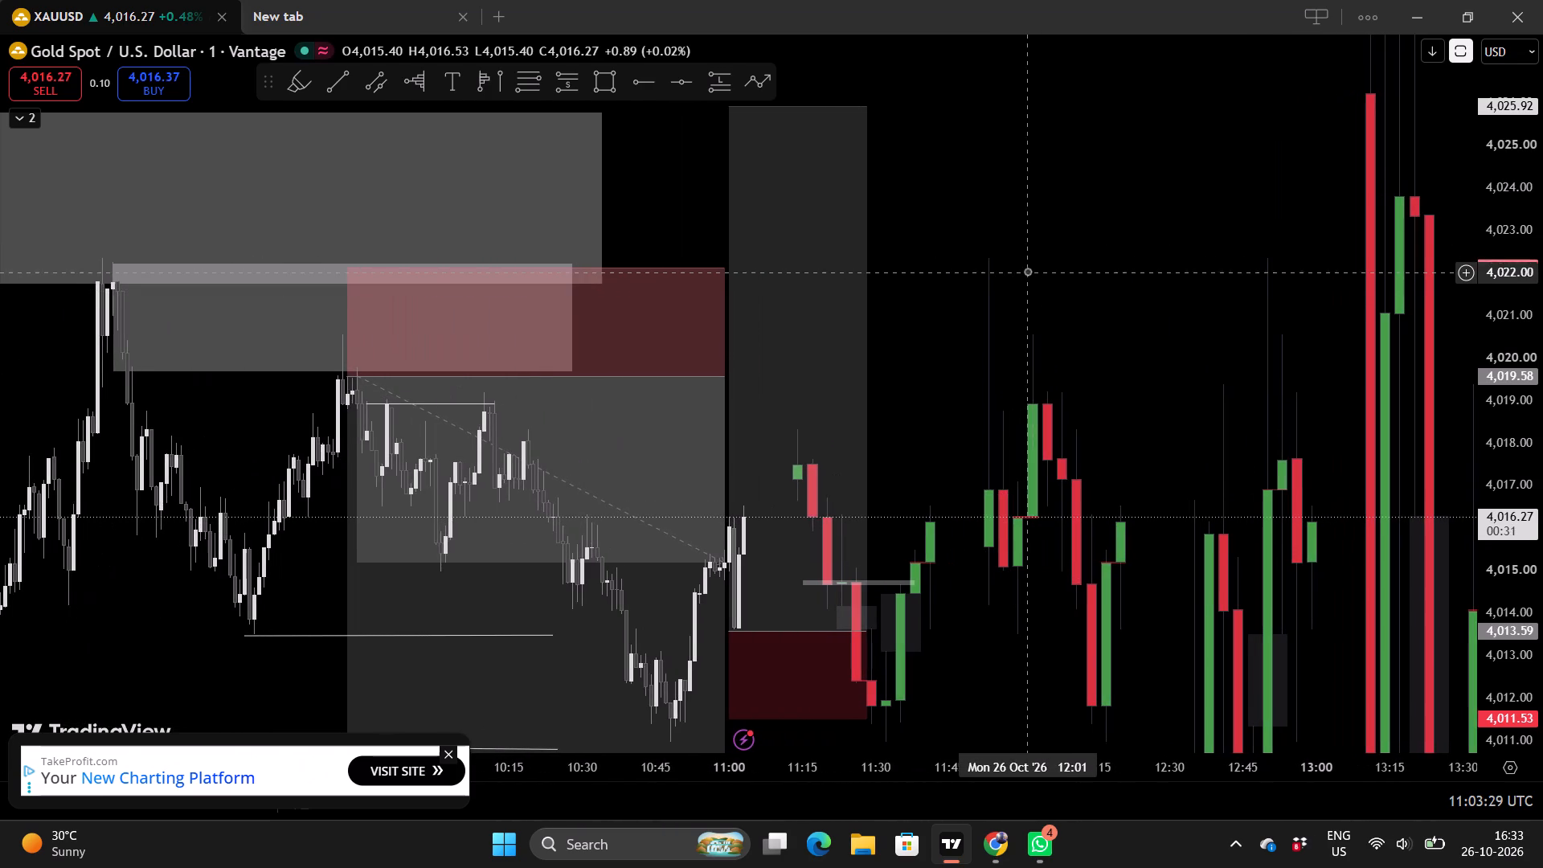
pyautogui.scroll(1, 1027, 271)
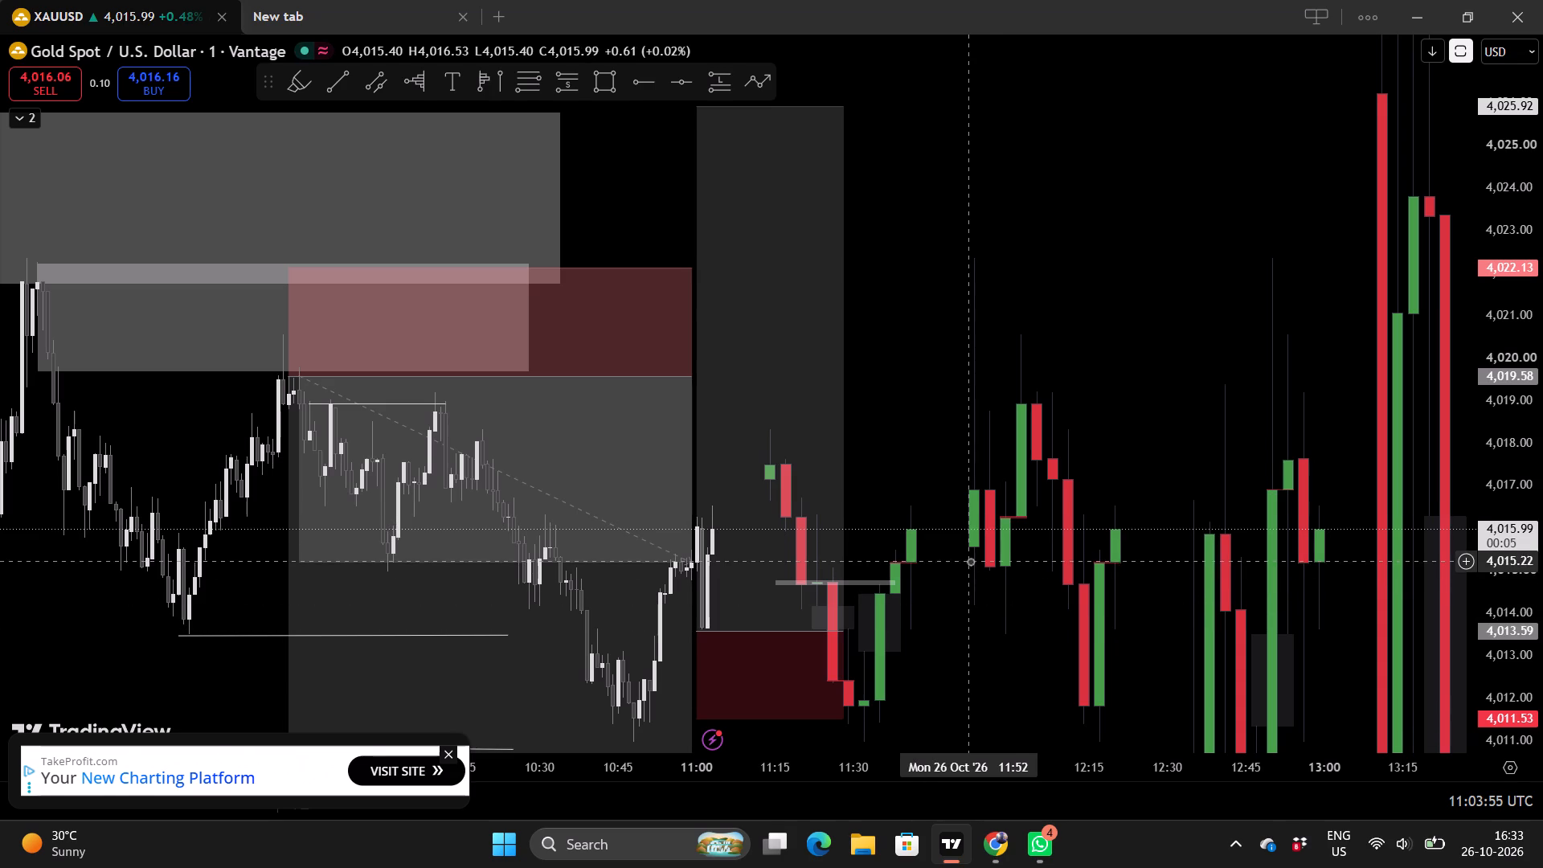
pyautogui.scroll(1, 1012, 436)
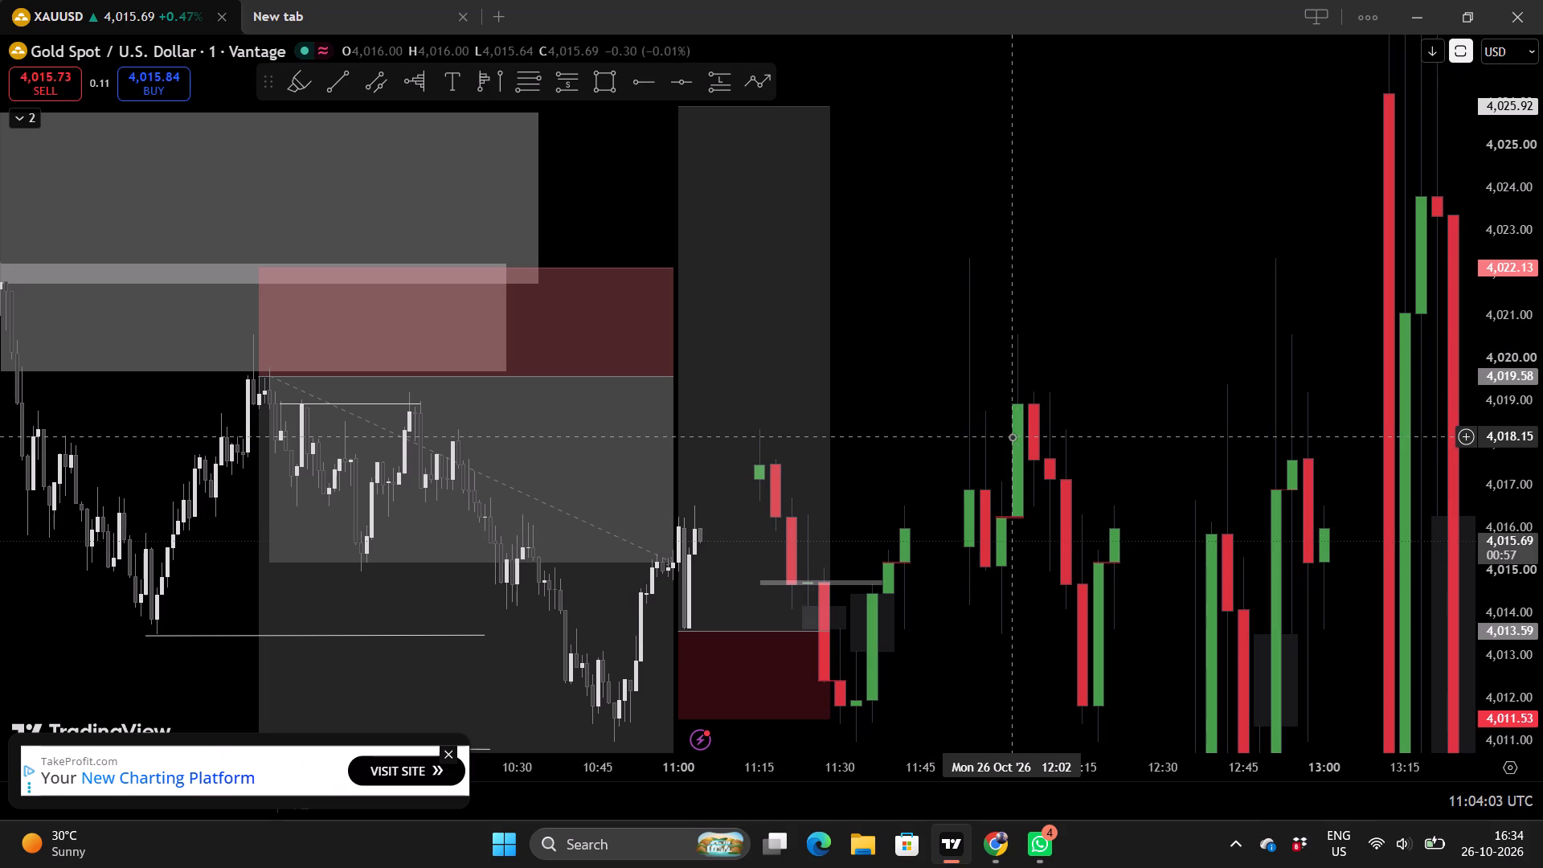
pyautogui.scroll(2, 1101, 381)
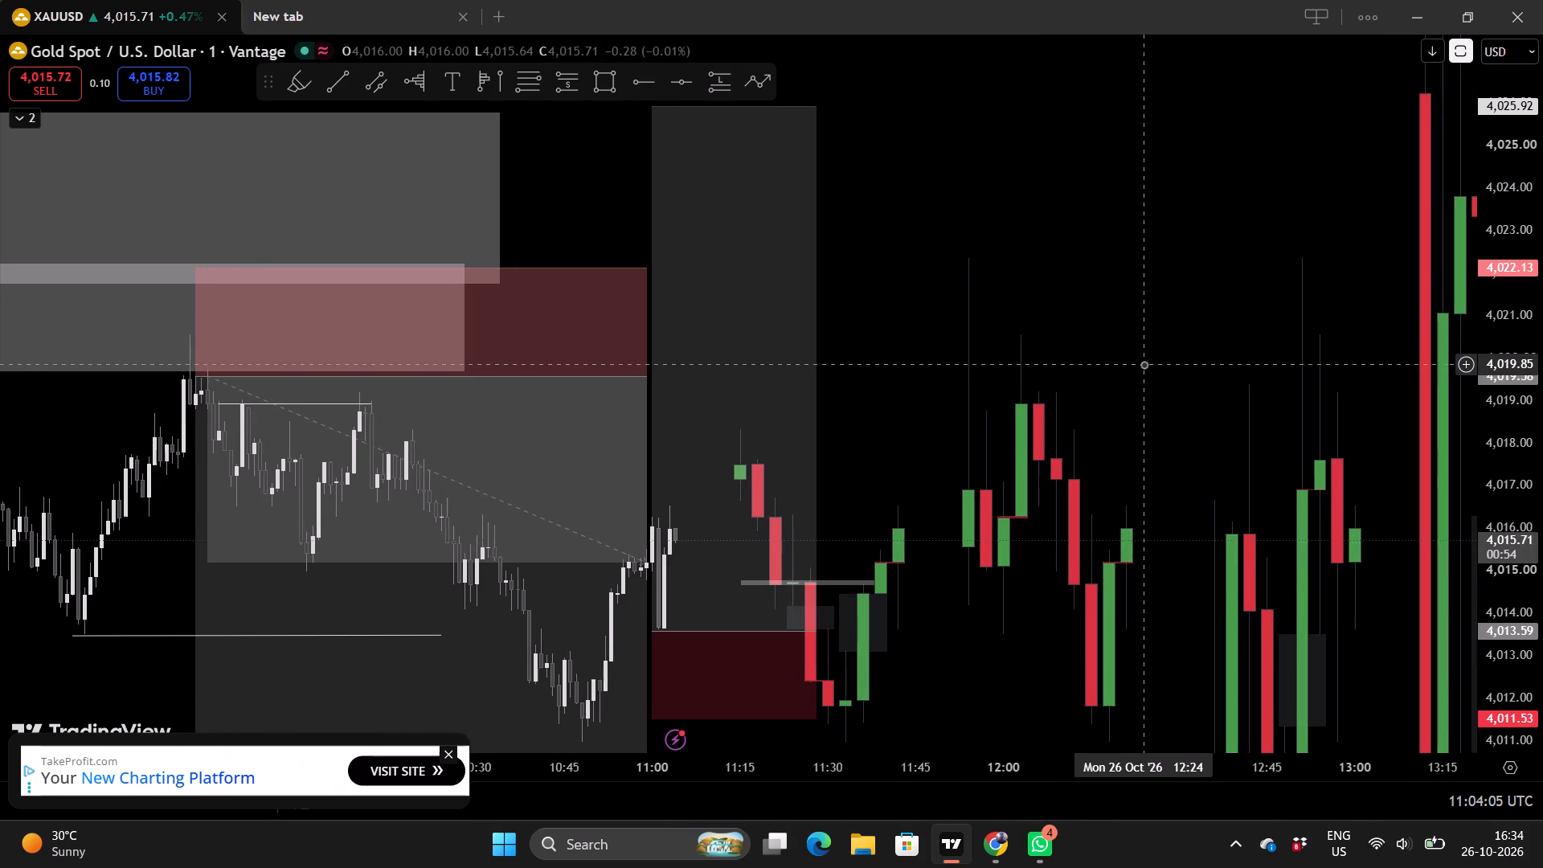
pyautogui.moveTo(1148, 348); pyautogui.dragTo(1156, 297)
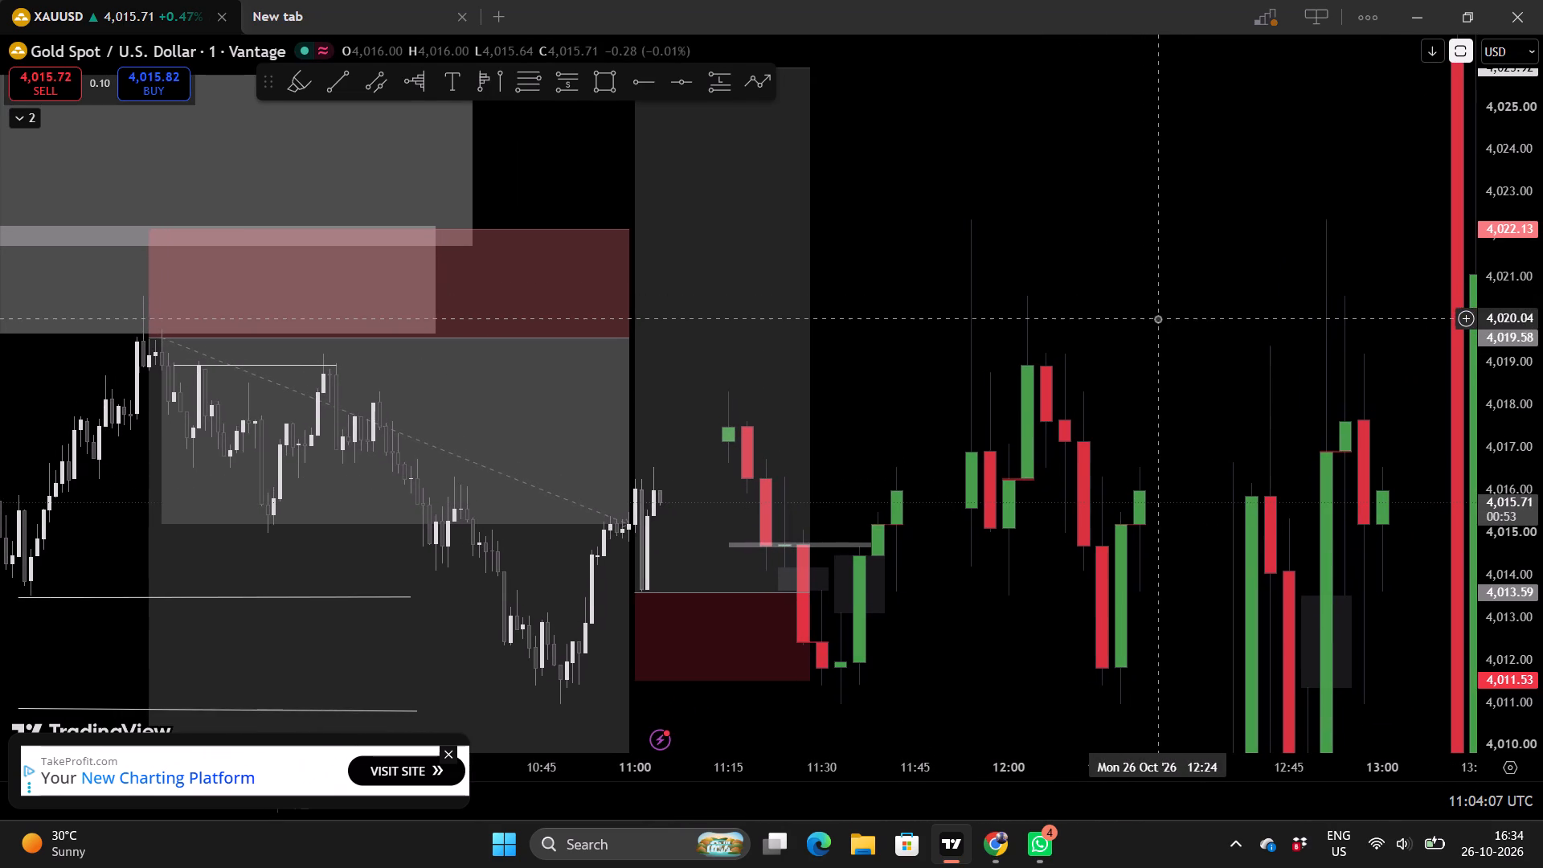
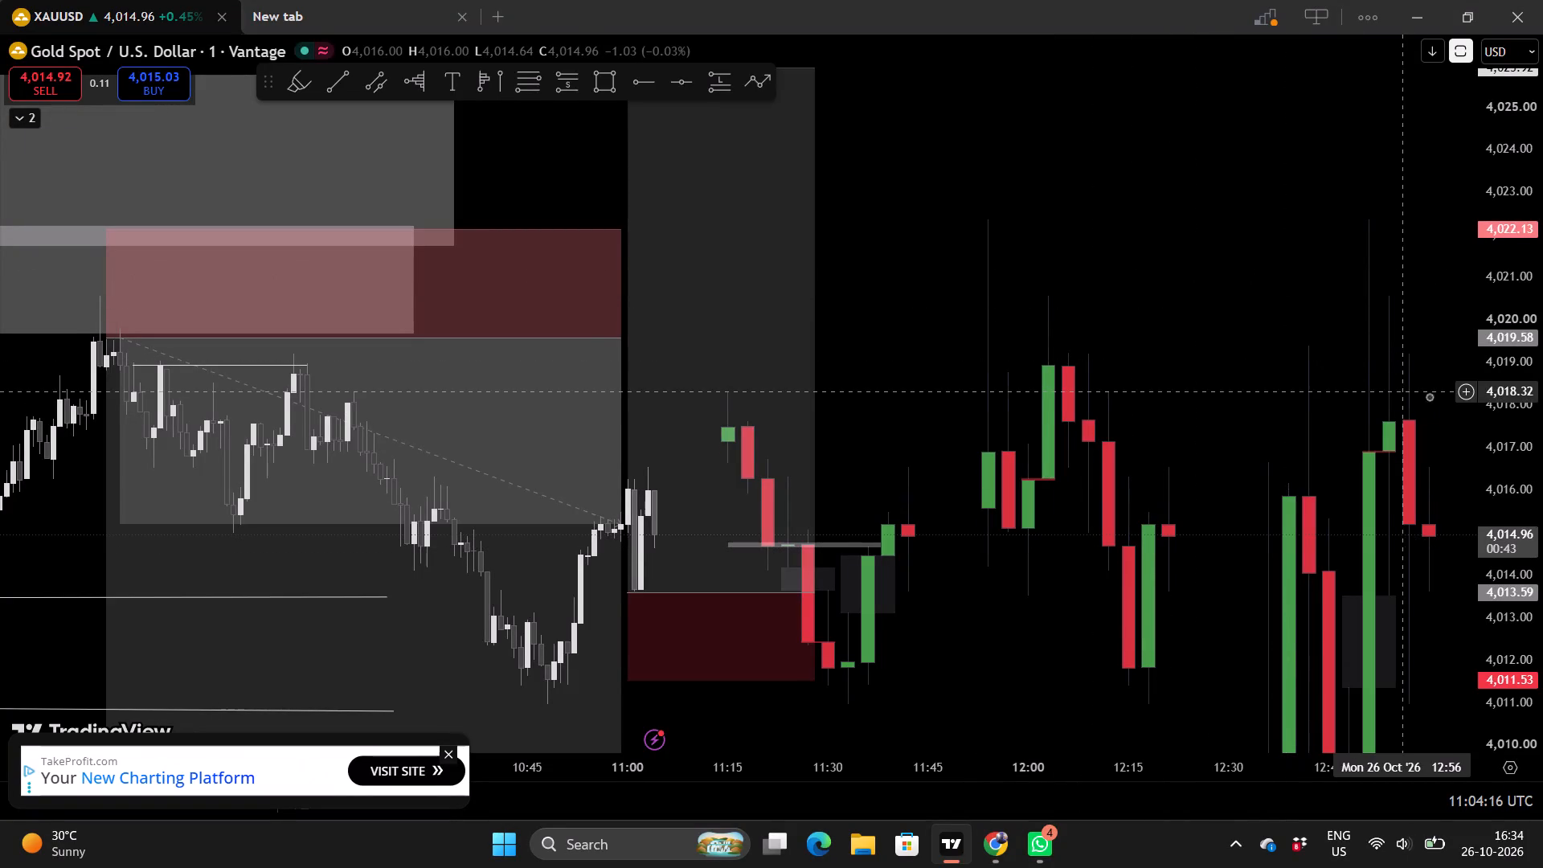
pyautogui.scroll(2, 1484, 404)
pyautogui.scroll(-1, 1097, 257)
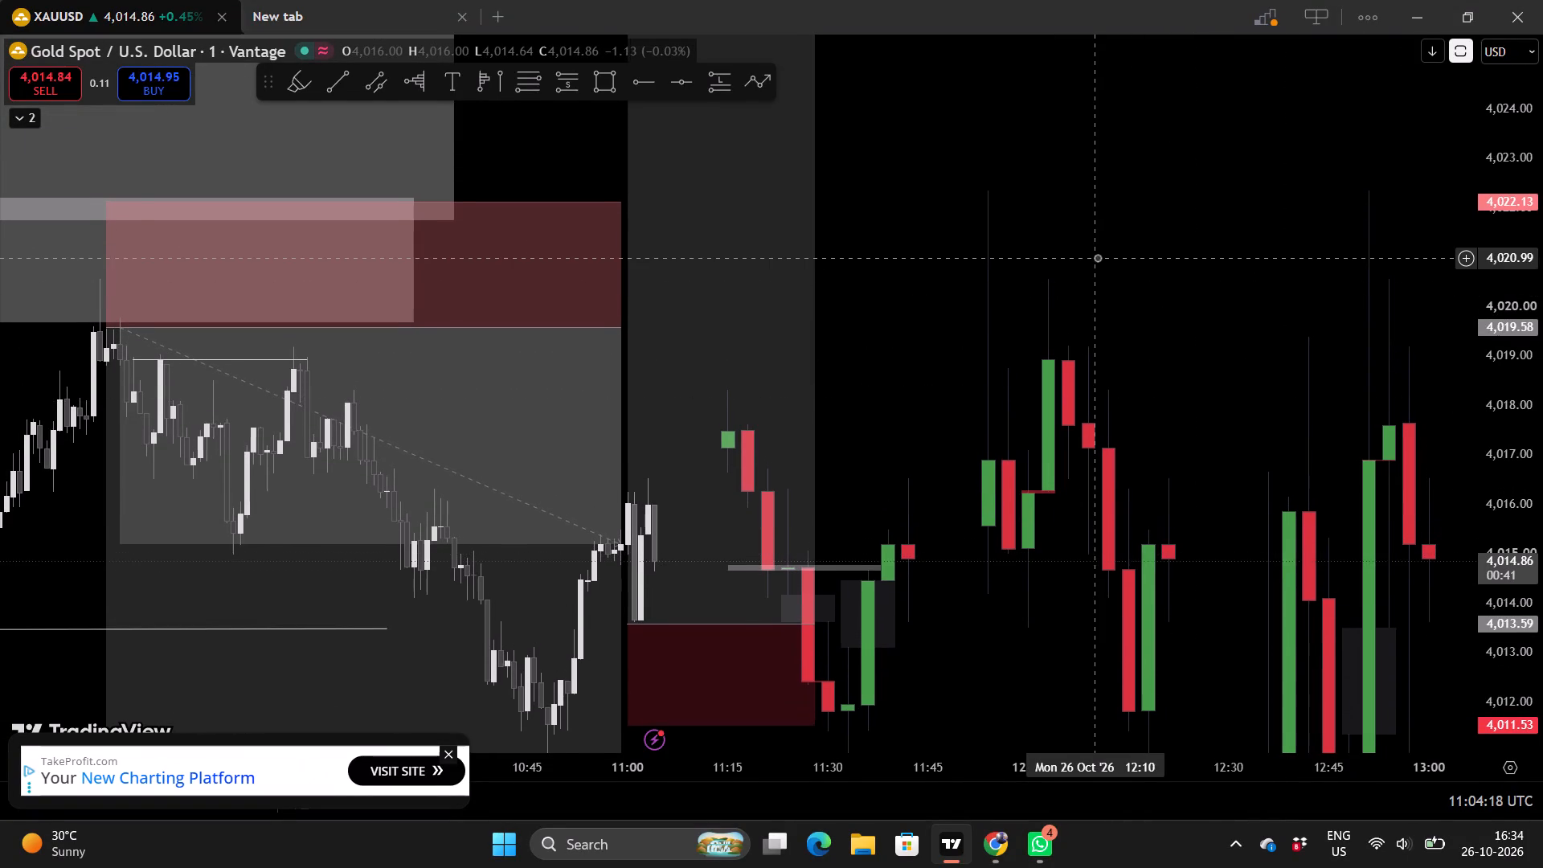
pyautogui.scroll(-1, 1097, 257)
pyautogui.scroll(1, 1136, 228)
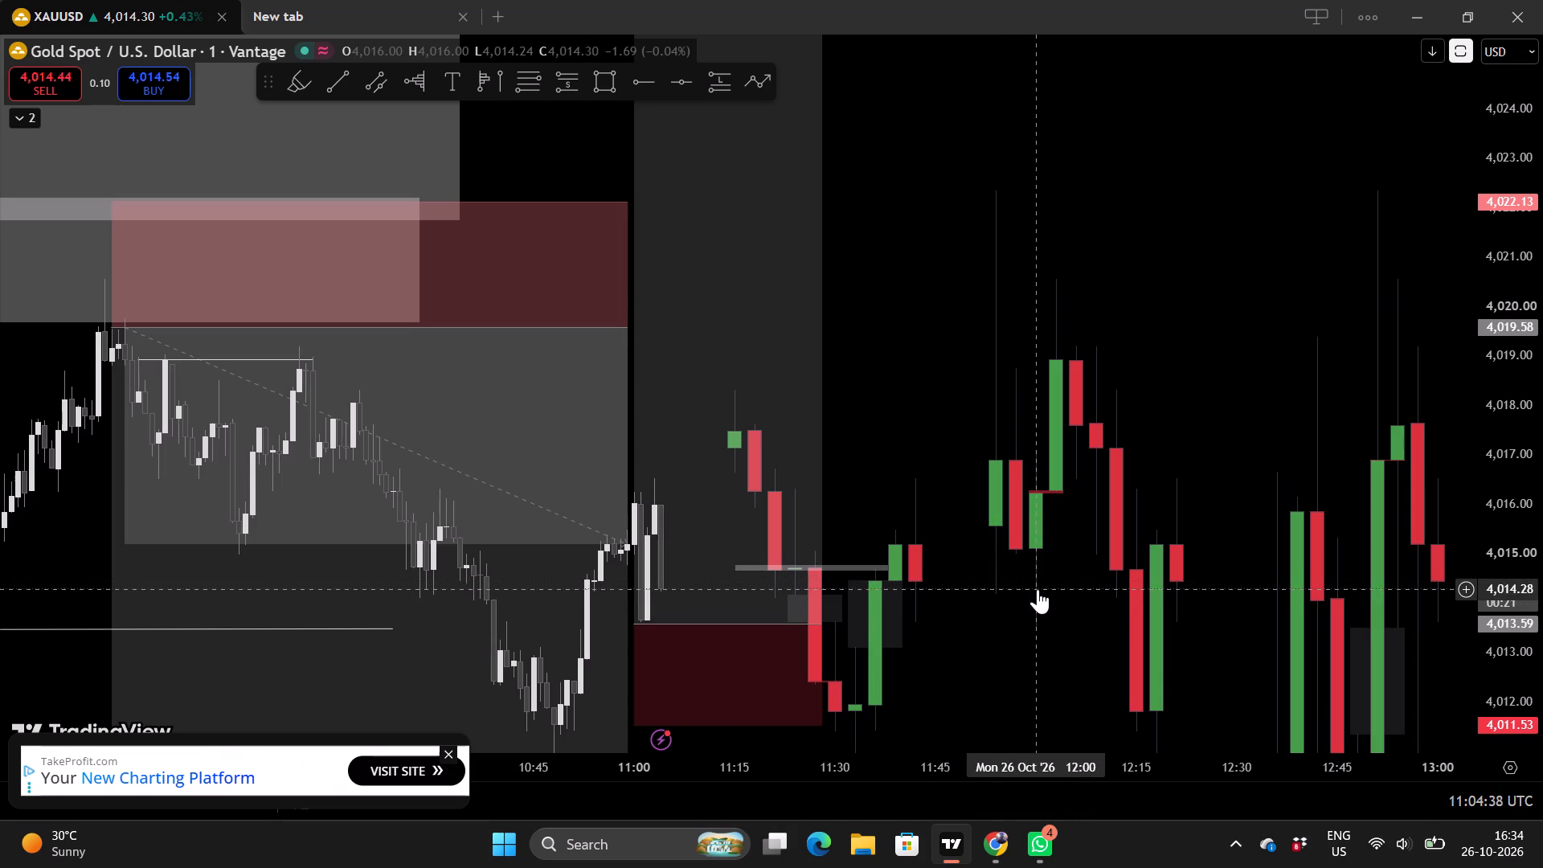
# Examine the latest one-minute XAUUSD candles against the long position and the projected candles at different time and price scales.
pyautogui.scroll(3, 1507, 508)
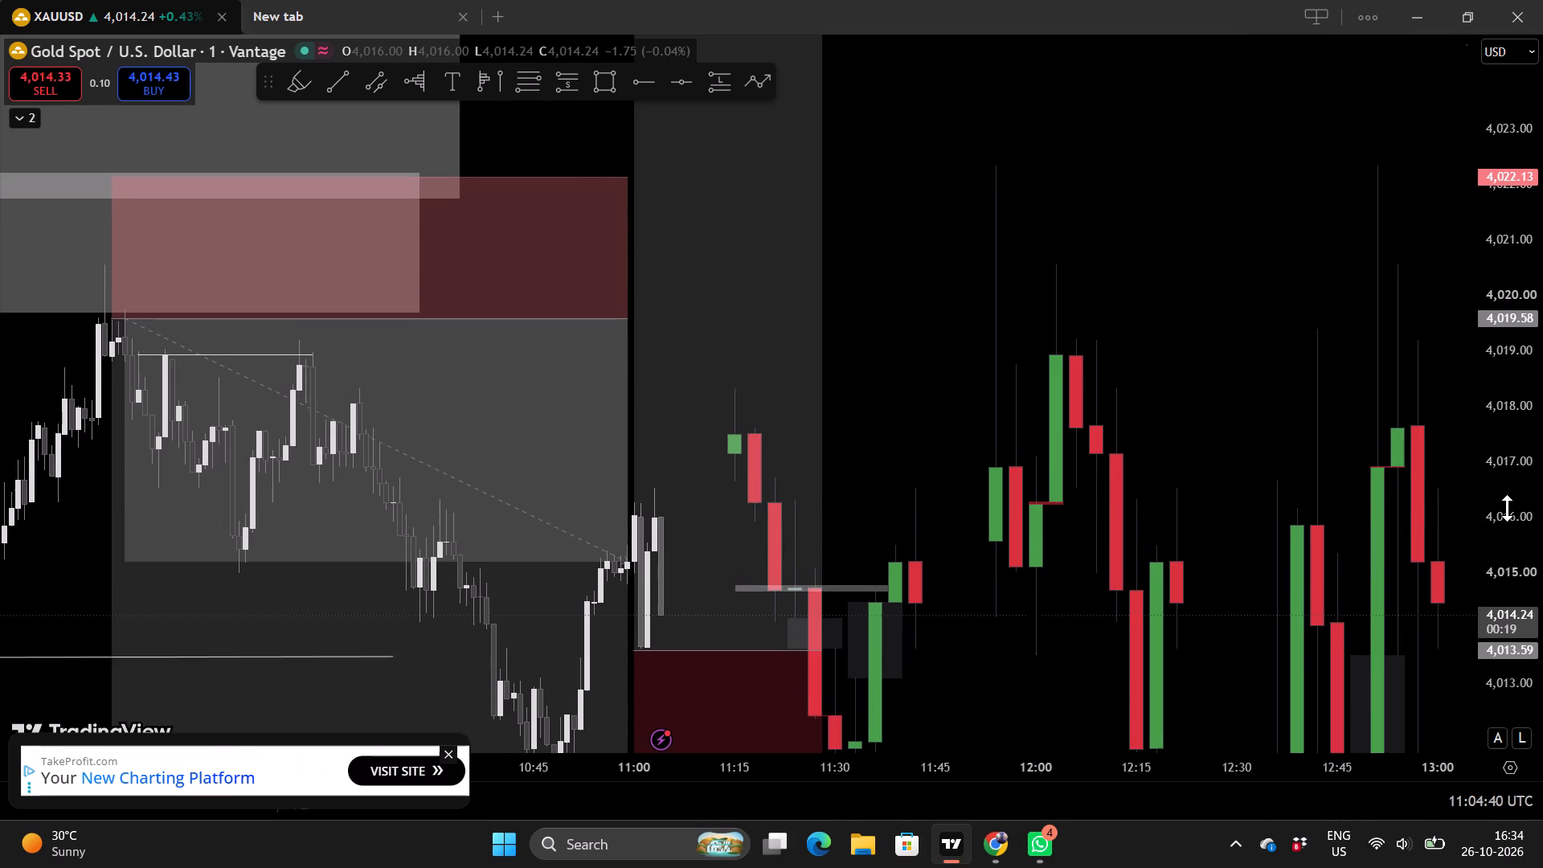
pyautogui.moveTo(1038, 627); pyautogui.dragTo(1098, 482)
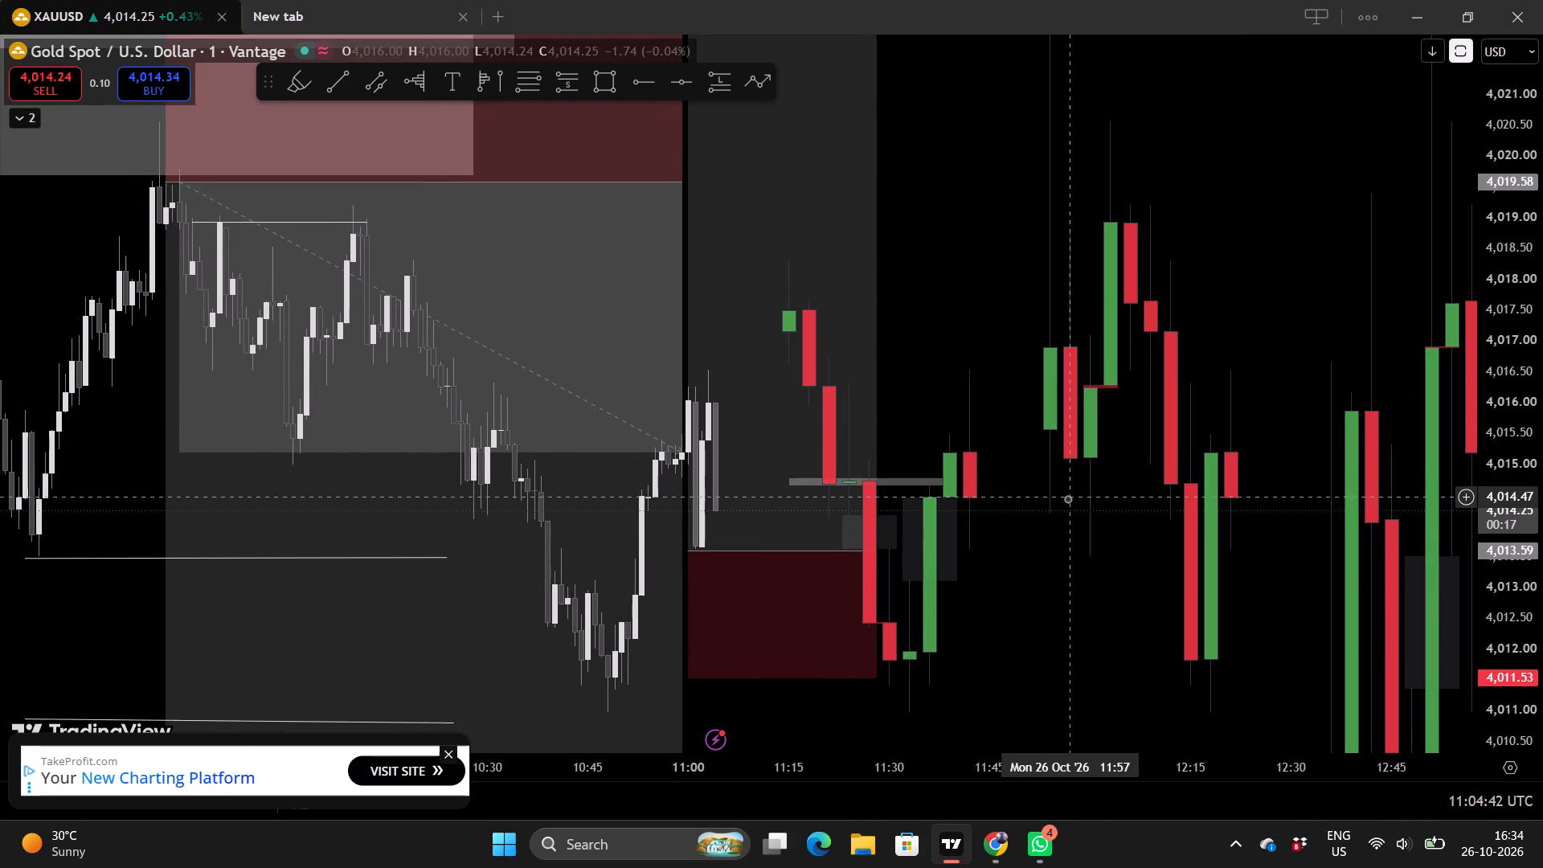
pyautogui.scroll(1, 1067, 498)
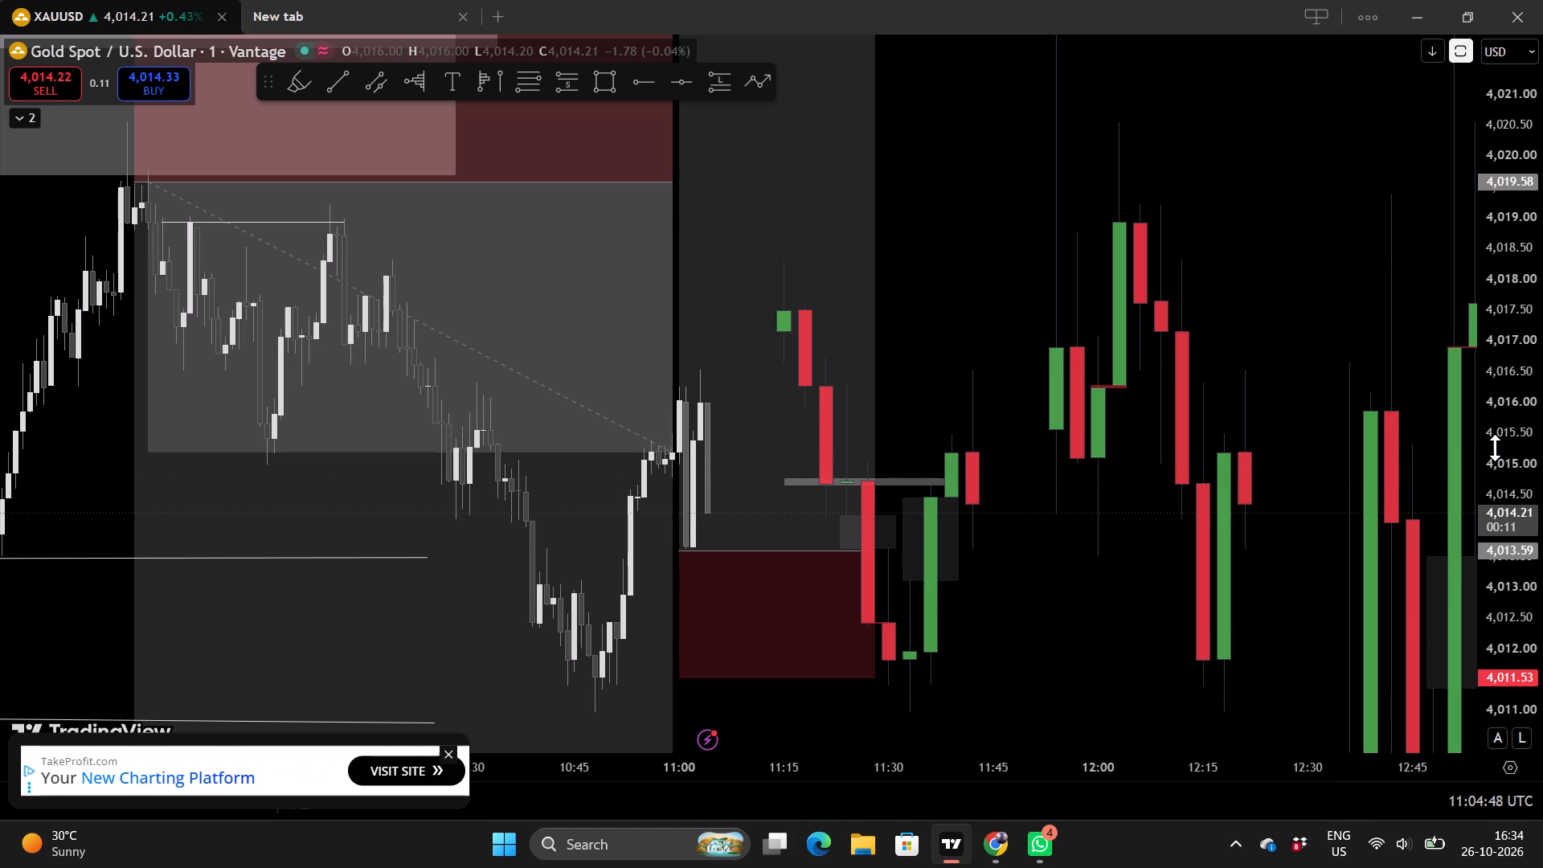
pyautogui.scroll(1, 1500, 448)
pyautogui.scroll(1, 980, 358)
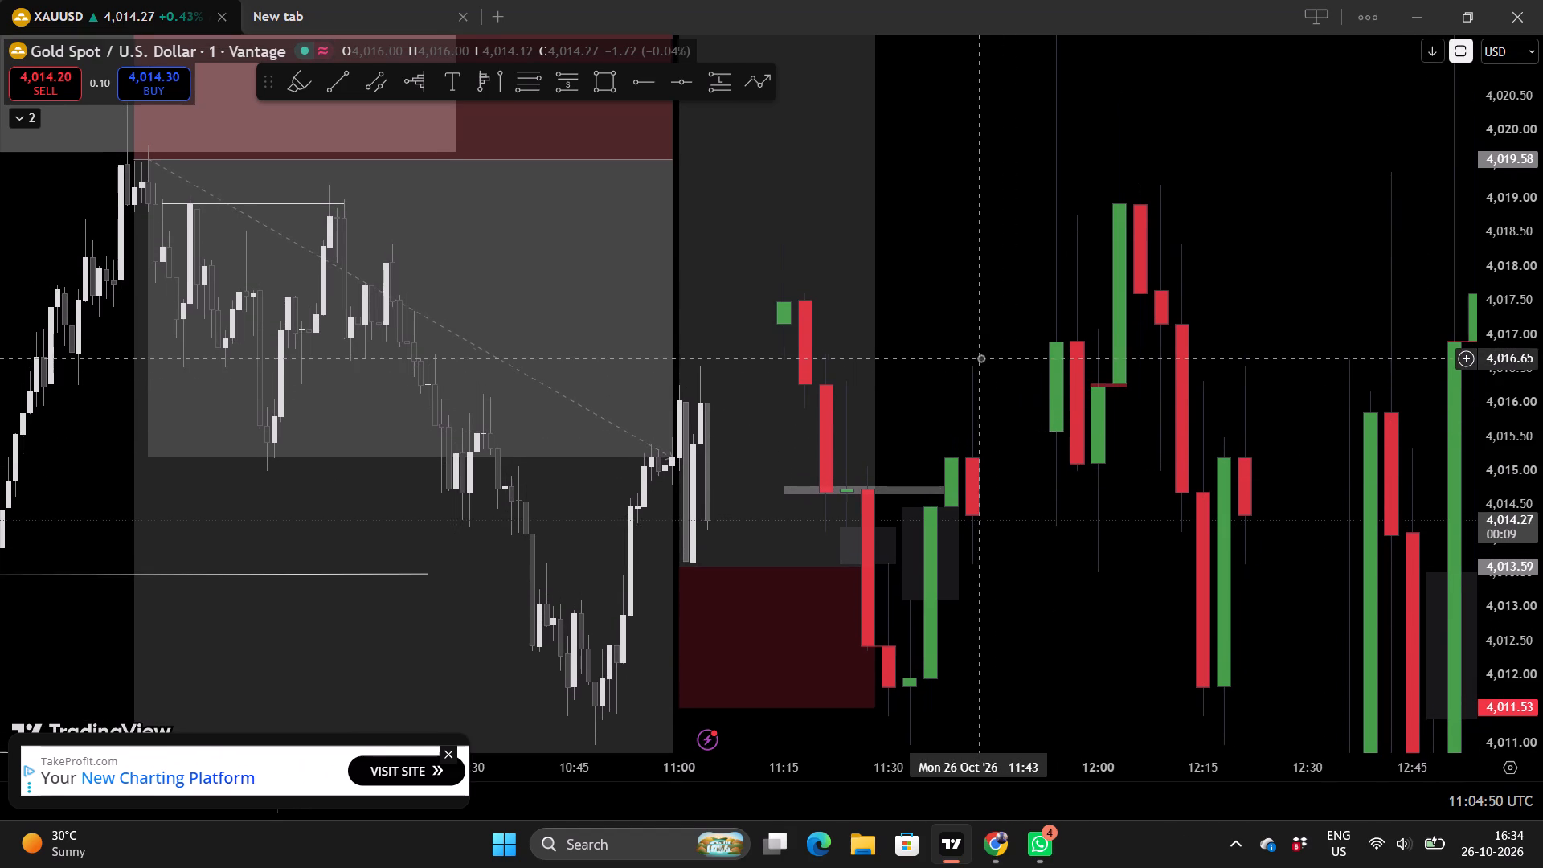
pyautogui.scroll(2, 980, 358)
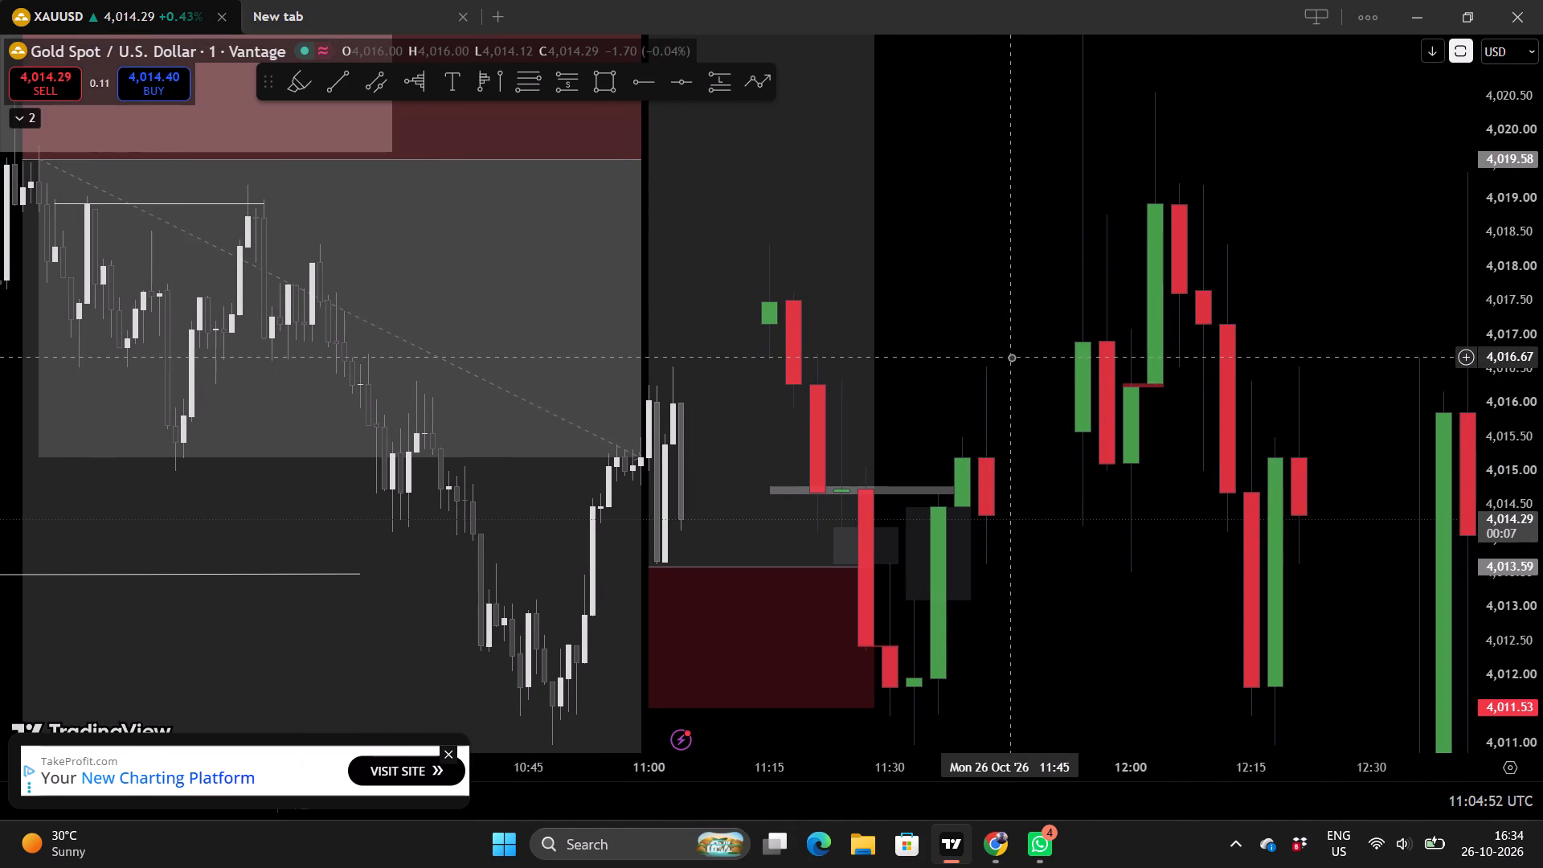
pyautogui.scroll(2, 1011, 357)
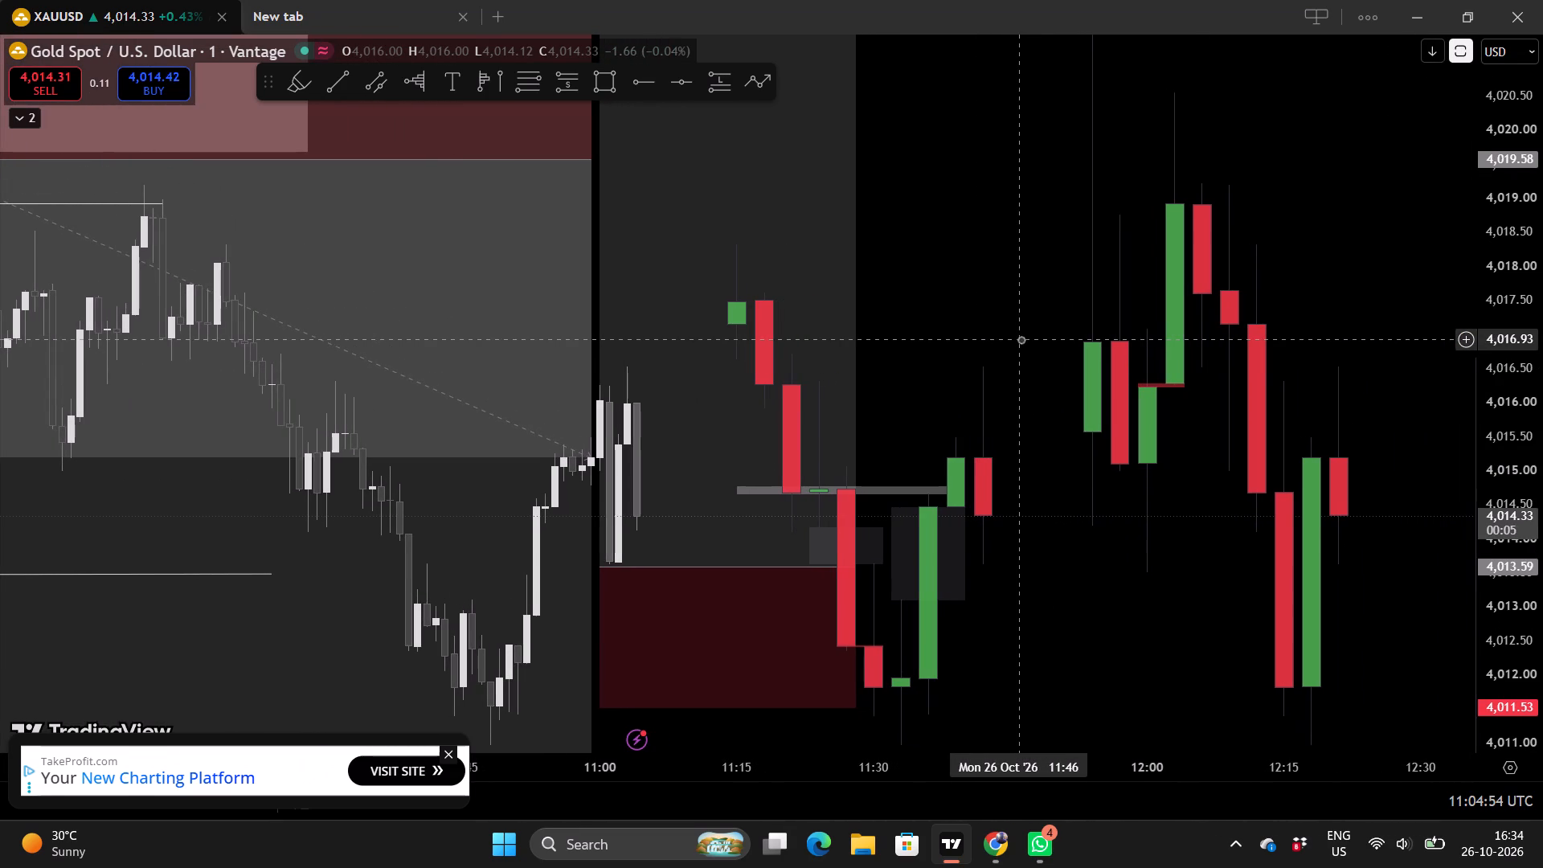
pyautogui.scroll(2, 1021, 339)
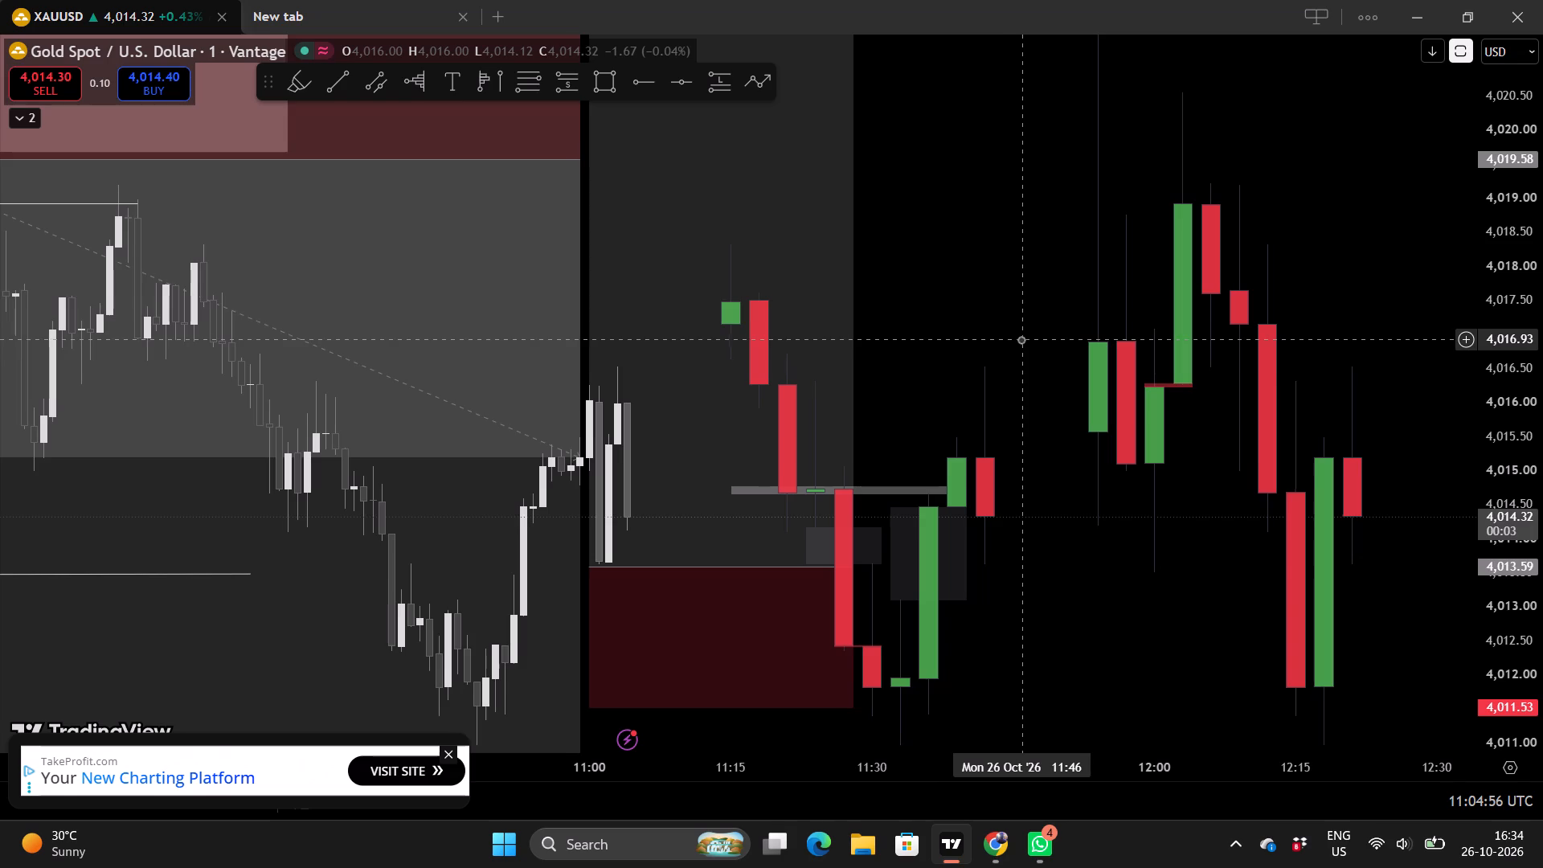
pyautogui.scroll(1, 1021, 339)
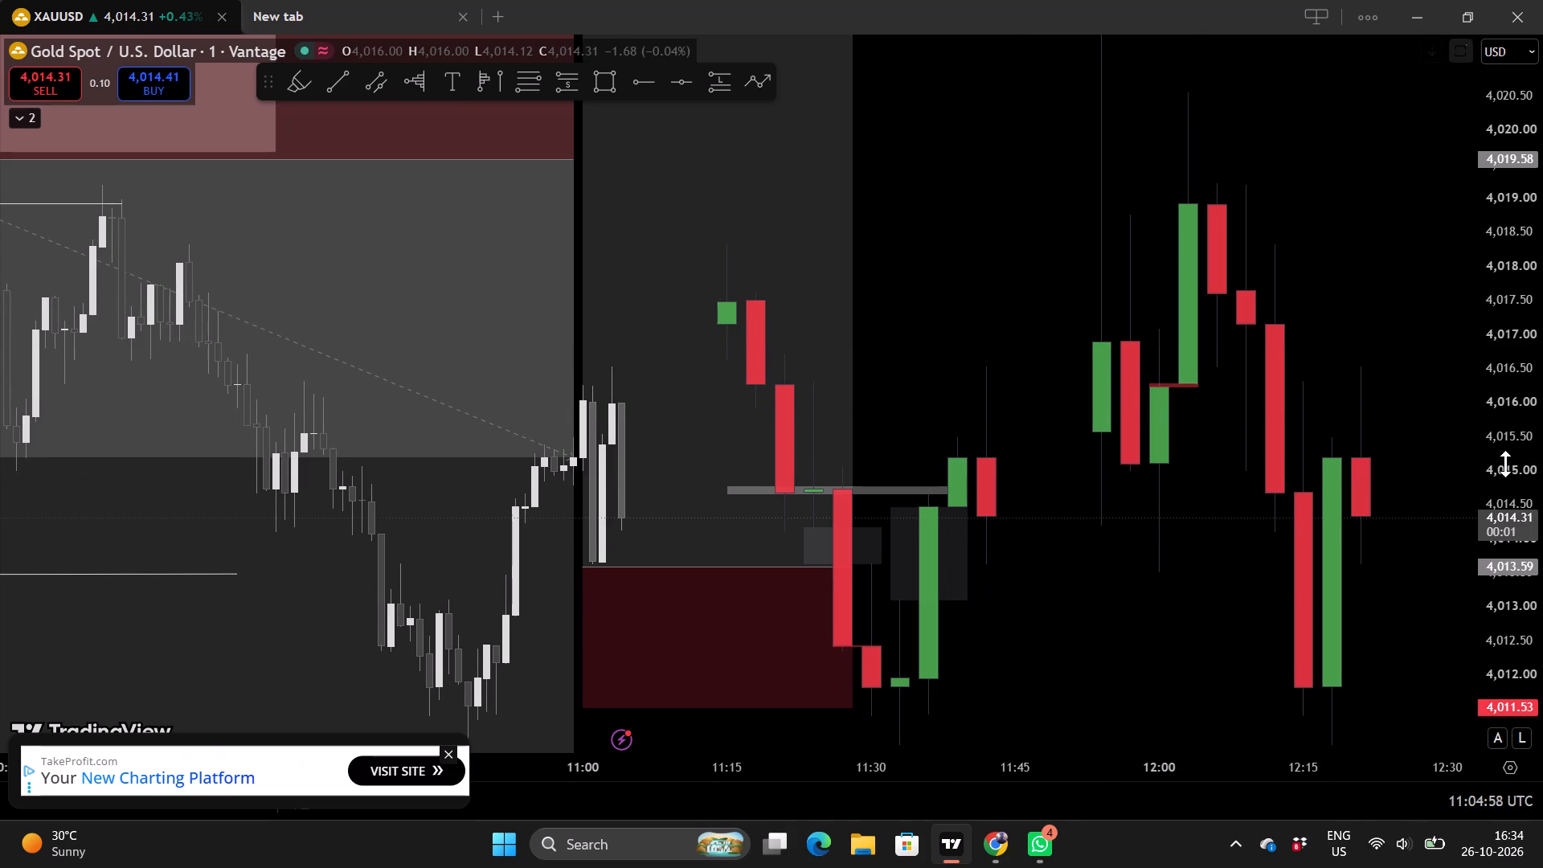
pyautogui.scroll(2, 1506, 464)
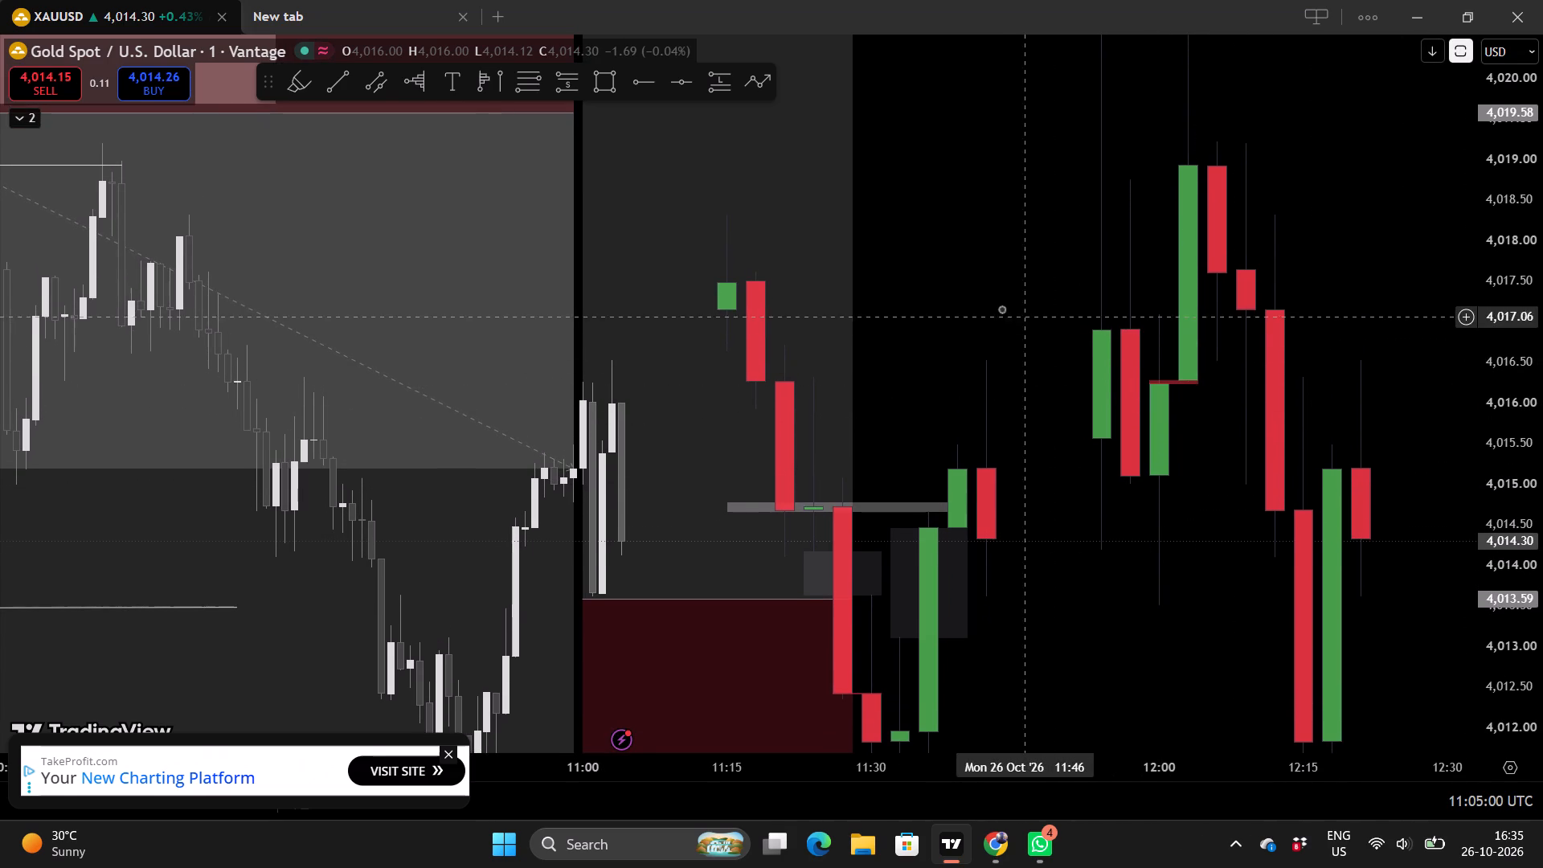
pyautogui.moveTo(1001, 309); pyautogui.dragTo(975, 283)
pyautogui.scroll(-1, 975, 283)
pyautogui.moveTo(1054, 296); pyautogui.dragTo(1047, 296)
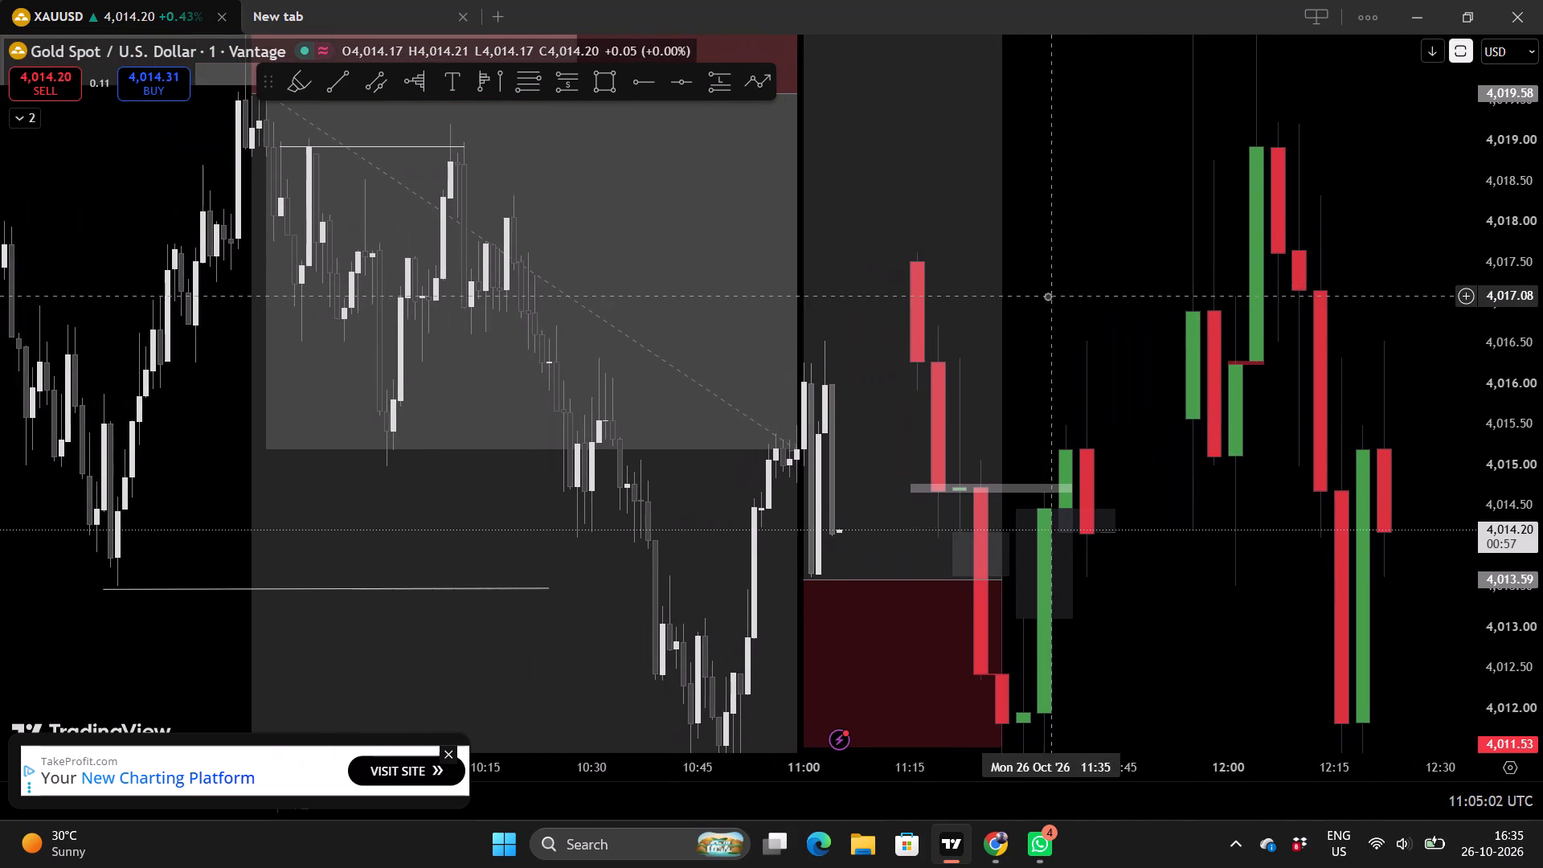
pyautogui.moveTo(1047, 296); pyautogui.dragTo(866, 301)
pyautogui.scroll(-1, 913, 305)
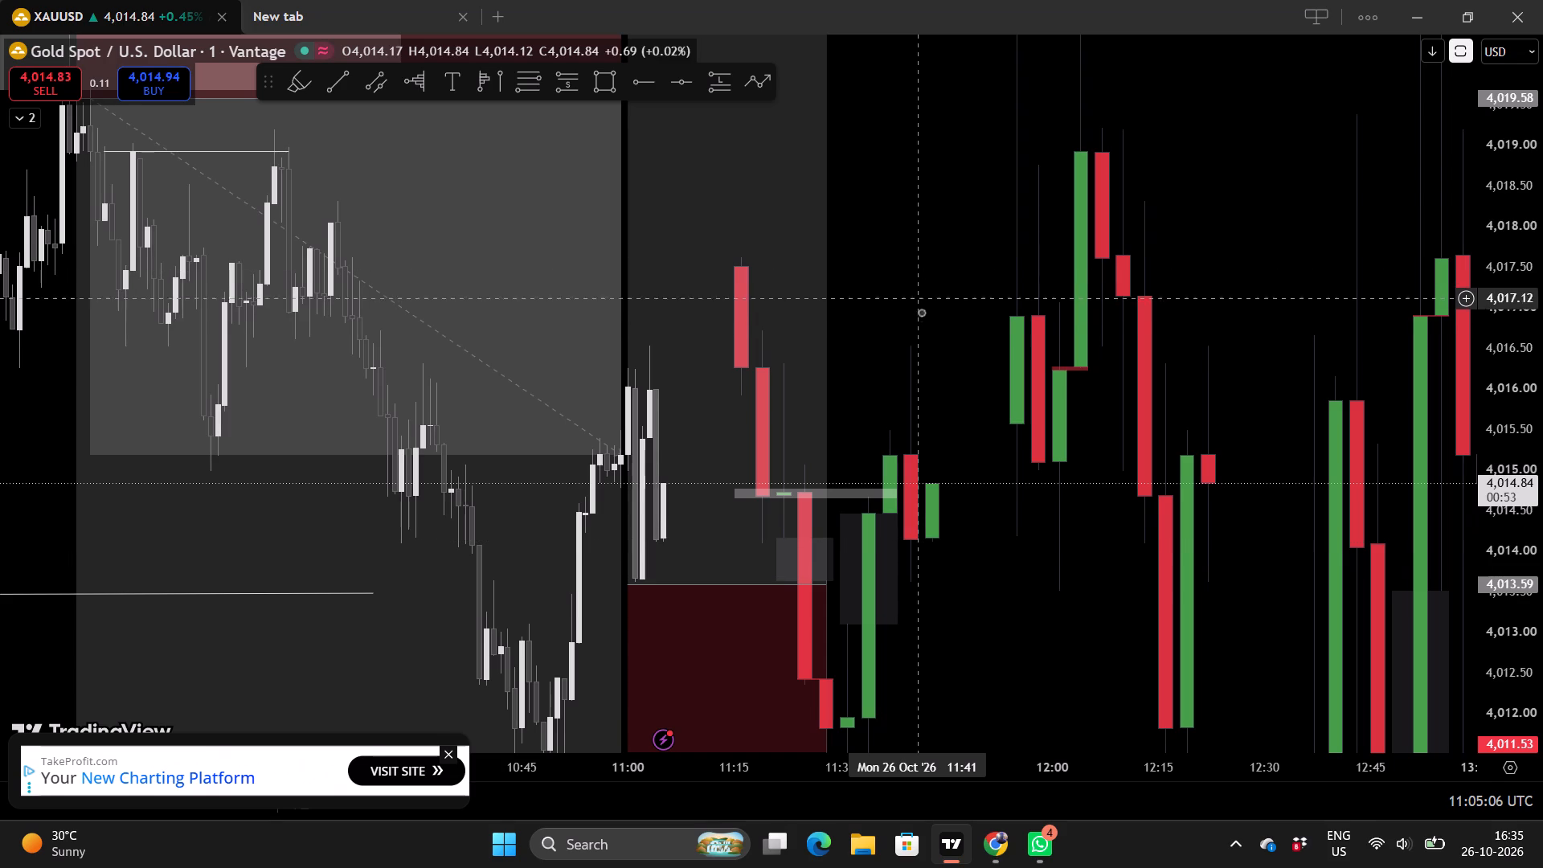
pyautogui.moveTo(921, 320); pyautogui.dragTo(806, 328)
pyautogui.scroll(-1, 806, 328)
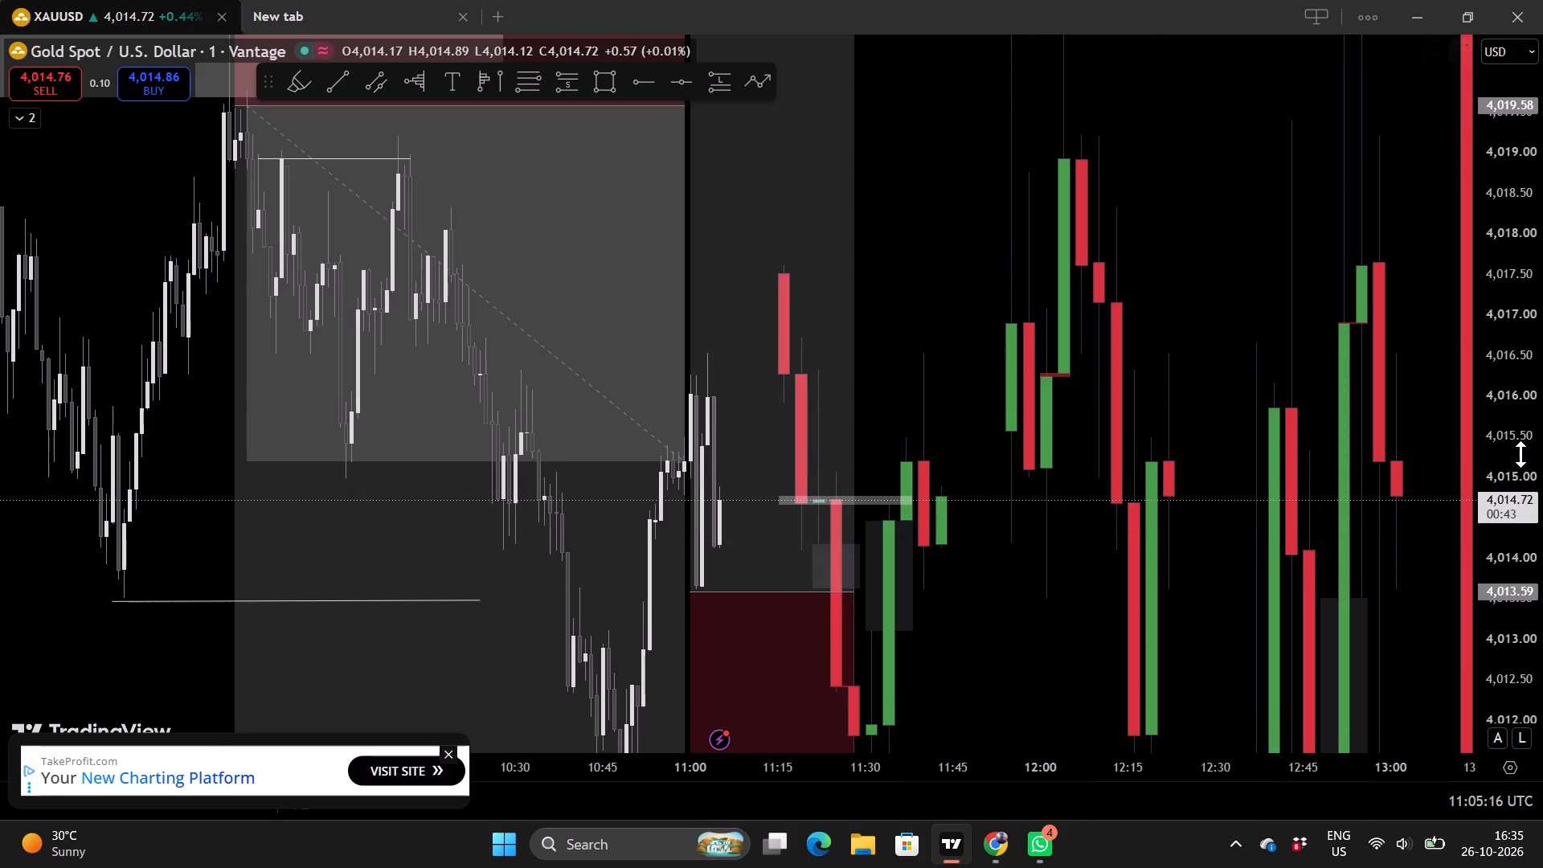
pyautogui.scroll(3, 1520, 454)
pyautogui.scroll(1, 1020, 367)
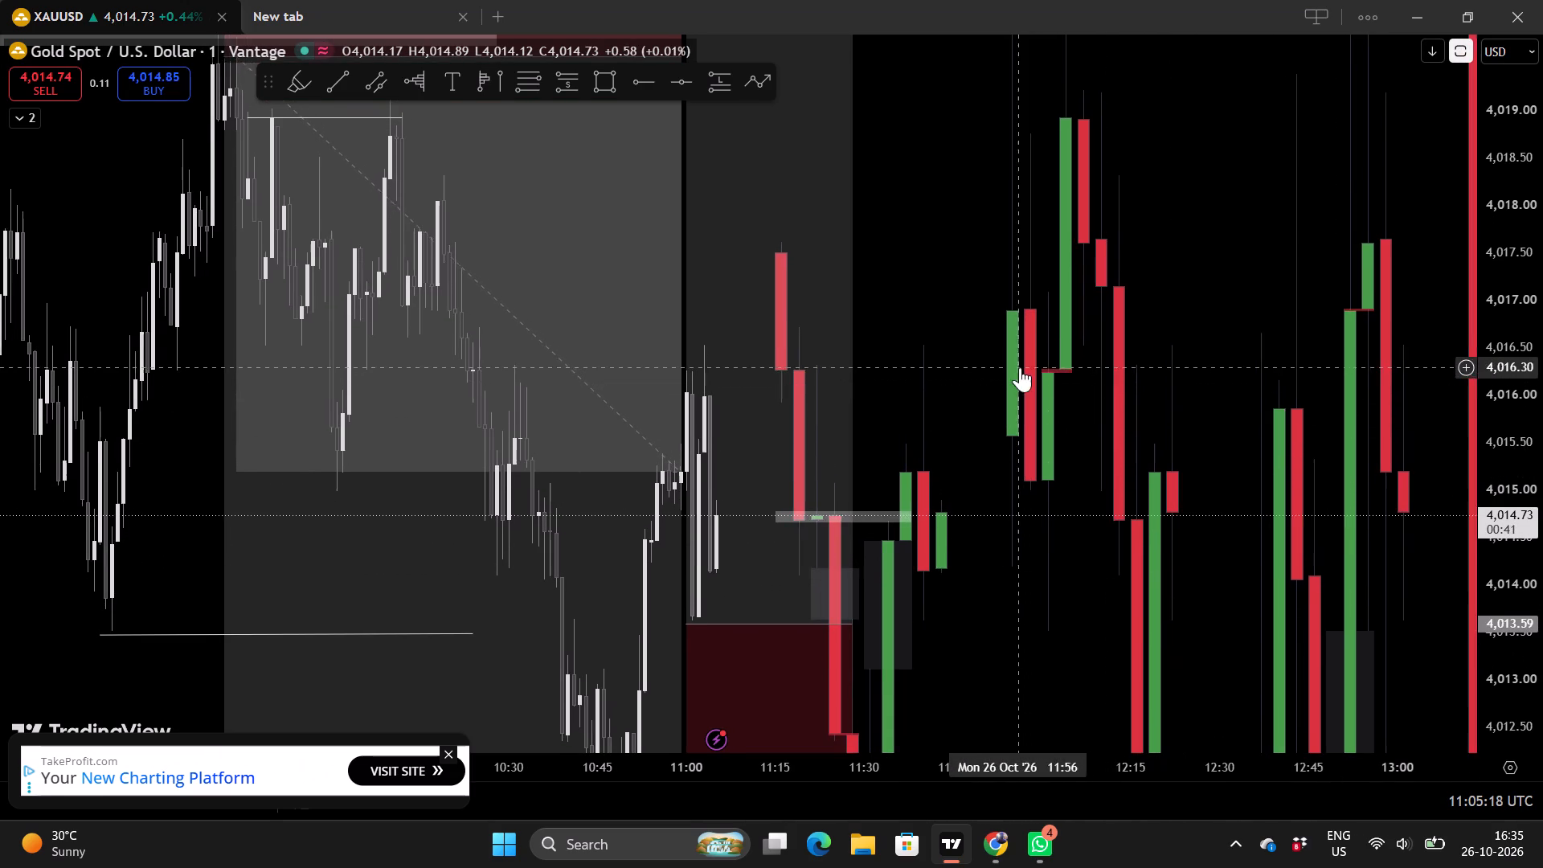
pyautogui.scroll(1, 902, 362)
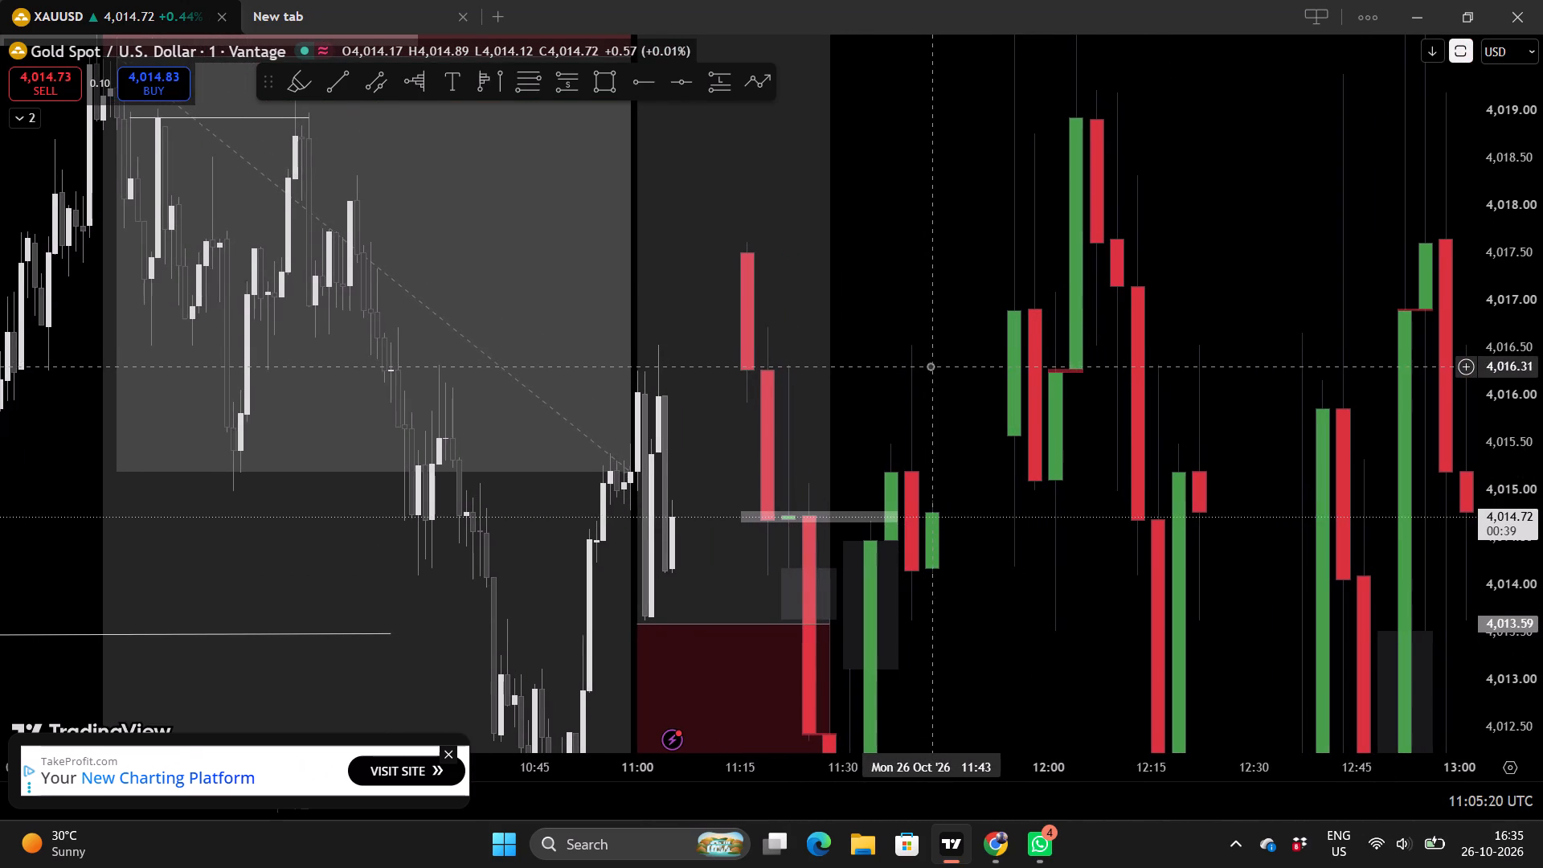
pyautogui.scroll(3, 930, 366)
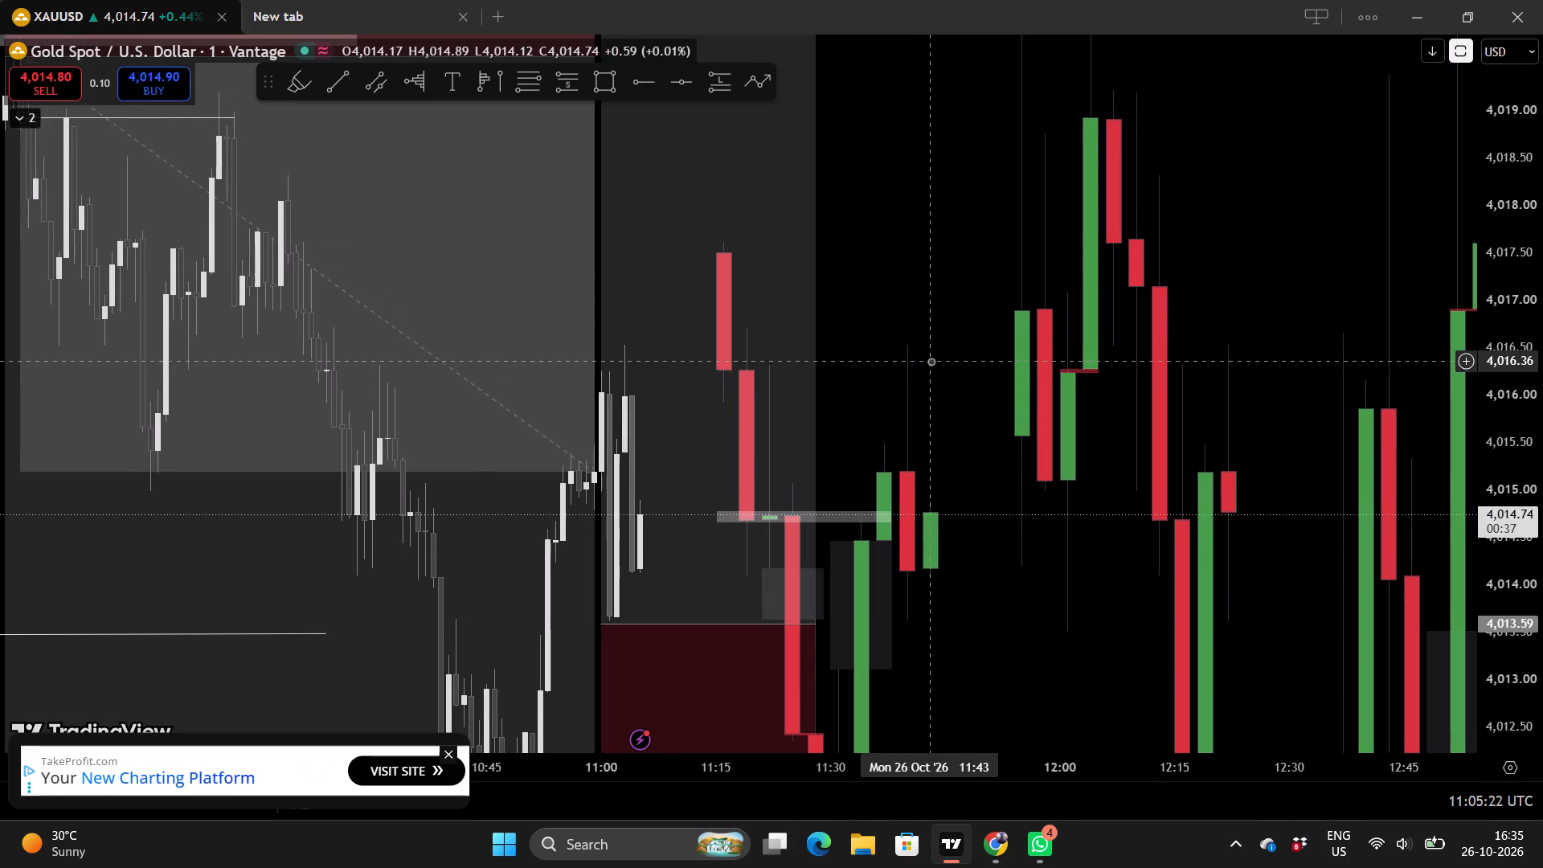
# Draw a near-horizontal trend line at about 4,016.02 from 10:59 to about 11:13 along the recent candle tops.
pyautogui.click(338, 84)
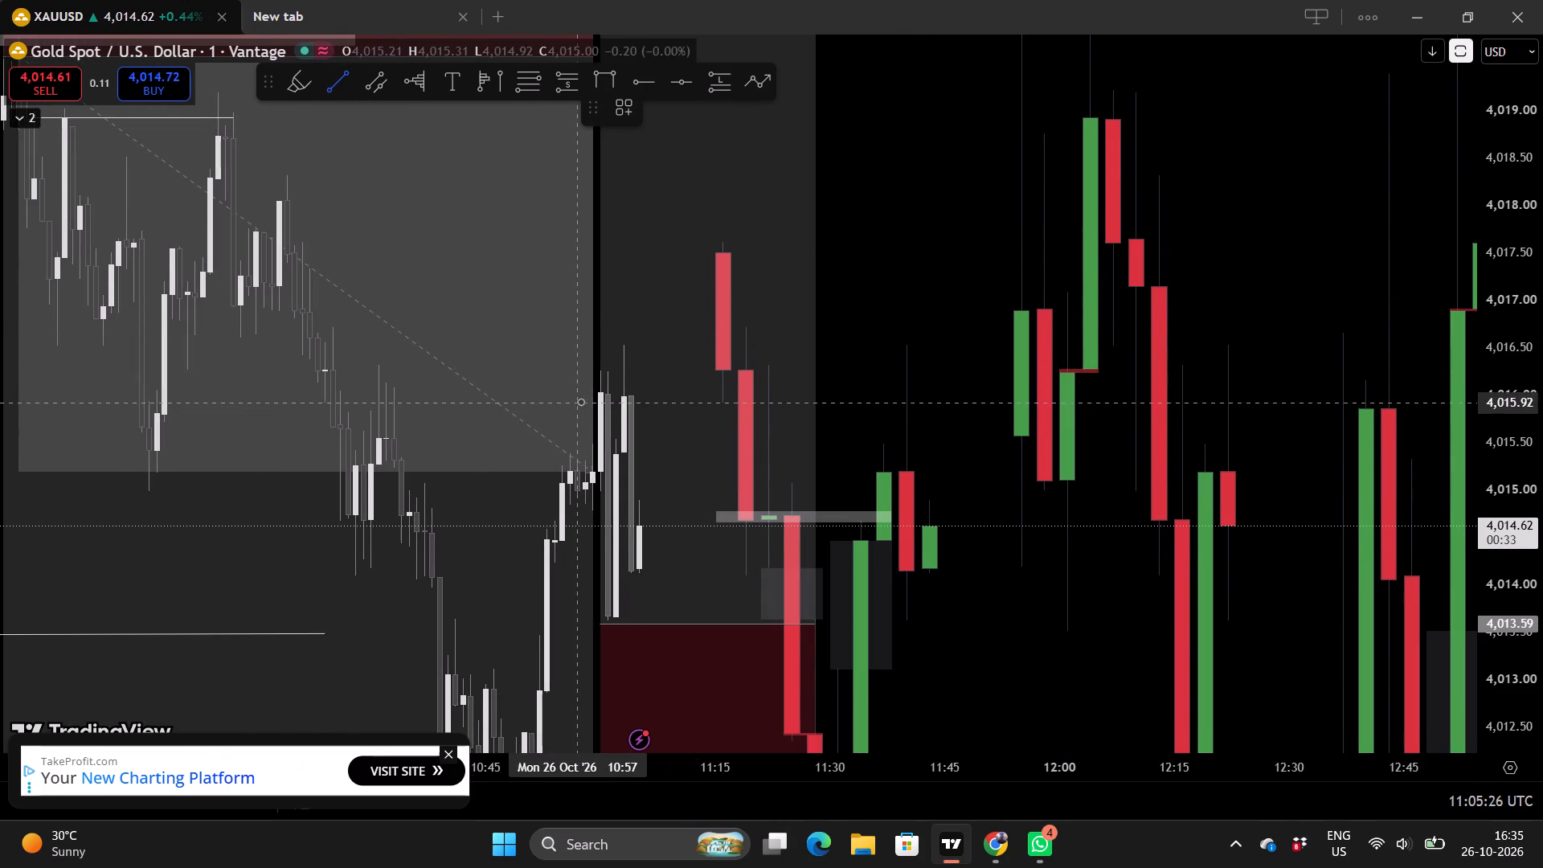
pyautogui.moveTo(594, 395); pyautogui.dragTo(697, 392)
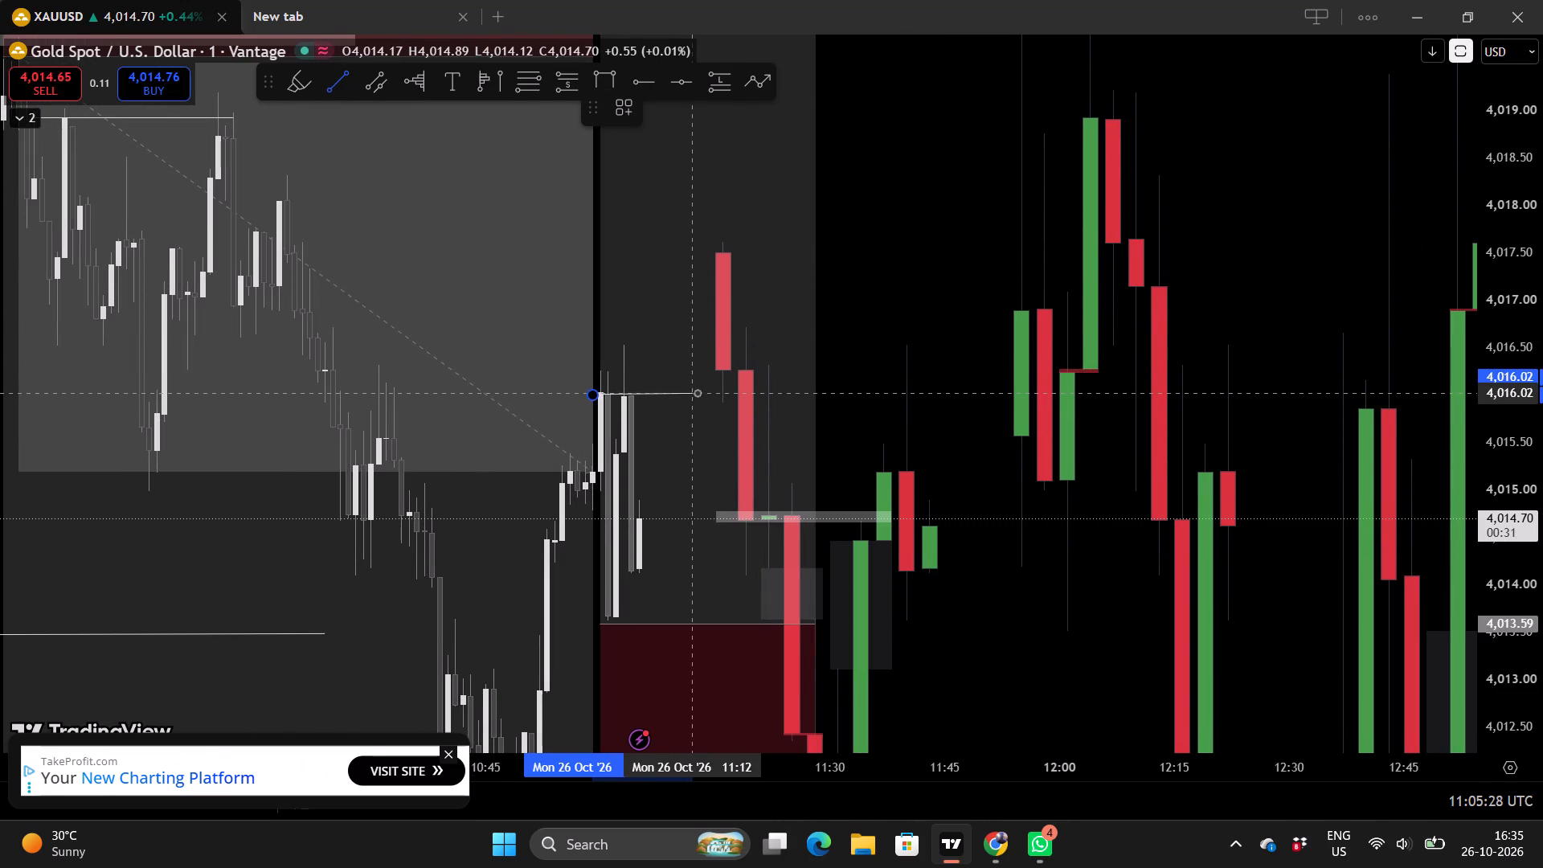
pyautogui.moveTo(697, 392); pyautogui.dragTo(700, 392)
pyautogui.click(700, 392)
pyautogui.click(931, 338)
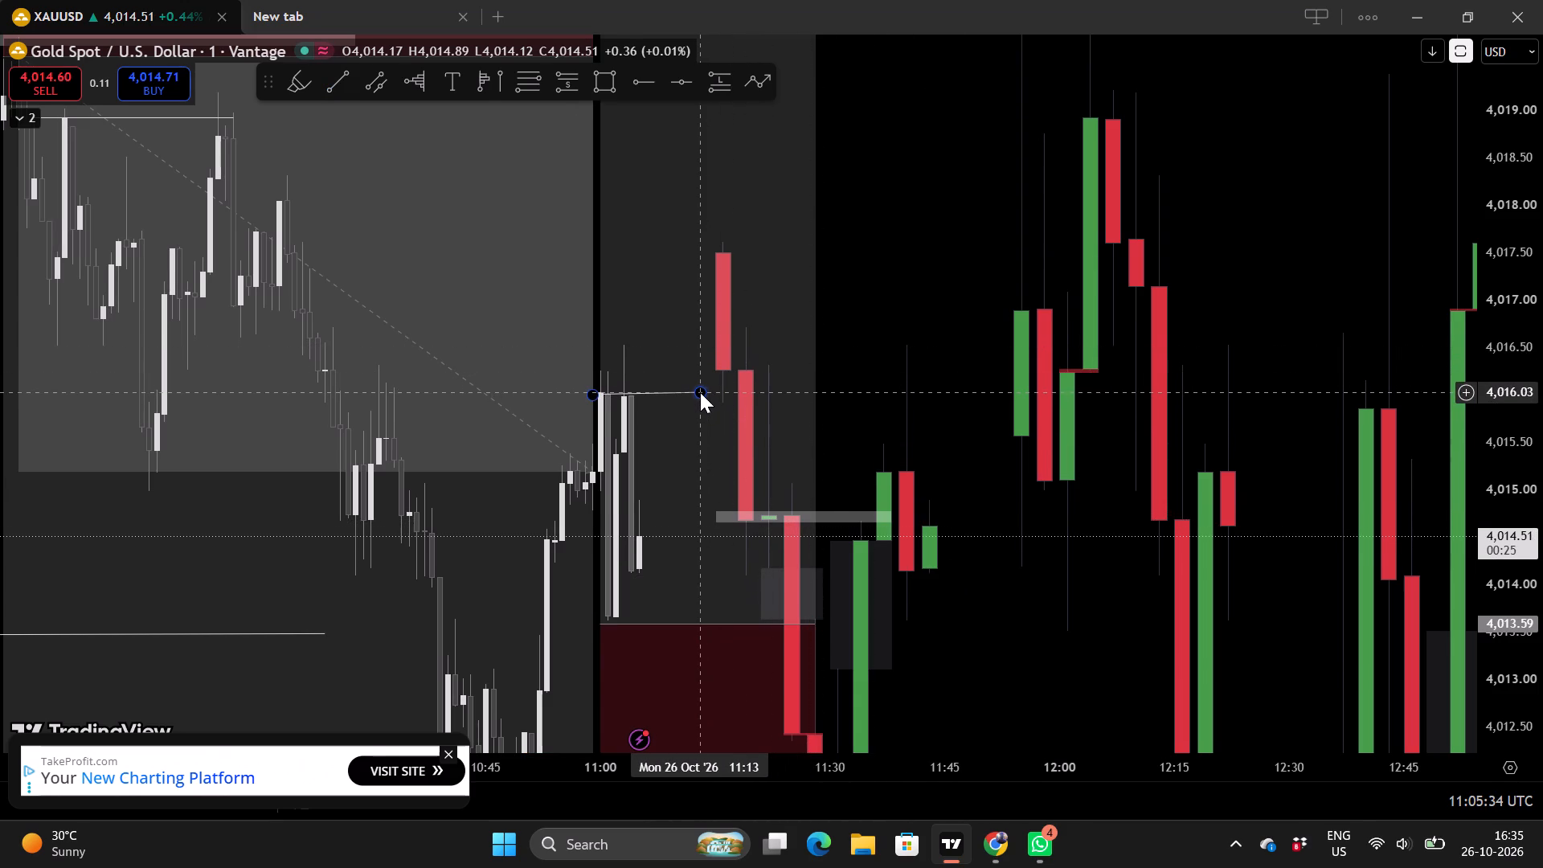
# Extend the end of the new trend line to about 11:26 at 4,016.01.
pyautogui.moveTo(700, 392); pyautogui.dragTo(718, 391)
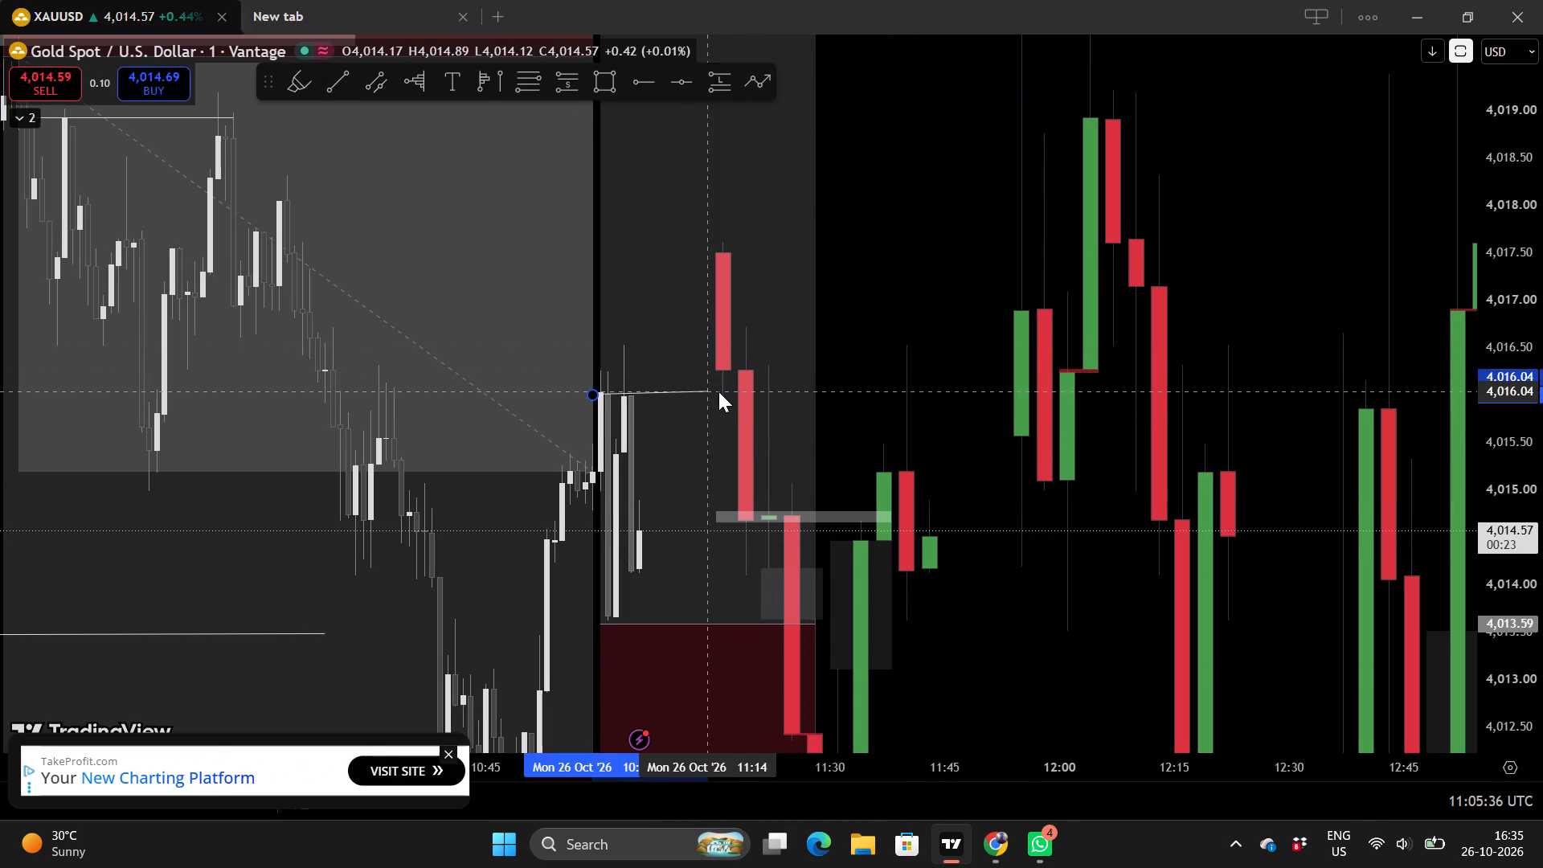
pyautogui.moveTo(718, 391); pyautogui.dragTo(796, 394)
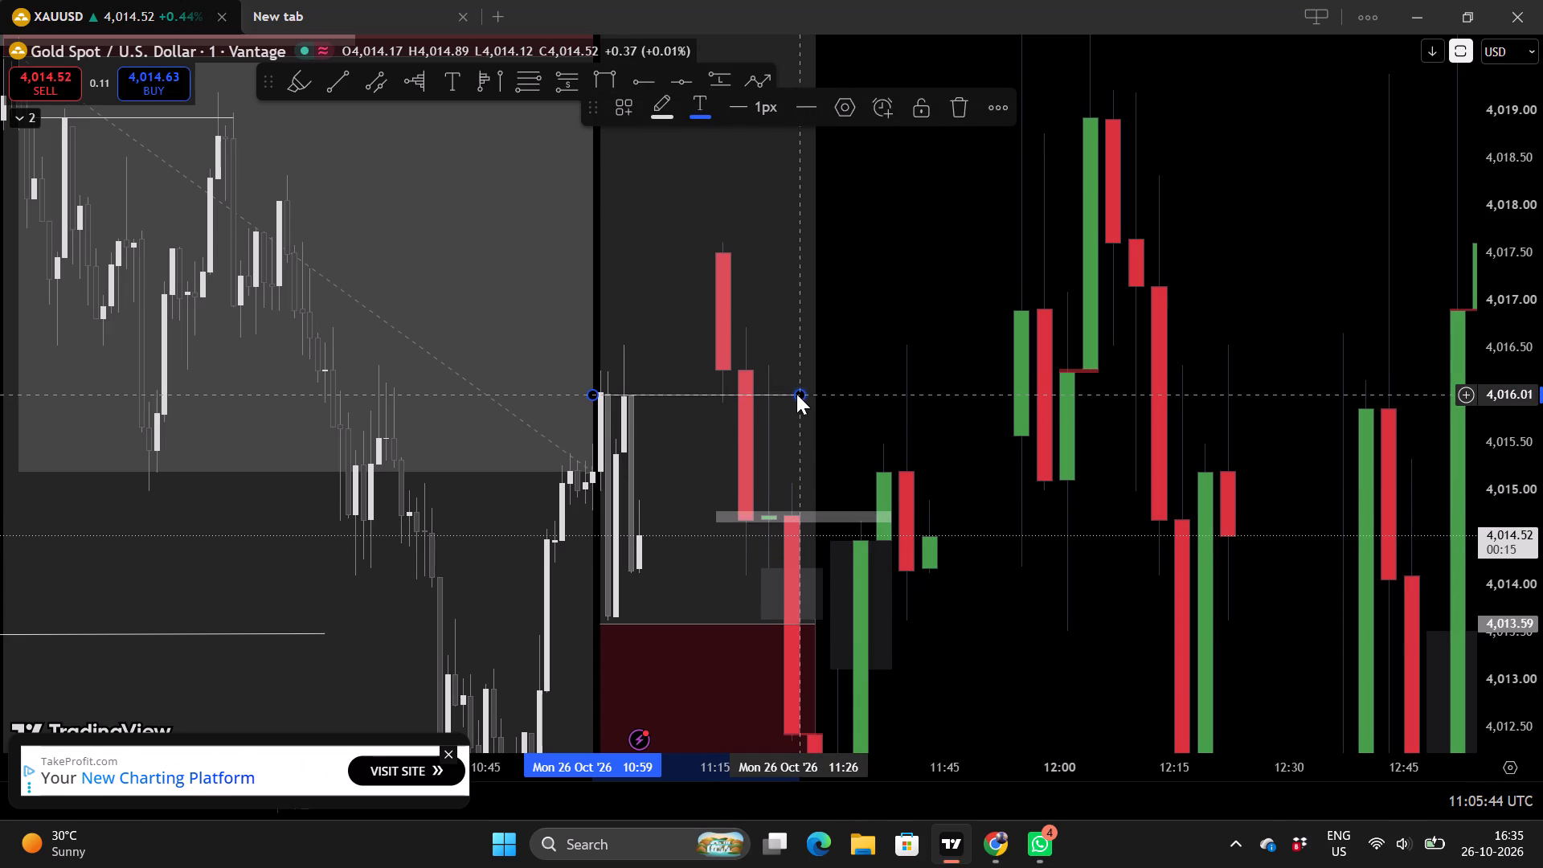
pyautogui.click(796, 394)
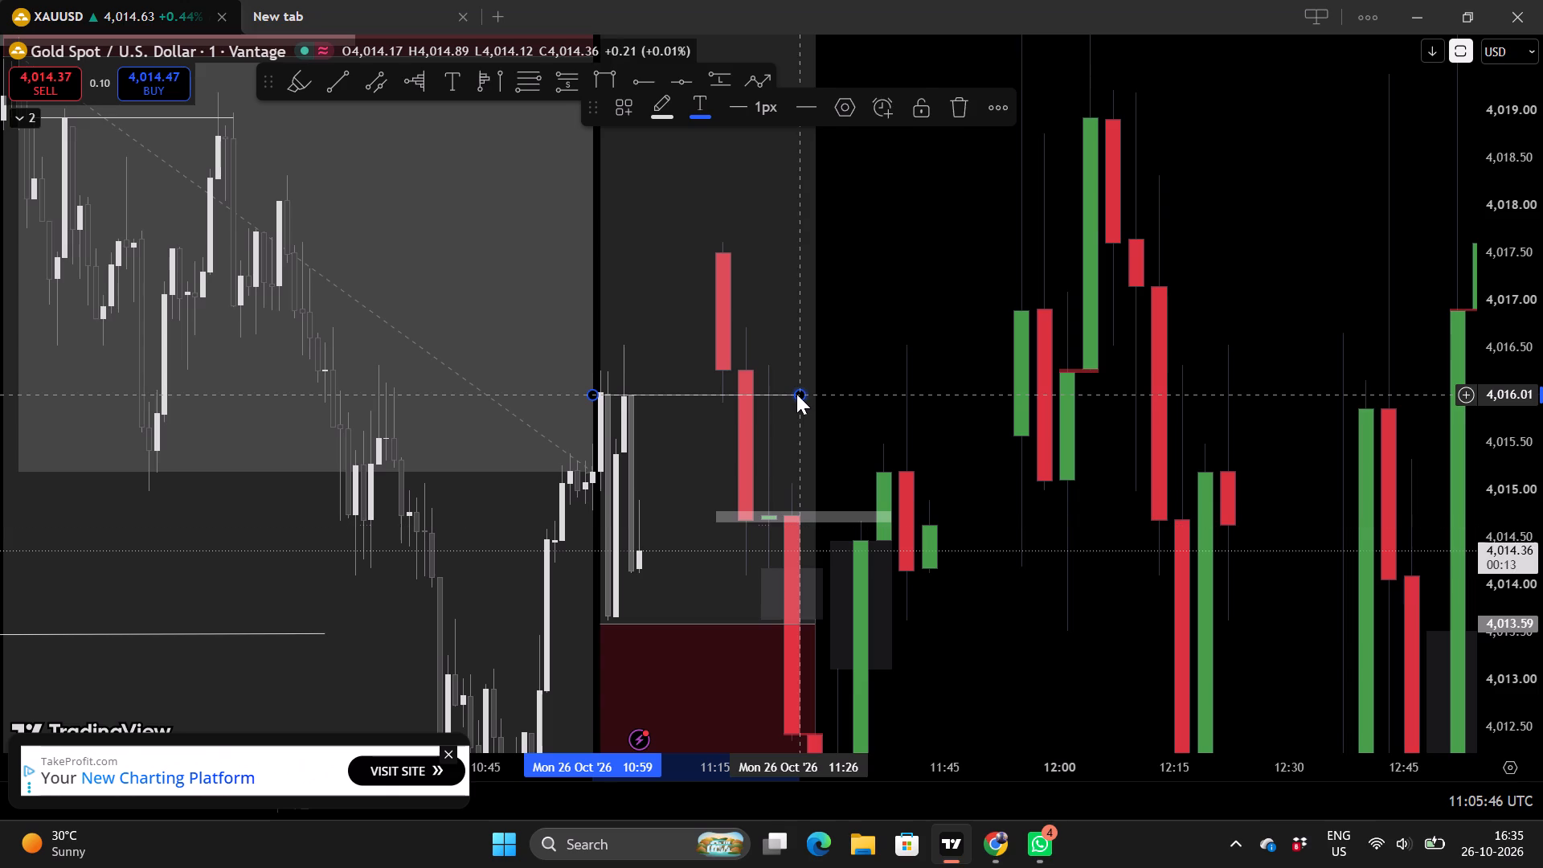
pyautogui.click(926, 380)
# Examine the price action below the 4,016 line alongside the long position and the projected candles.
pyautogui.scroll(1, 951, 375)
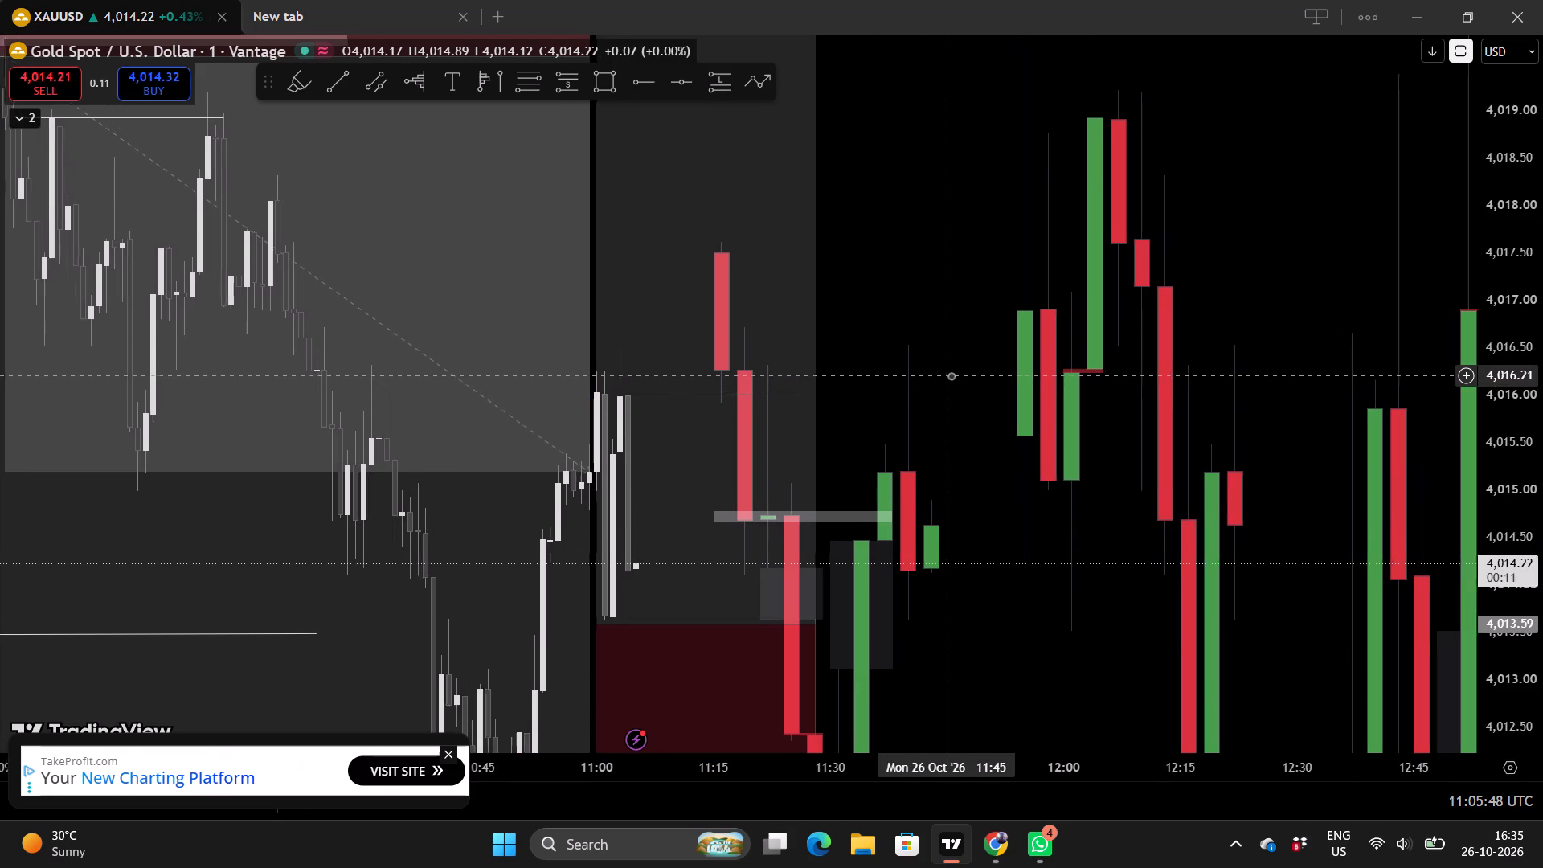
pyautogui.hscroll(1, 951, 375)
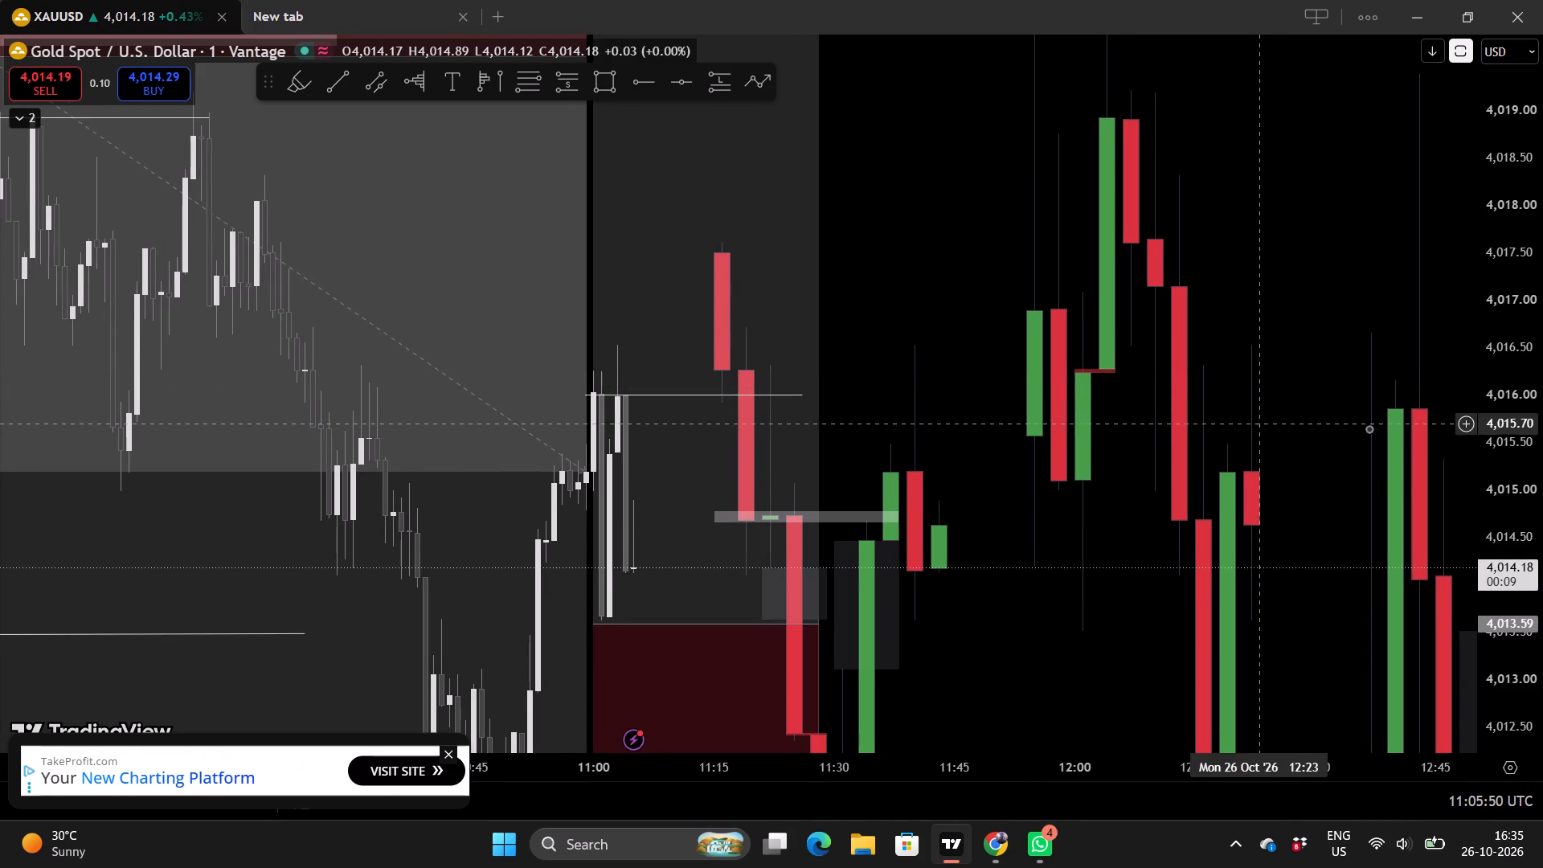
pyautogui.scroll(1, 1506, 447)
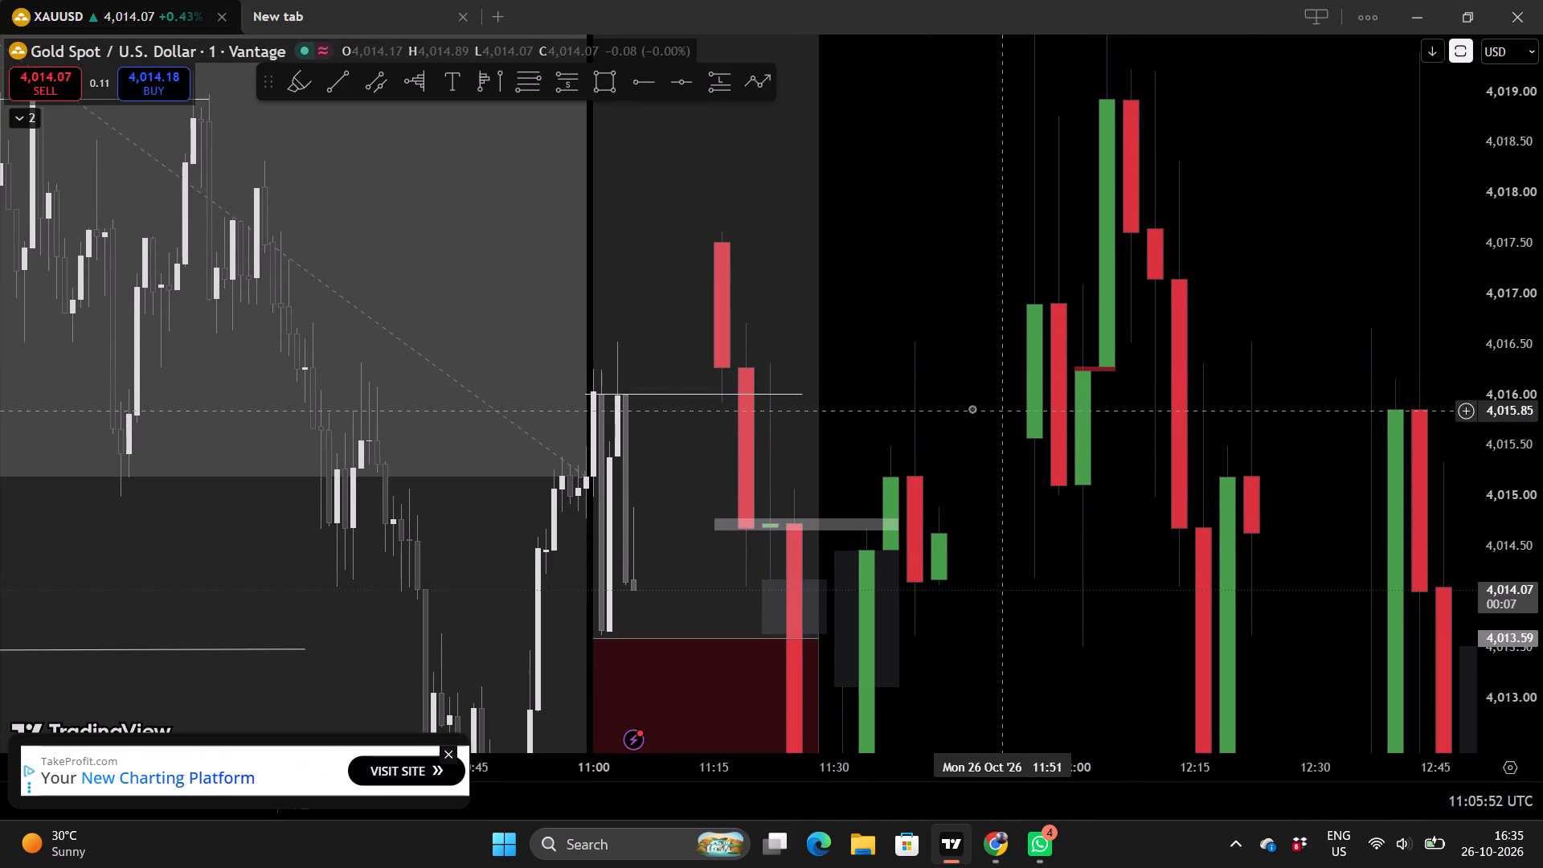
pyautogui.moveTo(965, 406); pyautogui.dragTo(945, 319)
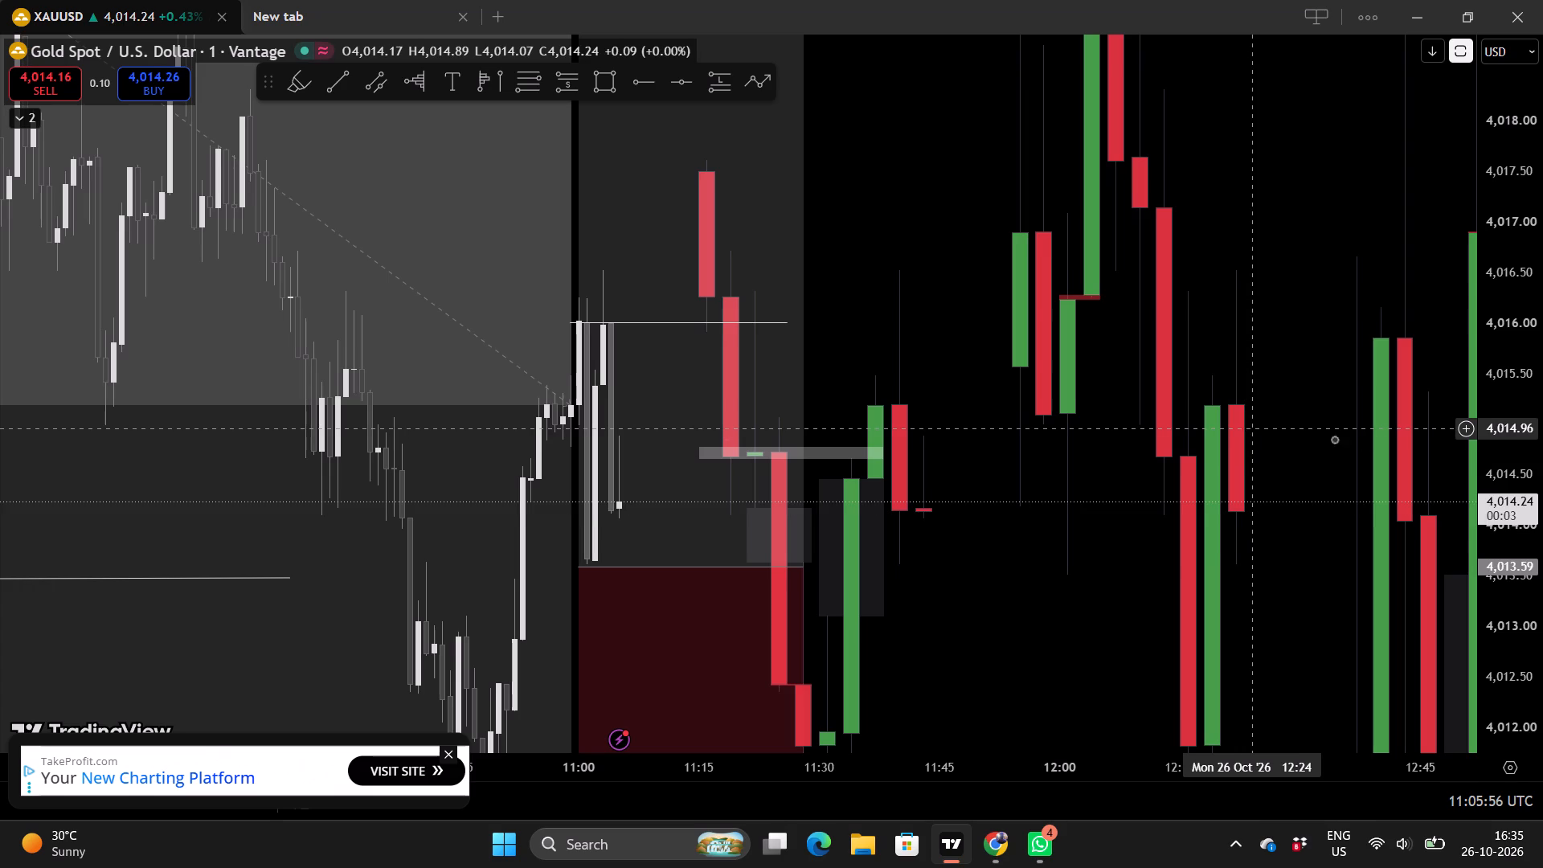
pyautogui.scroll(-3, 1500, 473)
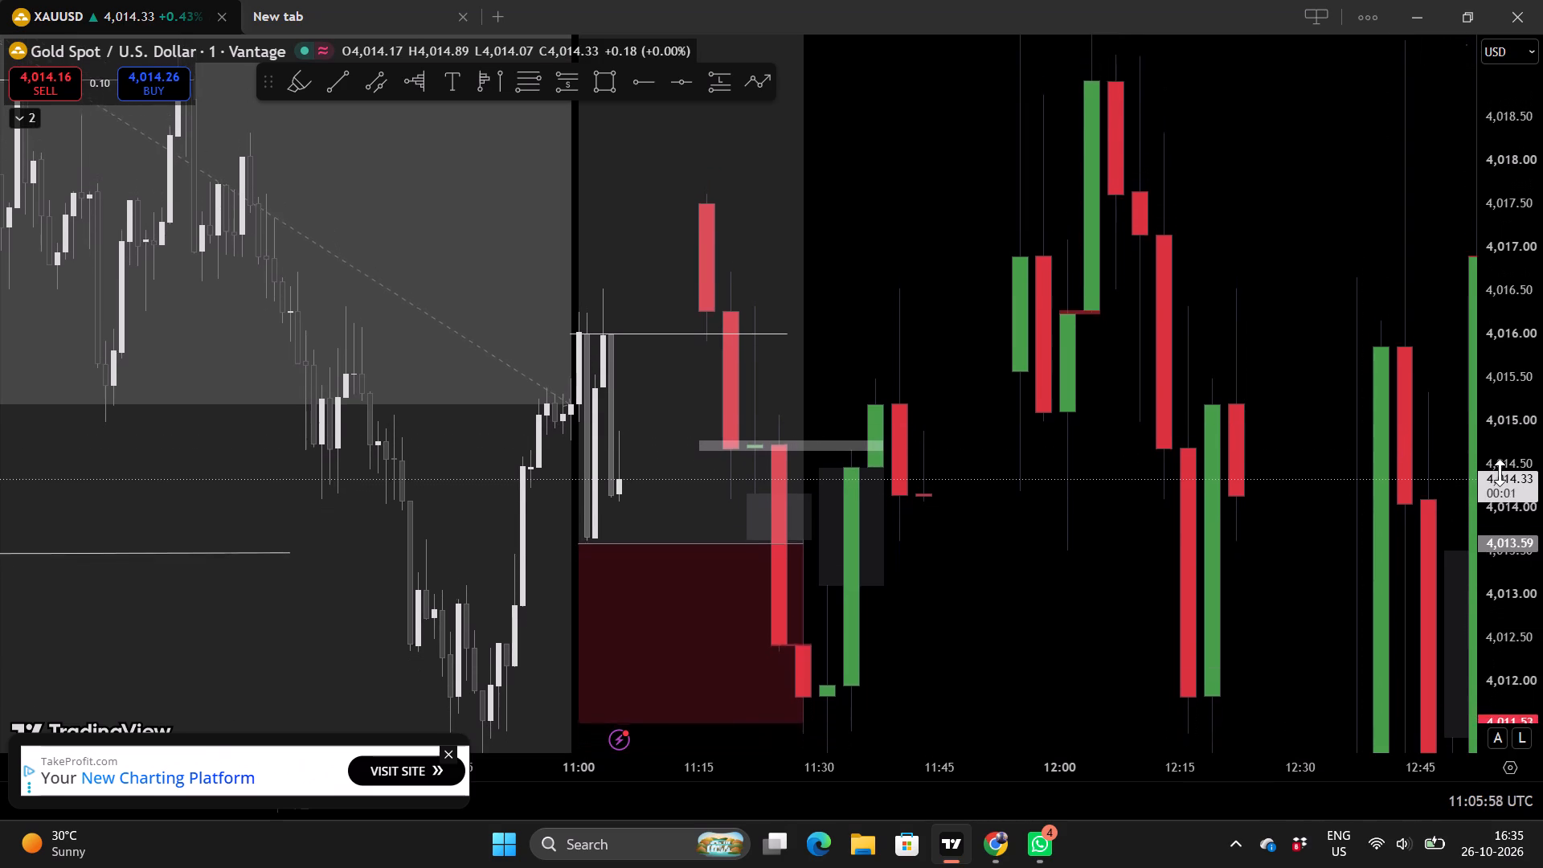
pyautogui.scroll(-2, 1500, 473)
pyautogui.scroll(-1, 1274, 465)
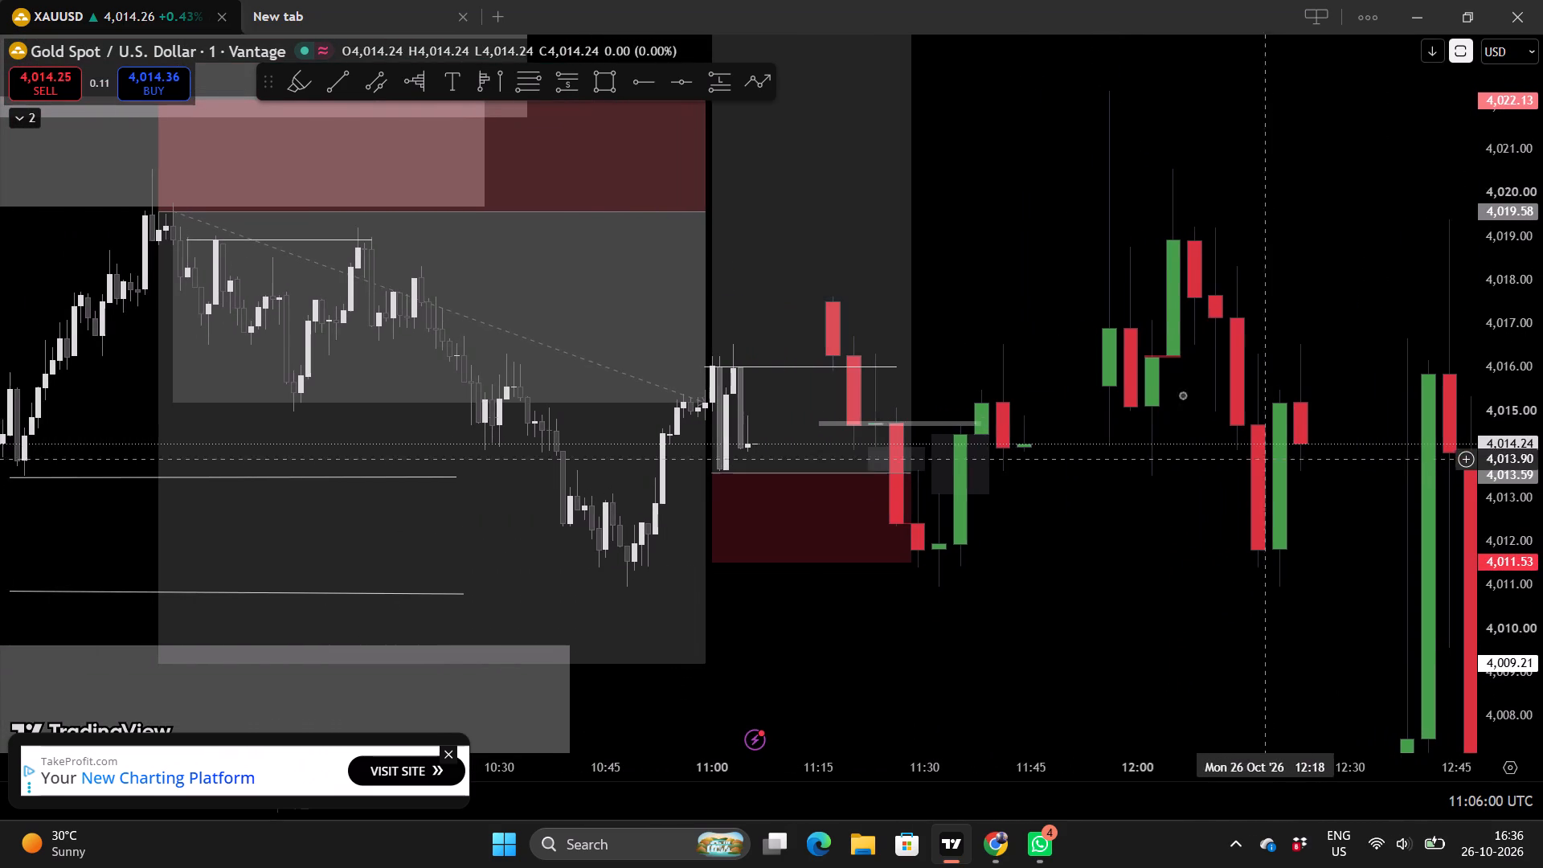
pyautogui.moveTo(1055, 280); pyautogui.dragTo(941, 305)
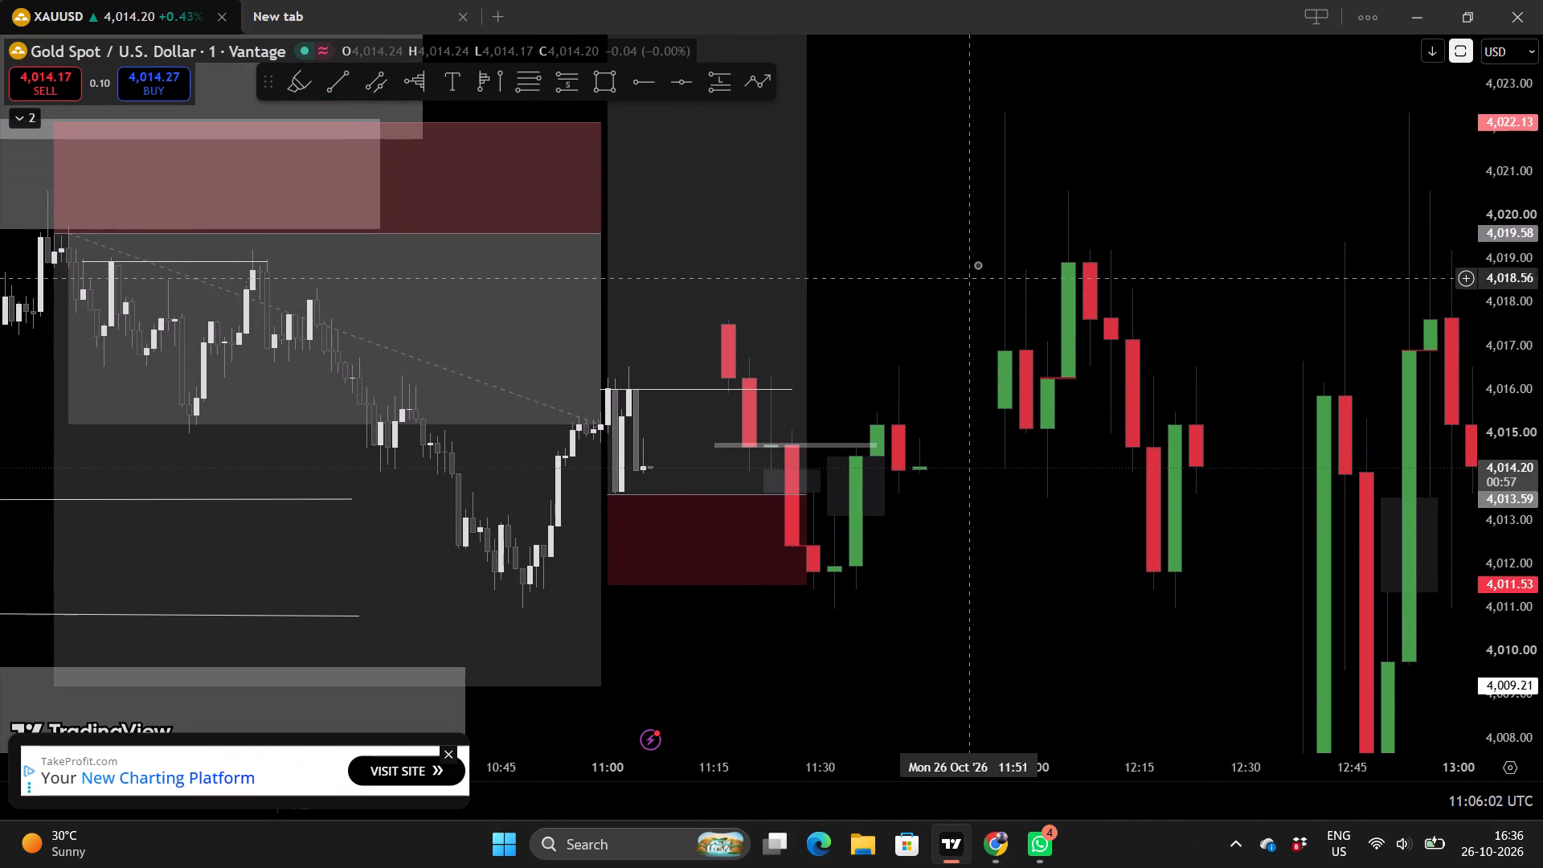
pyautogui.moveTo(979, 258); pyautogui.dragTo(956, 383)
pyautogui.scroll(-1, 956, 383)
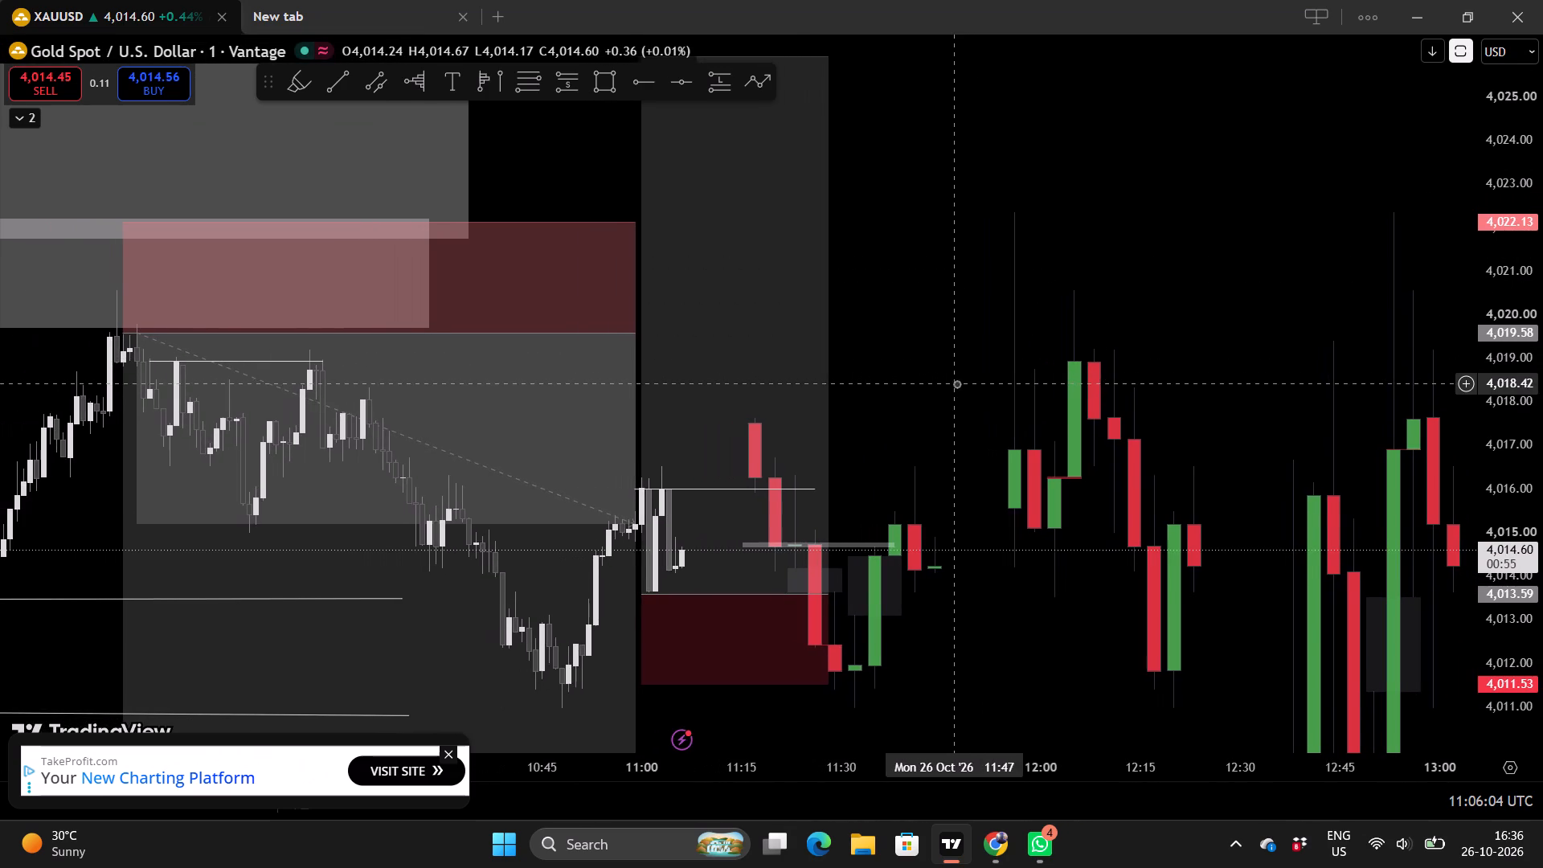
pyautogui.scroll(1, 998, 330)
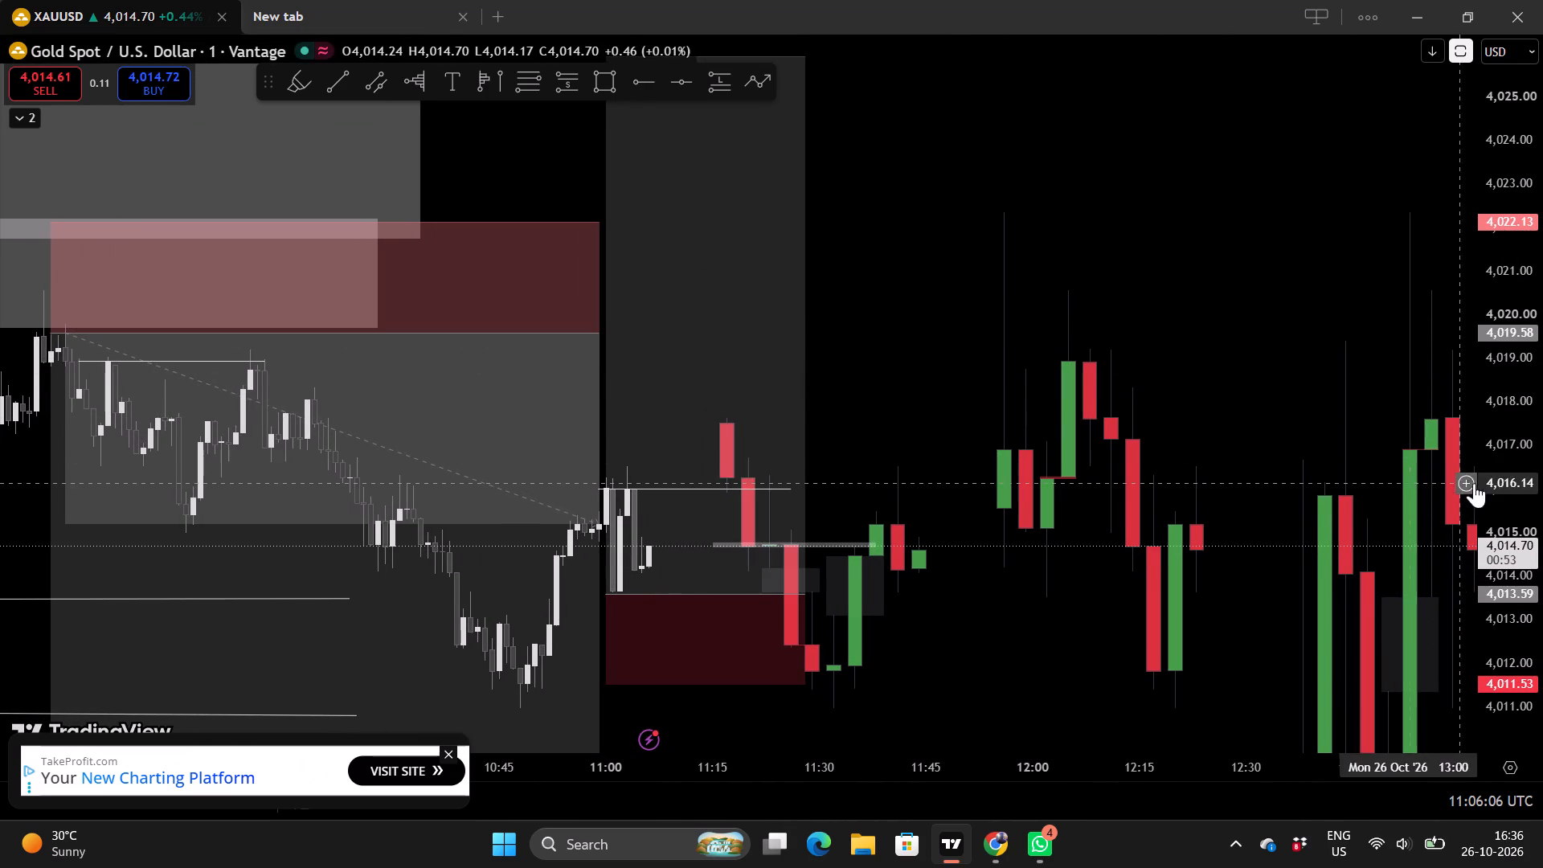
pyautogui.scroll(3, 1498, 478)
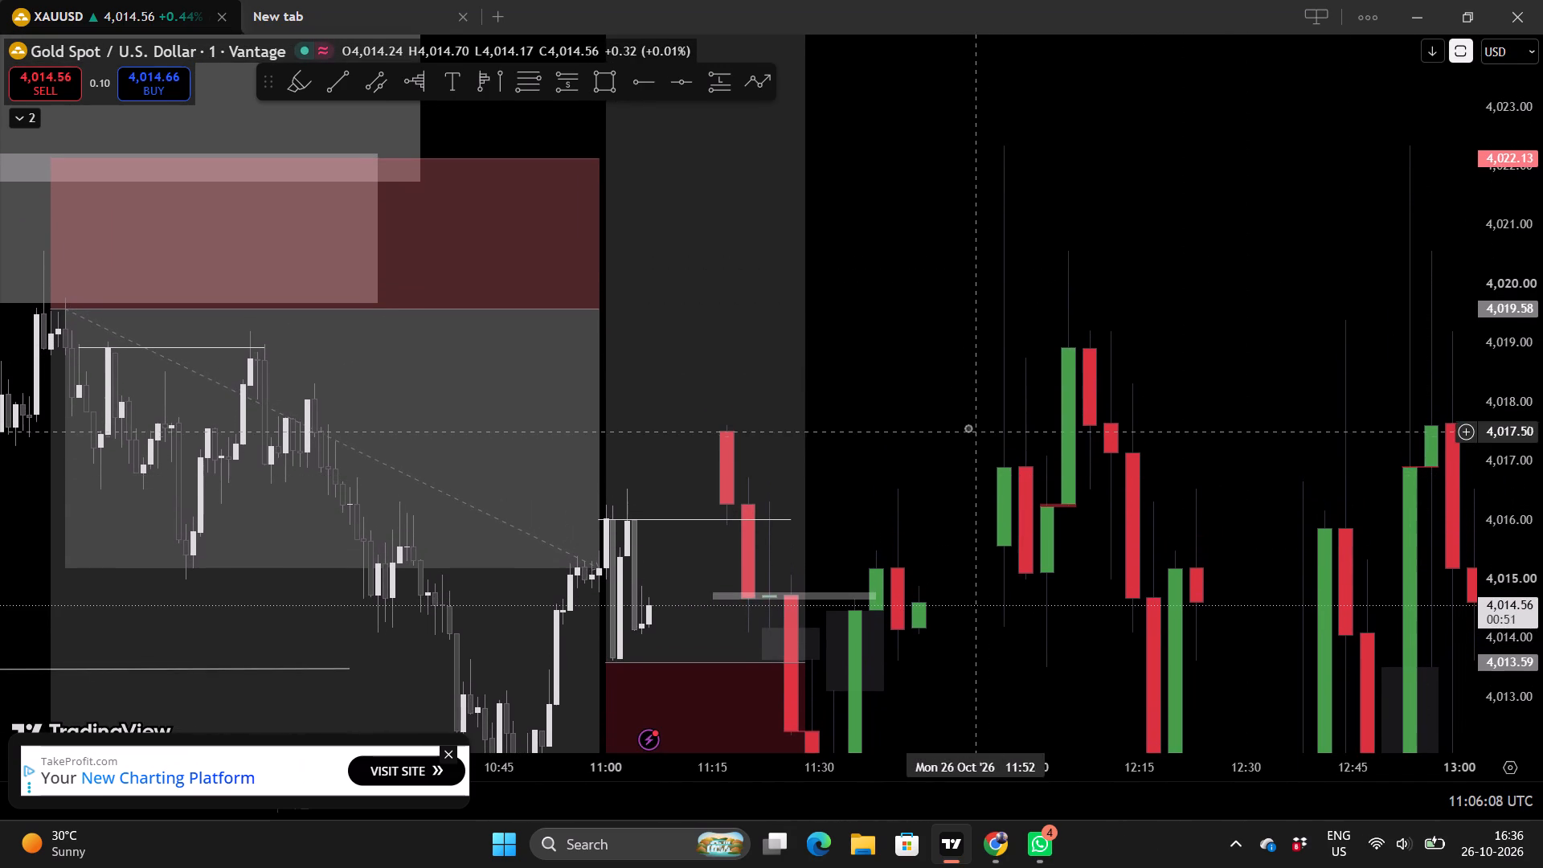
pyautogui.moveTo(968, 428); pyautogui.dragTo(940, 369)
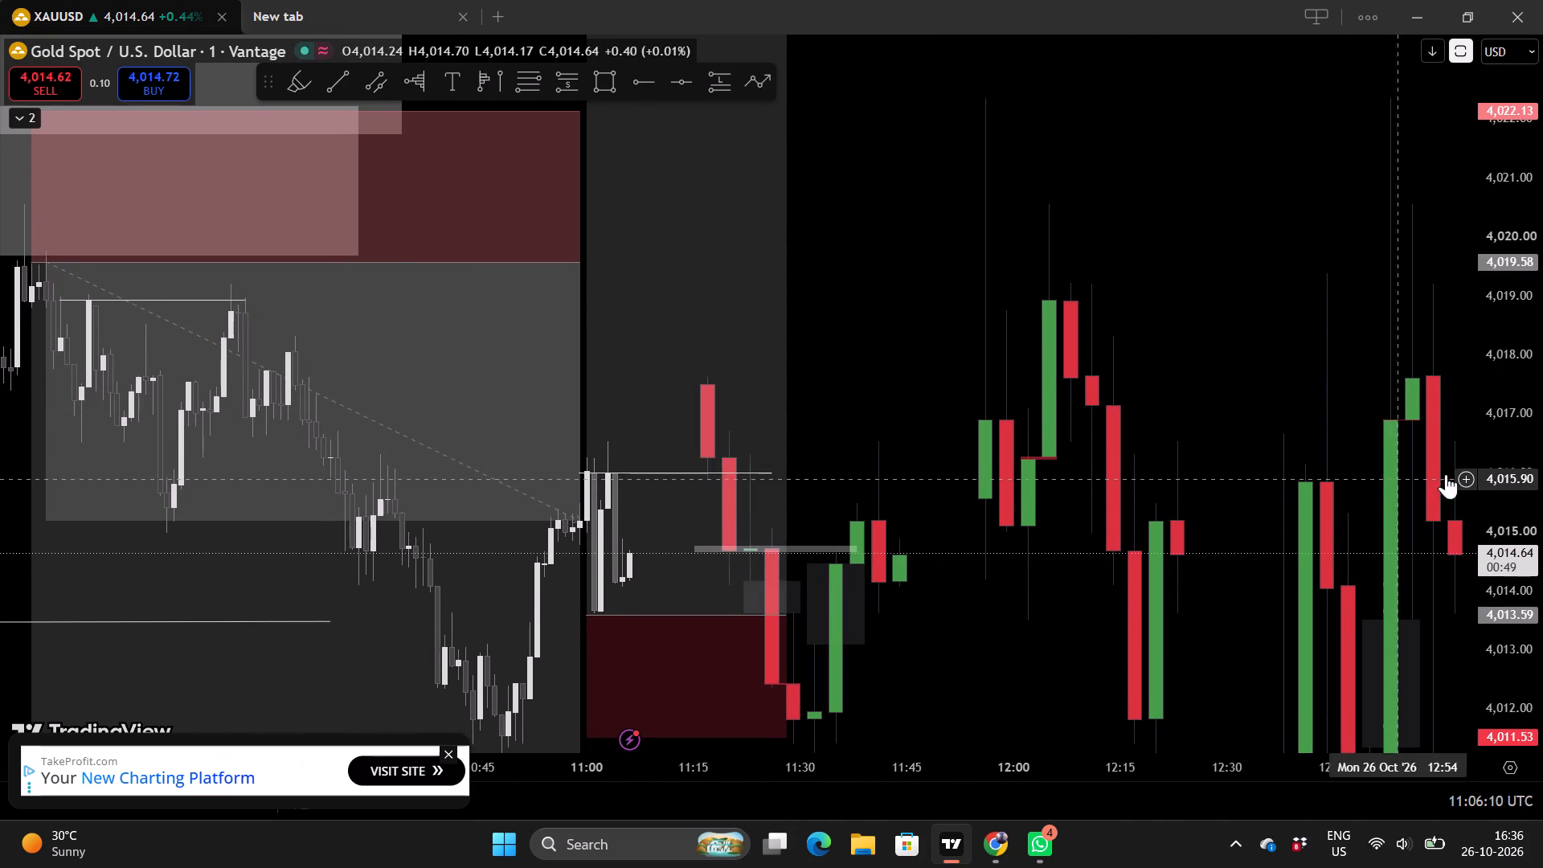
pyautogui.scroll(3, 1503, 475)
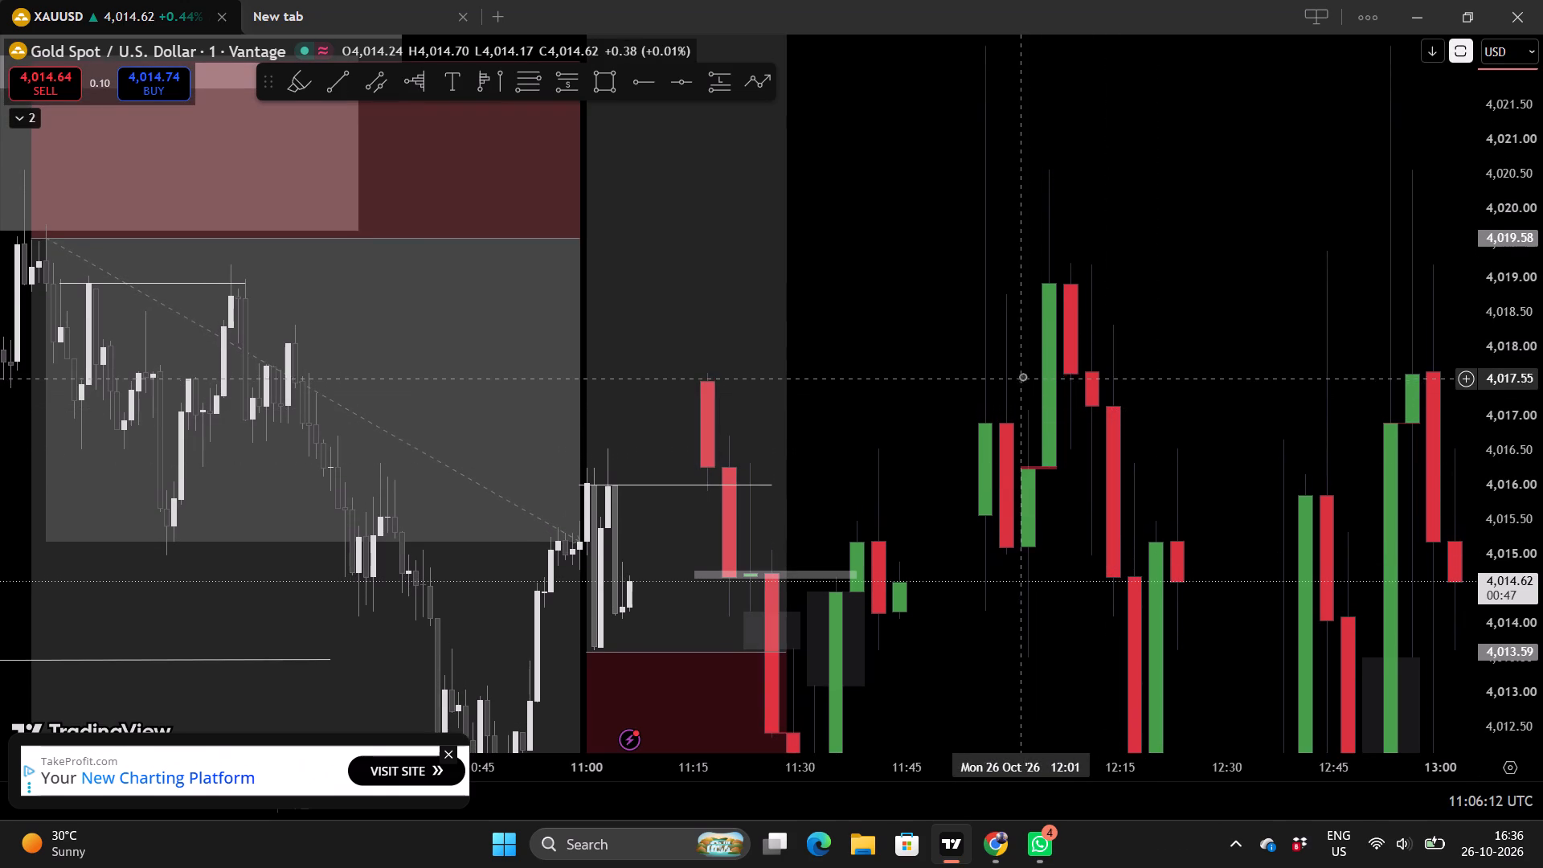
pyautogui.scroll(1, 930, 345)
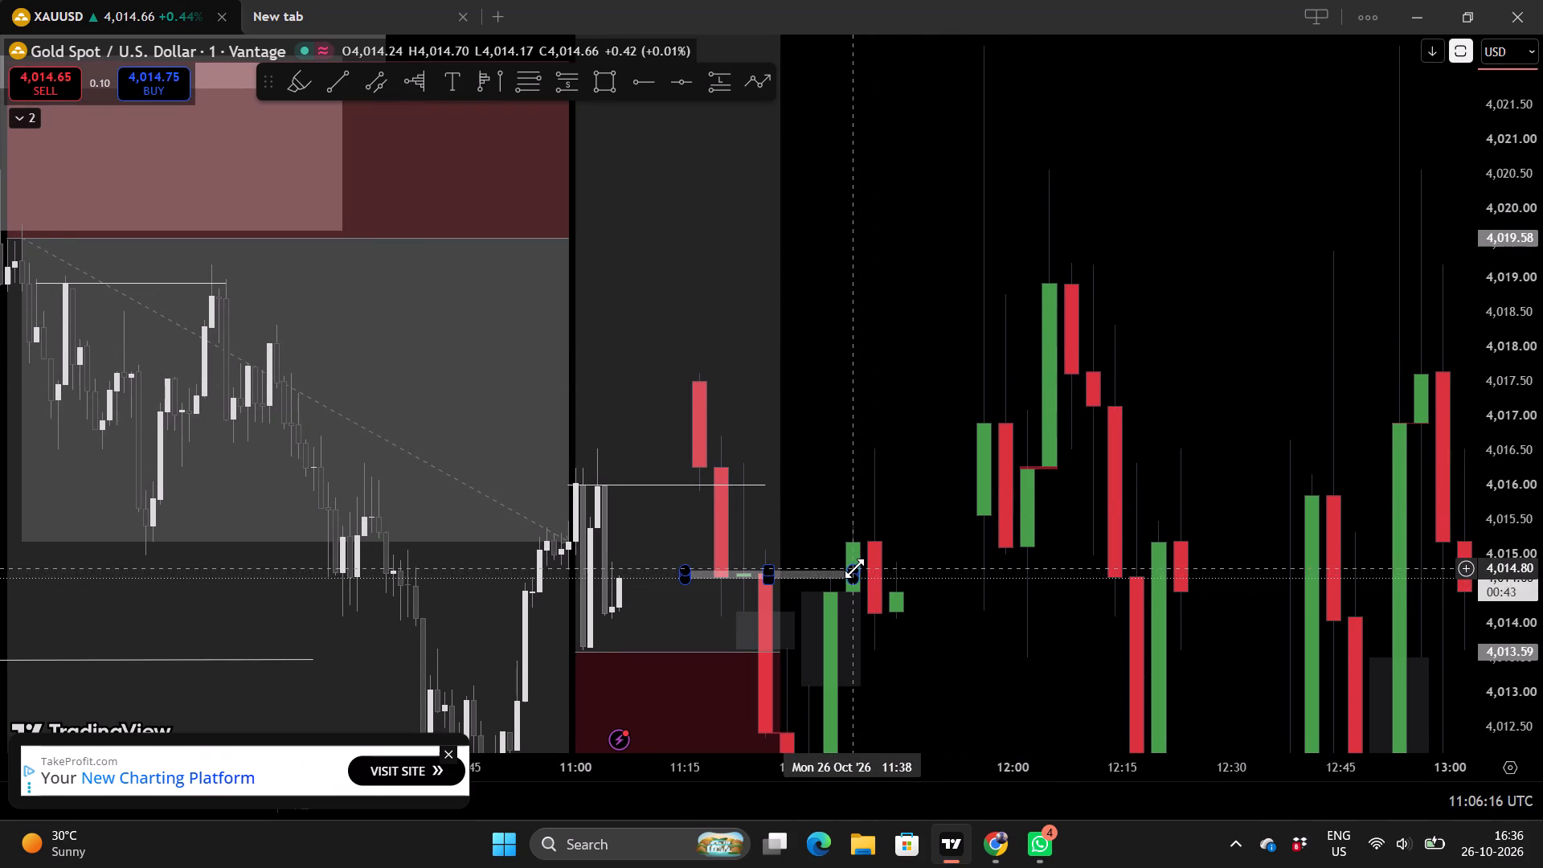
# Extend the end of the thin rectangle across the projected candles to 11:51, with its upper edge at 4,014.76.
pyautogui.moveTo(854, 568); pyautogui.dragTo(927, 574)
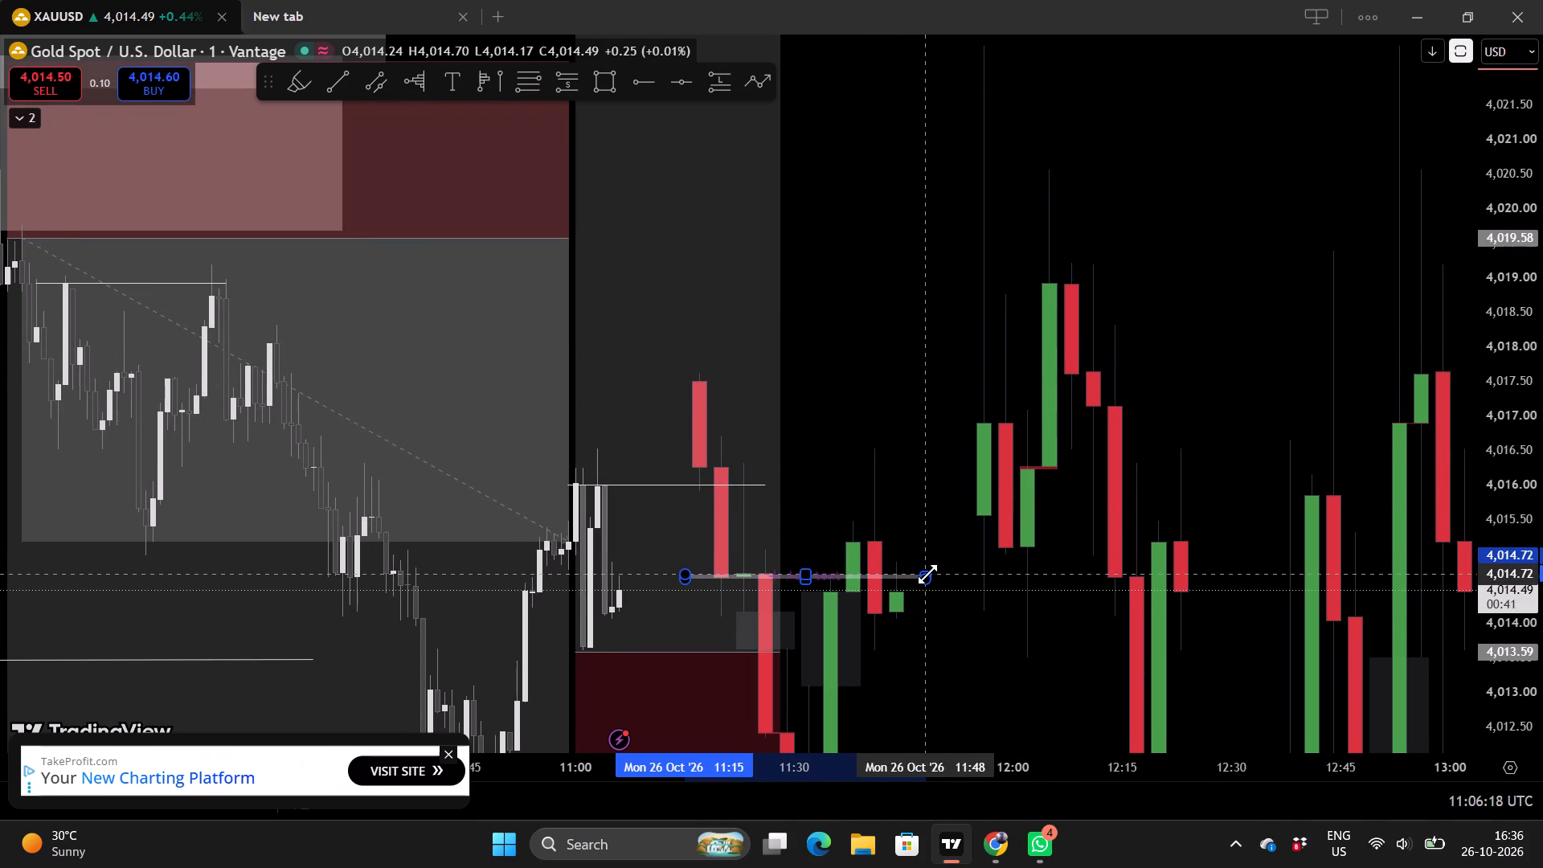
pyautogui.moveTo(927, 574); pyautogui.dragTo(945, 571)
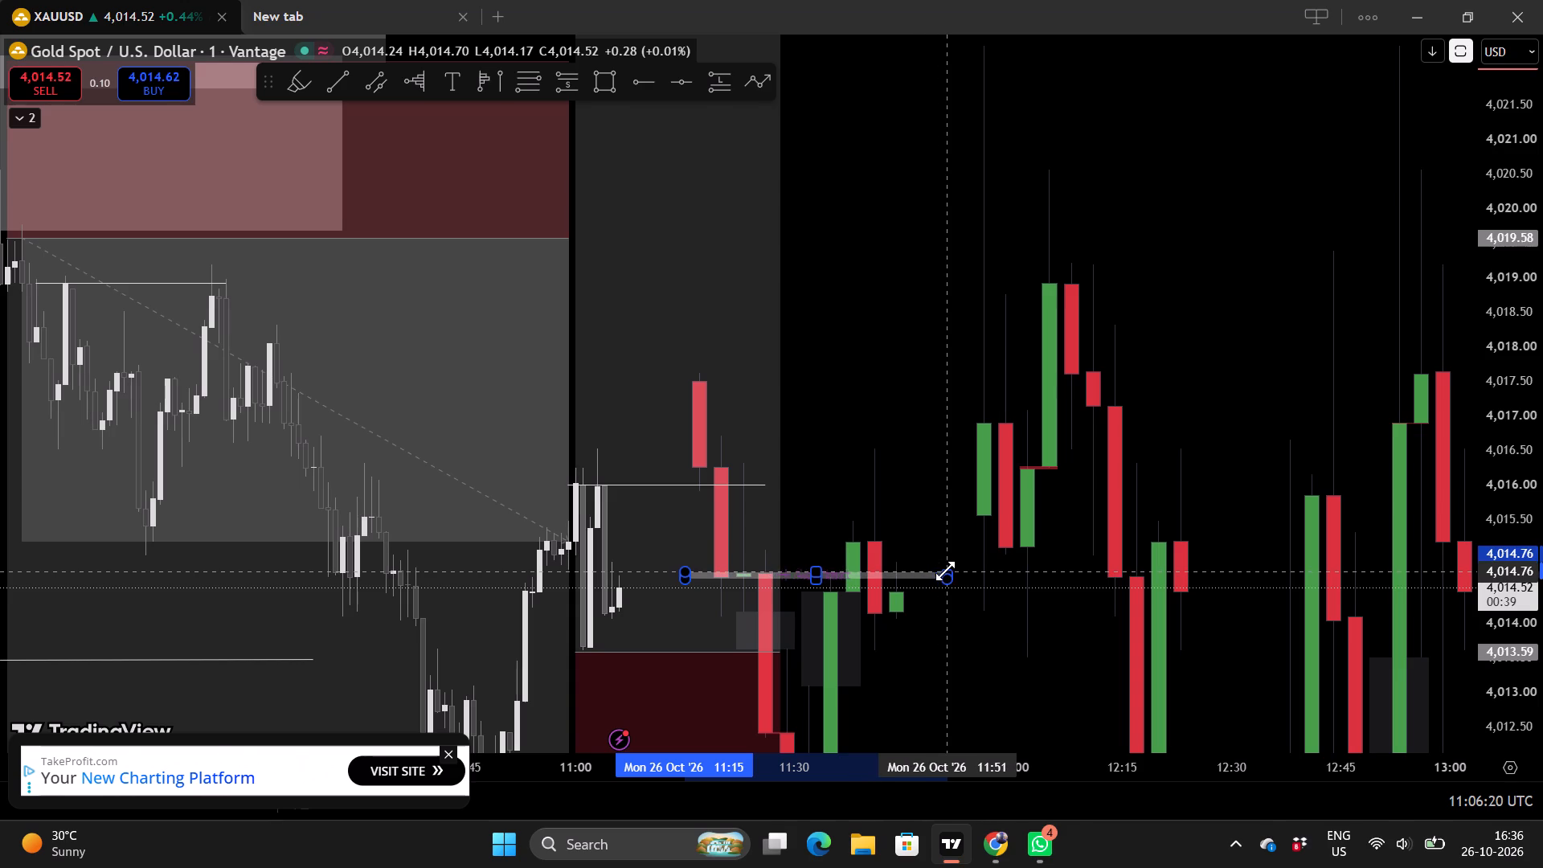
pyautogui.moveTo(945, 571); pyautogui.dragTo(951, 571)
pyautogui.click(951, 571)
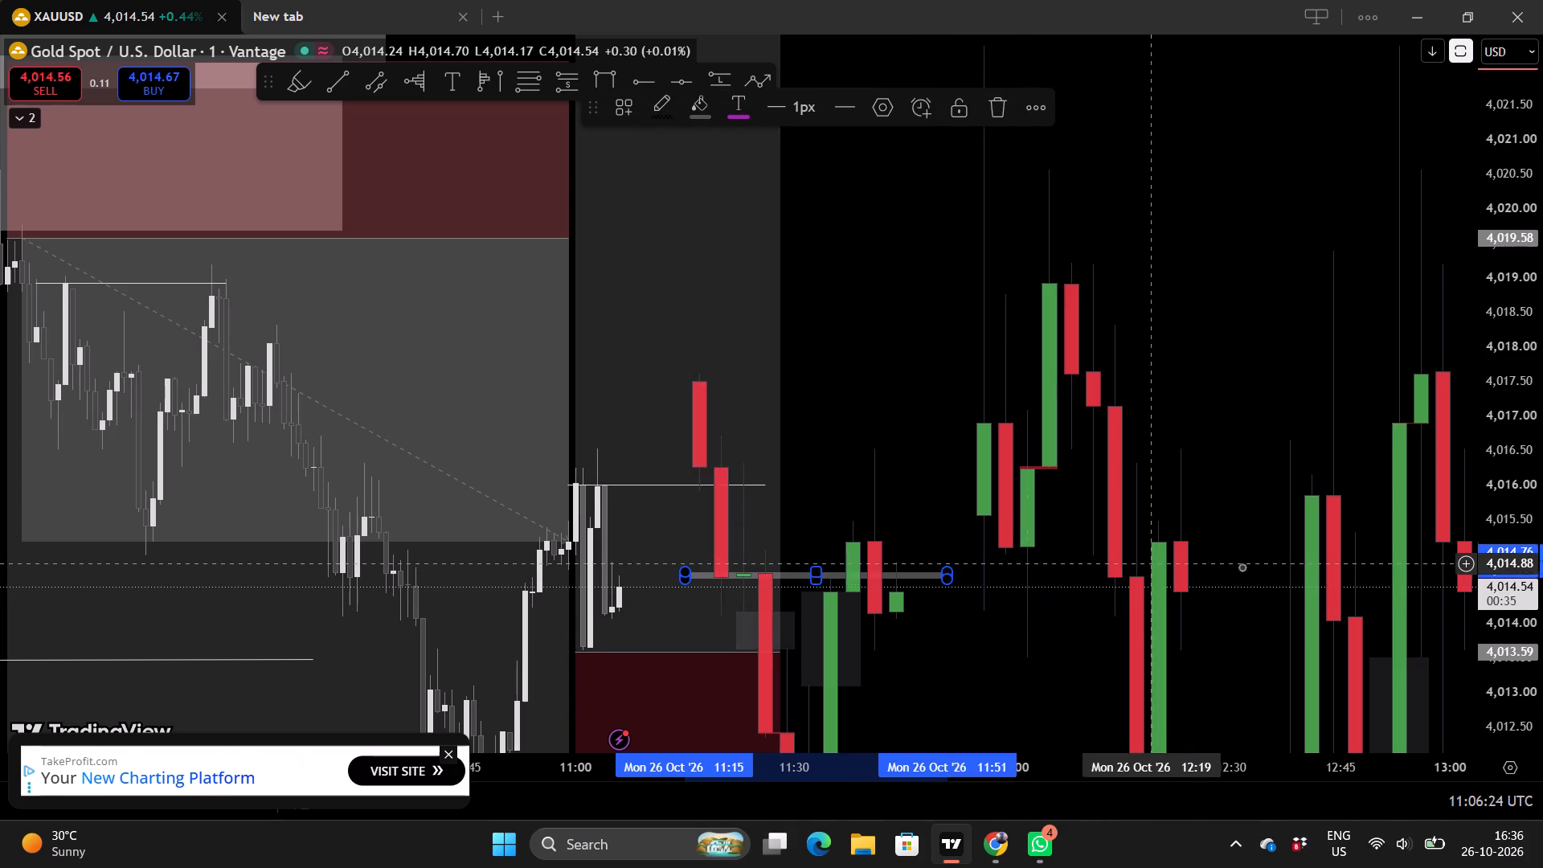
# Examine the falling one-minute XAUUSD price against the long position's stop zone, the thin 4,014.7 zone and the projected candles.
pyautogui.scroll(2, 1514, 526)
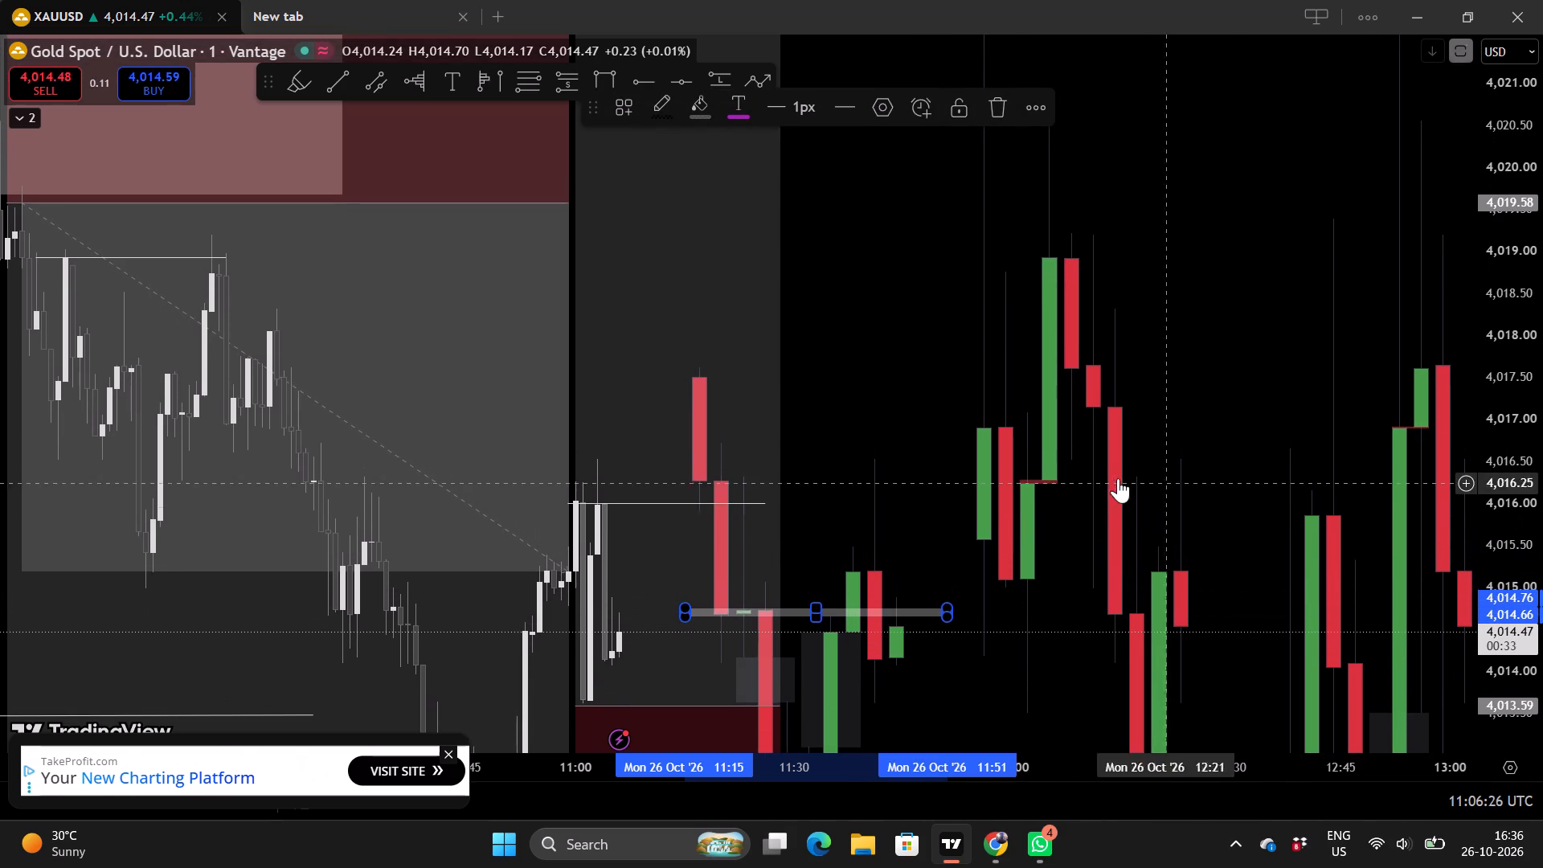
pyautogui.moveTo(954, 465); pyautogui.dragTo(949, 318)
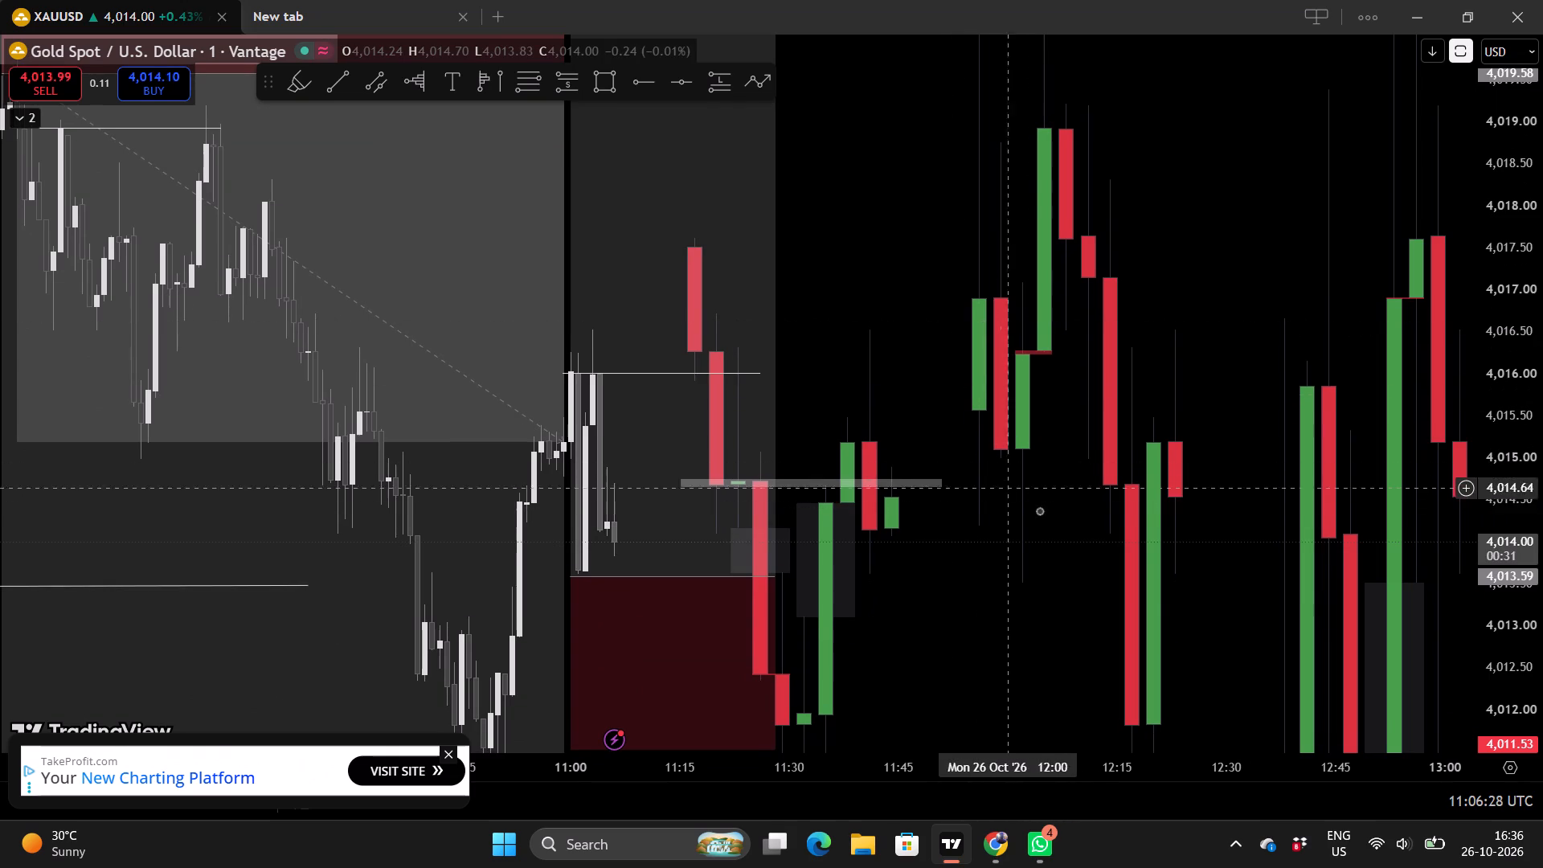
pyautogui.moveTo(1007, 516); pyautogui.dragTo(990, 448)
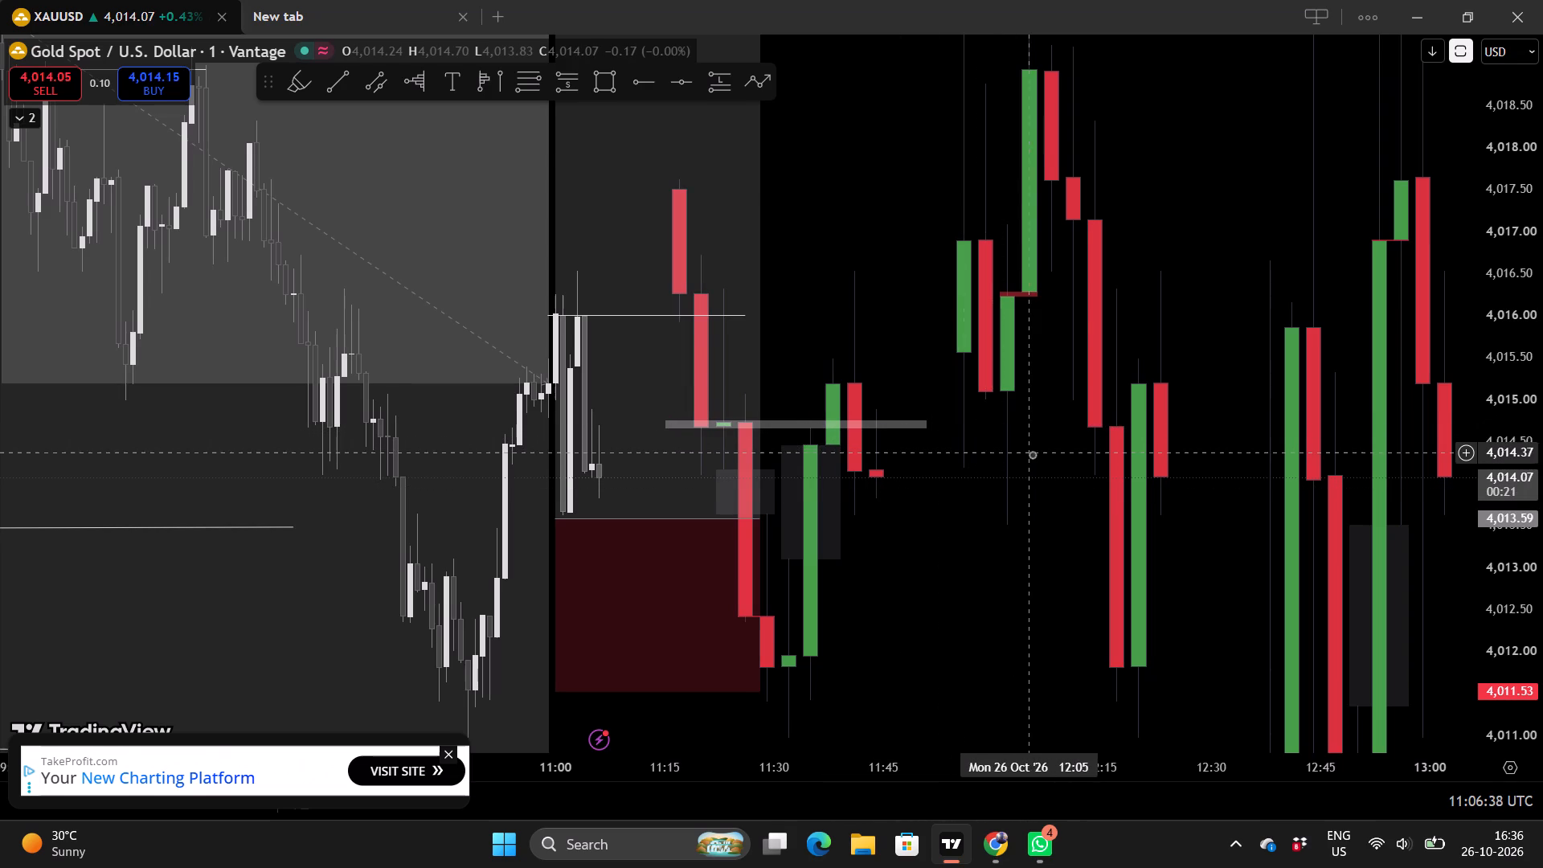
pyautogui.scroll(2, 1079, 448)
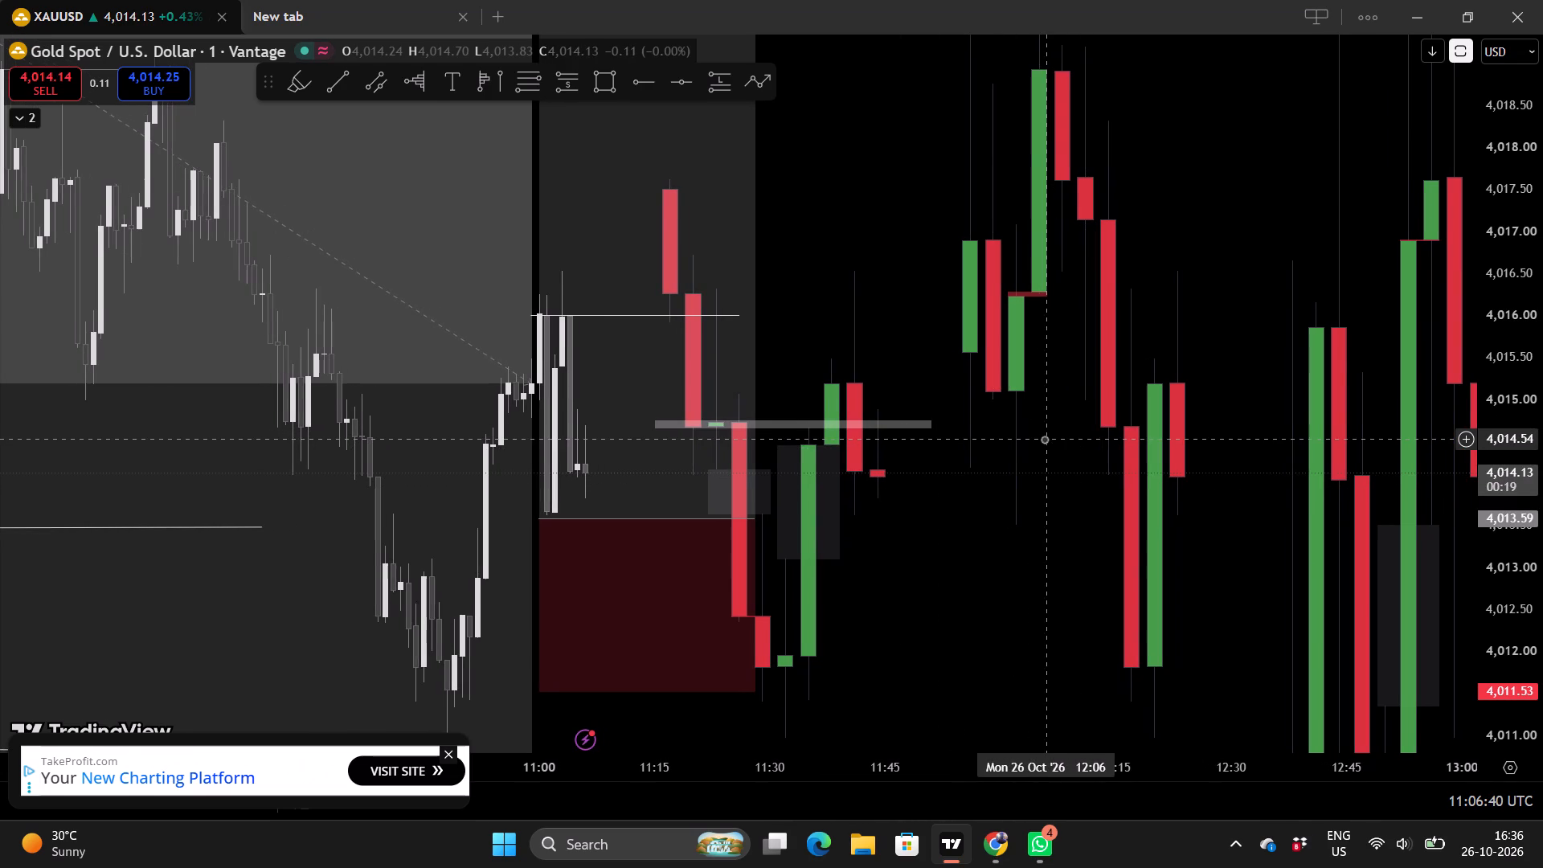
pyautogui.scroll(1, 1040, 459)
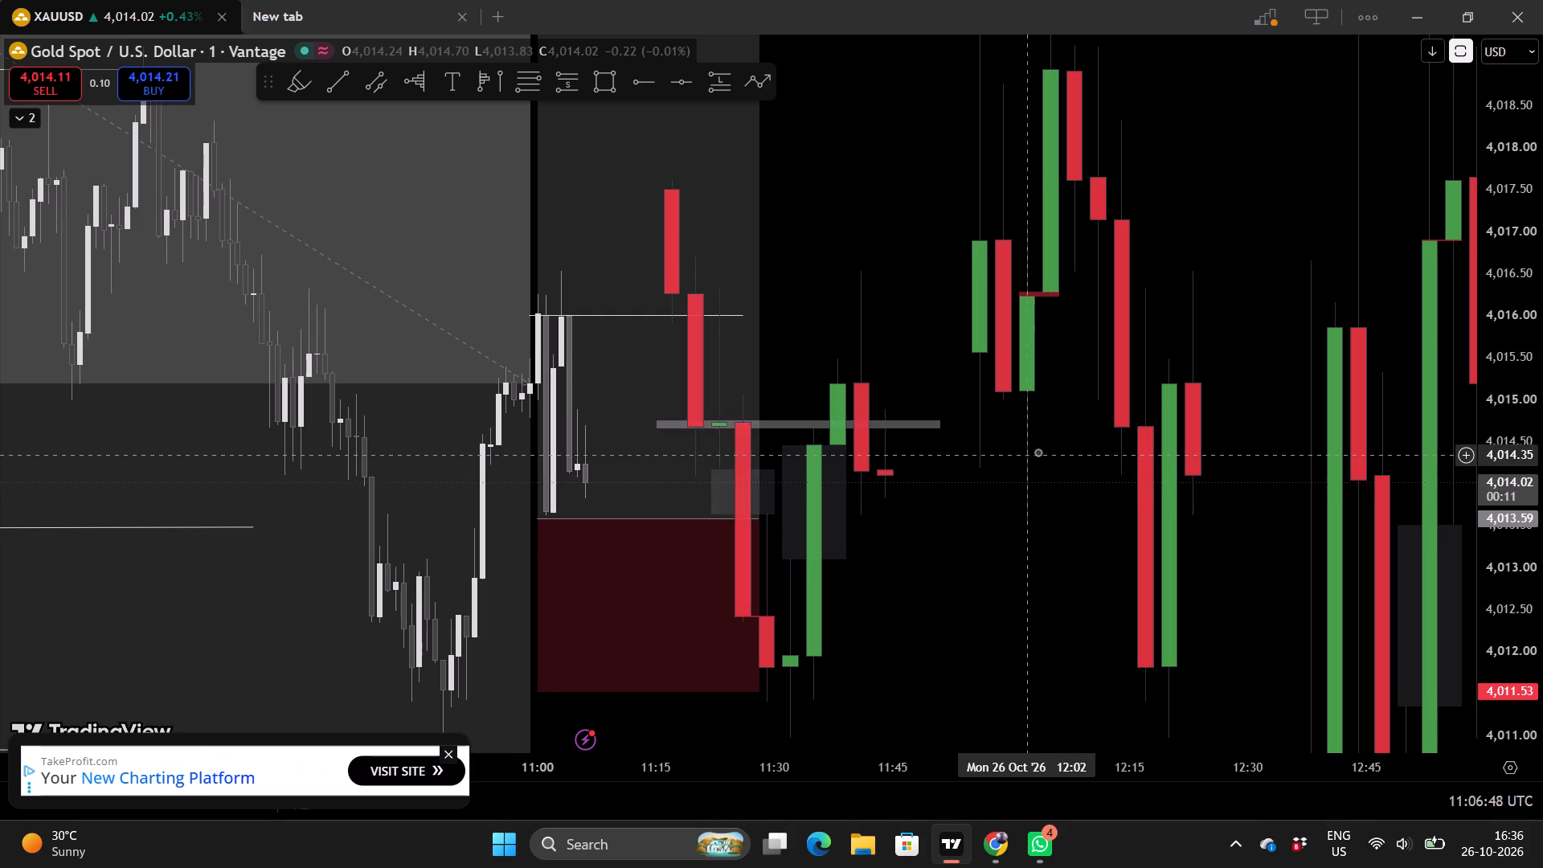
pyautogui.hscroll(1, 1043, 450)
pyautogui.scroll(-1, 1043, 450)
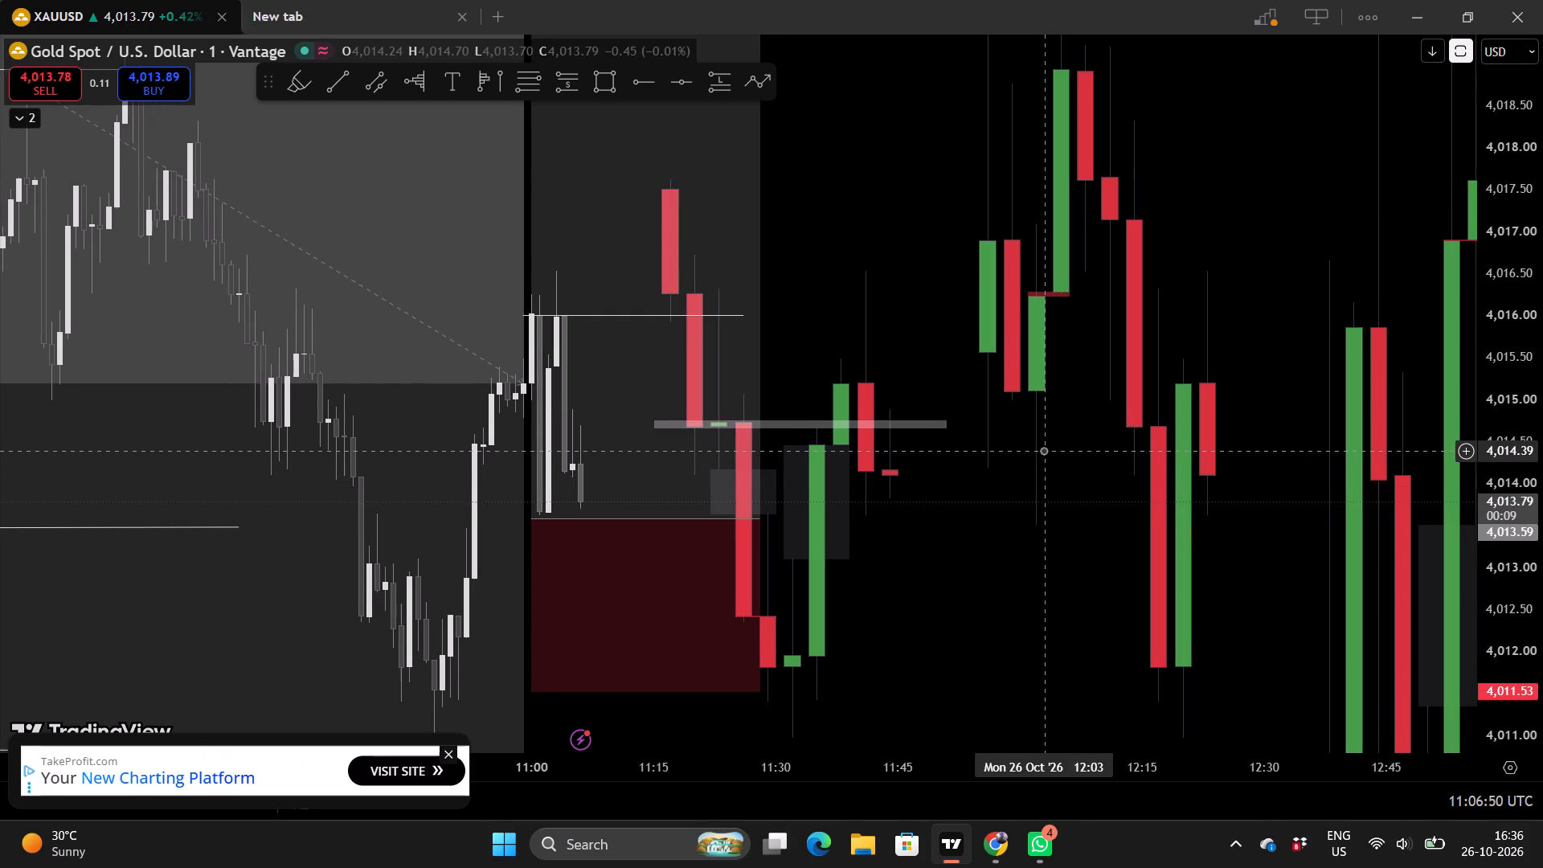
pyautogui.scroll(-1, 1043, 450)
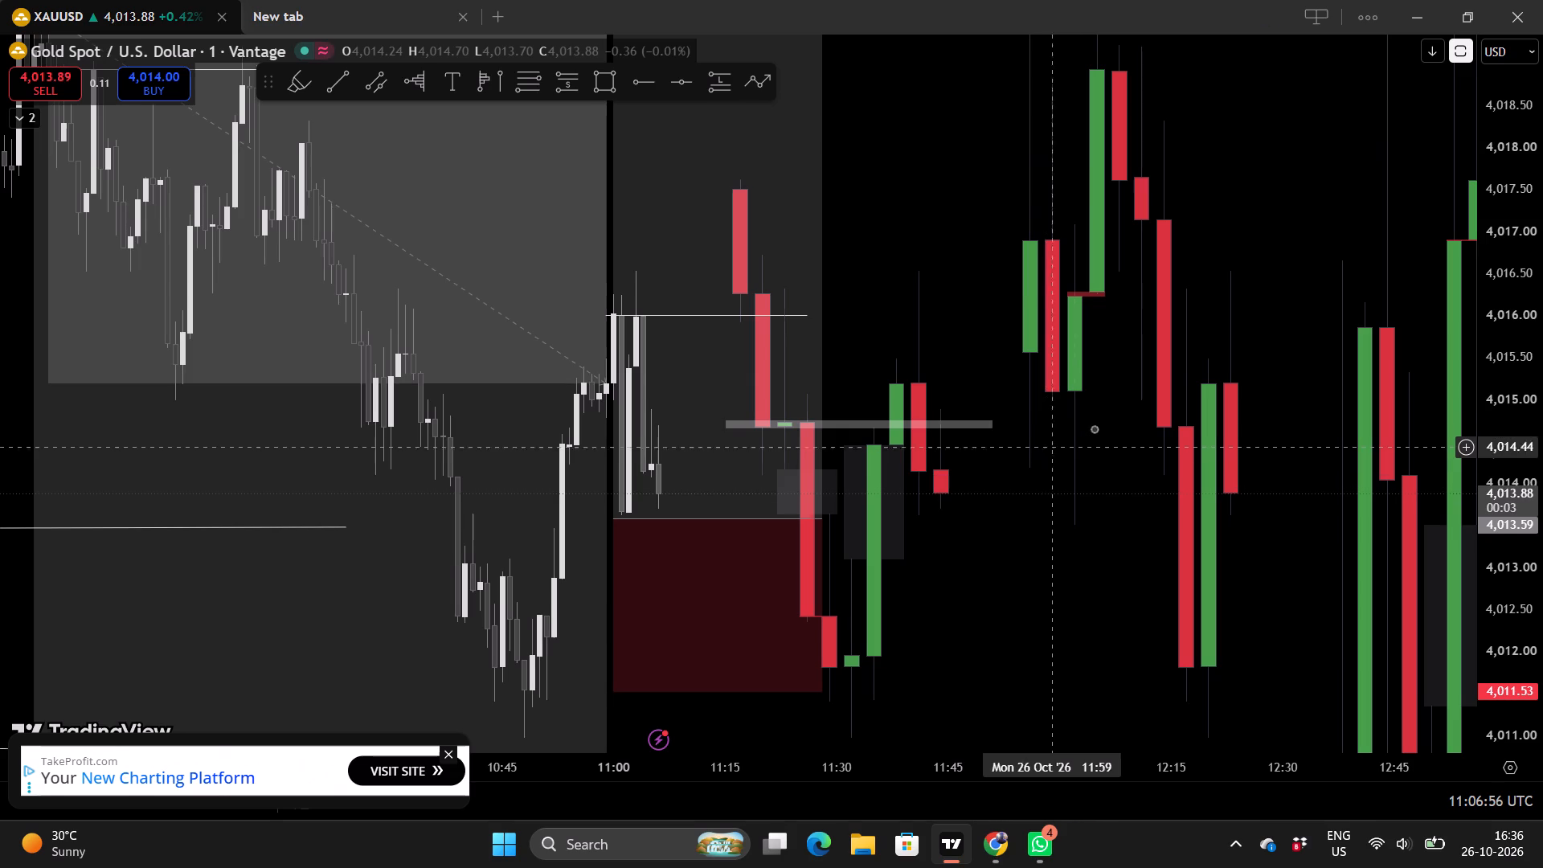
pyautogui.scroll(1, 1095, 428)
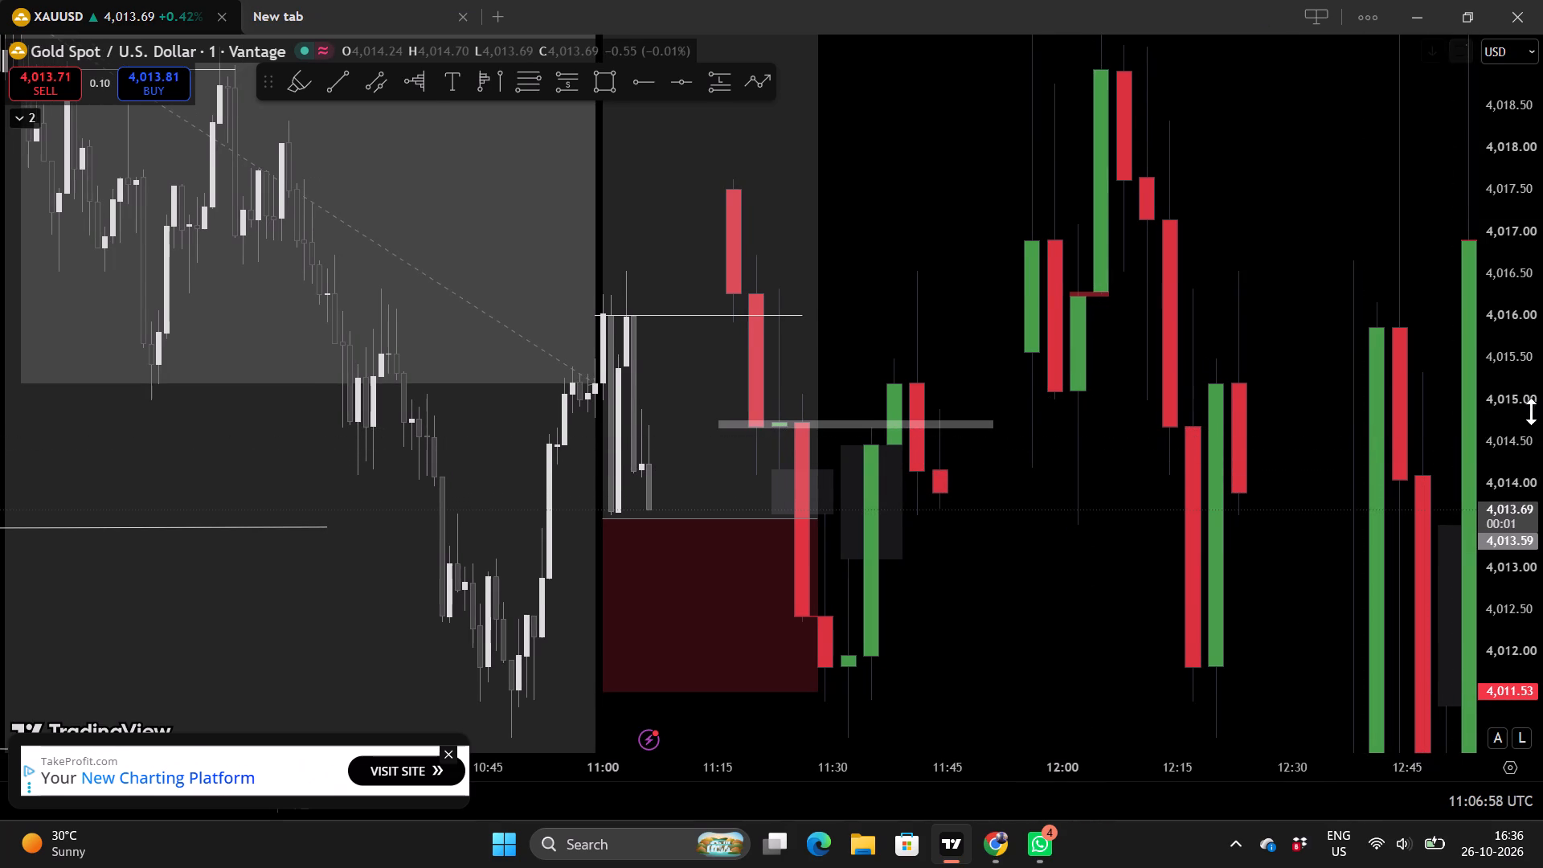
pyautogui.scroll(1, 1512, 416)
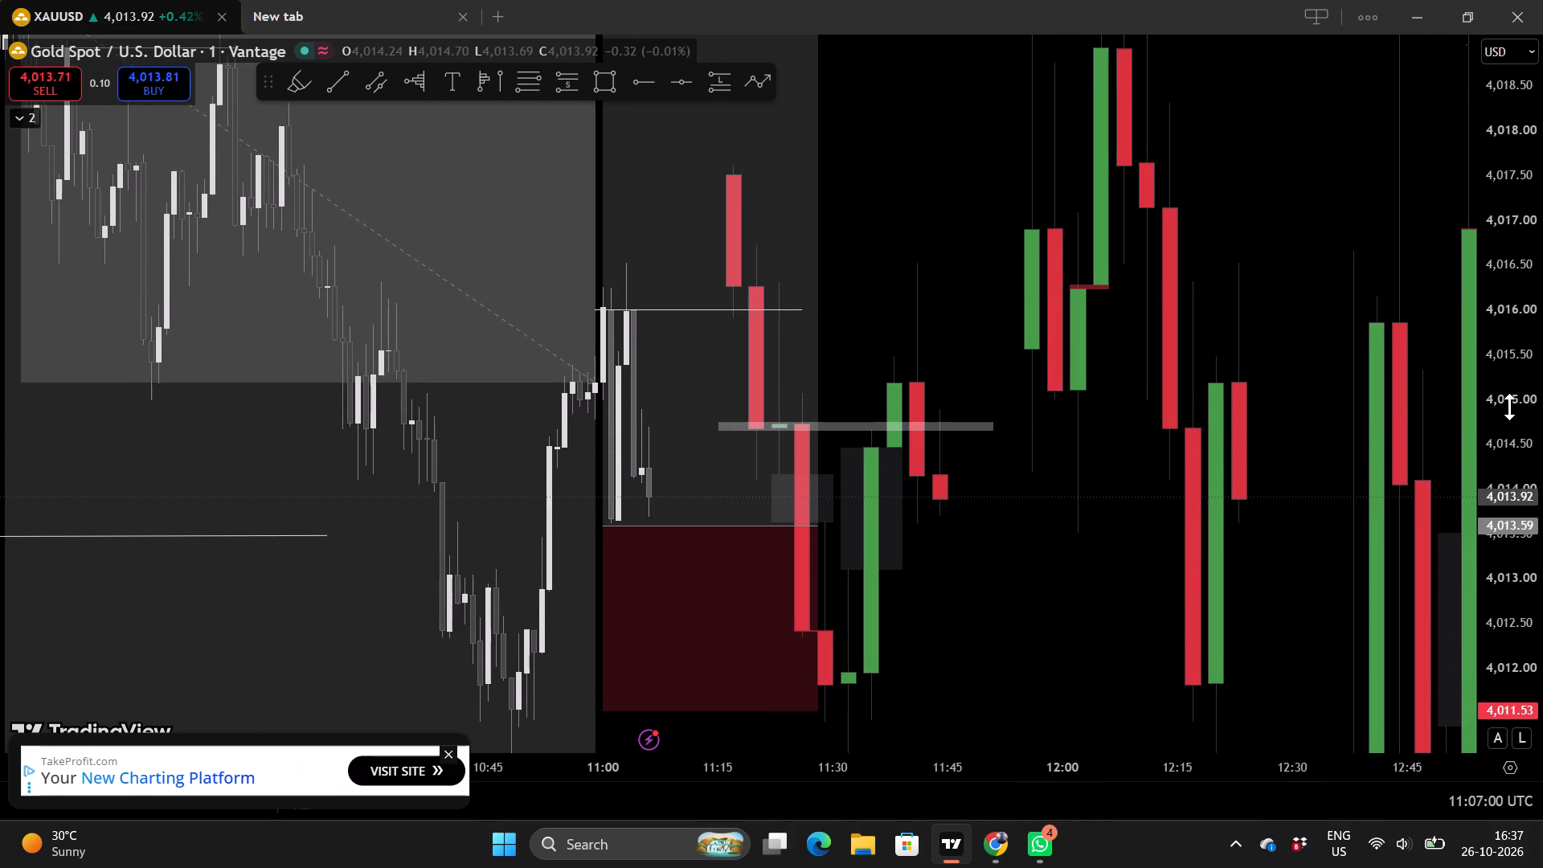
pyautogui.scroll(1, 1509, 407)
pyautogui.hscroll(1, 1111, 410)
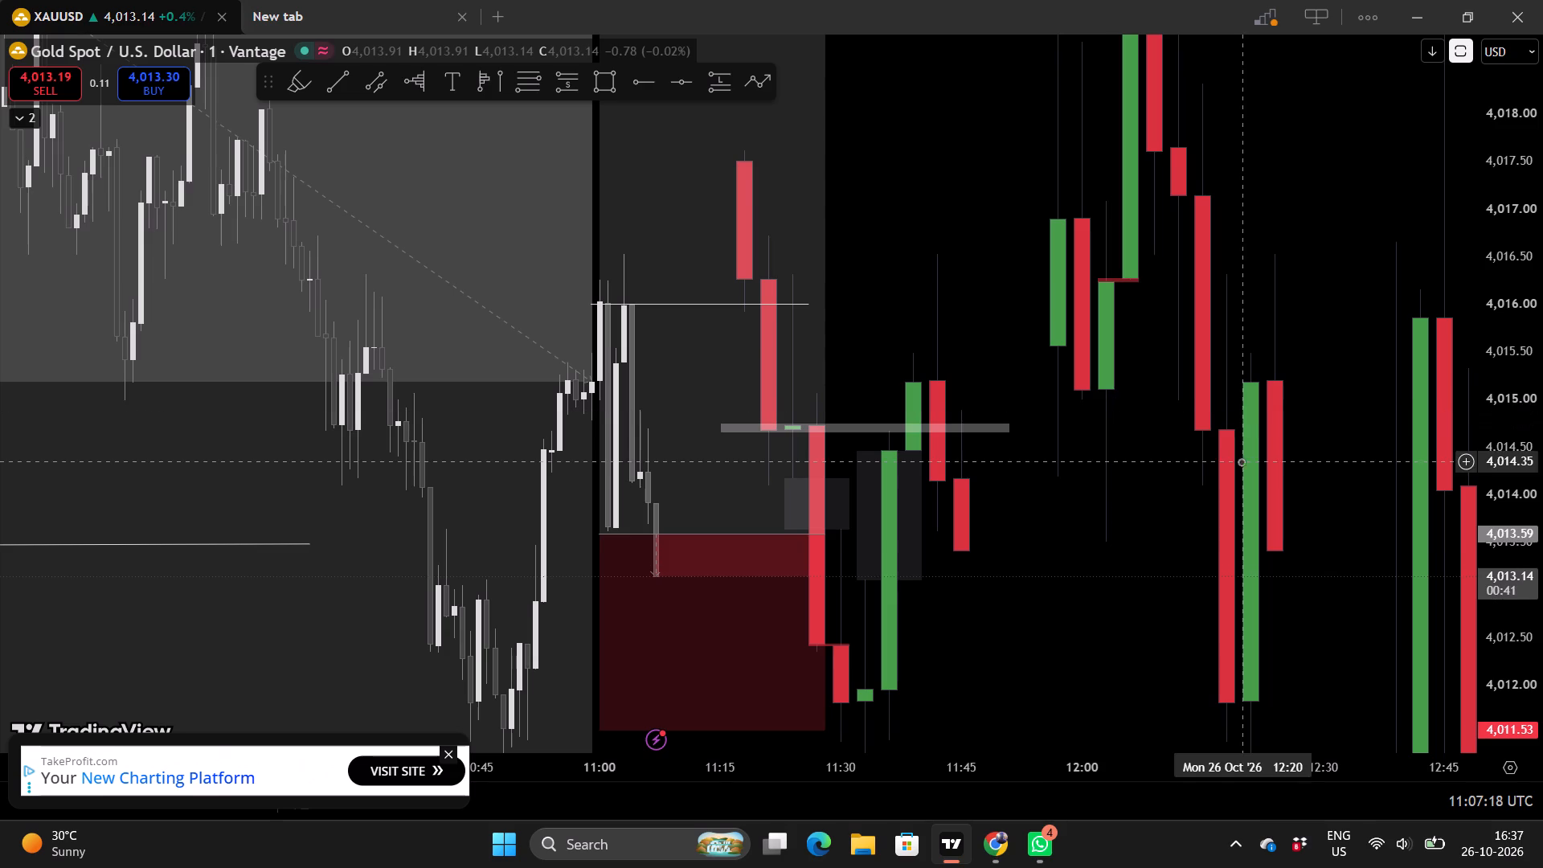
pyautogui.scroll(-3, 1513, 476)
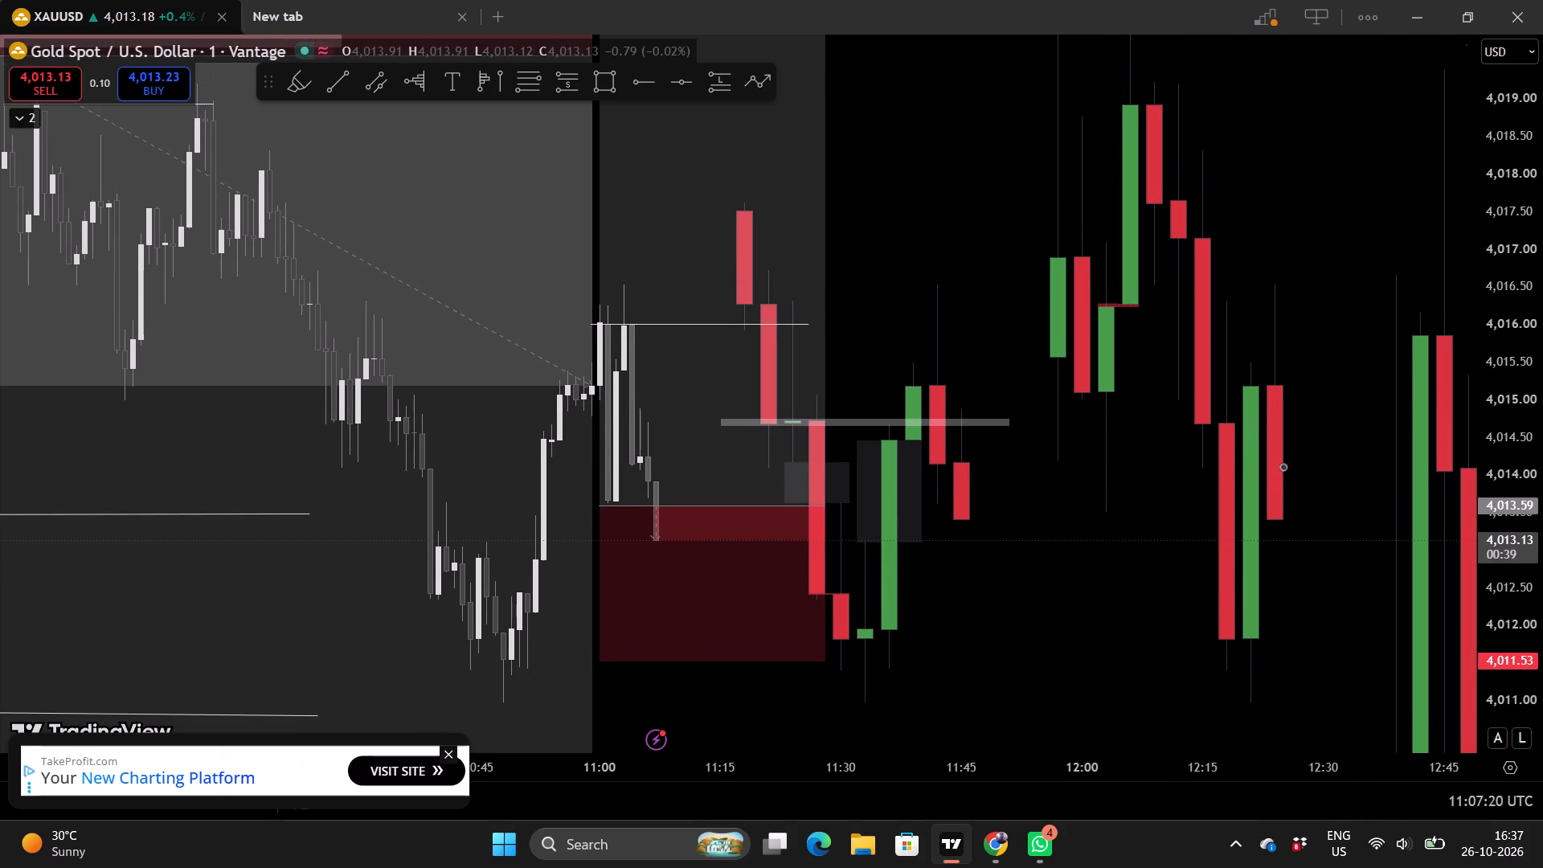
pyautogui.moveTo(1107, 449); pyautogui.dragTo(1006, 390)
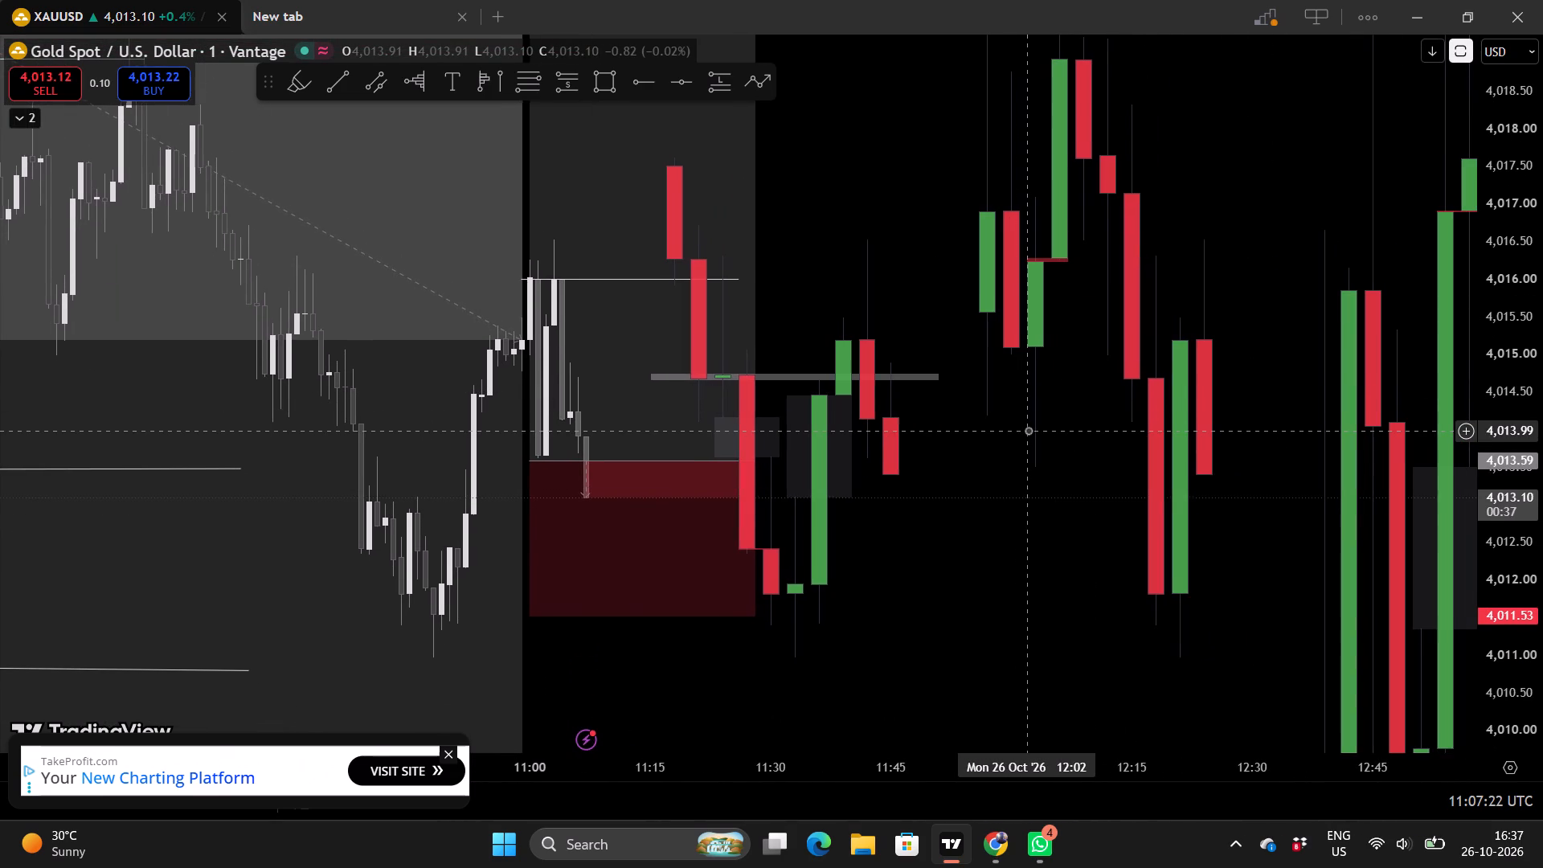
pyautogui.scroll(-1, 1028, 430)
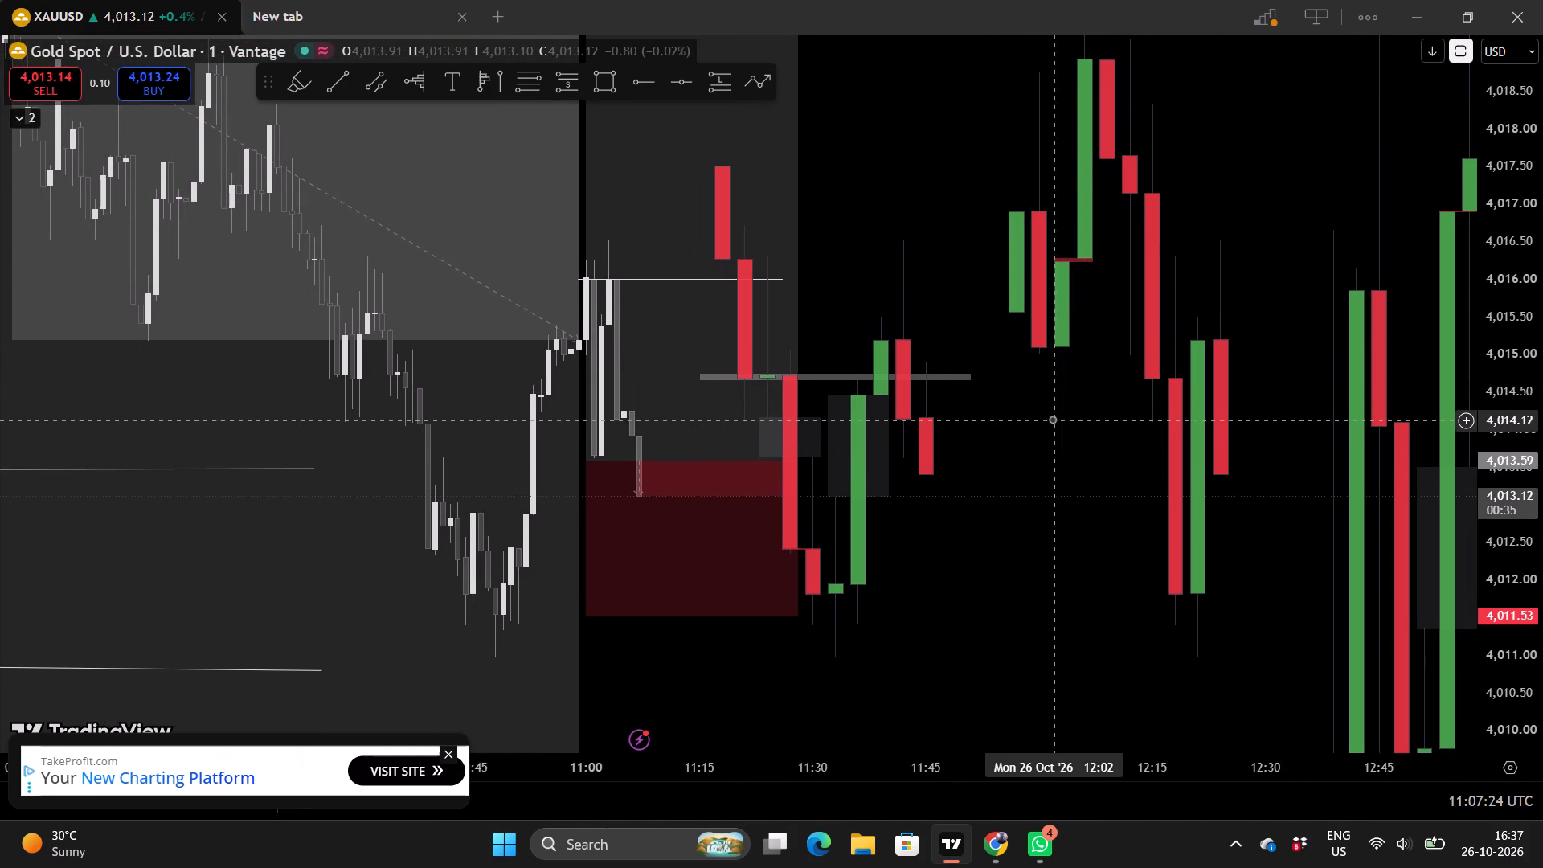
pyautogui.scroll(1, 1016, 418)
pyautogui.moveTo(980, 426); pyautogui.dragTo(894, 419)
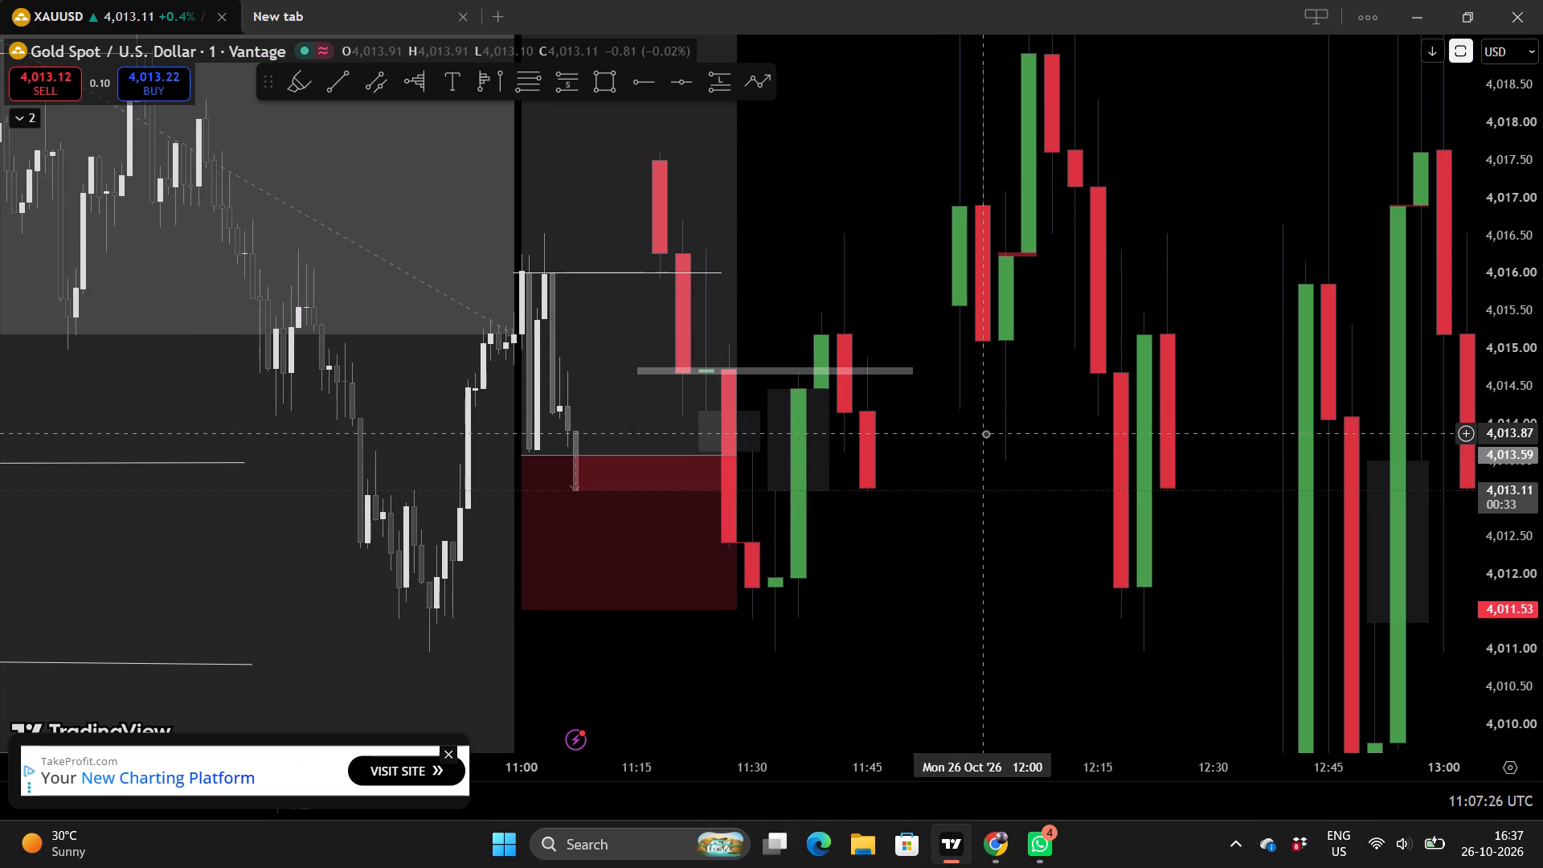
pyautogui.moveTo(1011, 429); pyautogui.dragTo(948, 422)
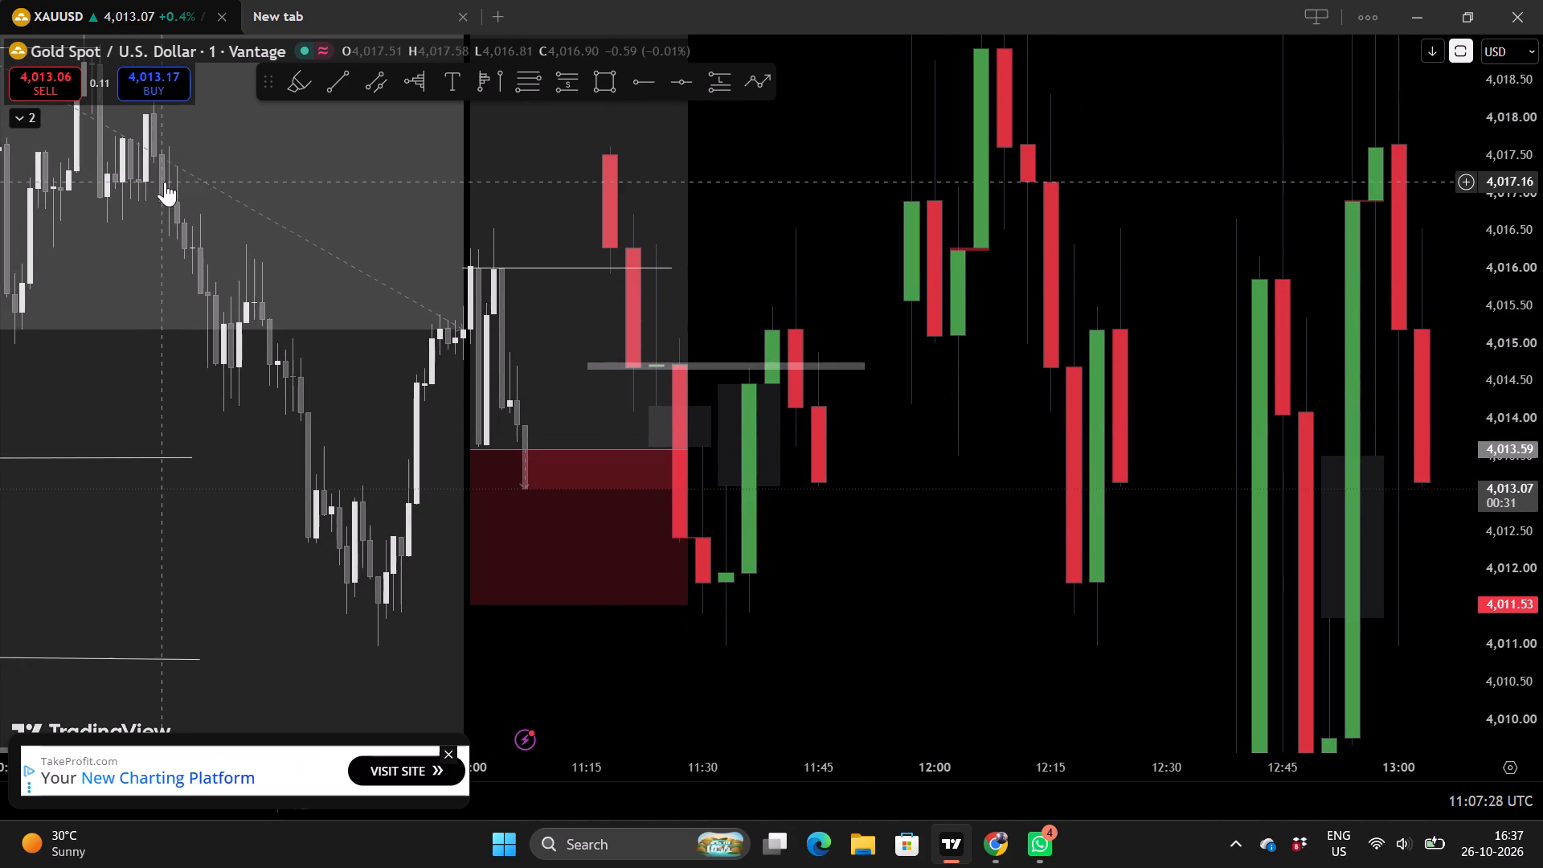
# Place a short position with entry at 4,014.54 from 11:45 to 12:01 and its stop at 4,016.02.
pyautogui.click(566, 75)
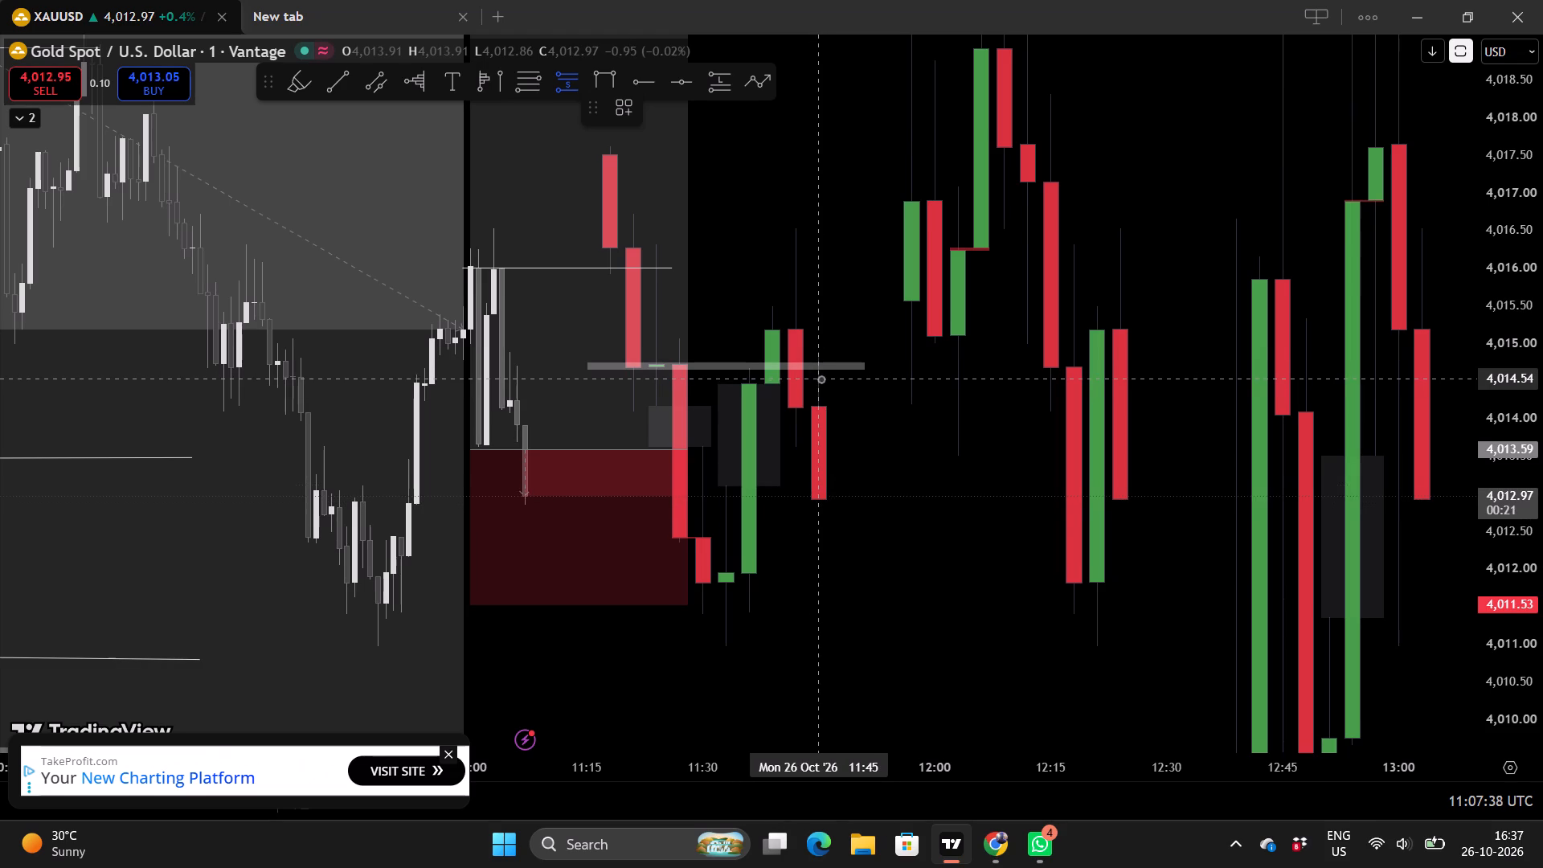
pyautogui.click(821, 379)
pyautogui.moveTo(816, 250); pyautogui.dragTo(810, 261)
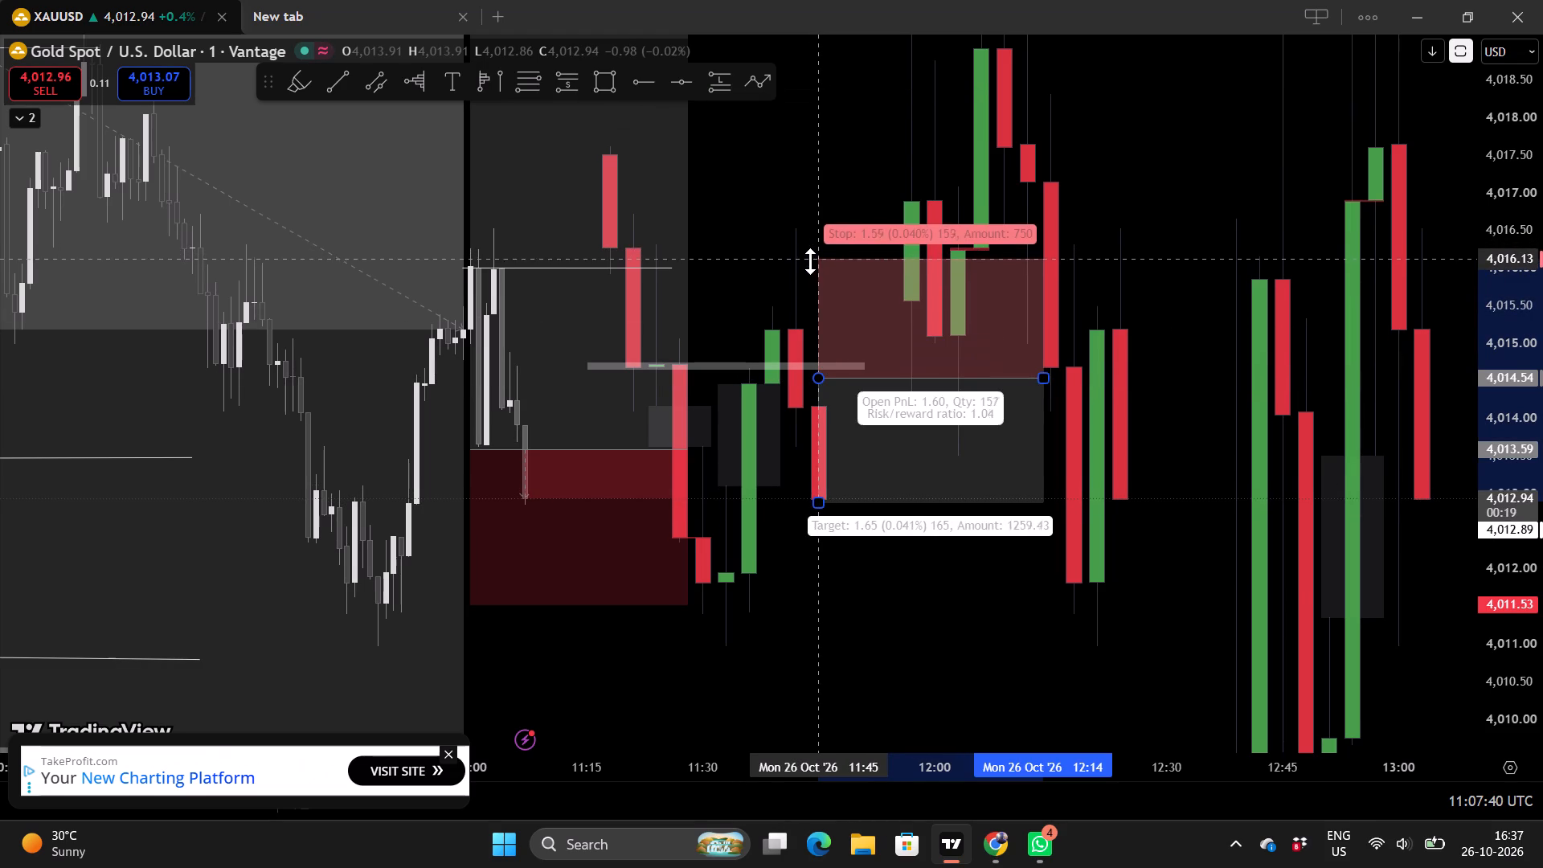
pyautogui.moveTo(810, 261); pyautogui.dragTo(808, 265)
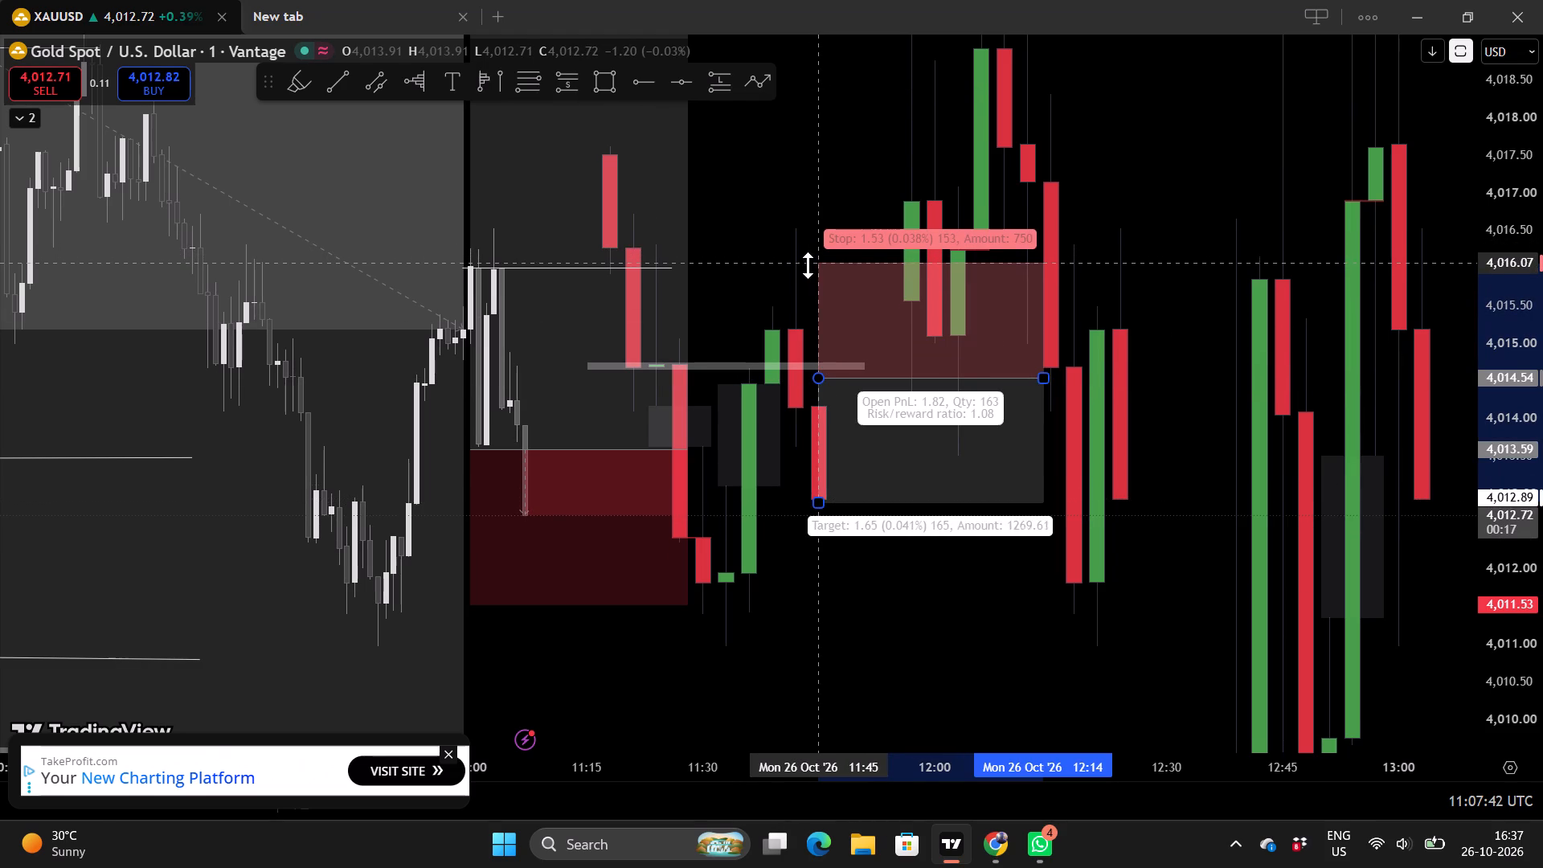
pyautogui.moveTo(808, 265); pyautogui.dragTo(804, 267)
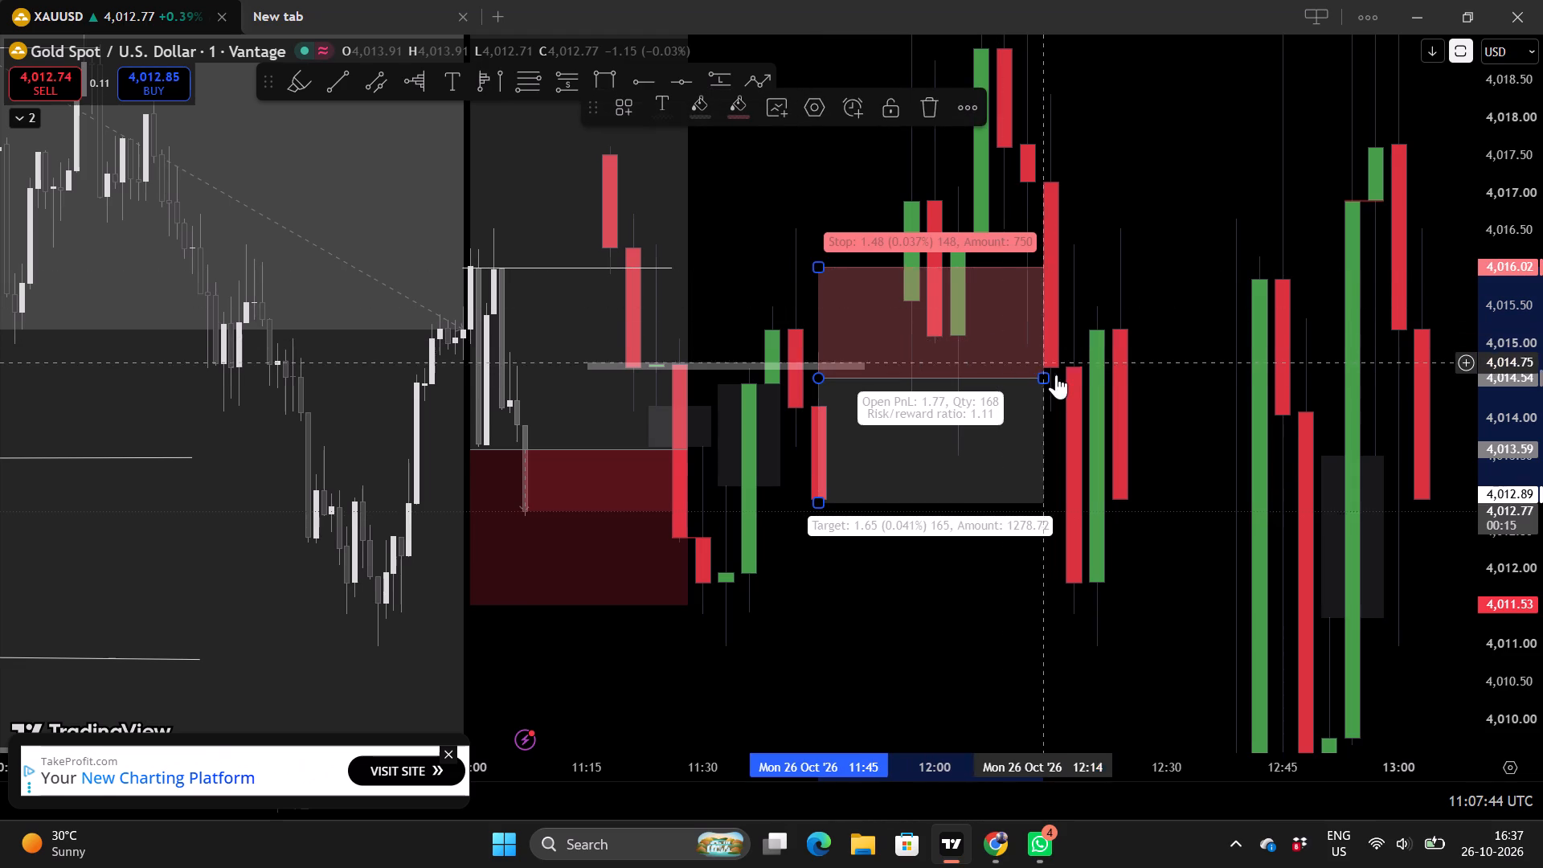
pyautogui.moveTo(1042, 379); pyautogui.dragTo(944, 379)
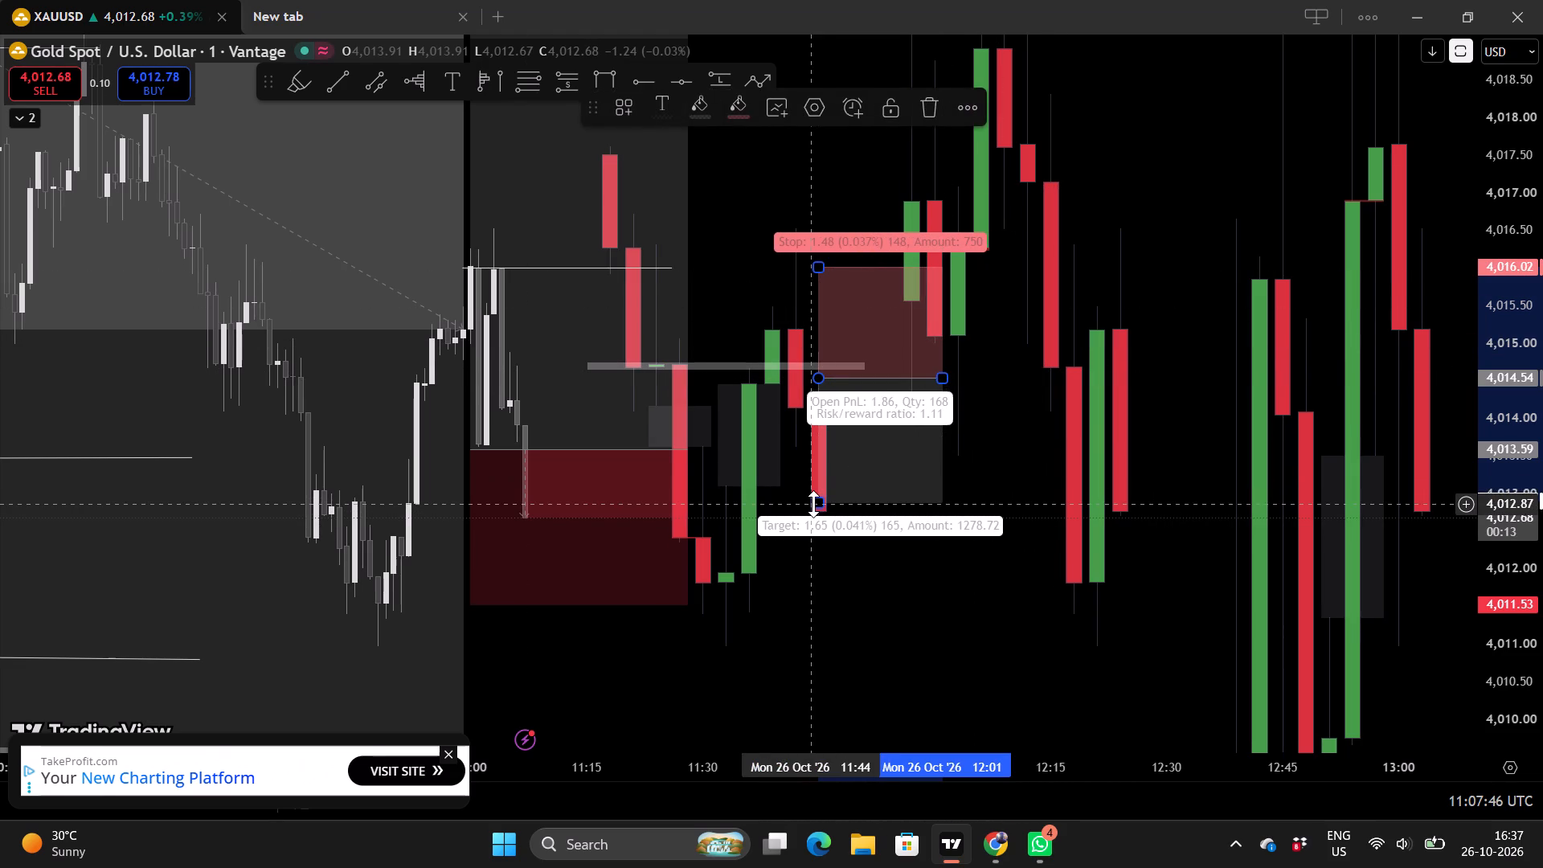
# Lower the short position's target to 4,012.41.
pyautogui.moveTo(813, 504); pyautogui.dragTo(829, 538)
# Remove the short position drawn over the projected candles.
pyautogui.rightClick(829, 538)
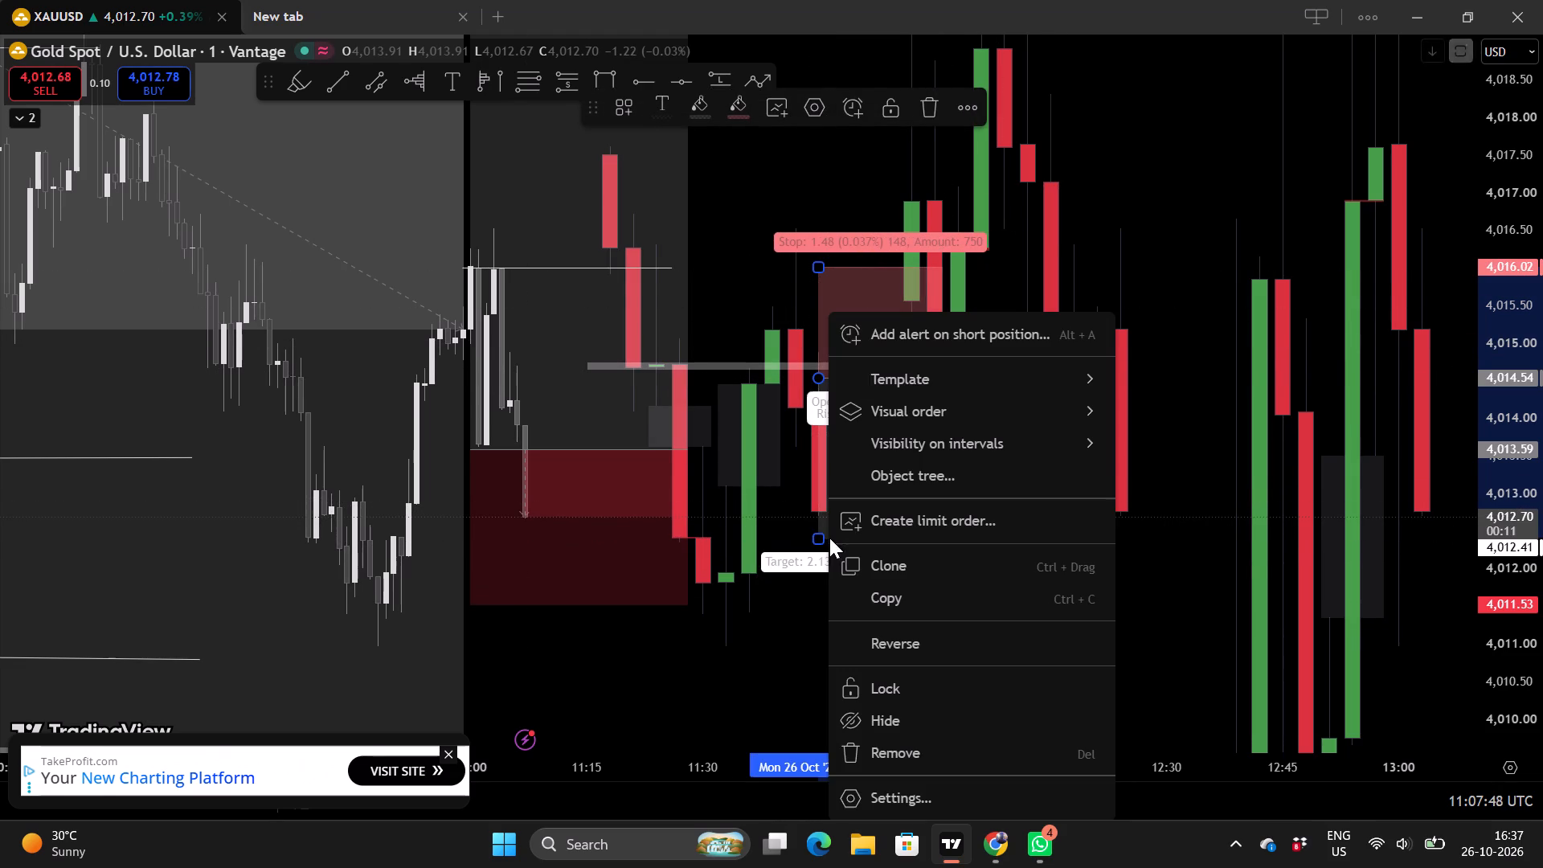
pyautogui.click(927, 101)
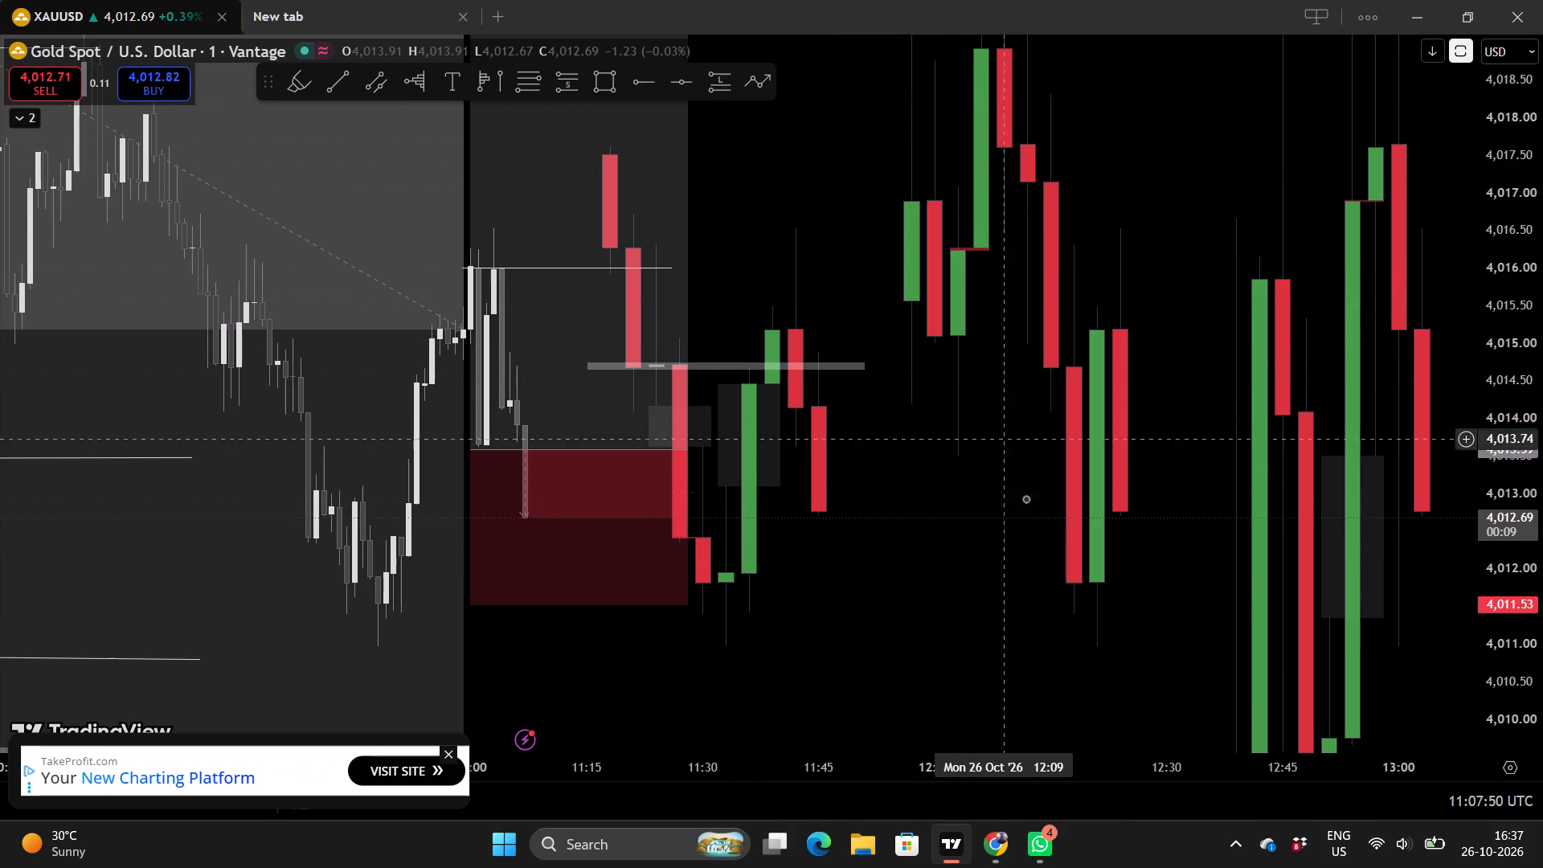
# Examine the live one-minute XAUUSD price against the long position's stop zone down to 4,011.53 and the projected candles.
pyautogui.hscroll(1, 1036, 519)
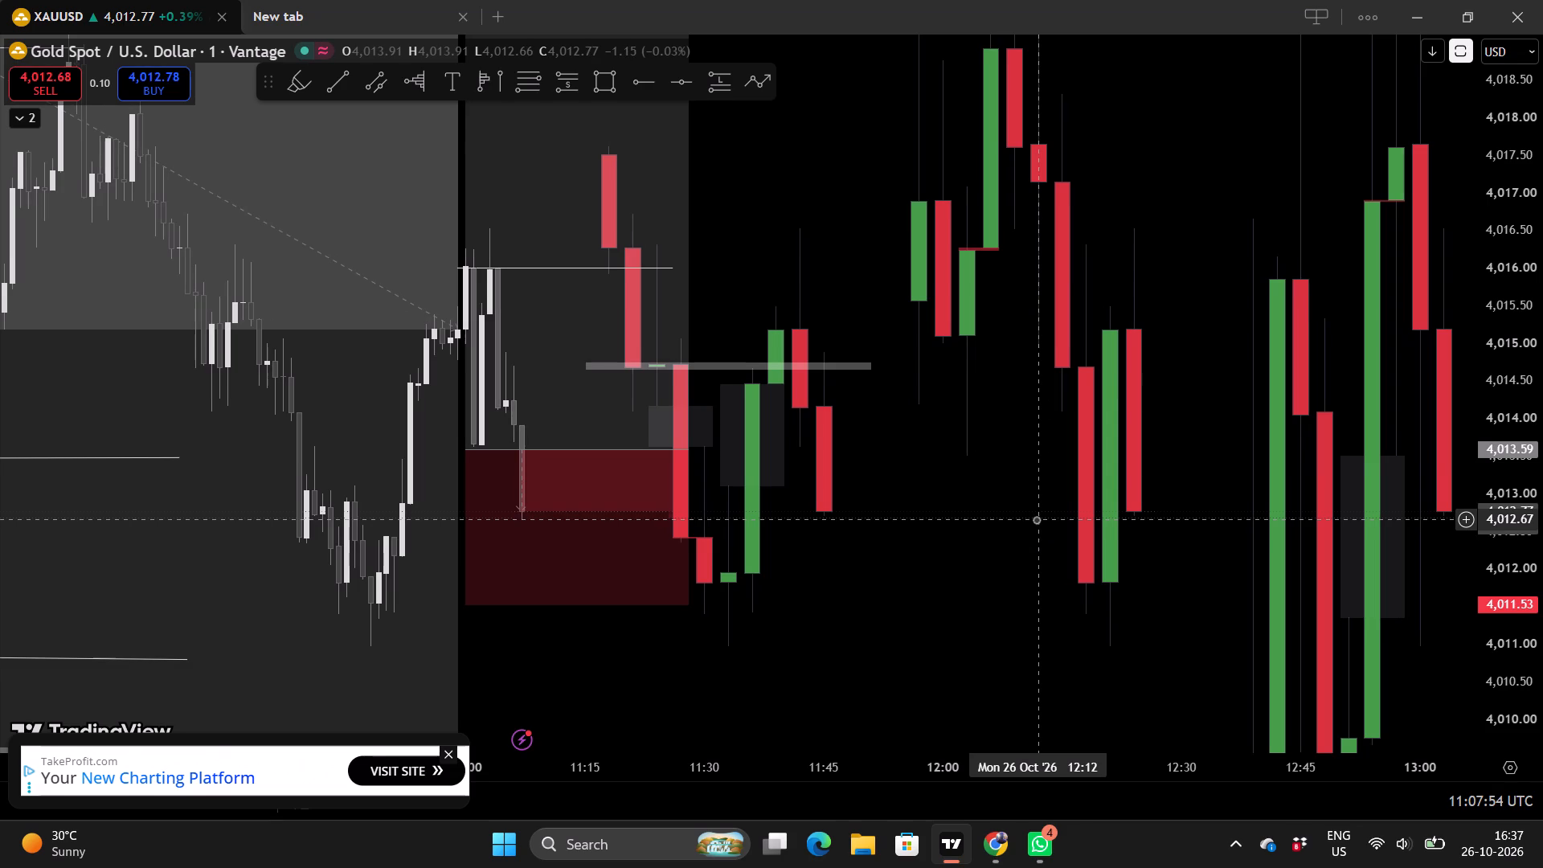
pyautogui.hscroll(1, 1019, 502)
pyautogui.moveTo(964, 514); pyautogui.dragTo(967, 470)
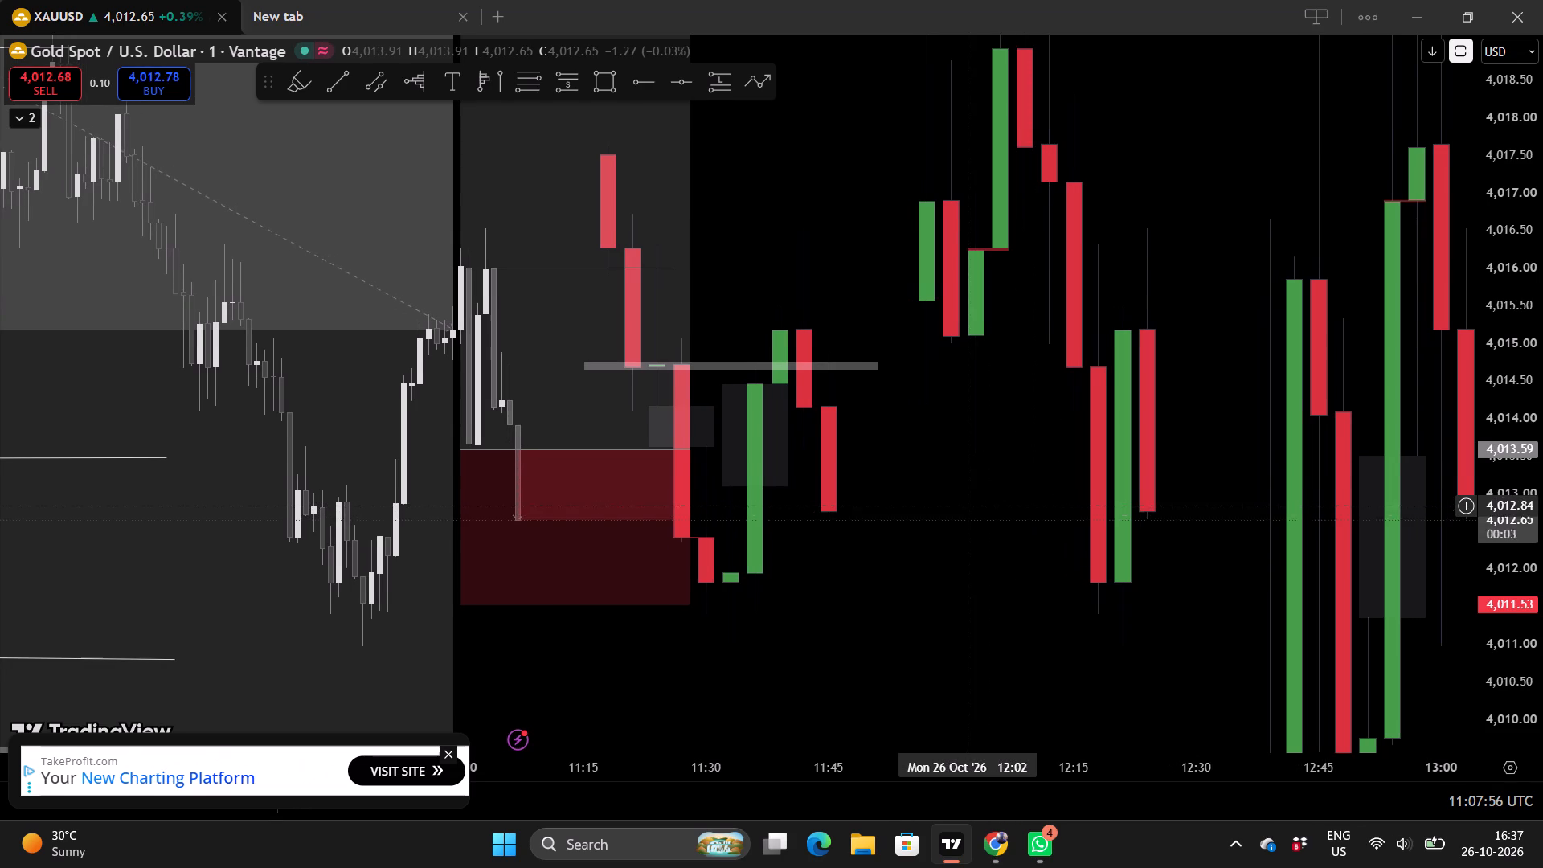
pyautogui.moveTo(967, 470); pyautogui.dragTo(967, 453)
pyautogui.scroll(-1, 970, 506)
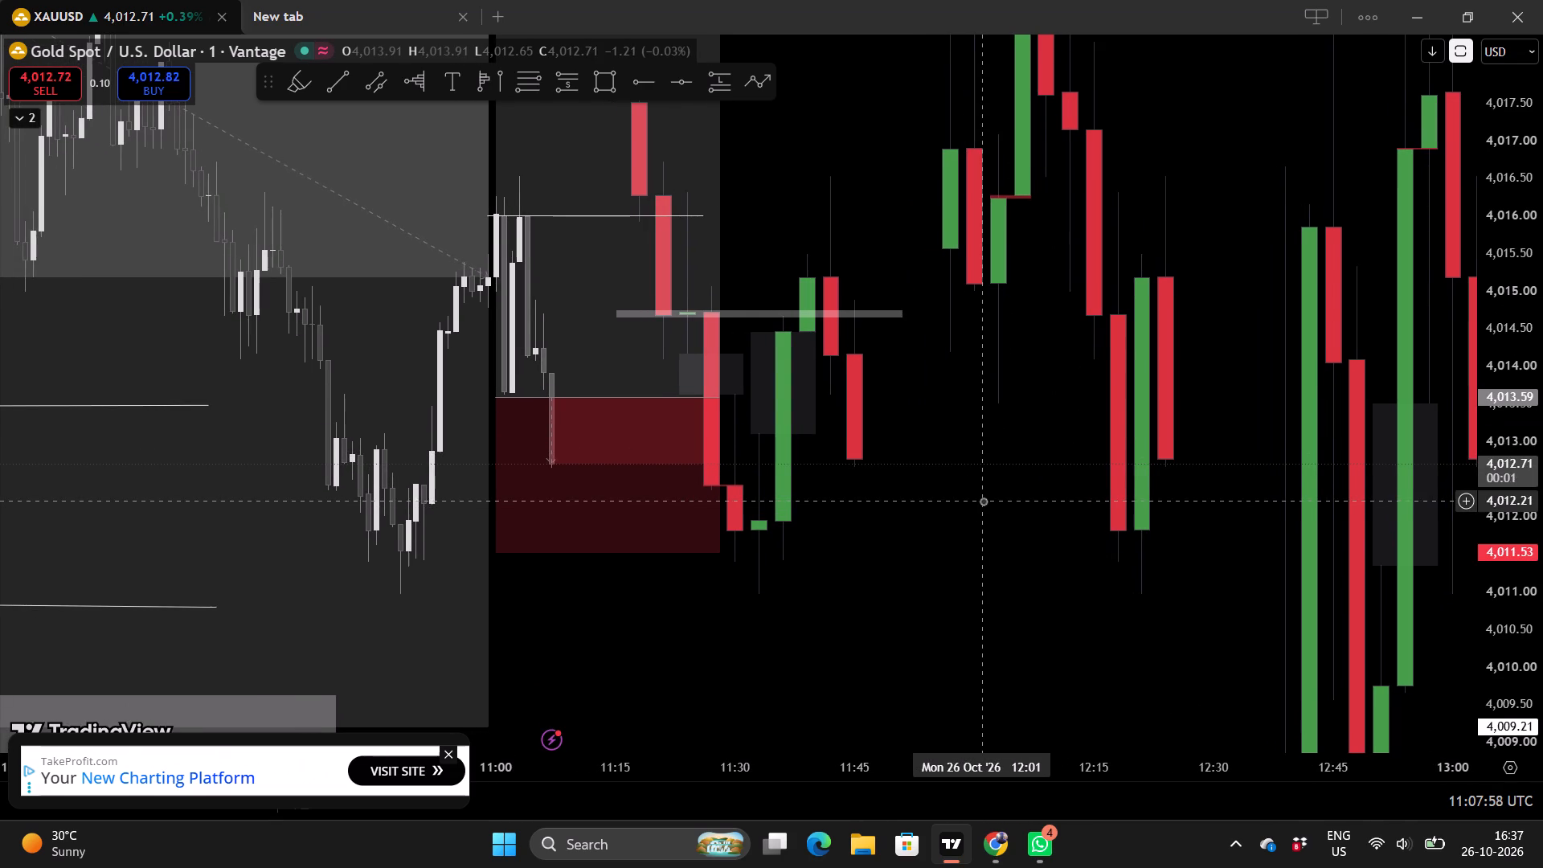
pyautogui.scroll(1, 983, 501)
pyautogui.scroll(-1, 983, 501)
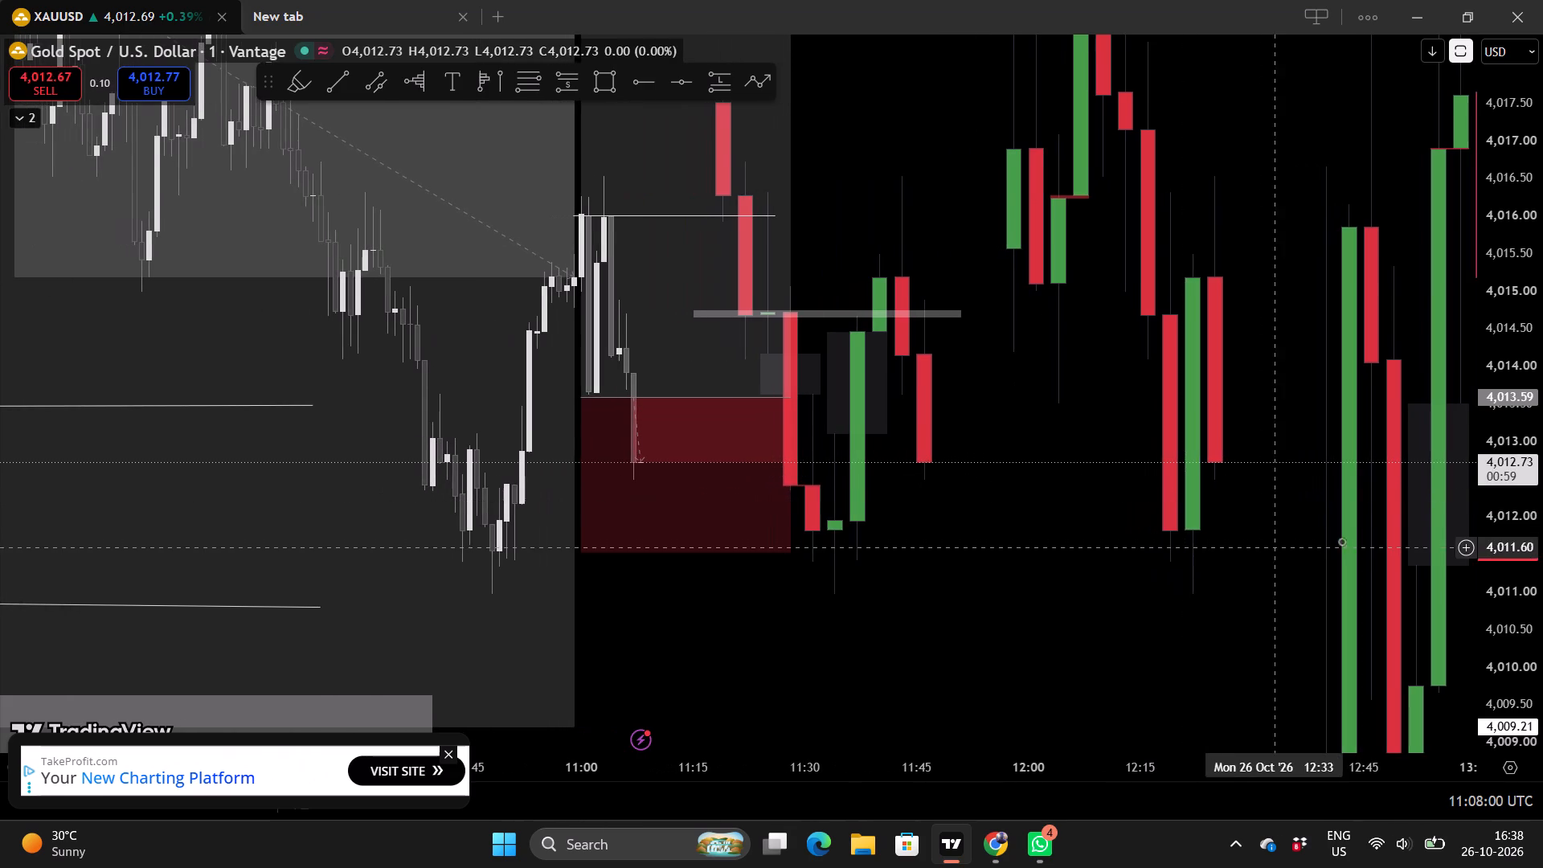
pyautogui.scroll(2, 1488, 511)
pyautogui.scroll(-1, 1043, 538)
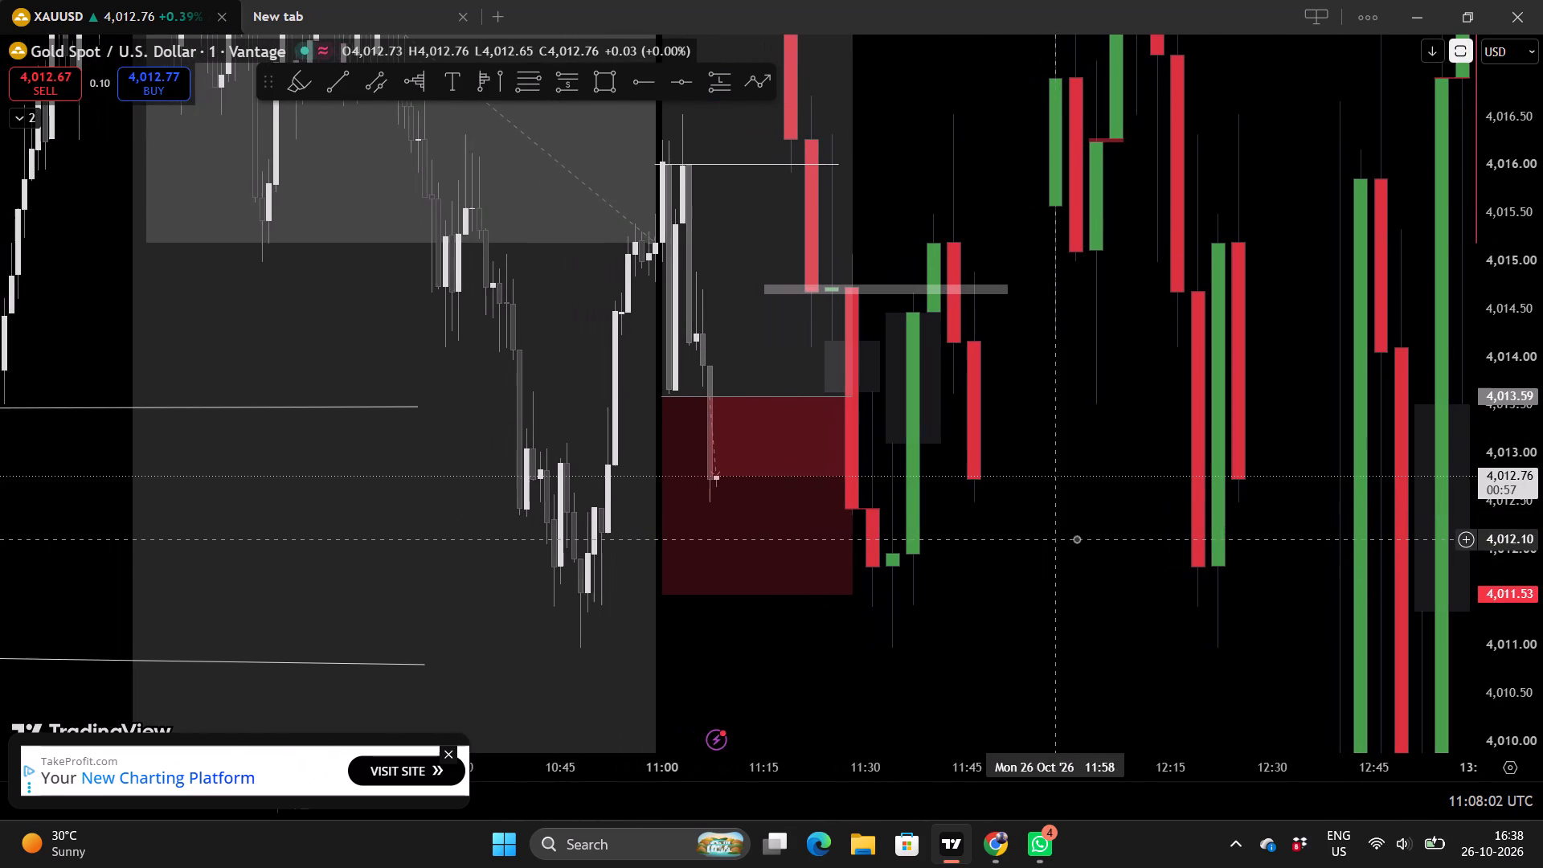
pyautogui.moveTo(1076, 538); pyautogui.dragTo(970, 546)
pyautogui.scroll(1, 1065, 523)
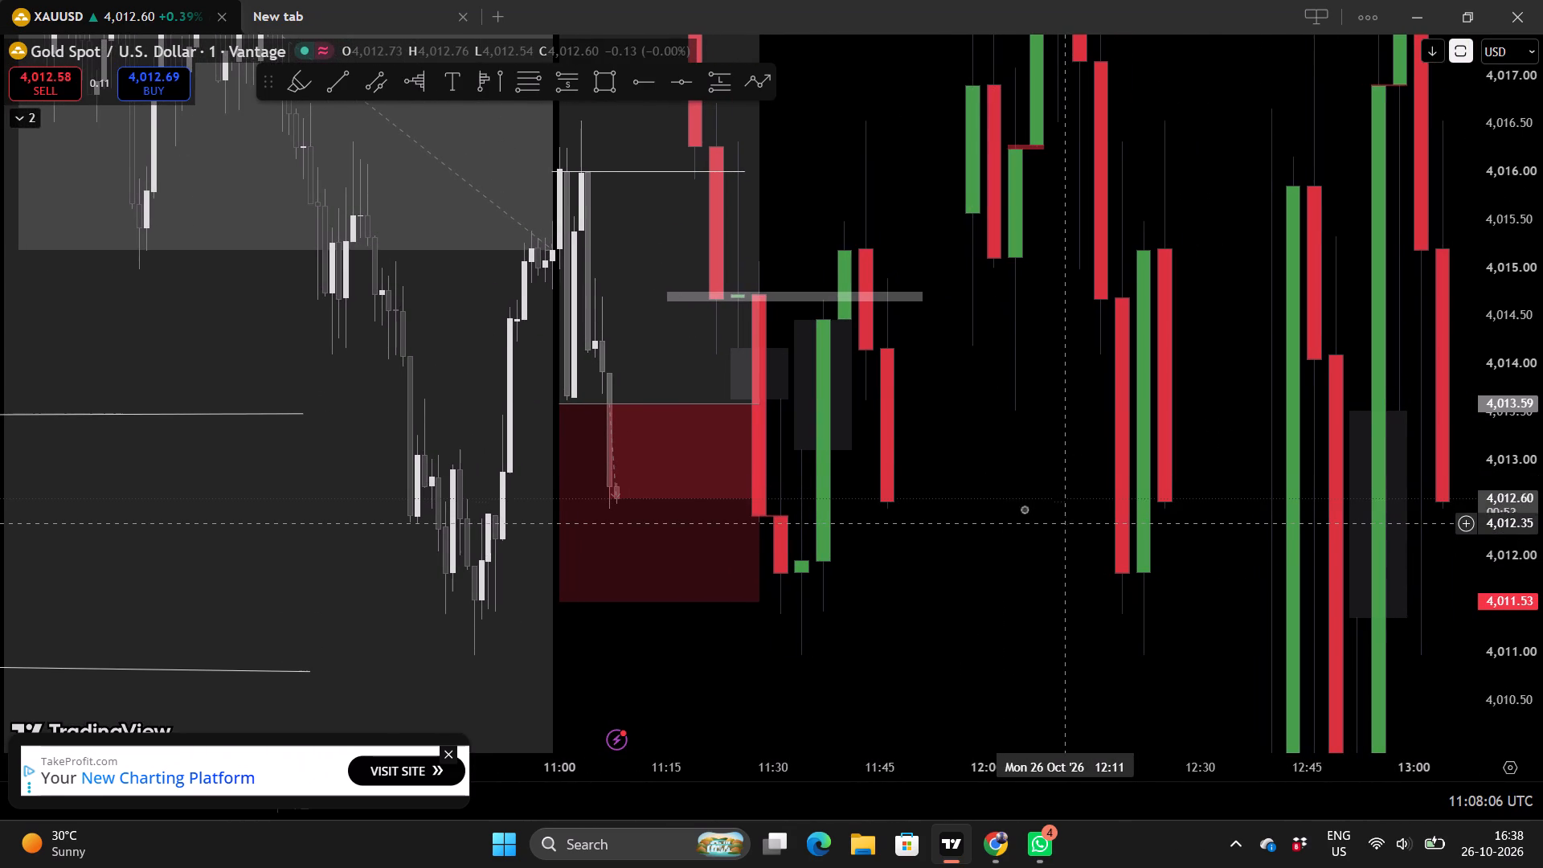
pyautogui.scroll(1, 1011, 501)
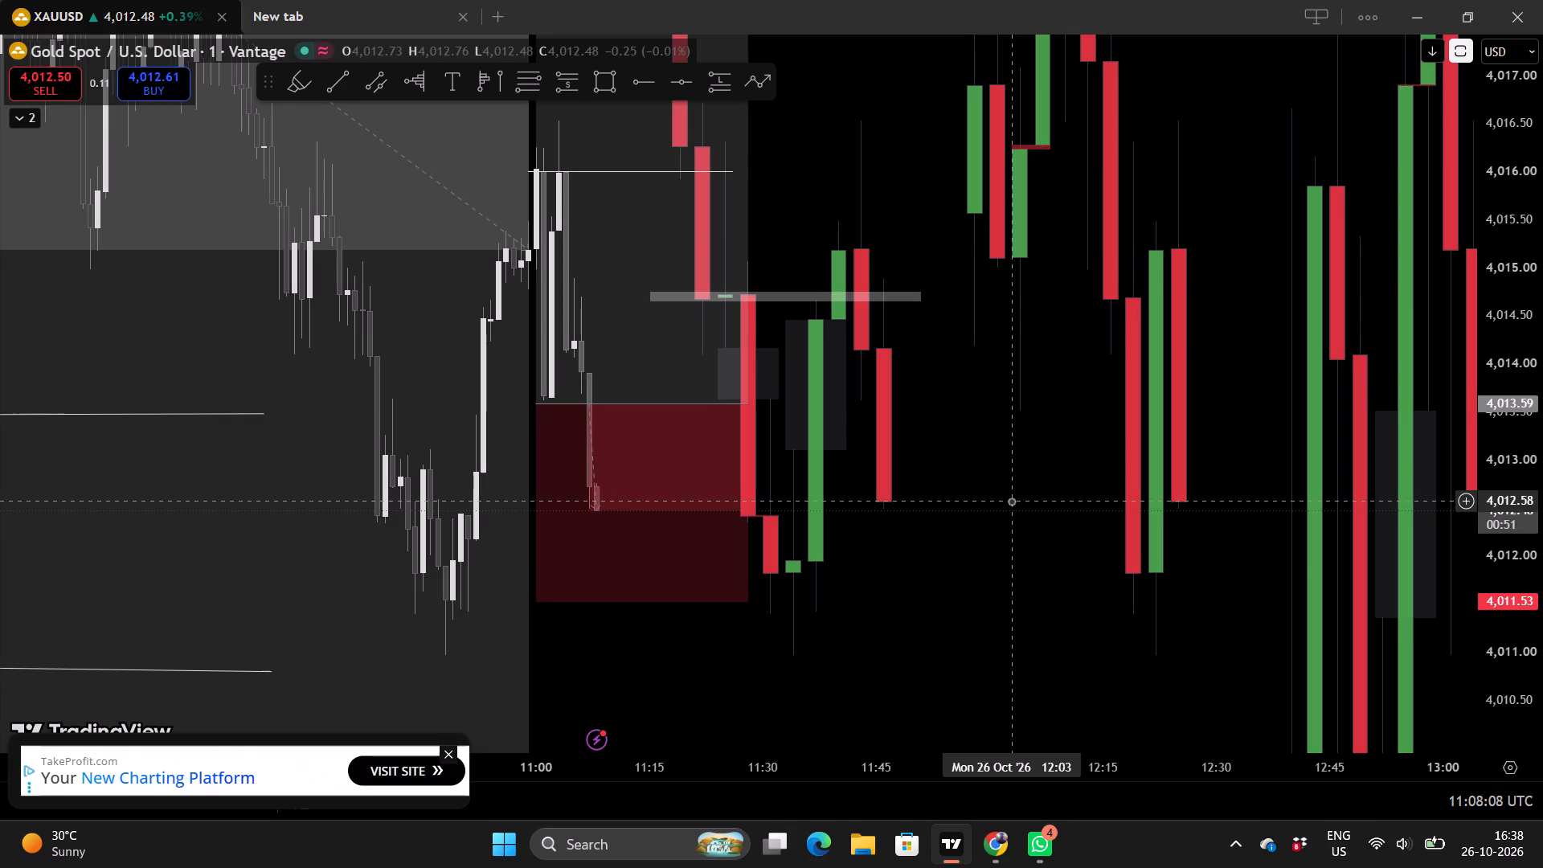
pyautogui.scroll(1, 1011, 501)
pyautogui.hscroll(1, 1011, 501)
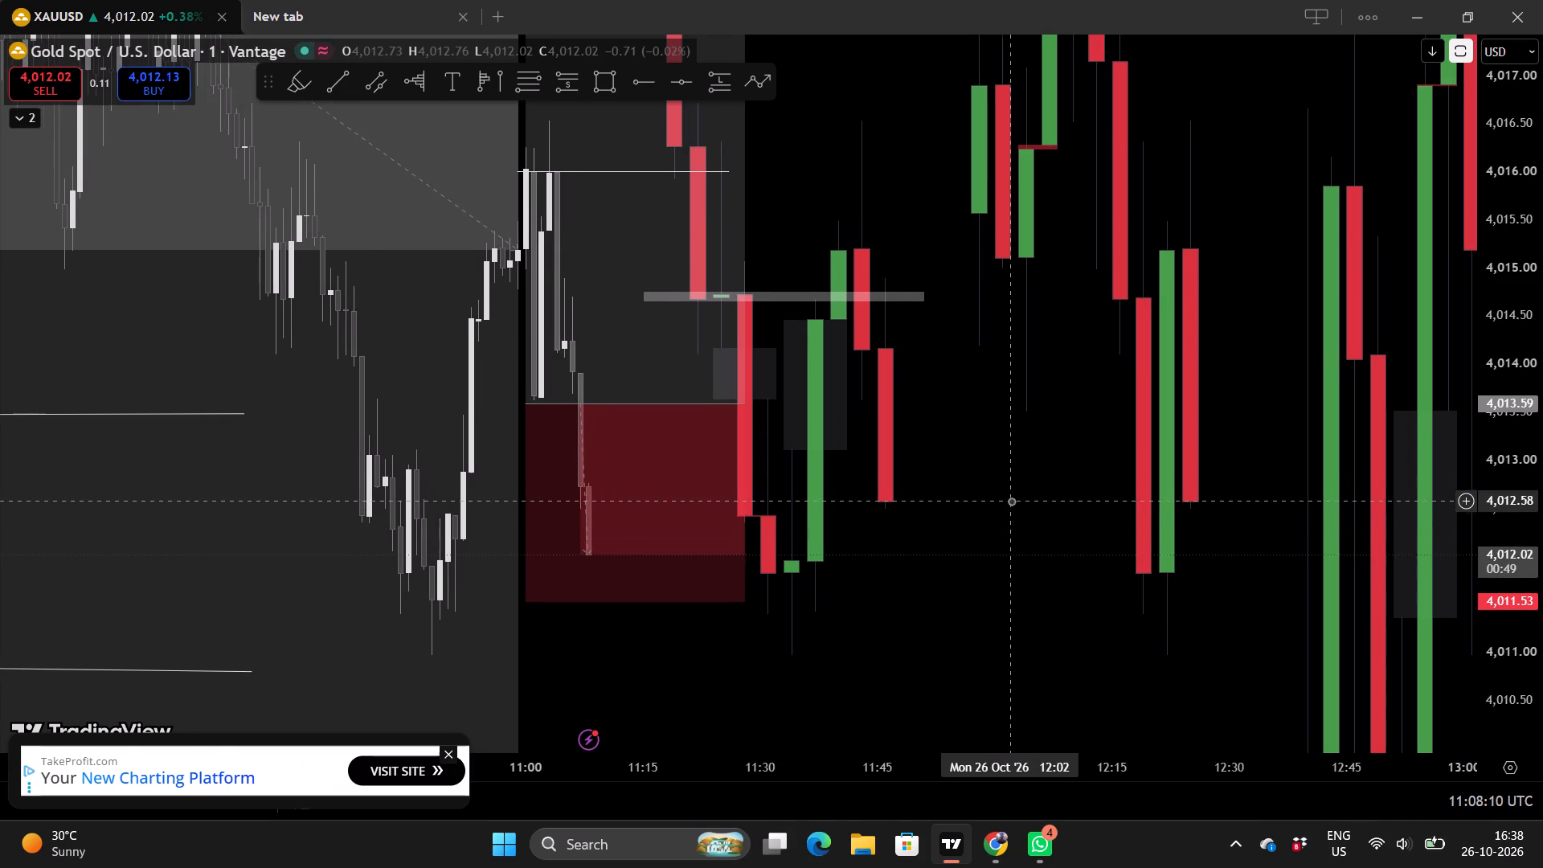
pyautogui.hscroll(2, 1011, 501)
pyautogui.moveTo(966, 489); pyautogui.dragTo(955, 375)
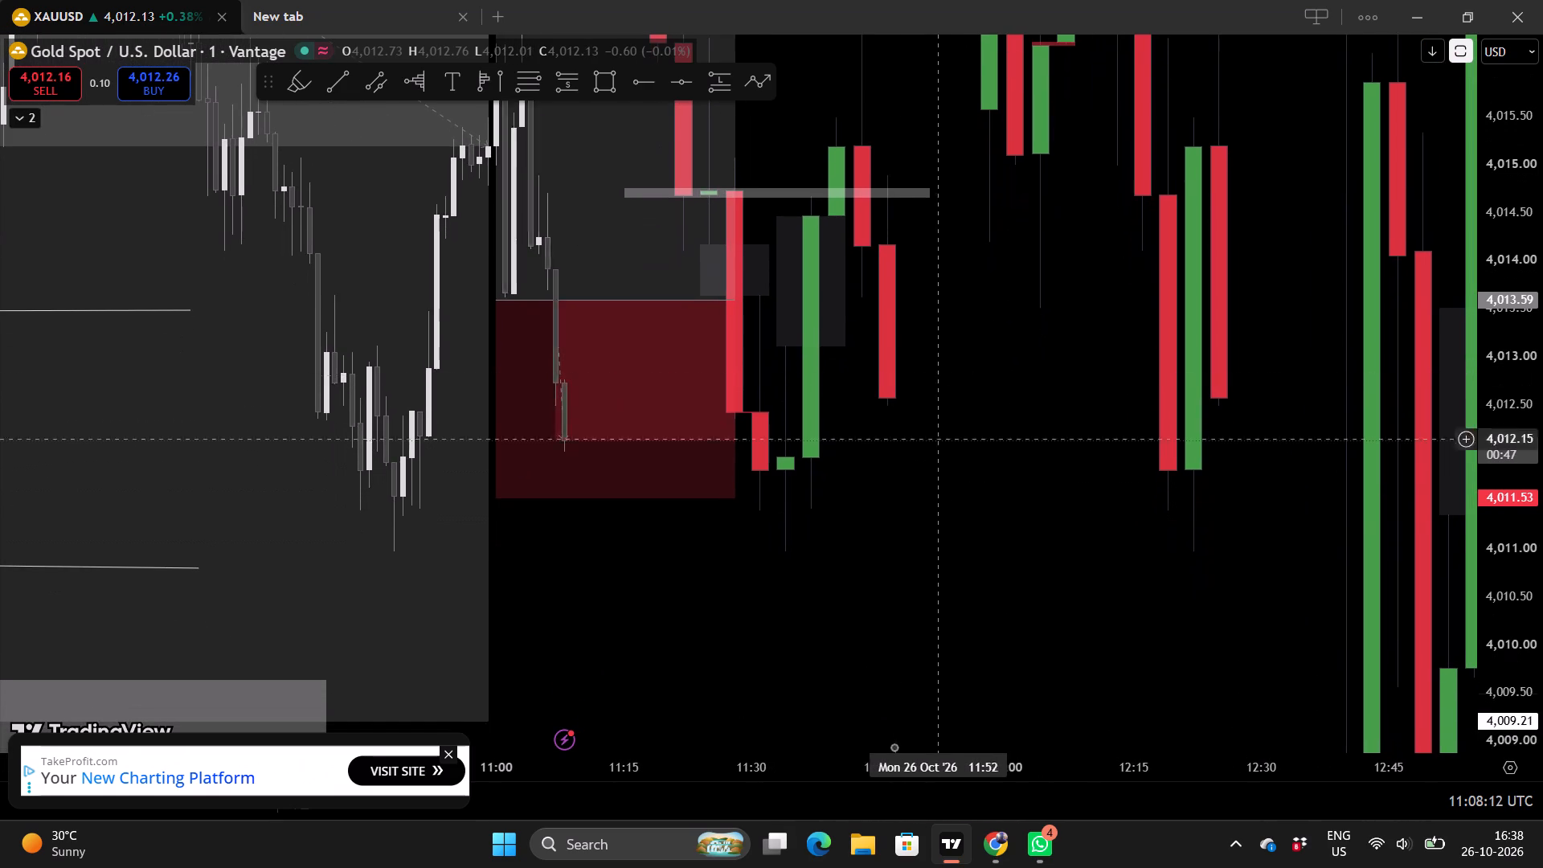
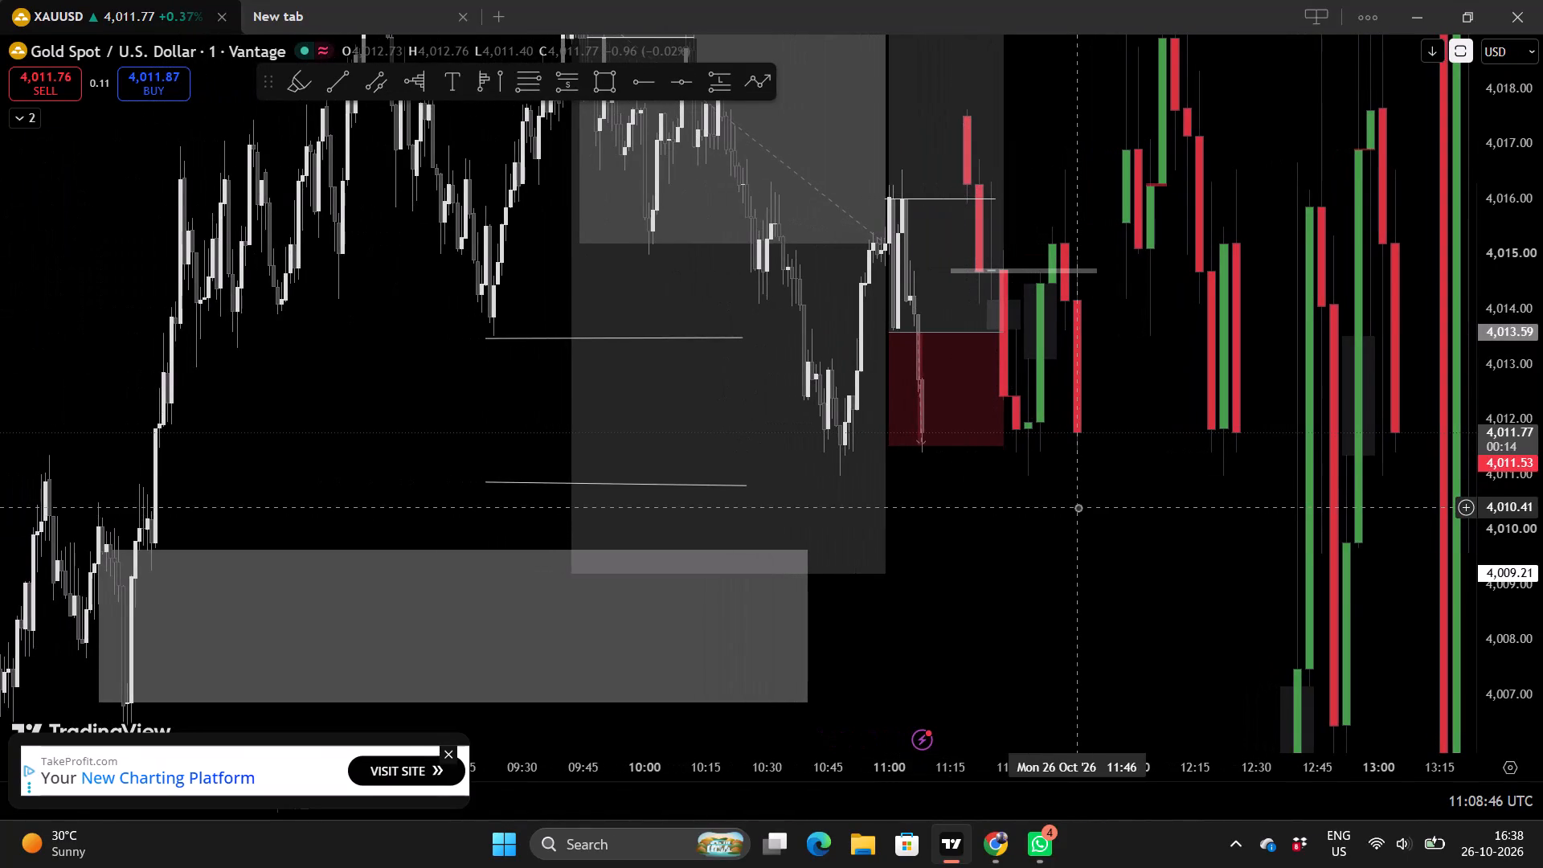
# Examine XAUUSD price at the long position's stop zone, along with the grey demand rectangle below it and the earlier lows before 08:00.
pyautogui.scroll(1, 1078, 507)
pyautogui.doubleClick(1028, 465)
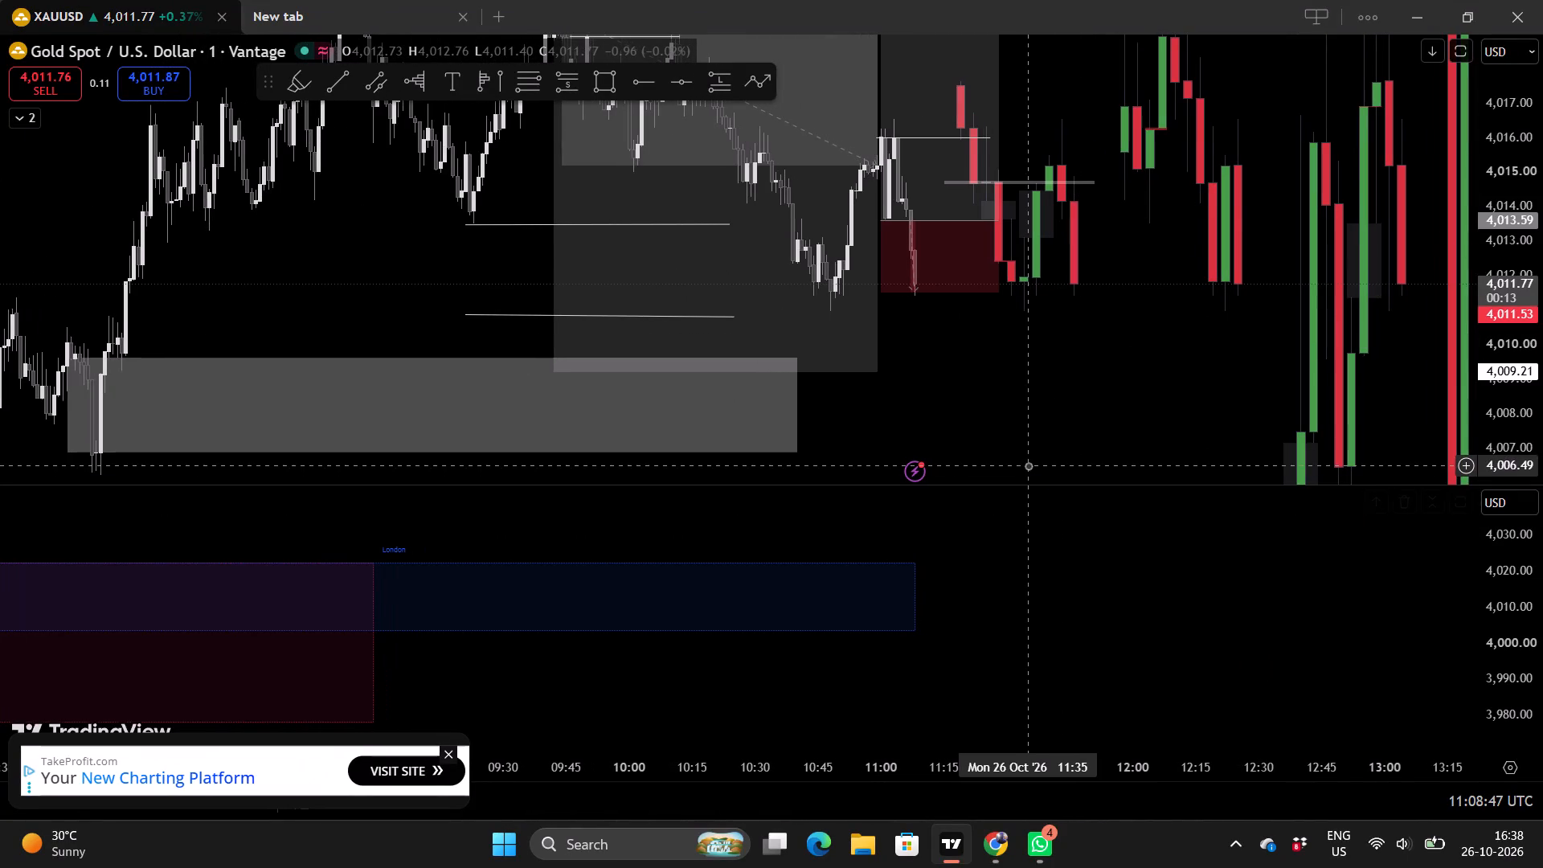
pyautogui.click(1042, 530)
pyautogui.moveTo(1042, 530); pyautogui.dragTo(1058, 501)
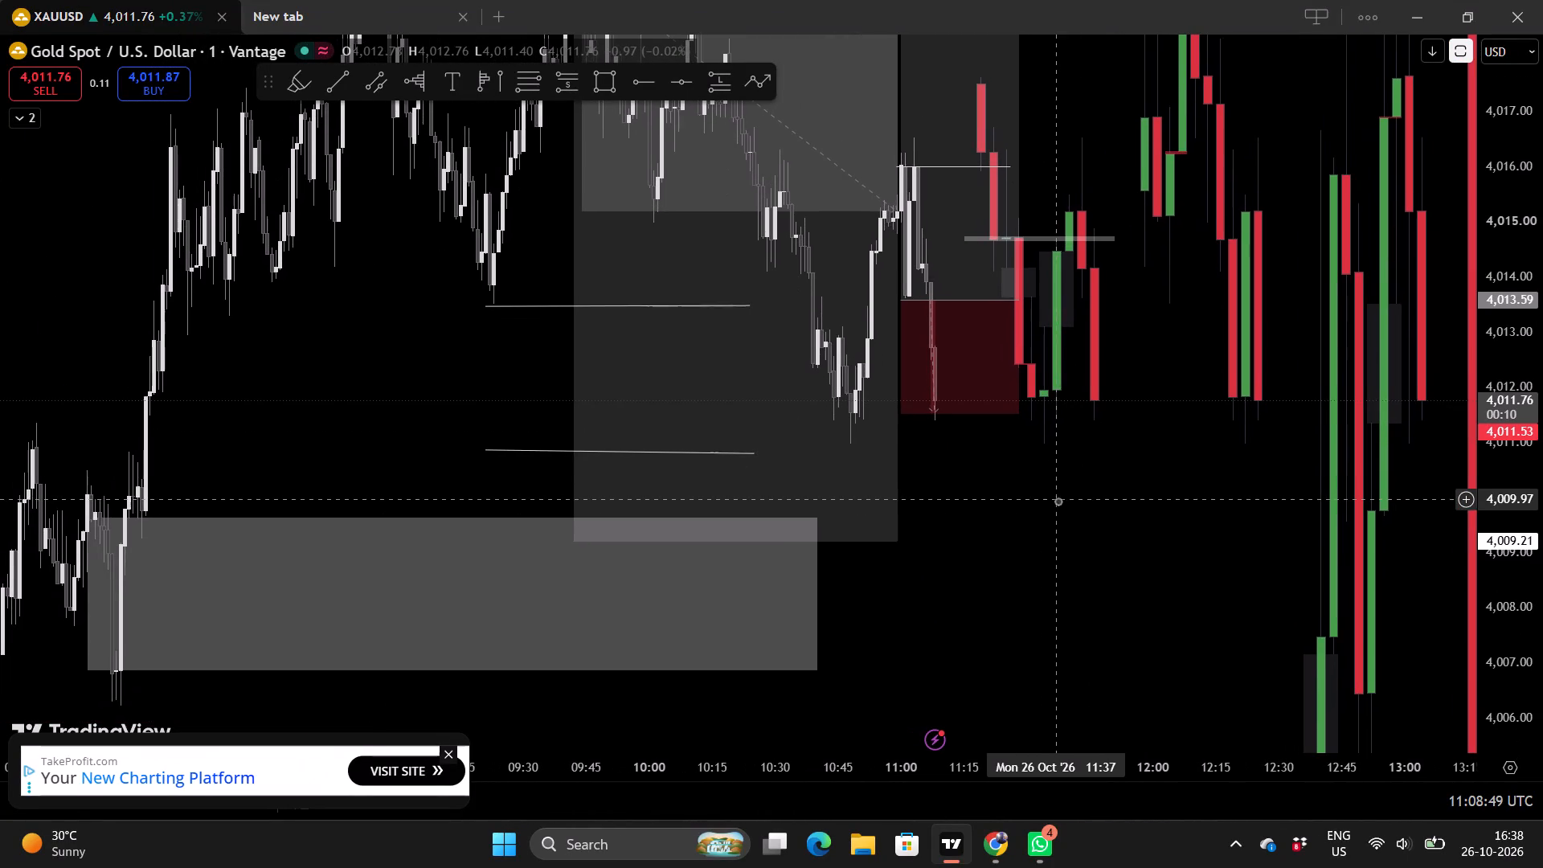
pyautogui.scroll(-5, 1502, 543)
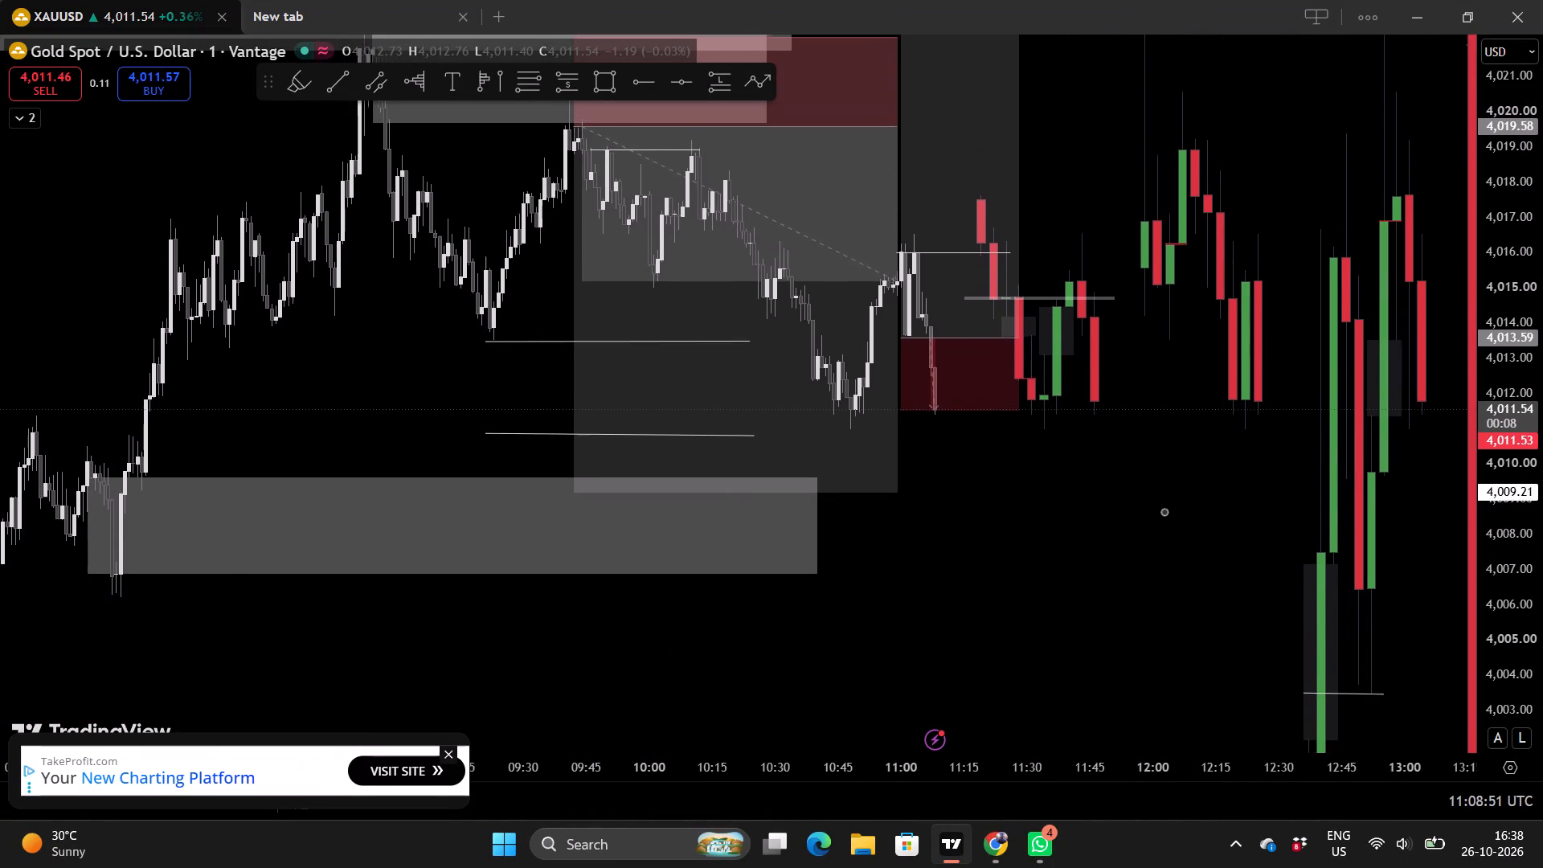
pyautogui.scroll(-1, 1164, 511)
pyautogui.moveTo(437, 392); pyautogui.dragTo(452, 265)
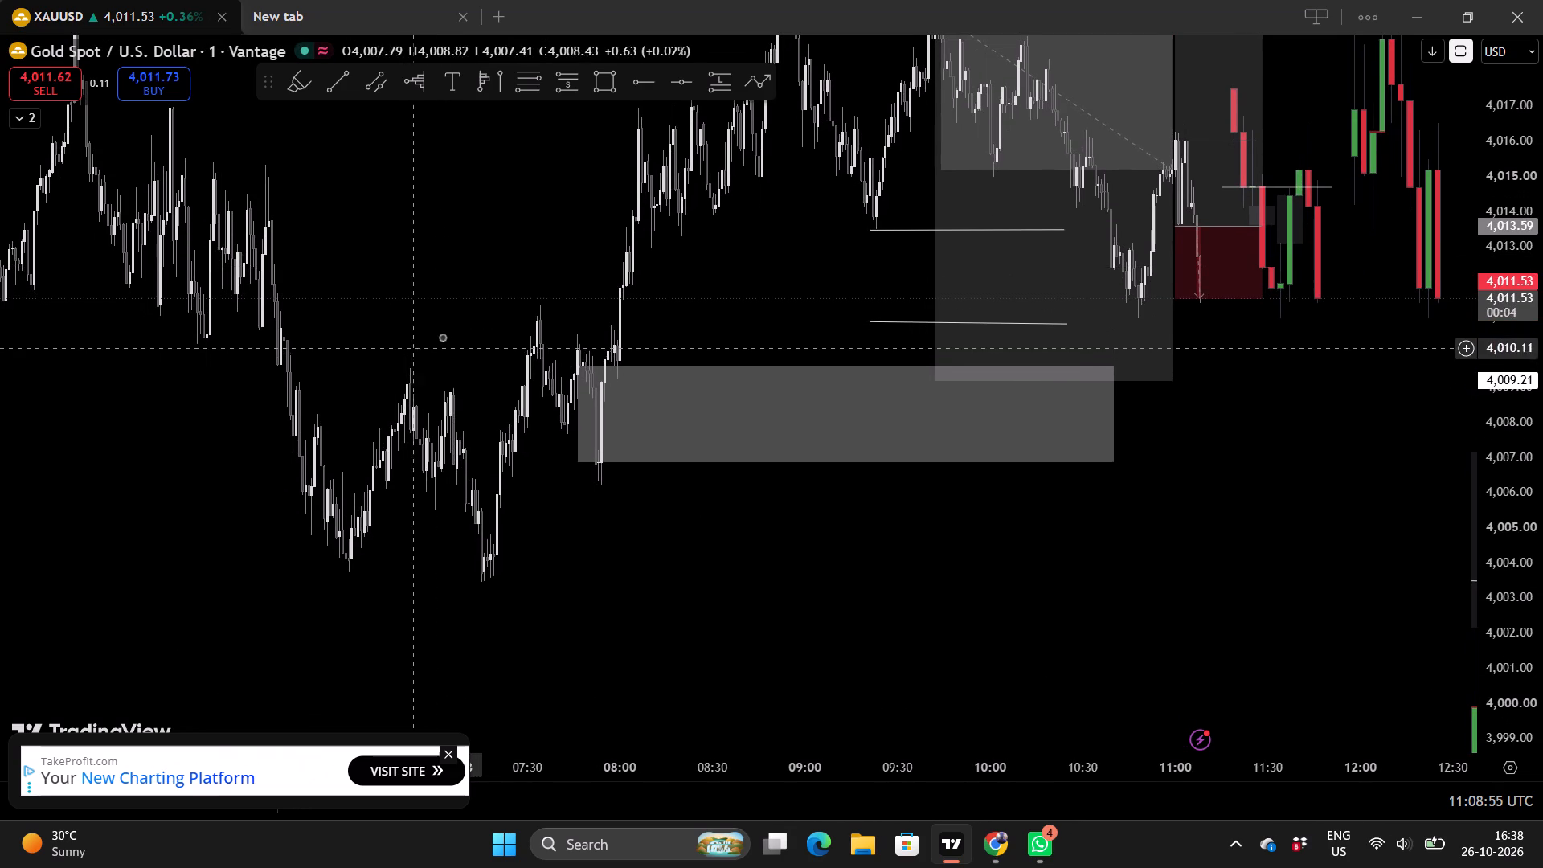
# Examine the 1-minute gold price history from the current session back to the overnight lows below 3,980.
pyautogui.scroll(-1, 444, 336)
pyautogui.scroll(-1, 429, 500)
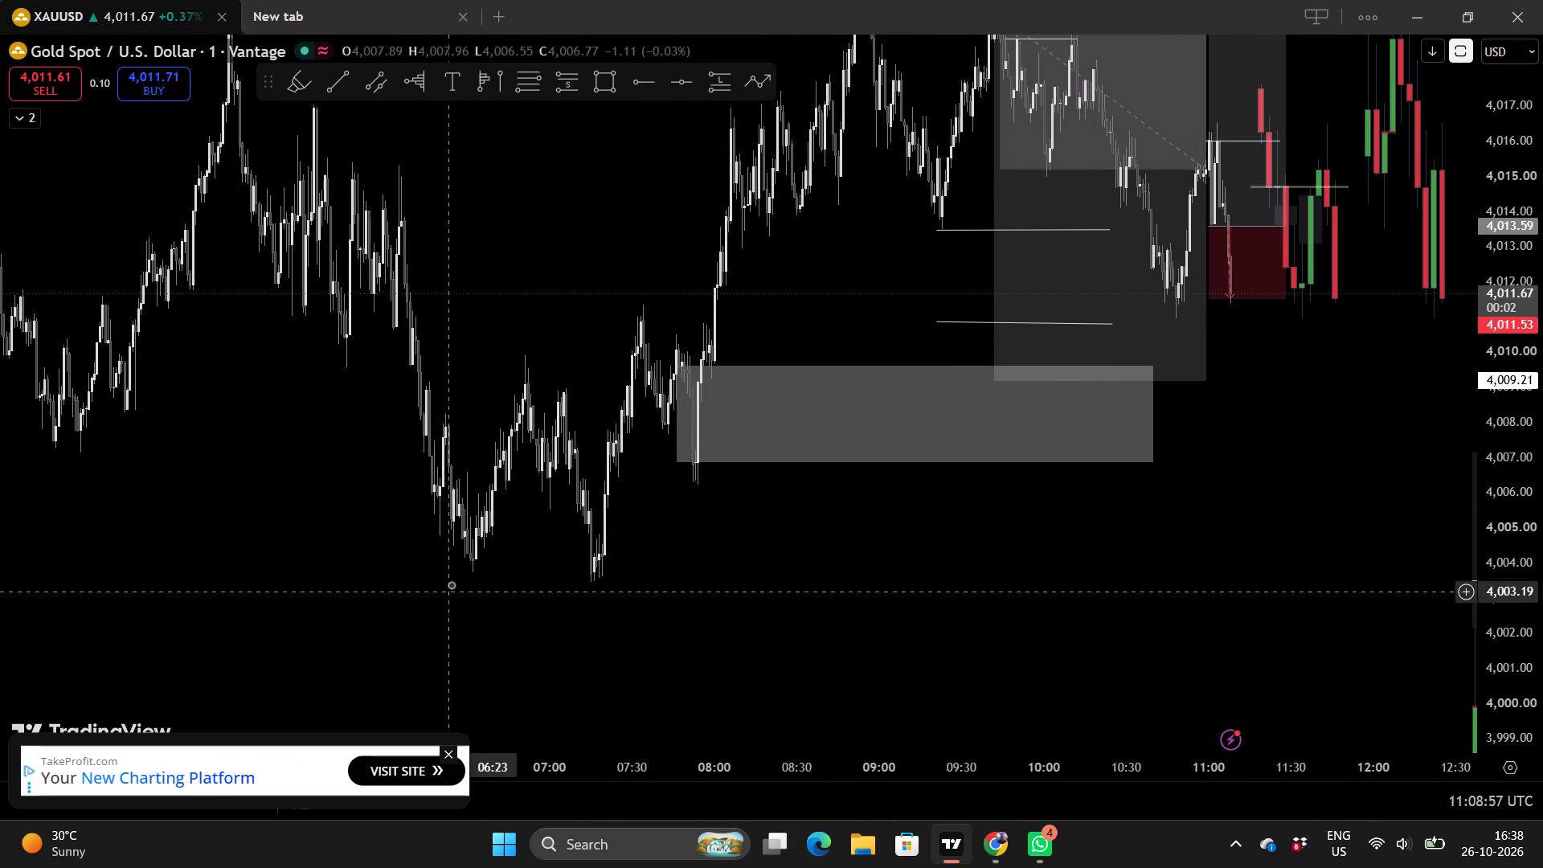
pyautogui.scroll(-4, 528, 568)
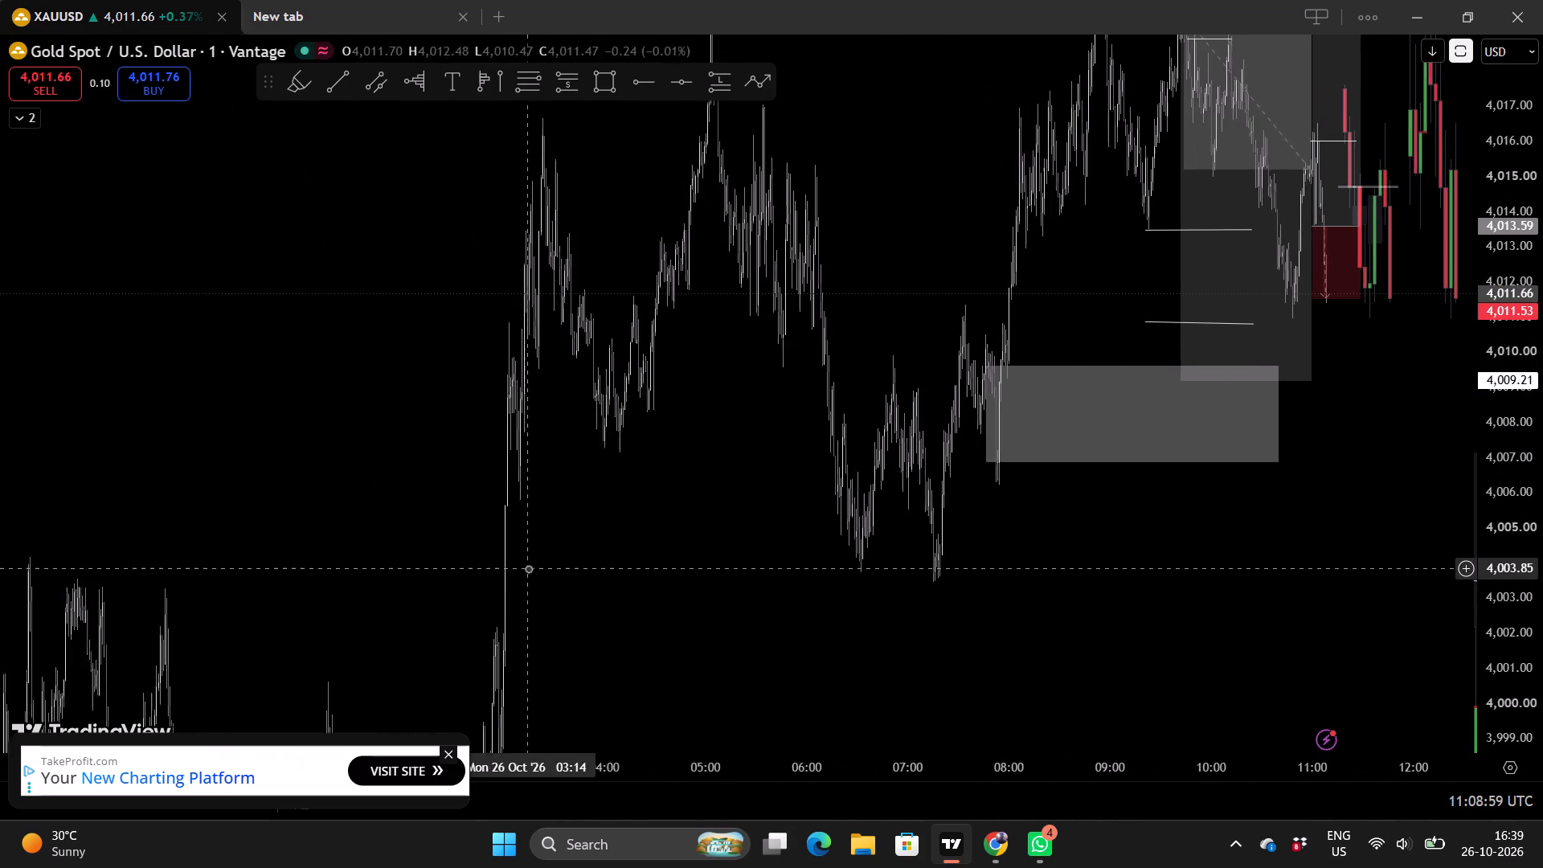
pyautogui.moveTo(726, 598); pyautogui.dragTo(610, 335)
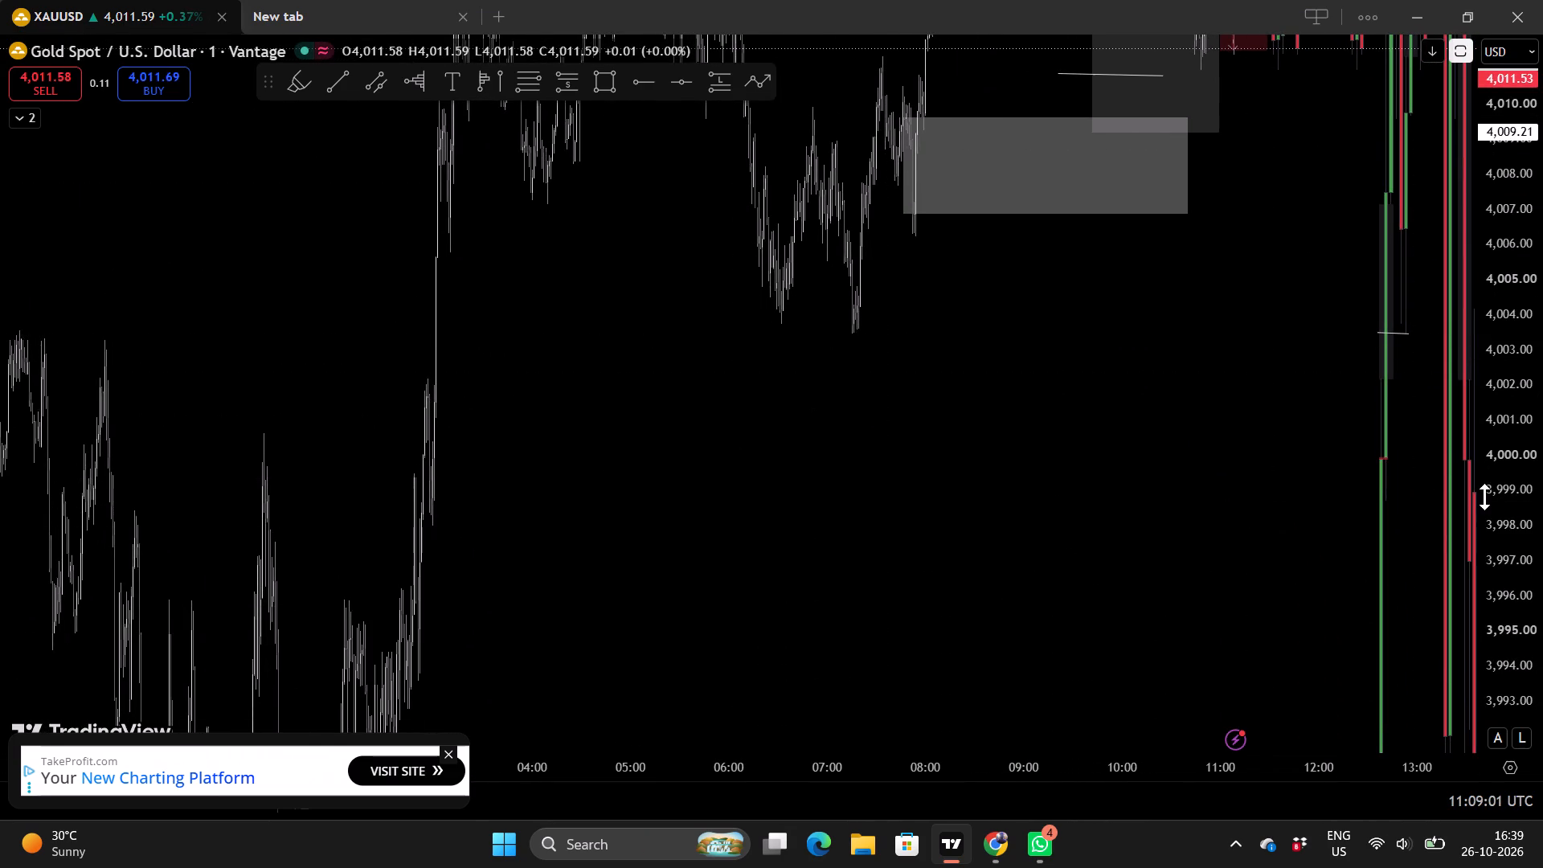
pyautogui.scroll(-8, 1484, 496)
pyautogui.scroll(-1, 1099, 502)
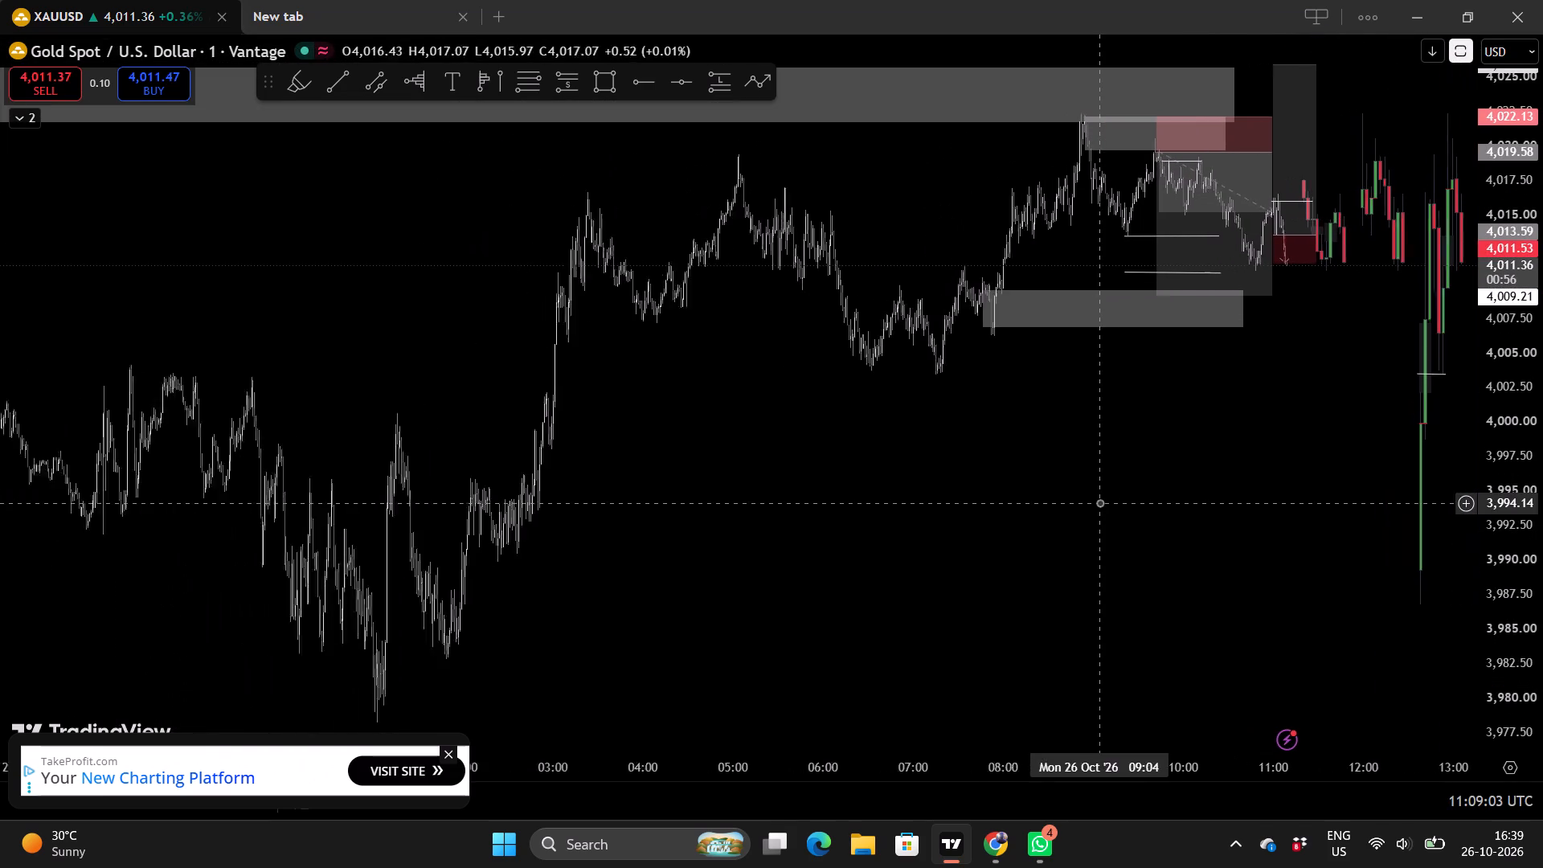
pyautogui.moveTo(933, 406); pyautogui.dragTo(788, 428)
pyautogui.moveTo(907, 430); pyautogui.dragTo(909, 398)
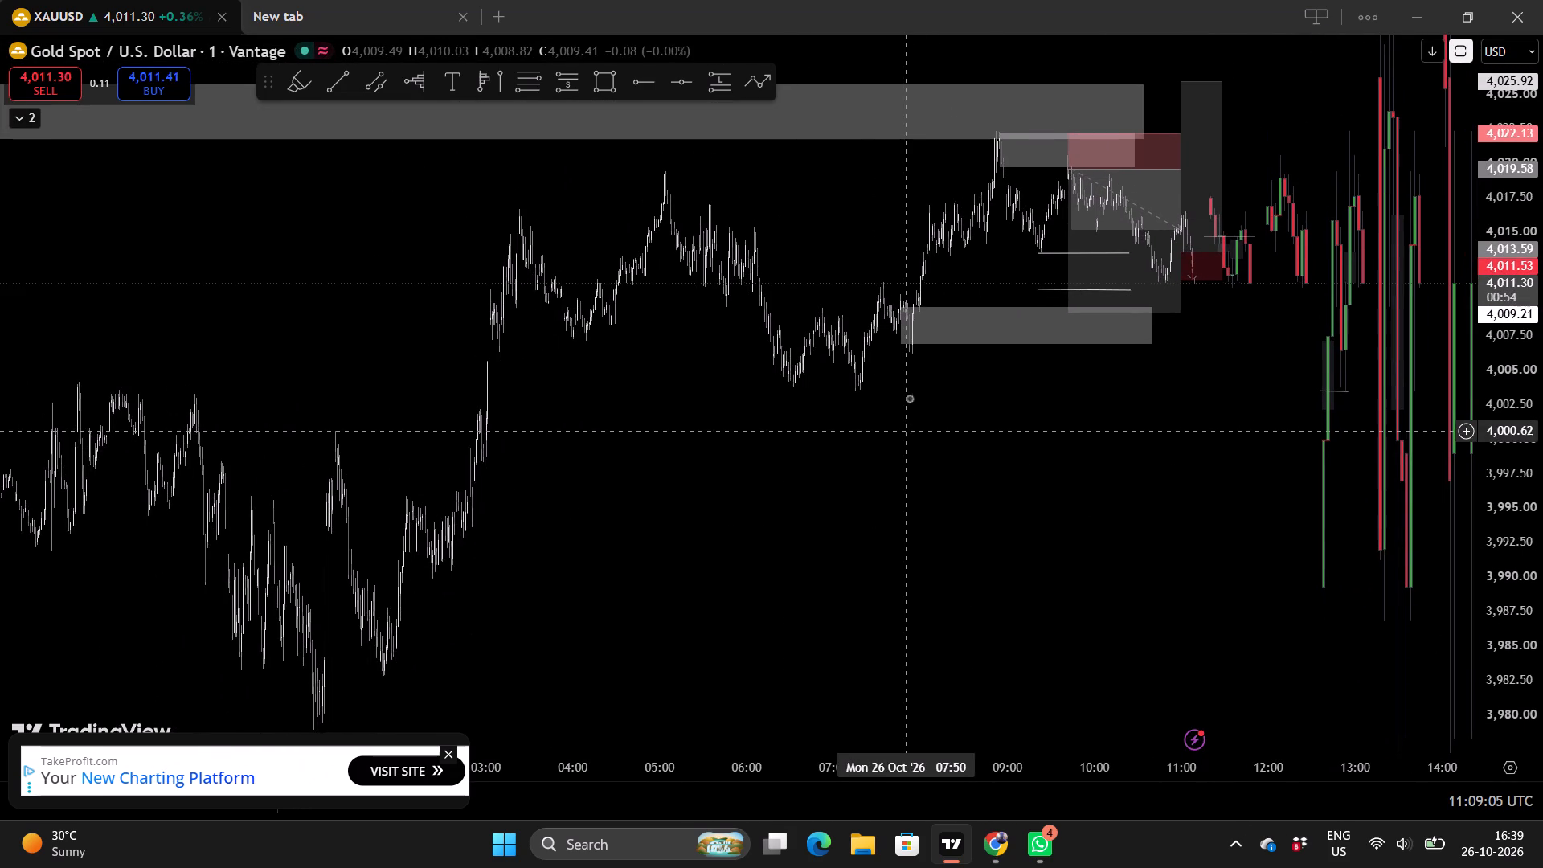
pyautogui.moveTo(909, 398); pyautogui.dragTo(931, 271)
pyautogui.scroll(-2, 837, 412)
pyautogui.moveTo(974, 364); pyautogui.dragTo(961, 369)
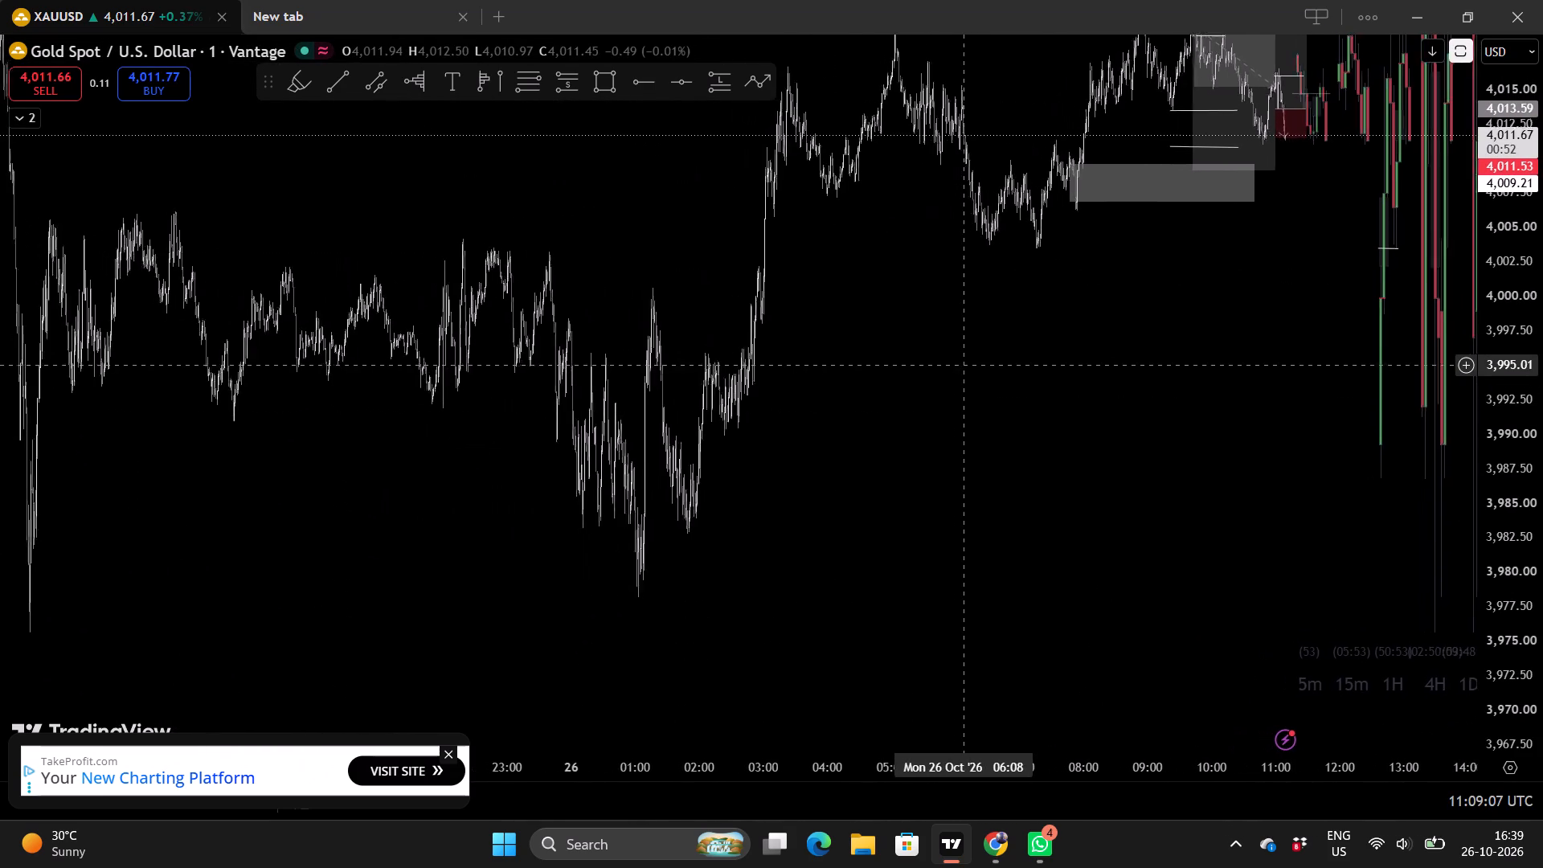
pyautogui.moveTo(961, 369); pyautogui.dragTo(971, 394)
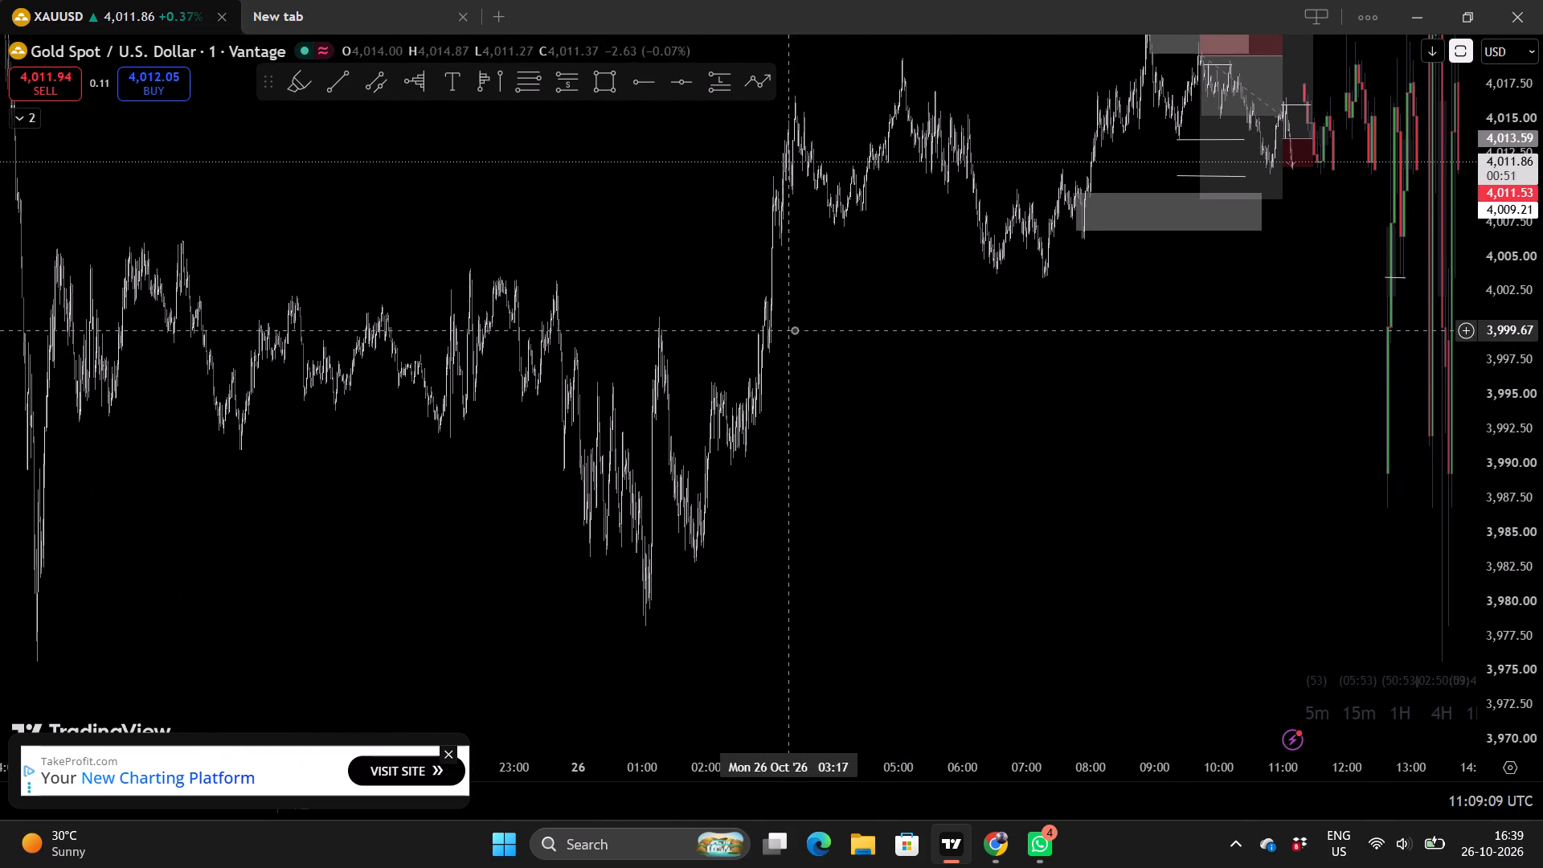
pyautogui.scroll(1, 794, 330)
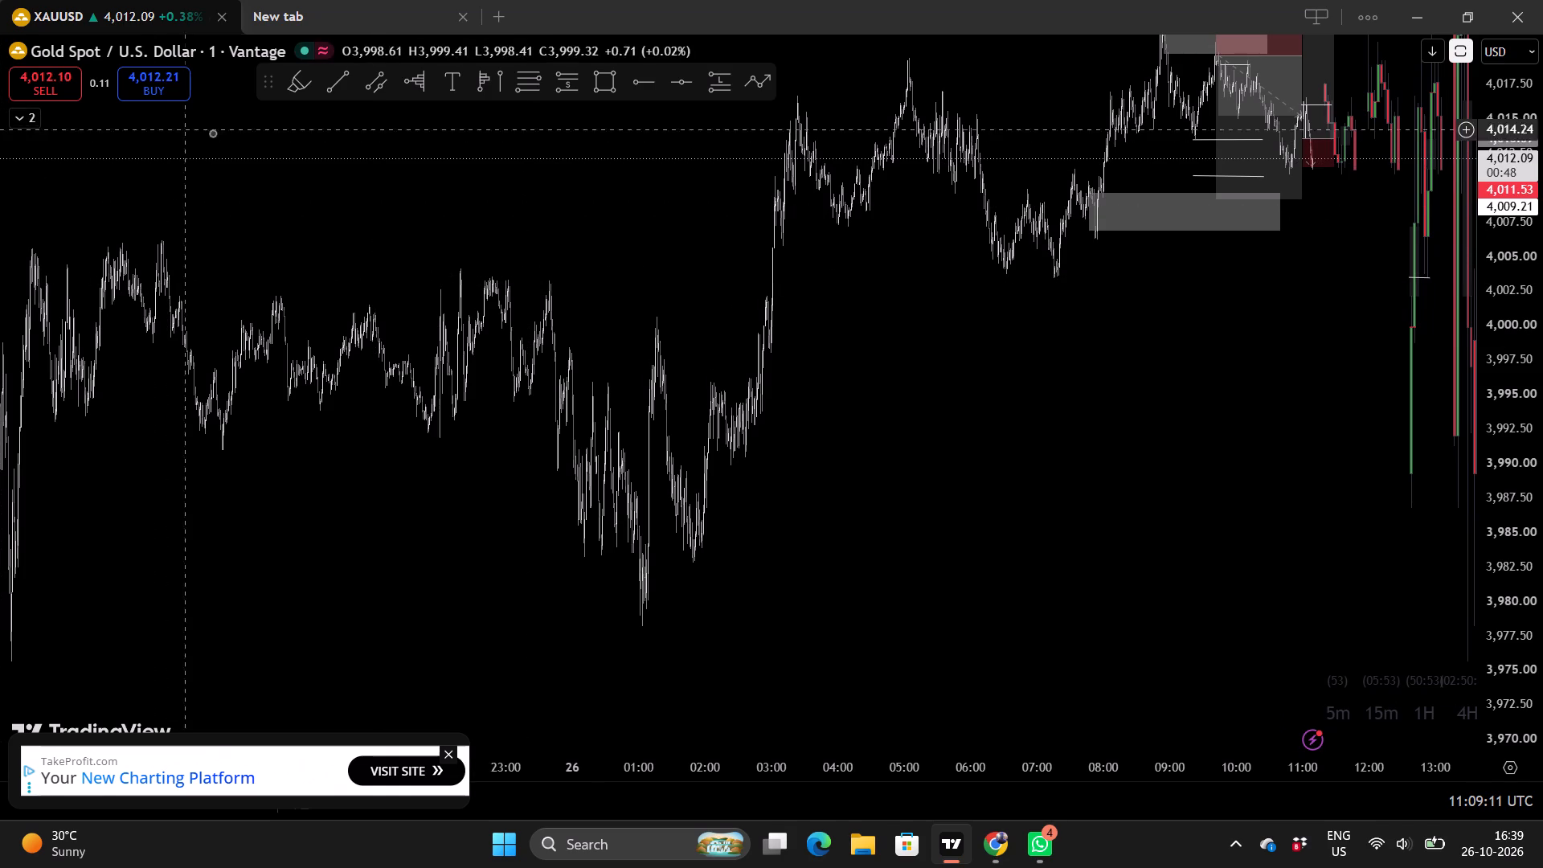
# Draw a horizontal trend line at about 4,000 from the 01:15 swing high to the breakout candles near 03:00.
pyautogui.click(329, 78)
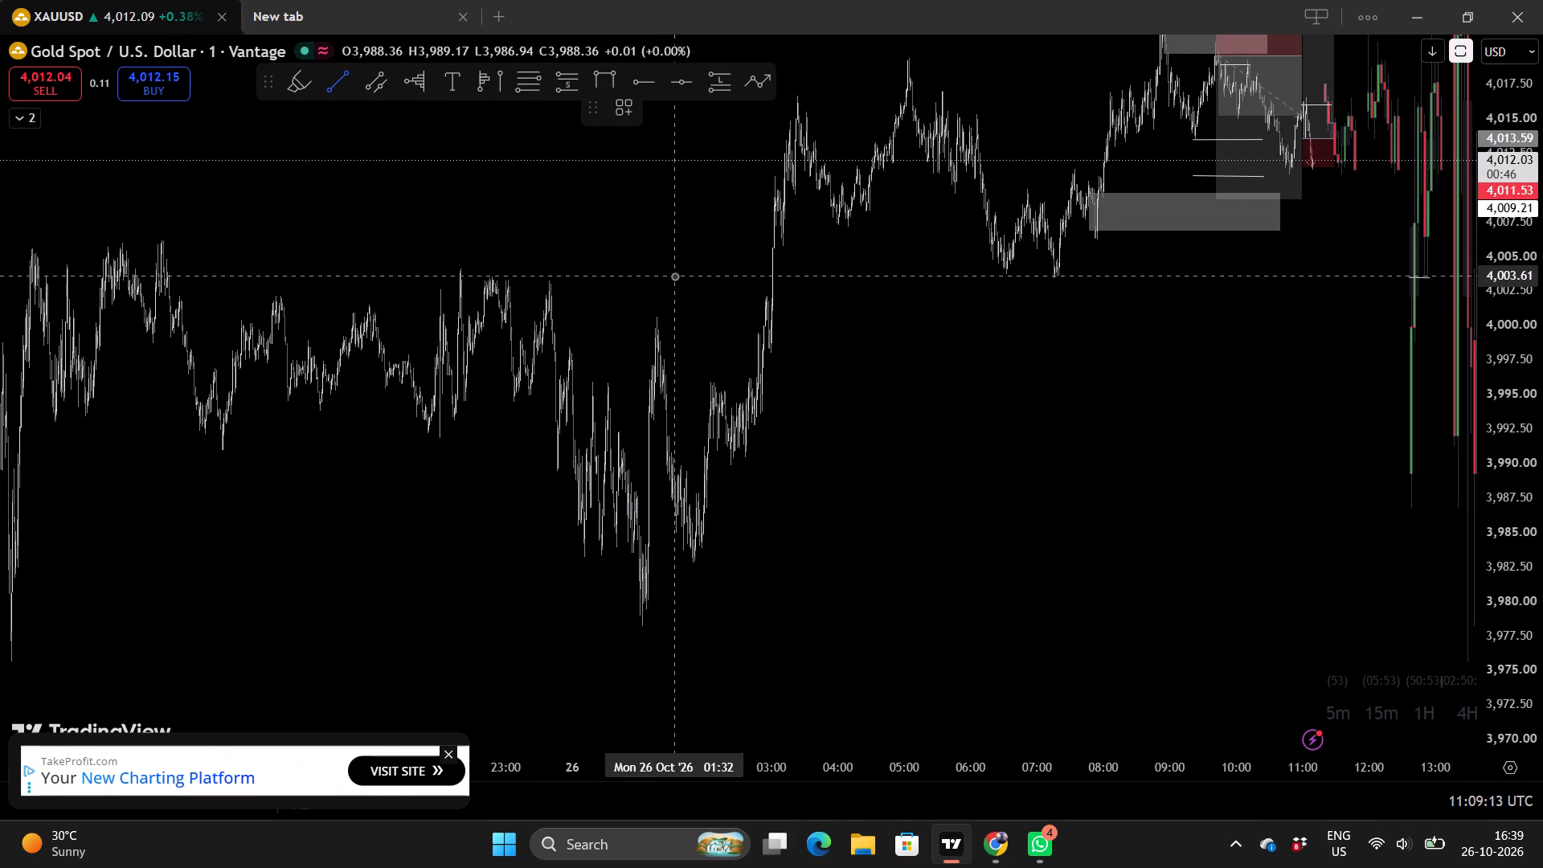
pyautogui.moveTo(656, 320); pyautogui.dragTo(780, 324)
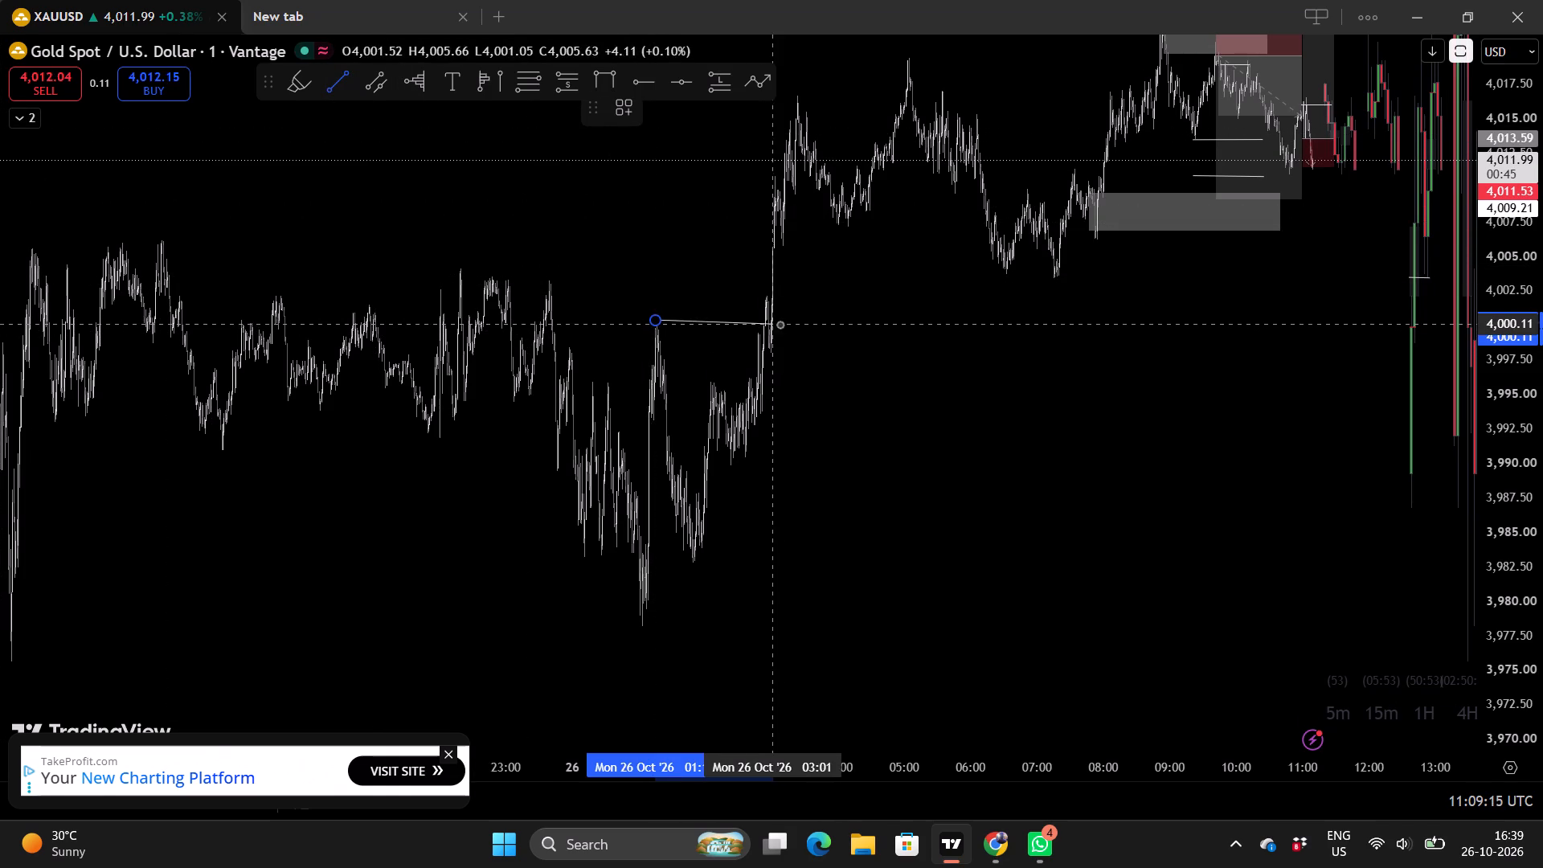
pyautogui.moveTo(780, 324); pyautogui.dragTo(767, 320)
pyautogui.click(767, 320)
# Delete the long position drawing with its entry at 4,013.59 and stop at 4,011.53, just after 11:00.
pyautogui.moveTo(925, 323); pyautogui.dragTo(872, 321)
pyautogui.scroll(5, 872, 321)
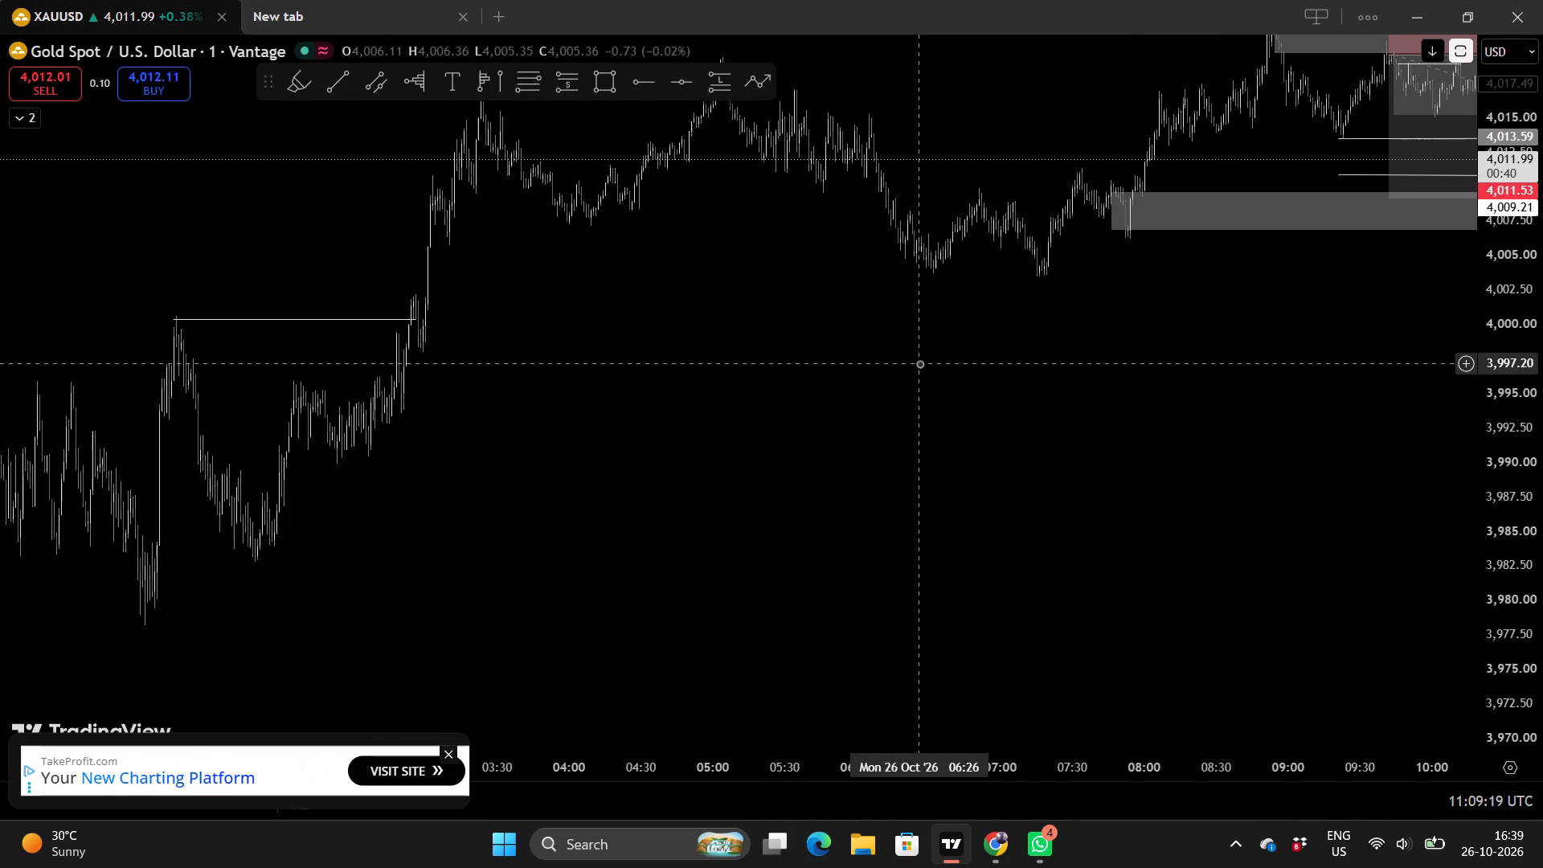
pyautogui.moveTo(1000, 403); pyautogui.dragTo(566, 485)
pyautogui.scroll(-2, 746, 455)
pyautogui.moveTo(914, 479); pyautogui.dragTo(853, 473)
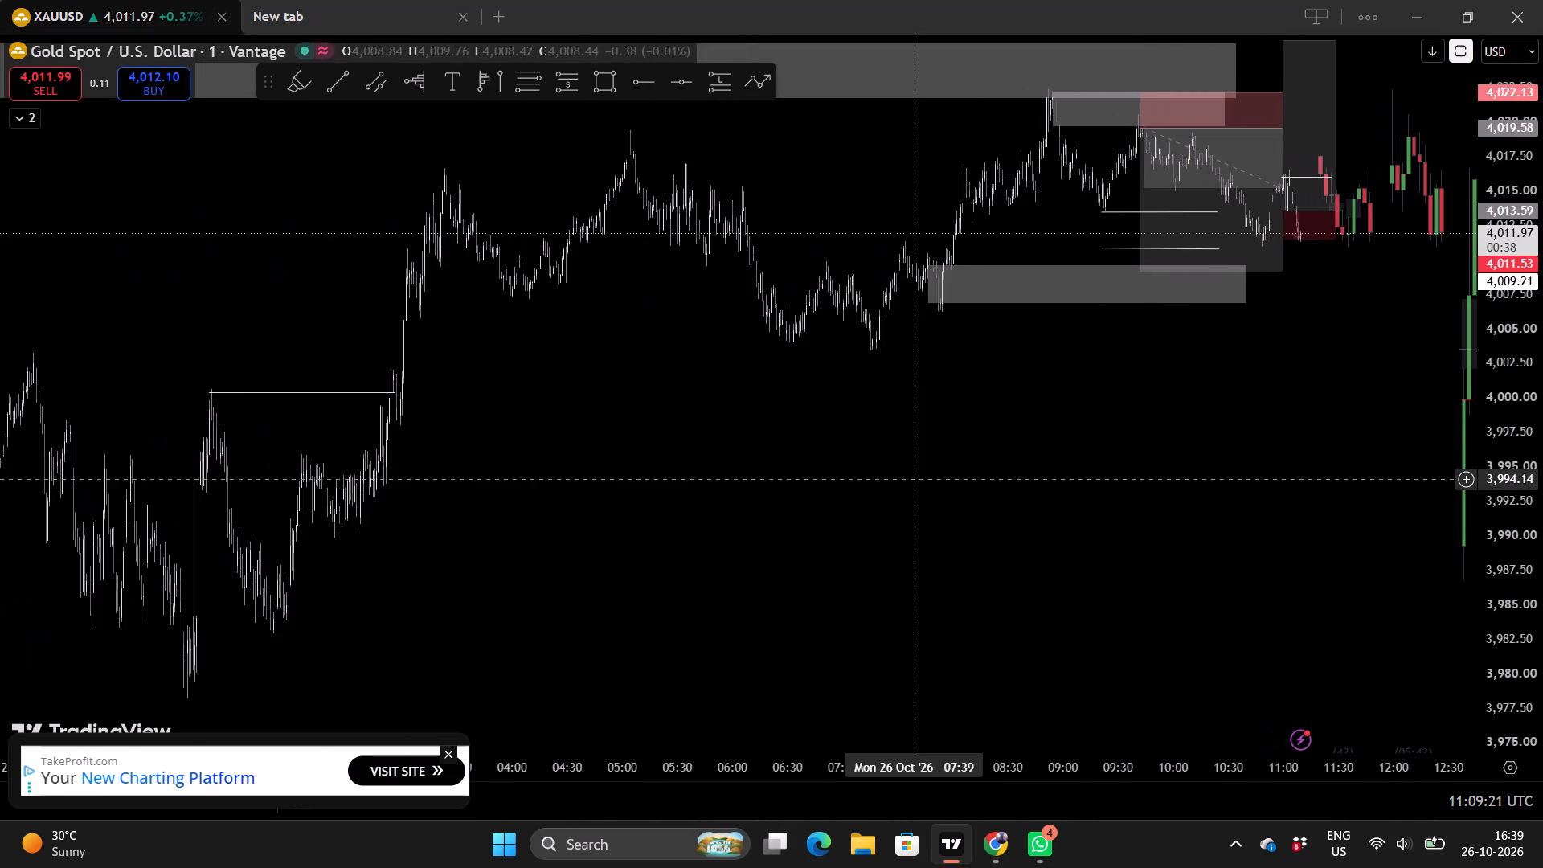
pyautogui.moveTo(853, 473); pyautogui.dragTo(534, 444)
pyautogui.scroll(-1, 708, 470)
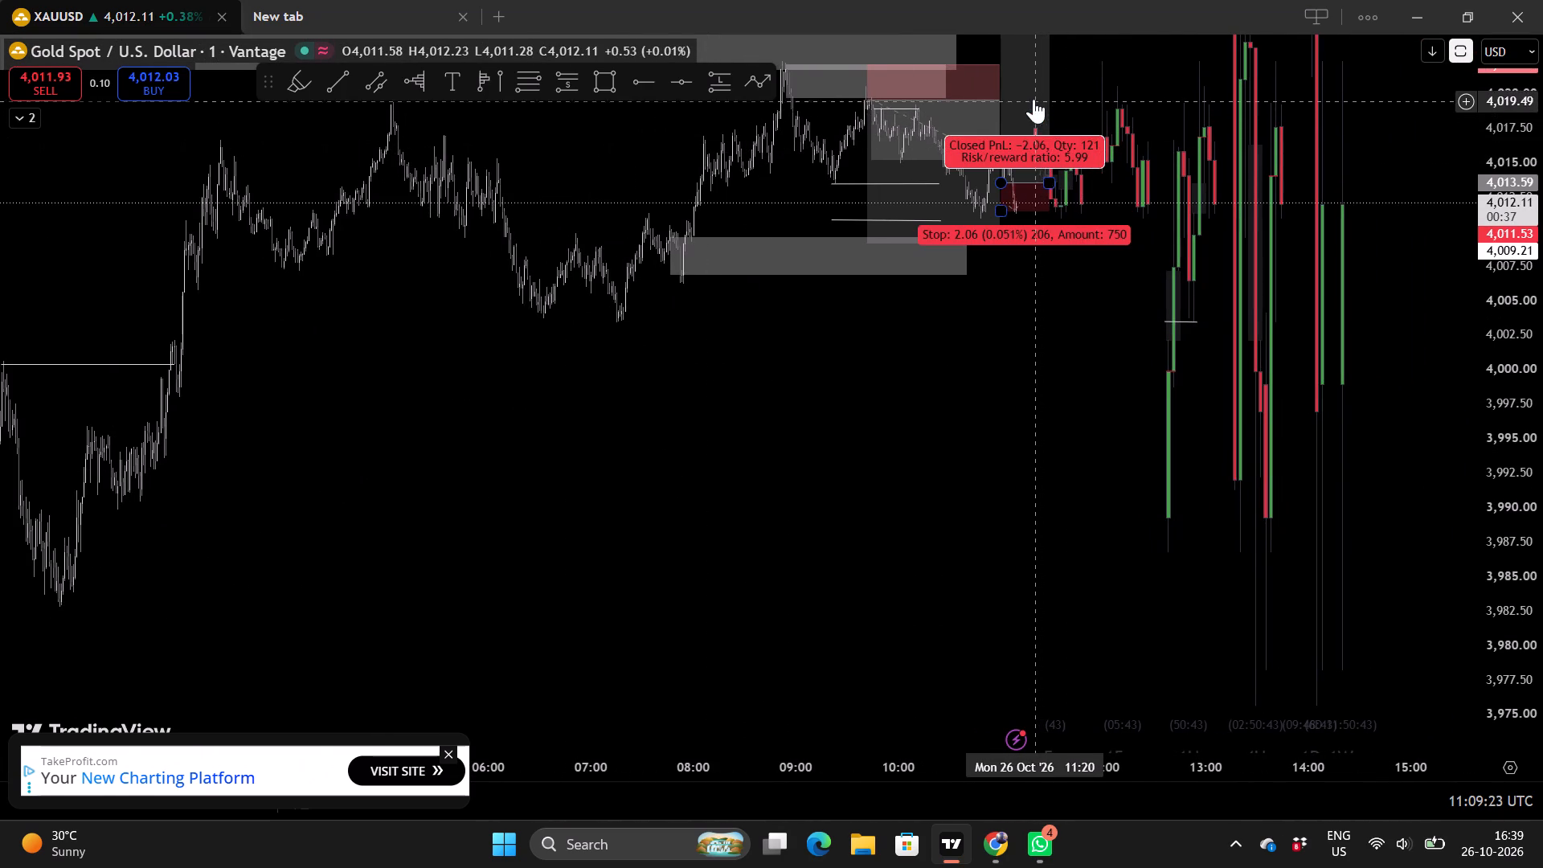
pyautogui.click(1033, 99)
# Extend the target of the short position entered at 4,019.58 down to 4,003.83.
pyautogui.click(939, 94)
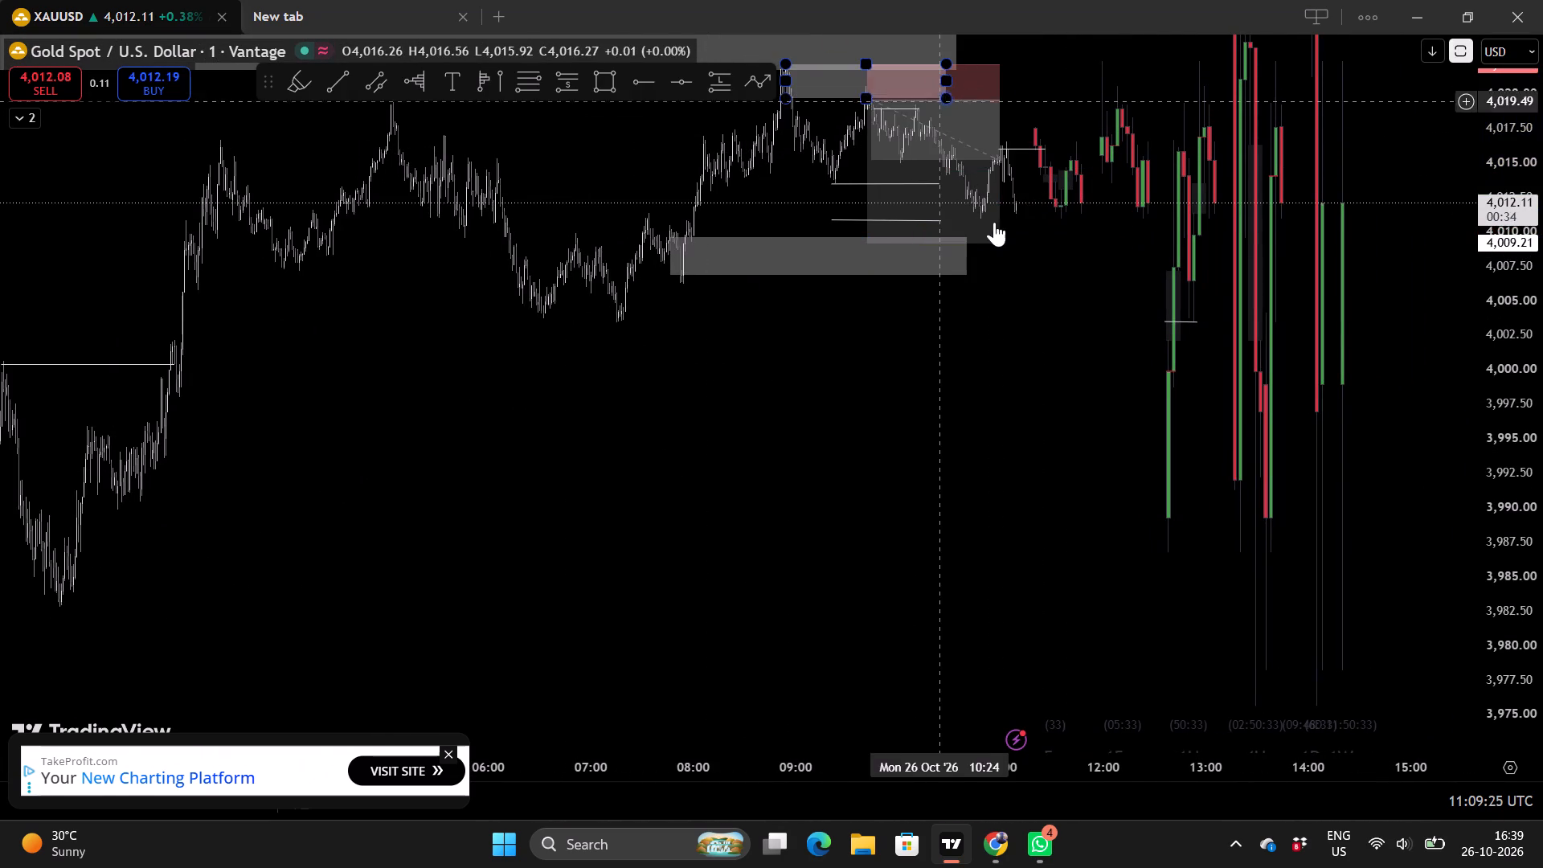
pyautogui.scroll(-1, 1070, 345)
pyautogui.moveTo(896, 240); pyautogui.dragTo(923, 306)
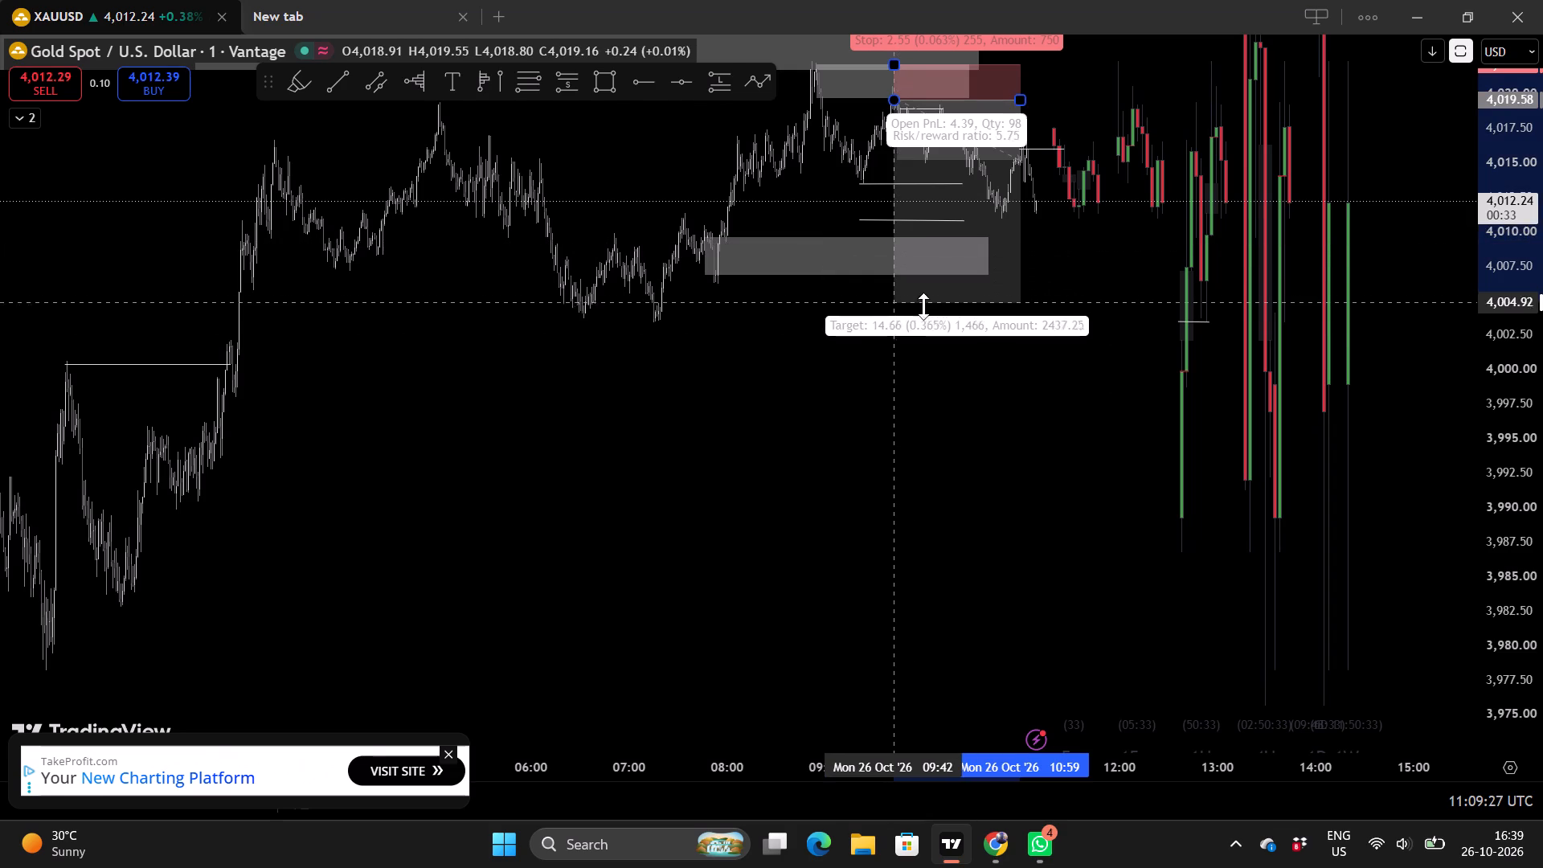
pyautogui.moveTo(923, 306); pyautogui.dragTo(931, 317)
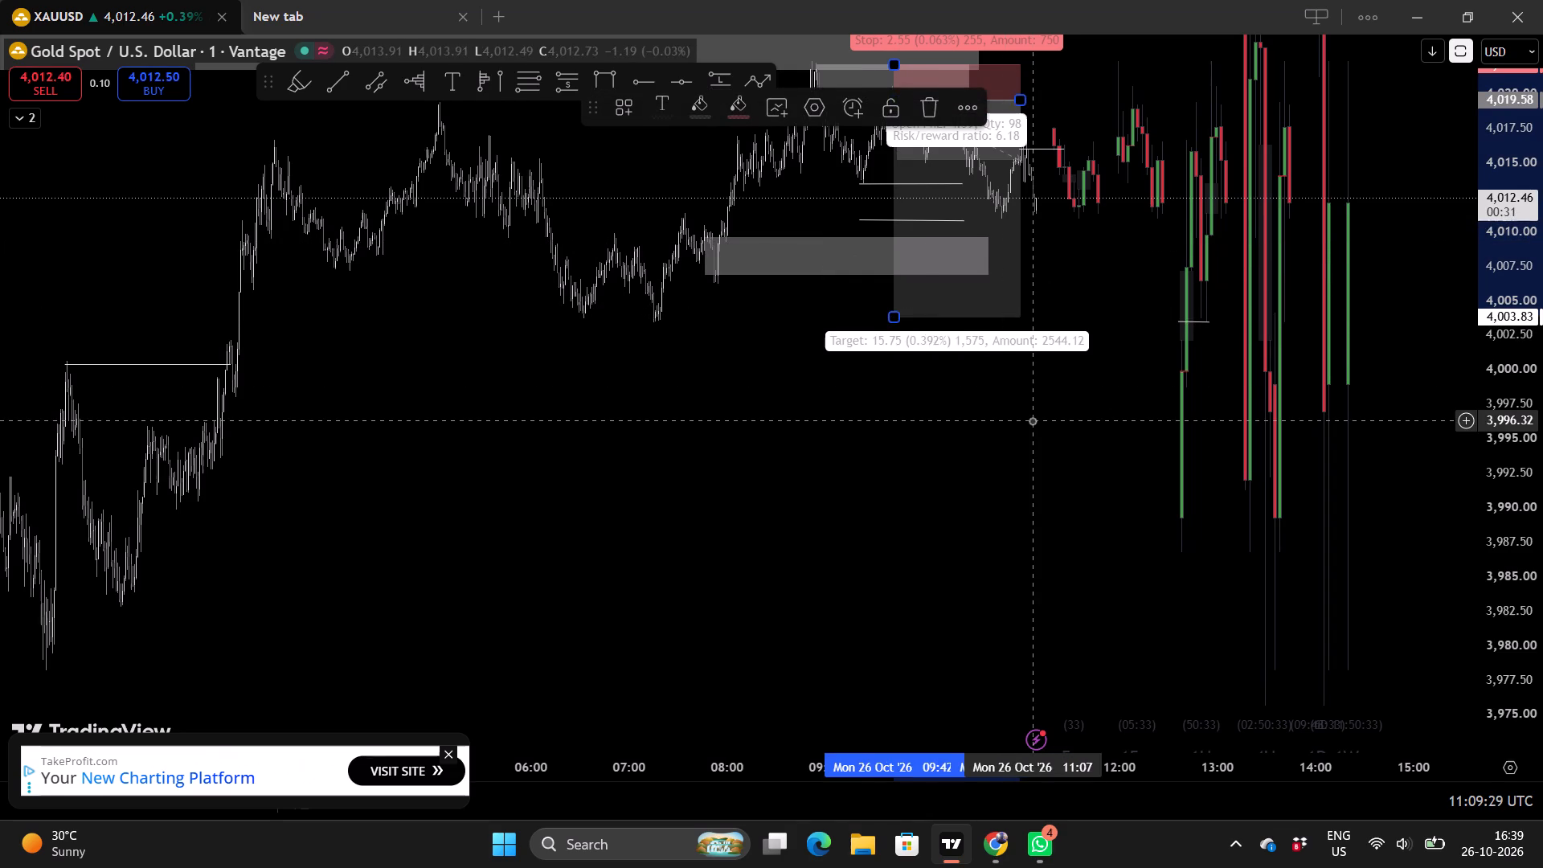
# Examine the 1-minute price action below the extended target, around the trend line near 4,000 and the overnight lows.
pyautogui.scroll(-1, 1032, 420)
pyautogui.hscroll(2, 850, 452)
pyautogui.scroll(3, 685, 415)
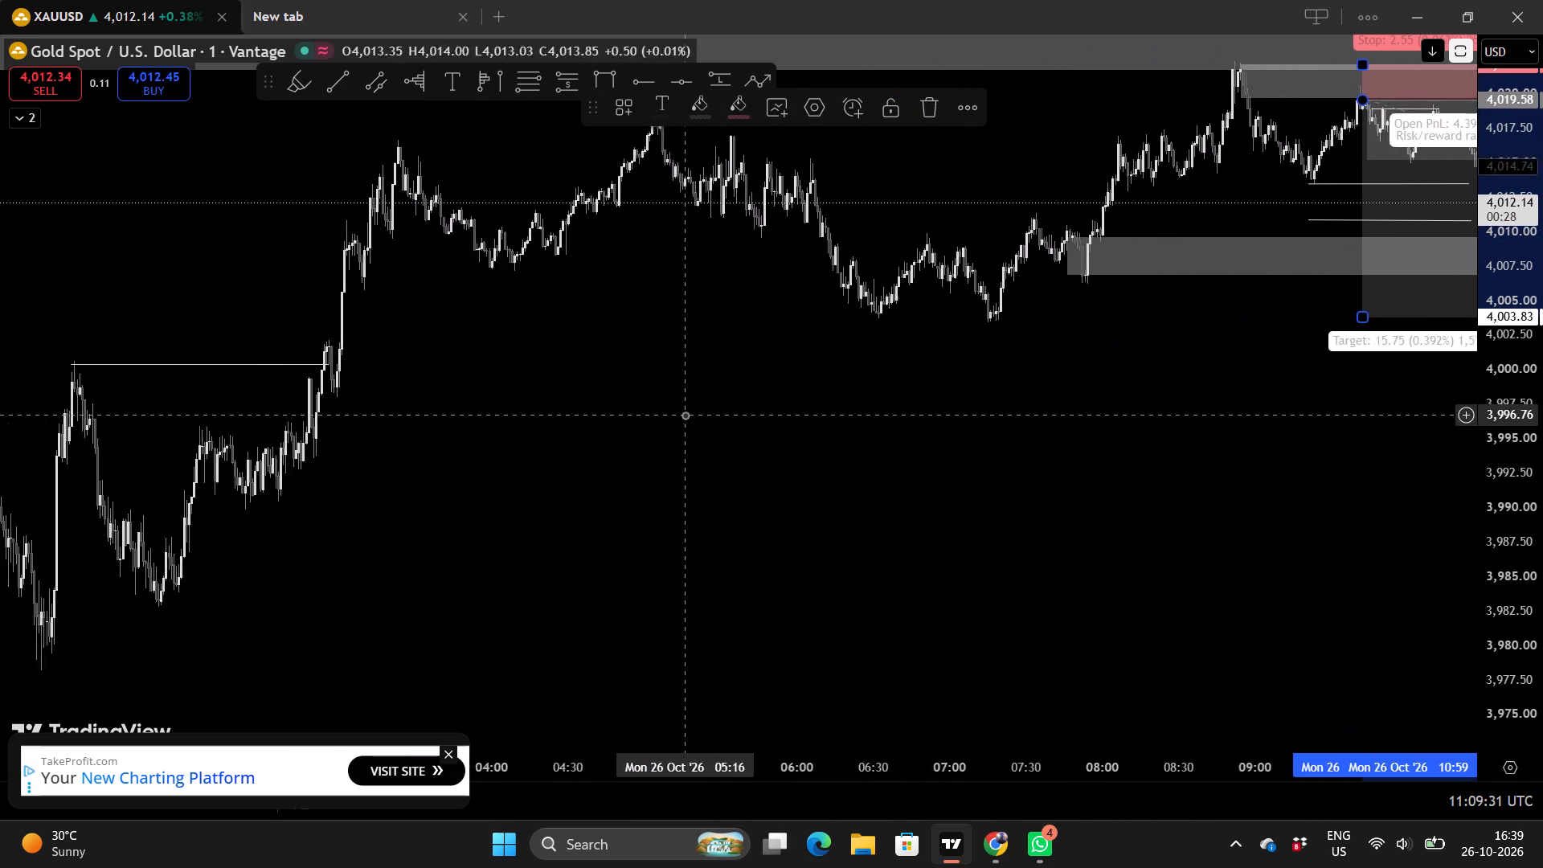
pyautogui.scroll(1, 685, 415)
pyautogui.scroll(1, 823, 455)
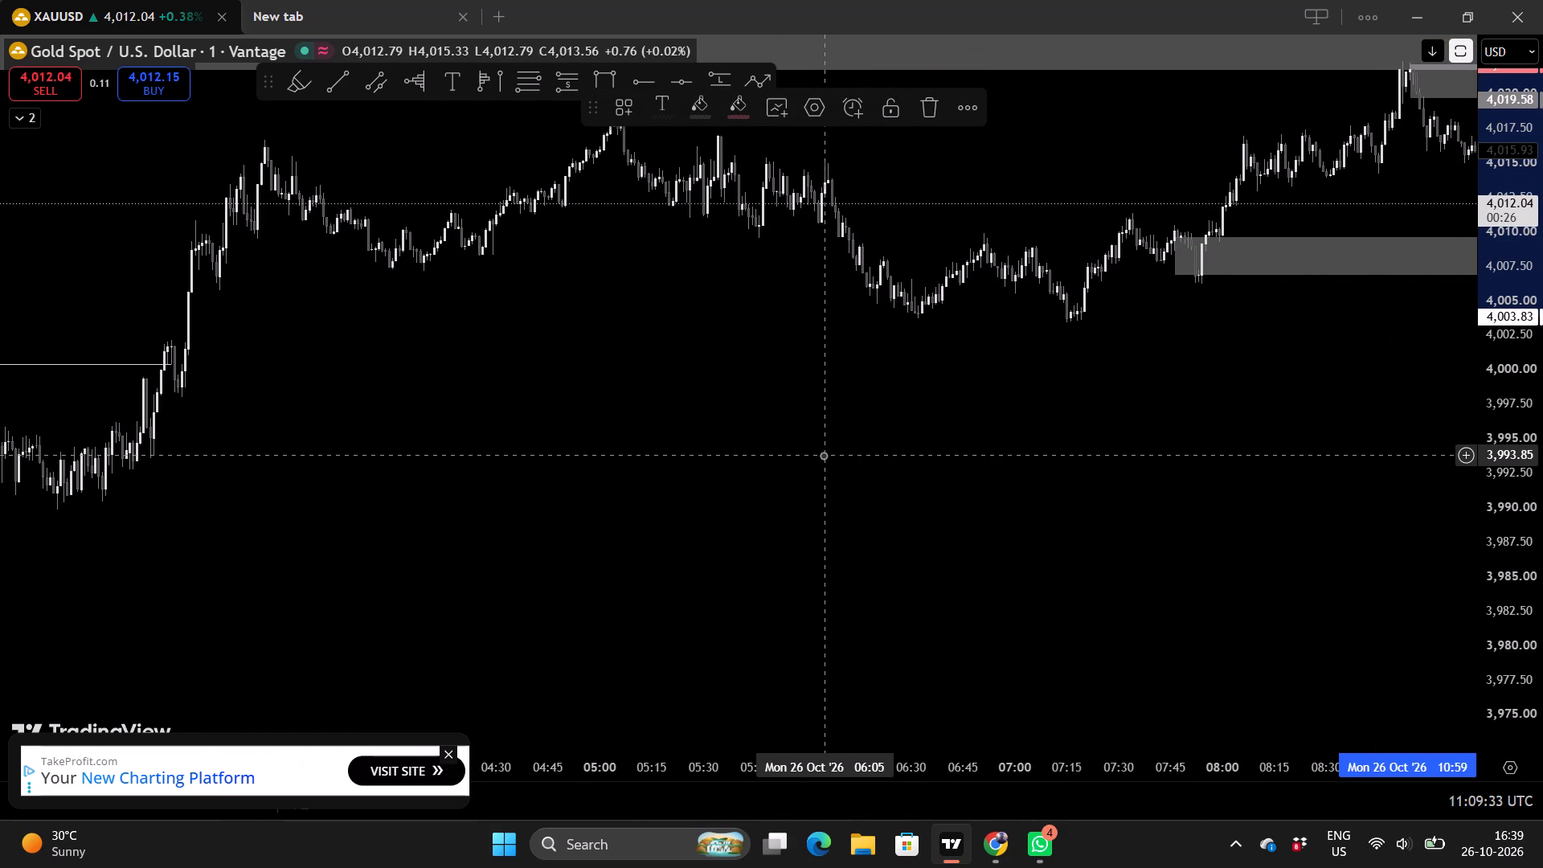
pyautogui.scroll(6, 1490, 463)
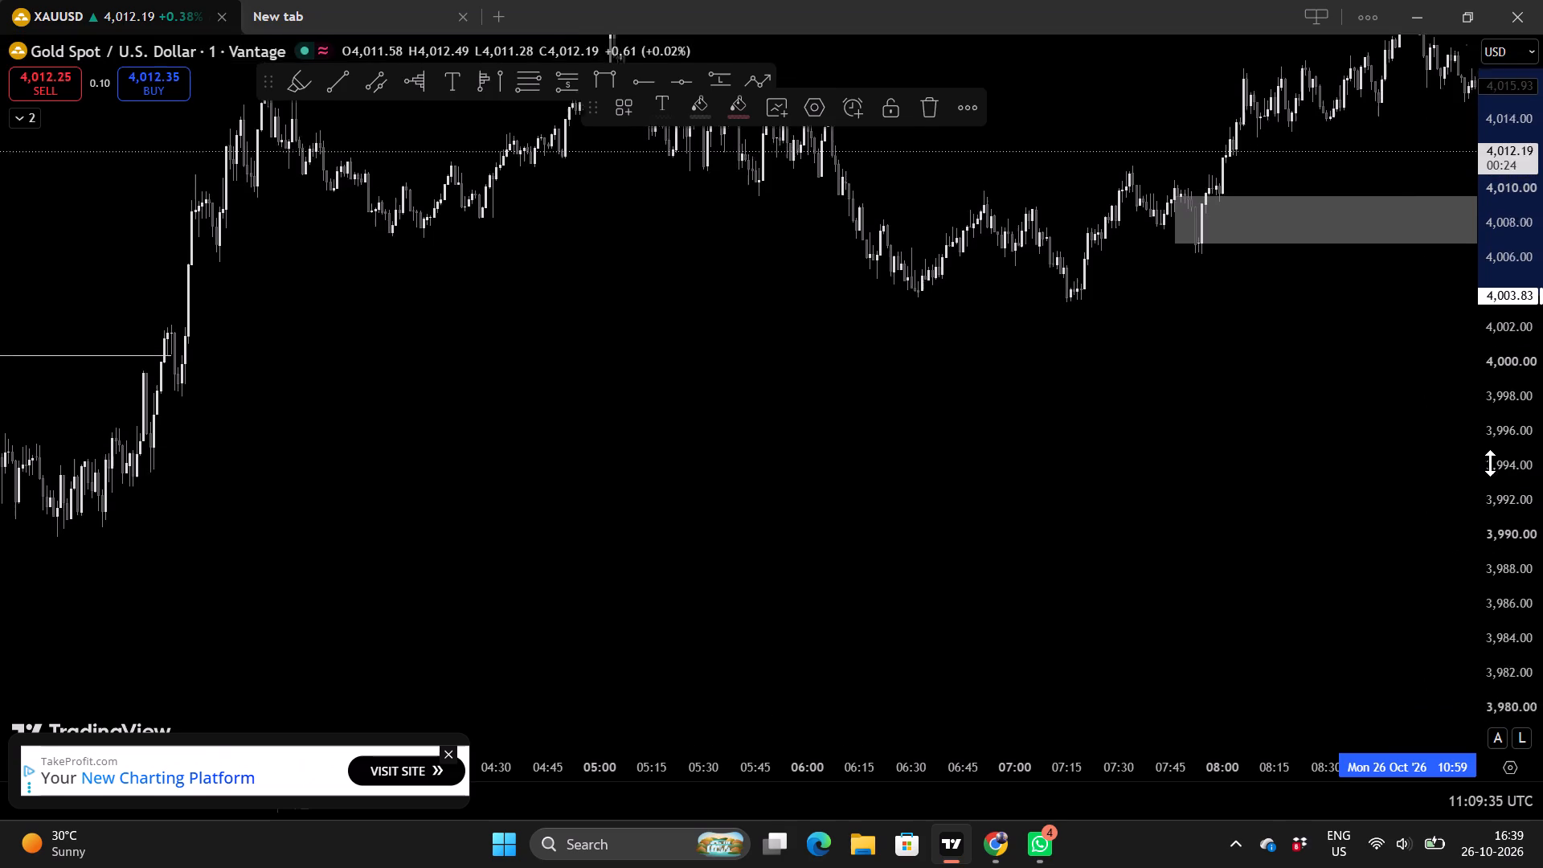
pyautogui.hscroll(1, 1029, 482)
pyautogui.hscroll(1, 886, 463)
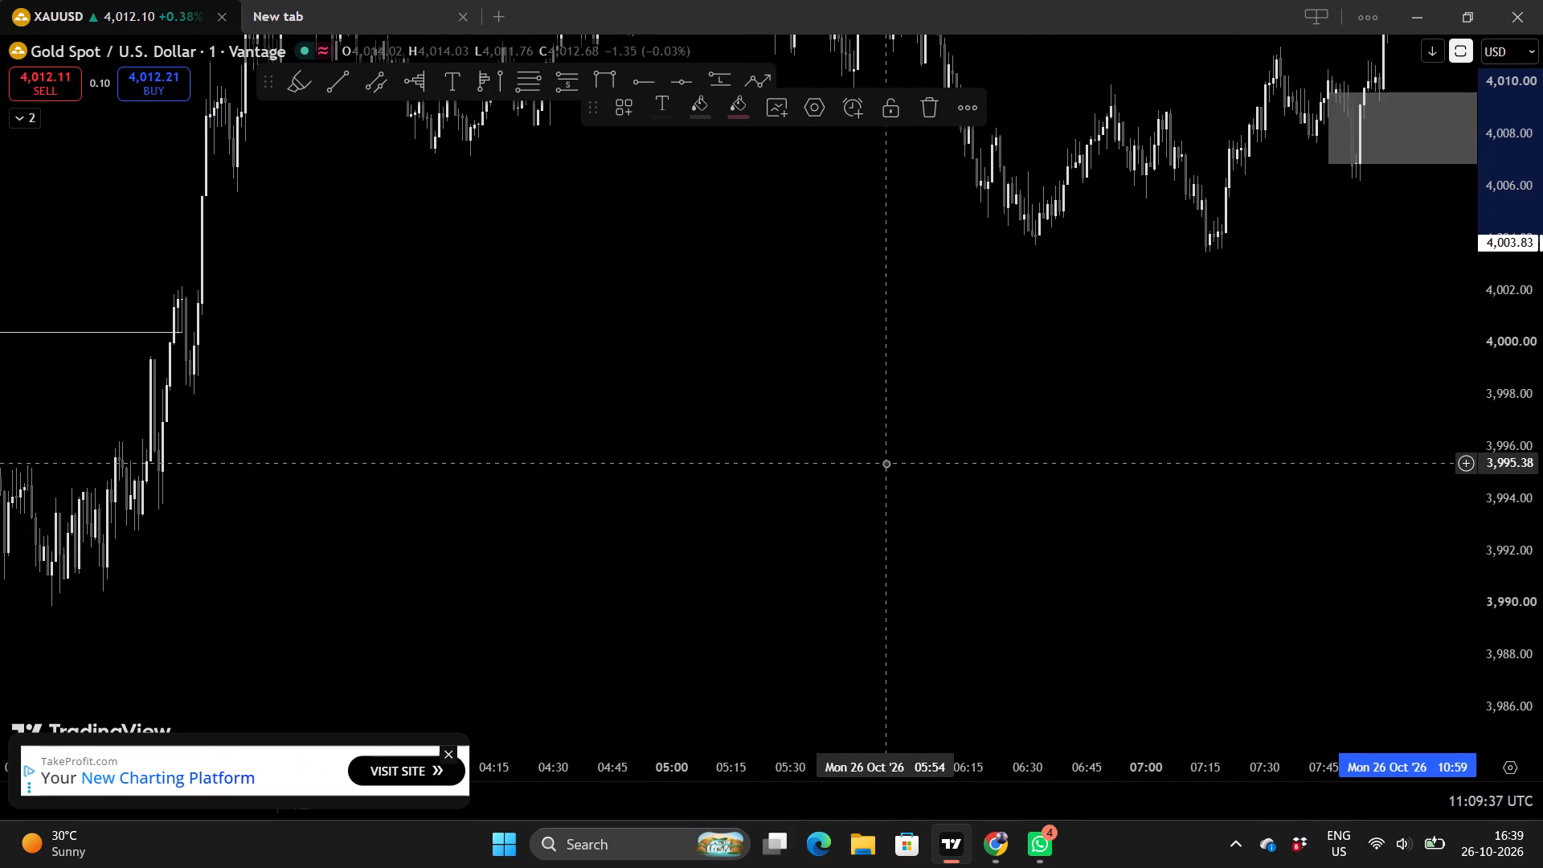
pyautogui.scroll(-2, 768, 479)
pyautogui.moveTo(859, 490); pyautogui.dragTo(878, 232)
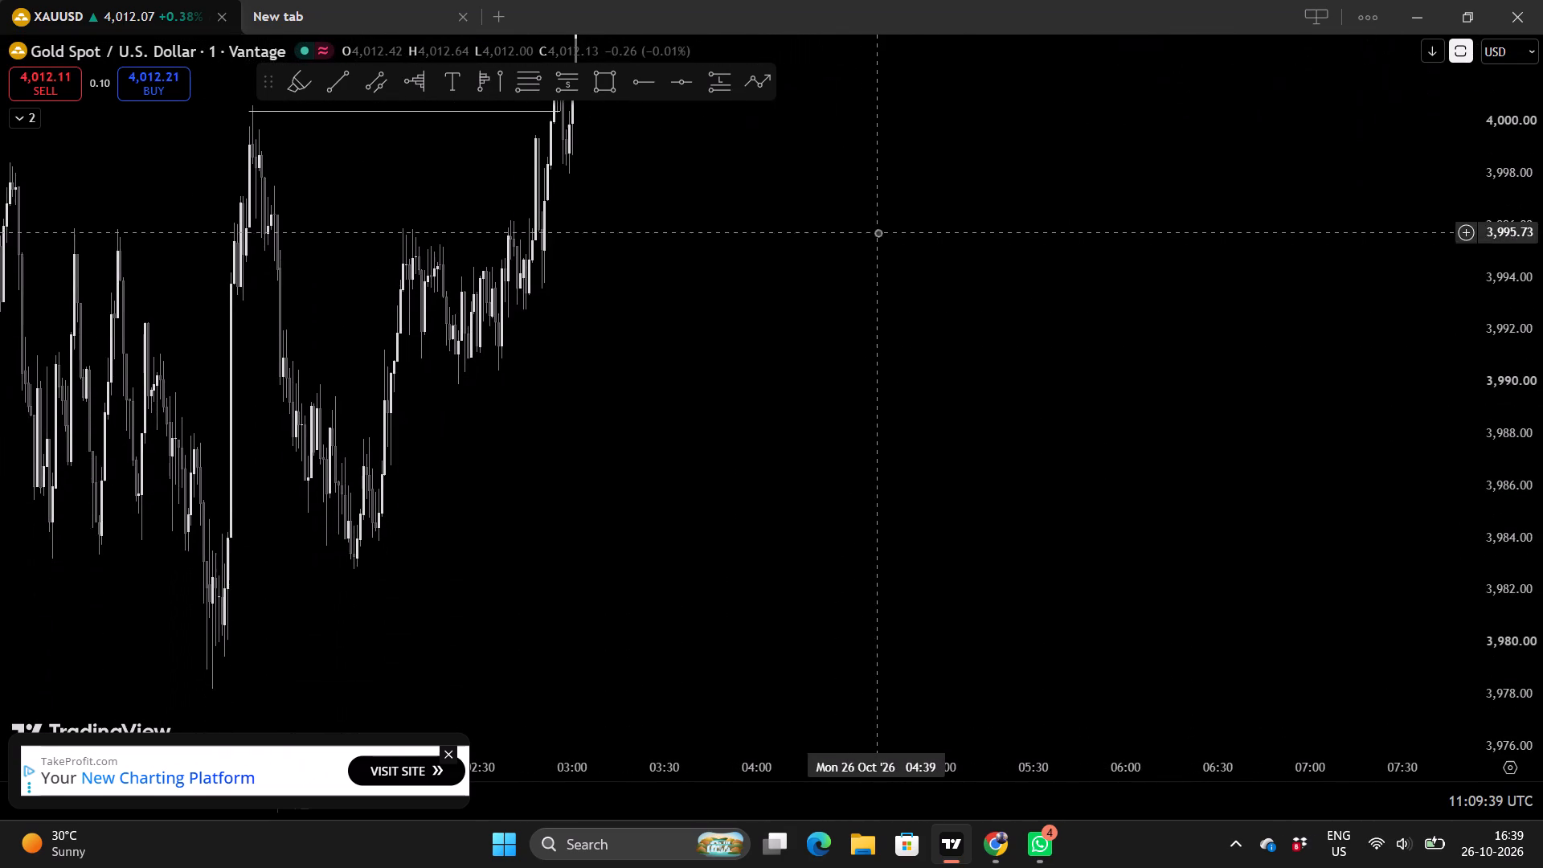
pyautogui.hscroll(1, 966, 426)
pyautogui.scroll(1, 825, 446)
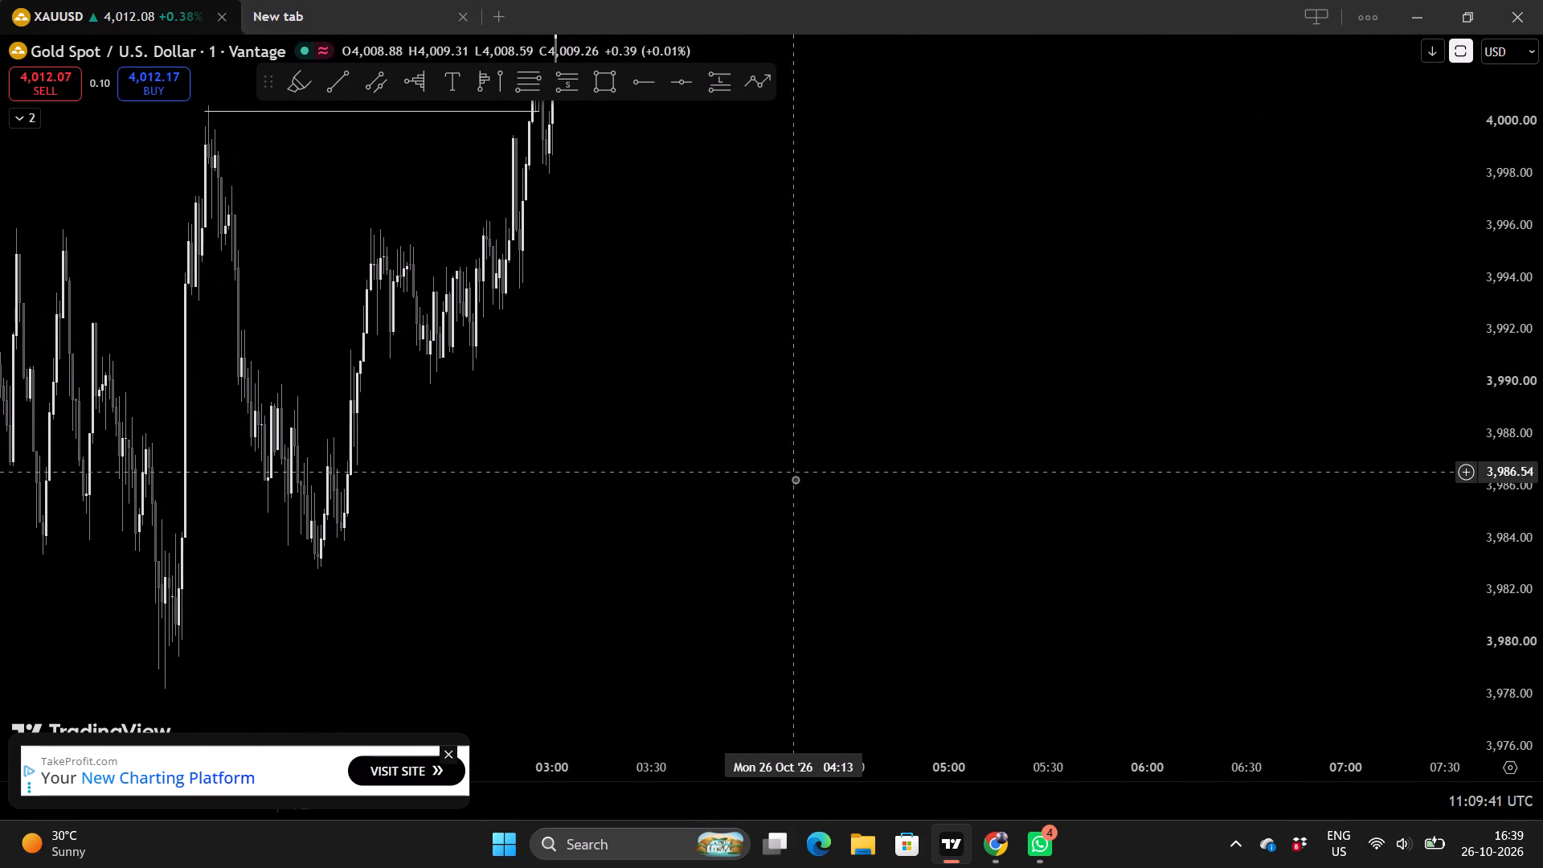
pyautogui.scroll(1, 840, 508)
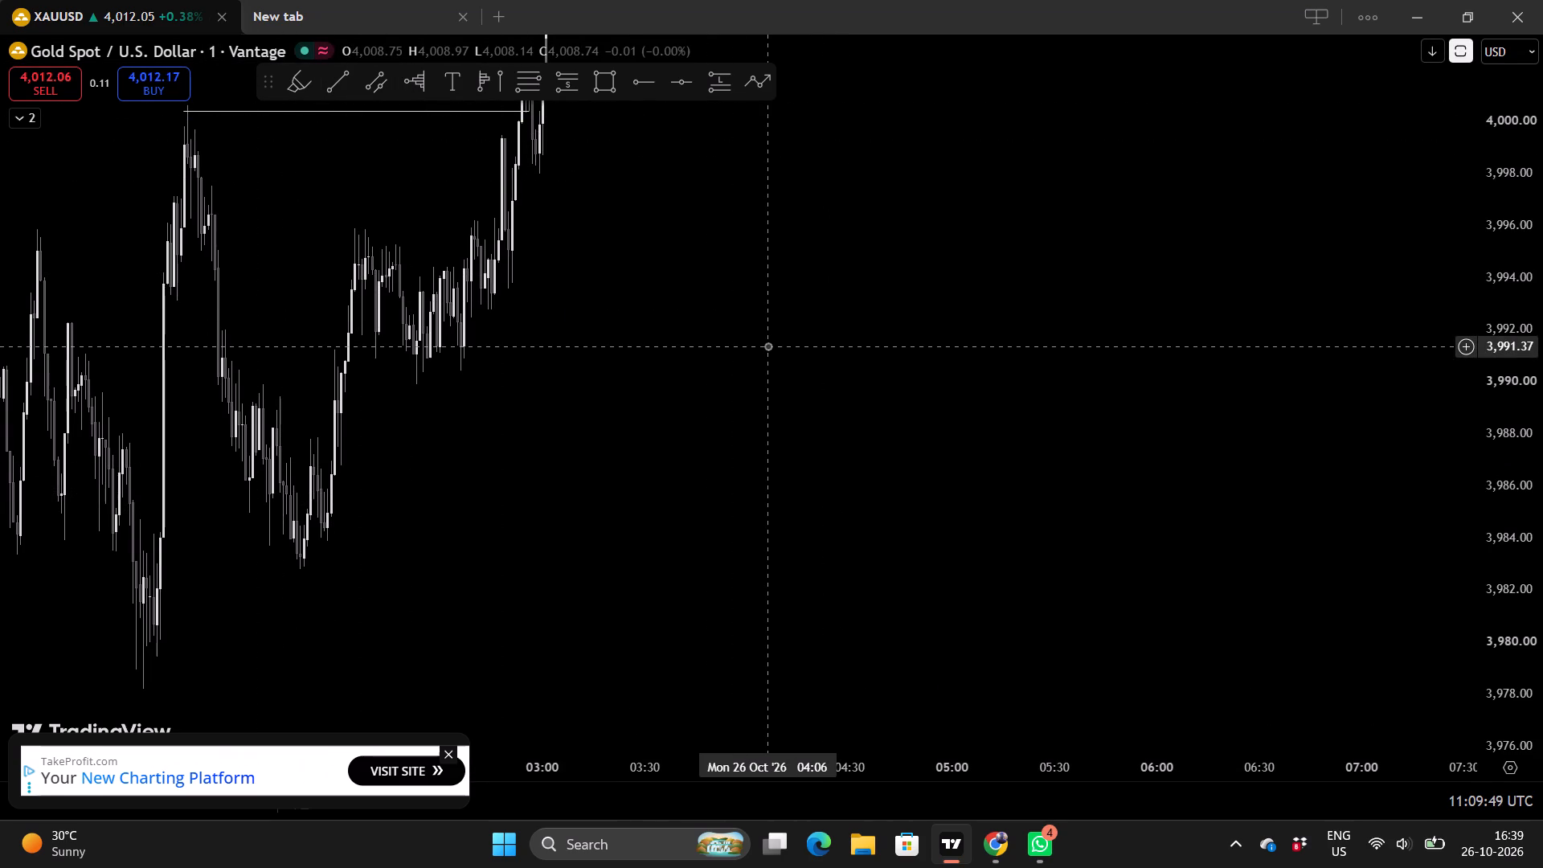
pyautogui.press('F3')
pyautogui.click(882, 355)
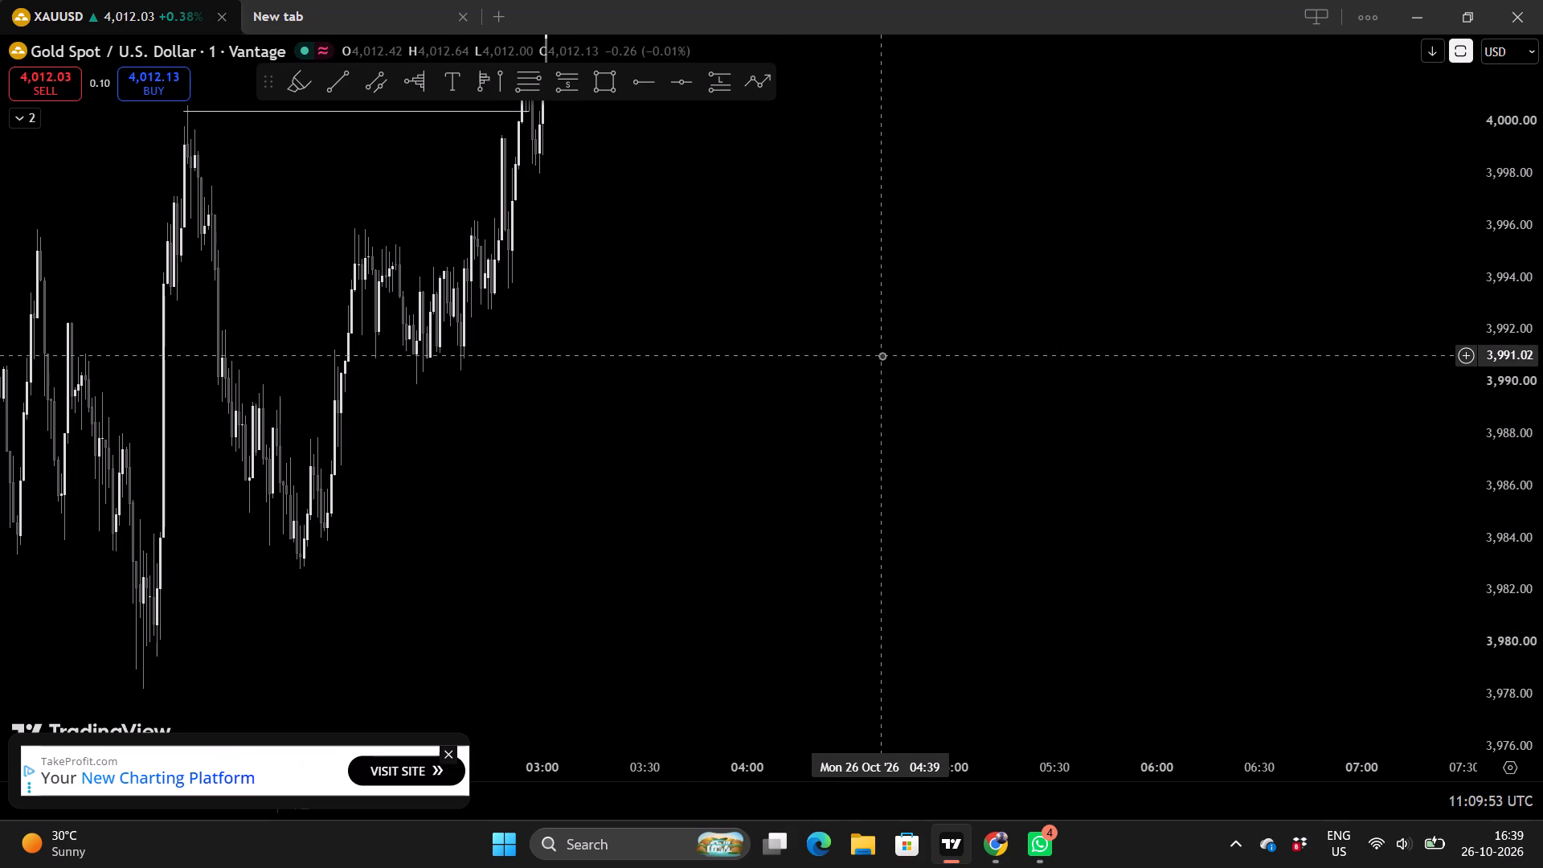
# Change the chart interval to 5 minutes.
pyautogui.press('1')
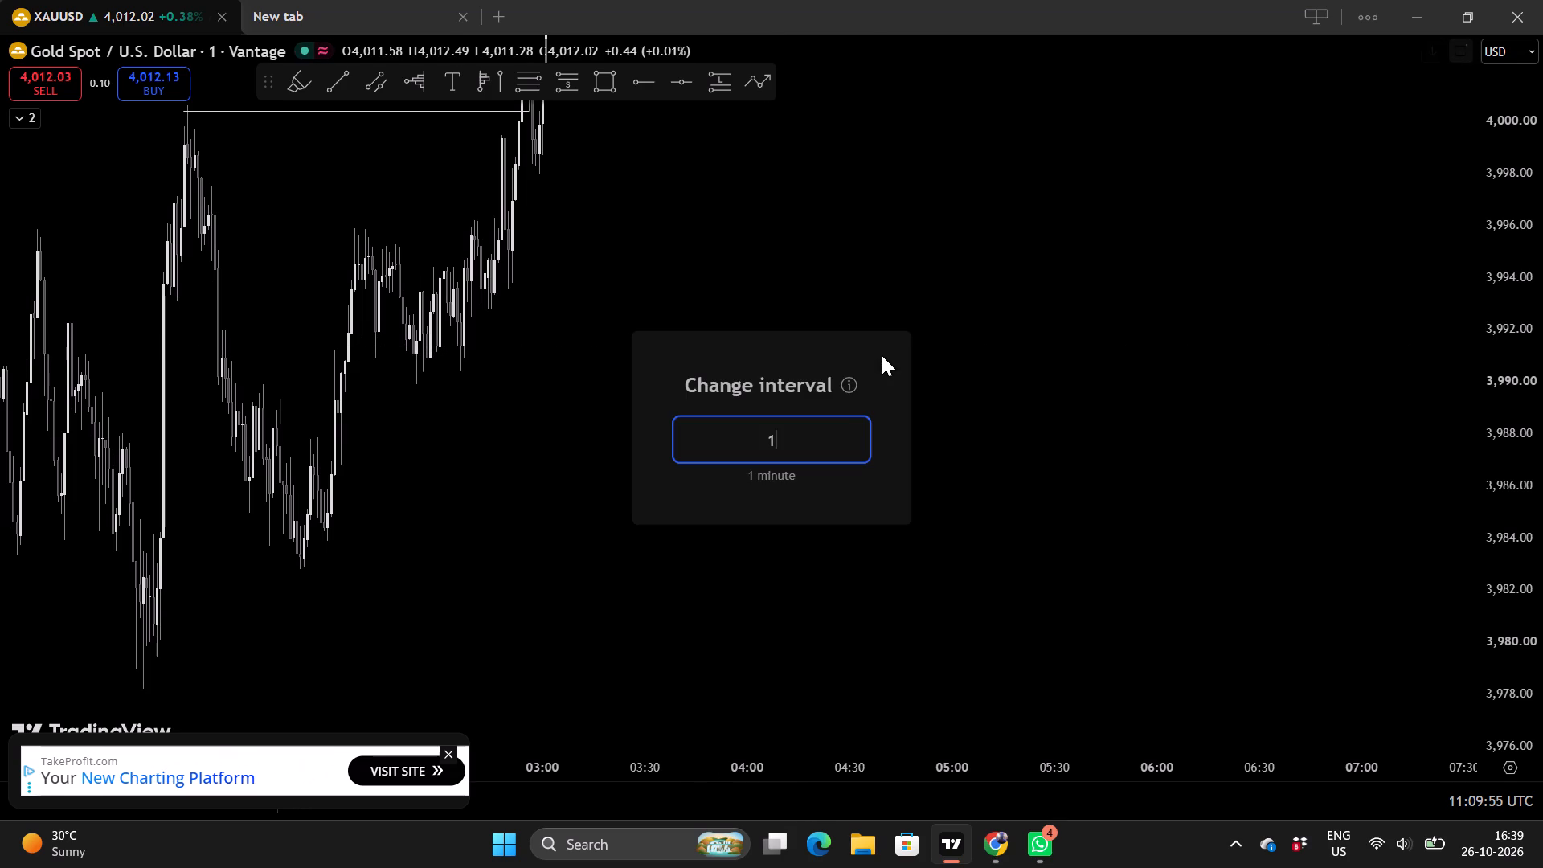
pyautogui.click(814, 444)
pyautogui.press('BackSpace')
pyautogui.press('5')
pyautogui.press('Return')
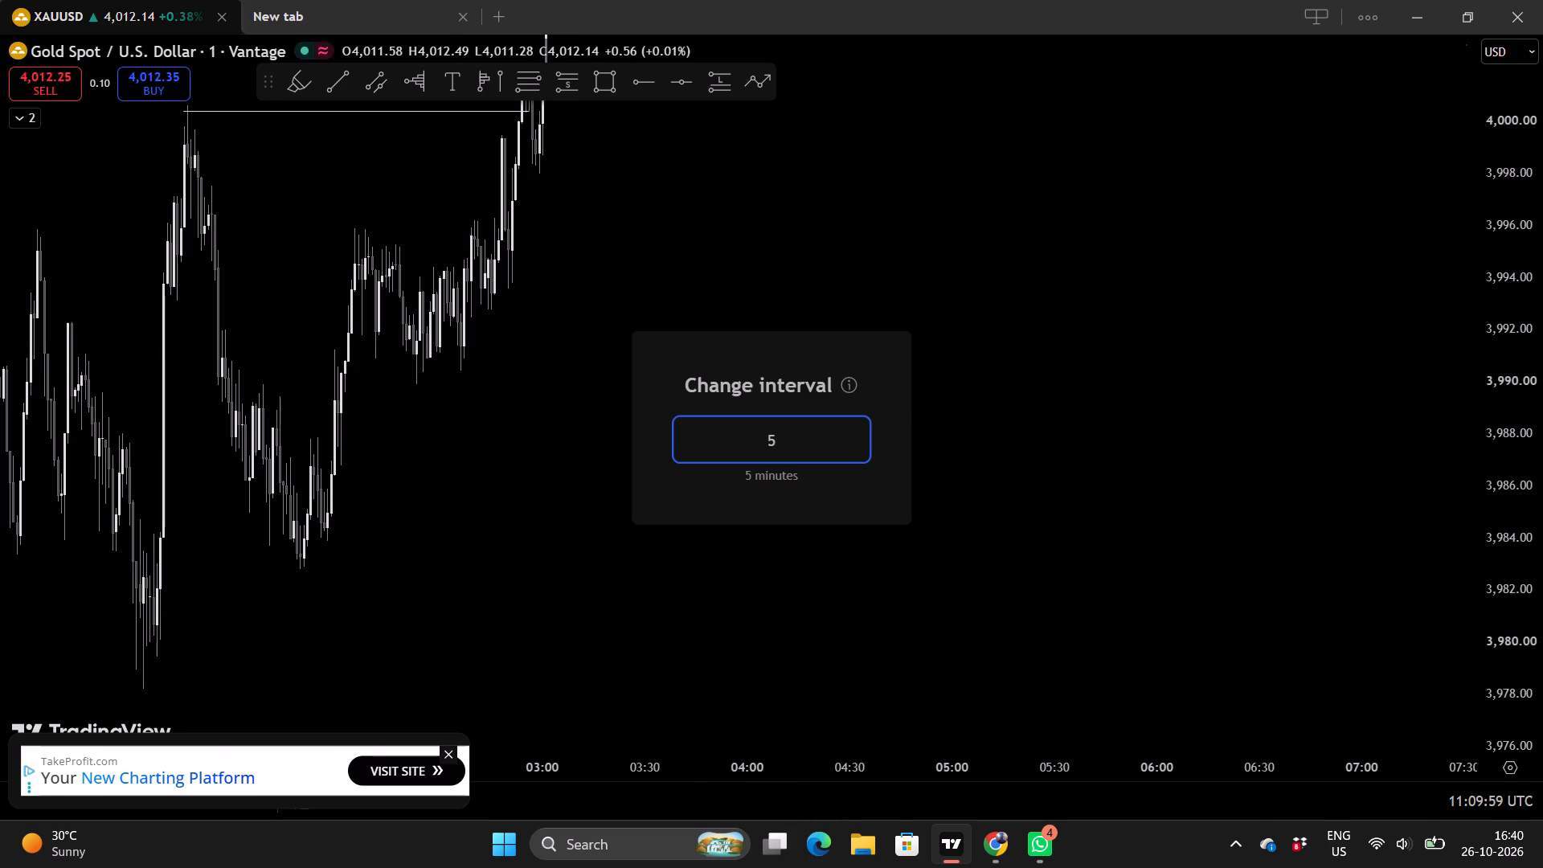
# Examine the 5-minute price structure from the 23 October sell-off through the 26 October session and the higher-timeframe candles.
pyautogui.scroll(9, 1087, 438)
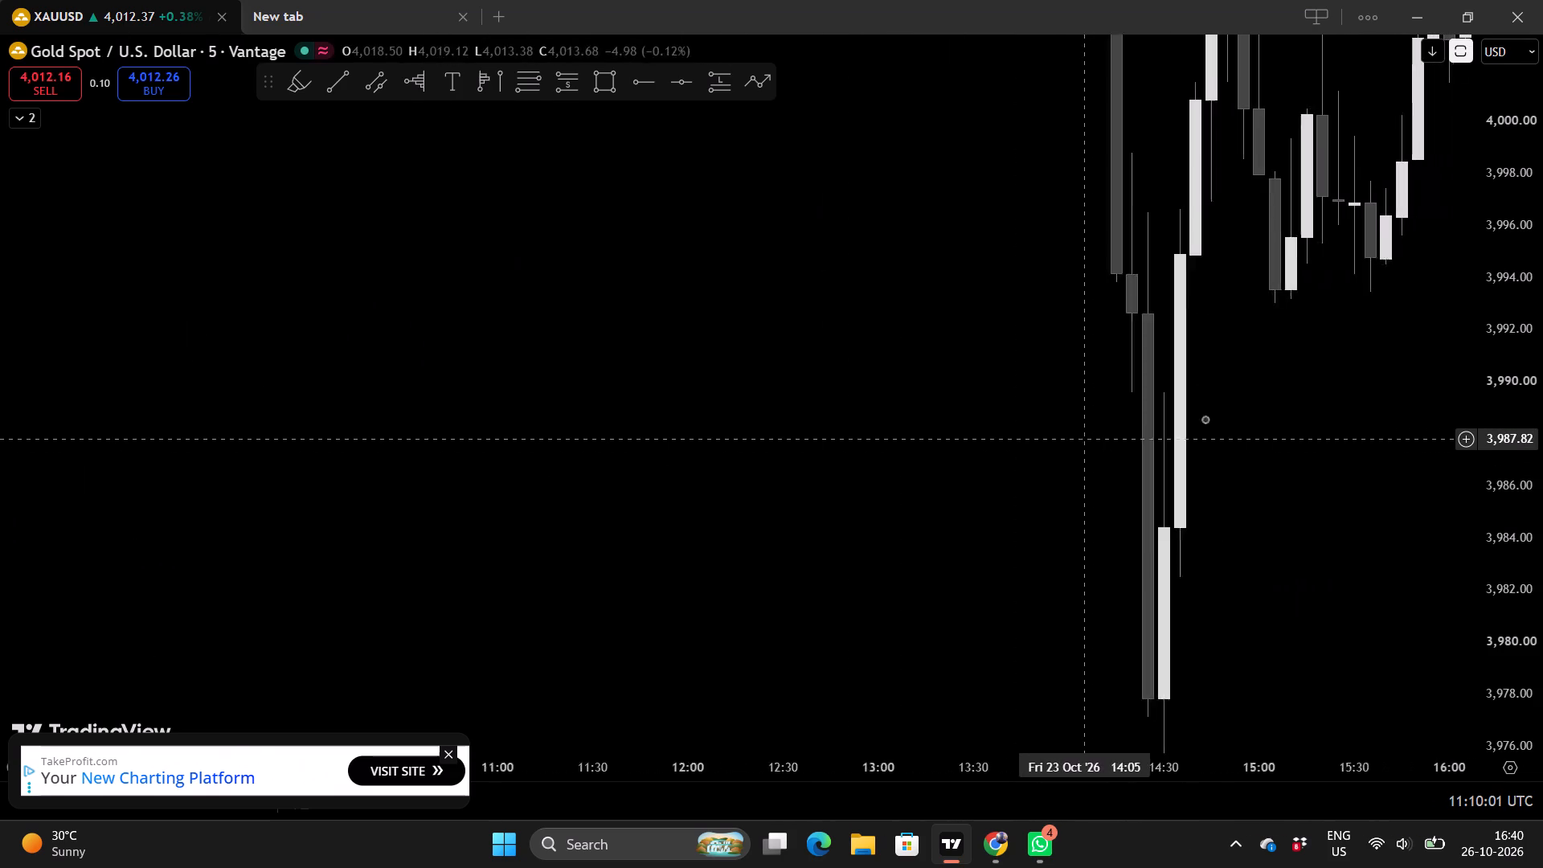
pyautogui.moveTo(1344, 400); pyautogui.dragTo(497, 517)
pyautogui.scroll(-3, 1298, 466)
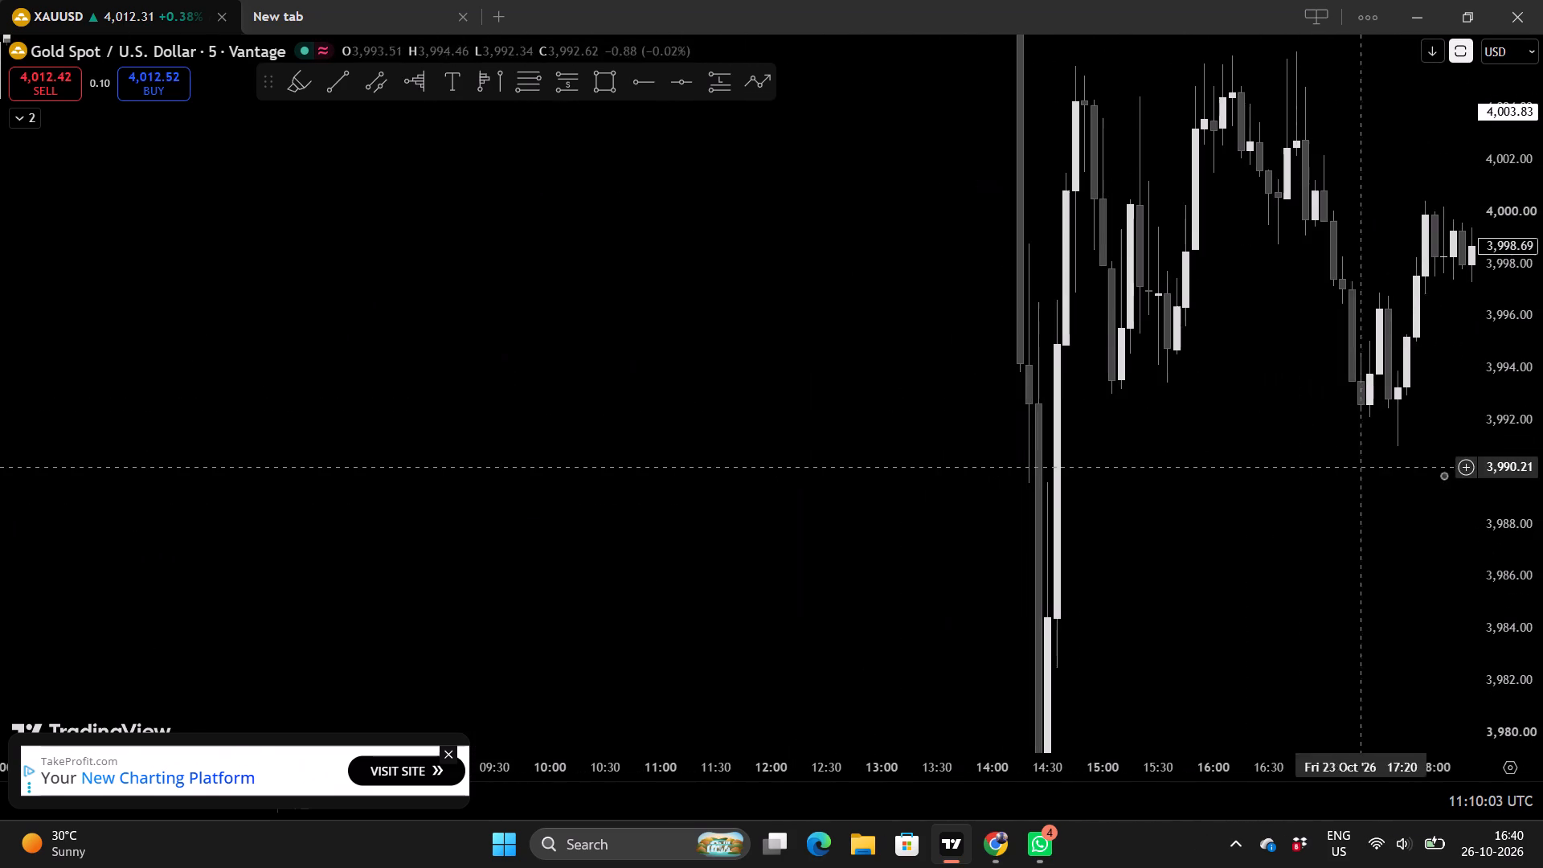
pyautogui.scroll(-5, 1502, 480)
pyautogui.moveTo(1228, 534); pyautogui.dragTo(514, 549)
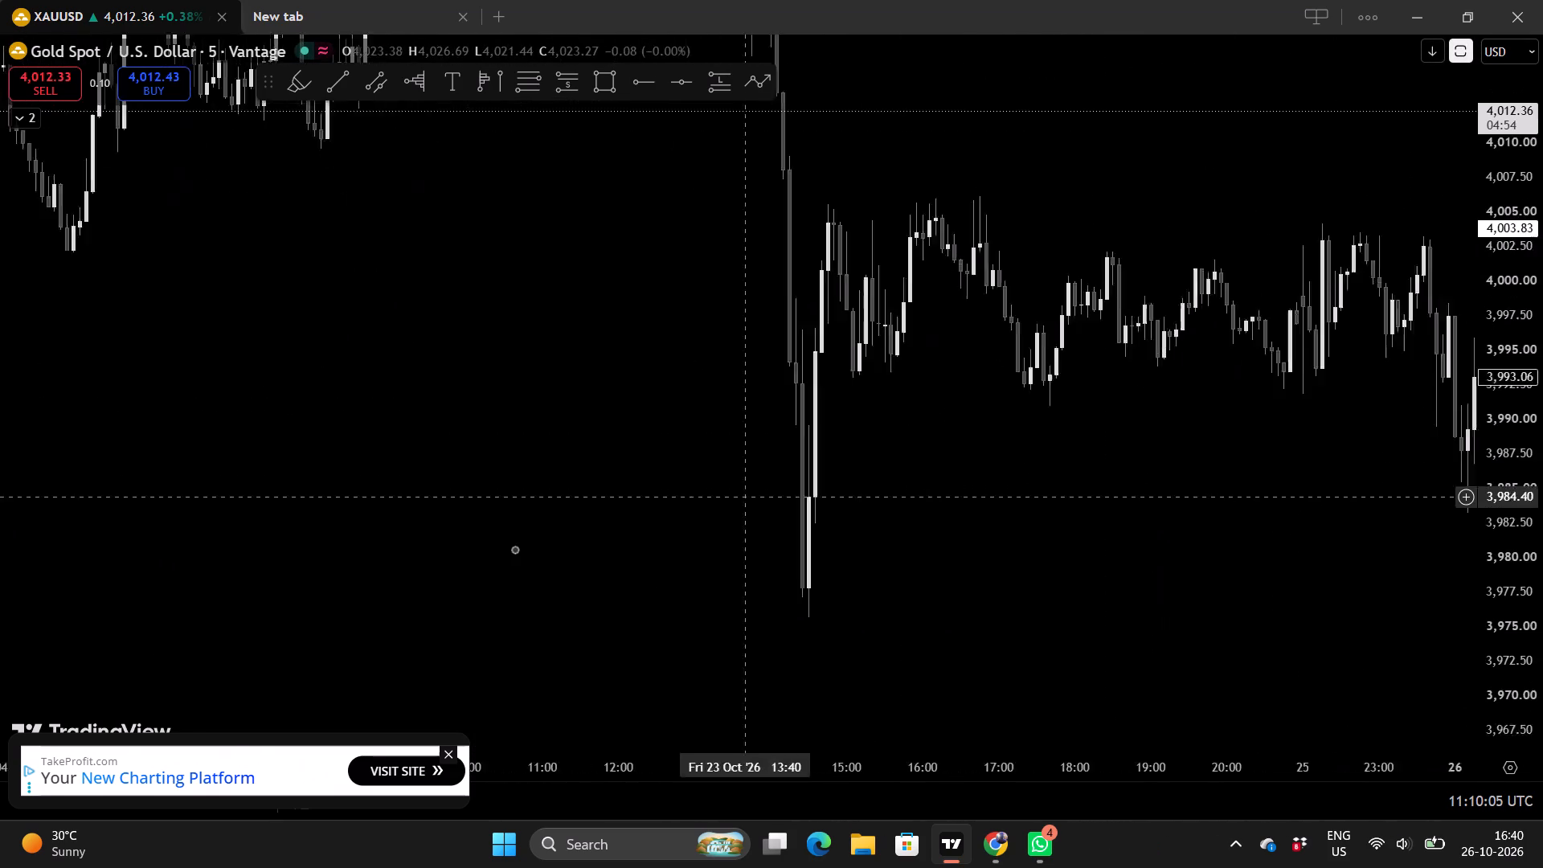
pyautogui.moveTo(1047, 526); pyautogui.dragTo(641, 489)
pyautogui.scroll(2, 1277, 441)
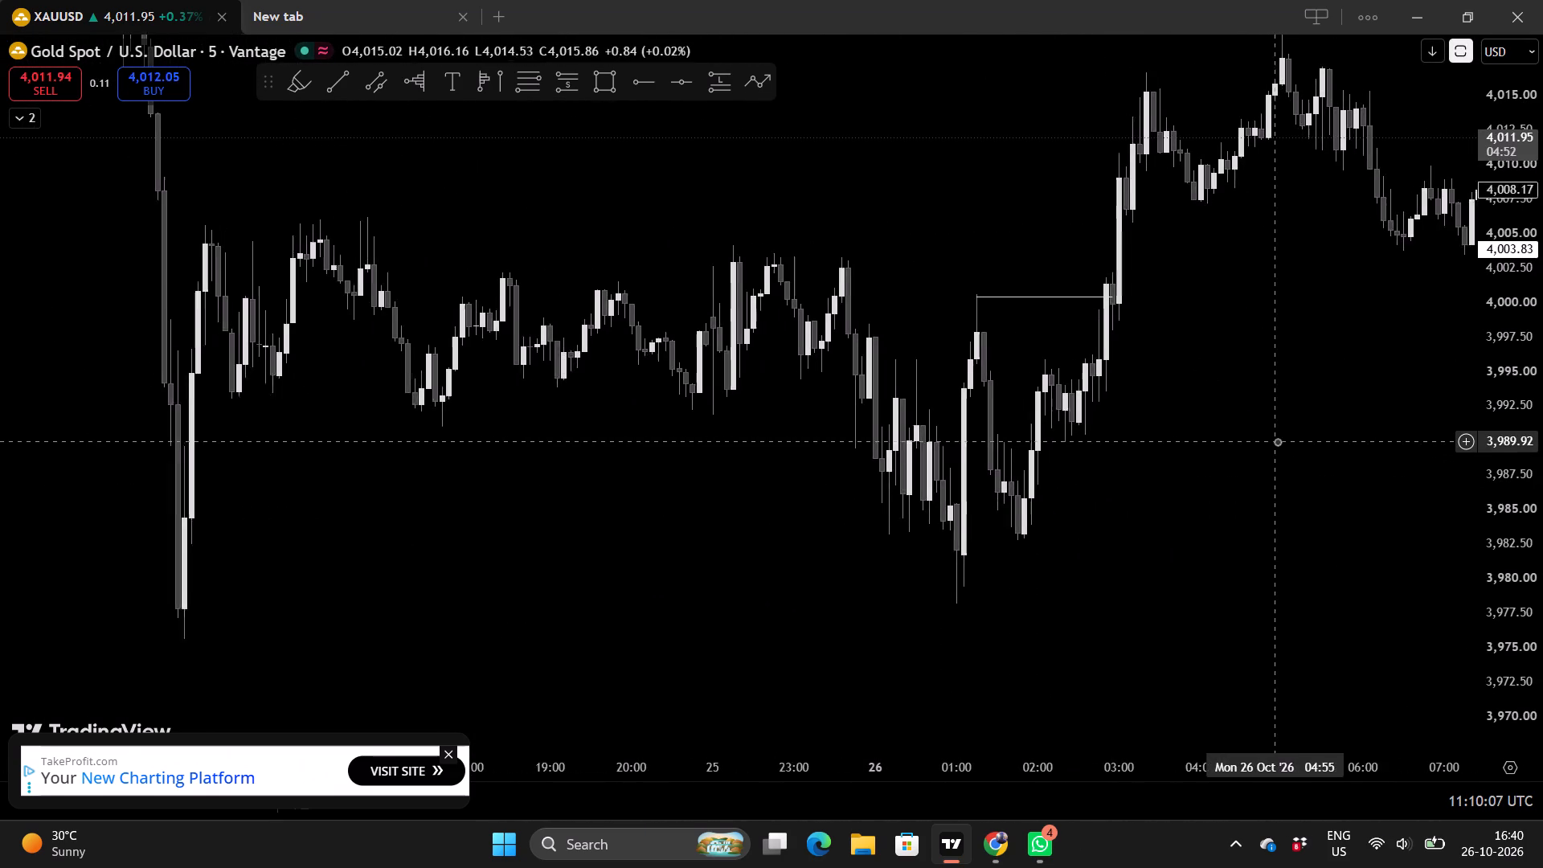
pyautogui.scroll(1, 1198, 433)
pyautogui.moveTo(1127, 449); pyautogui.dragTo(869, 394)
pyautogui.hscroll(1, 1005, 420)
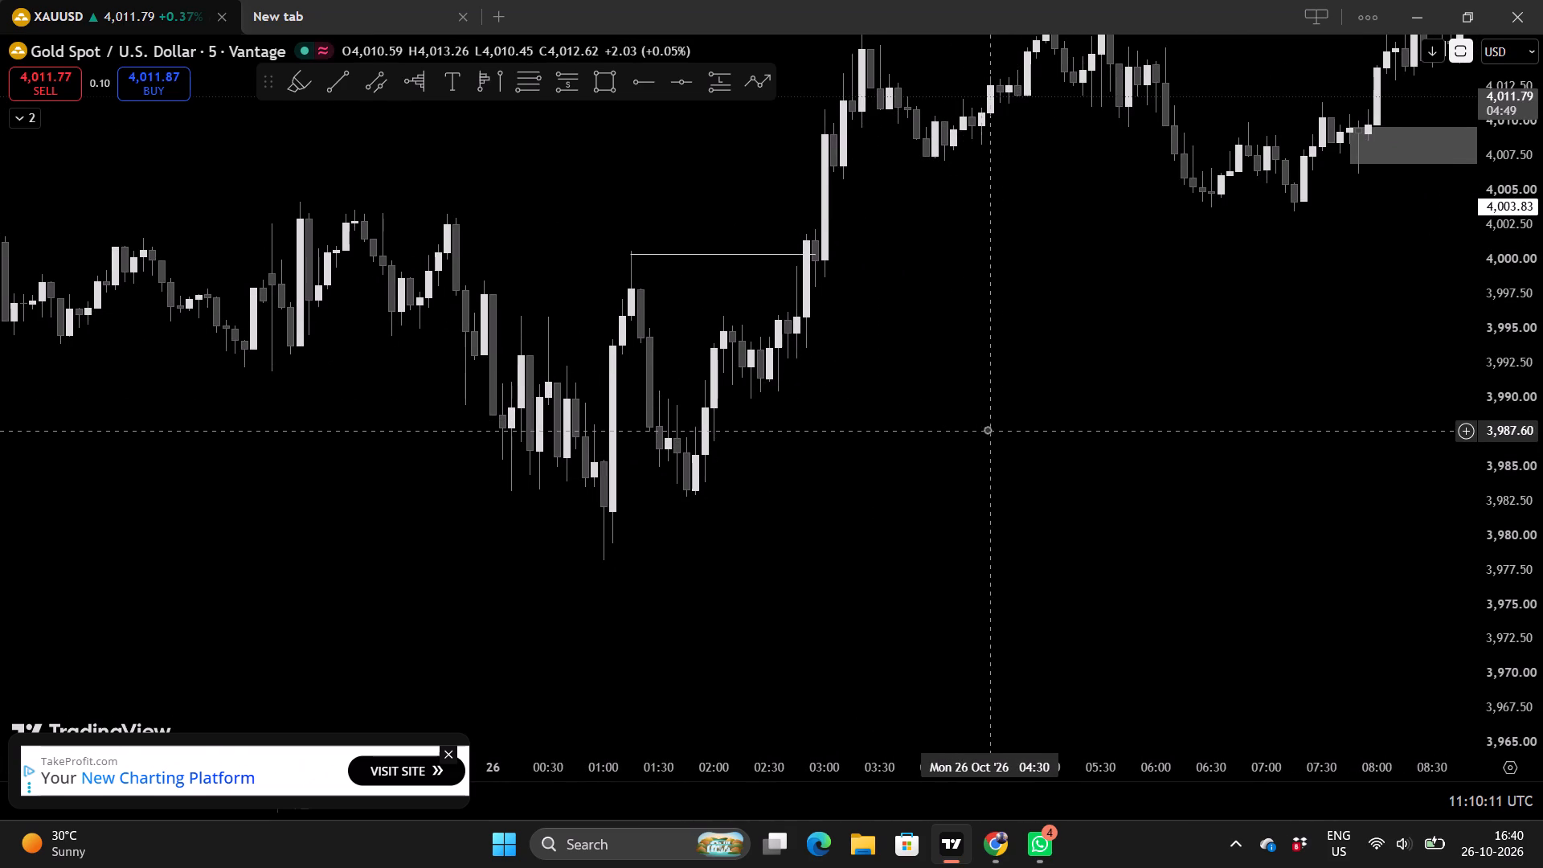
pyautogui.moveTo(987, 429); pyautogui.dragTo(755, 434)
pyautogui.scroll(-2, 935, 443)
pyautogui.moveTo(1126, 432); pyautogui.dragTo(878, 416)
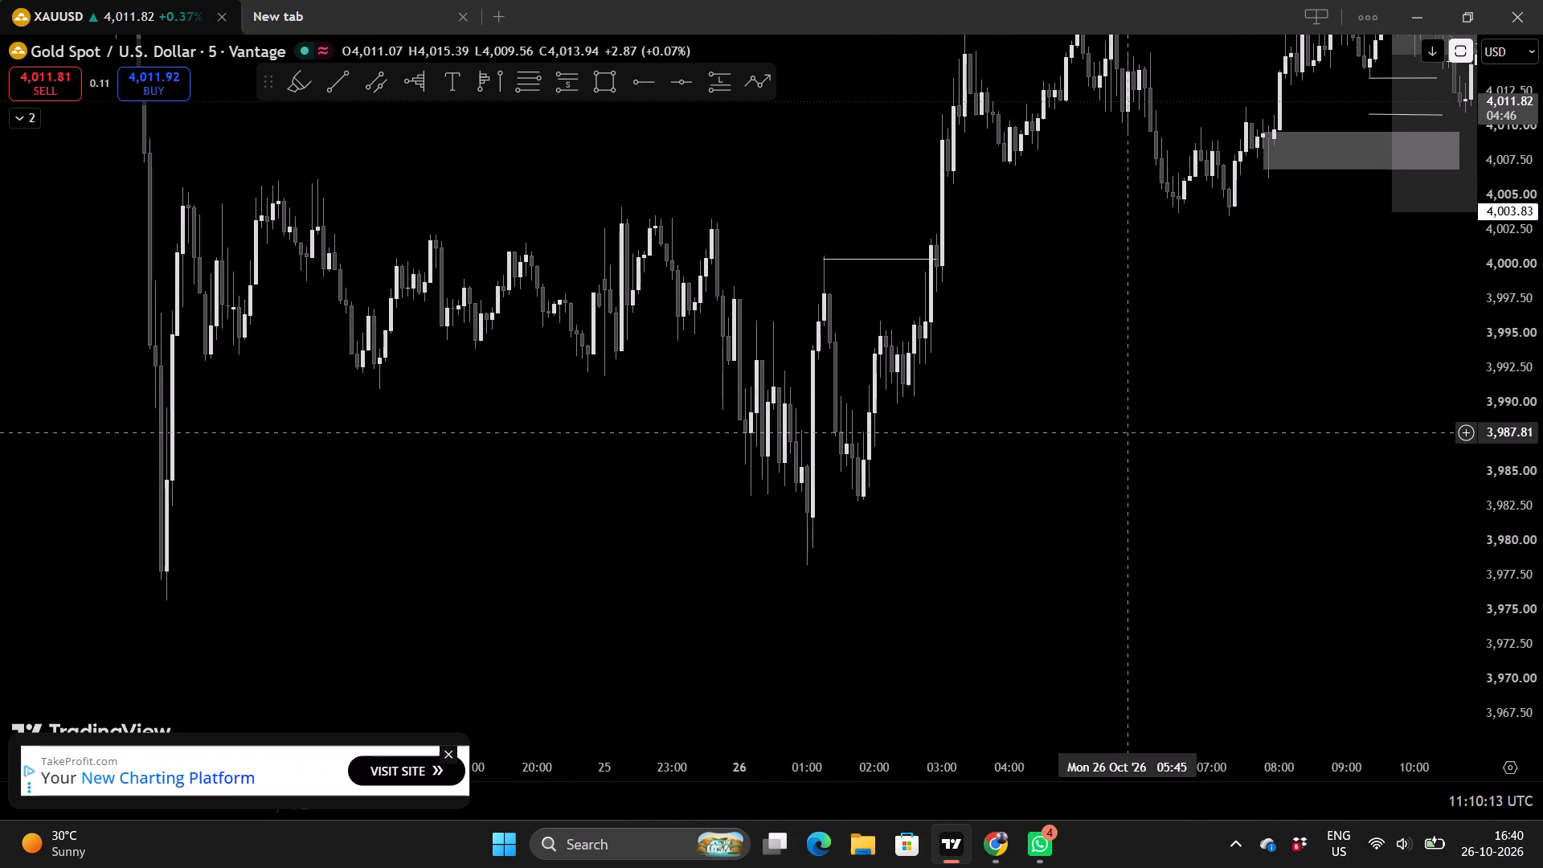
pyautogui.moveTo(878, 416); pyautogui.dragTo(451, 402)
pyautogui.scroll(-2, 1513, 462)
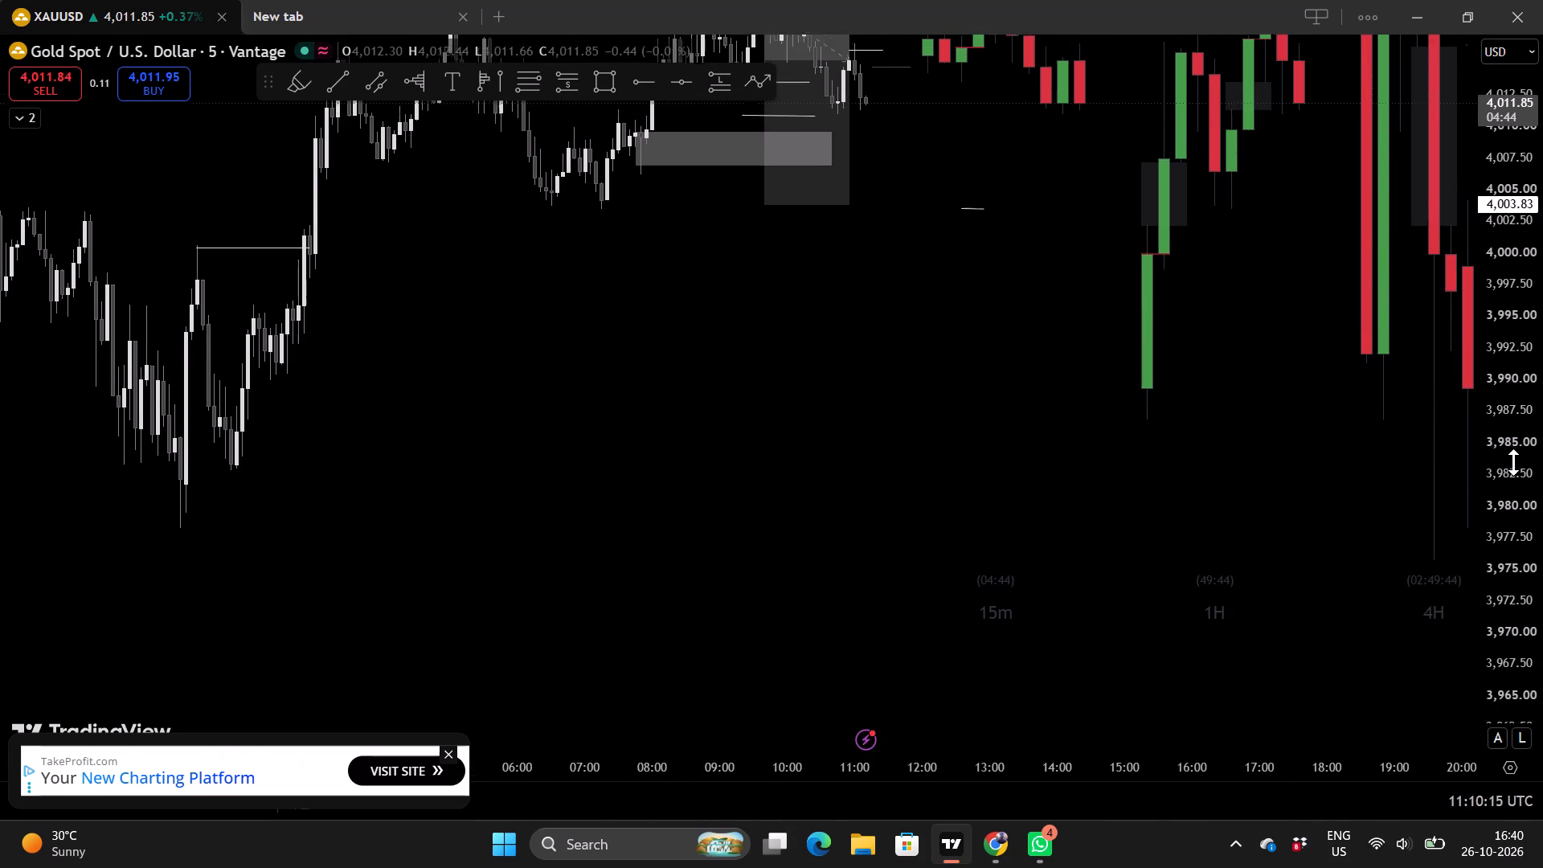
# Extend the short position entered at 4,019.58 forward in time to 11:30 on 26 October.
pyautogui.scroll(-2, 1513, 462)
pyautogui.scroll(-1, 935, 527)
pyautogui.moveTo(882, 457); pyautogui.dragTo(880, 457)
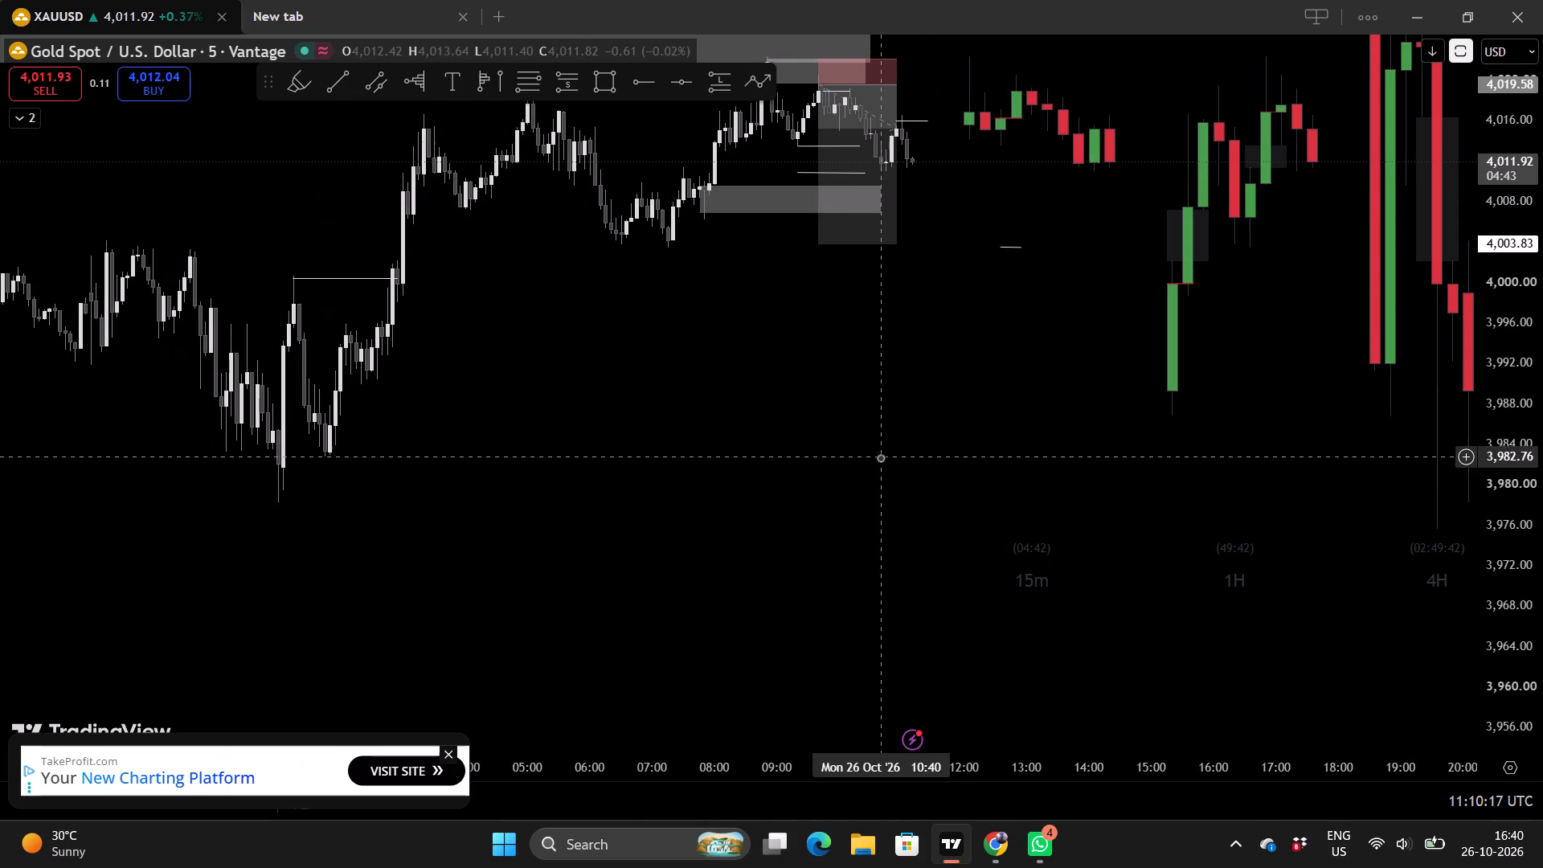
pyautogui.moveTo(880, 457); pyautogui.dragTo(778, 559)
pyautogui.moveTo(809, 178); pyautogui.dragTo(849, 176)
pyautogui.scroll(-1, 917, 410)
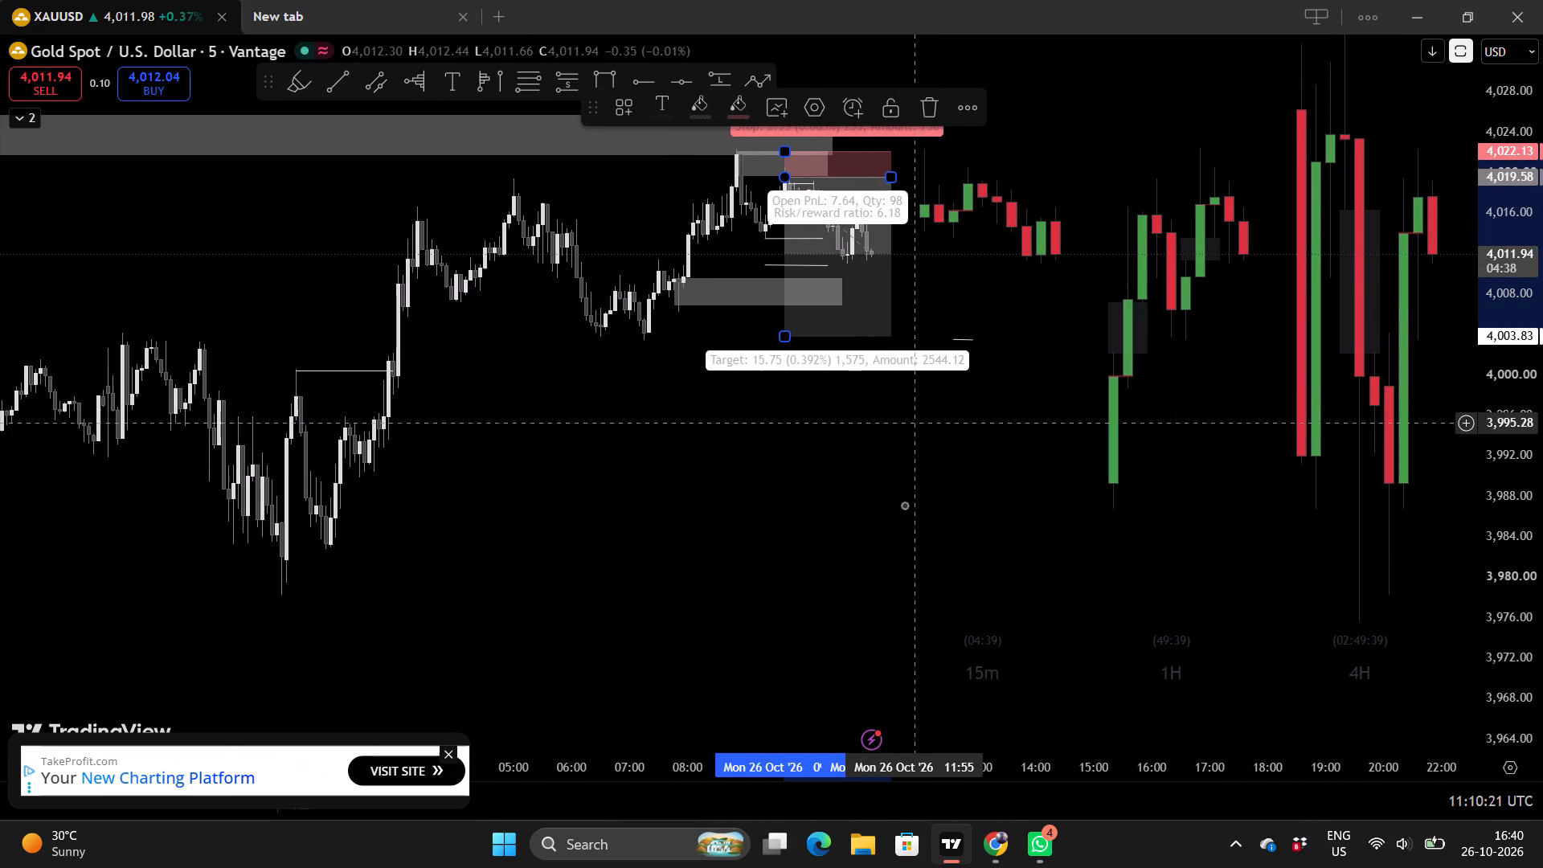
pyautogui.scroll(-1, 904, 505)
pyautogui.hscroll(1, 809, 480)
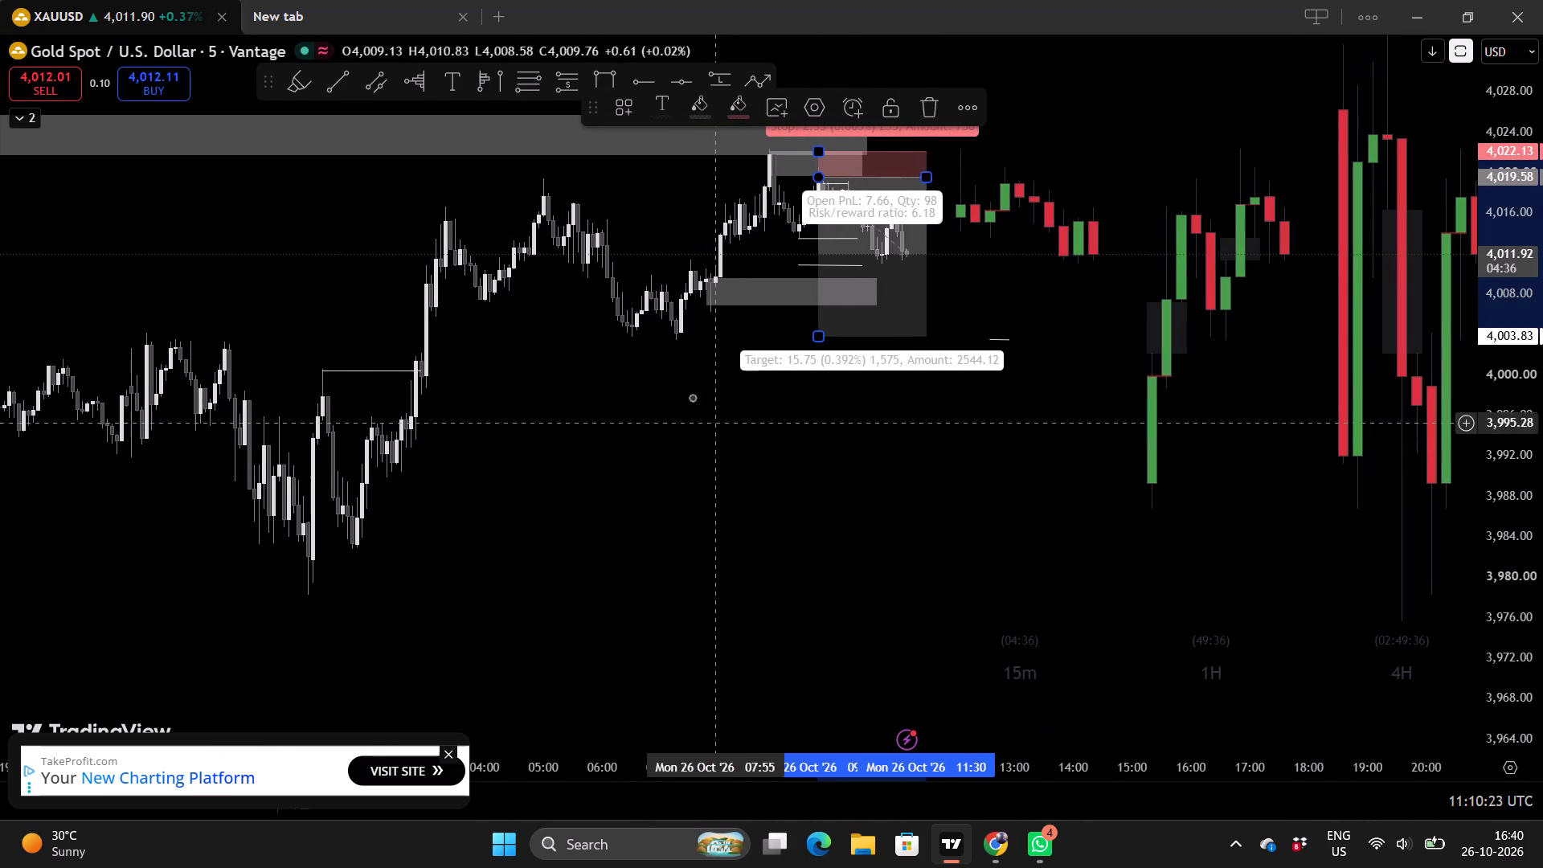
pyautogui.click(735, 436)
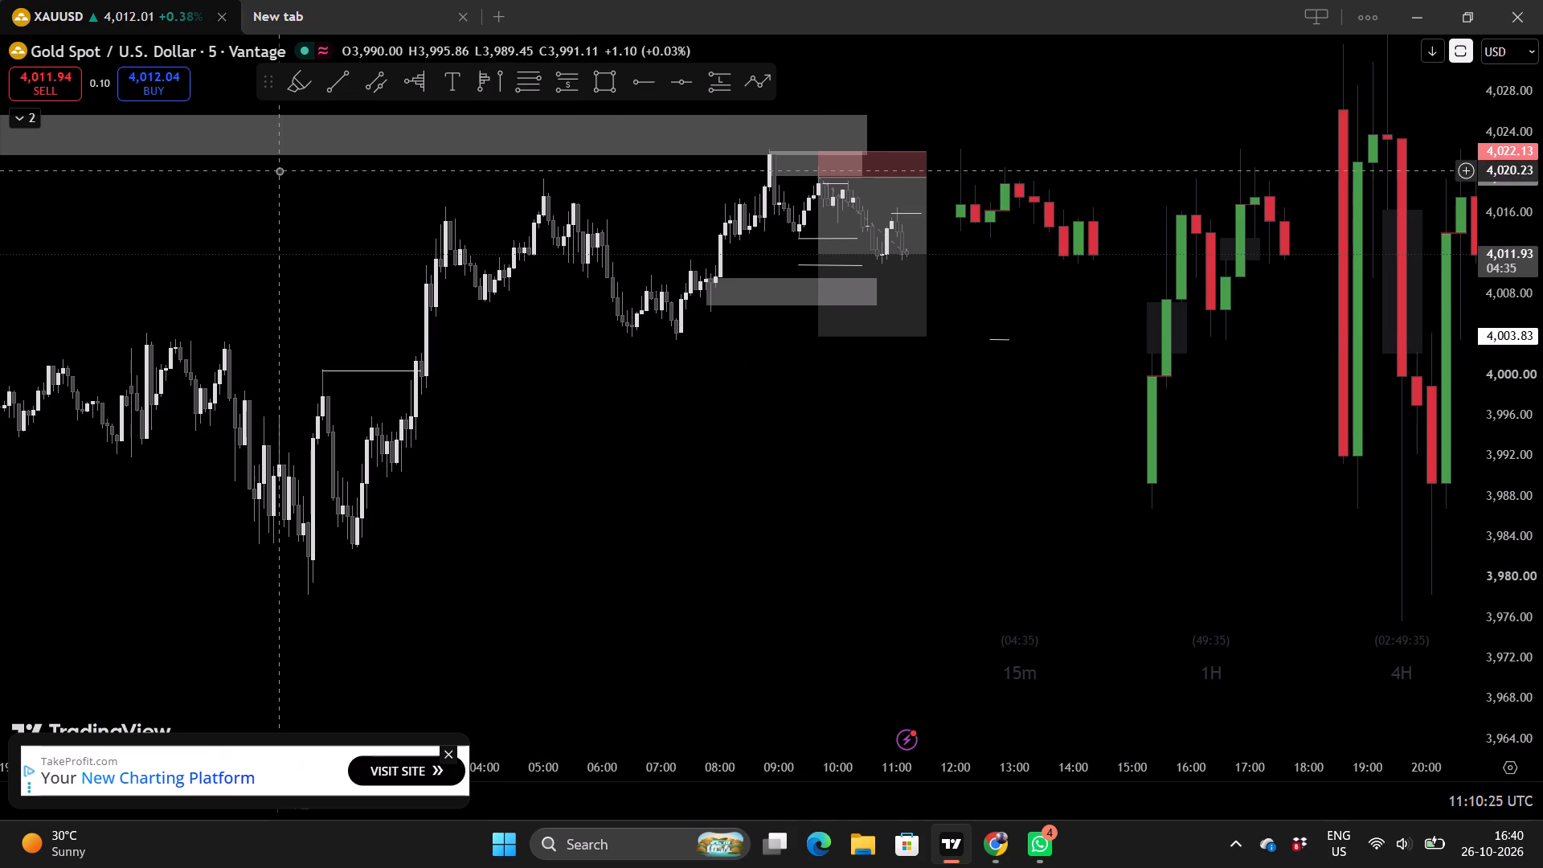
# Draw a near-horizontal trend line from the 07:10 low at about 4,003.7 to 12:45 on 26 October, at about 4,003.5.
pyautogui.click(327, 82)
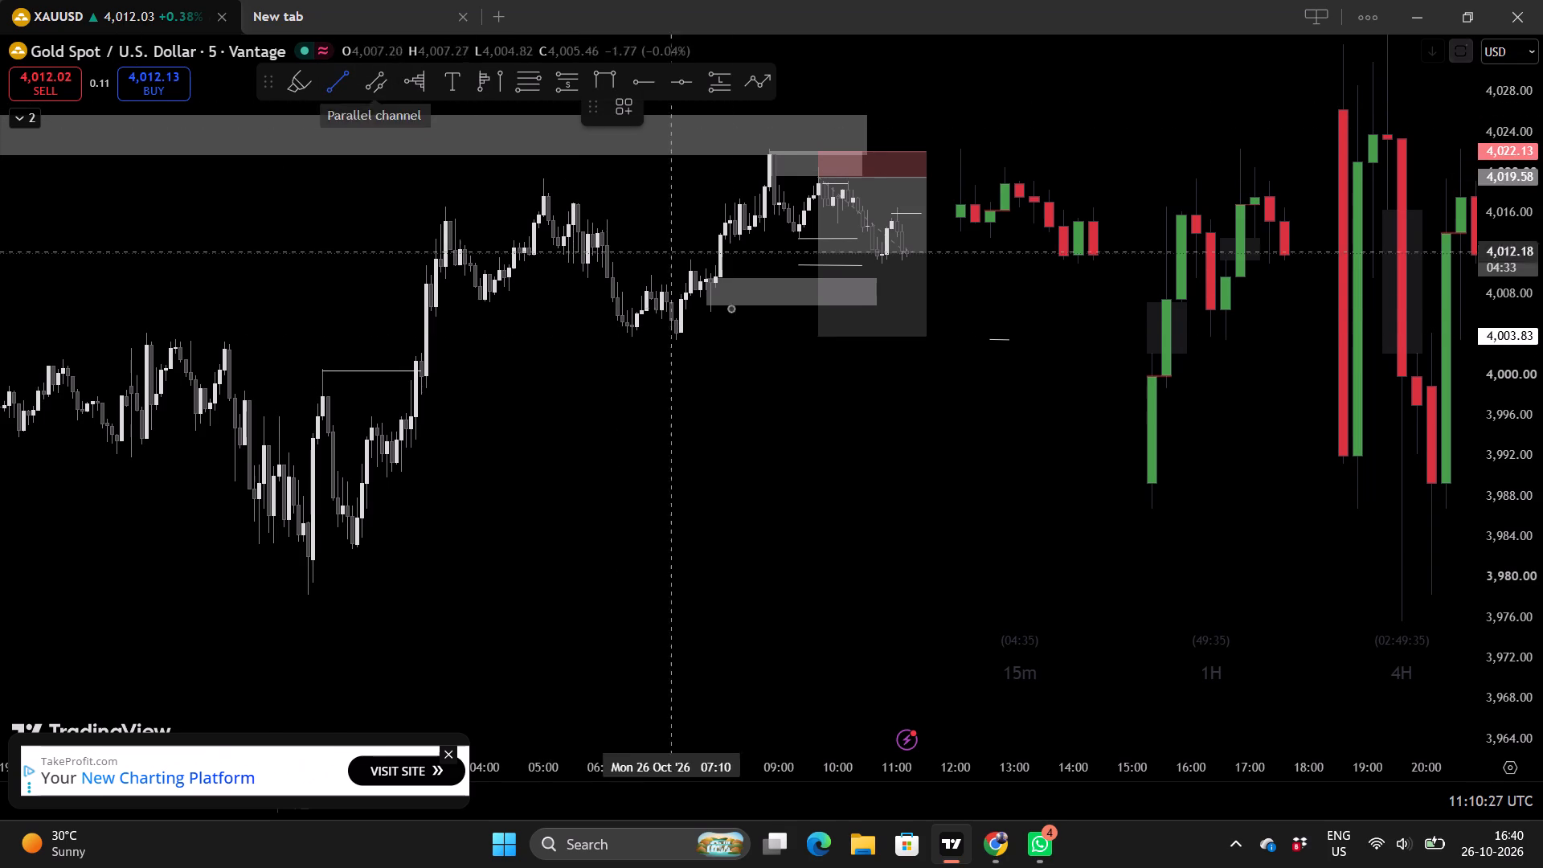
pyautogui.moveTo(672, 337); pyautogui.dragTo(959, 348)
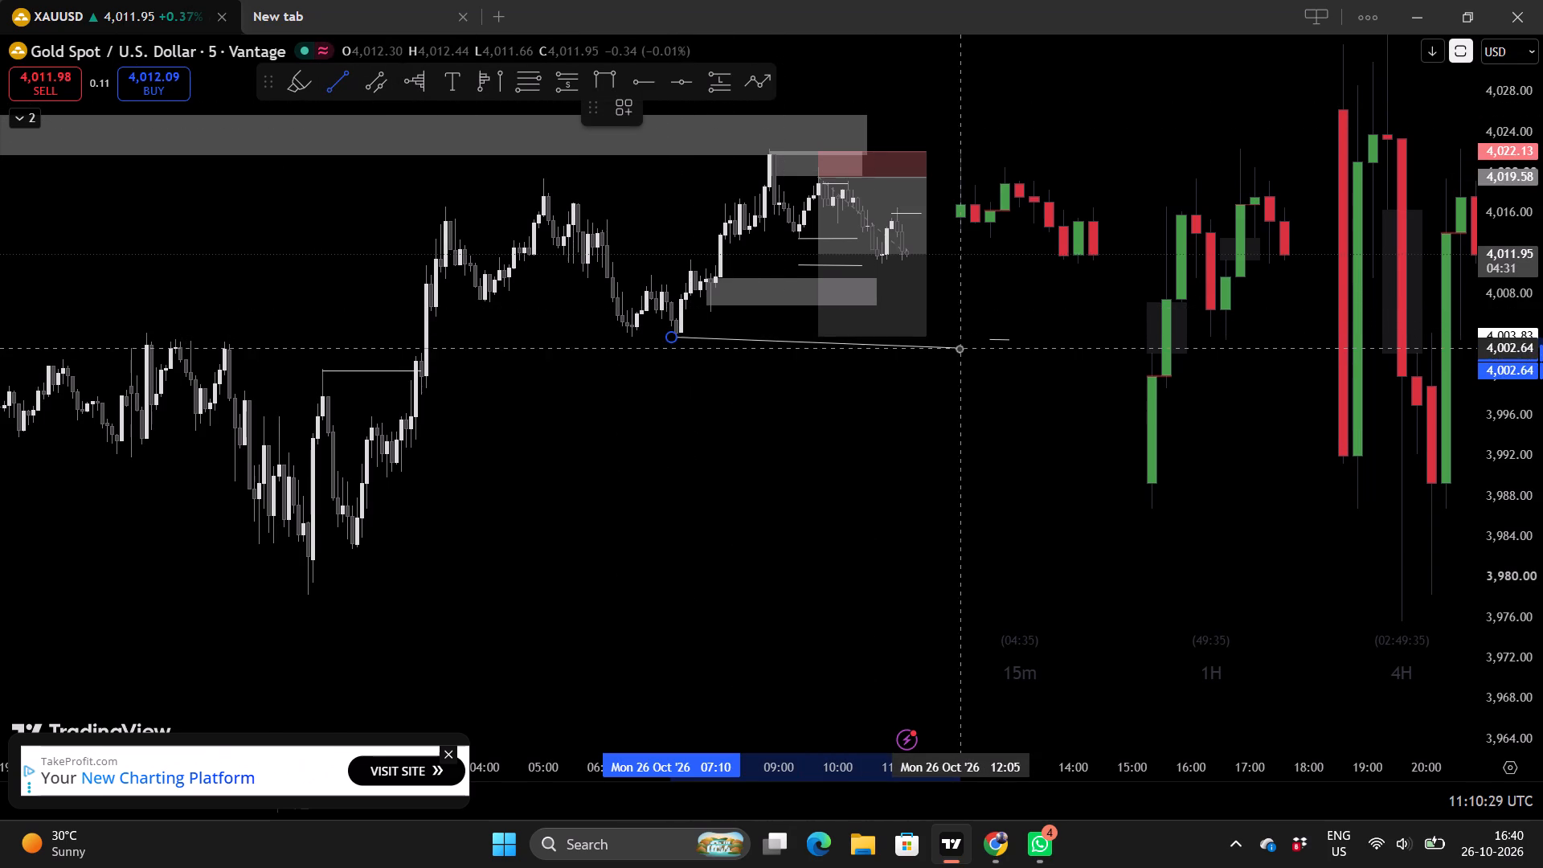
pyautogui.click(1001, 339)
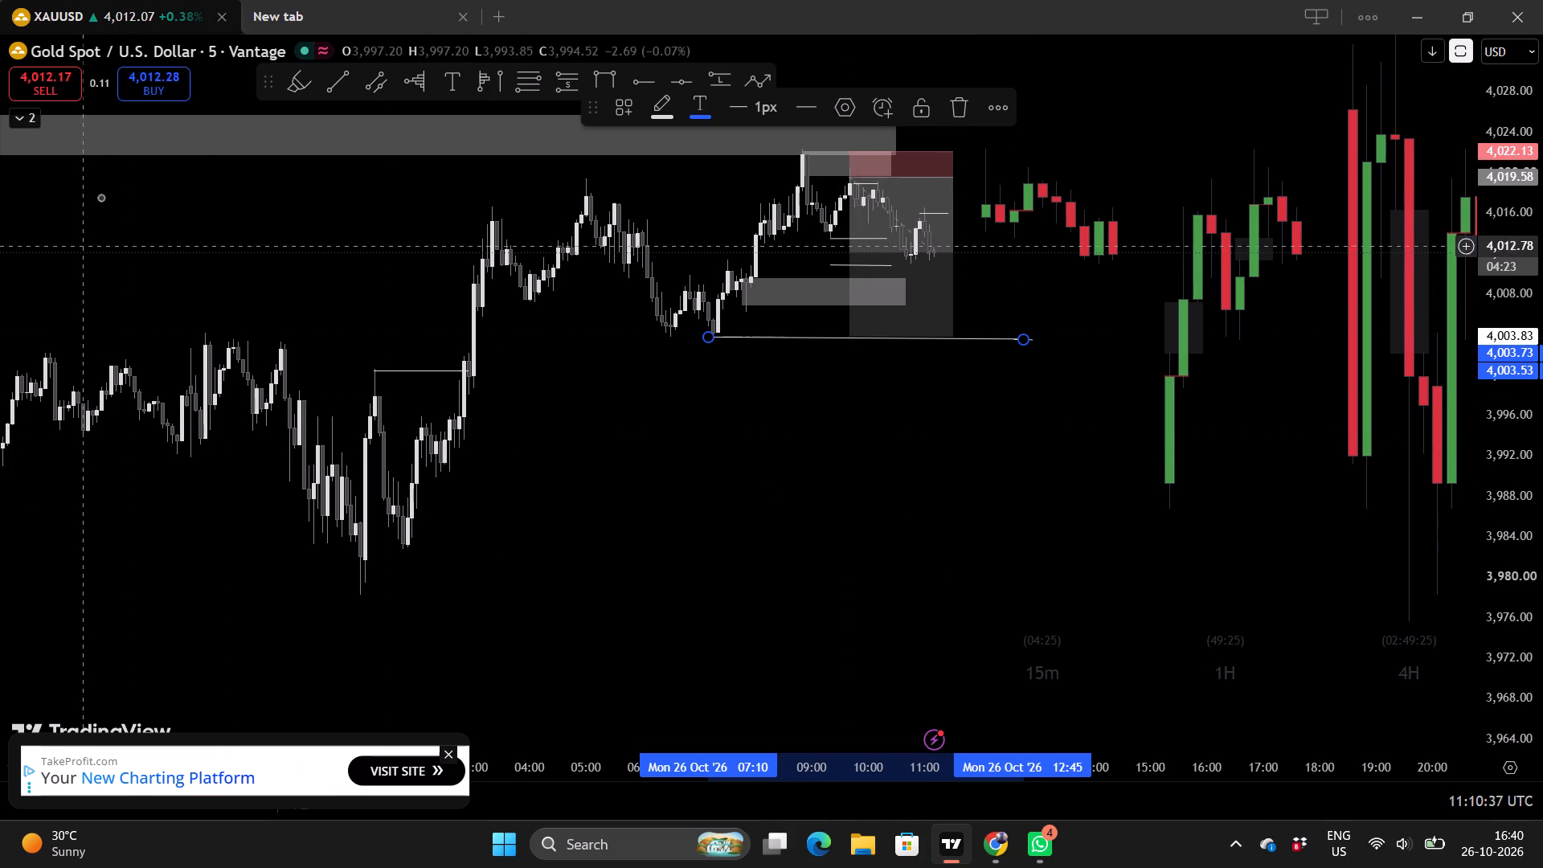
# Draw a rectangle zone between about 3,987.7 and 3,983.4, from the pullback before the overnight rally to 15:05 on 26 October.
pyautogui.click(606, 76)
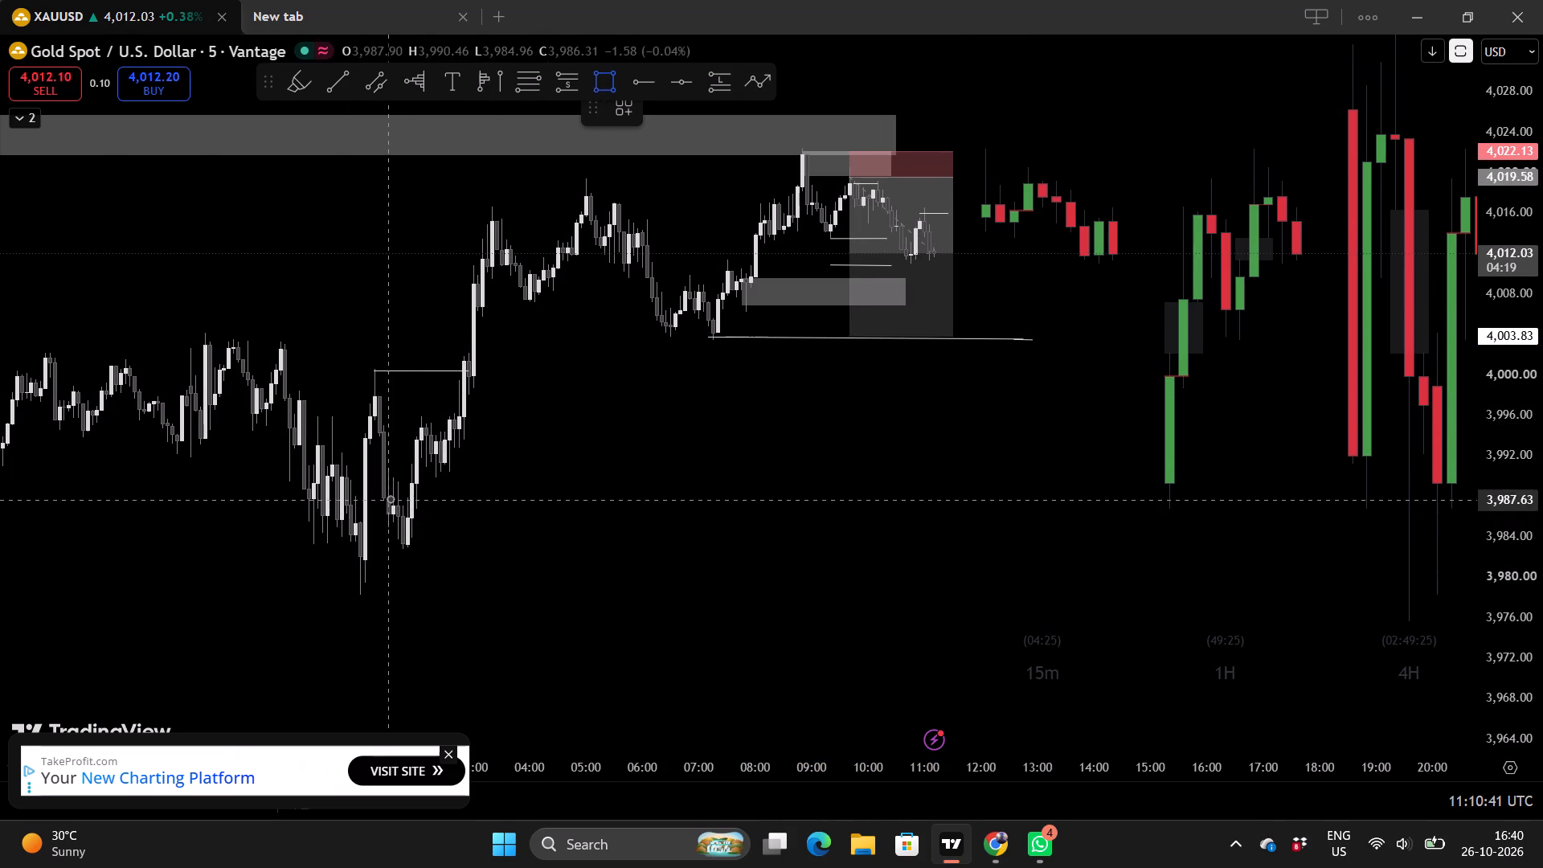
pyautogui.moveTo(391, 499); pyautogui.dragTo(711, 554)
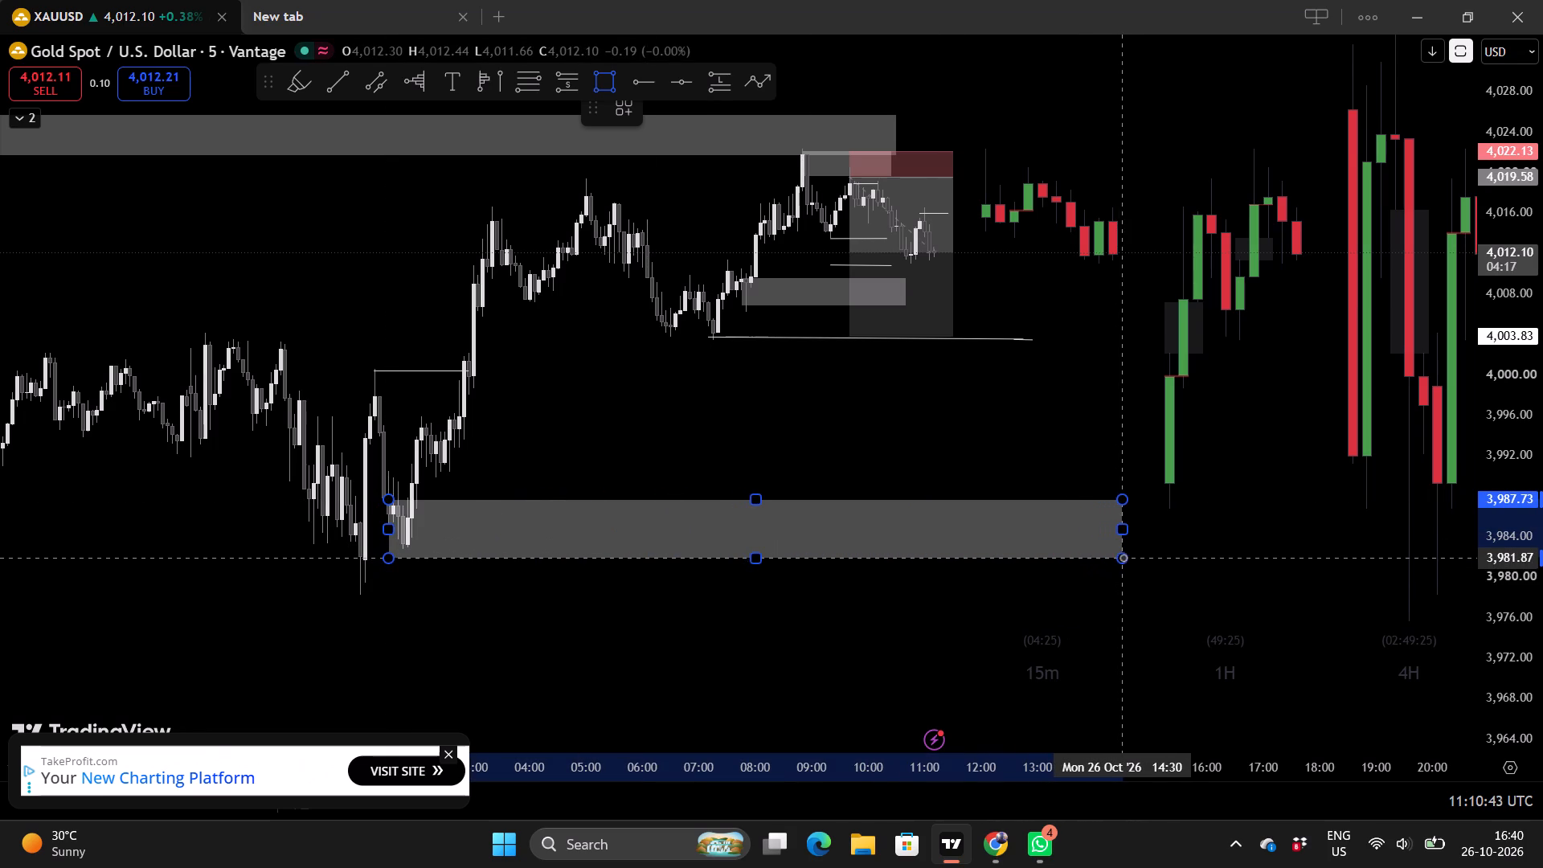
pyautogui.click(1156, 543)
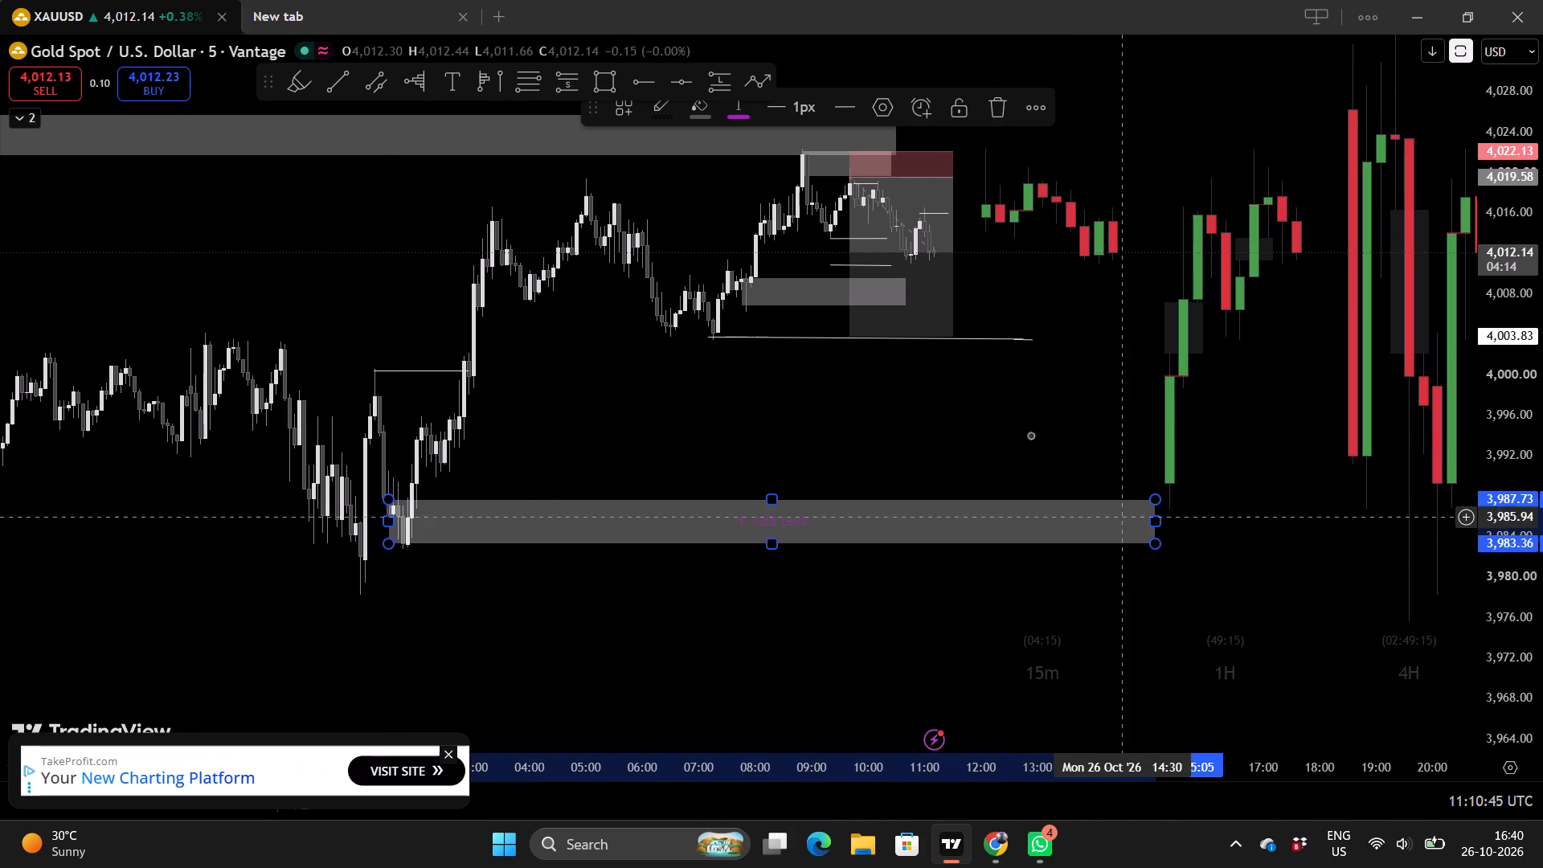
# Shift the trend line at the 07:10 low slightly down, to just beneath the candle's wick.
pyautogui.moveTo(1021, 425); pyautogui.dragTo(971, 509)
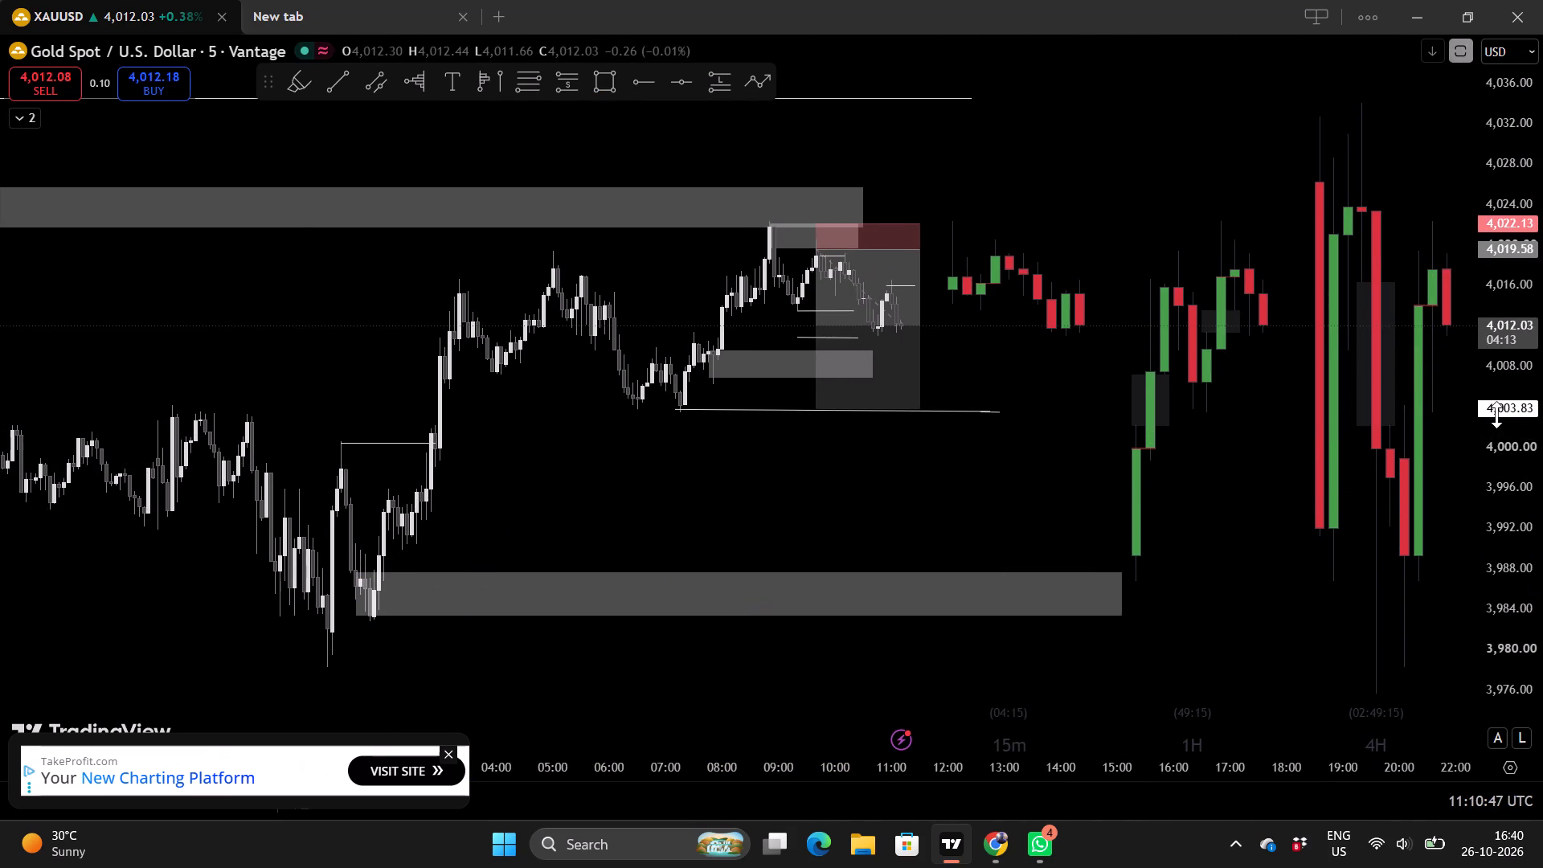
pyautogui.scroll(4, 1496, 415)
pyautogui.scroll(1, 1132, 393)
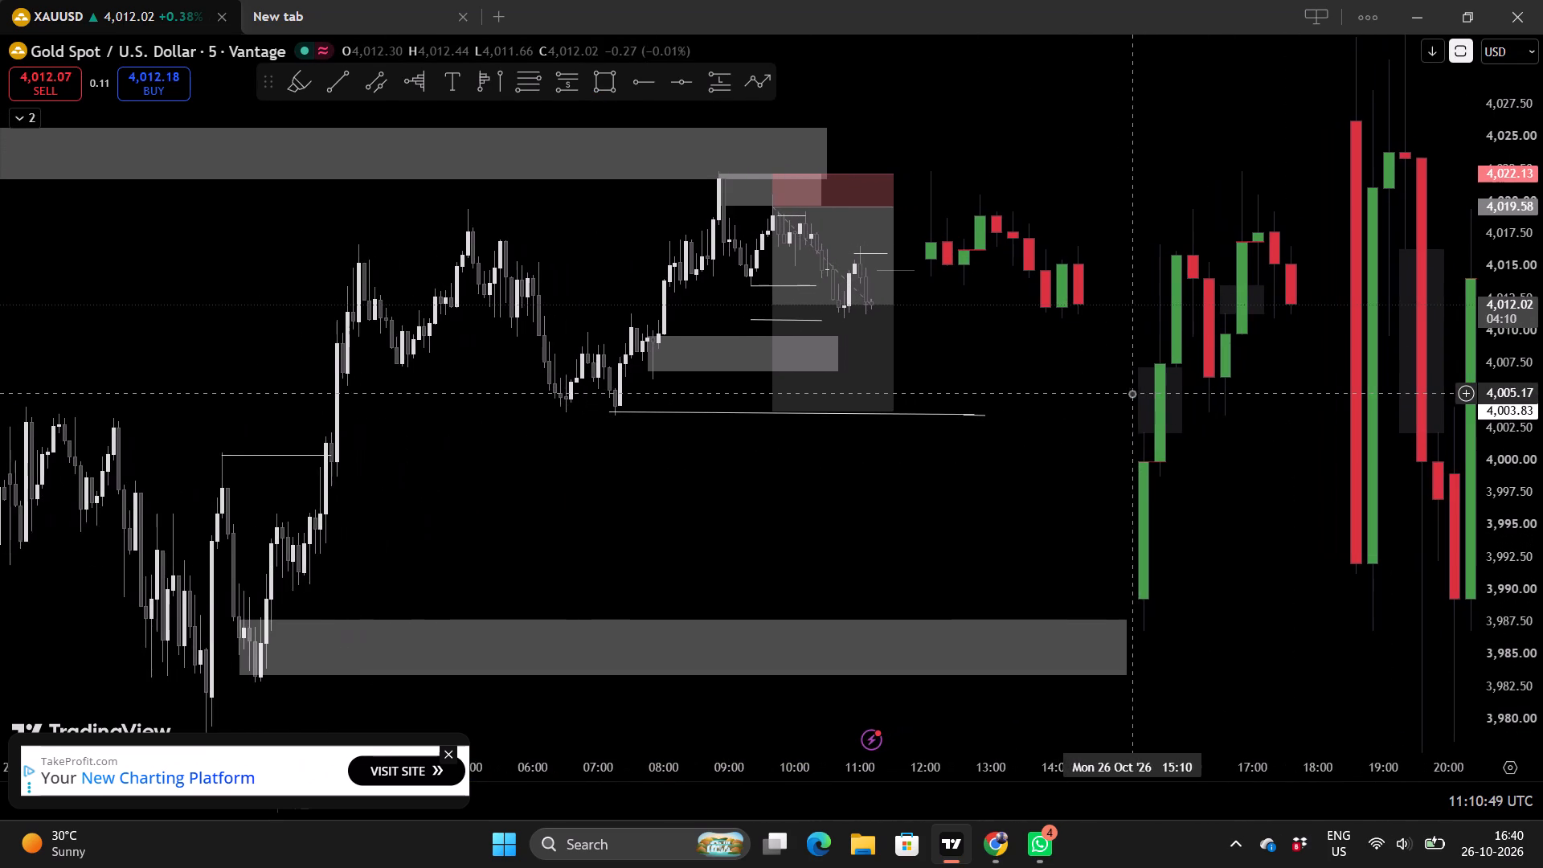
pyautogui.scroll(1, 1073, 391)
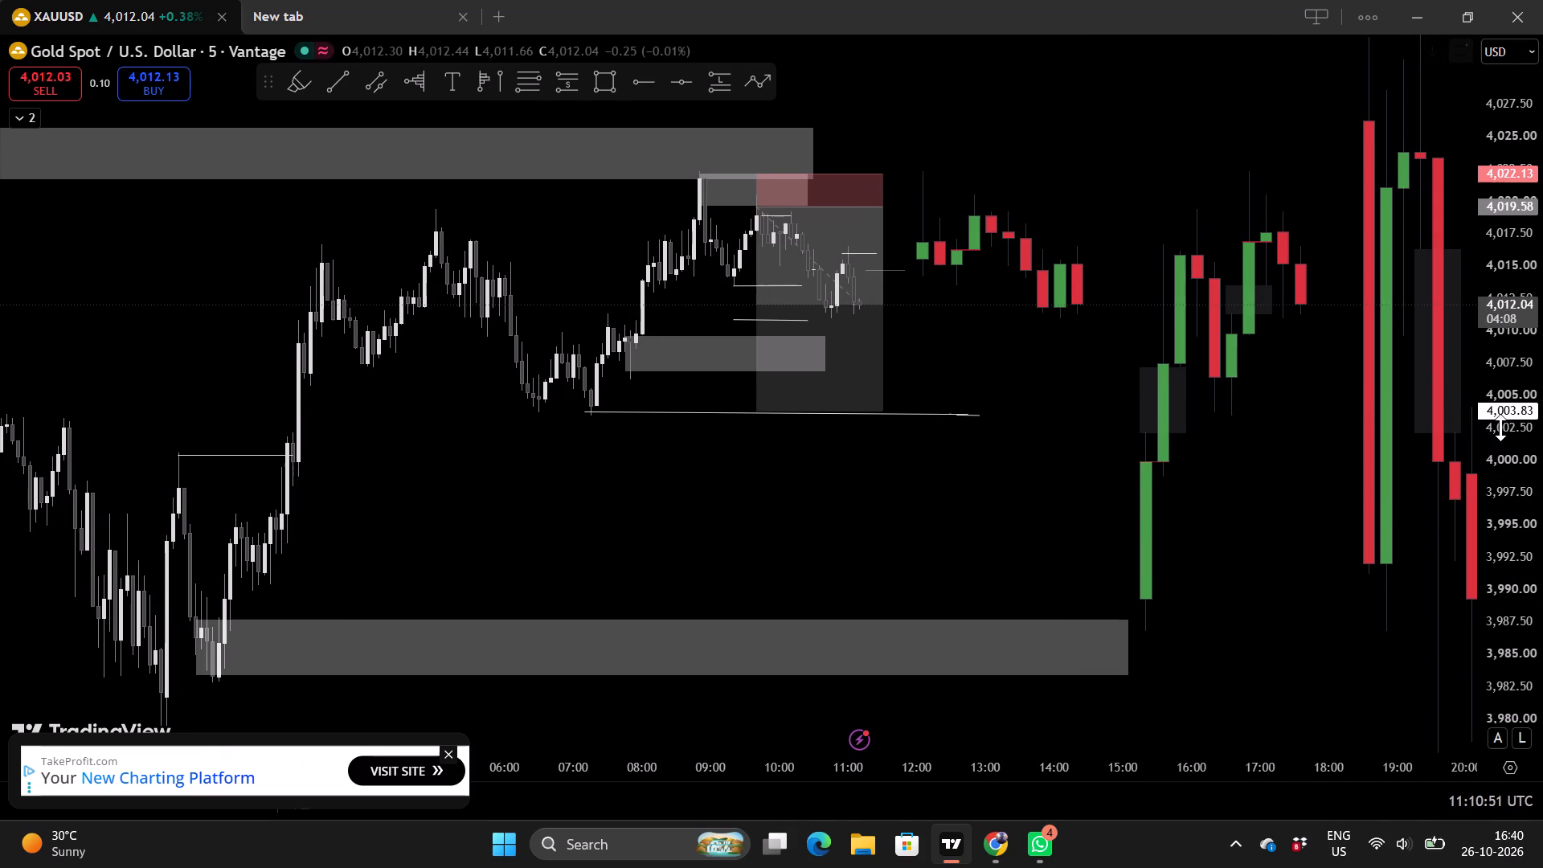
pyautogui.scroll(4, 1501, 427)
pyautogui.scroll(1, 1005, 432)
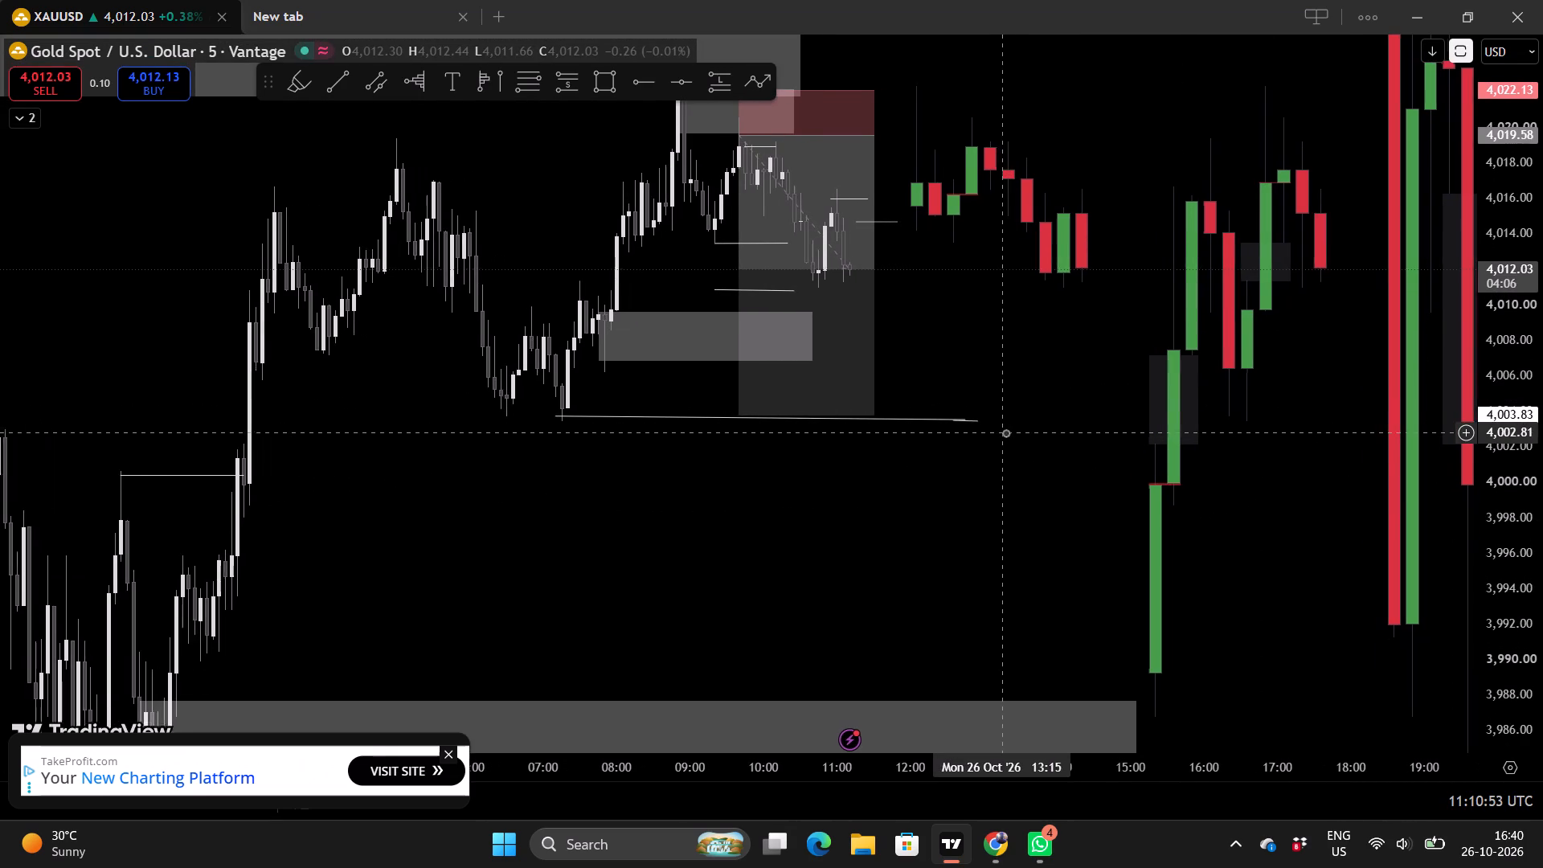
pyautogui.moveTo(1065, 384); pyautogui.dragTo(1073, 434)
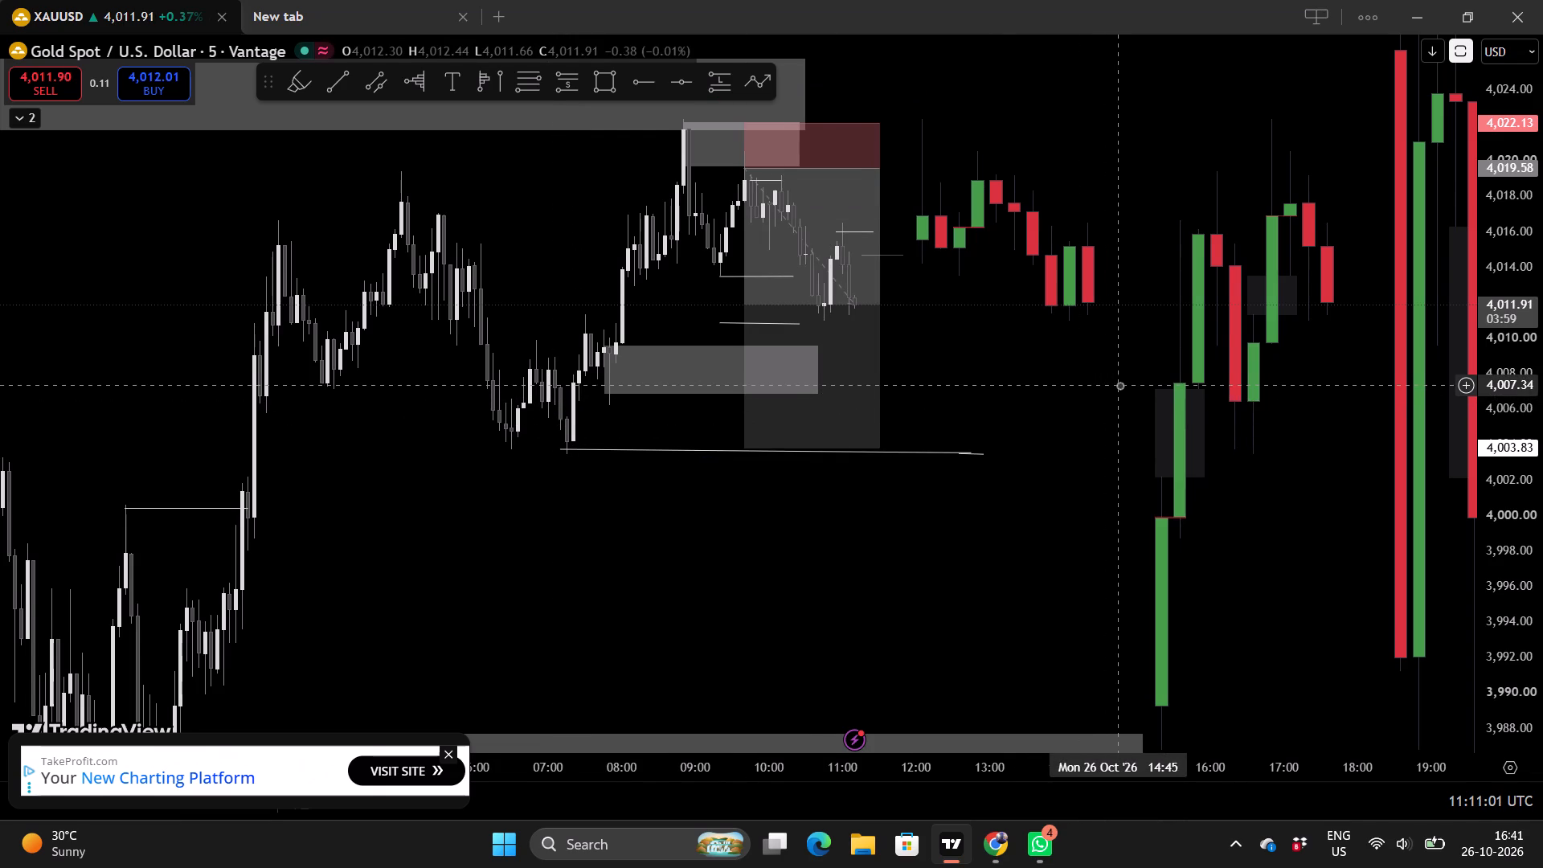
pyautogui.click(717, 449)
# Examine the 5-minute price structure between the 07:10 low line and the new demand zone near 3,984–3,988.
pyautogui.moveTo(759, 498); pyautogui.dragTo(764, 481)
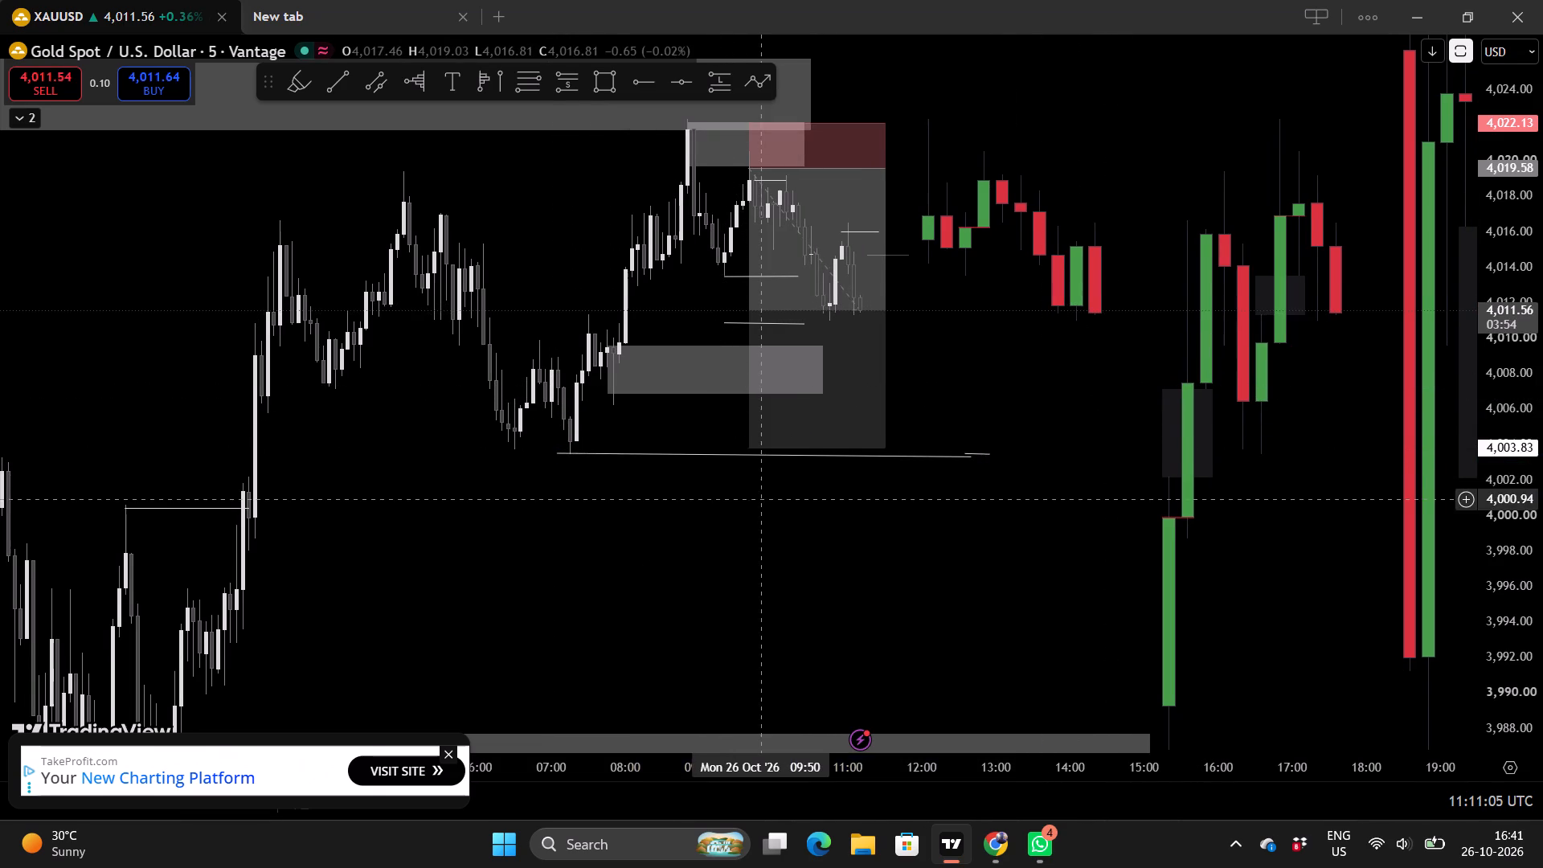
pyautogui.moveTo(764, 481); pyautogui.dragTo(792, 391)
pyautogui.scroll(-1, 948, 478)
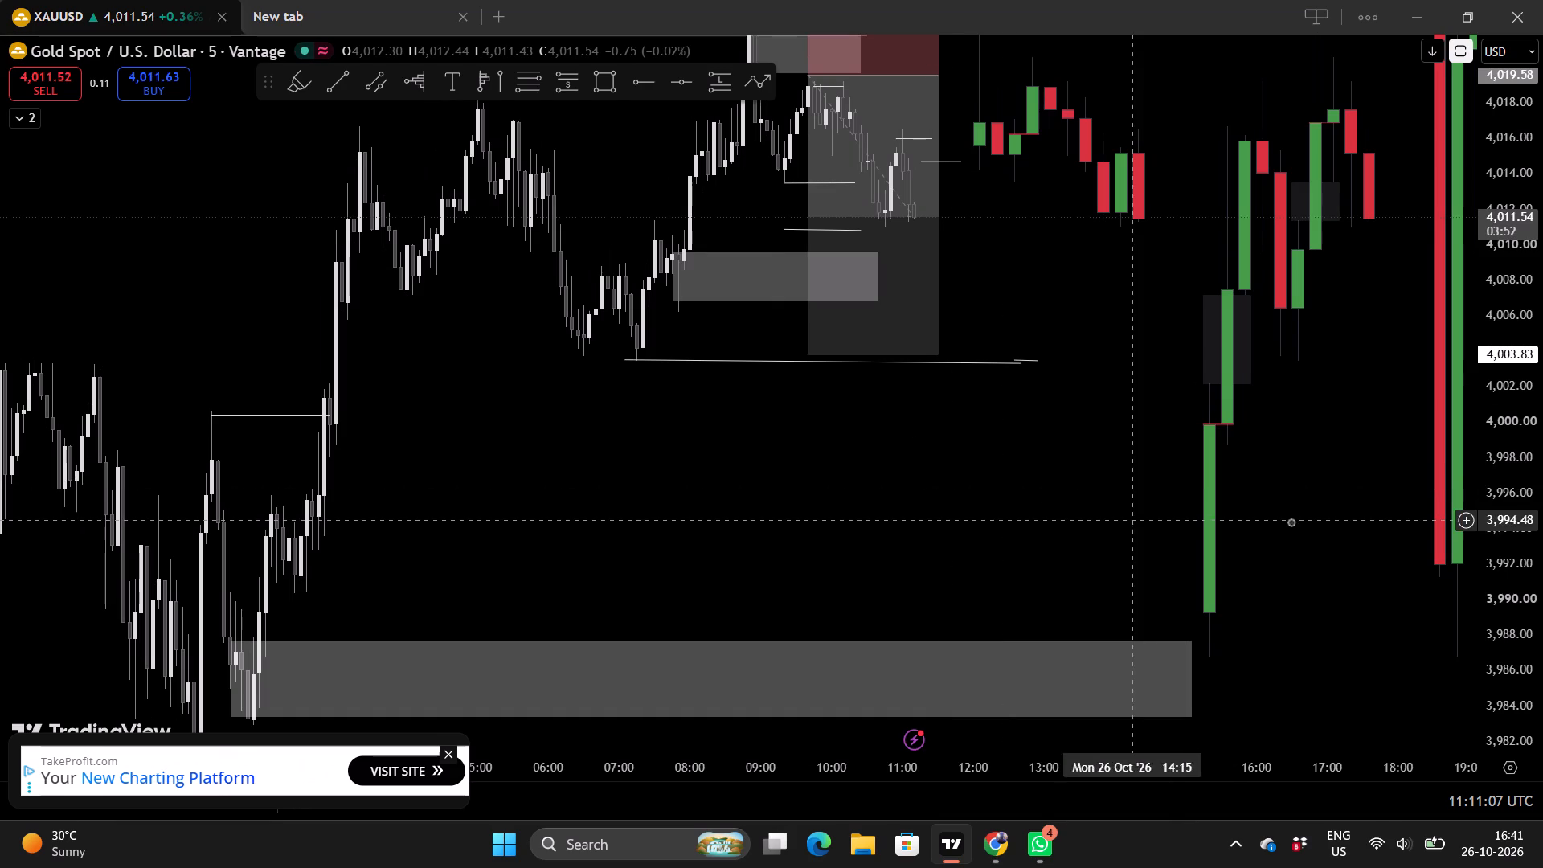
pyautogui.scroll(-4, 1510, 463)
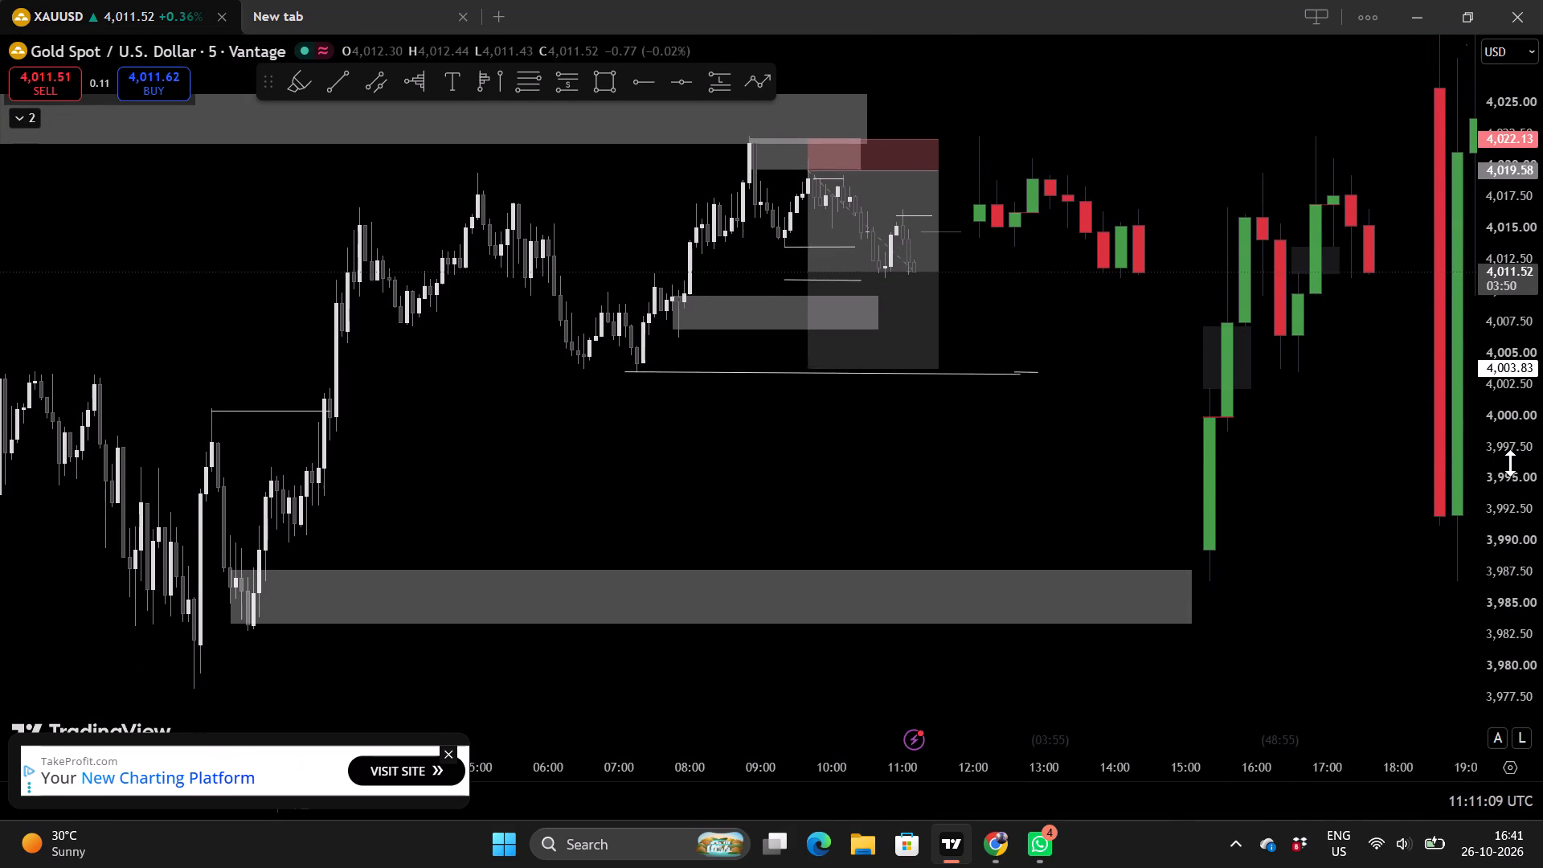
pyautogui.moveTo(1062, 361); pyautogui.dragTo(935, 472)
pyautogui.scroll(1, 997, 457)
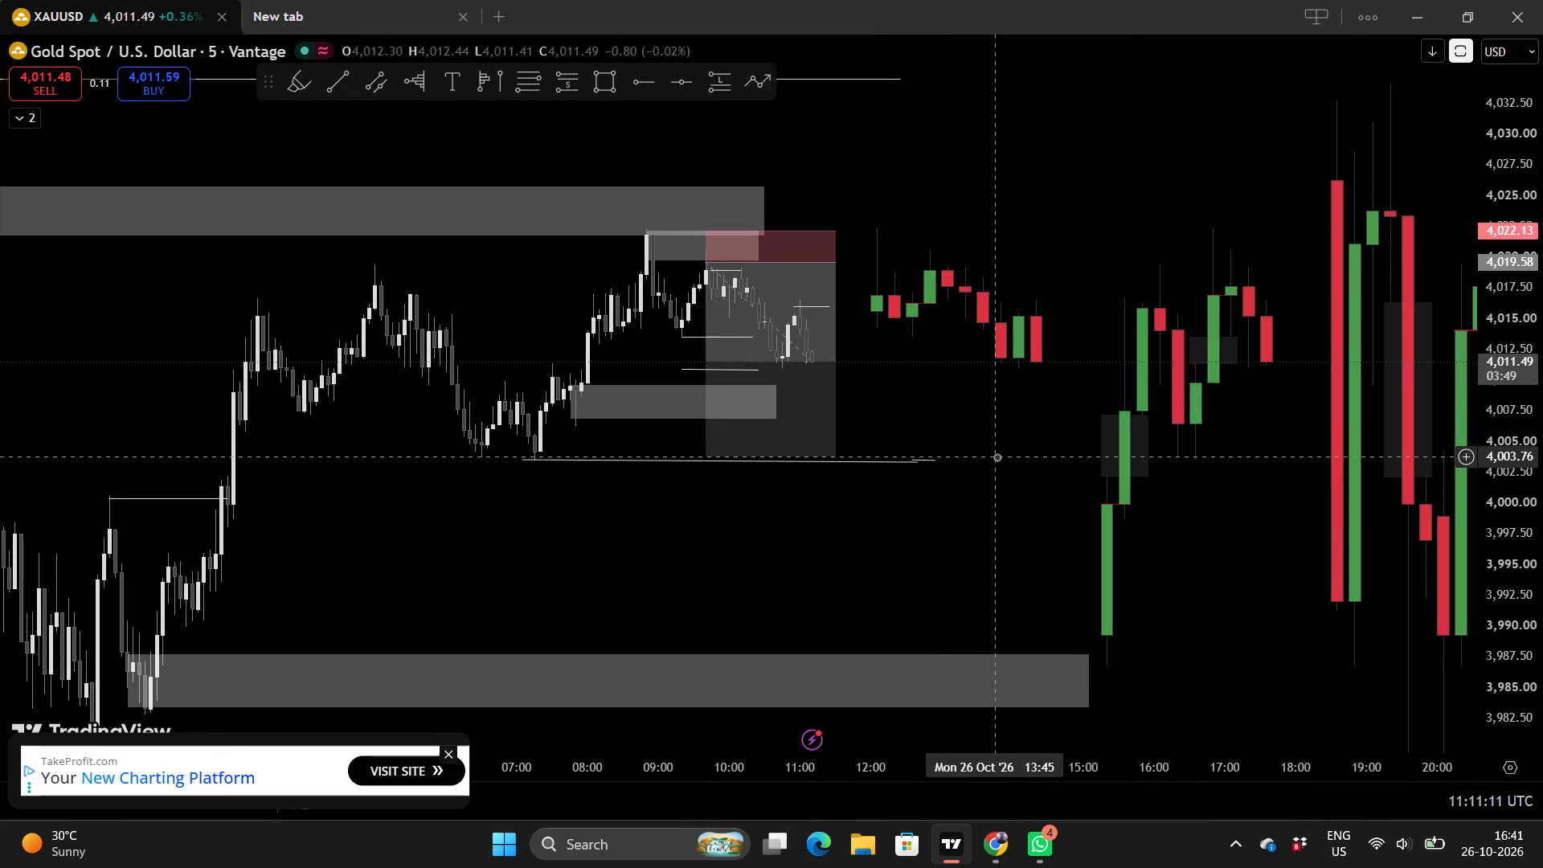
pyautogui.scroll(1, 997, 457)
pyautogui.scroll(3, 1512, 405)
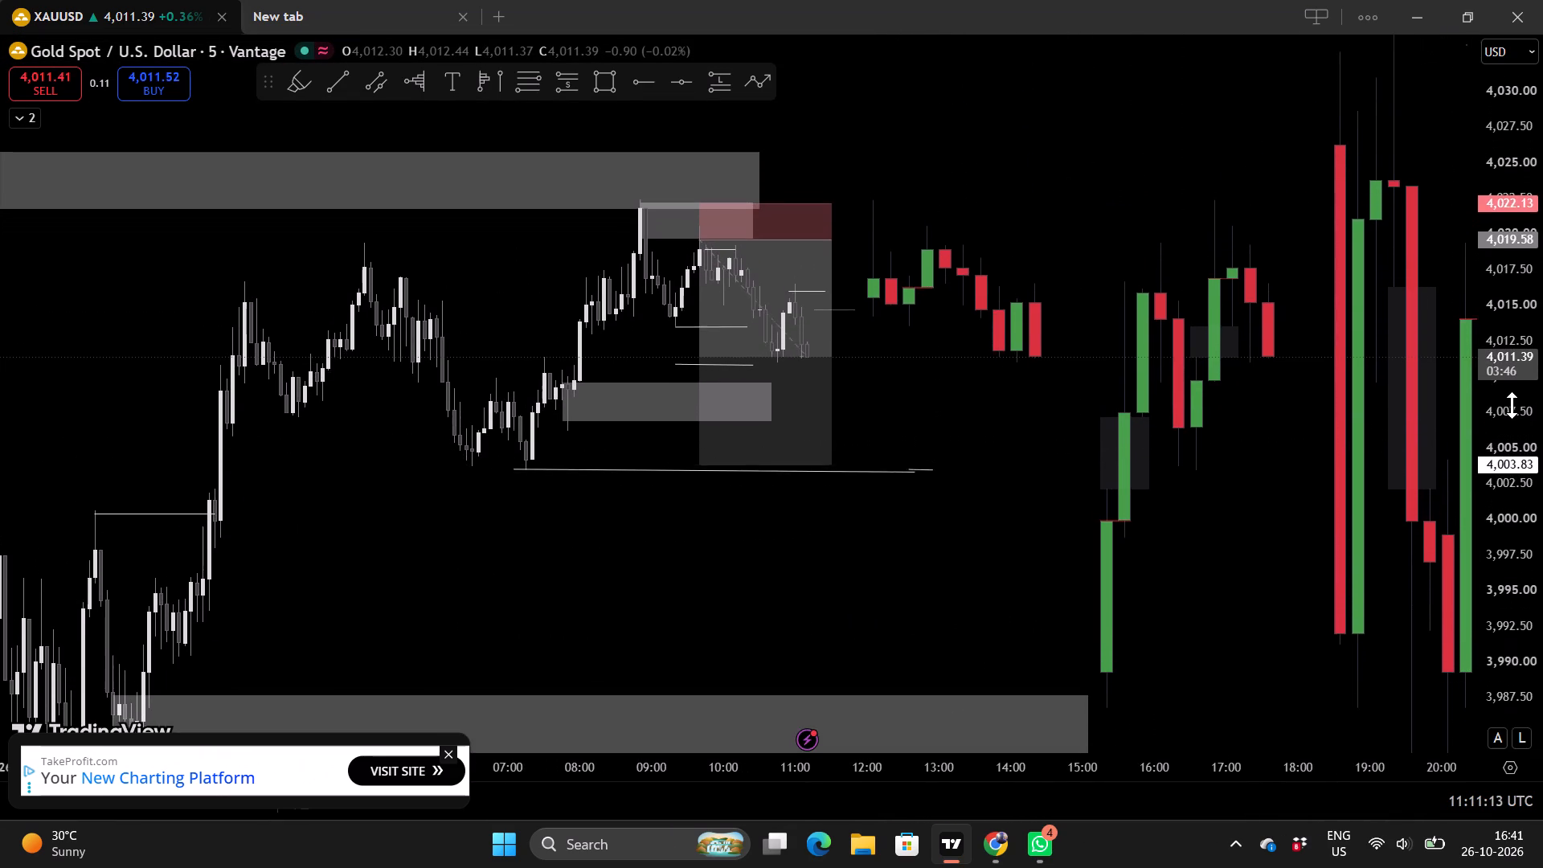
pyautogui.hscroll(1, 1082, 447)
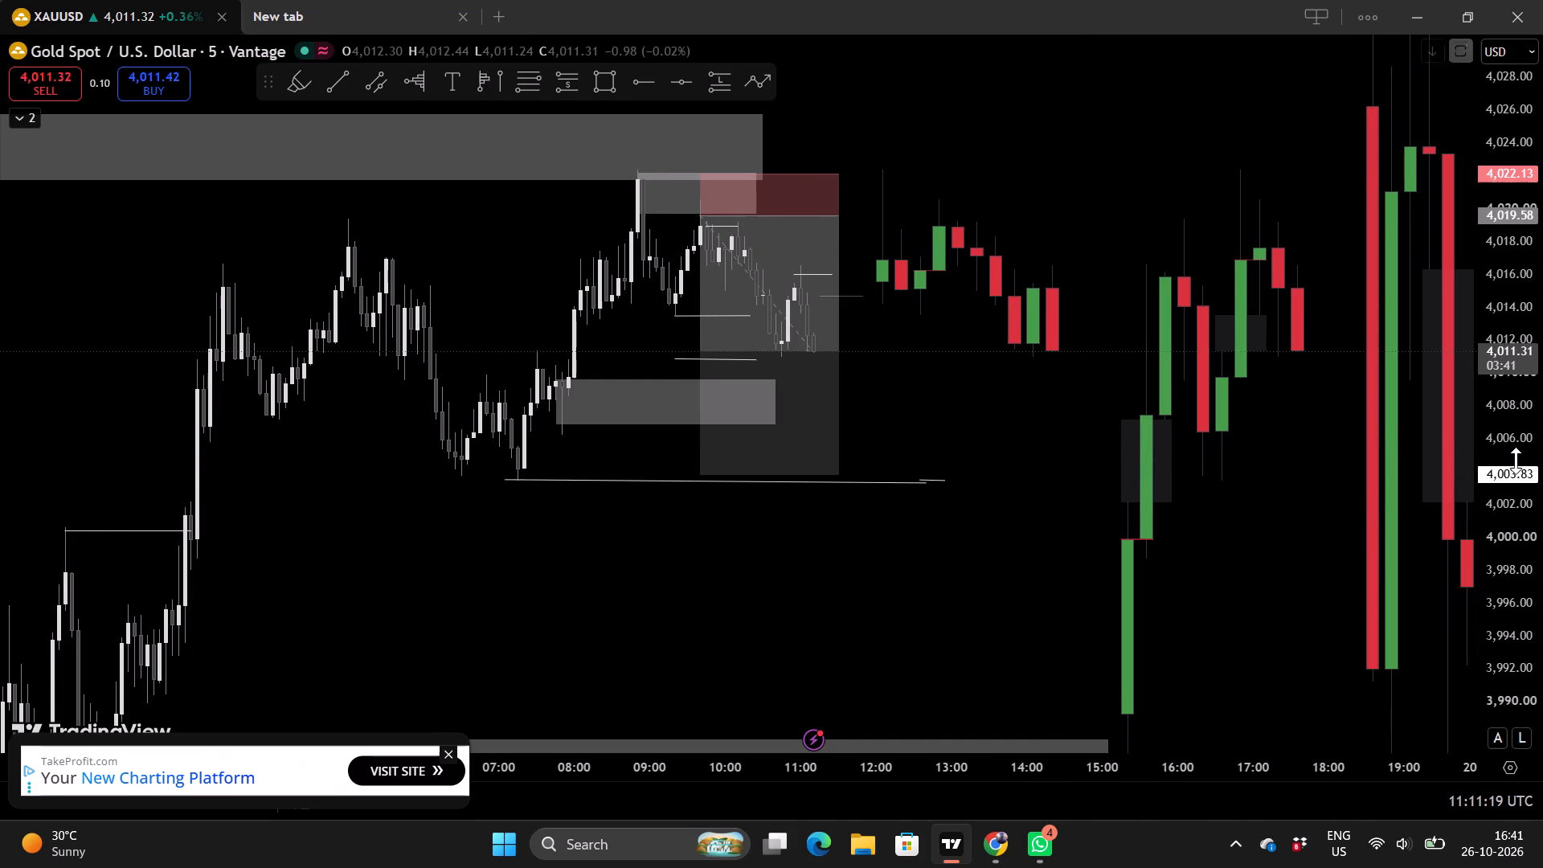
# Examine current price inside the short position, the grey zone near 4,008 and the 15-minute and 1-hour candles.
pyautogui.scroll(5, 1516, 461)
pyautogui.scroll(2, 984, 427)
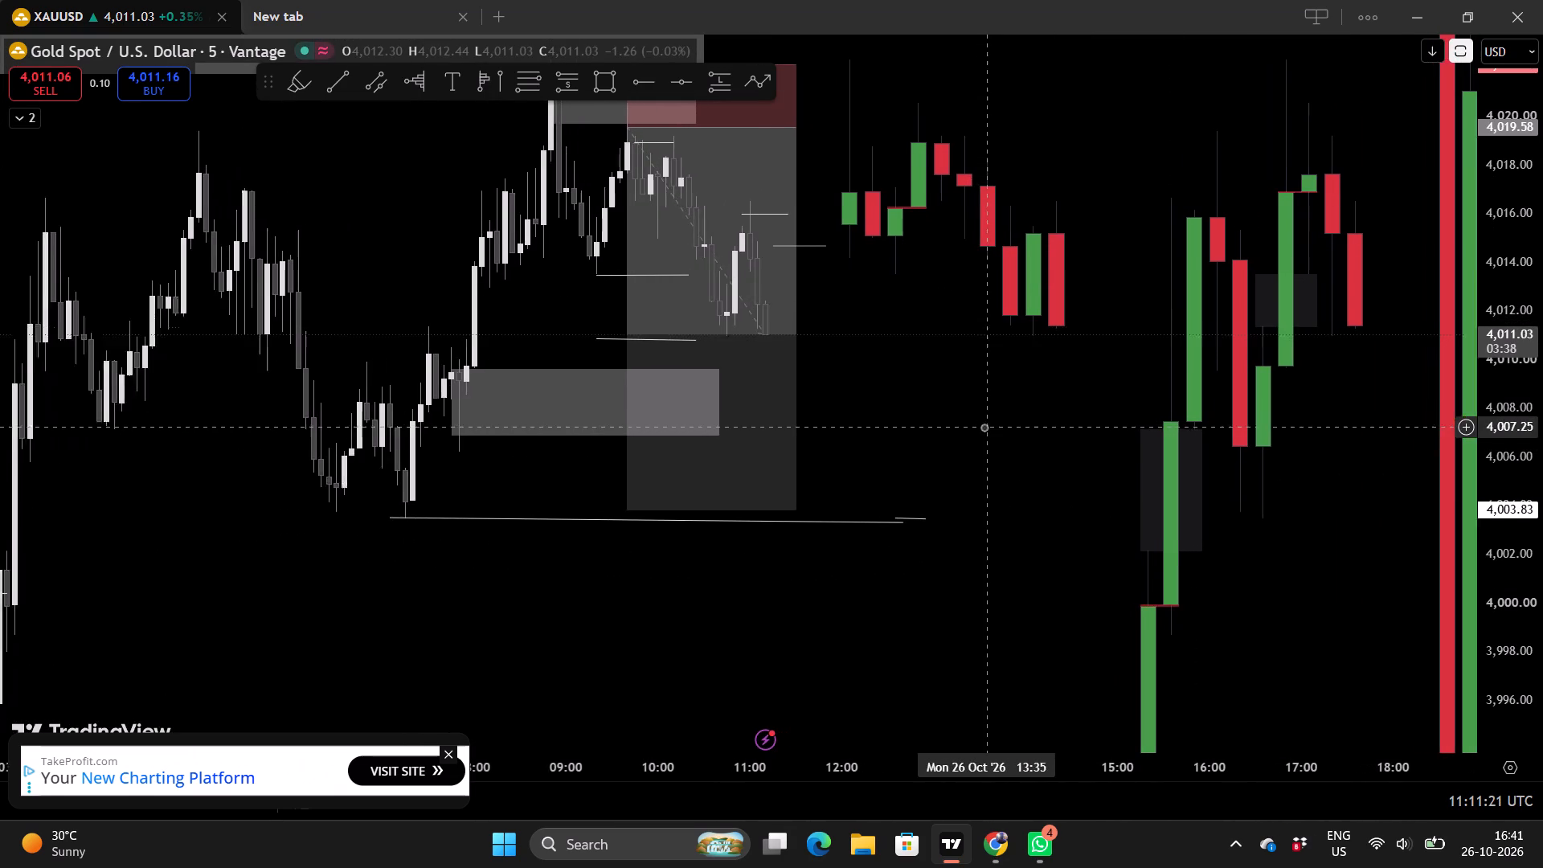
pyautogui.scroll(1, 997, 420)
pyautogui.scroll(5, 1516, 440)
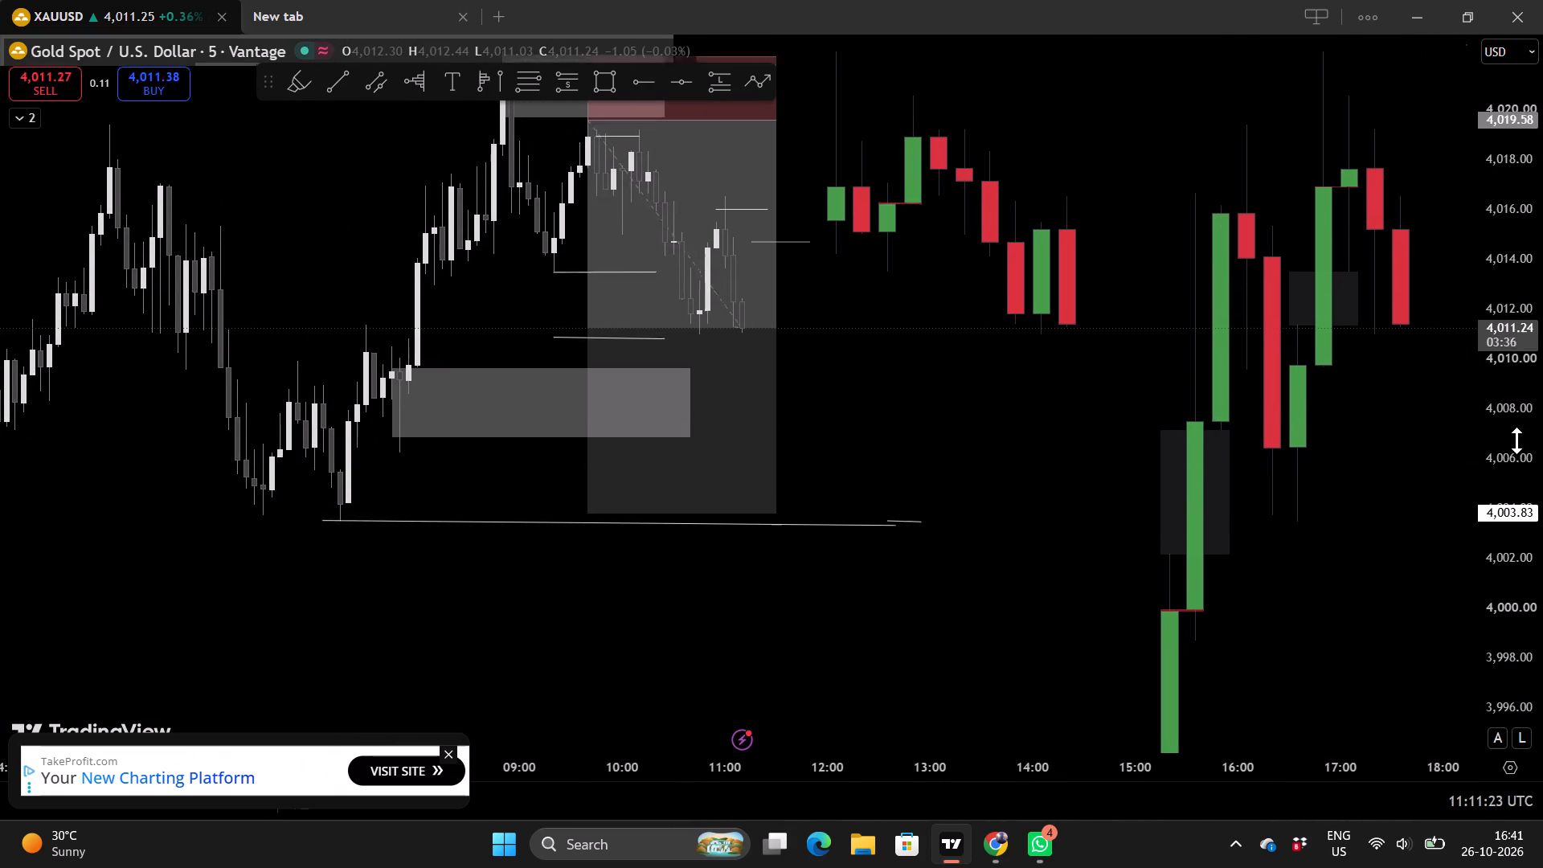
pyautogui.scroll(-1, 1116, 452)
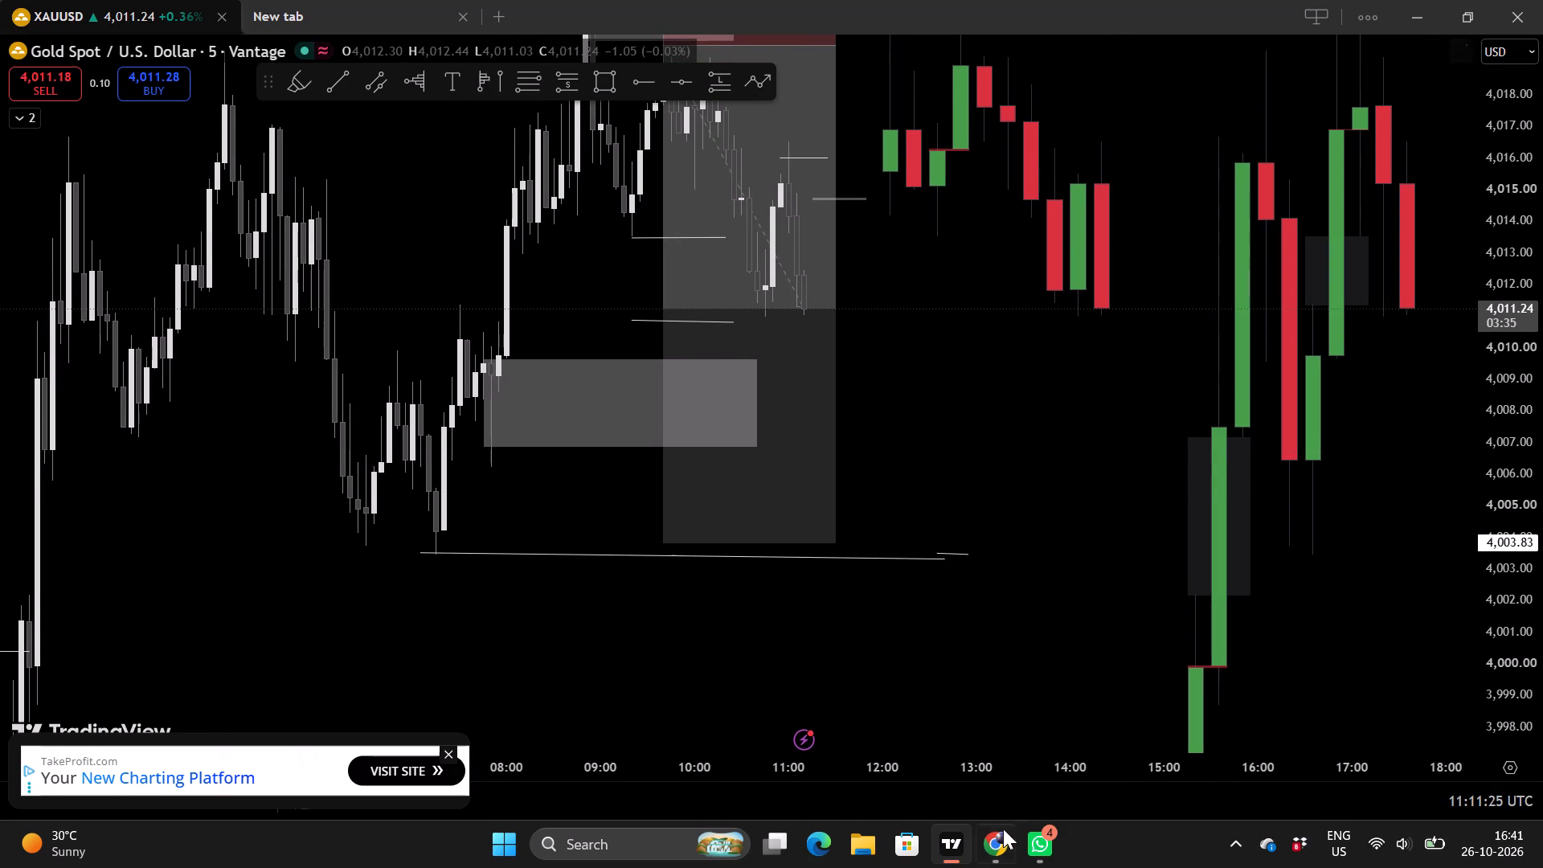
pyautogui.click(1043, 460)
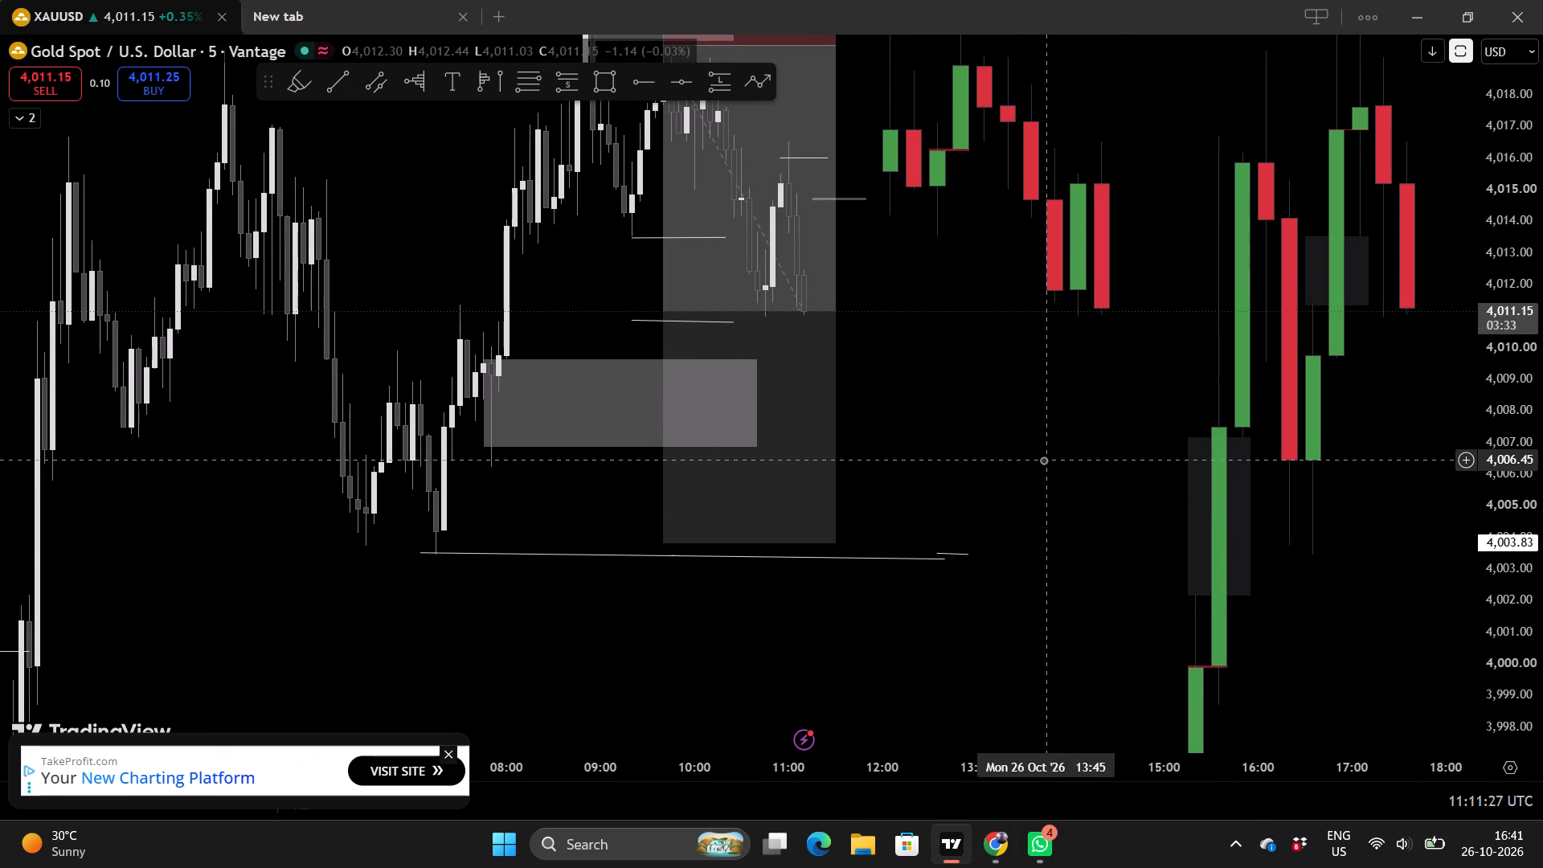
pyautogui.scroll(2, 1043, 460)
pyautogui.moveTo(1011, 403); pyautogui.dragTo(1015, 510)
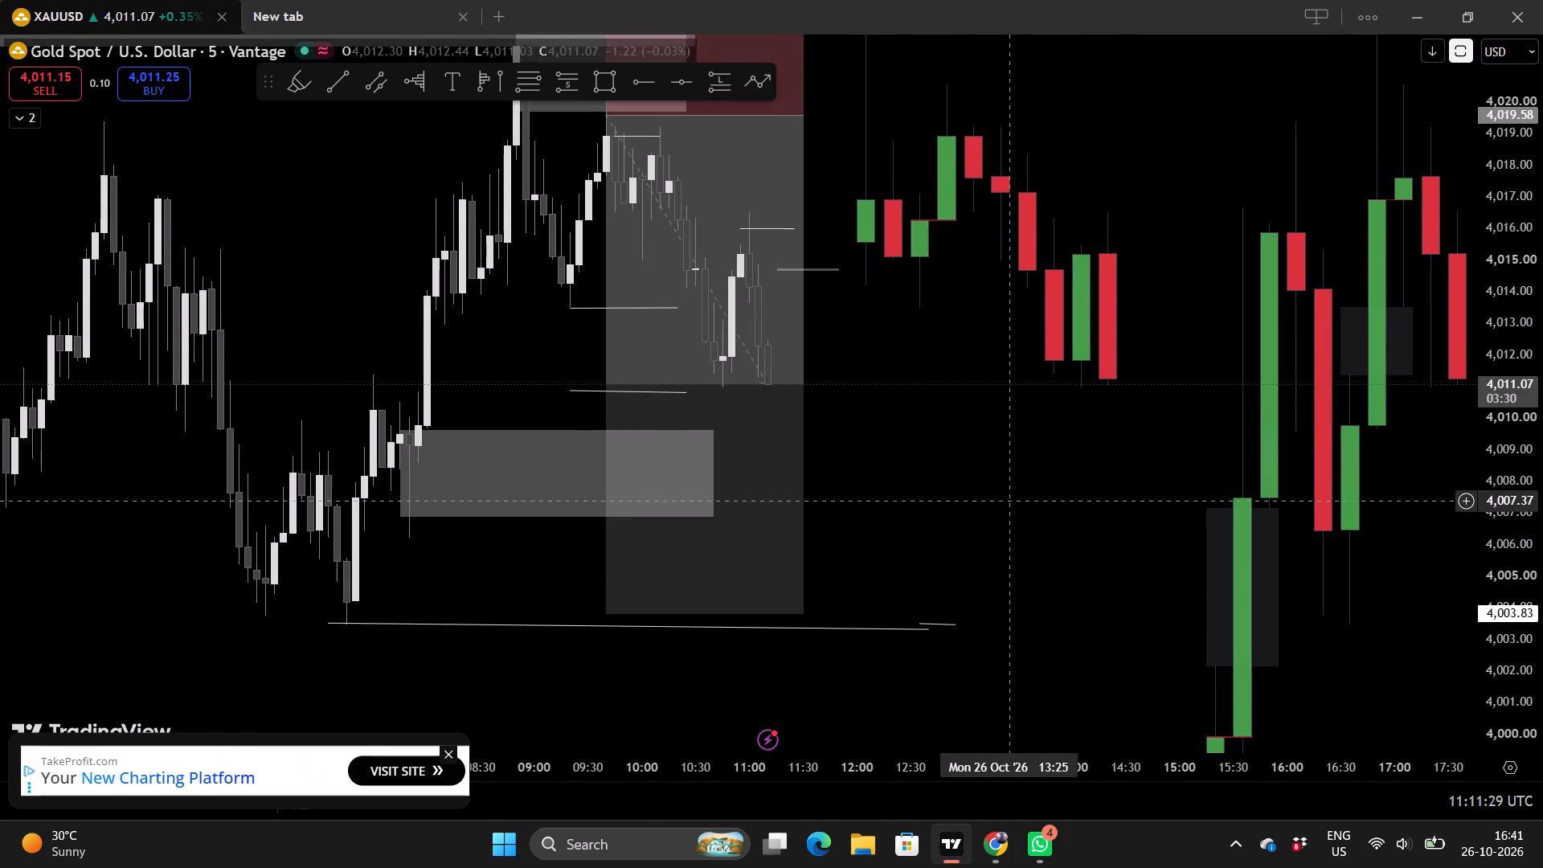
pyautogui.moveTo(1015, 510); pyautogui.dragTo(1019, 515)
pyautogui.scroll(1, 1057, 481)
pyautogui.scroll(-1, 1059, 547)
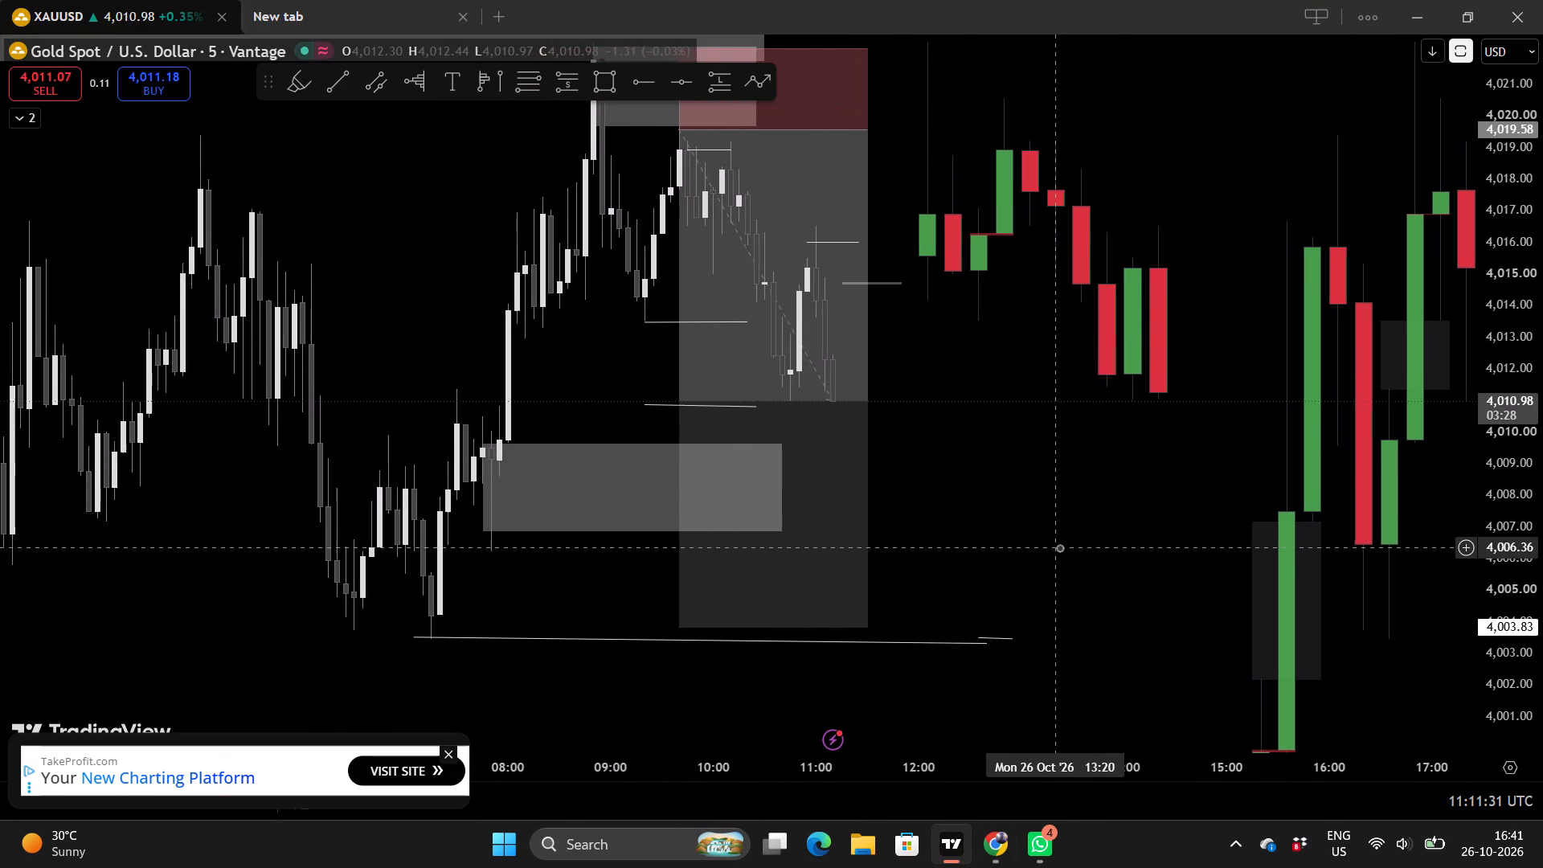
pyautogui.scroll(1, 1059, 547)
pyautogui.moveTo(1078, 539); pyautogui.dragTo(975, 508)
pyautogui.scroll(-1, 1030, 519)
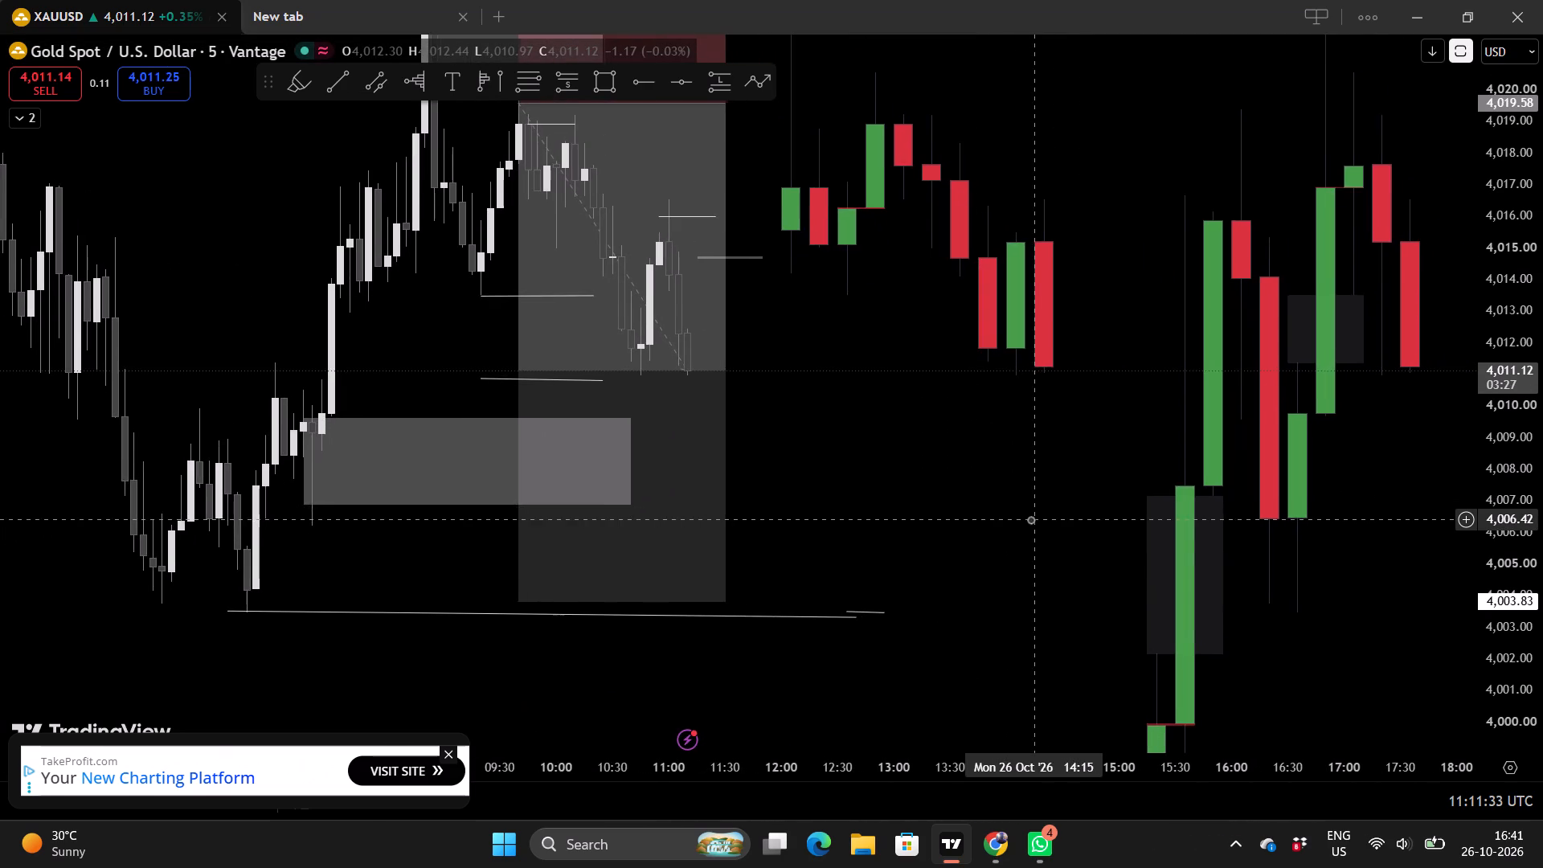
pyautogui.scroll(-1, 1030, 519)
pyautogui.scroll(-2, 1491, 493)
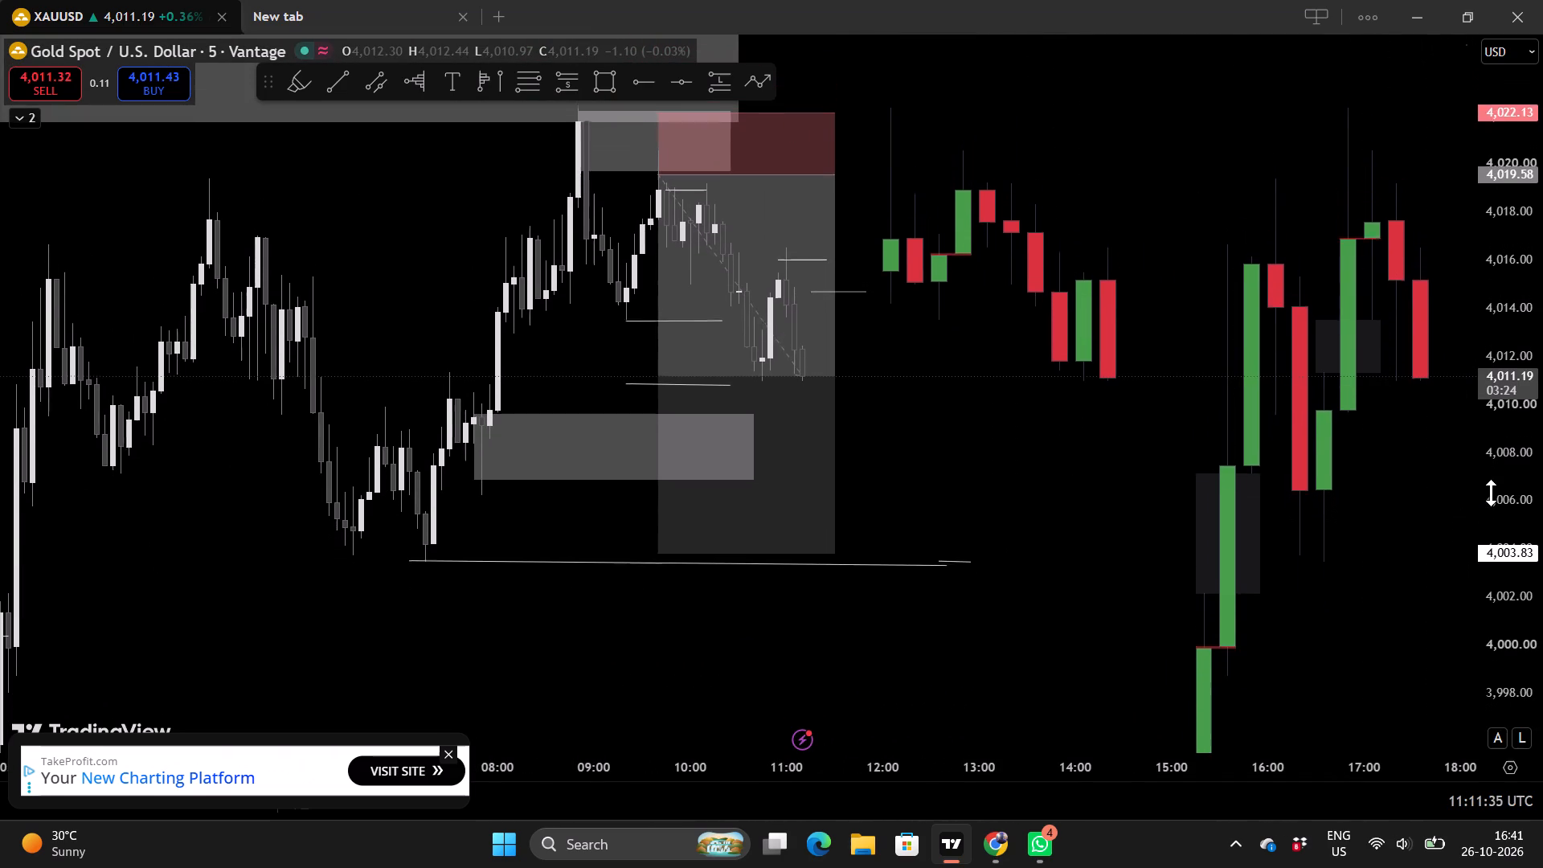
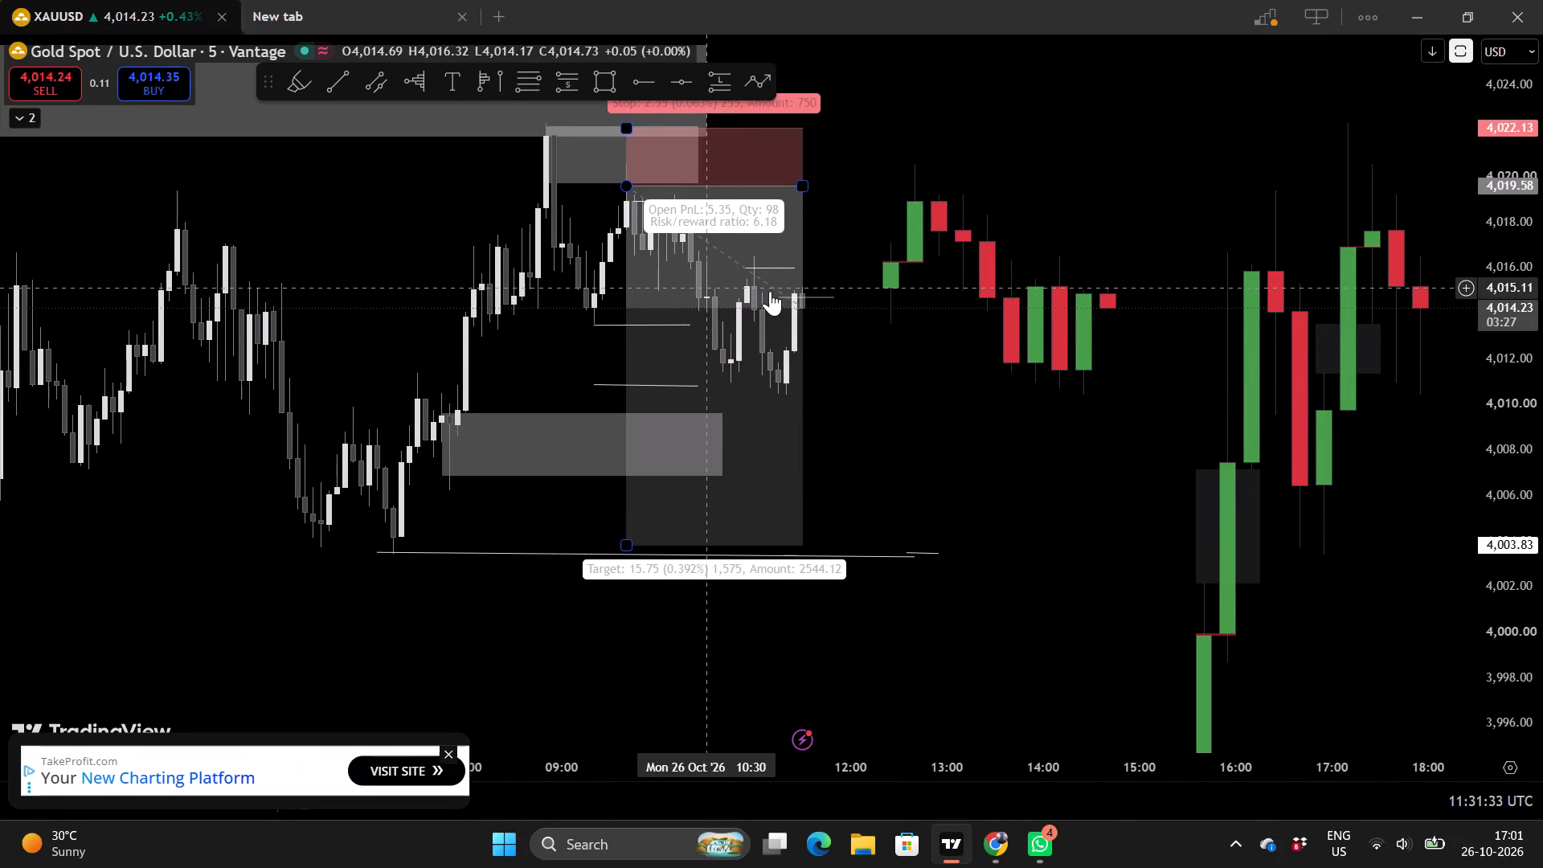
# Draw a short, nearly level trend line at about 4,014.3 from 08:45 to 09:20 on 26 October, at the pullback low after the morning peak.
pyautogui.moveTo(939, 366); pyautogui.dragTo(833, 393)
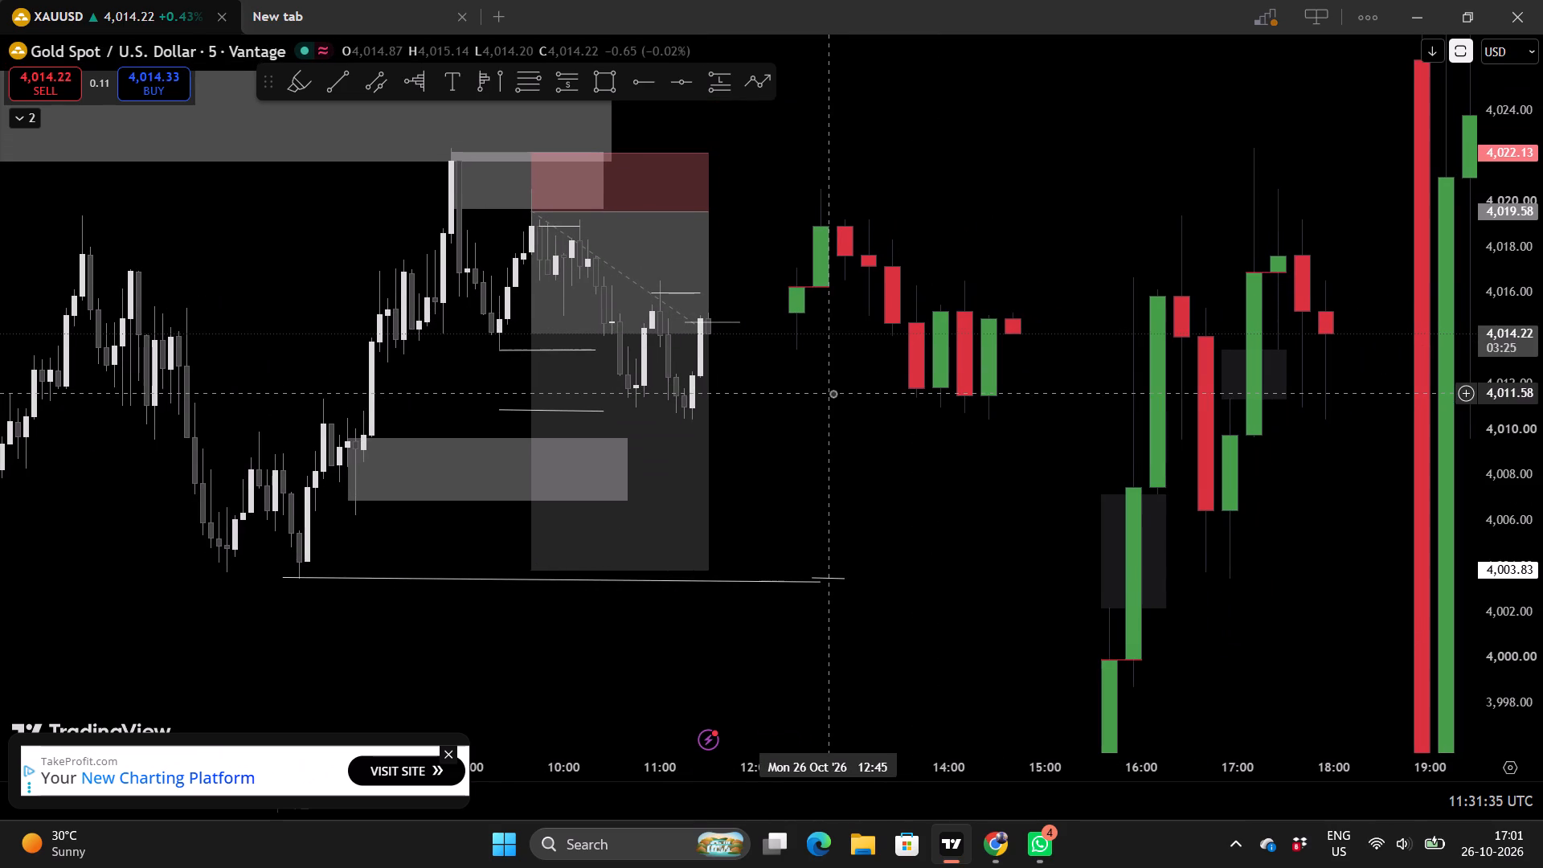
pyautogui.scroll(-1, 833, 393)
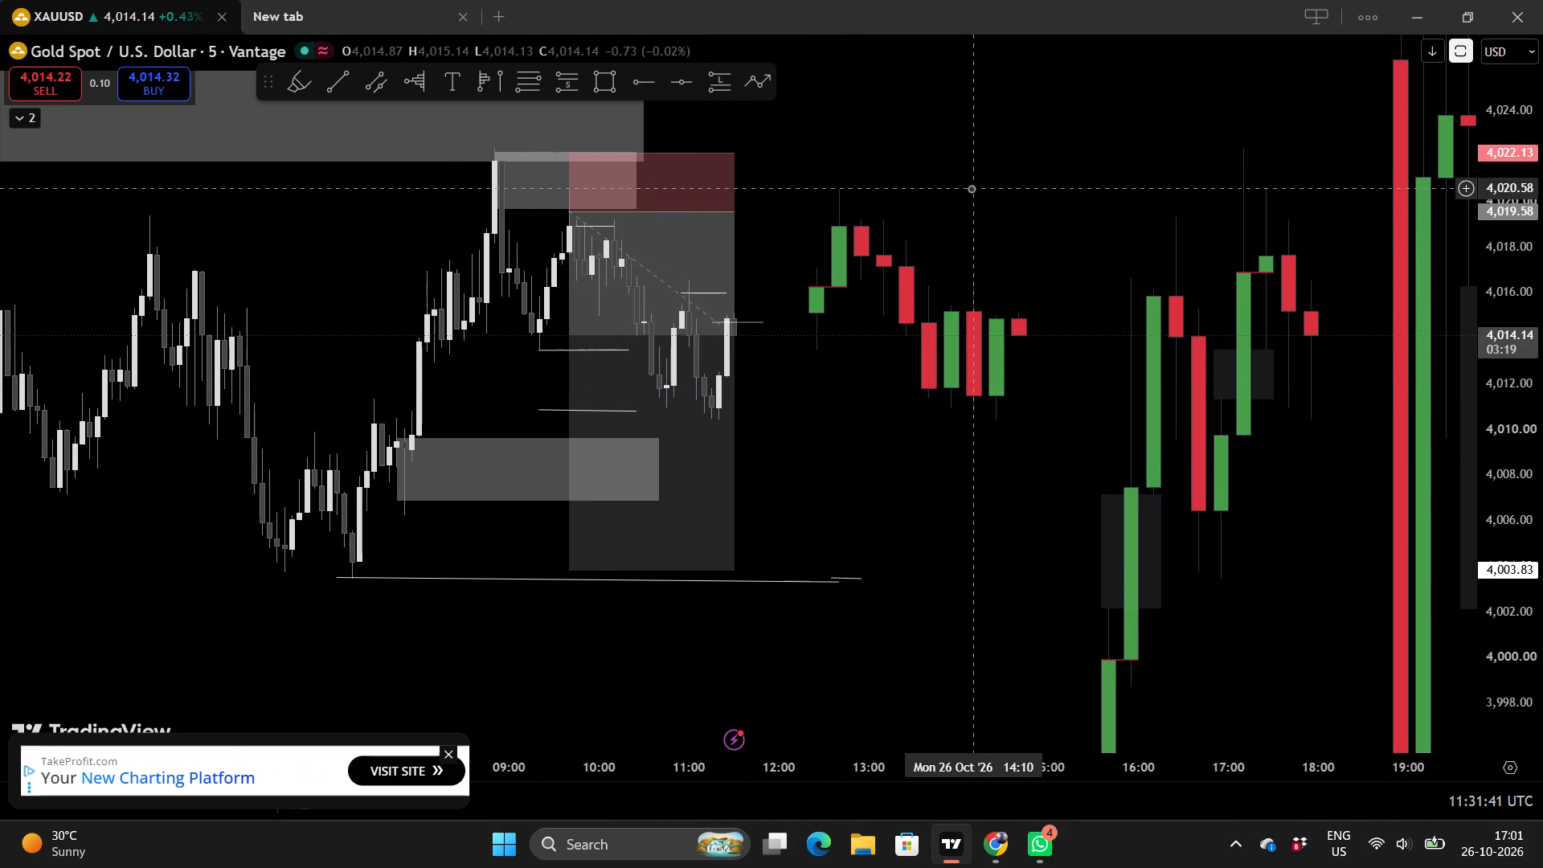
pyautogui.scroll(-1, 971, 188)
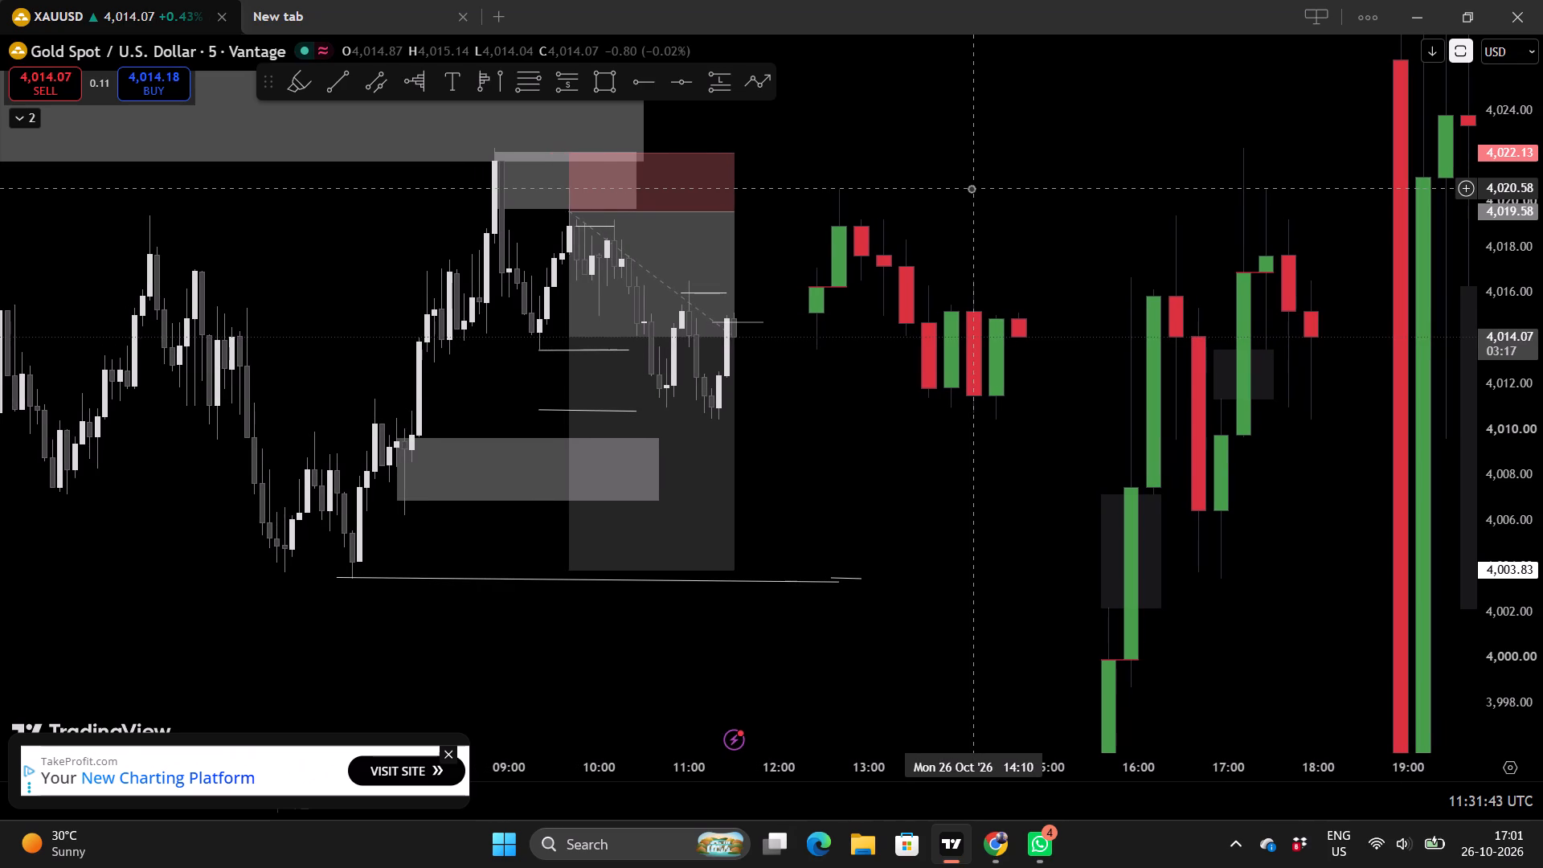
pyautogui.scroll(-1, 971, 188)
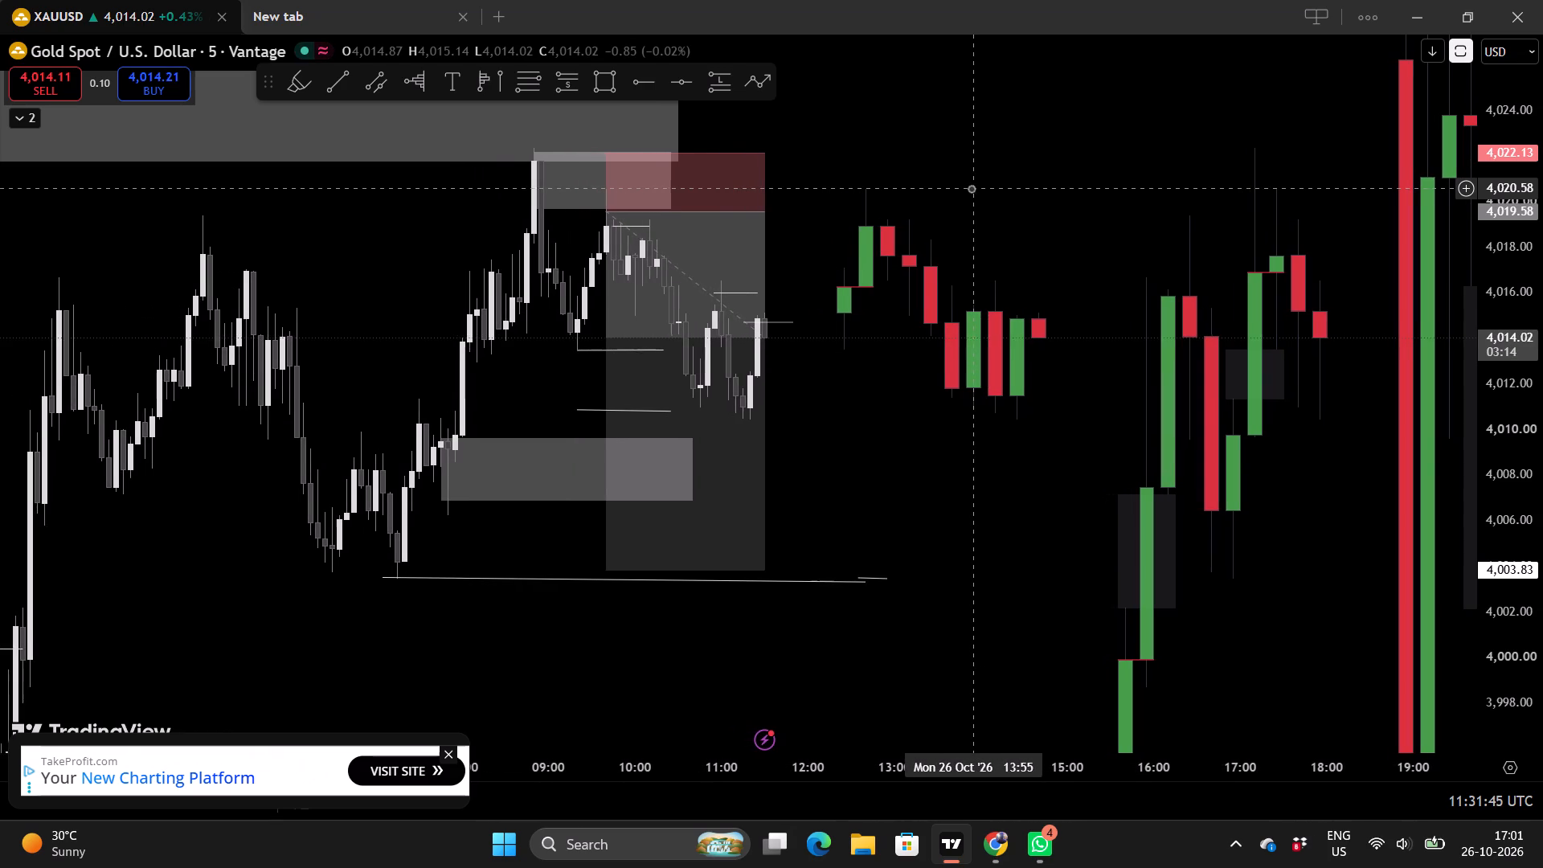
pyautogui.scroll(-2, 971, 188)
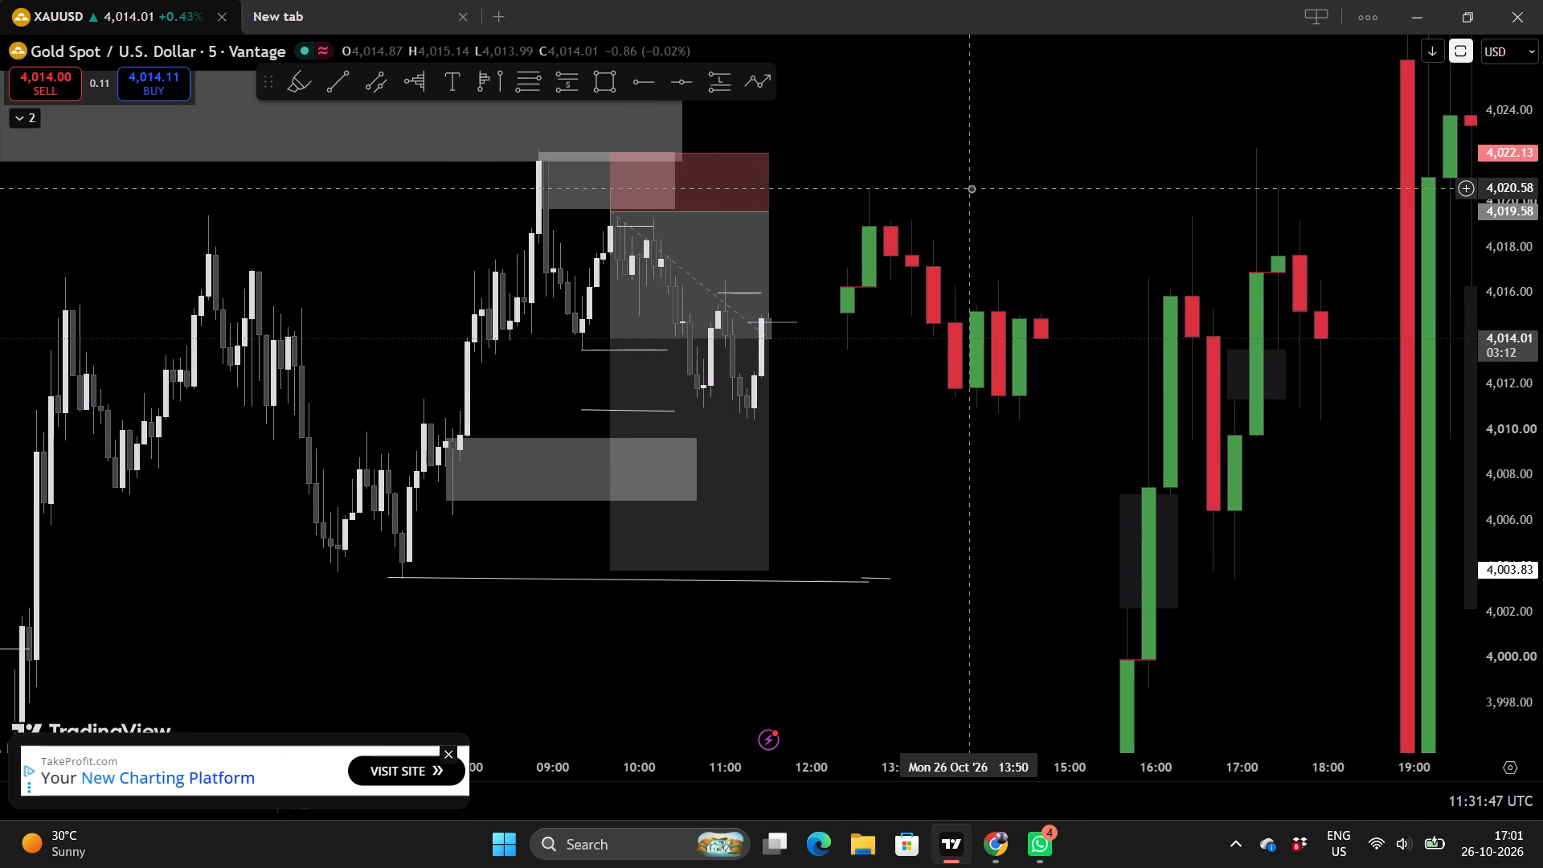
pyautogui.scroll(-1, 971, 188)
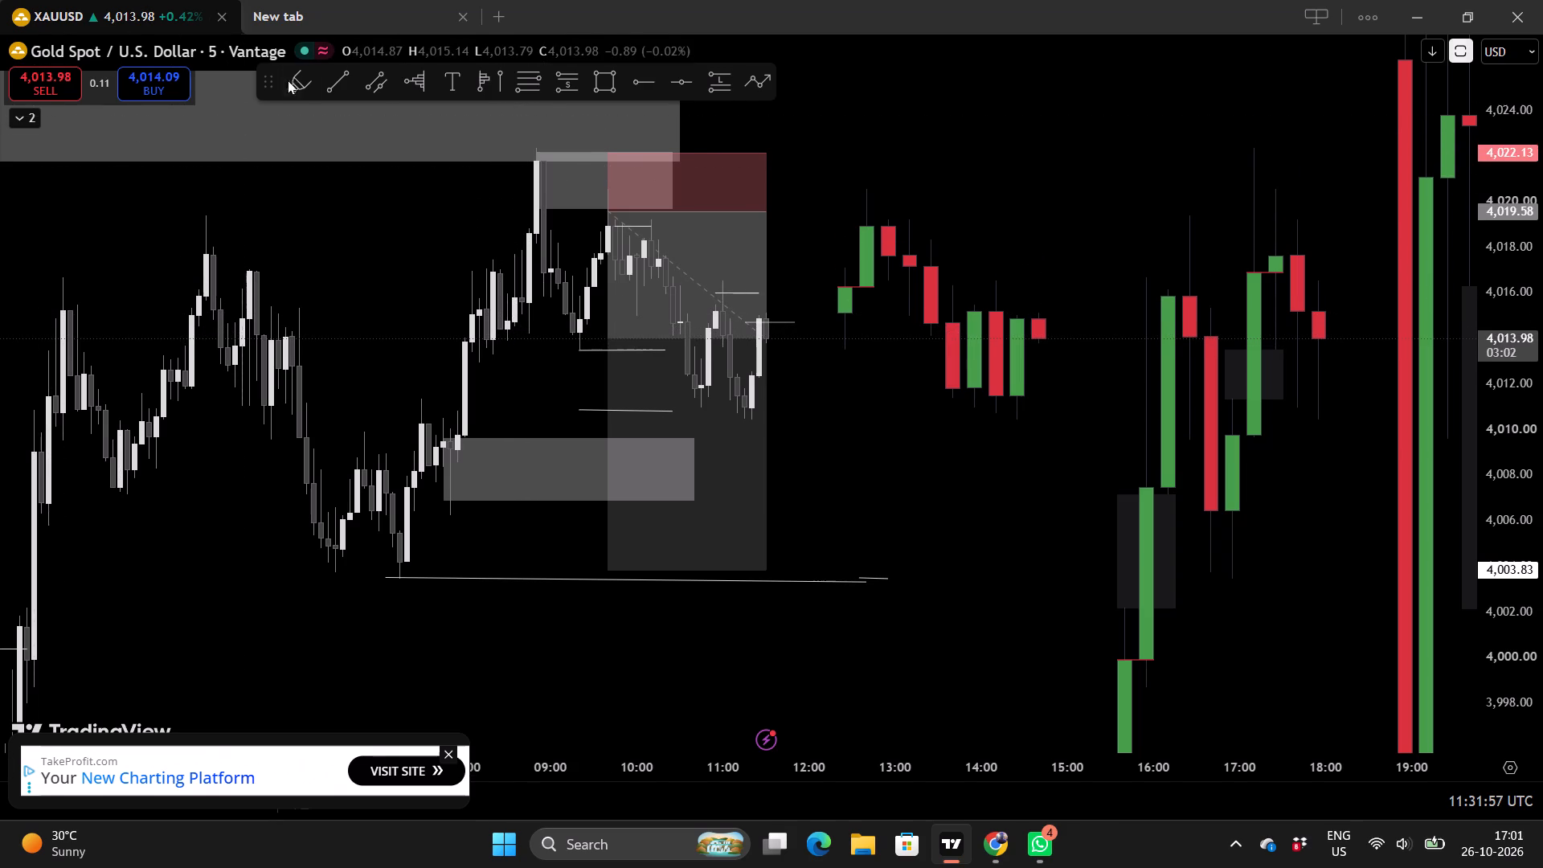
pyautogui.click(342, 73)
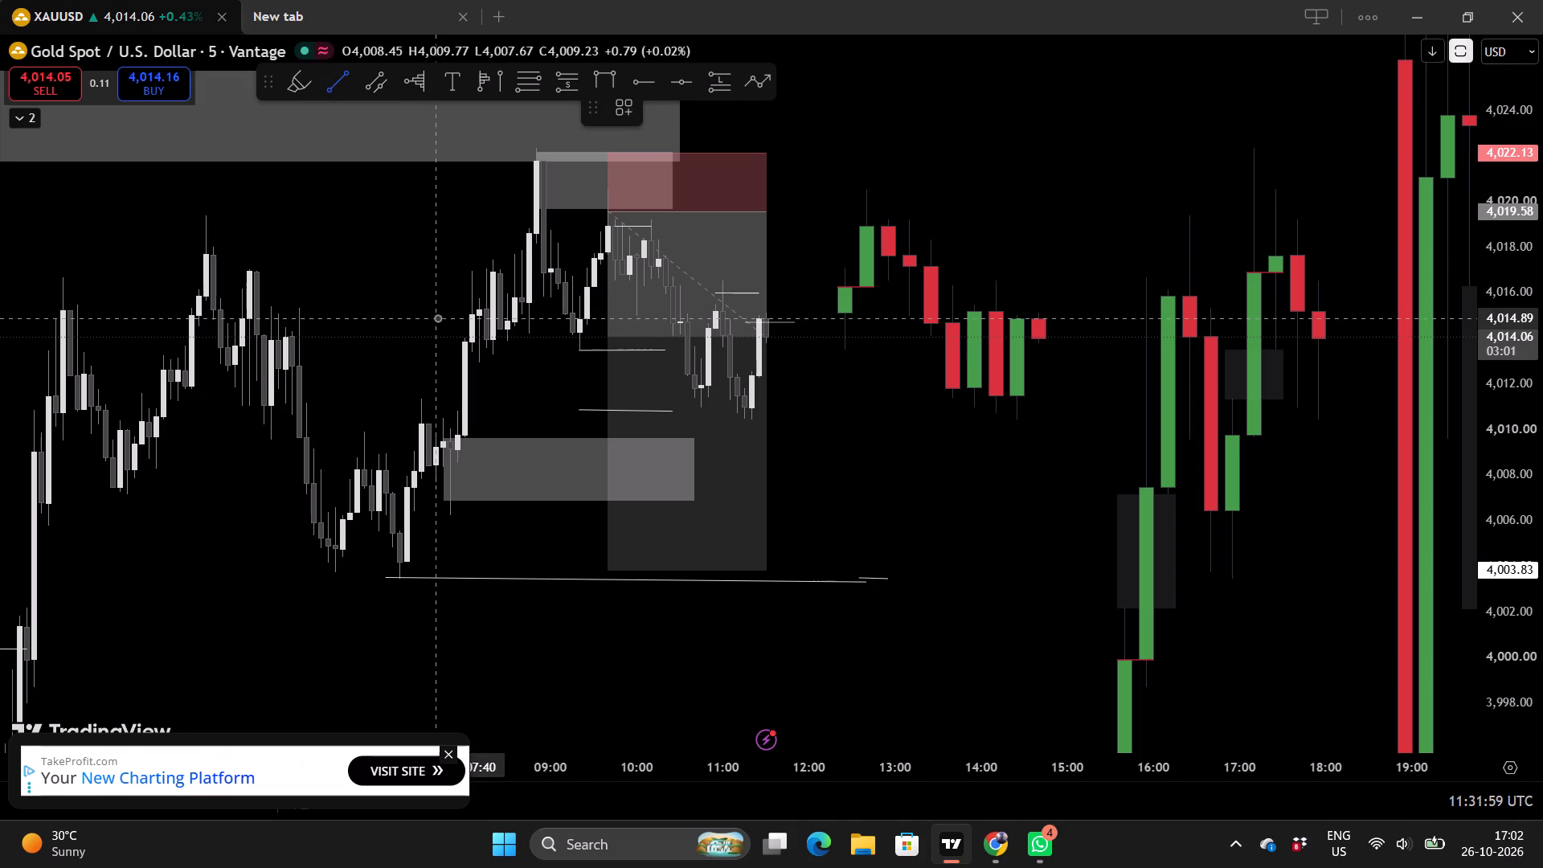
pyautogui.click(527, 332)
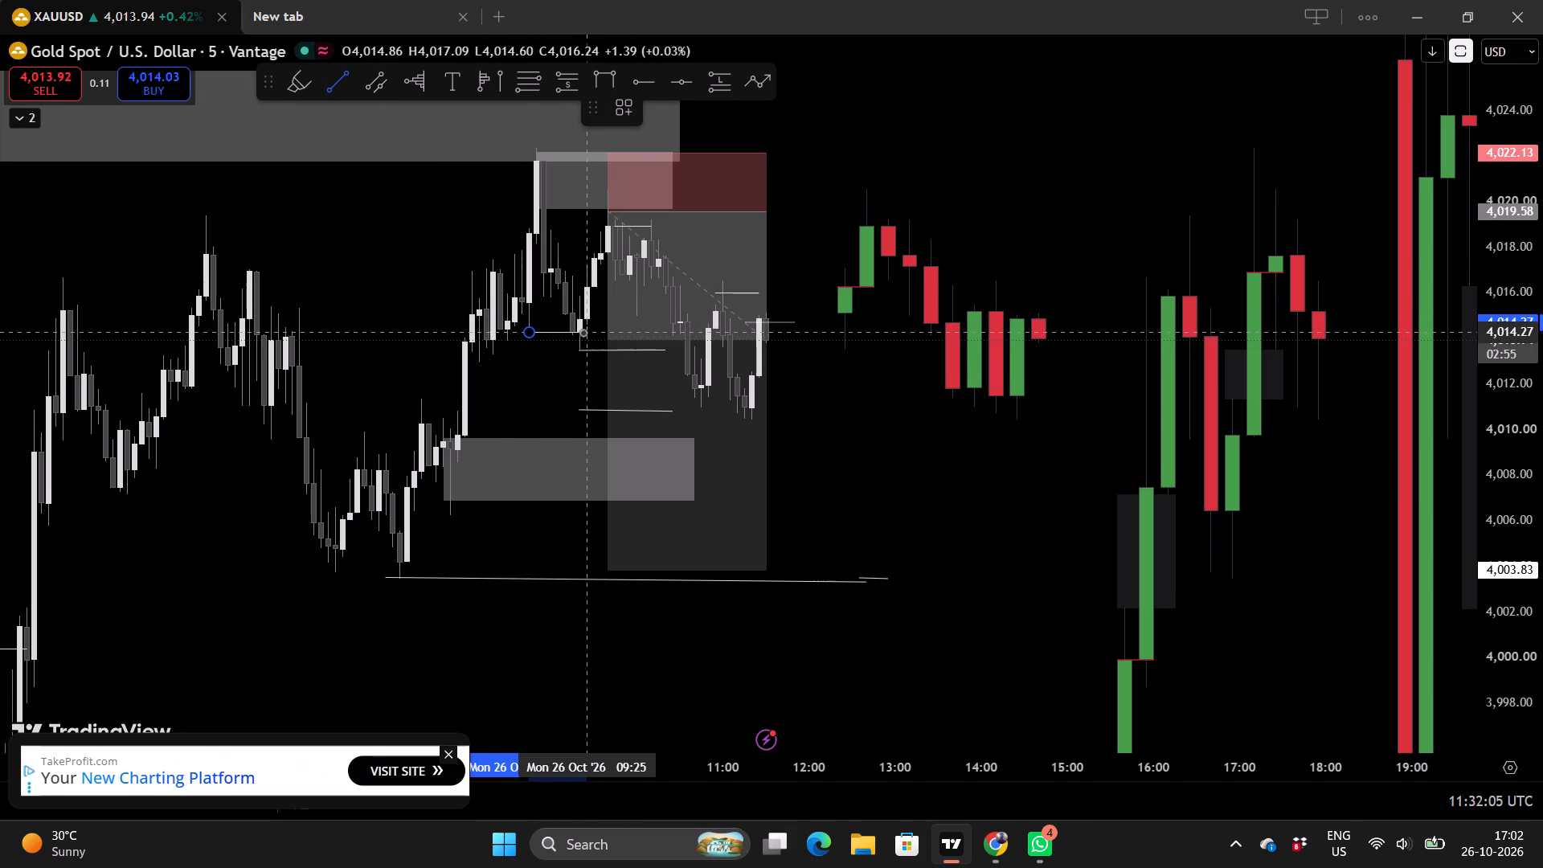
pyautogui.click(583, 333)
pyautogui.click(532, 380)
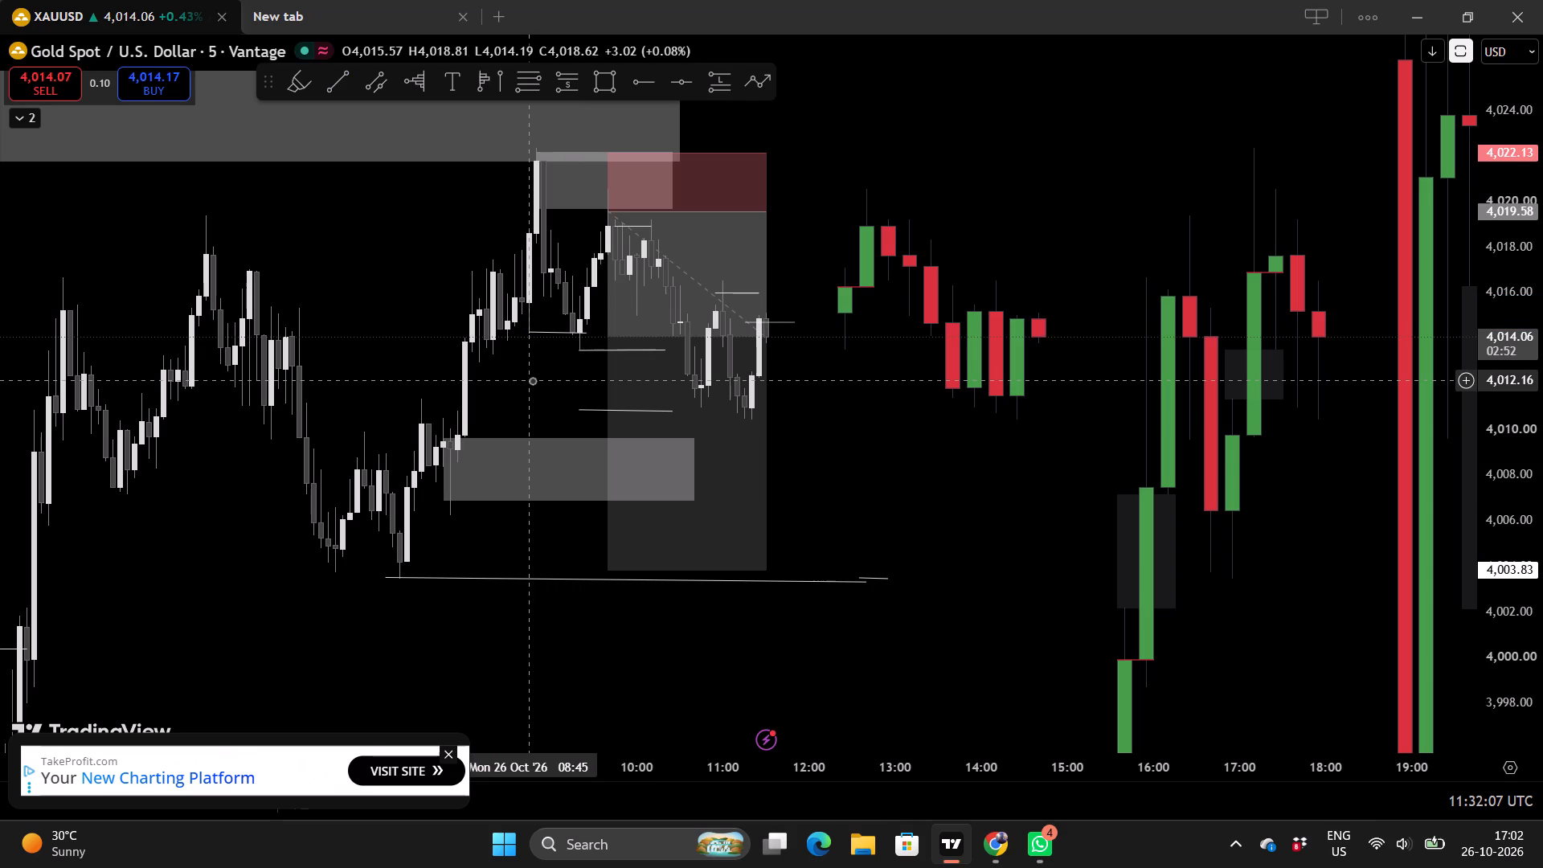
pyautogui.click(583, 331)
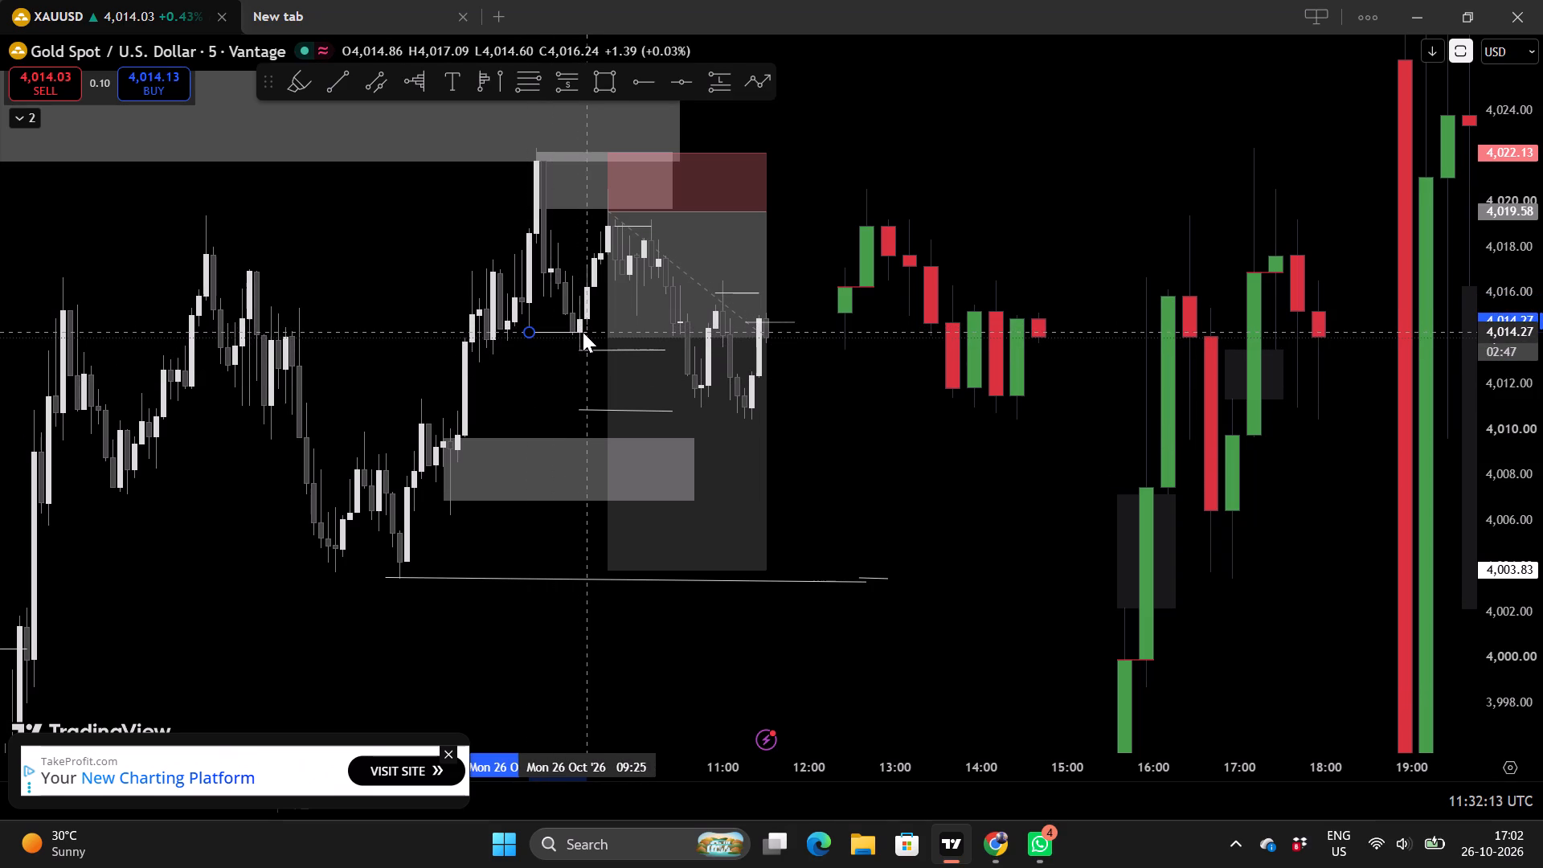
pyautogui.click(503, 342)
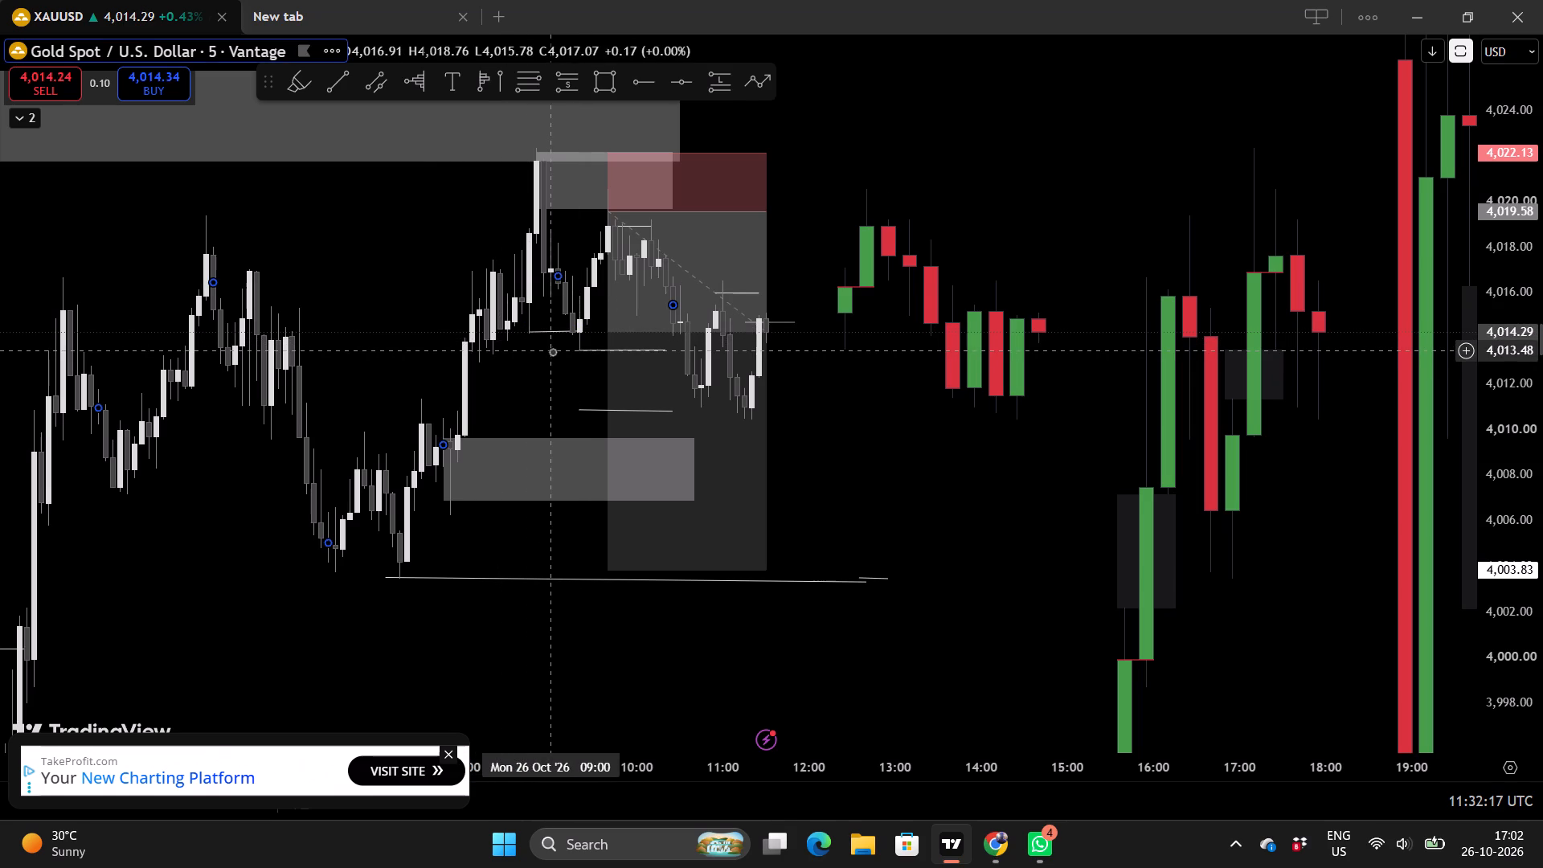
# Examine the 5-minute price structure around the short position and the earlier rally, along with the higher-timeframe candles.
pyautogui.scroll(1, 939, 362)
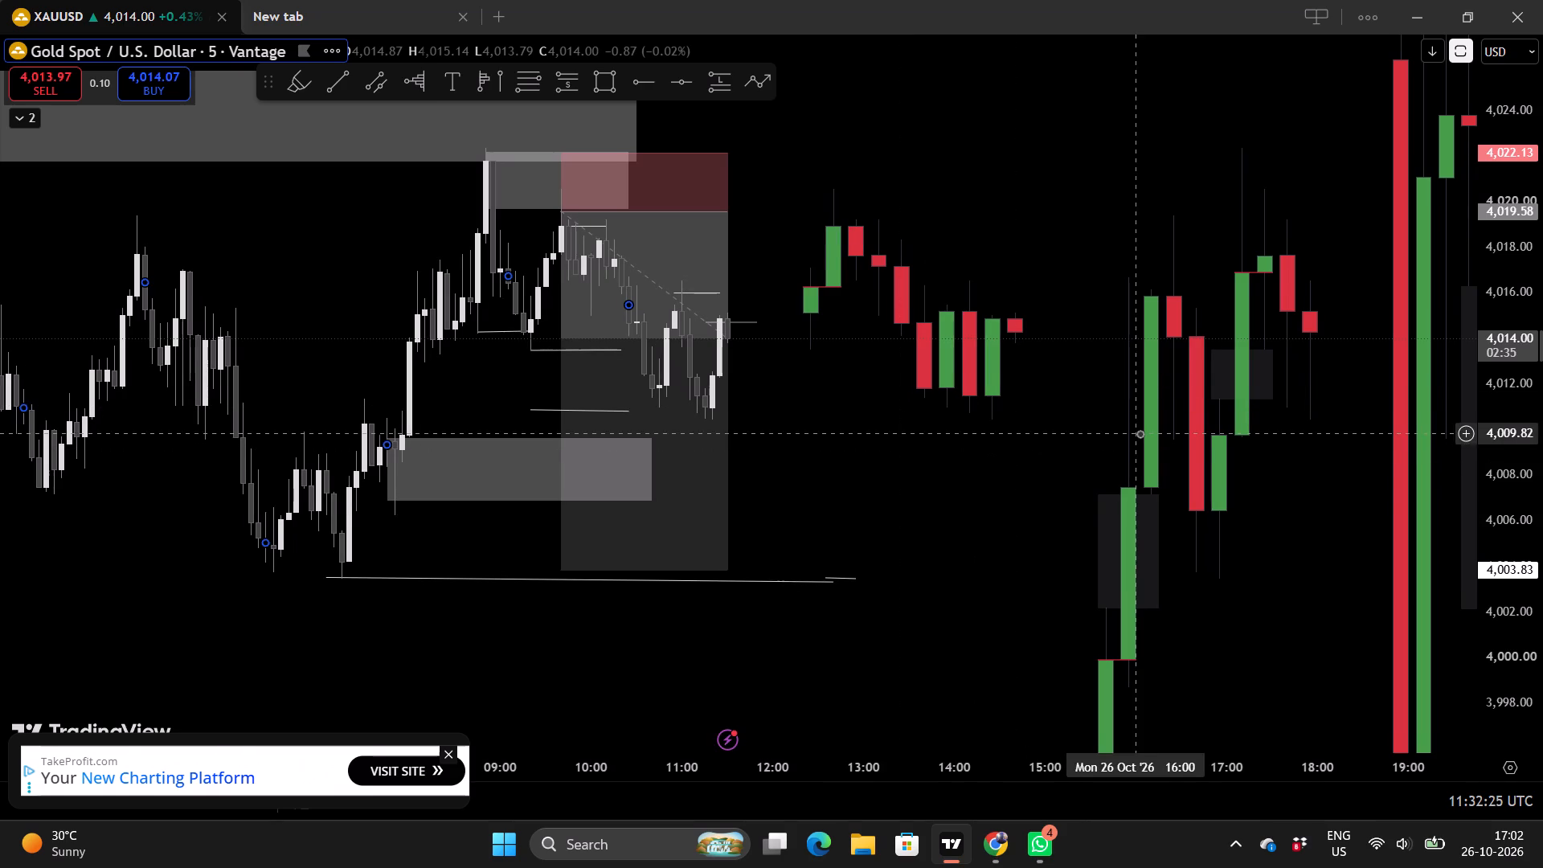
pyautogui.scroll(2, 1525, 305)
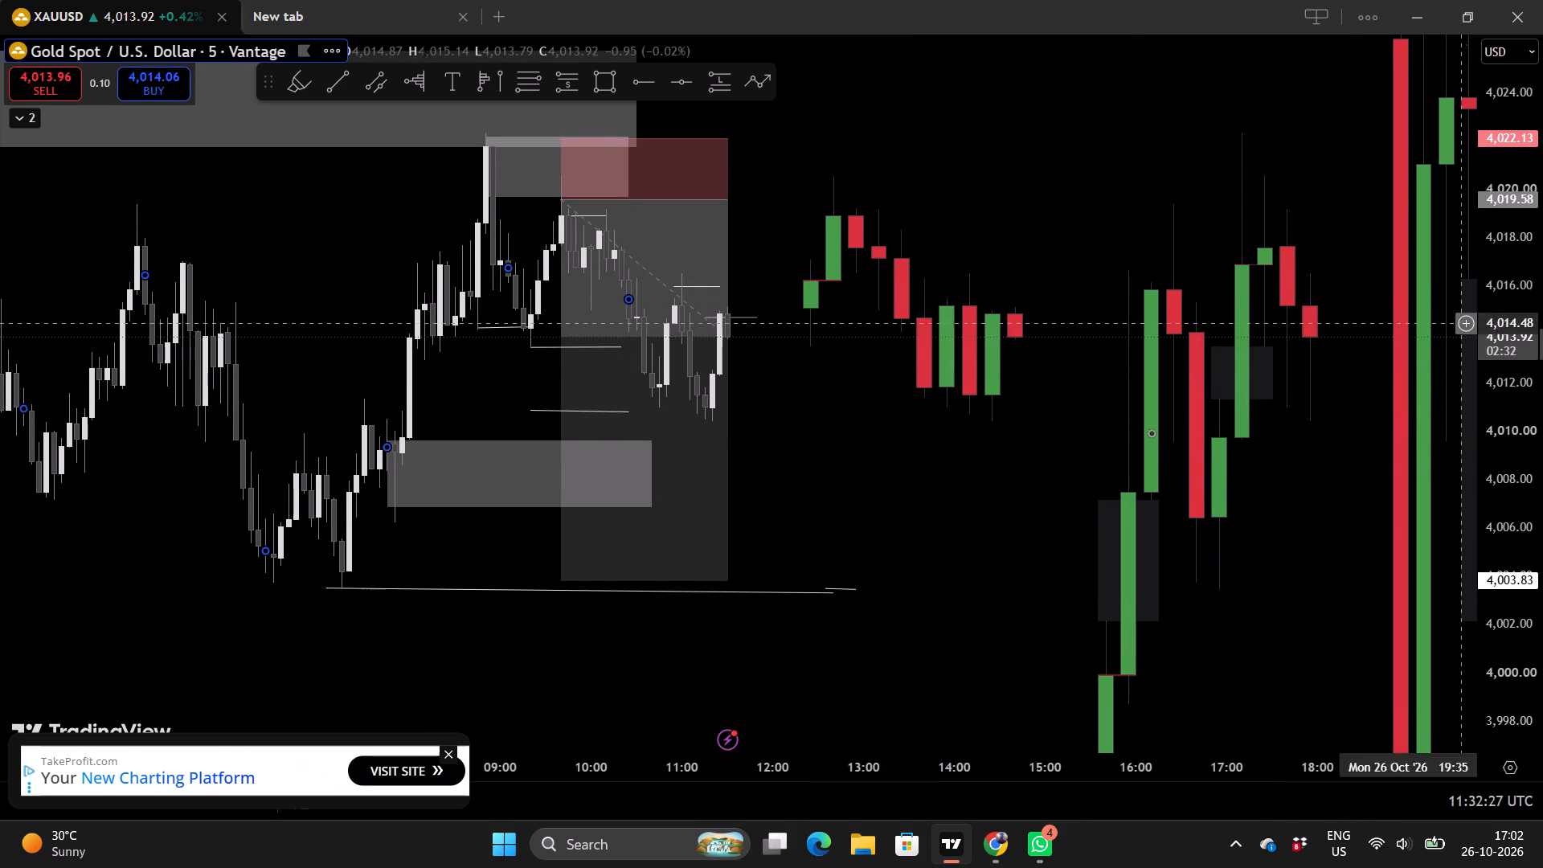
pyautogui.scroll(1, 890, 416)
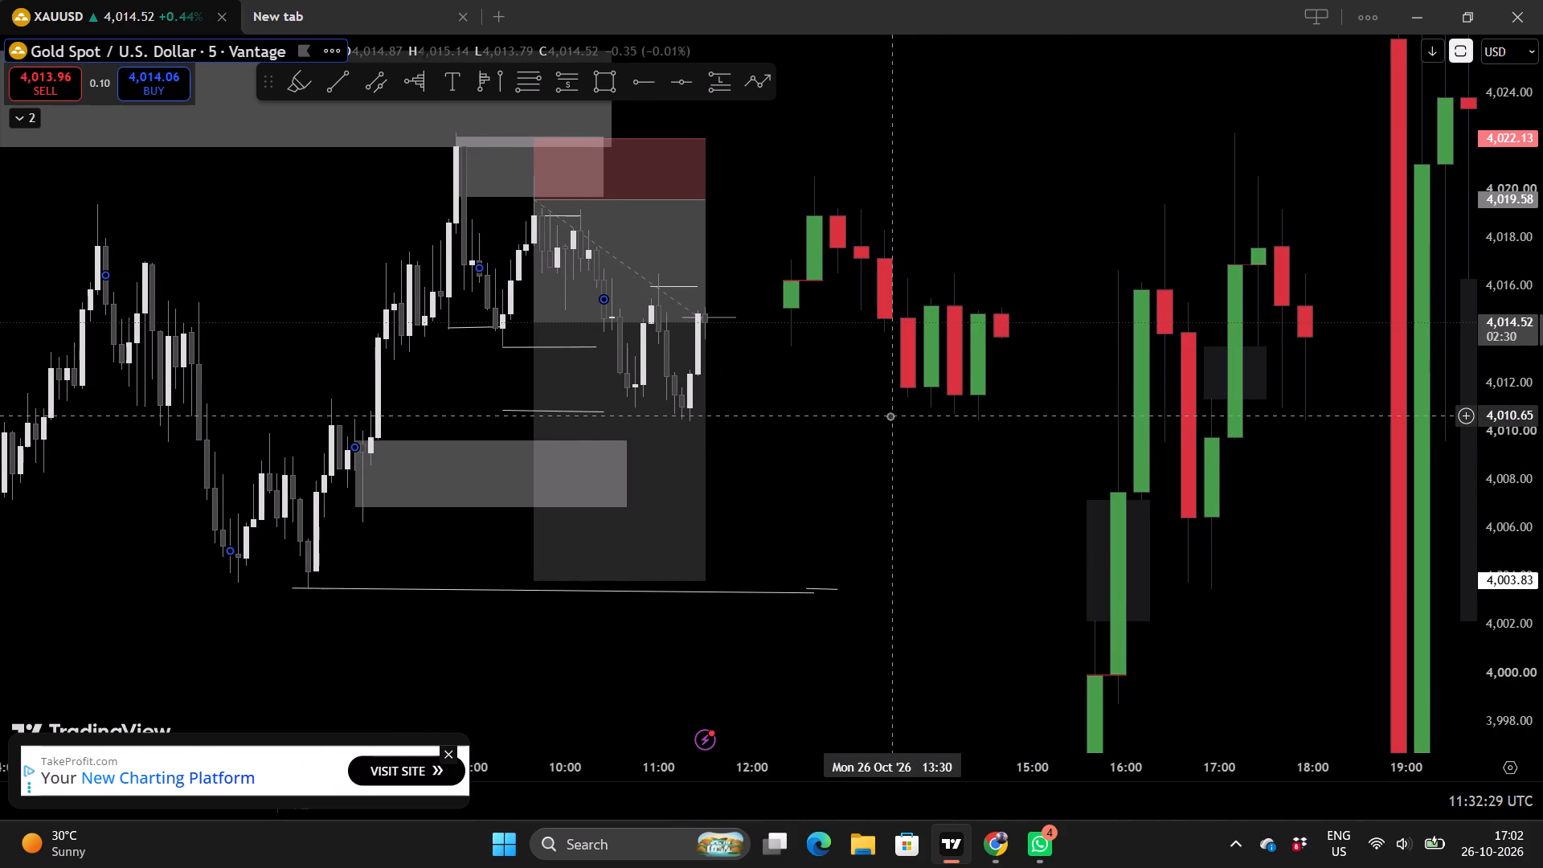
pyautogui.rightClick(869, 443)
pyautogui.scroll(-5, 259, 650)
pyautogui.moveTo(455, 387); pyautogui.dragTo(133, 325)
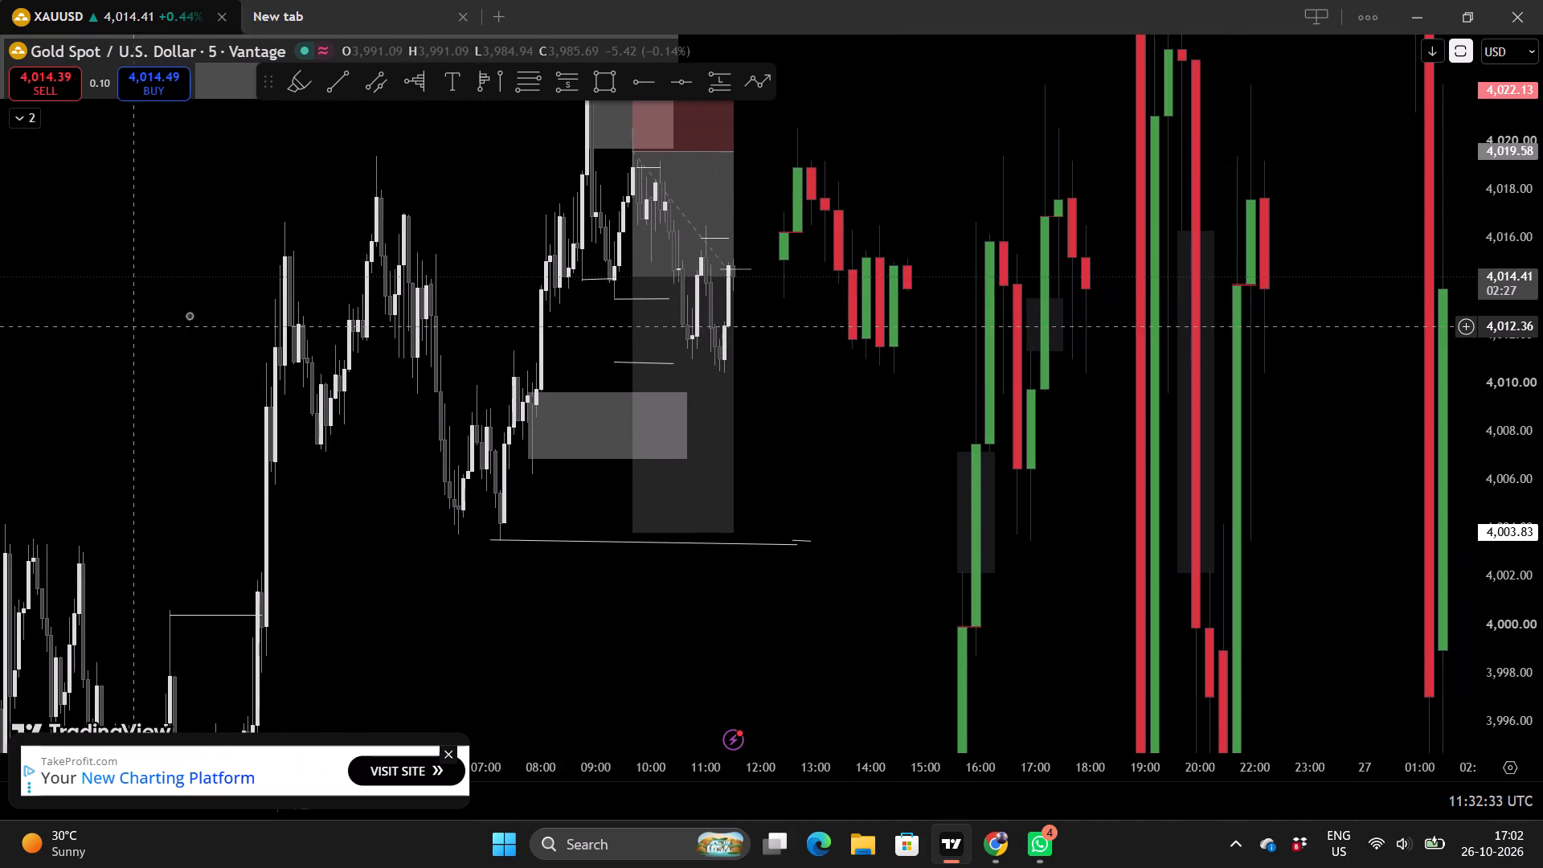
pyautogui.scroll(2, 538, 264)
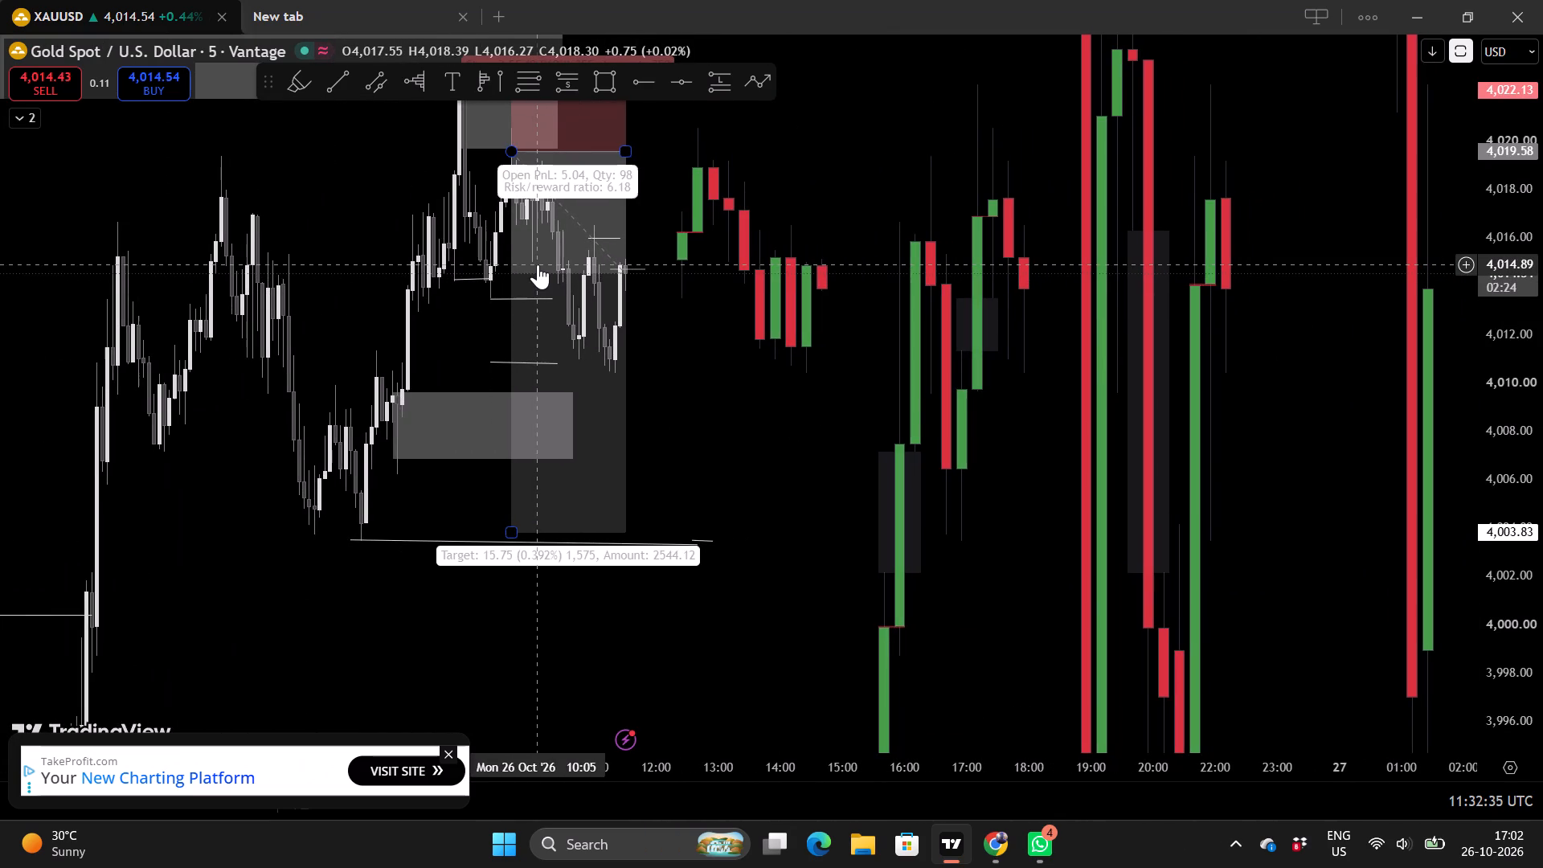
pyautogui.rightClick(669, 285)
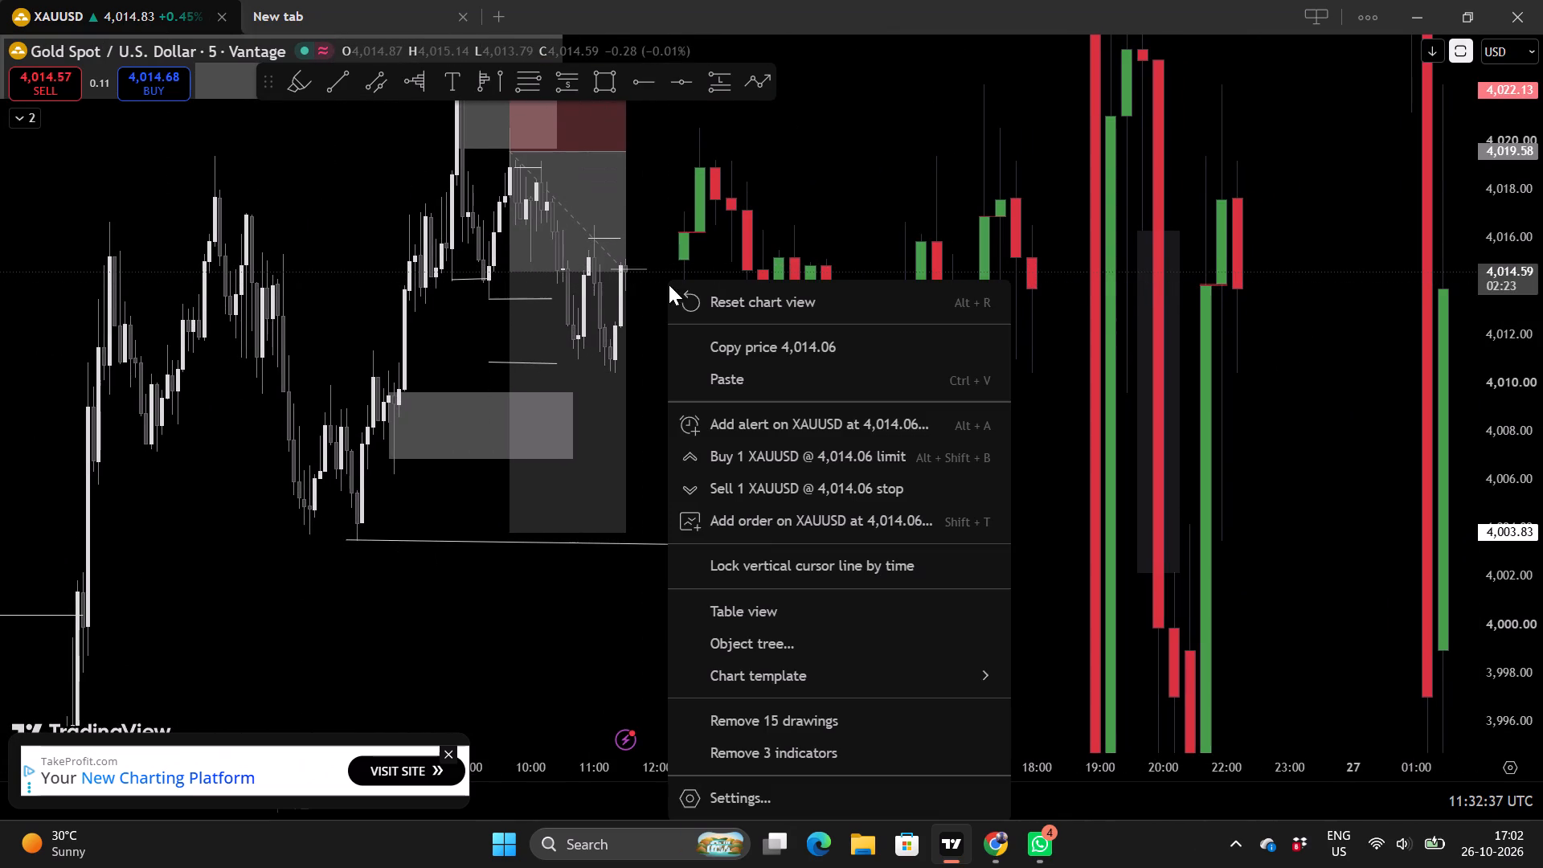
# Switch to Chrome and open the unnamed bookmarked YouTube video in a new tab.
pyautogui.click(1001, 859)
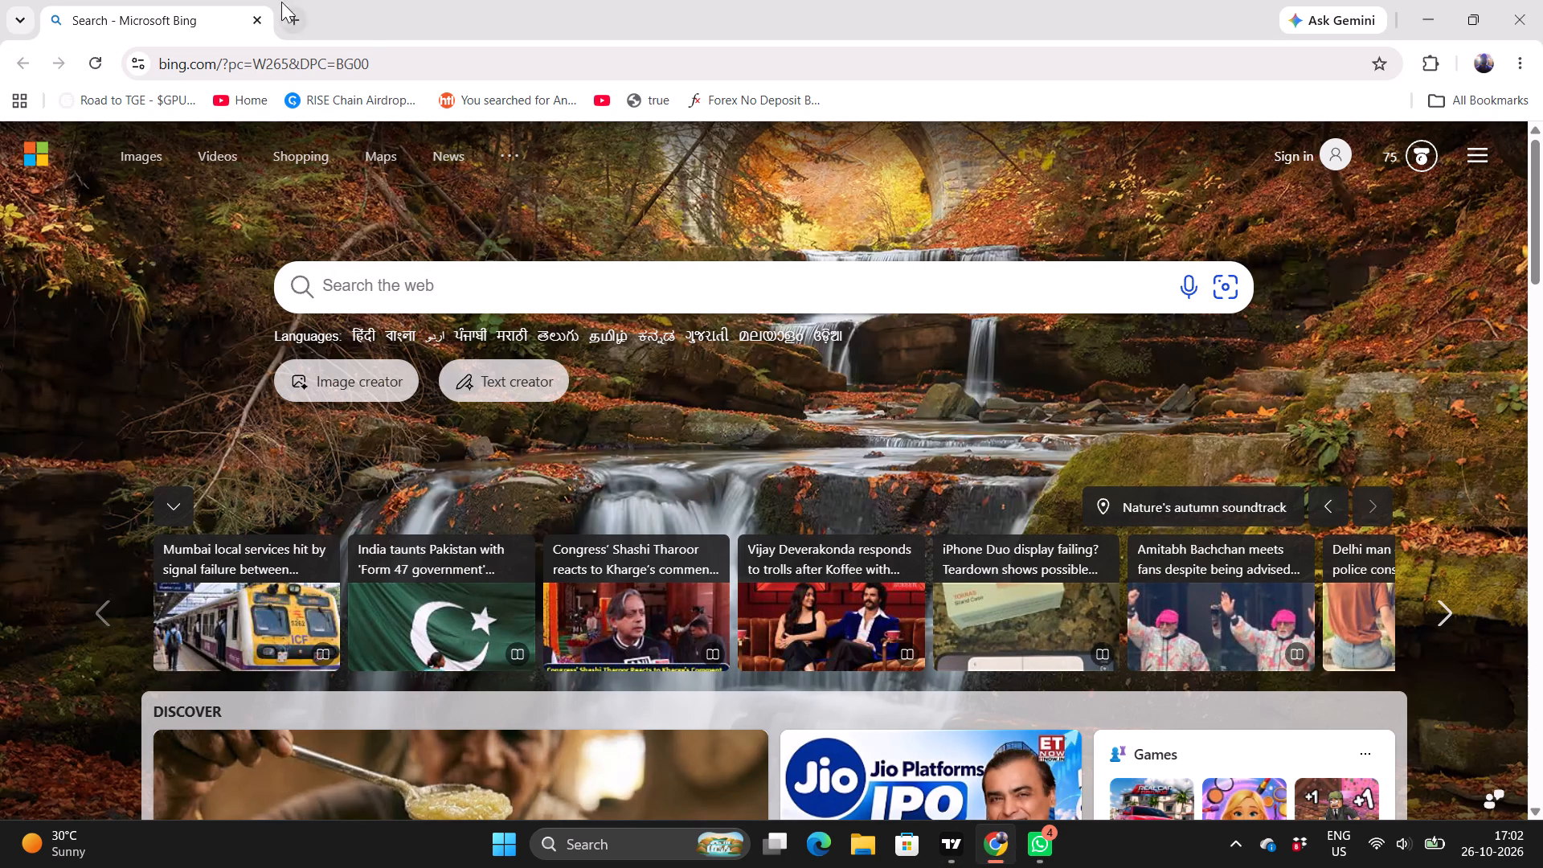
pyautogui.click(298, 11)
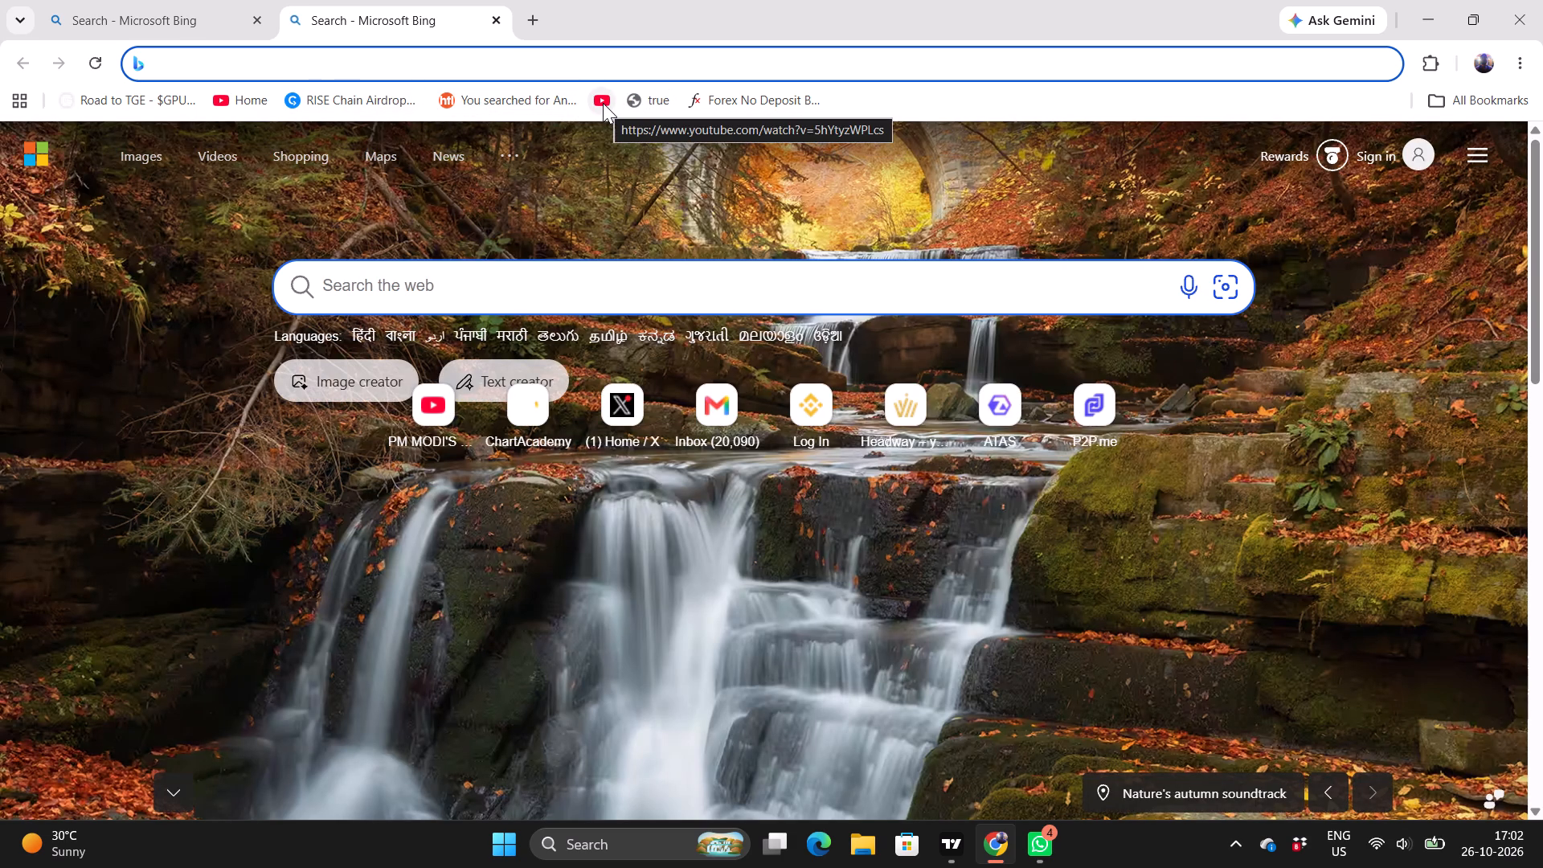
pyautogui.click(603, 103)
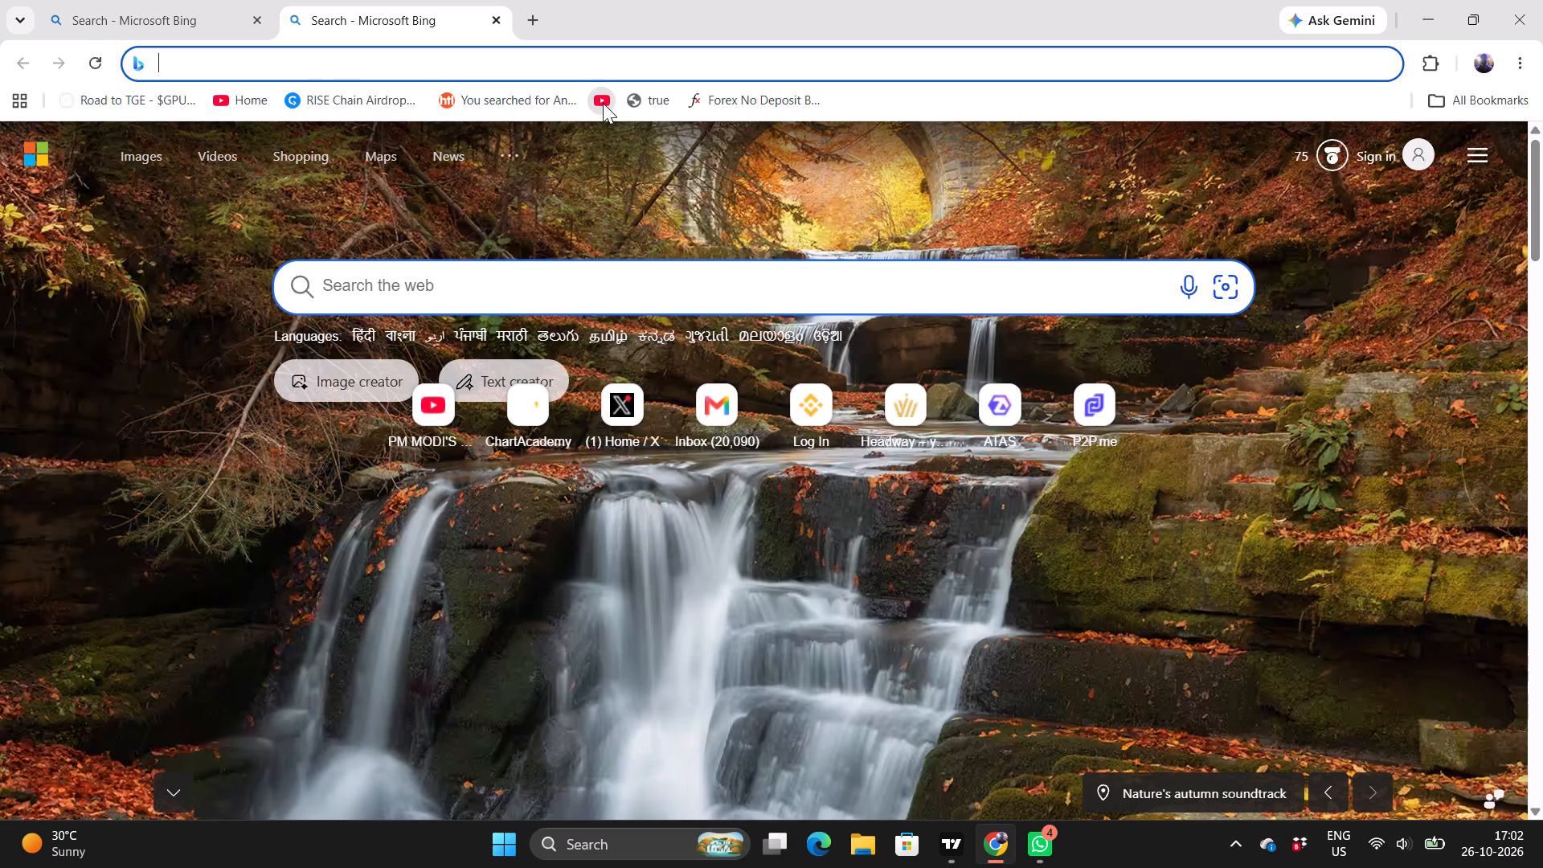
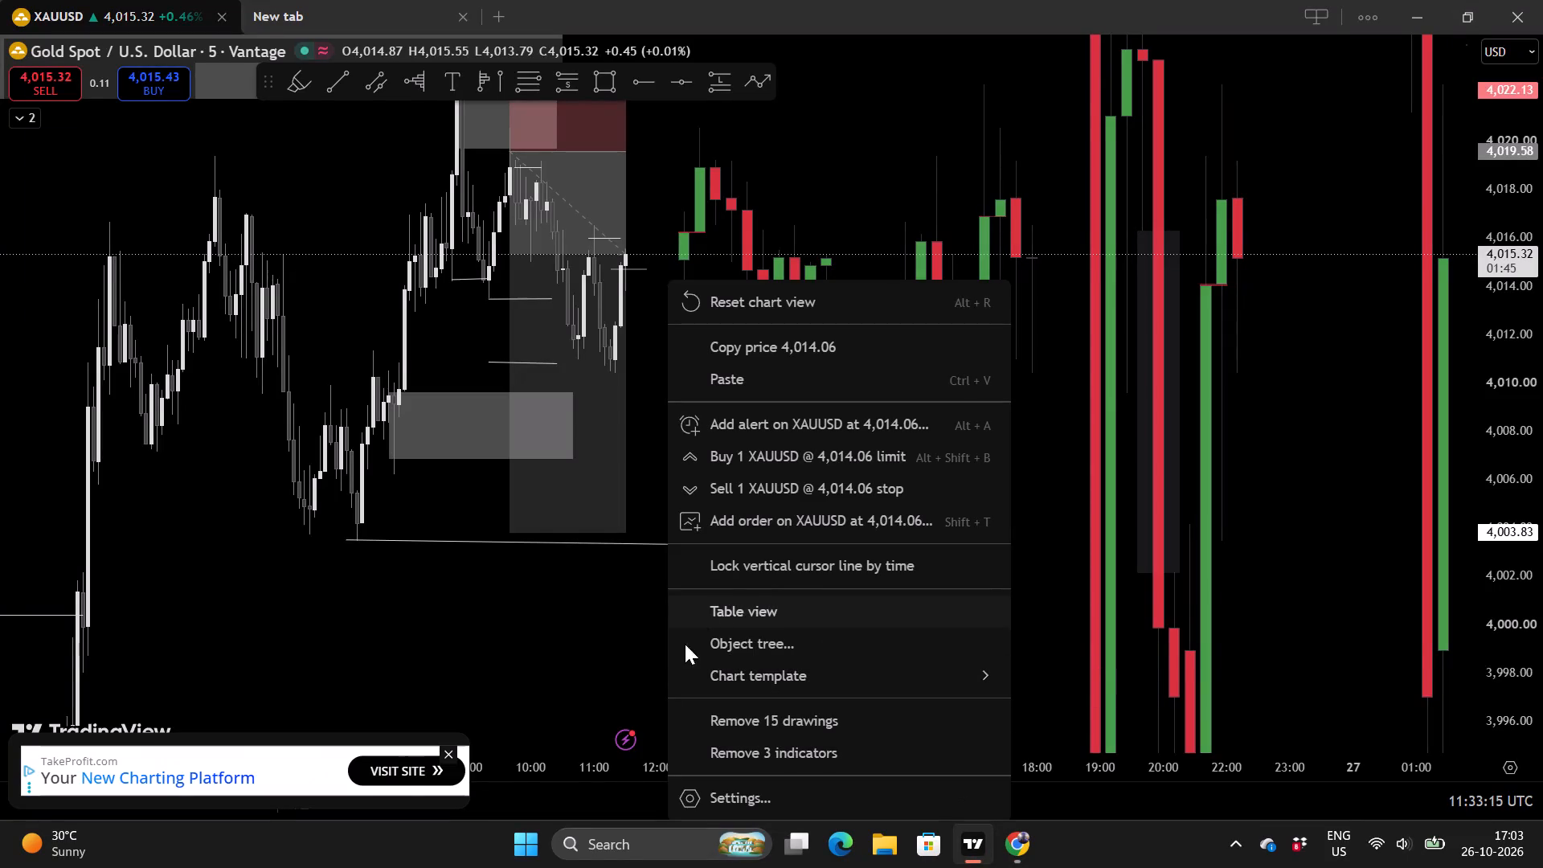
# Draw a short level trend line at 4,015.21 from about 13:45 to 15:00 on 26 October, across the tops of the higher-timeframe candles.
pyautogui.click(565, 641)
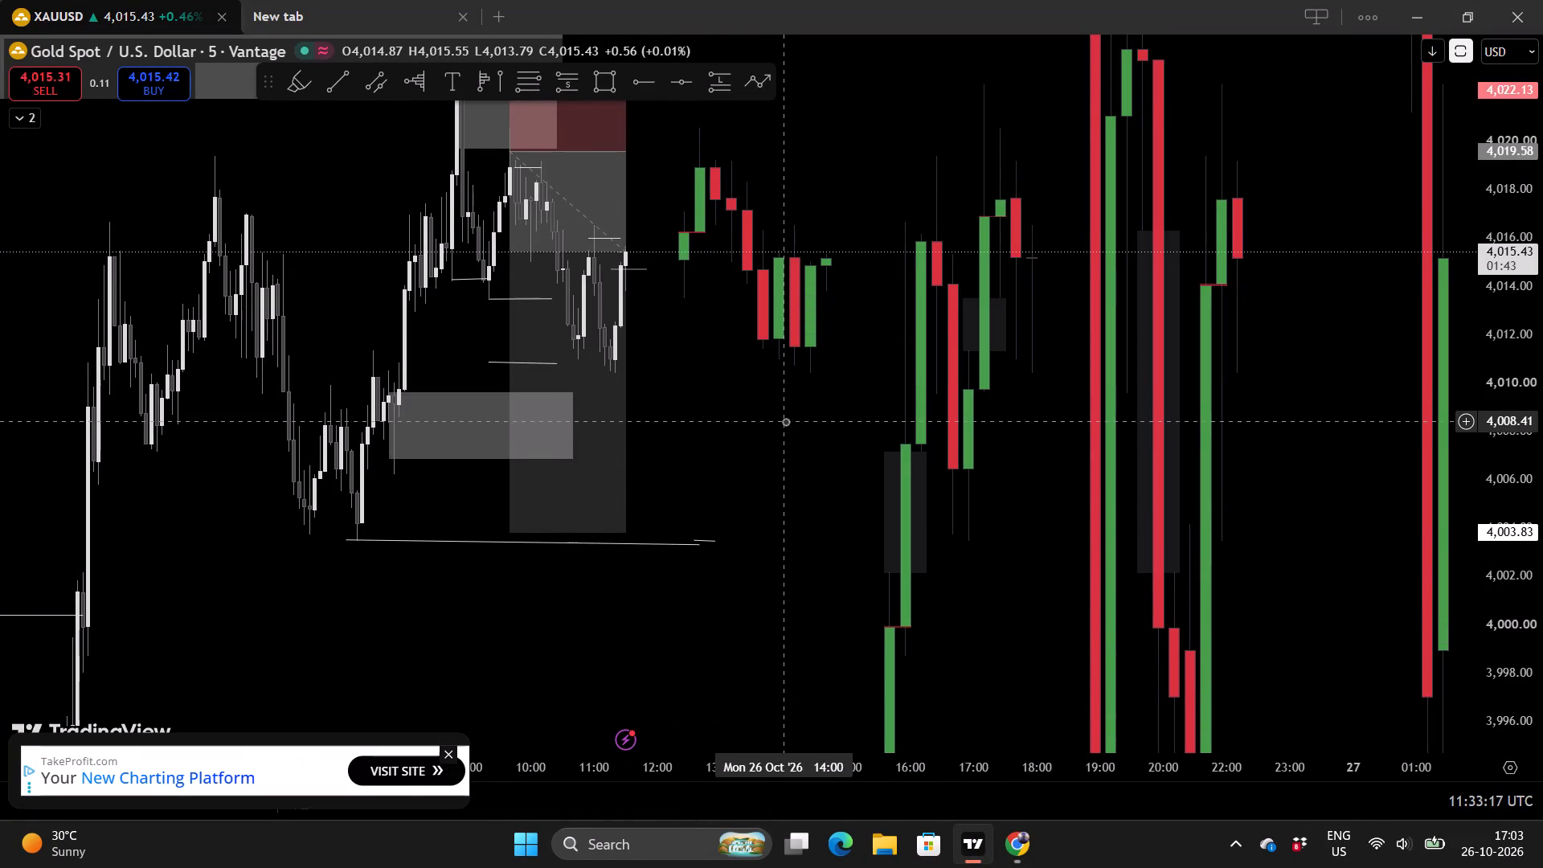
pyautogui.moveTo(785, 421); pyautogui.dragTo(817, 548)
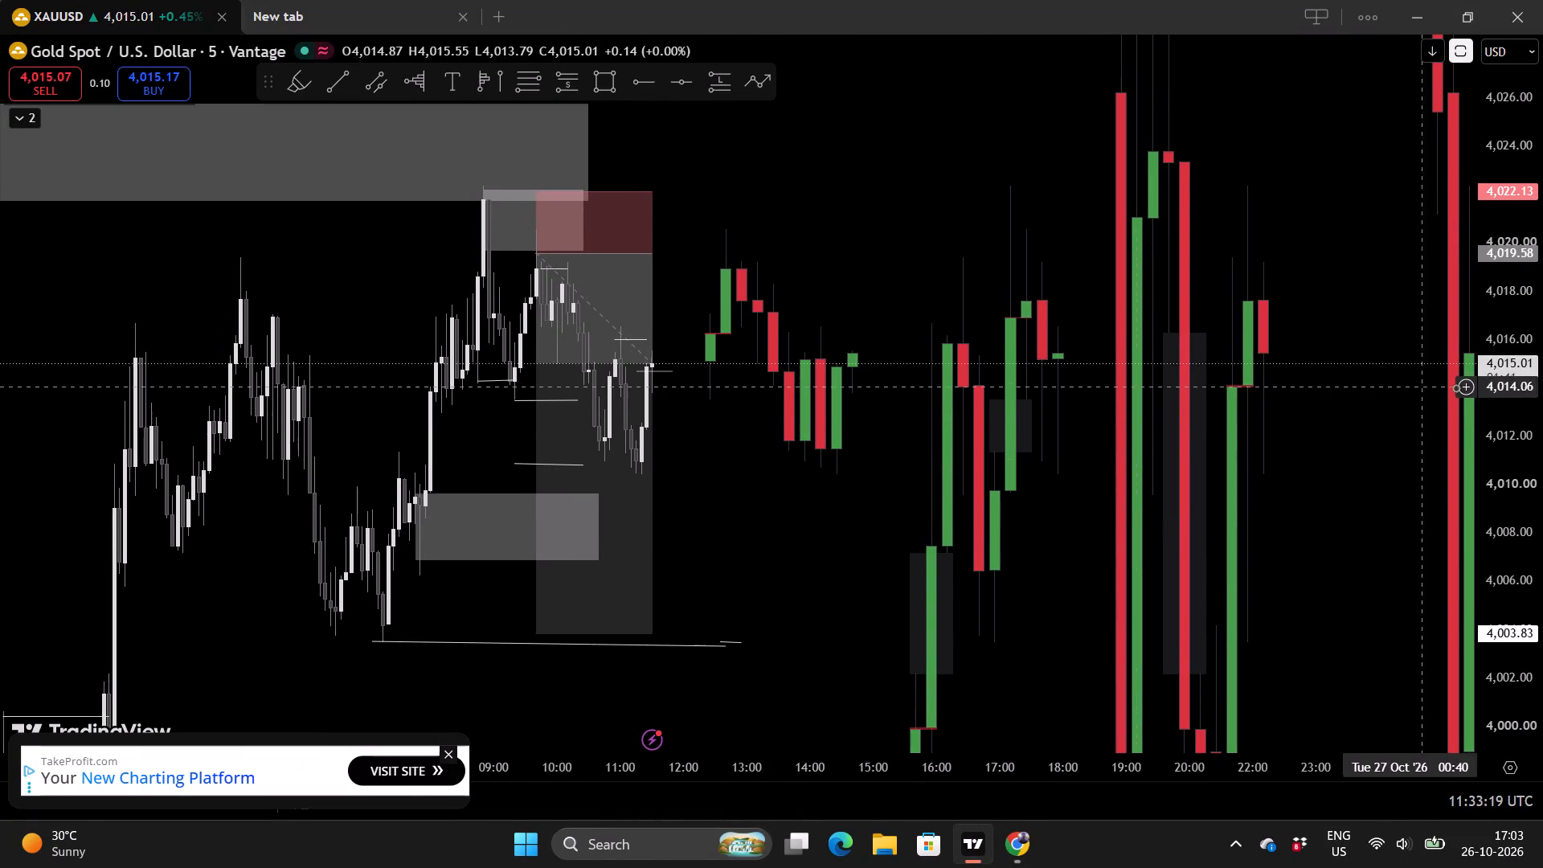
pyautogui.scroll(4, 1497, 377)
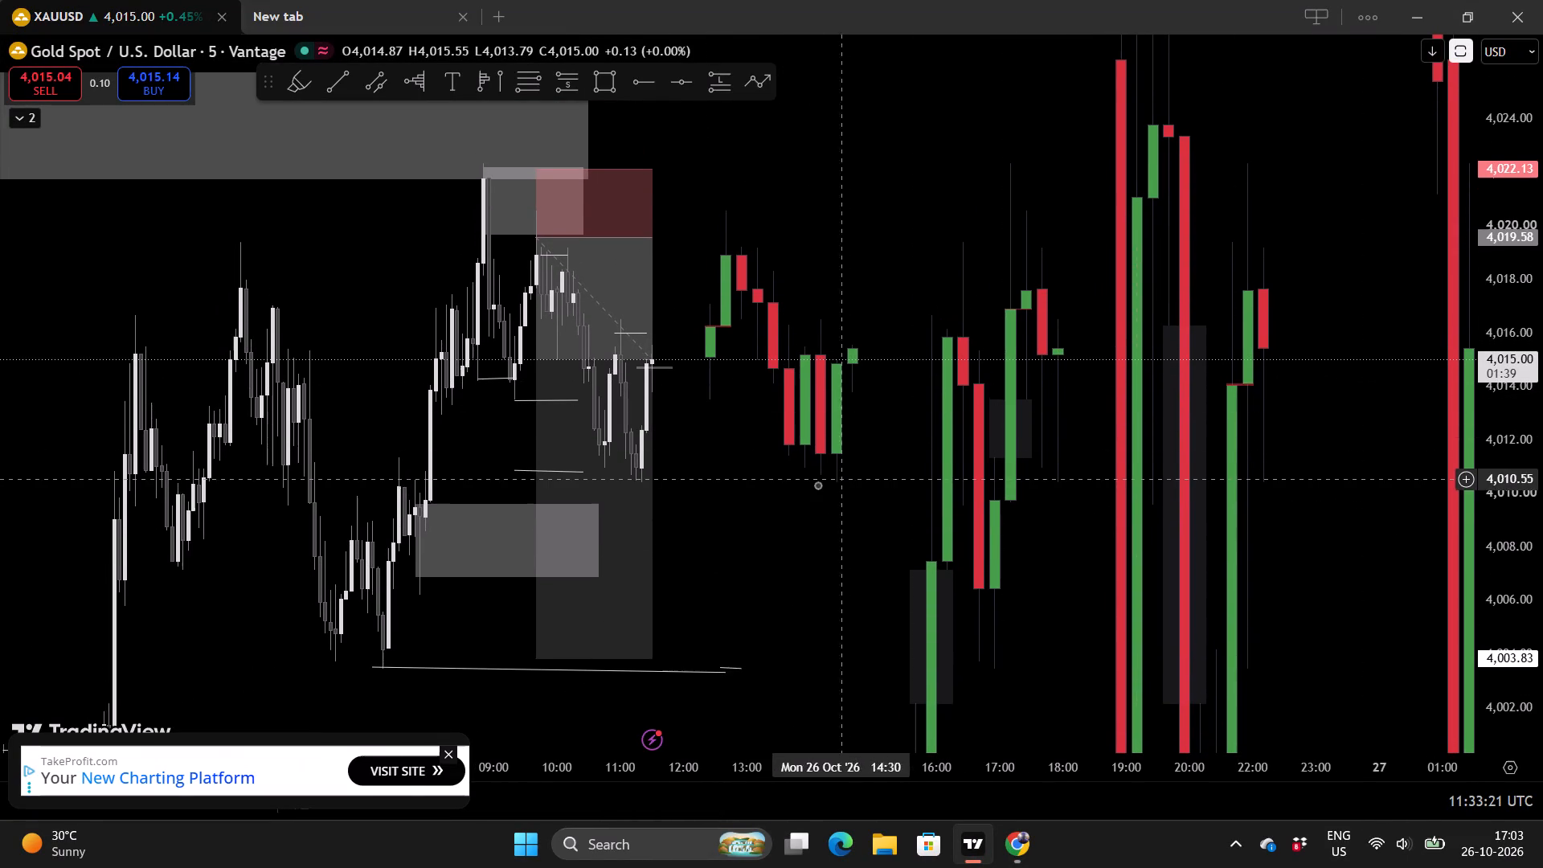
pyautogui.scroll(1, 817, 485)
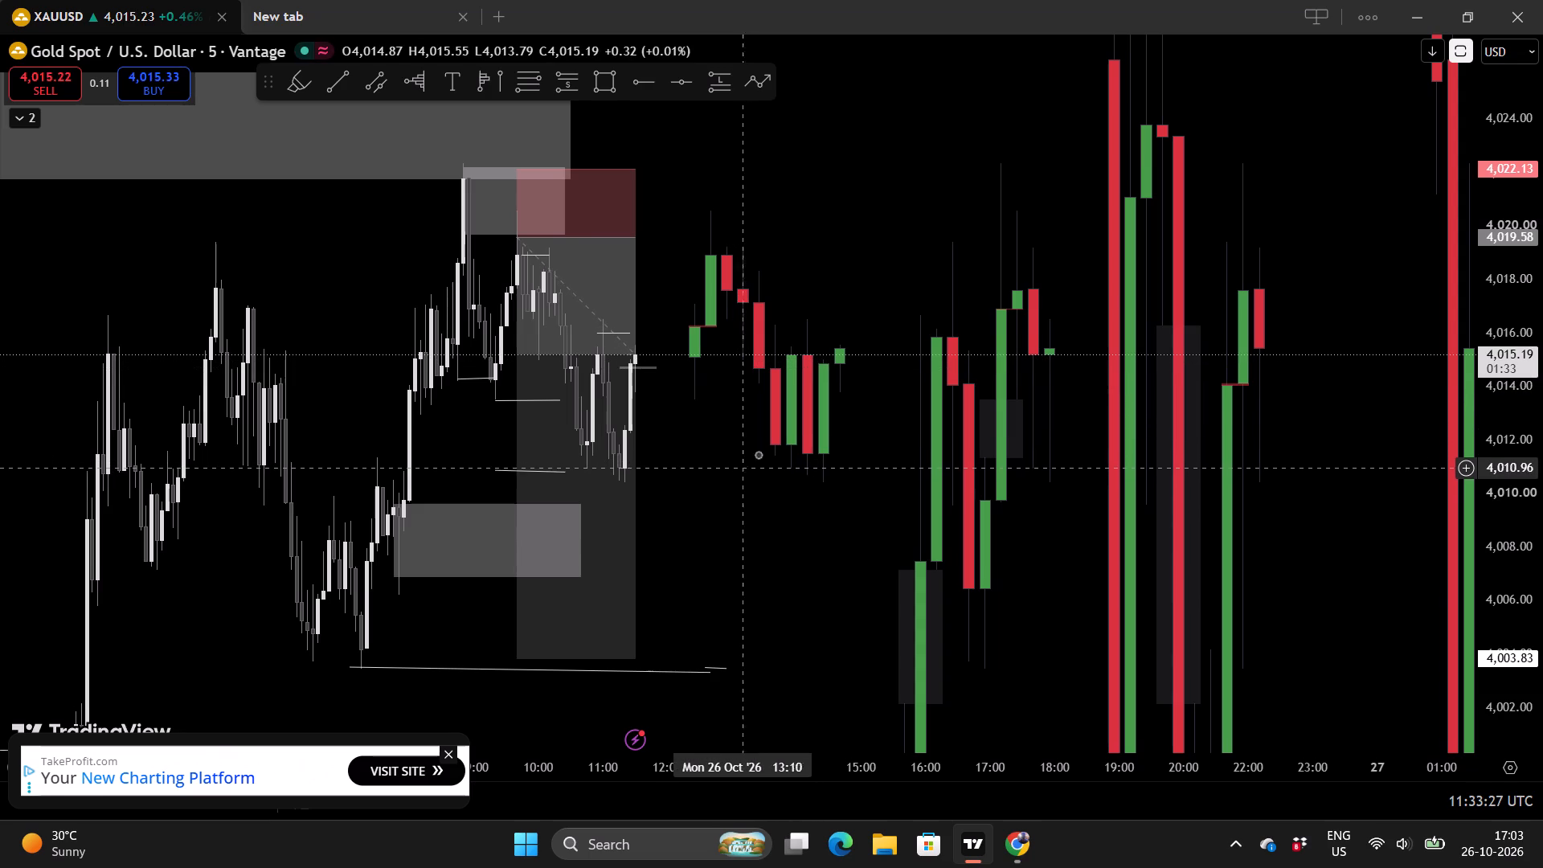
pyautogui.scroll(1, 790, 431)
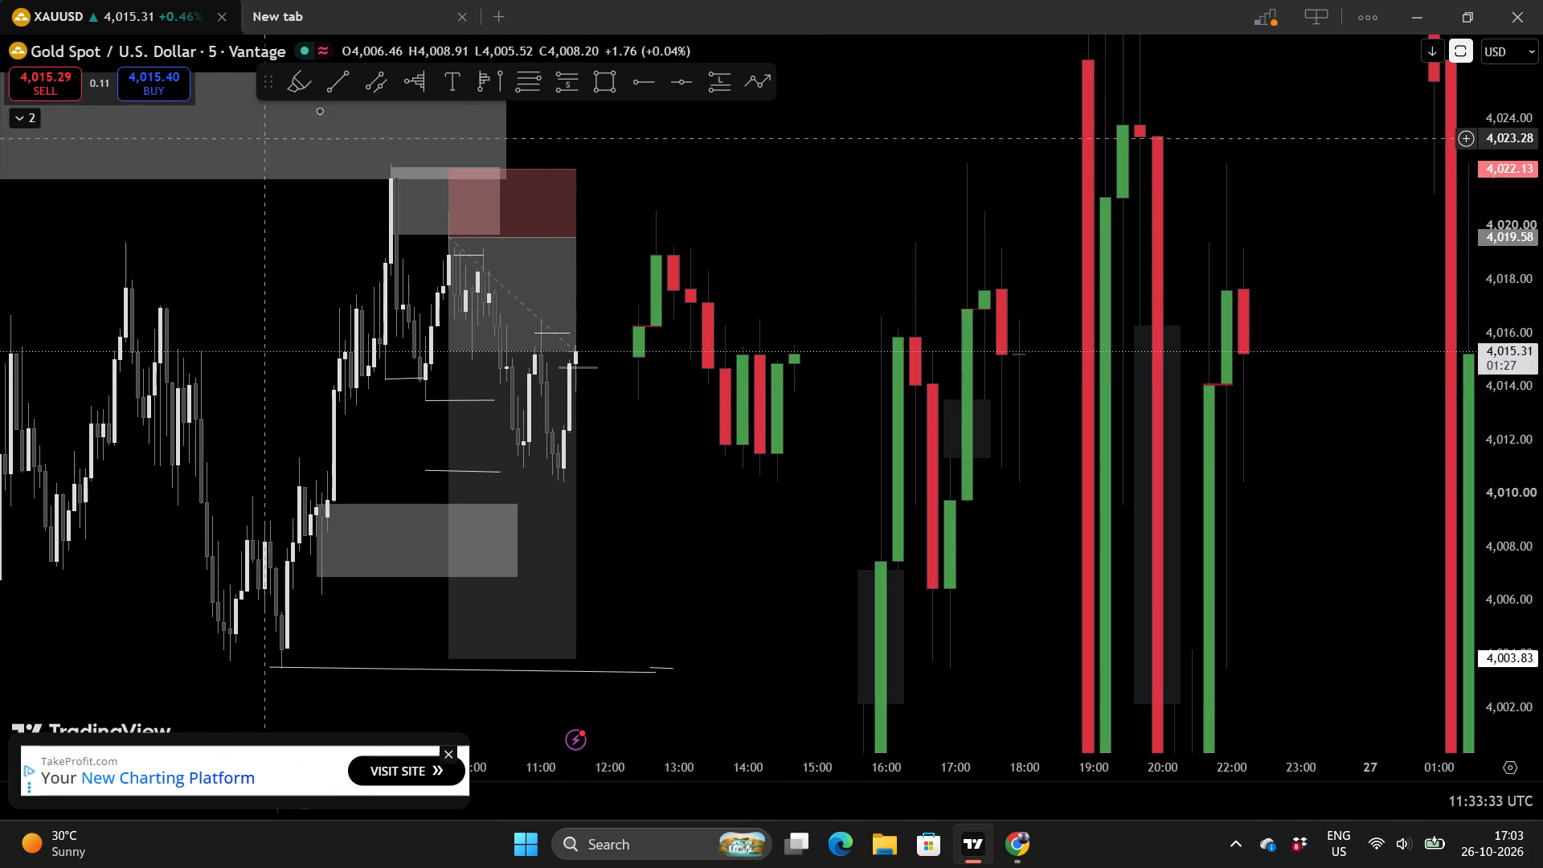
pyautogui.click(335, 77)
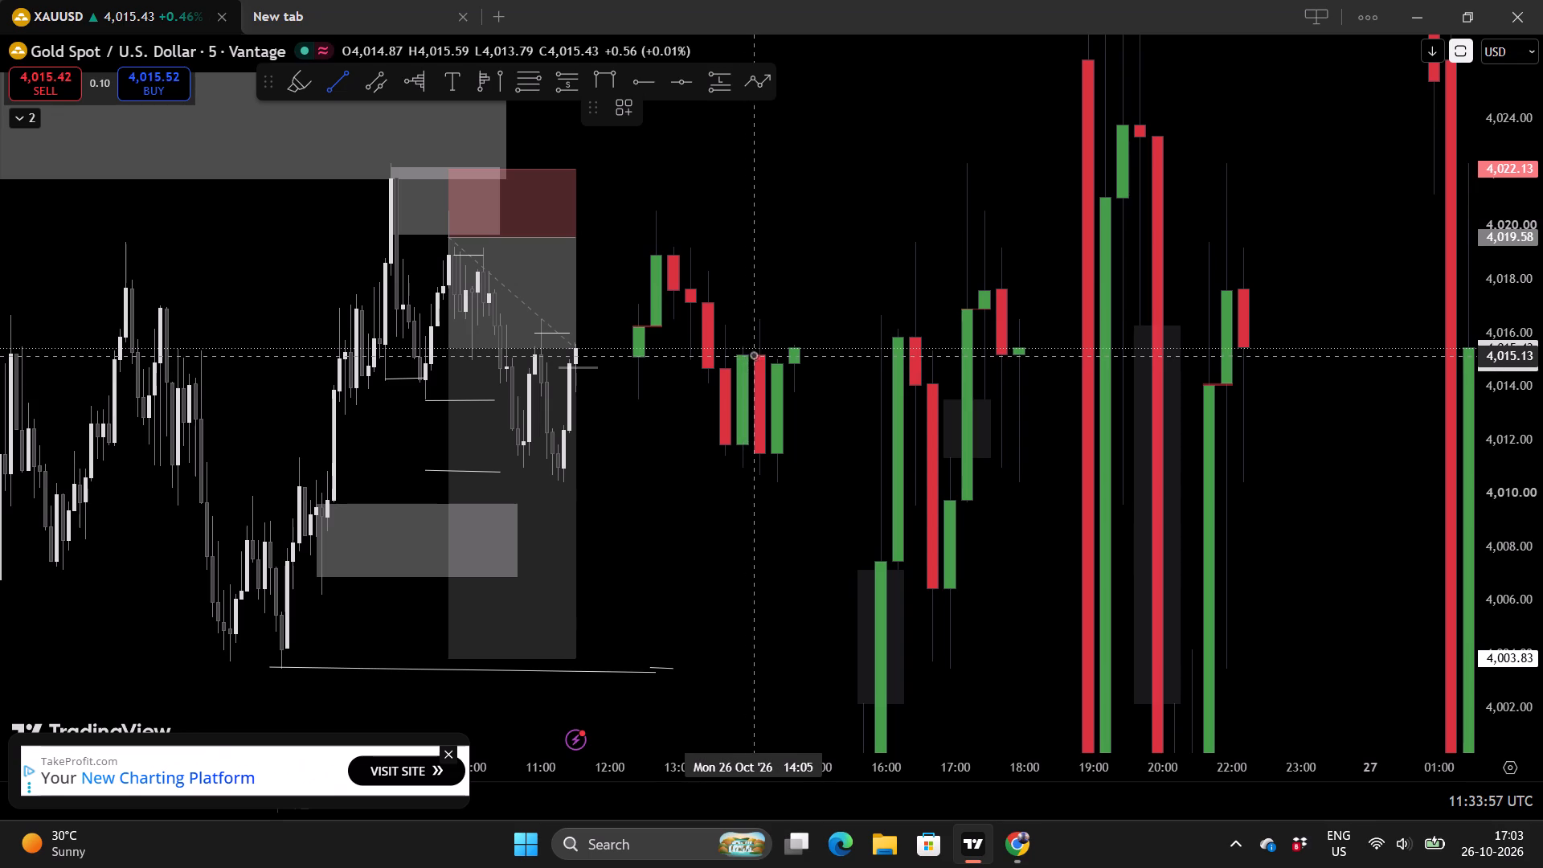
pyautogui.moveTo(734, 354); pyautogui.dragTo(755, 354)
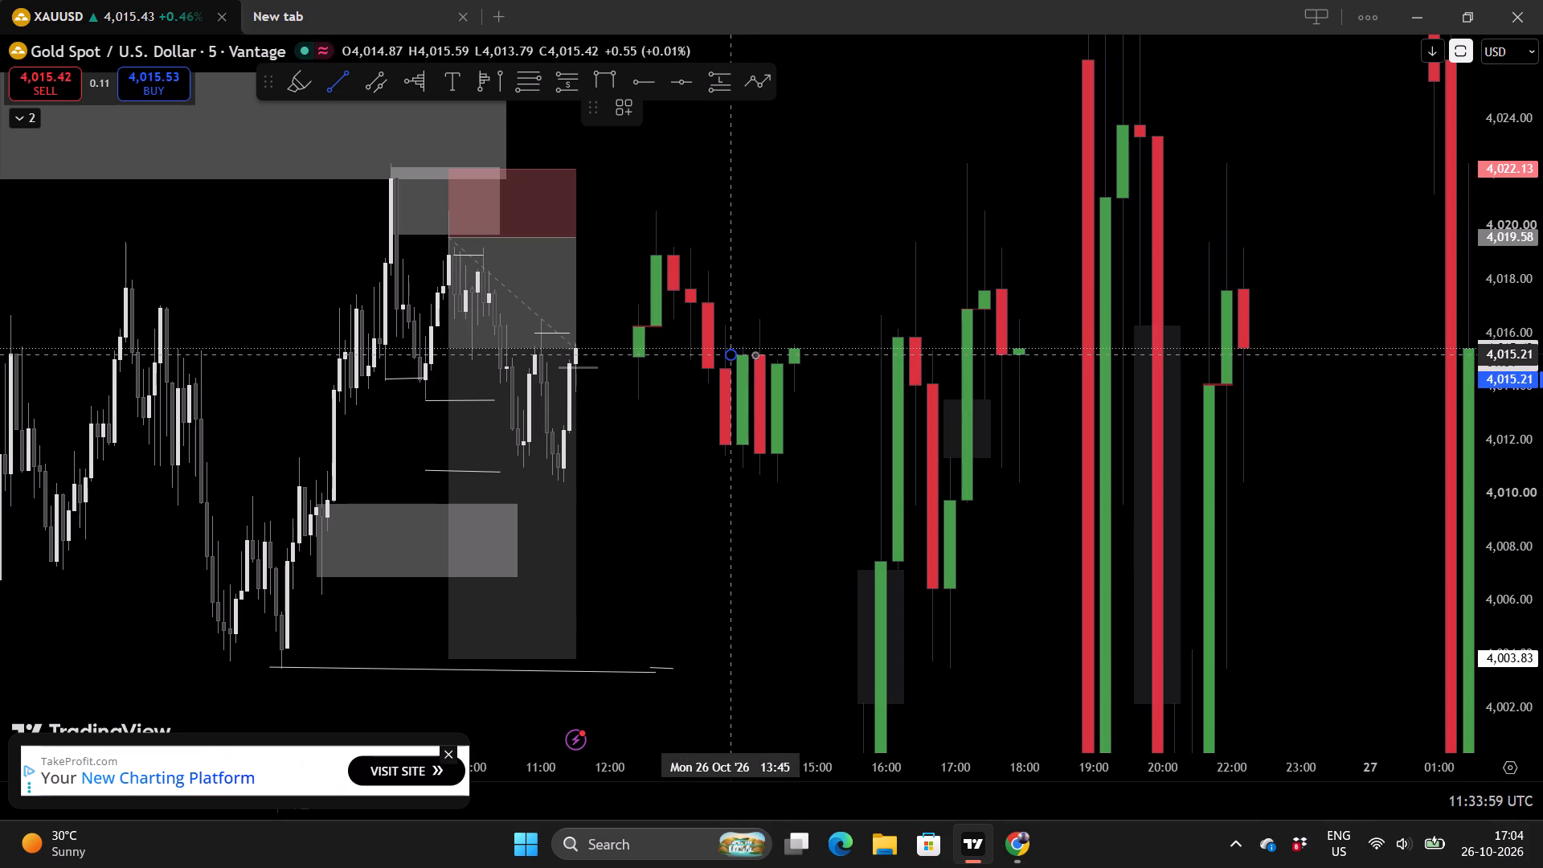
pyautogui.moveTo(755, 354); pyautogui.dragTo(817, 354)
pyautogui.click(817, 354)
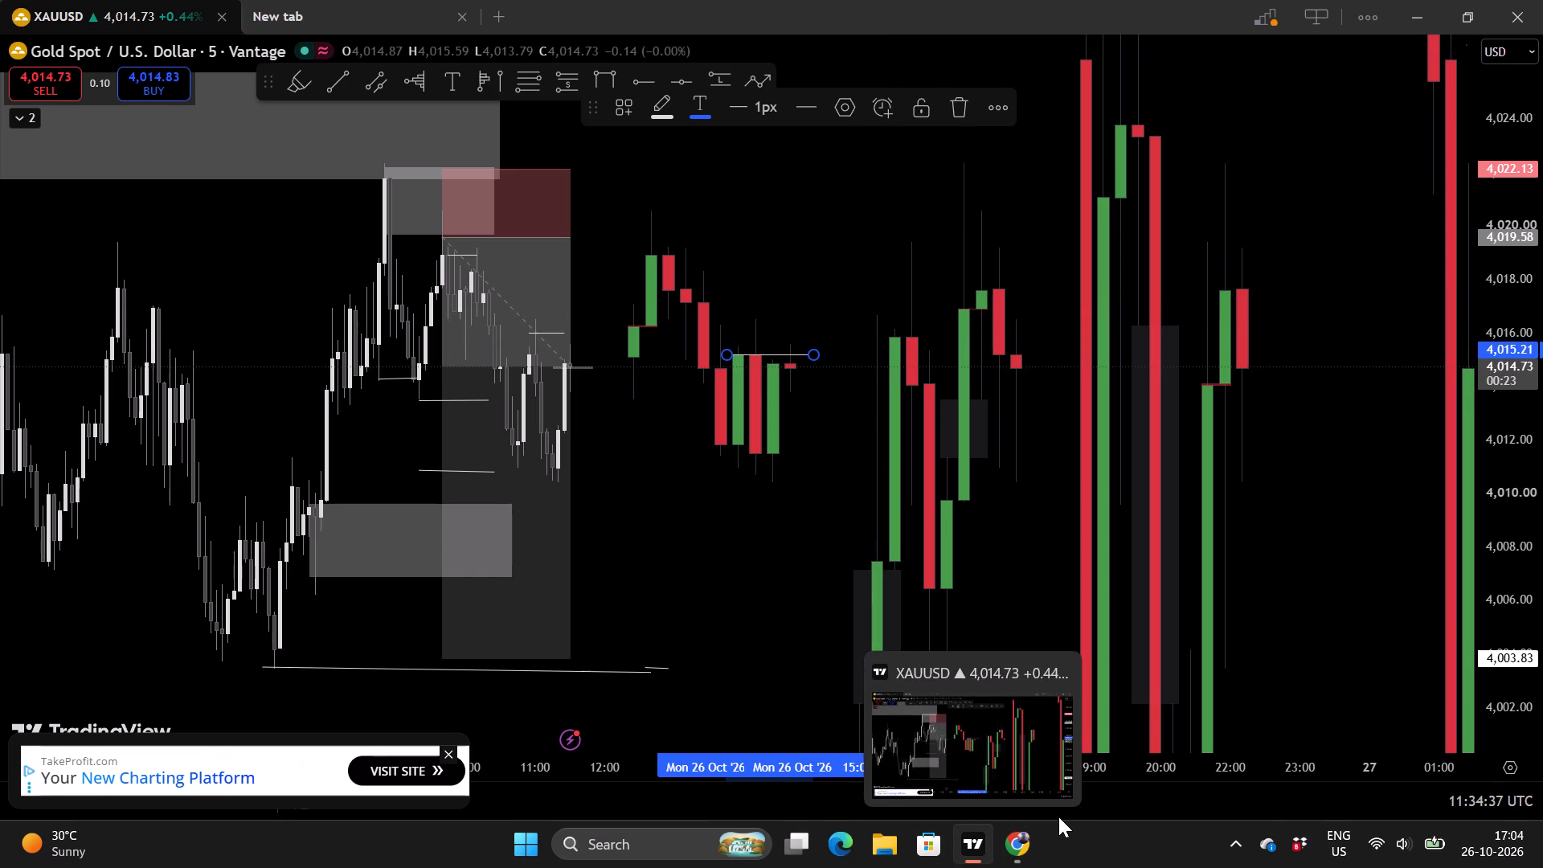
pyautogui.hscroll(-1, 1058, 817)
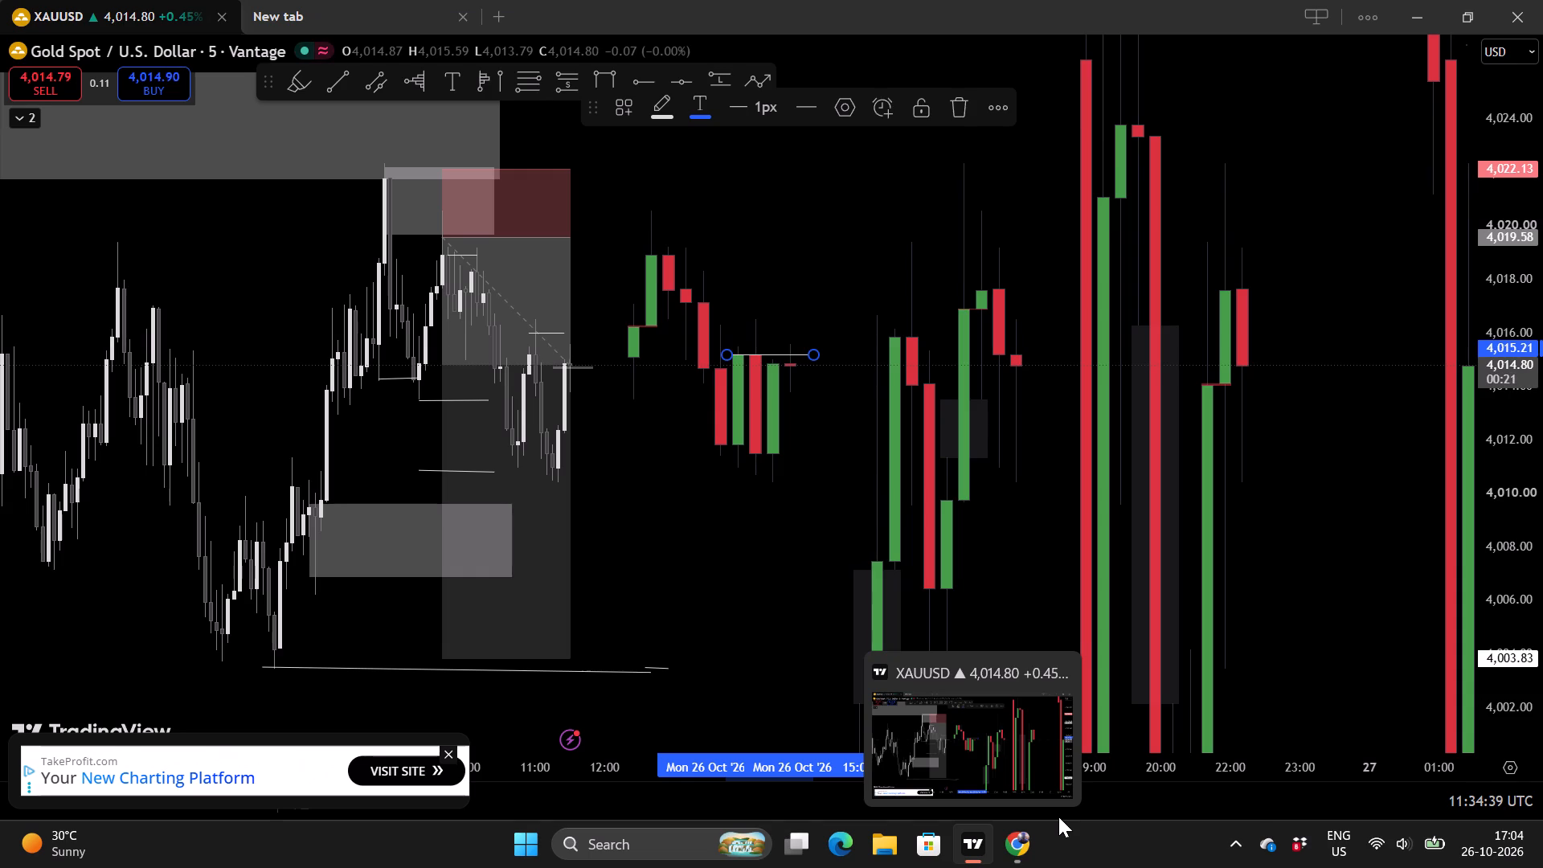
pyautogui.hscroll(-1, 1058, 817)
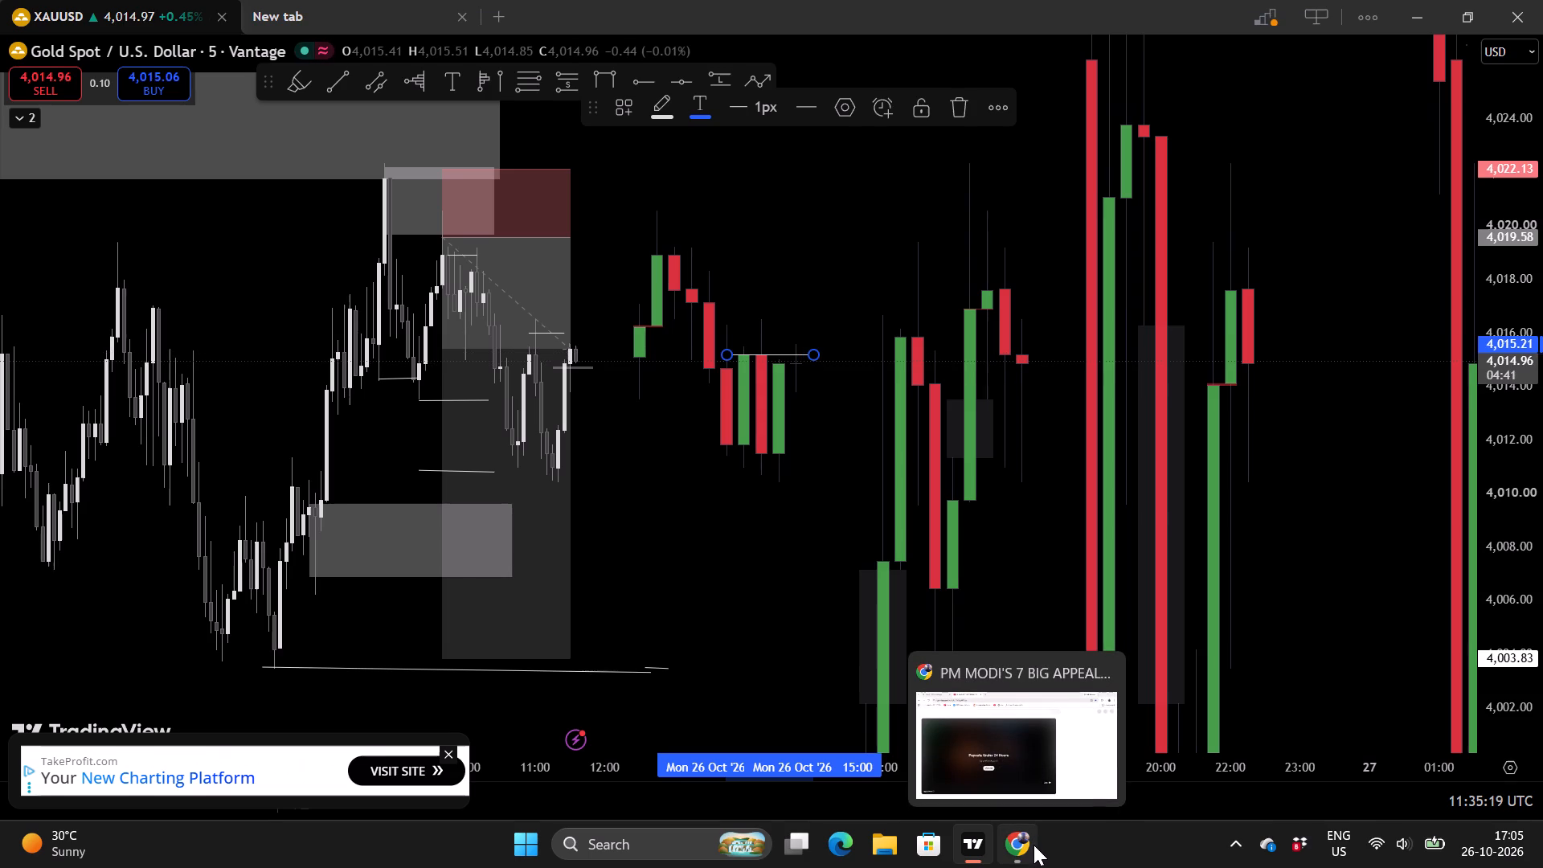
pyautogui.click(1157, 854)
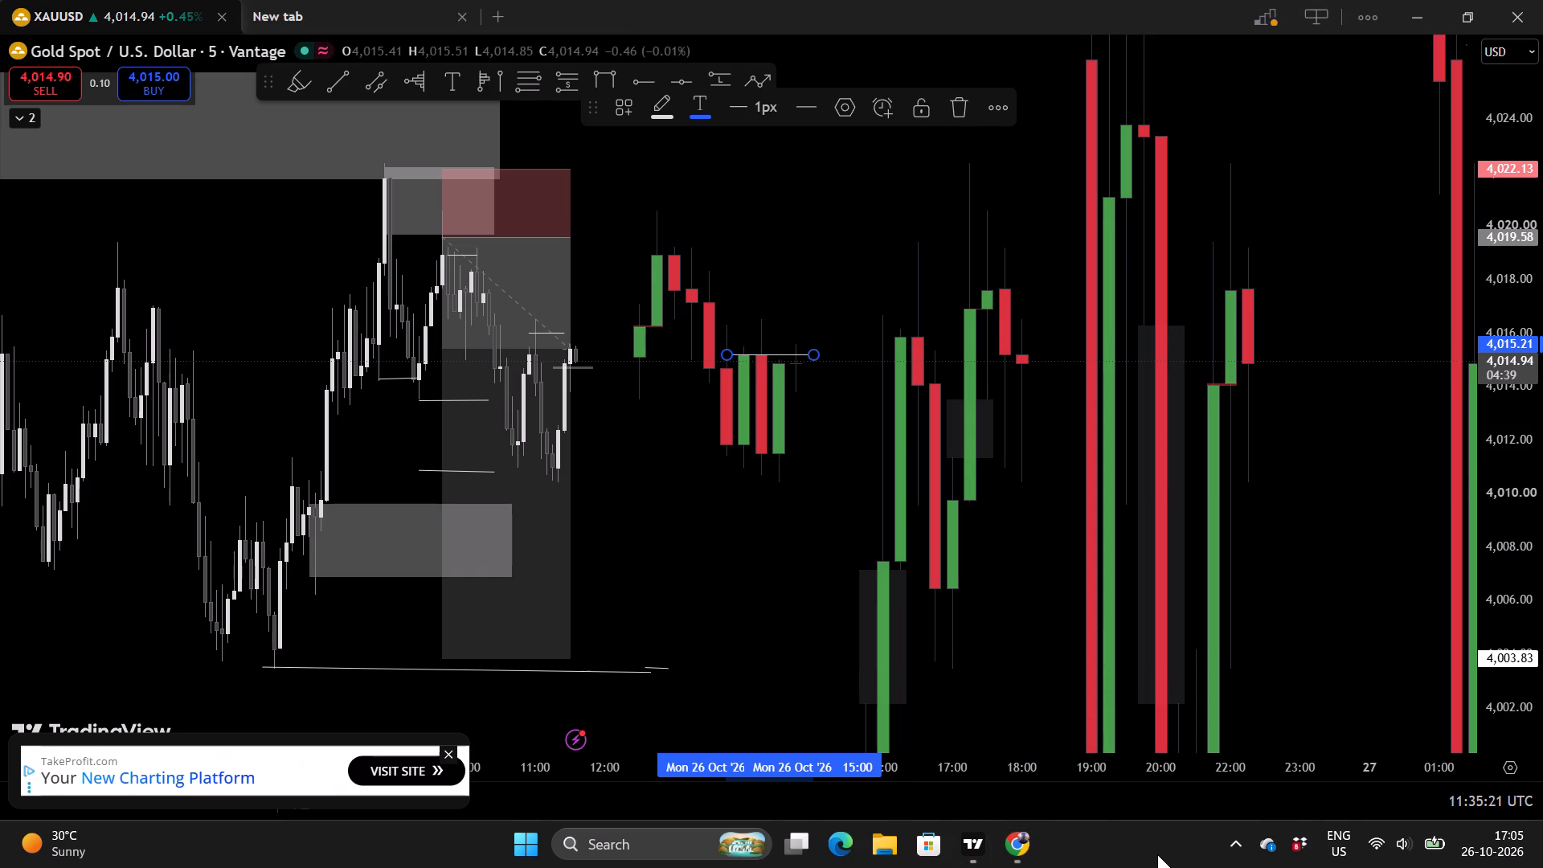
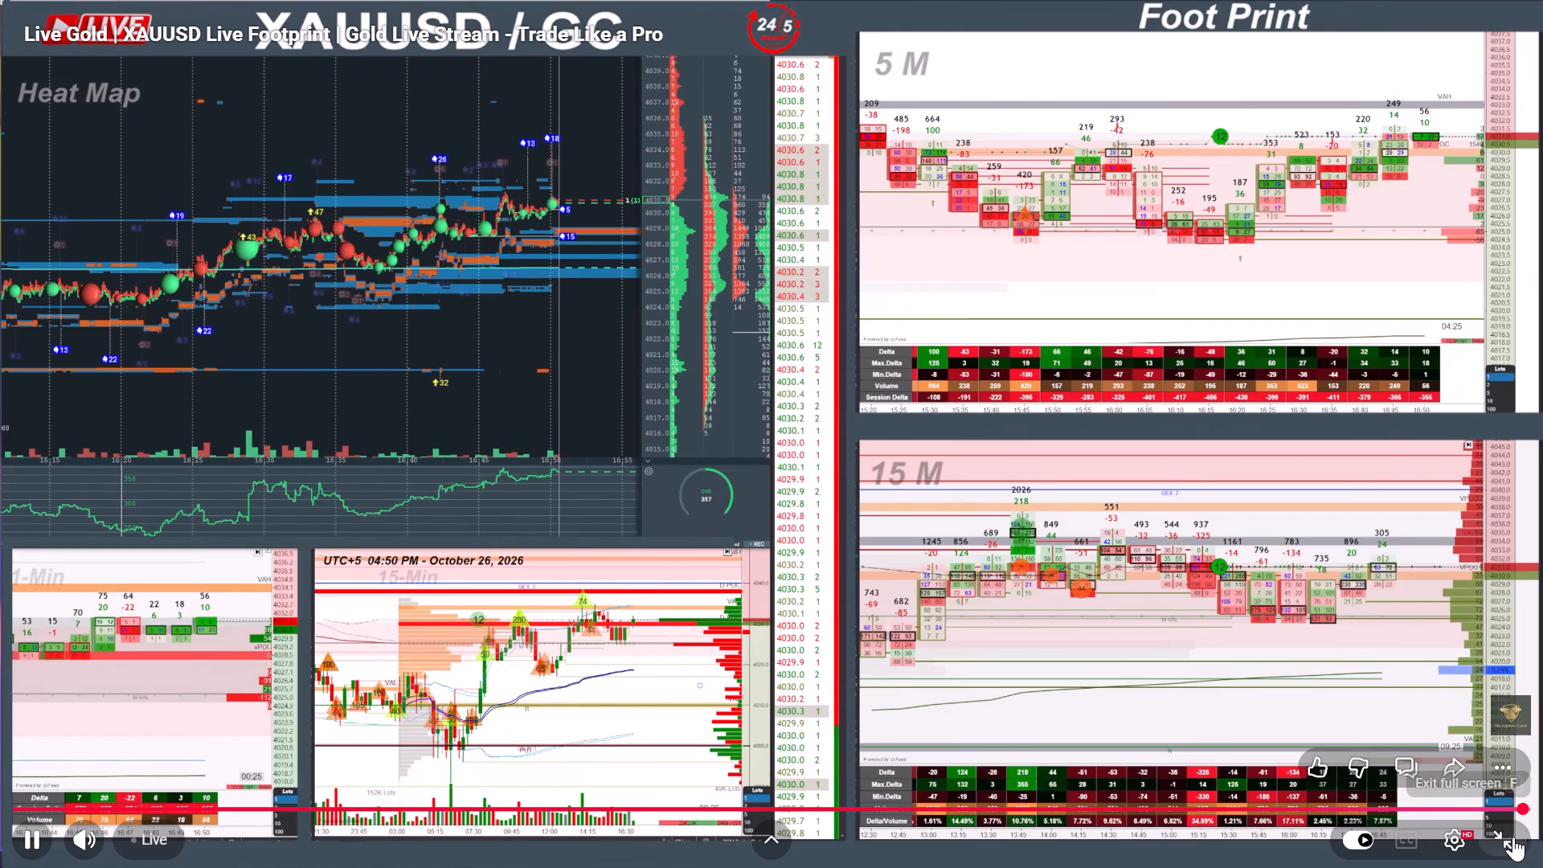
# Take the live footprint video out of full screen and switch to the XAUUSD chart in TradingView.
pyautogui.click(1509, 844)
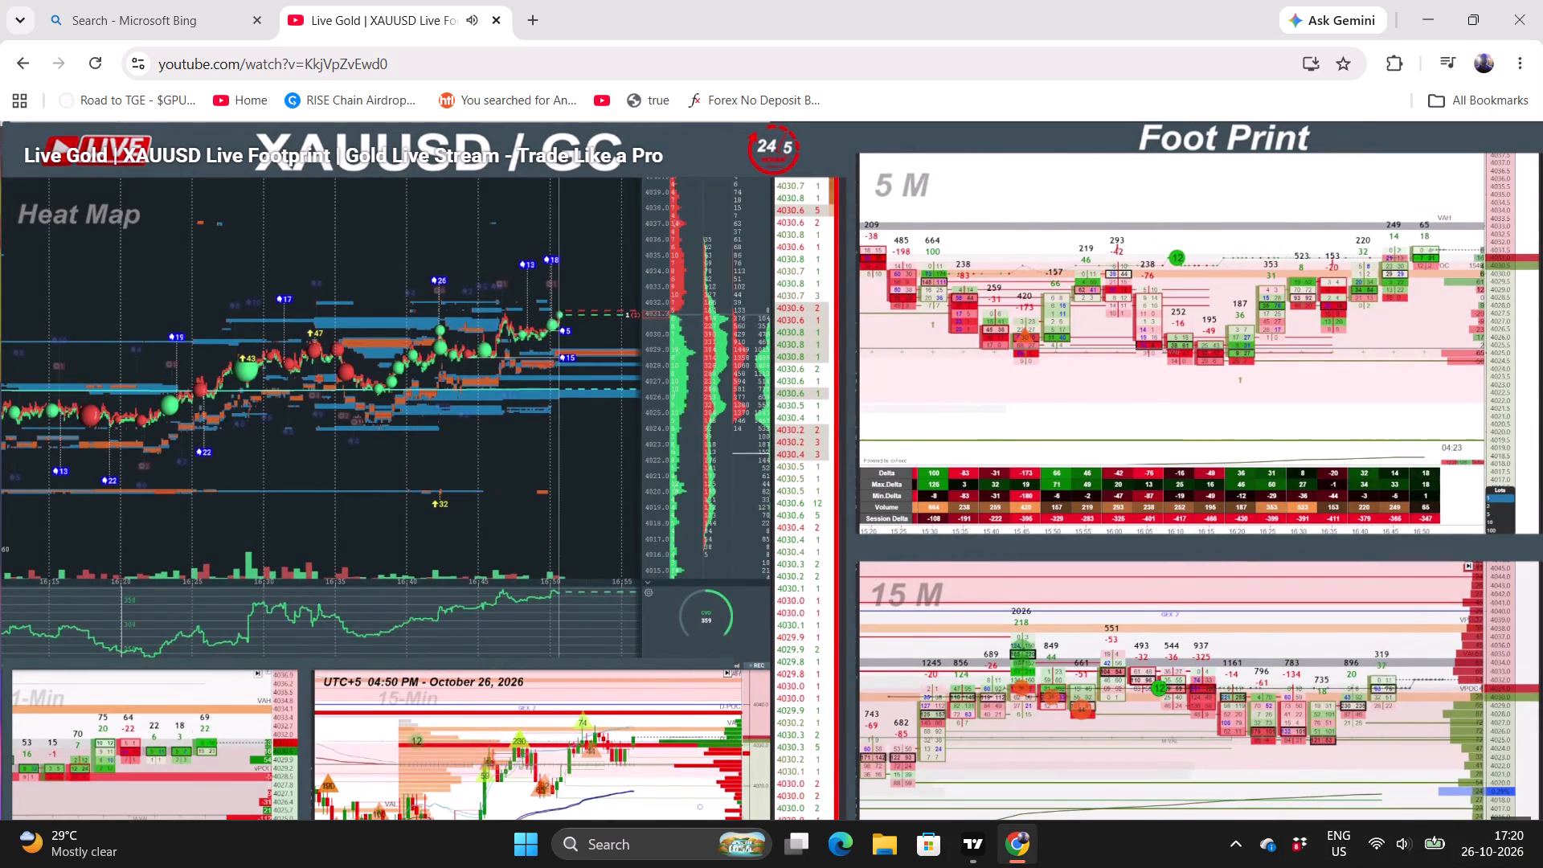
pyautogui.click(978, 854)
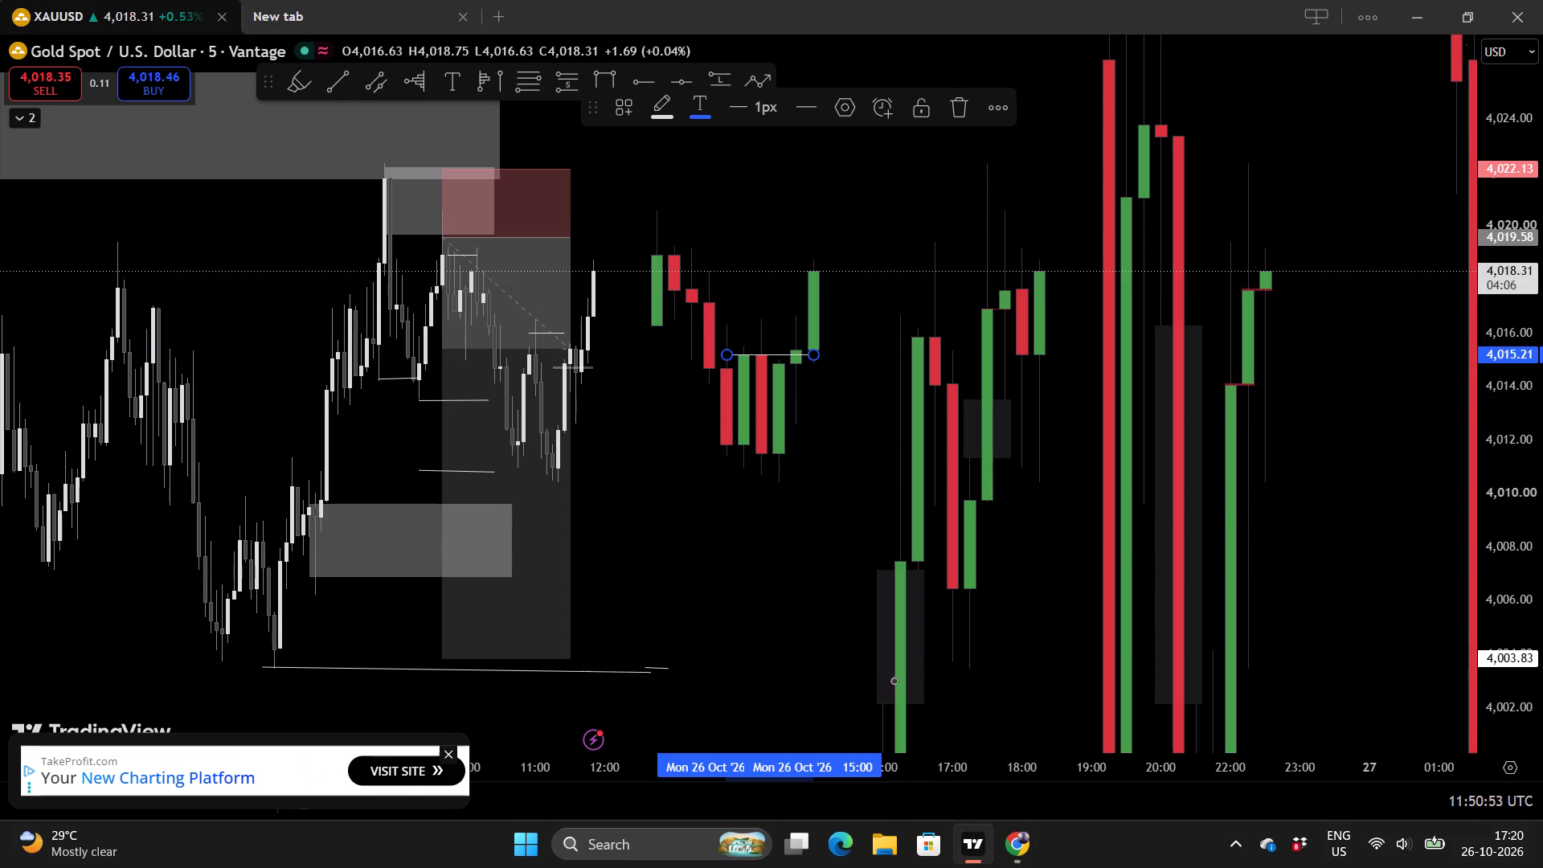
# Examine the recent 5-minute price action together with the higher-timeframe candles beside it.
pyautogui.scroll(1, 715, 493)
pyautogui.scroll(1, 675, 421)
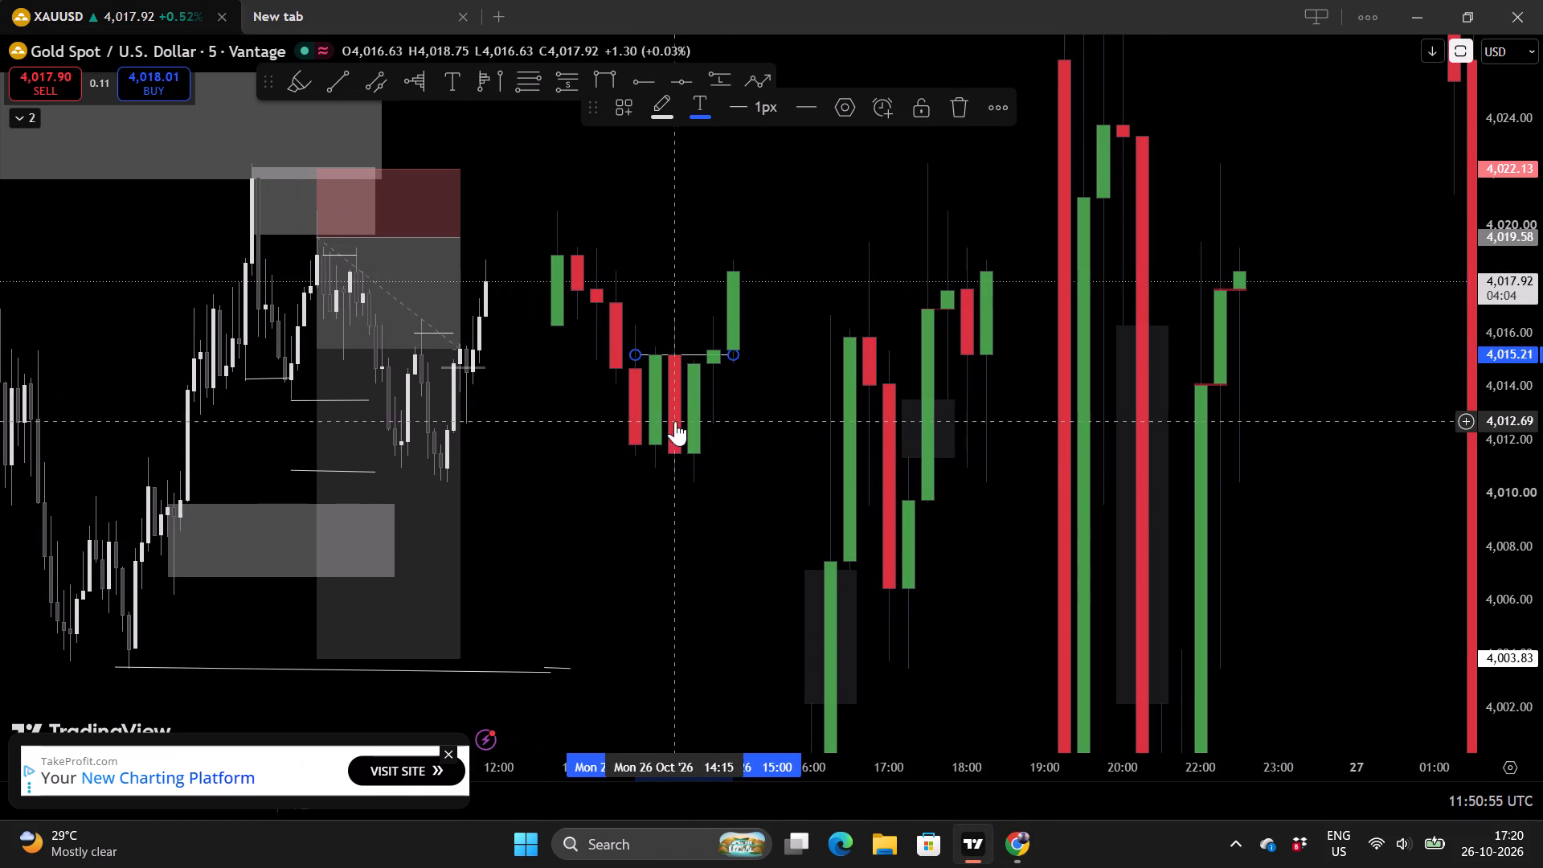
pyautogui.scroll(2, 773, 260)
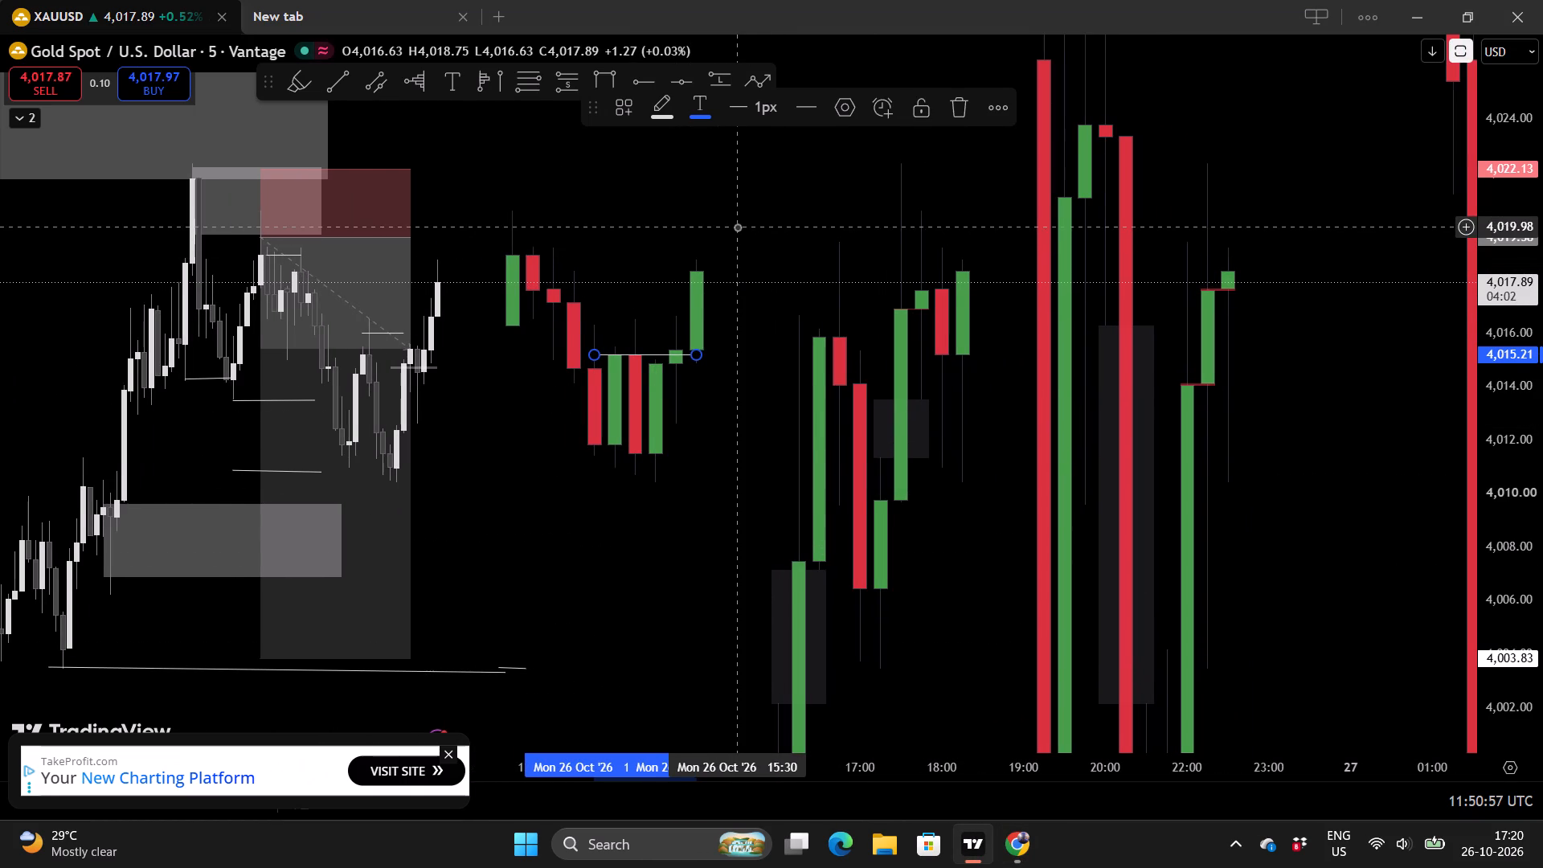
pyautogui.scroll(2, 737, 227)
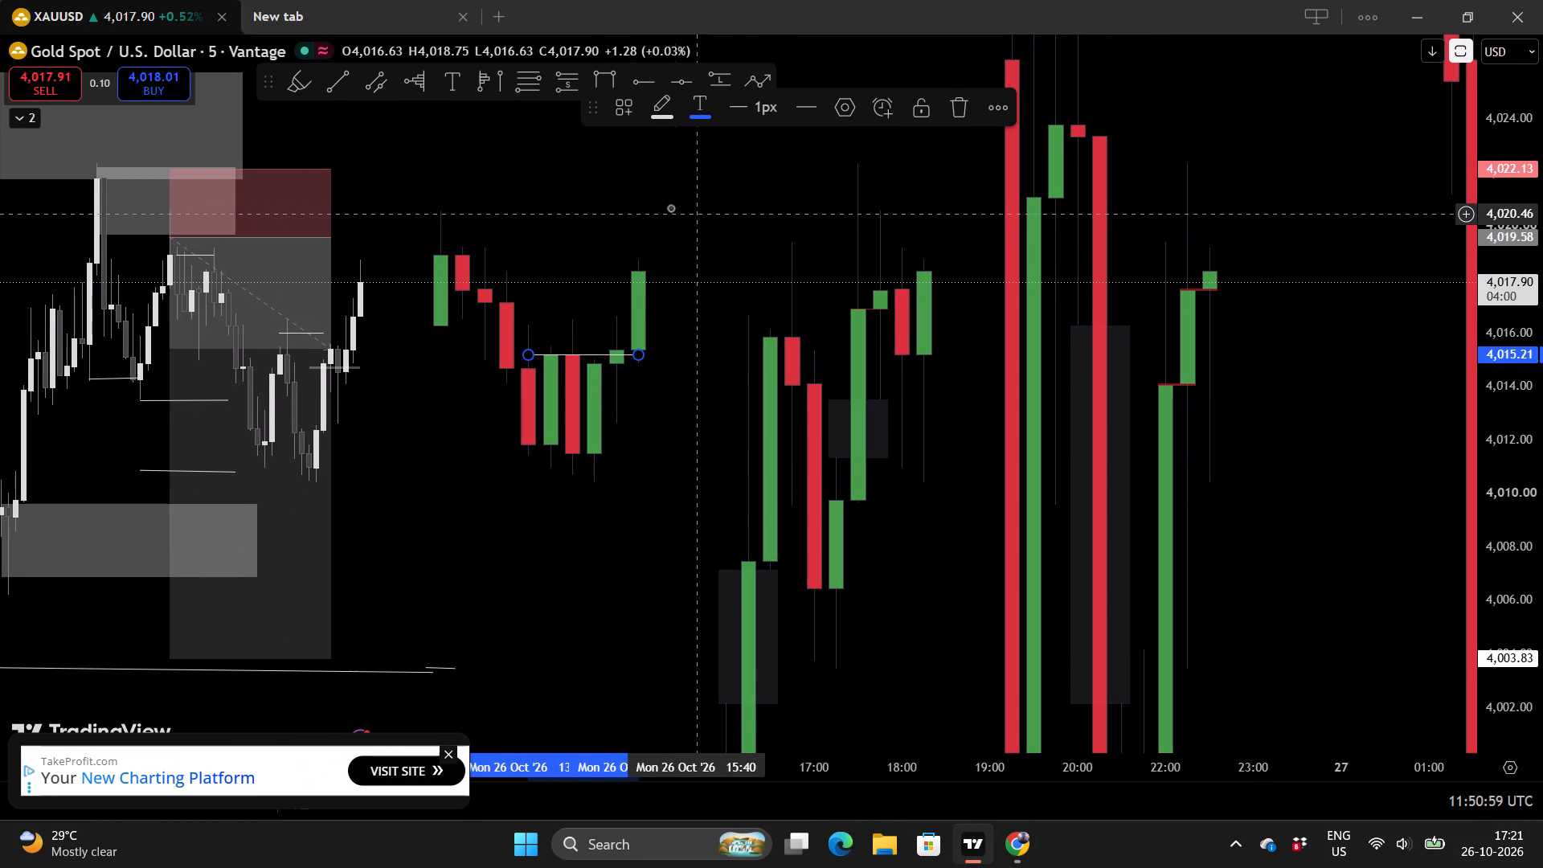
pyautogui.moveTo(649, 205); pyautogui.dragTo(775, 270)
pyautogui.scroll(1, 775, 270)
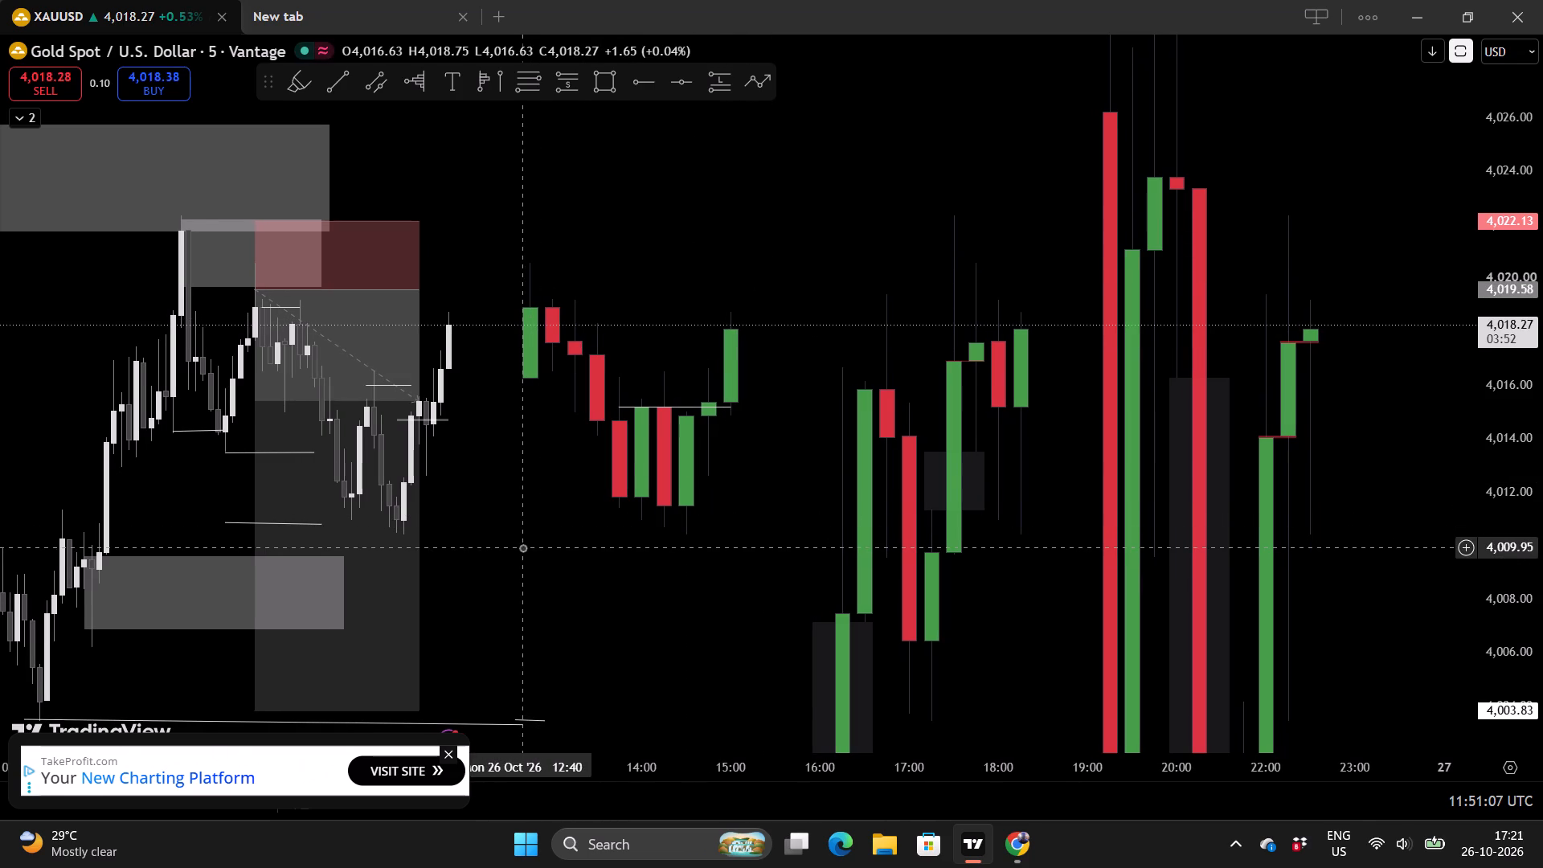
# Change the XAUUSD chart interval to 1 minute.
pyautogui.click(542, 314)
pyautogui.press('1')
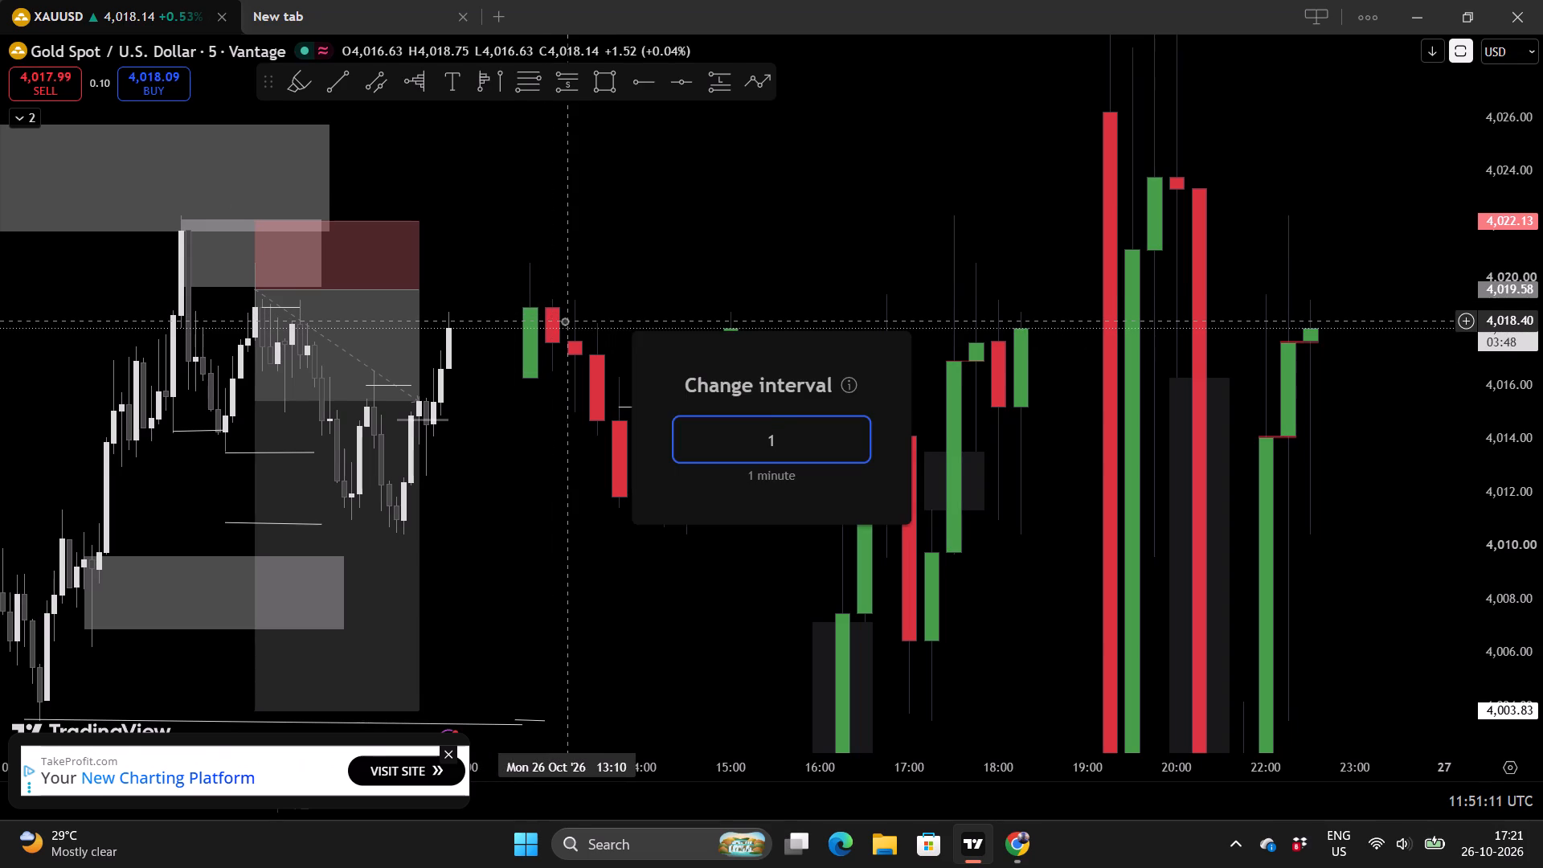
pyautogui.press('Return')
# Reshape the lower grey zone to span 4,009.35 to 4,011.49, starting at about 08:00 and extending to 11:44 on 26 October.
pyautogui.scroll(-6, 366, 592)
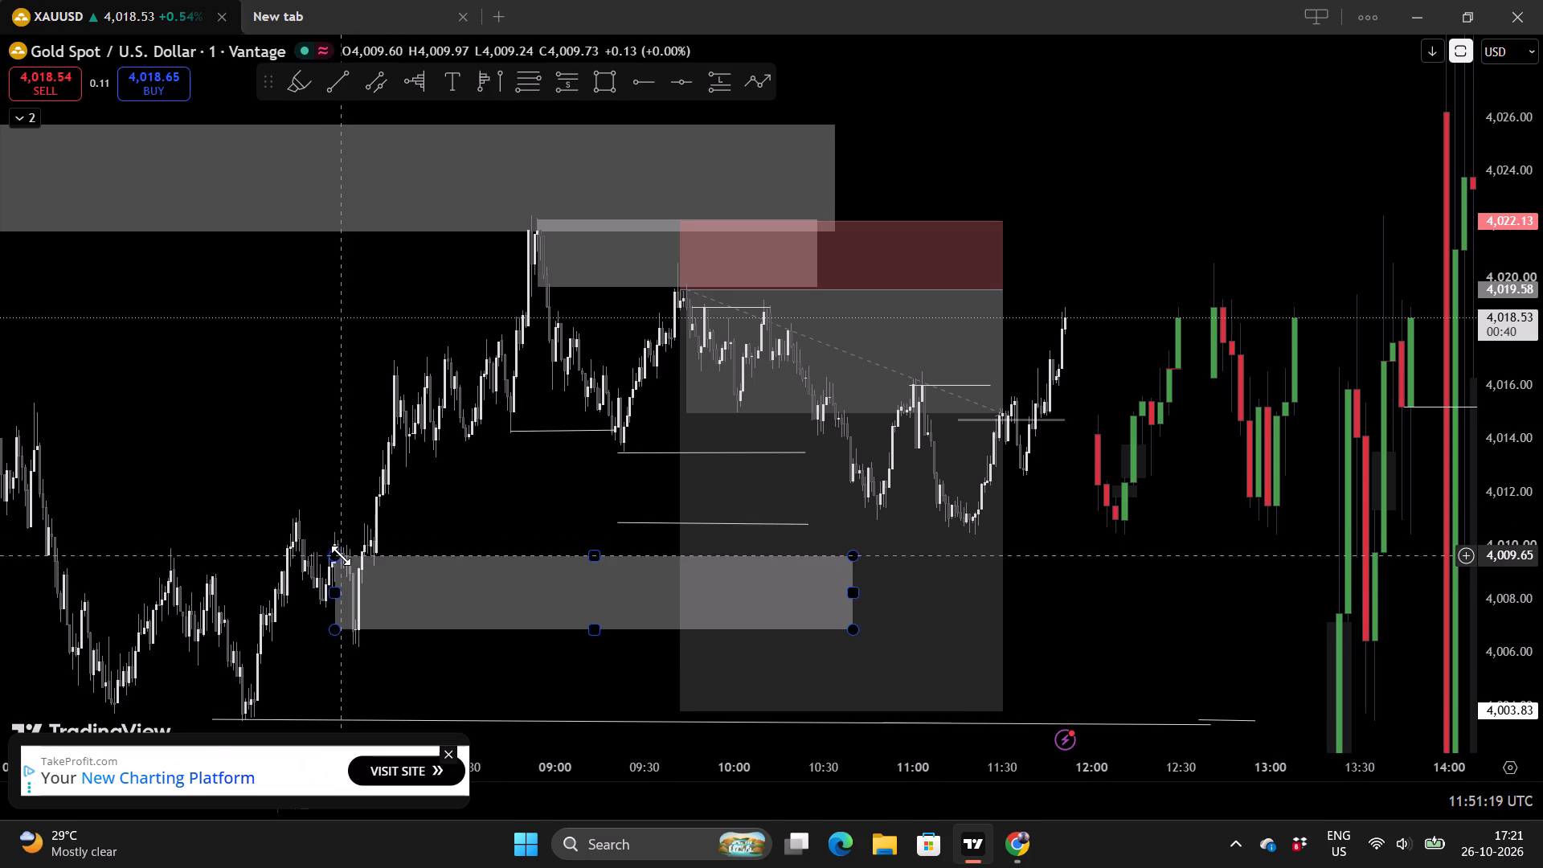
pyautogui.moveTo(341, 555); pyautogui.dragTo(378, 524)
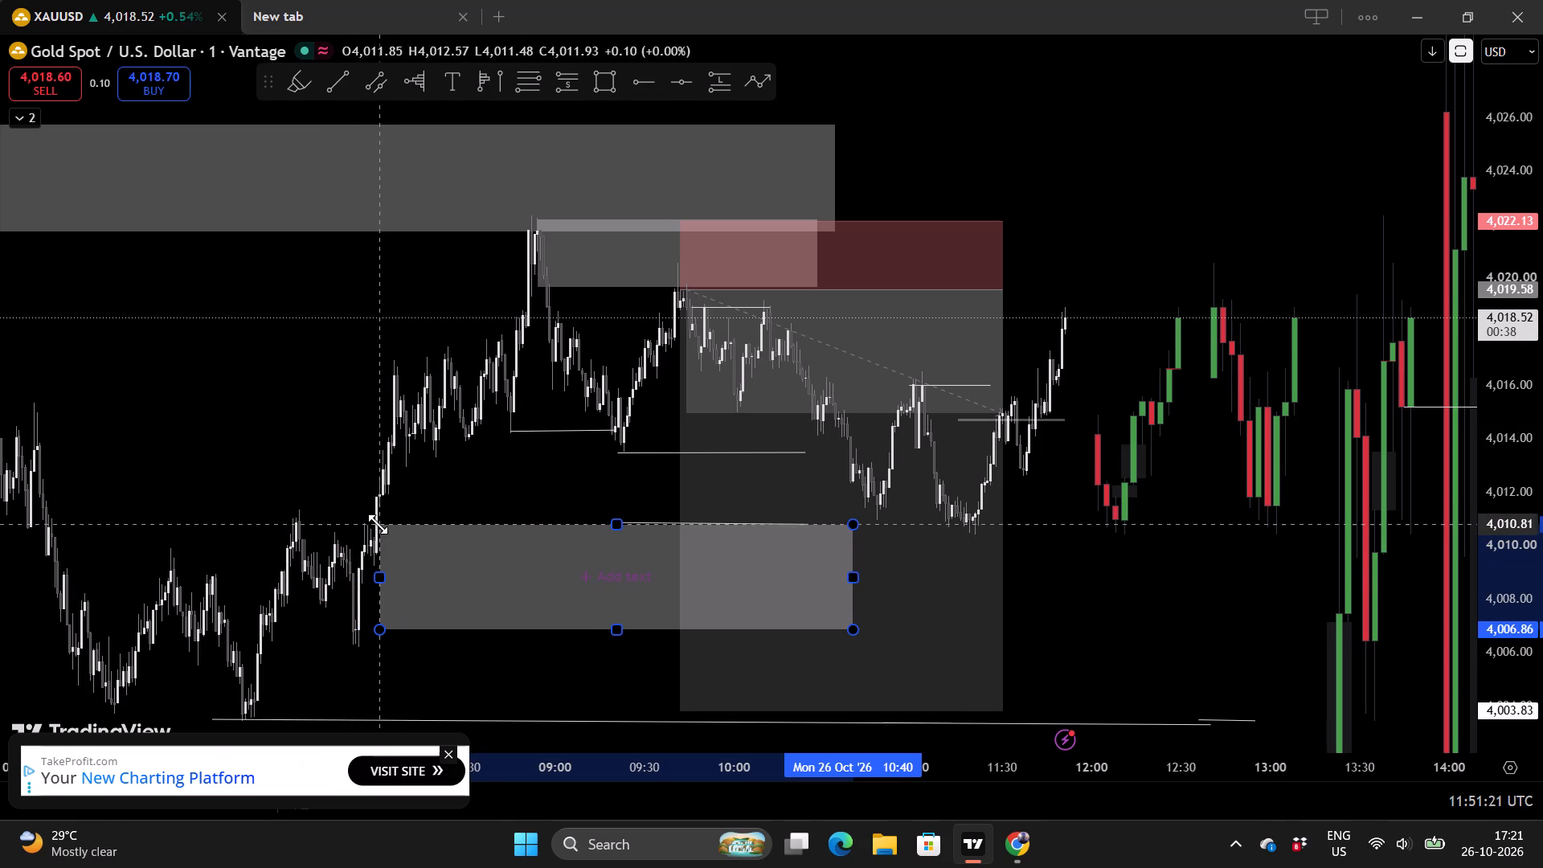
pyautogui.moveTo(378, 524); pyautogui.dragTo(367, 534)
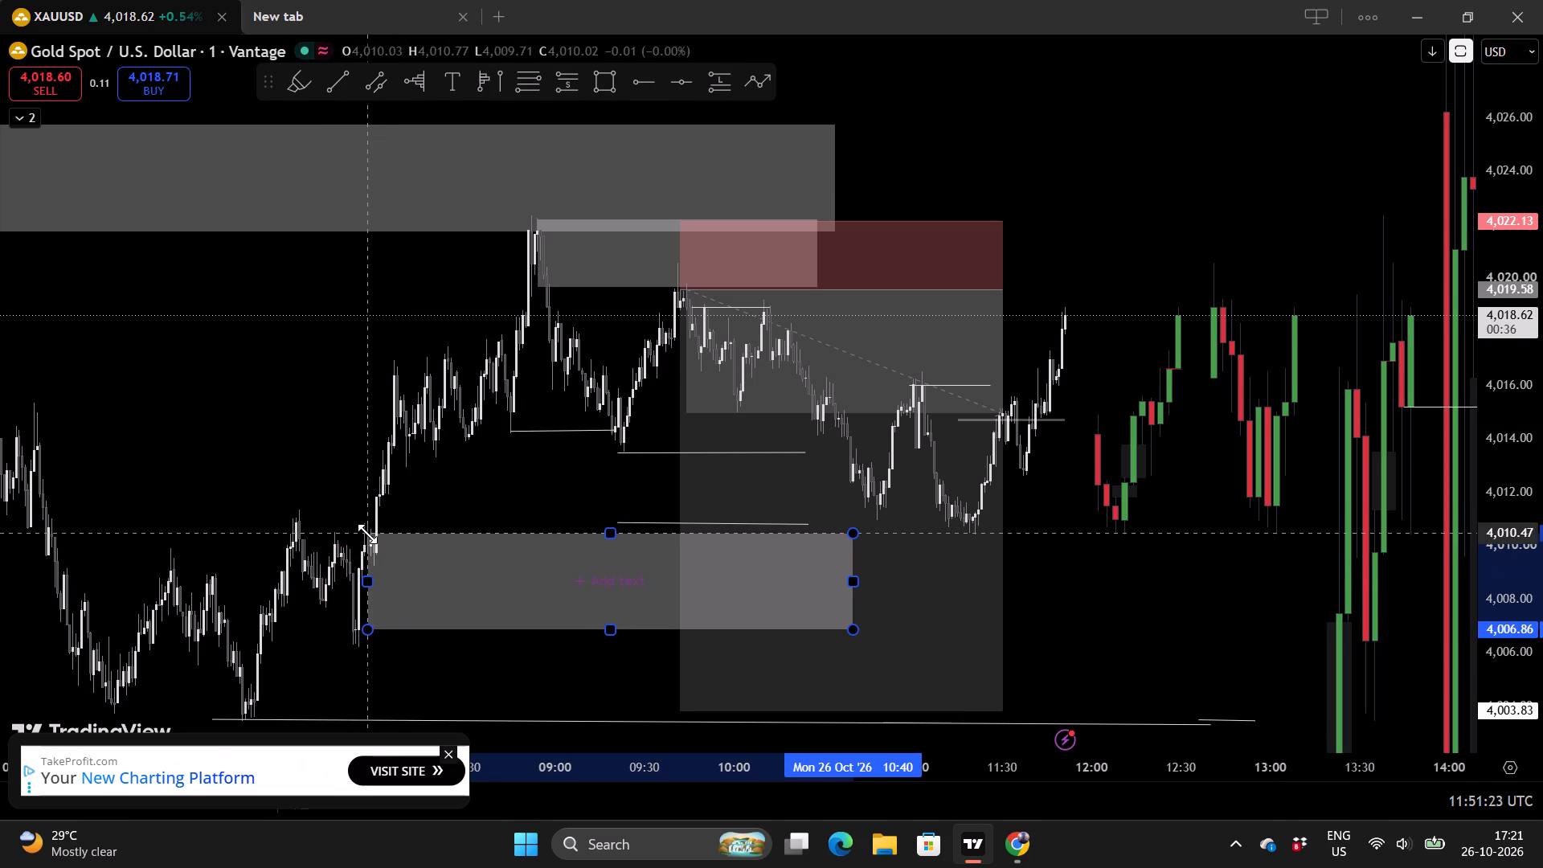
pyautogui.moveTo(367, 534); pyautogui.dragTo(366, 536)
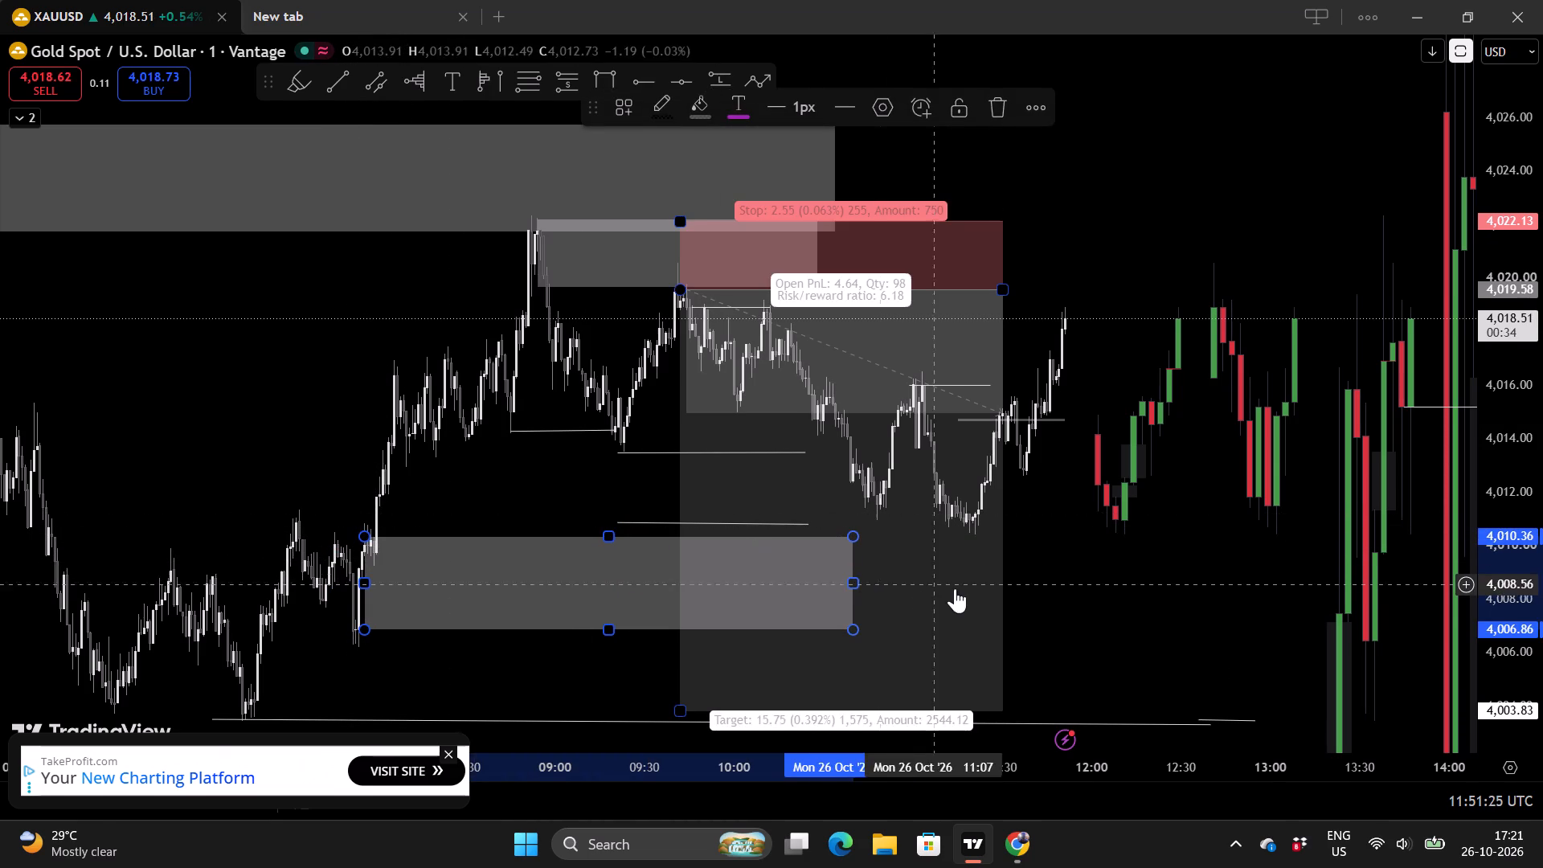
pyautogui.moveTo(853, 581); pyautogui.dragTo(954, 553)
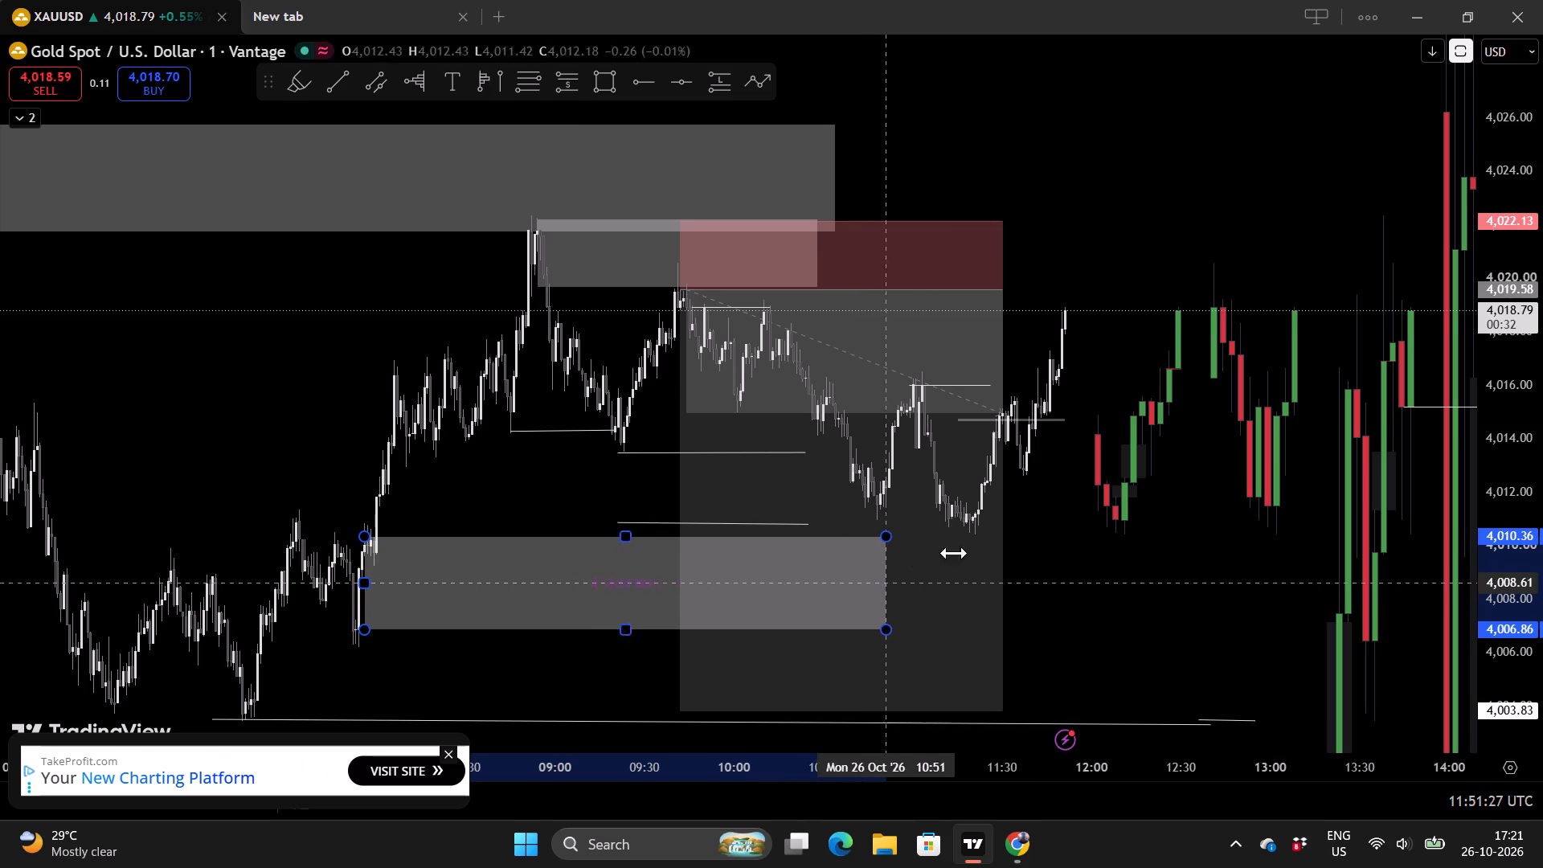
pyautogui.moveTo(954, 553); pyautogui.dragTo(1046, 519)
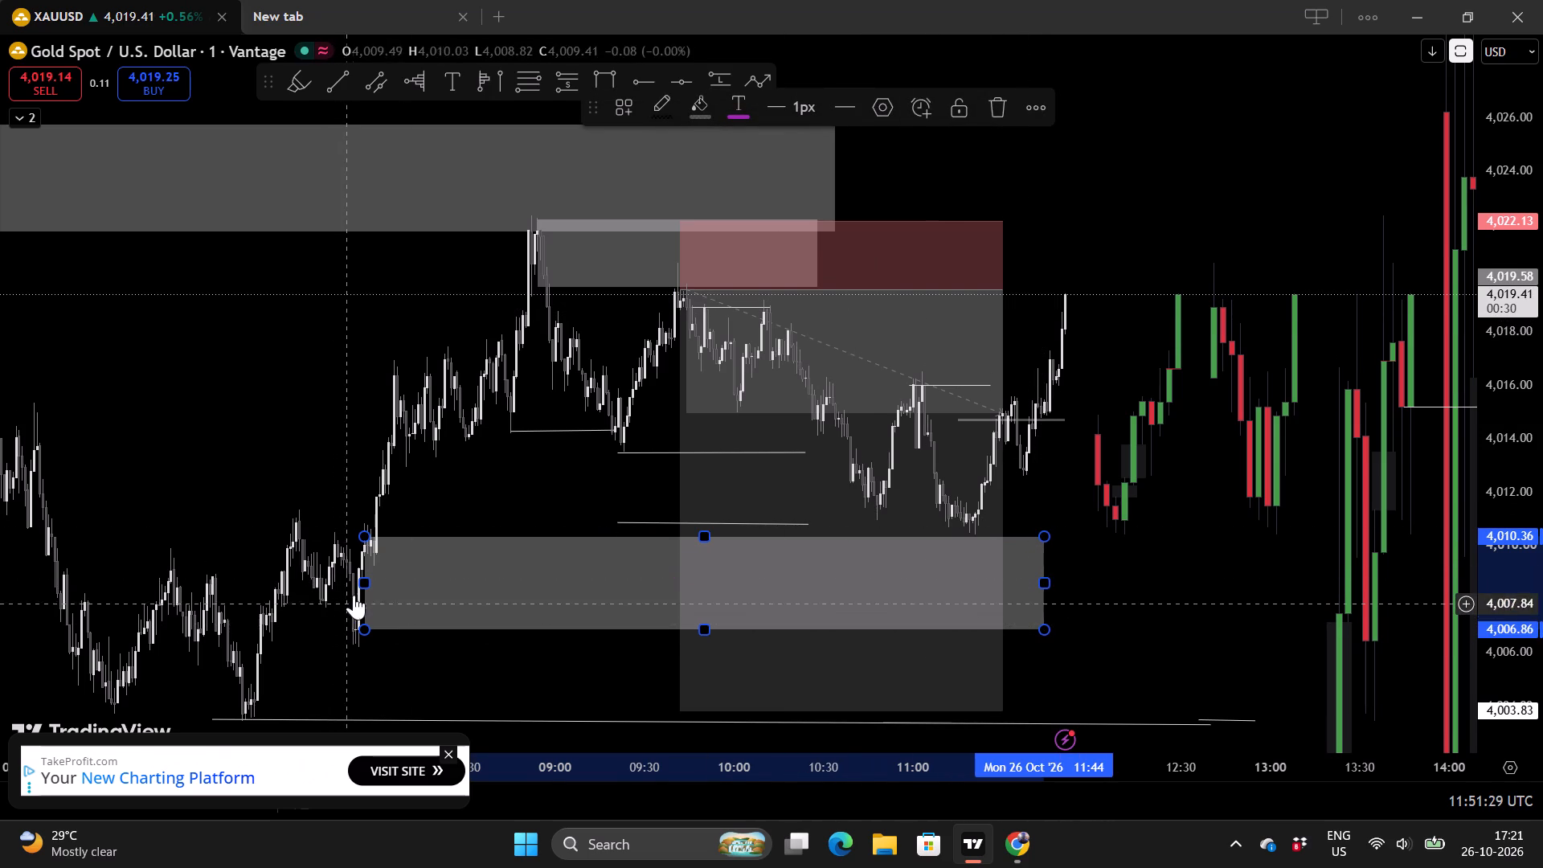
pyautogui.moveTo(364, 630); pyautogui.dragTo(348, 561)
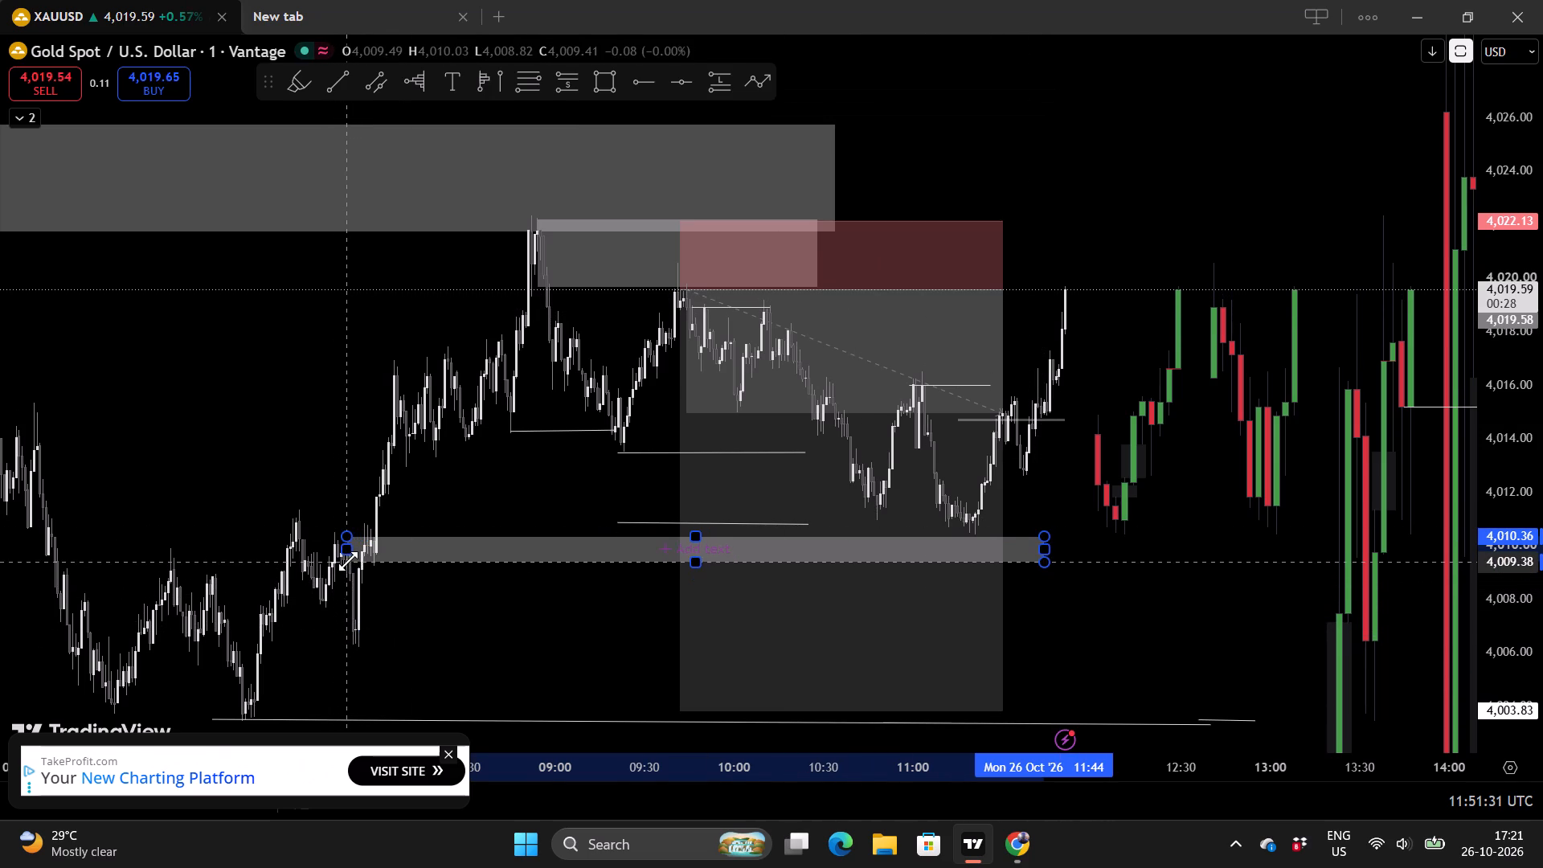
pyautogui.moveTo(348, 561); pyautogui.dragTo(349, 563)
pyautogui.moveTo(355, 535); pyautogui.dragTo(369, 506)
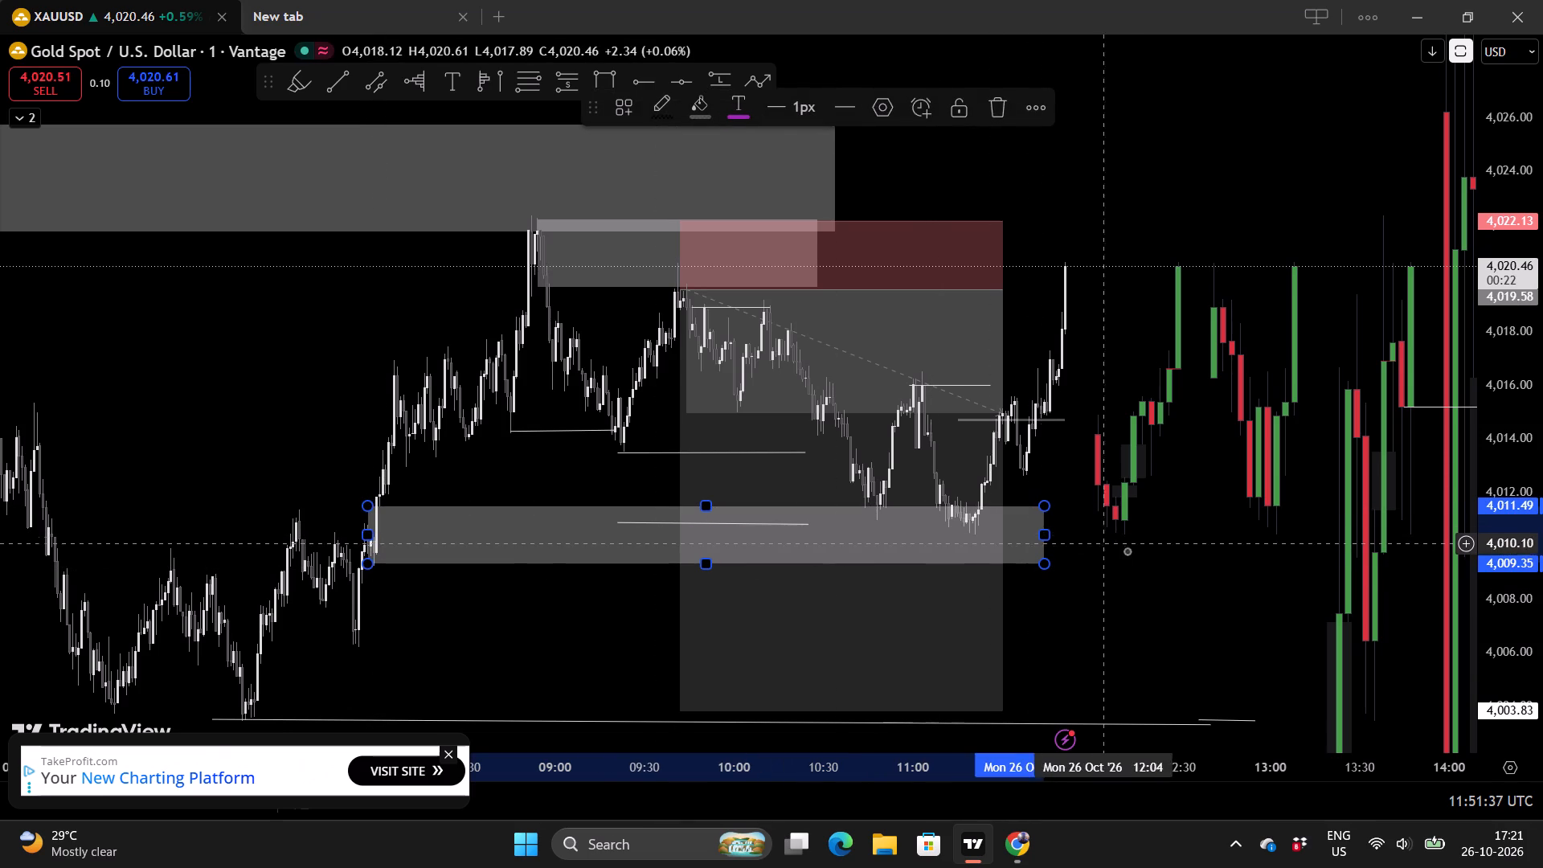
# Examine the latest 1-minute price action around the short position and the neighbouring higher-timeframe candles.
pyautogui.moveTo(1131, 552); pyautogui.dragTo(776, 604)
pyautogui.scroll(-4, 776, 604)
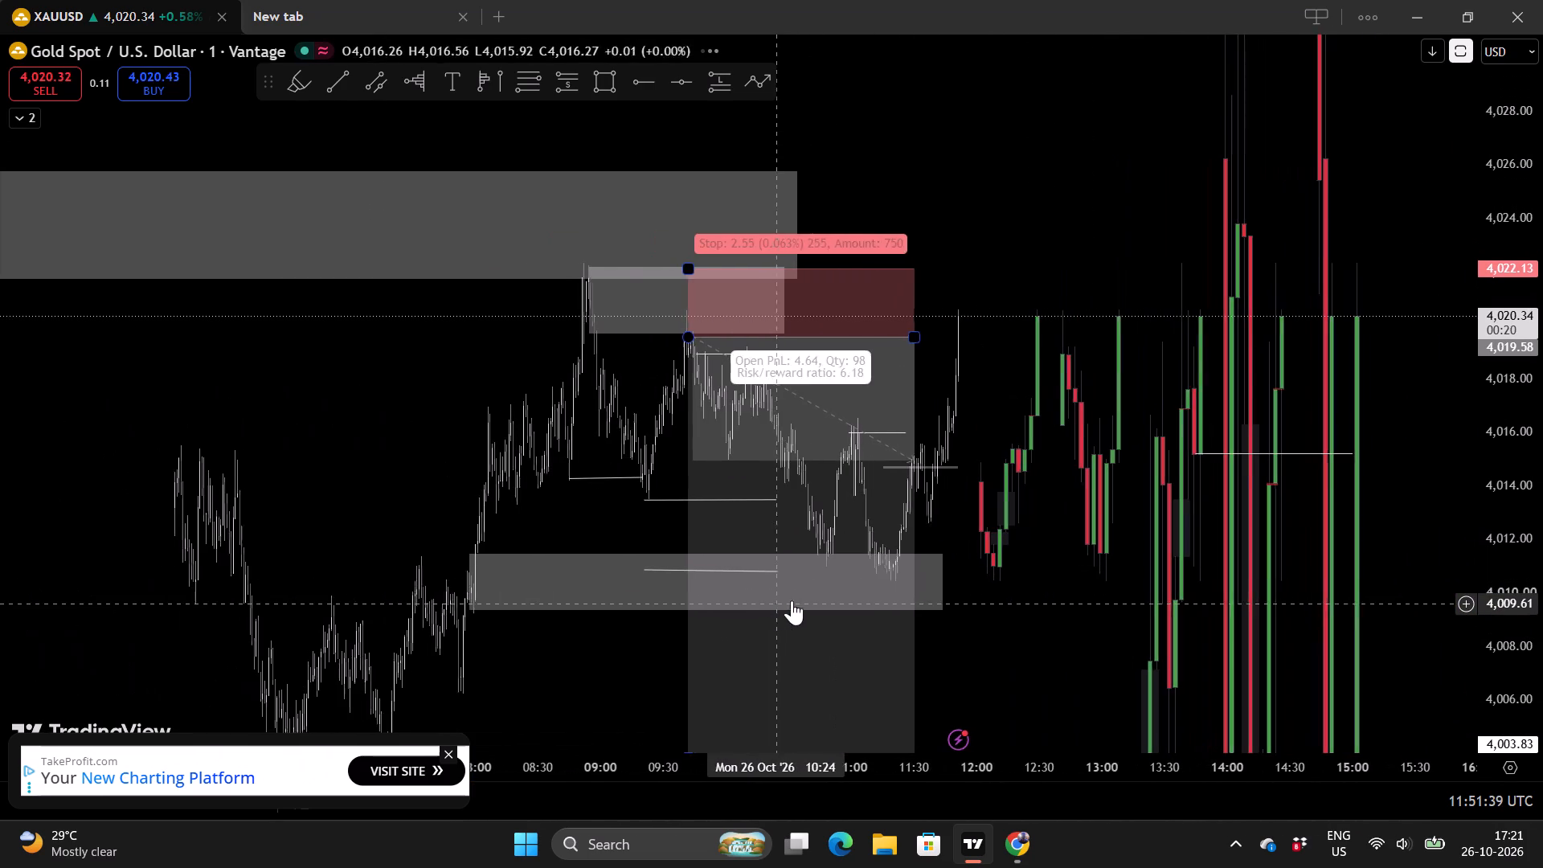
pyautogui.scroll(3, 1052, 296)
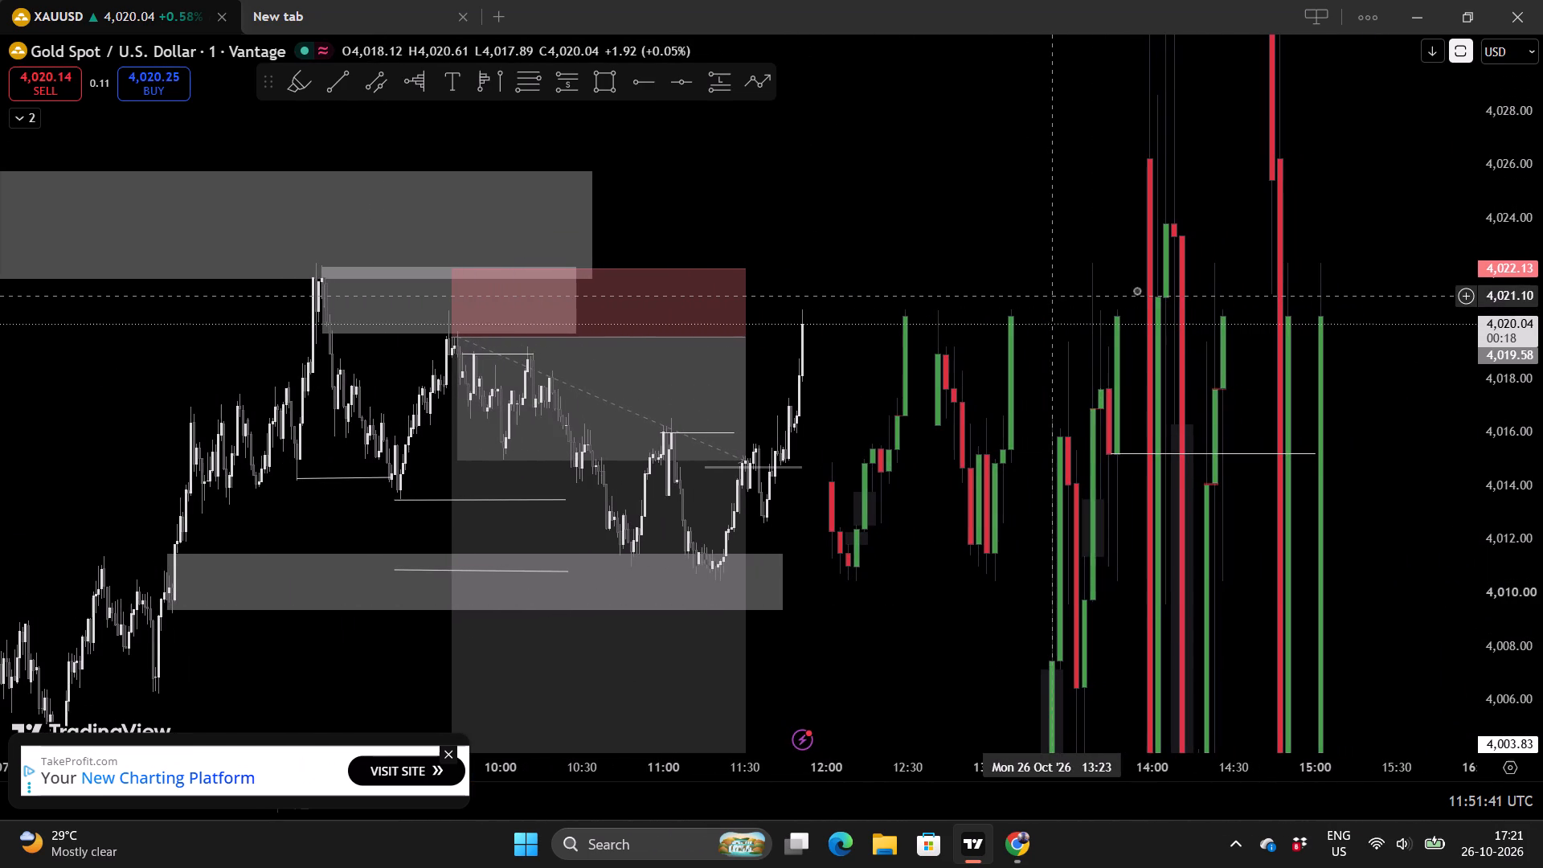
pyautogui.scroll(7, 1513, 381)
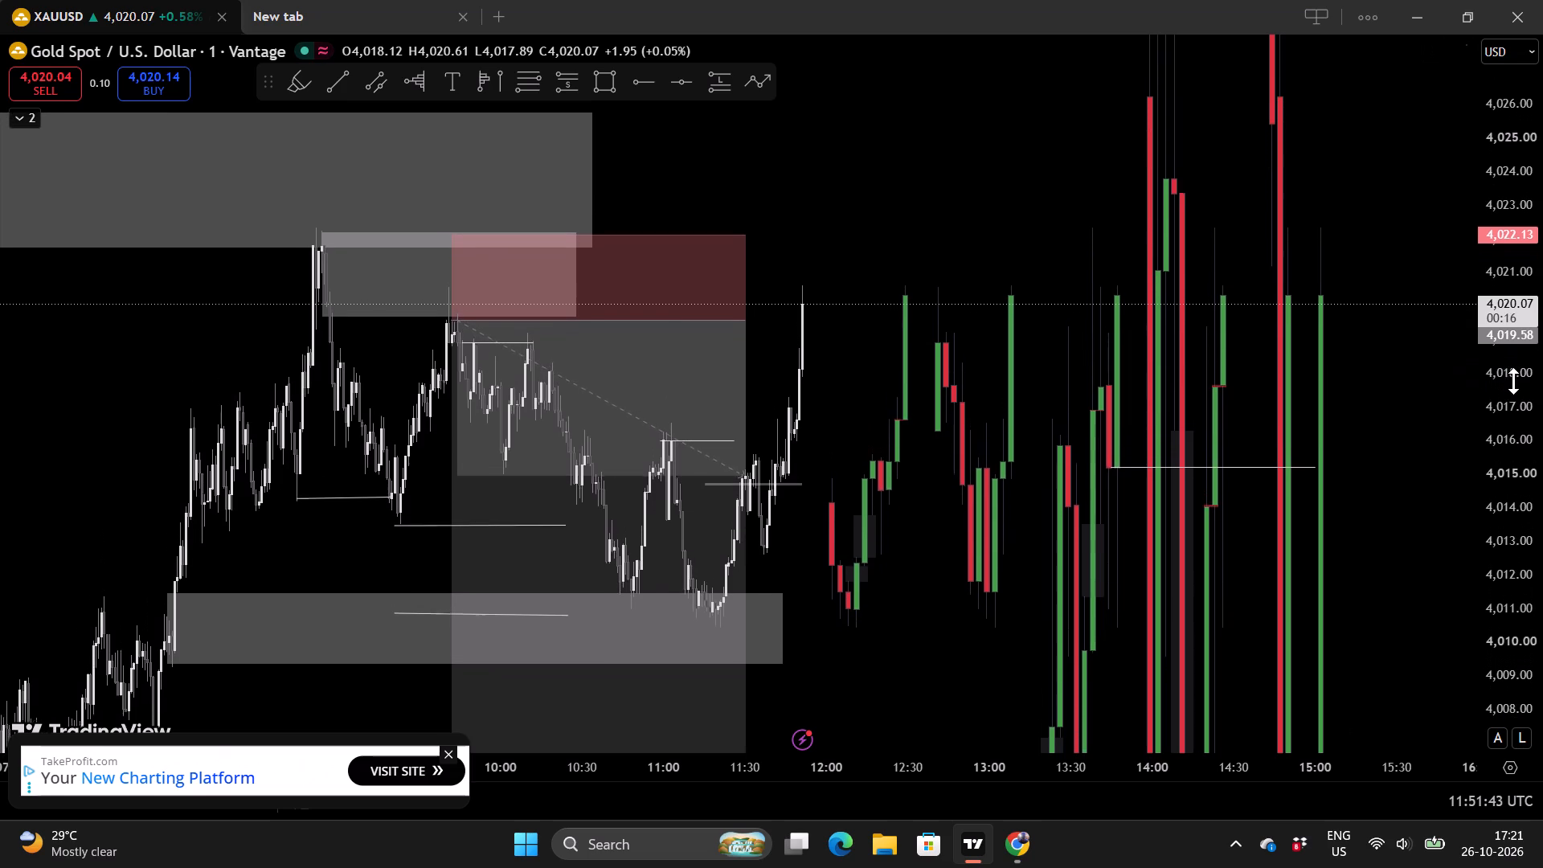
pyautogui.scroll(1, 931, 285)
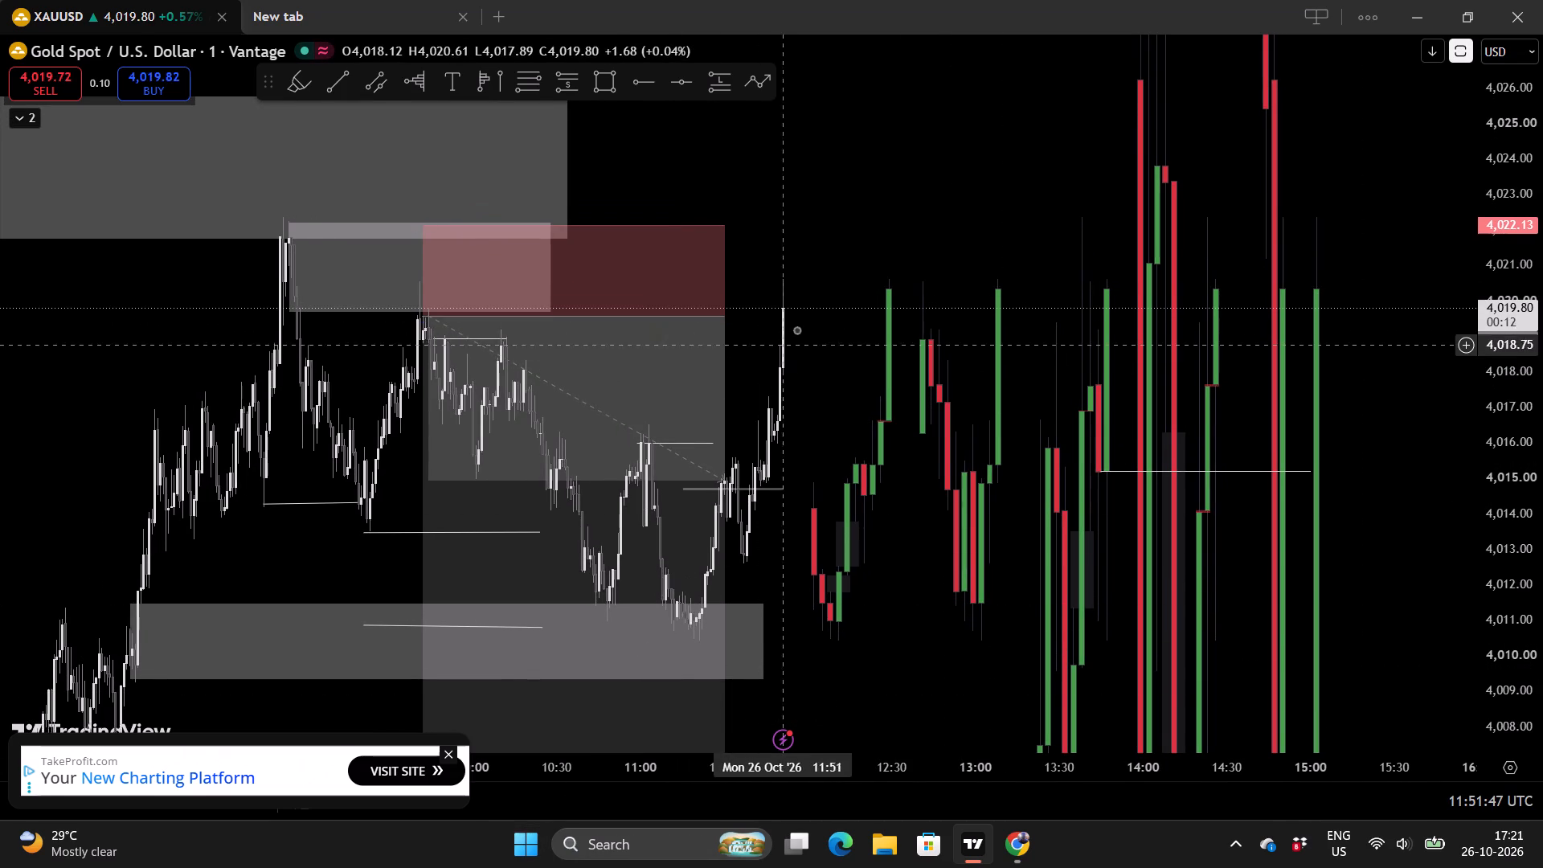
pyautogui.scroll(1, 822, 339)
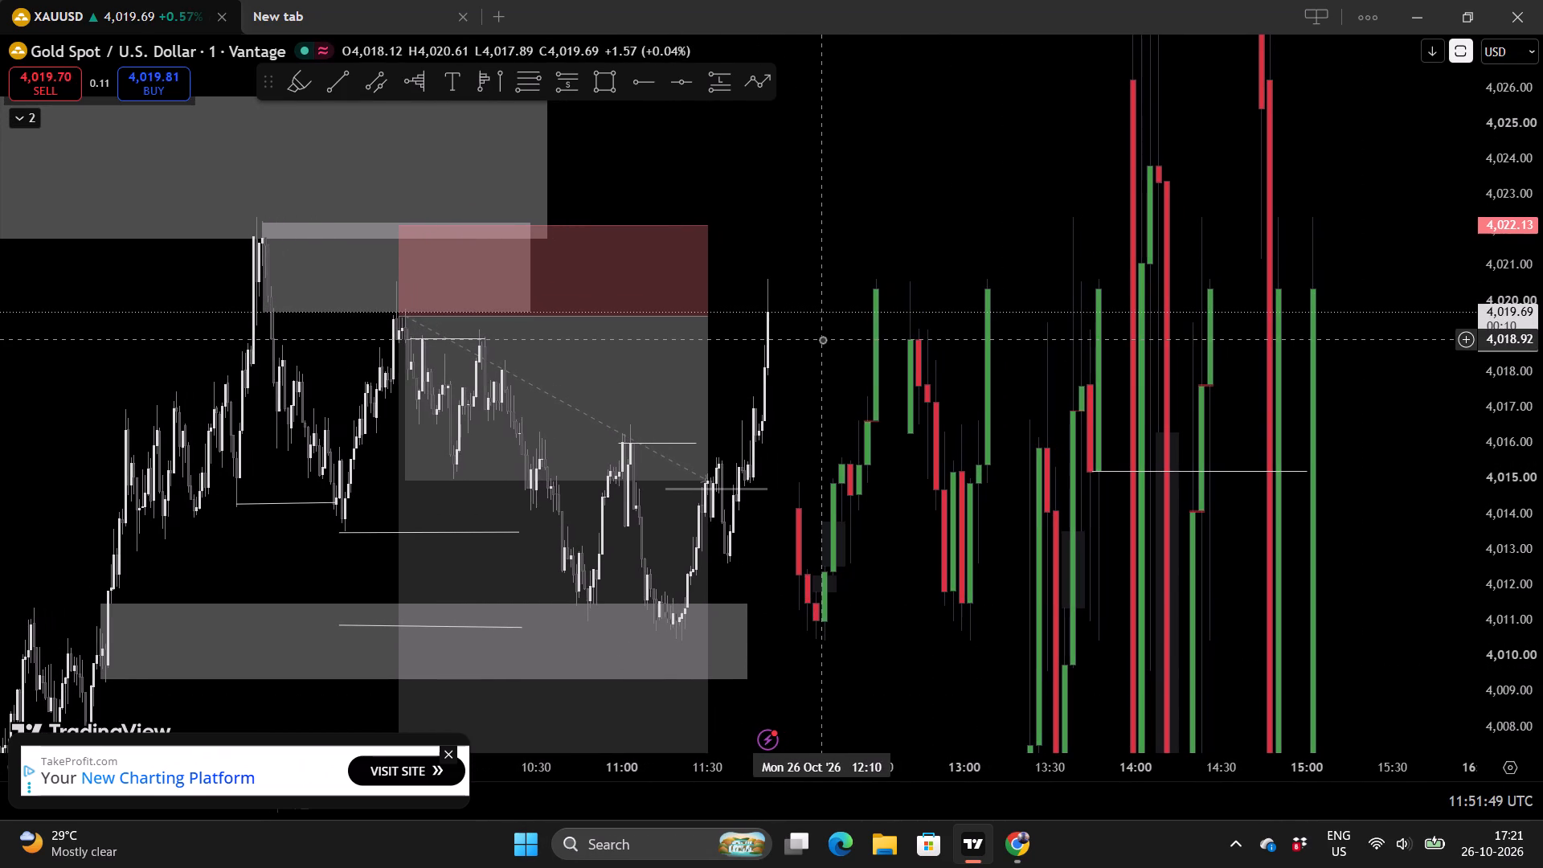